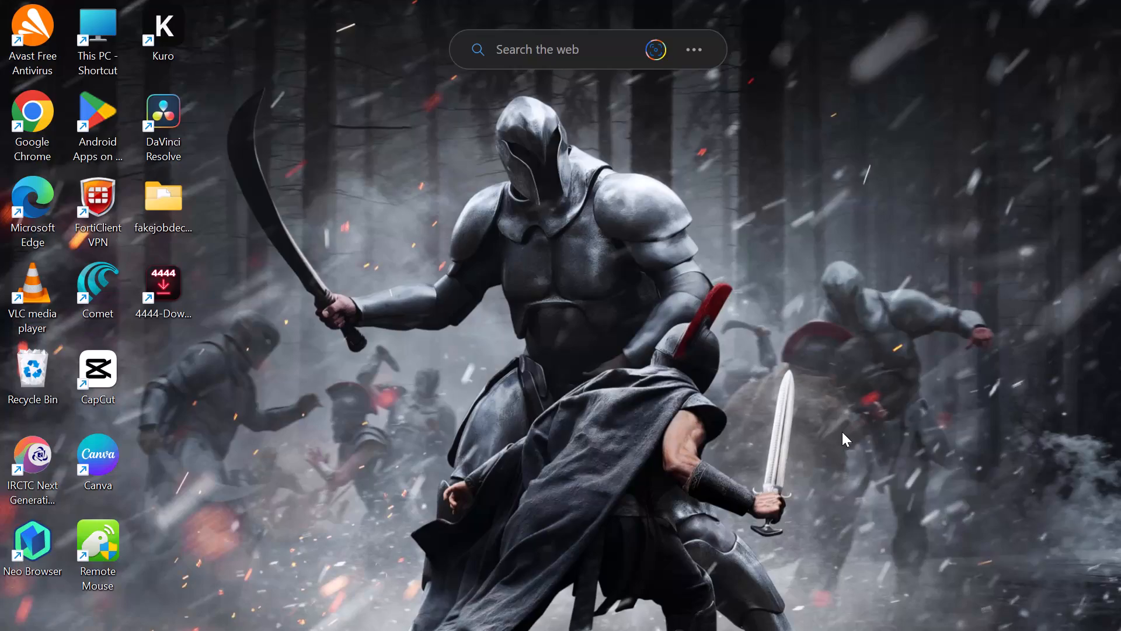
Turn on Bluetooth, check that the realme Buds T310 connect, and dismiss the Nearby share notification.
{"action": "left_click", "coordinate": [975, 612]}
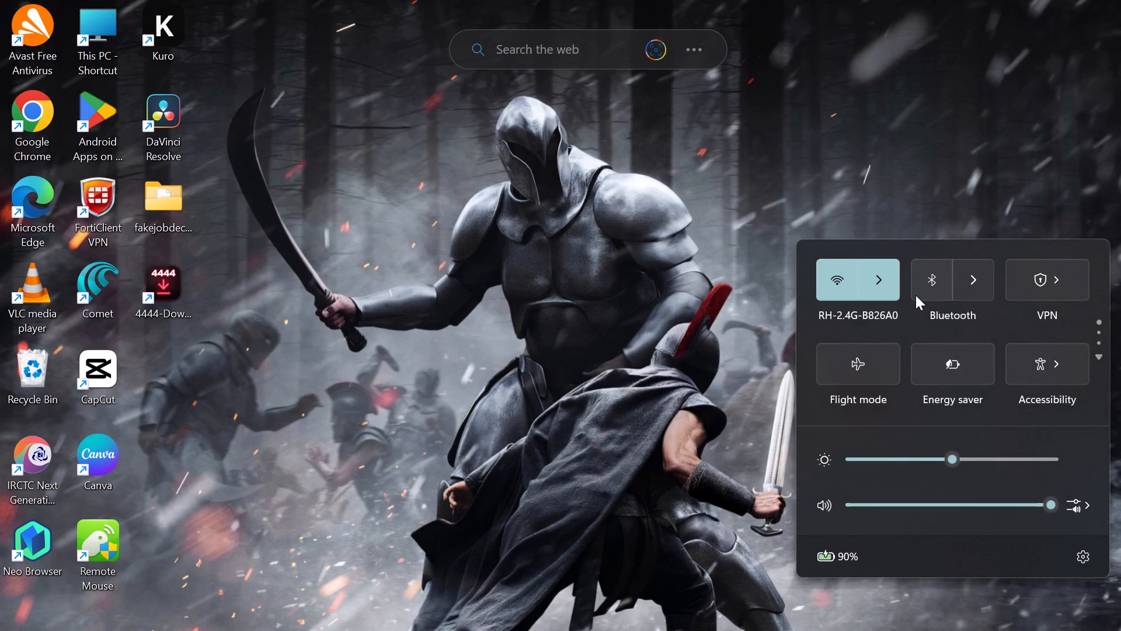
{"action": "left_click", "coordinate": [915, 295]}
{"action": "left_click", "coordinate": [974, 279]}
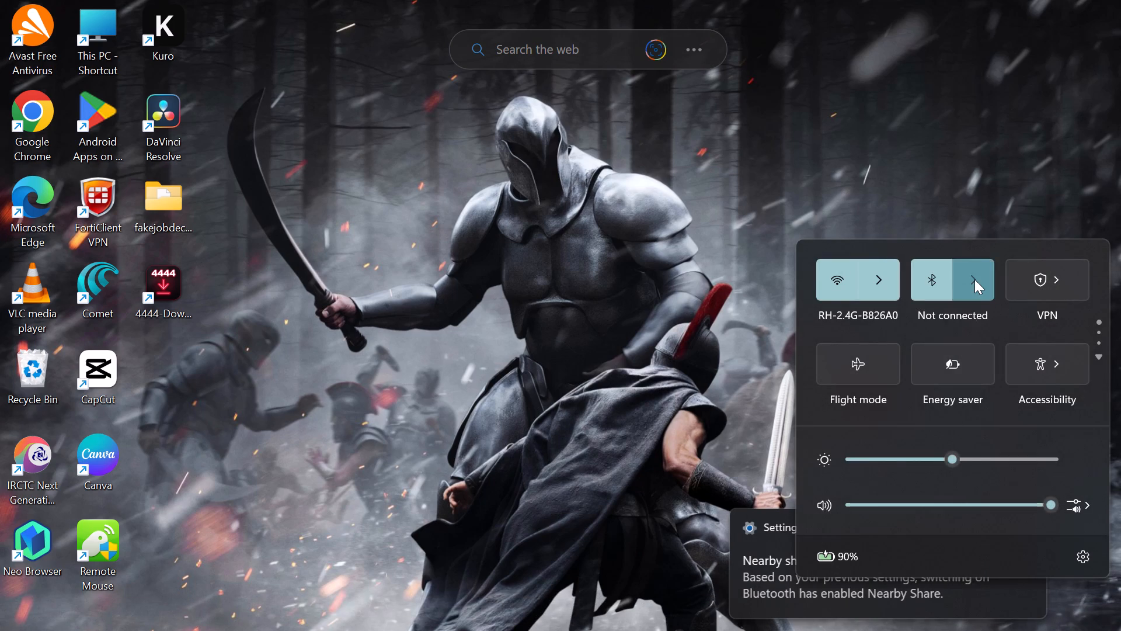
{"action": "left_click", "coordinate": [761, 280]}
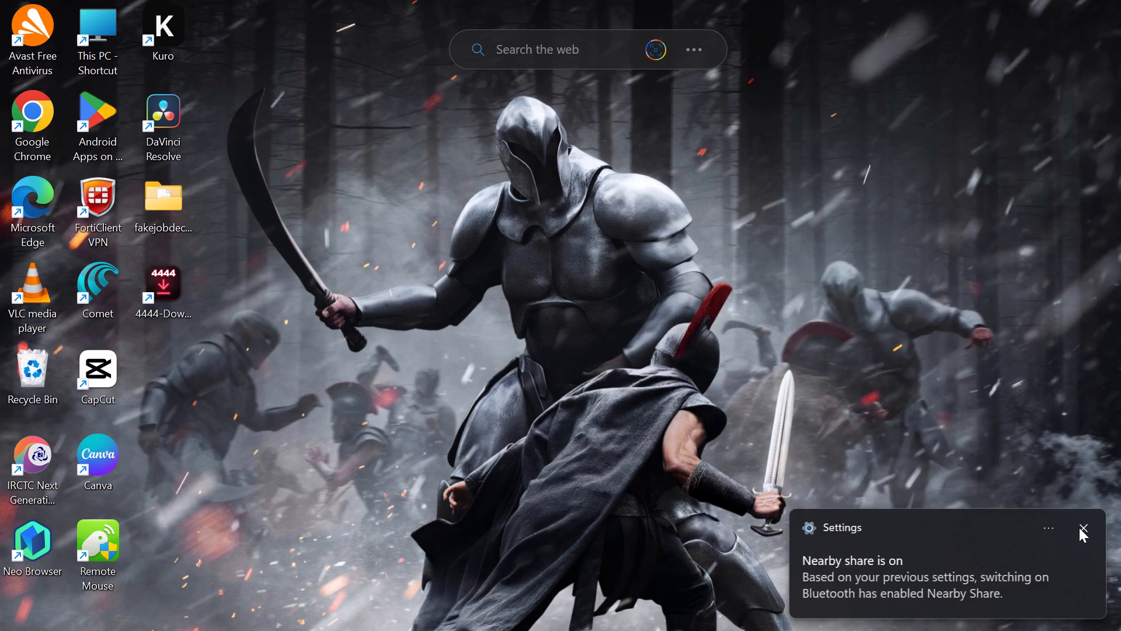
{"action": "left_click", "coordinate": [1080, 528]}
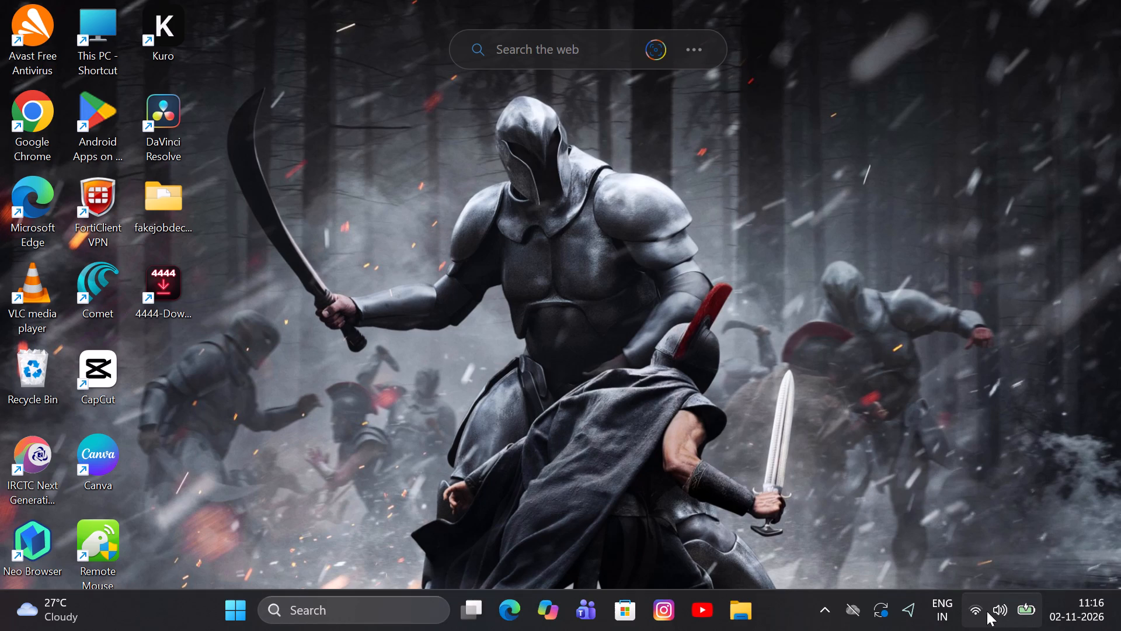
Connect the computer to the vpn2 VPN, retrying the connection once if the first attempt does not complete.
{"action": "left_click", "coordinate": [981, 612]}
{"action": "left_click", "coordinate": [1036, 271]}
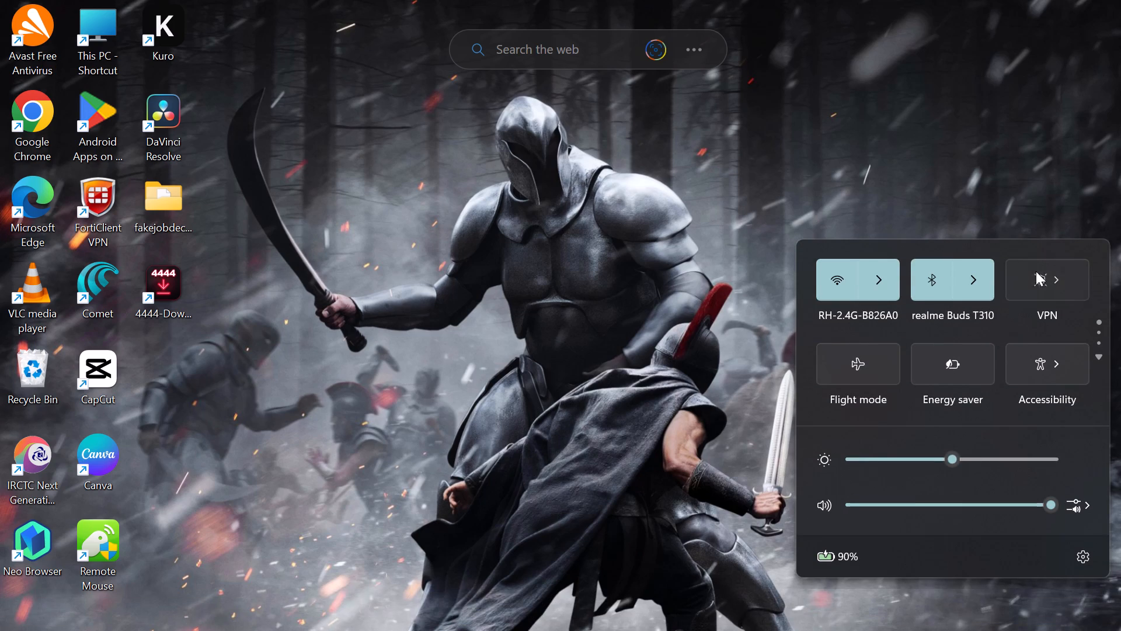
{"action": "left_click", "coordinate": [1031, 345]}
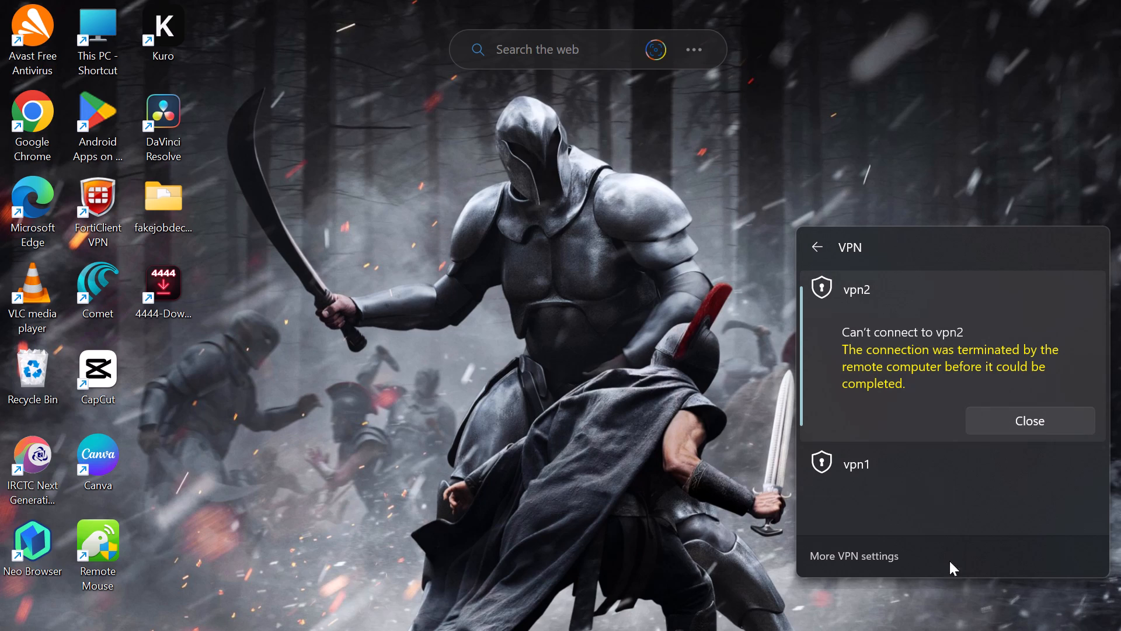
{"action": "left_click", "coordinate": [809, 244]}
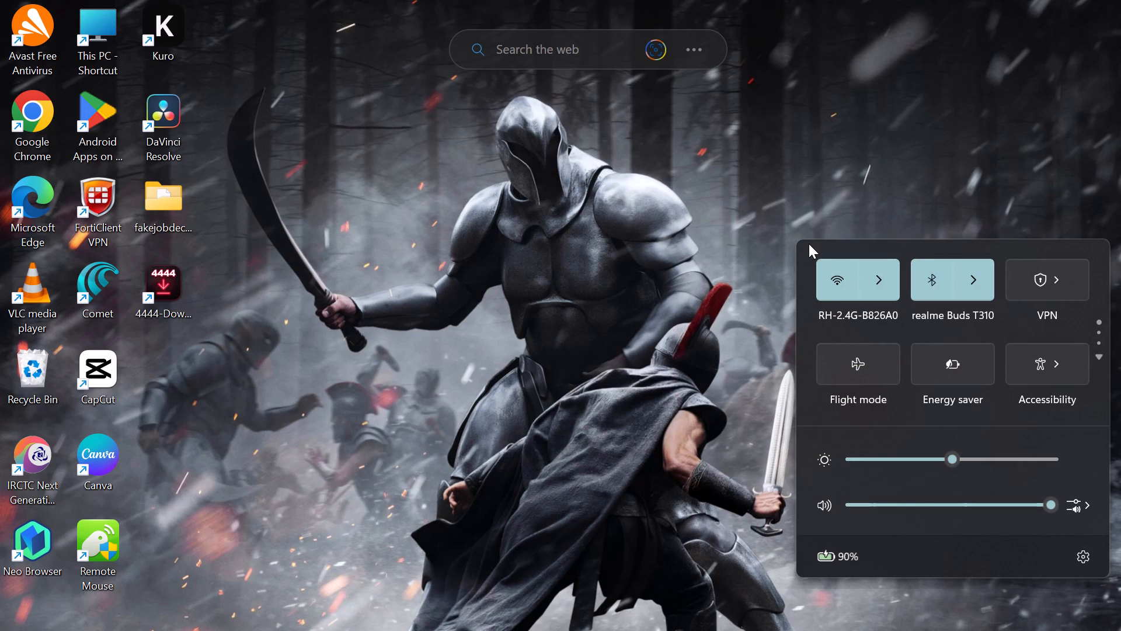
{"action": "left_click", "coordinate": [1052, 261]}
{"action": "left_click", "coordinate": [1035, 338]}
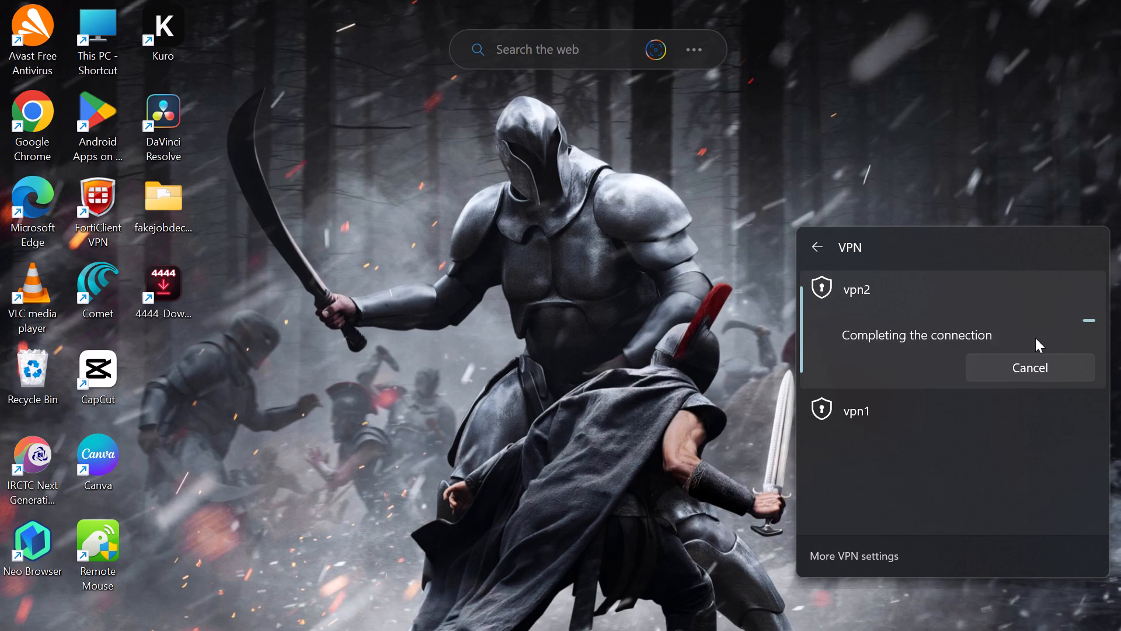
{"action": "left_click", "coordinate": [751, 363]}
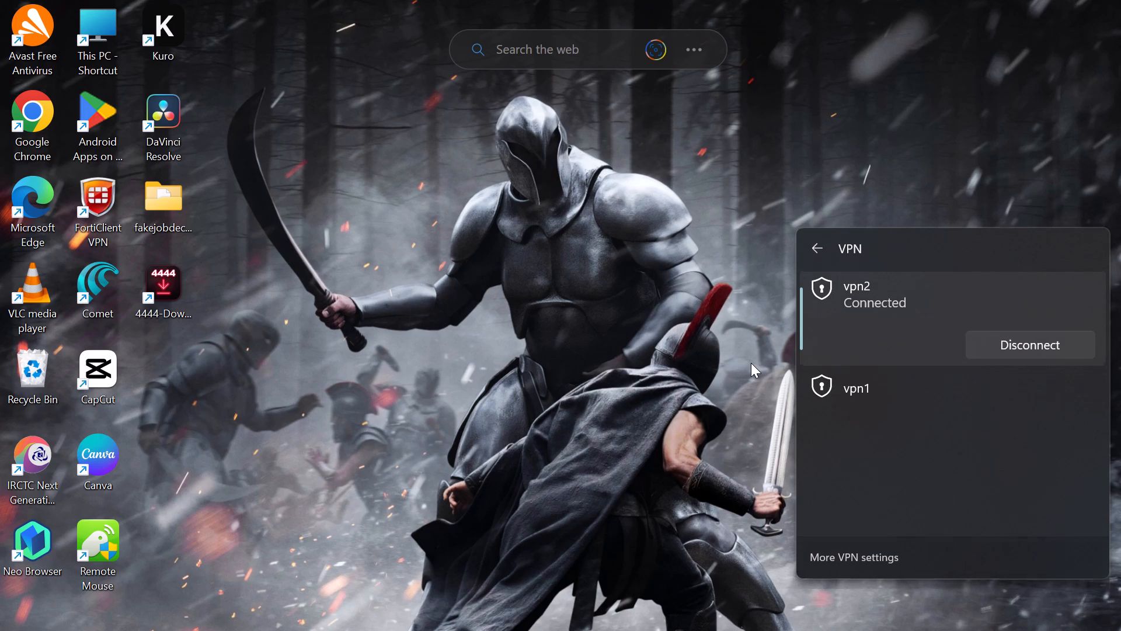
Launch the CapCut video editor from the desktop.
{"action": "double_click", "coordinate": [91, 381]}
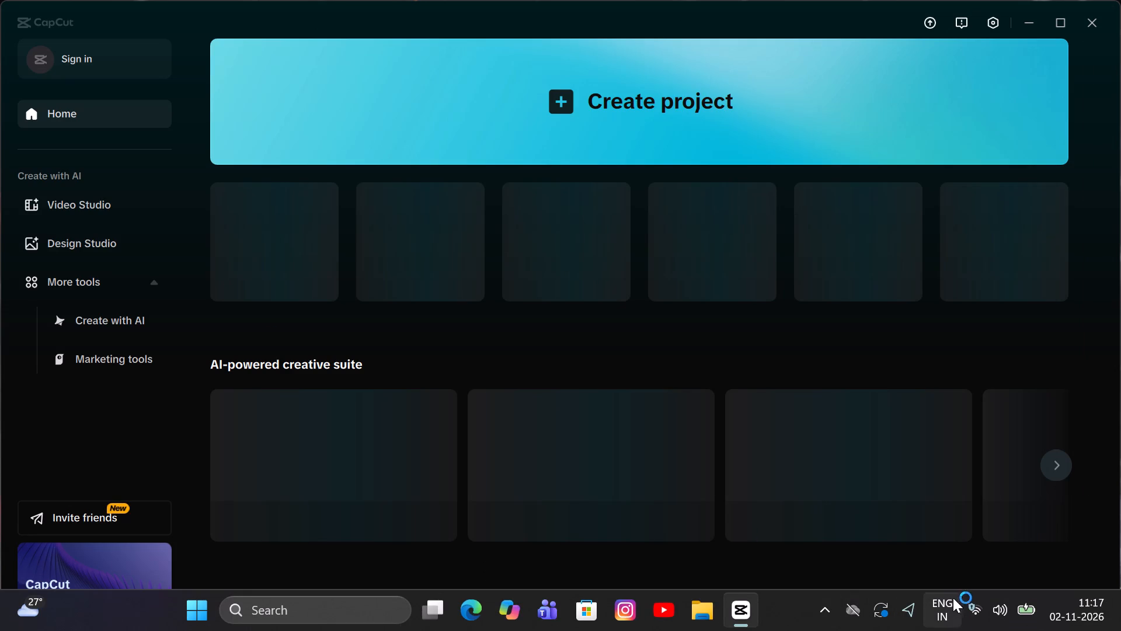
Turn off the computer's Bluetooth and dismiss the Nearby Share notification.
{"action": "left_click", "coordinate": [969, 606]}
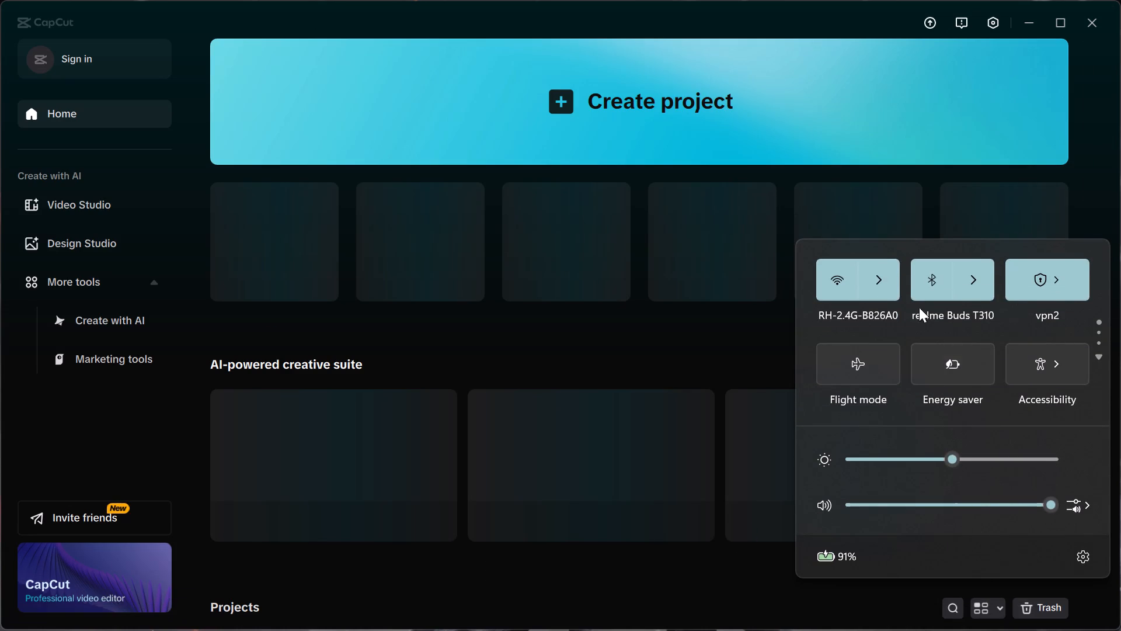
{"action": "left_click", "coordinate": [925, 288]}
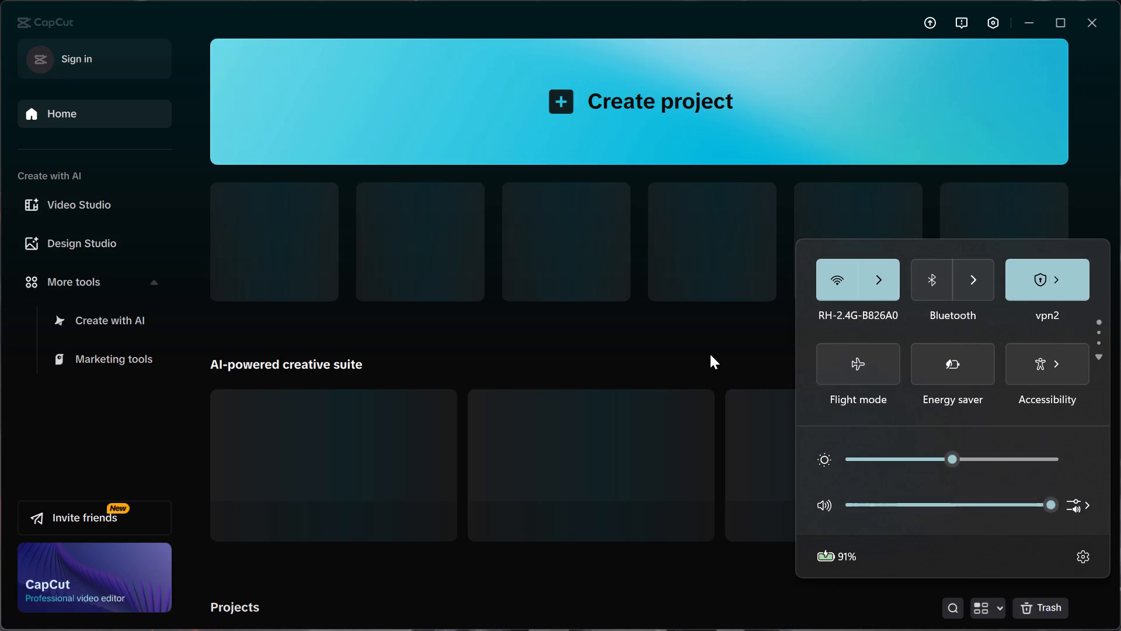
{"action": "left_click", "coordinate": [709, 354]}
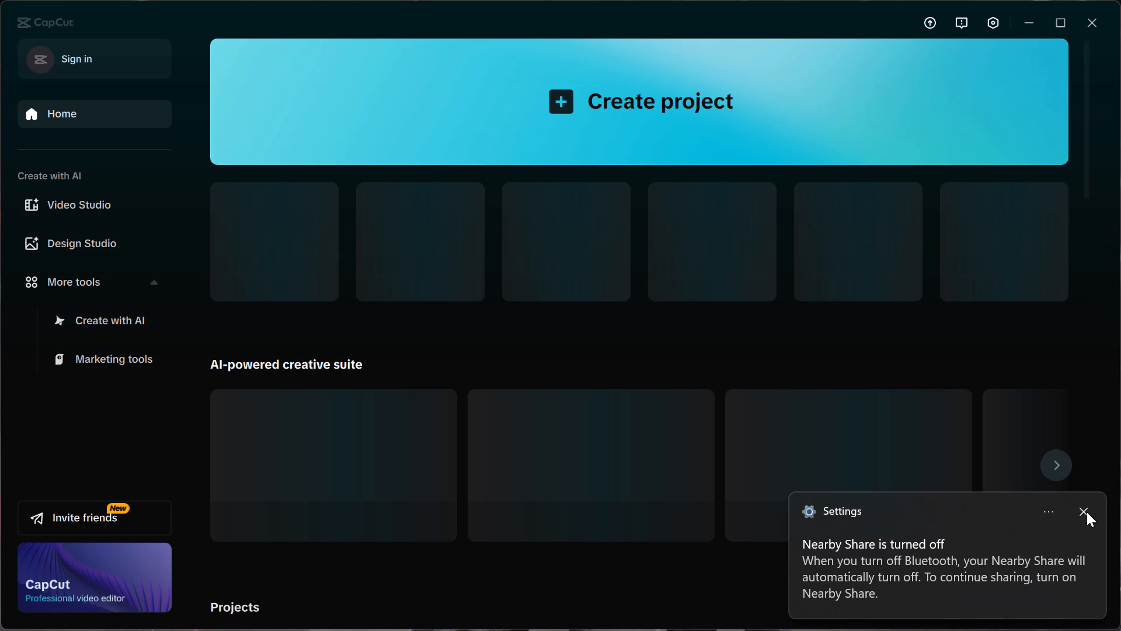
{"action": "left_click", "coordinate": [1087, 512]}
Open the existing project 1102 from the project list for editing.
{"action": "scroll", "coordinate": [828, 560], "scroll_direction": "down", "scroll_amount": 7}
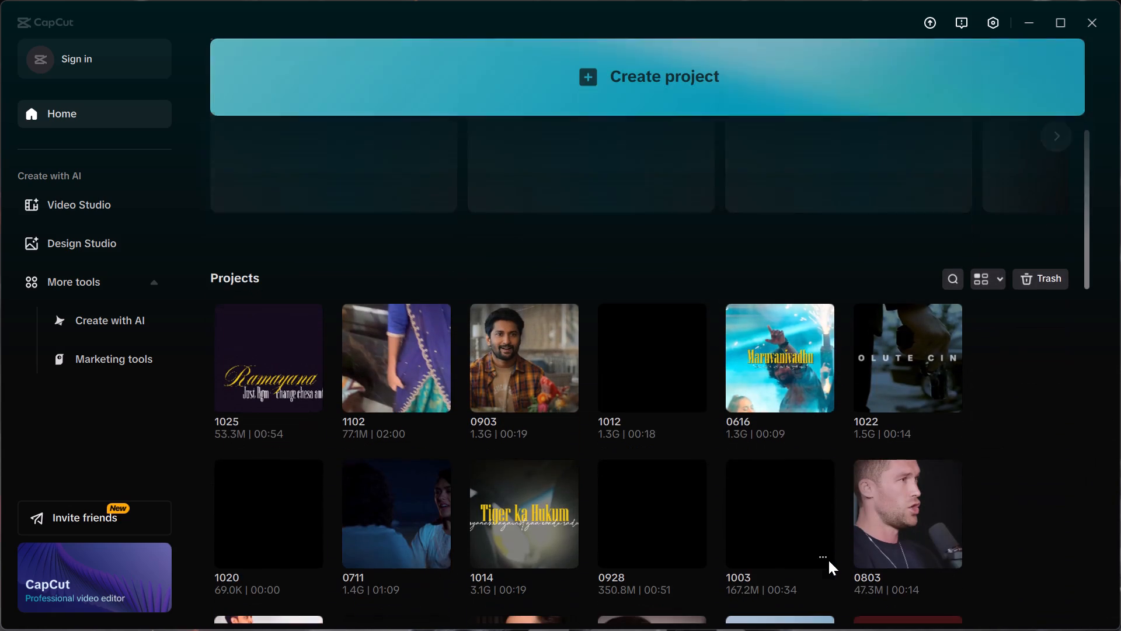
{"action": "double_click", "coordinate": [397, 335]}
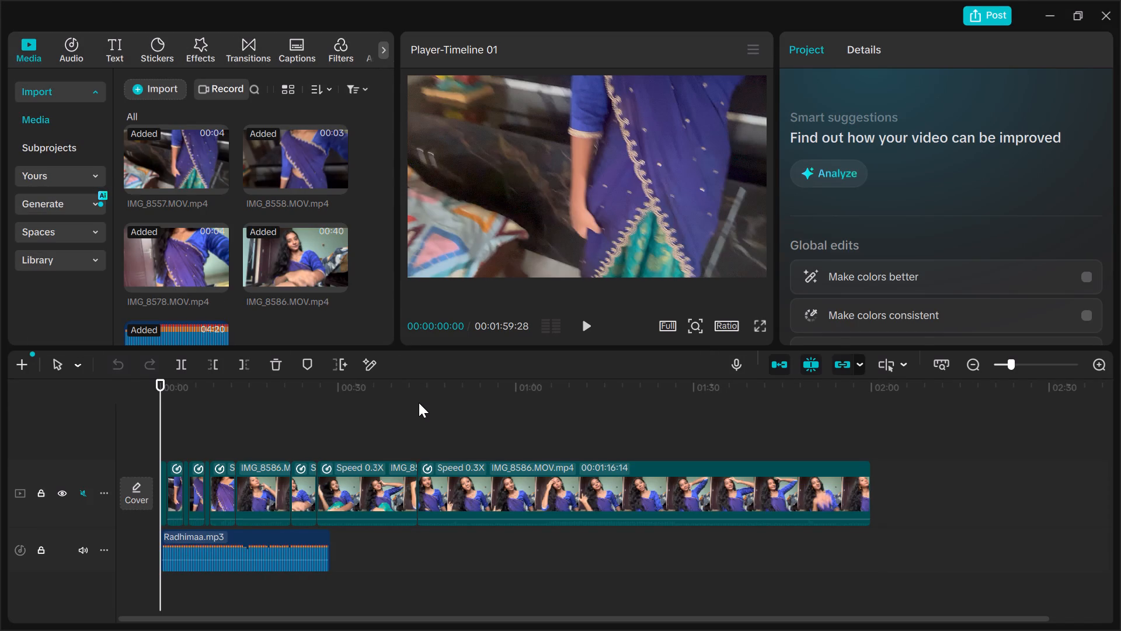
Play the first few seconds of the timeline from the start and pause at about 3 seconds.
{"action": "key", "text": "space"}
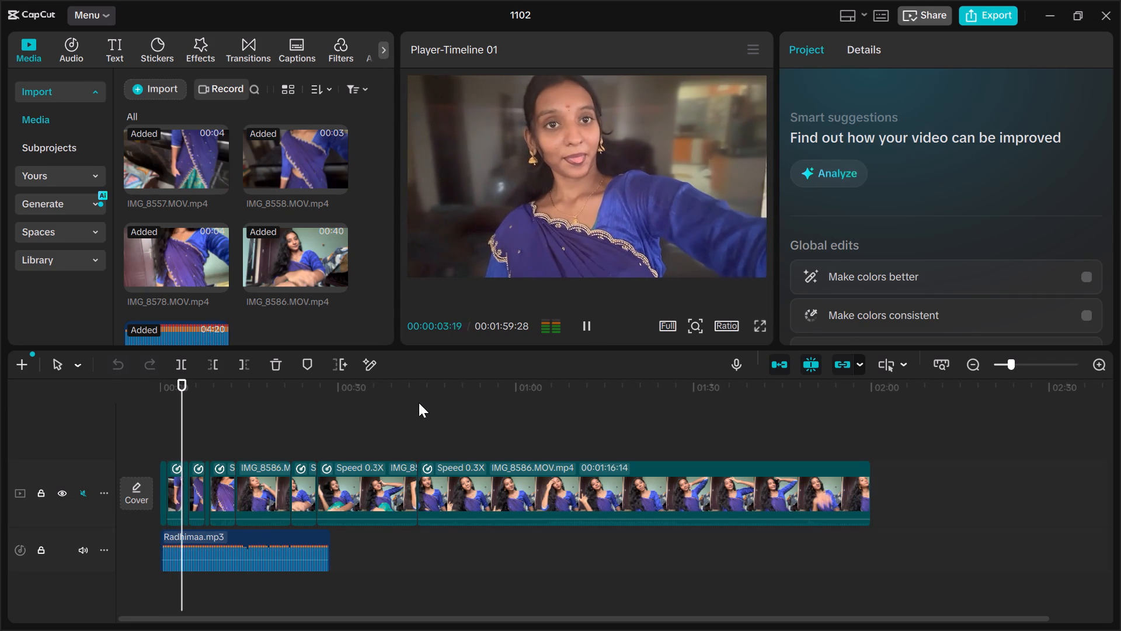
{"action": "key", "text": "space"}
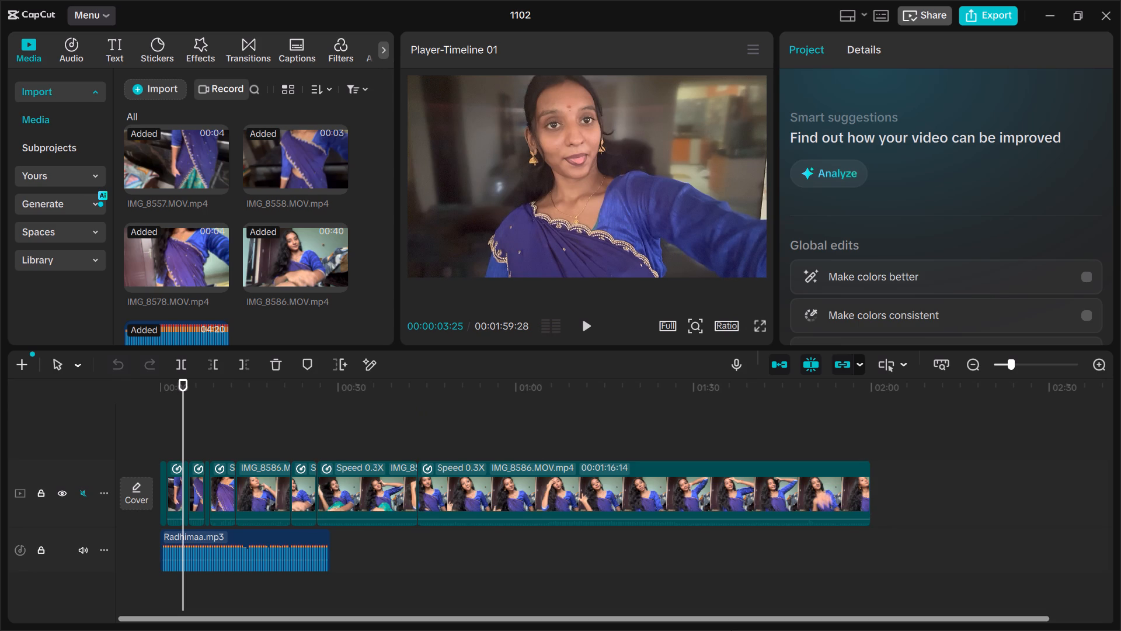
Minimize CapCut, turn Bluetooth on again and look through the paired devices.
{"action": "left_click", "coordinate": [1042, 11]}
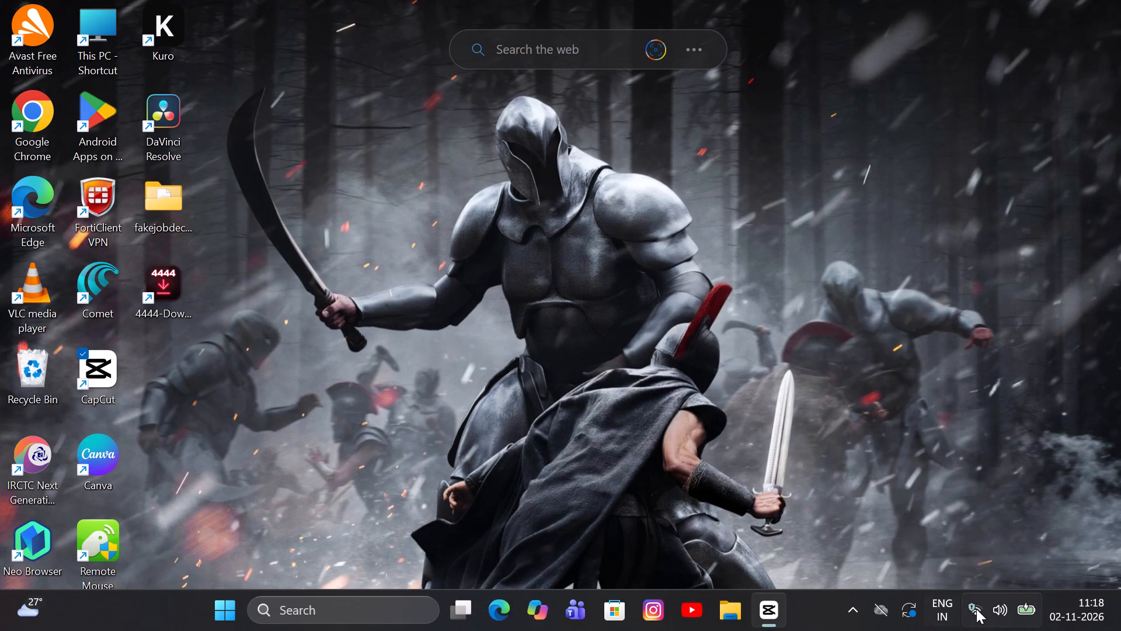
{"action": "left_click", "coordinate": [977, 609]}
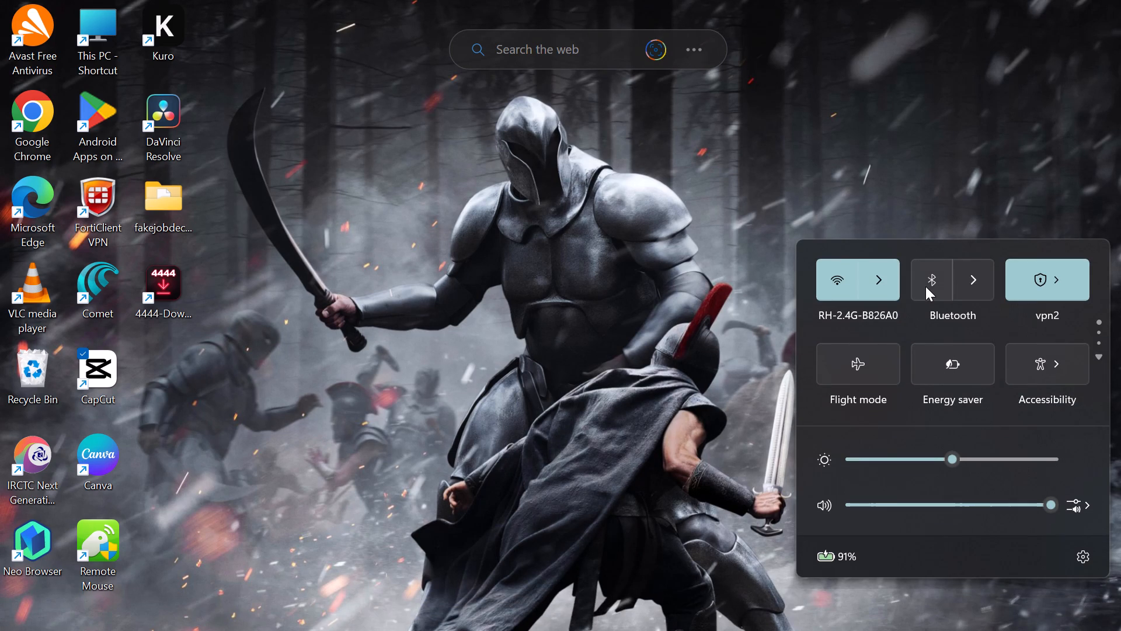
{"action": "left_click", "coordinate": [925, 286]}
{"action": "left_click", "coordinate": [977, 285]}
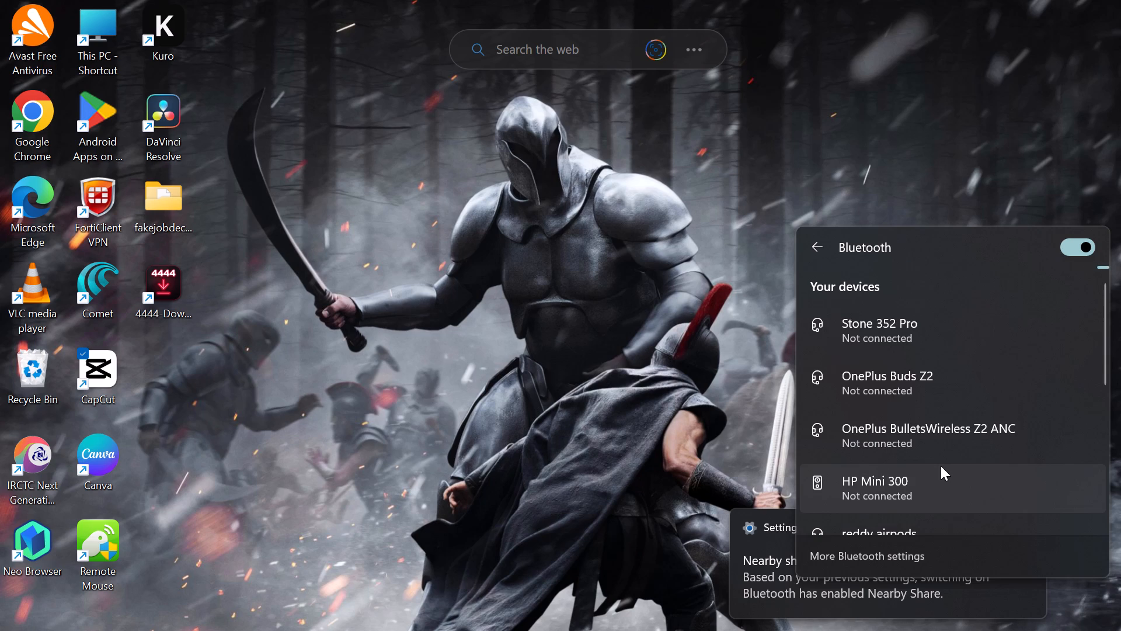
{"action": "scroll", "coordinate": [941, 466], "scroll_direction": "down", "scroll_amount": 3}
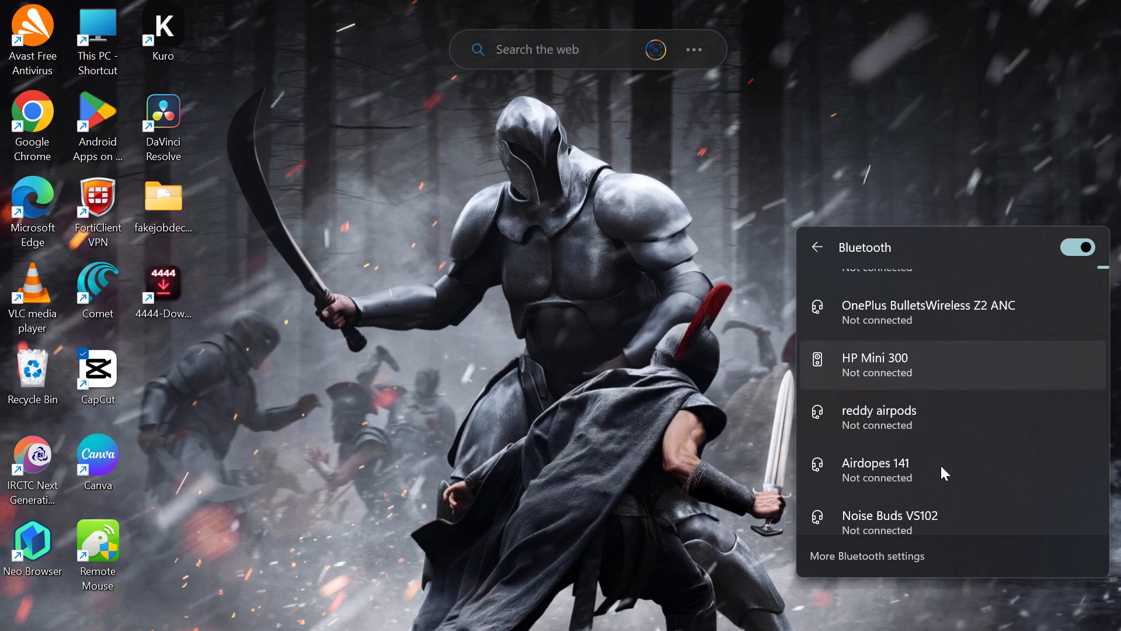
{"action": "scroll", "coordinate": [941, 466], "scroll_direction": "up", "scroll_amount": 6}
{"action": "left_click", "coordinate": [683, 487]}
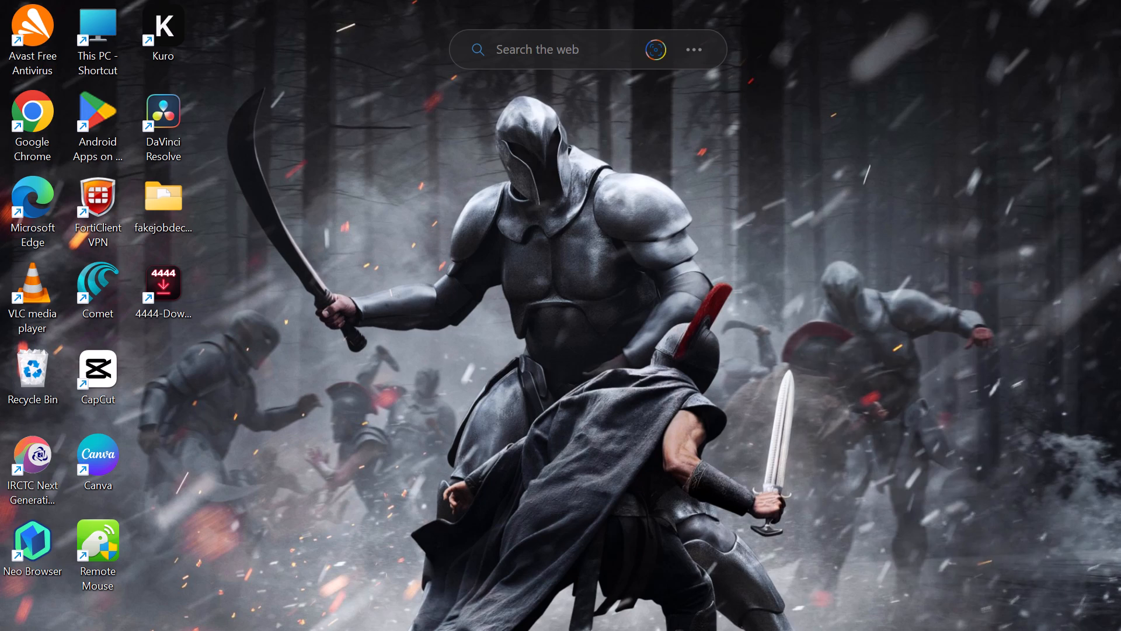
Switch back to the CapCut project and dismiss the keyboard shortcut conflict notice.
{"action": "left_click", "coordinate": [751, 613]}
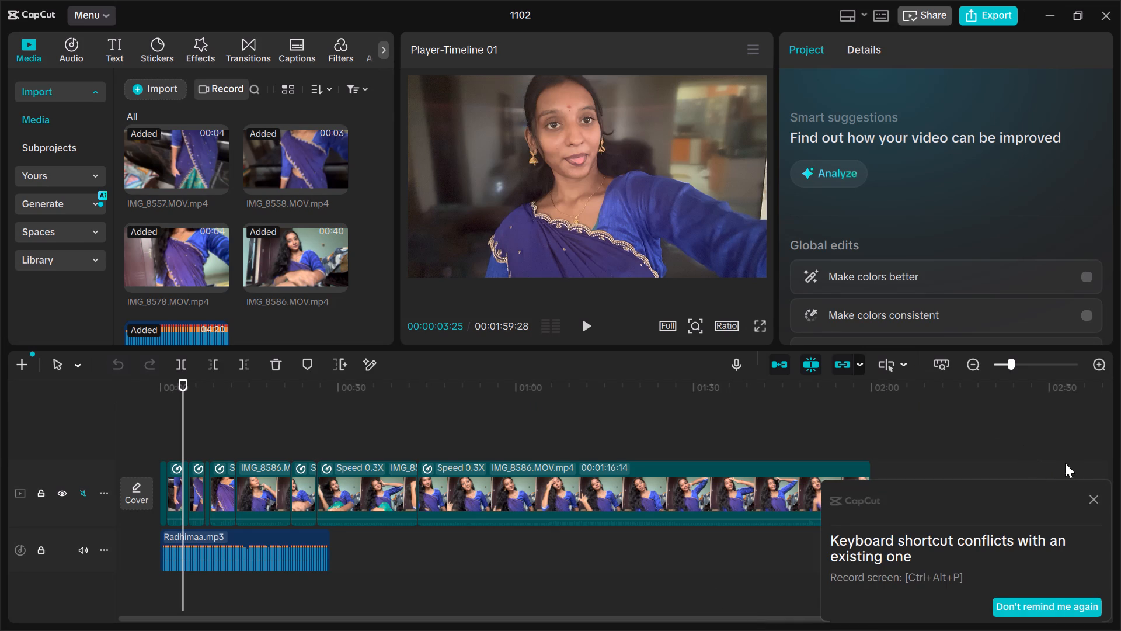
{"action": "left_click", "coordinate": [1098, 501]}
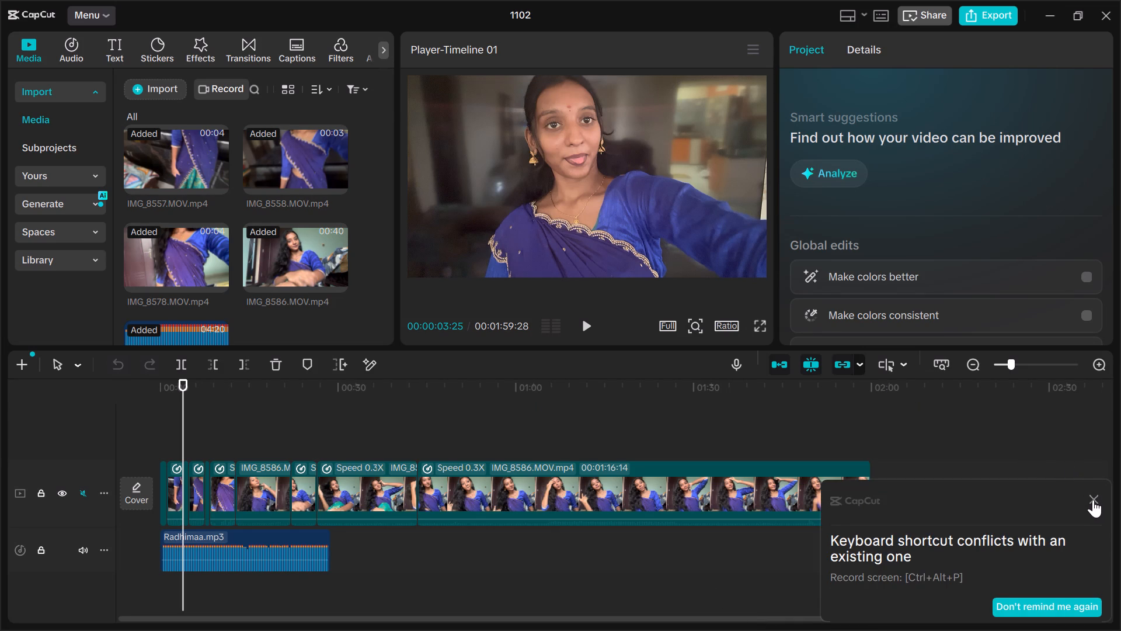
{"action": "left_click", "coordinate": [1093, 500]}
Play the edit from the start and review the opening of the normal-speed IMG_8586.MOV clip for a cut point.
{"action": "left_click", "coordinate": [938, 449]}
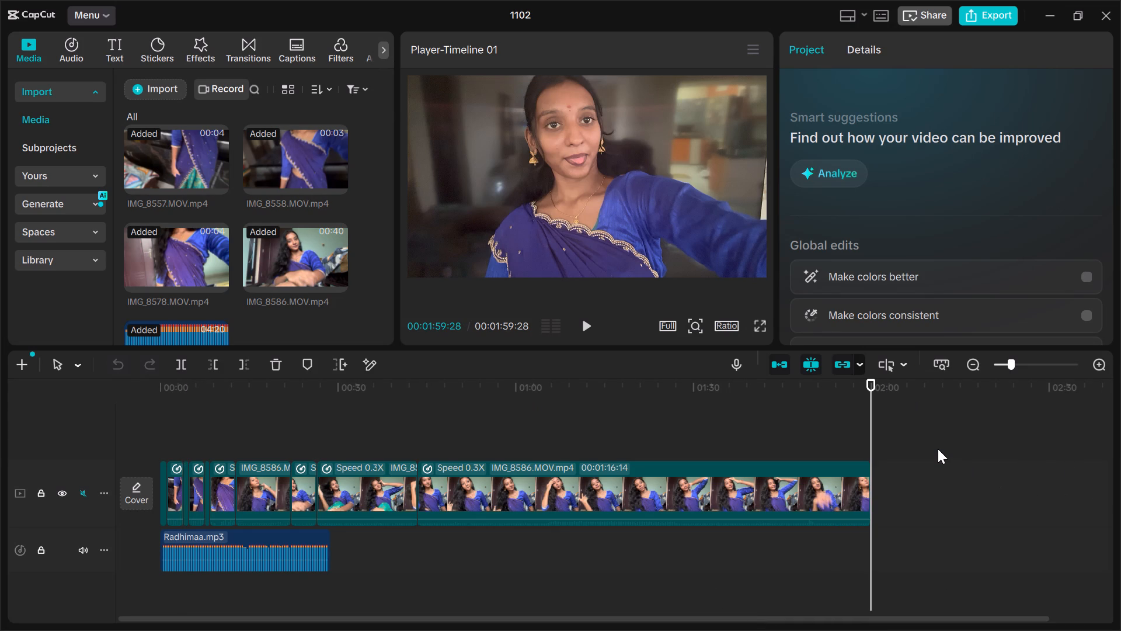
{"action": "key", "text": "Home"}
{"action": "key", "text": "space"}
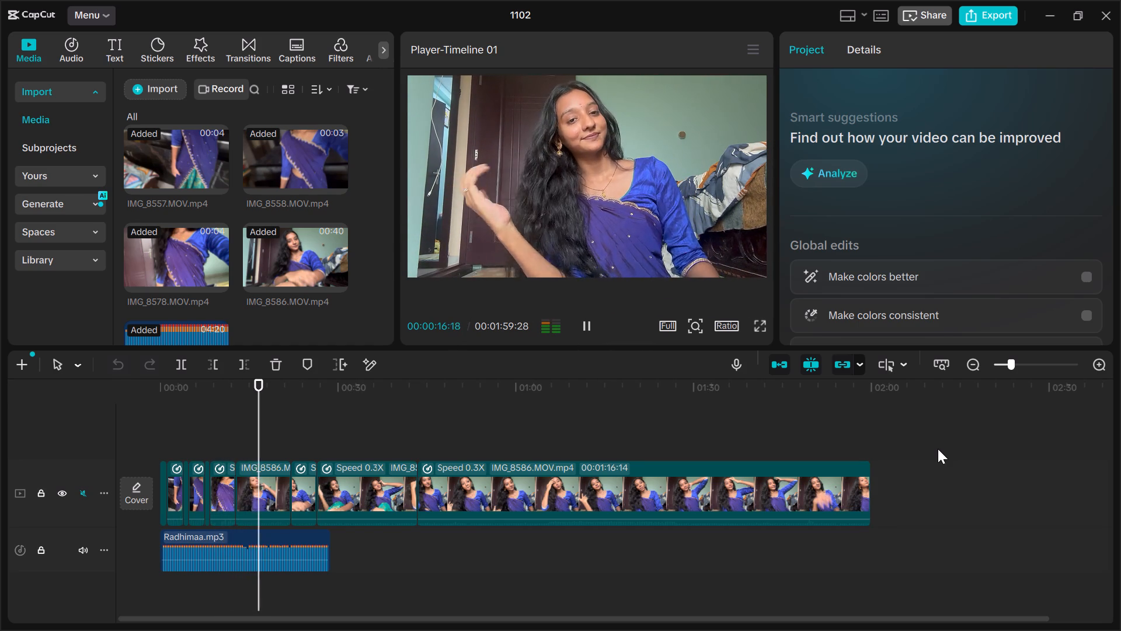
{"action": "key", "text": "Left"}
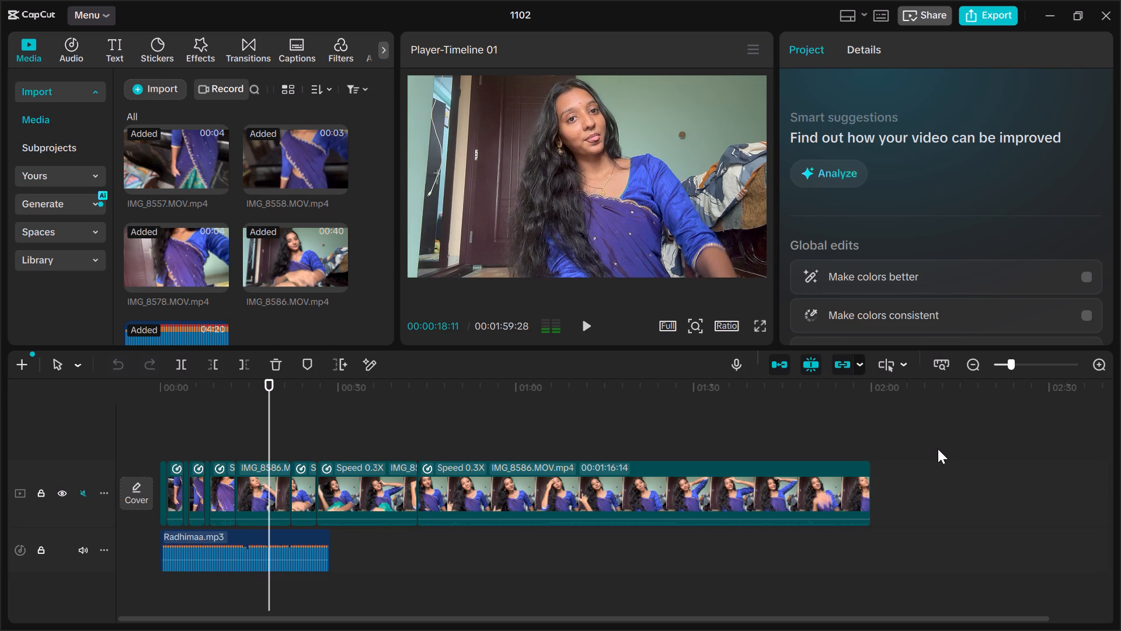
{"action": "key", "text": "Up"}
{"action": "key", "text": "ctrl+equal"}
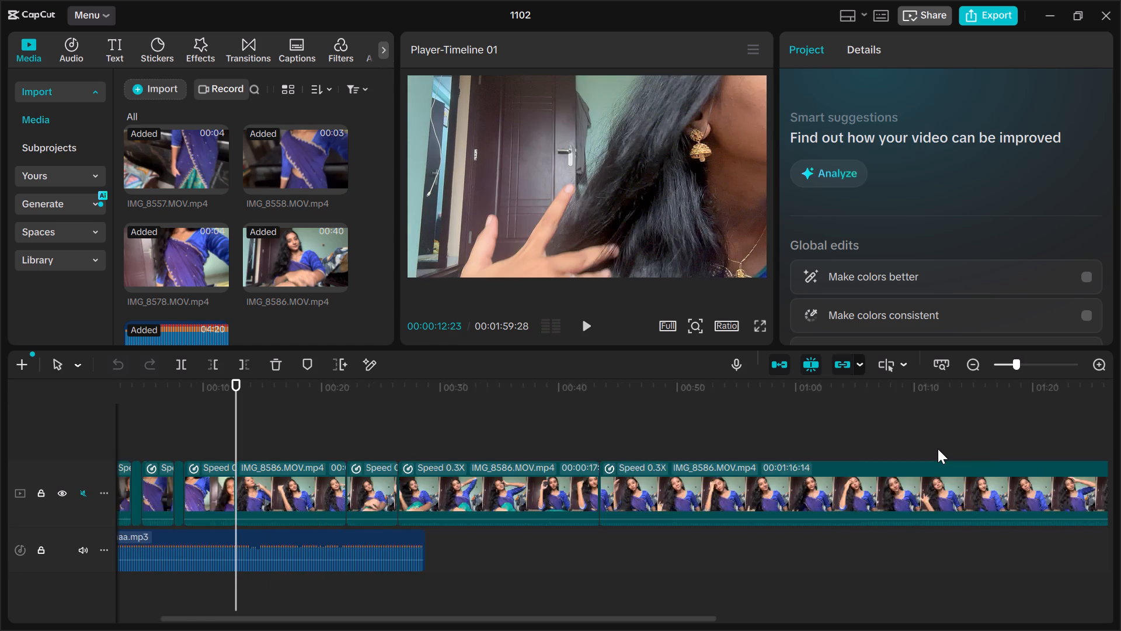
{"action": "key", "text": "ctrl+equal"}
{"action": "key", "text": "ctrl+equal"}
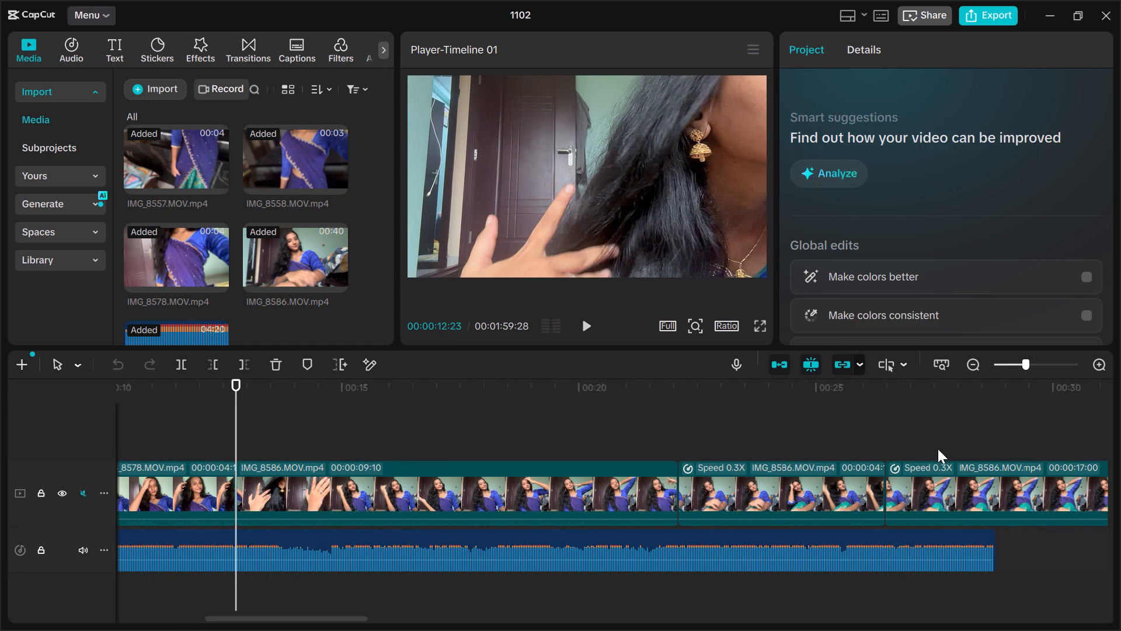
{"action": "key", "text": "ctrl+minus"}
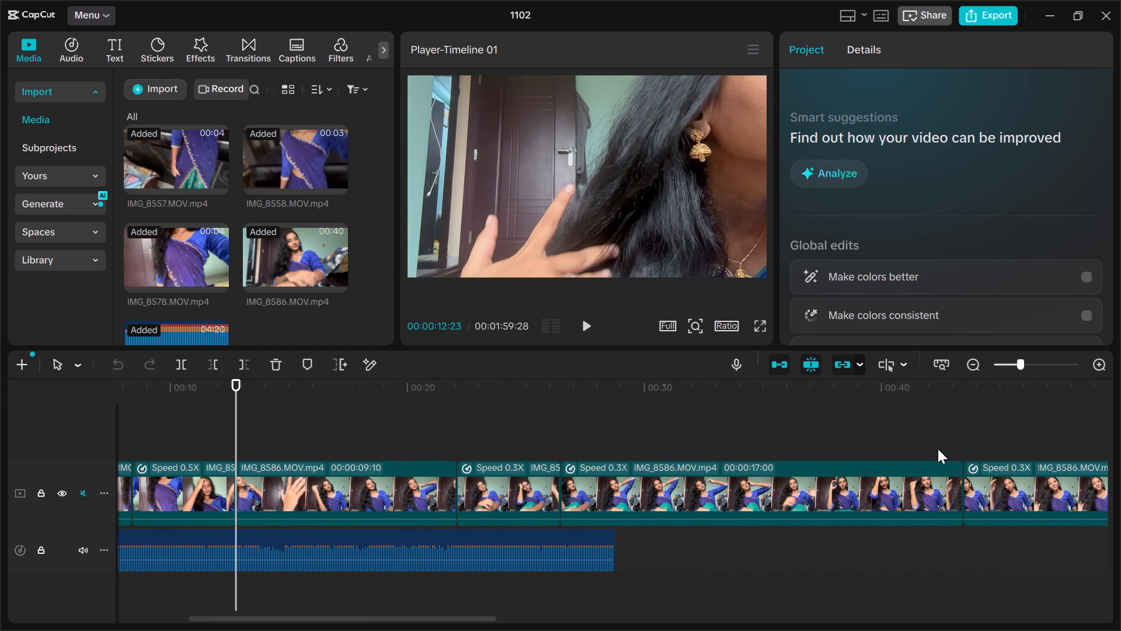
{"action": "scroll", "coordinate": [938, 449], "scroll_direction": "right", "scroll_amount": 1}
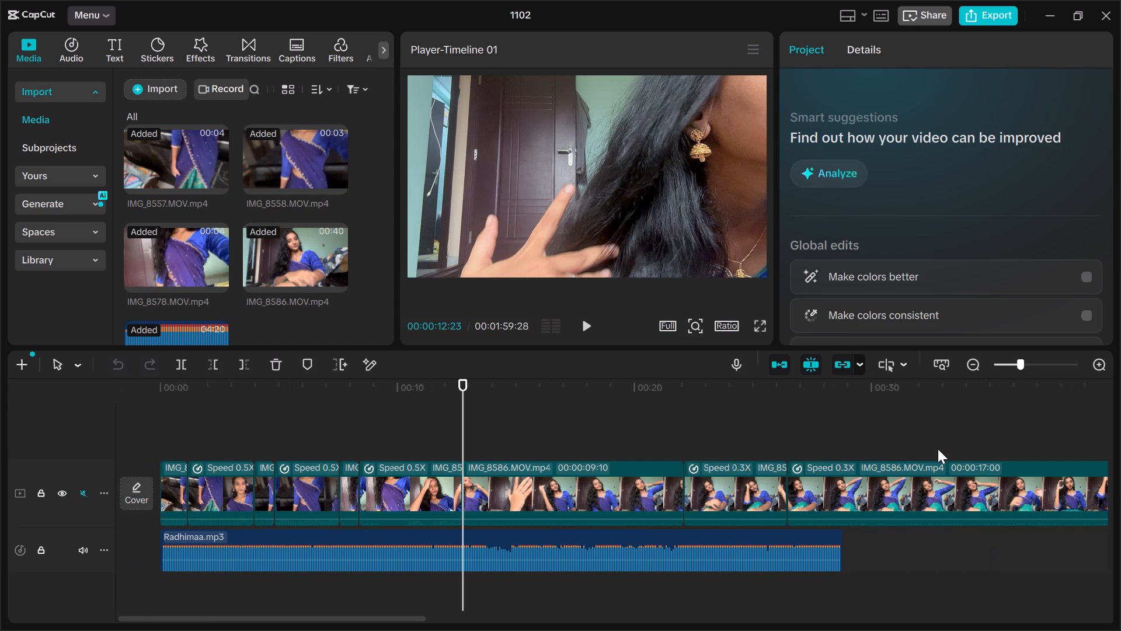
{"action": "key", "text": "Up"}
{"action": "key", "text": "Up"}
{"action": "key", "text": "space"}
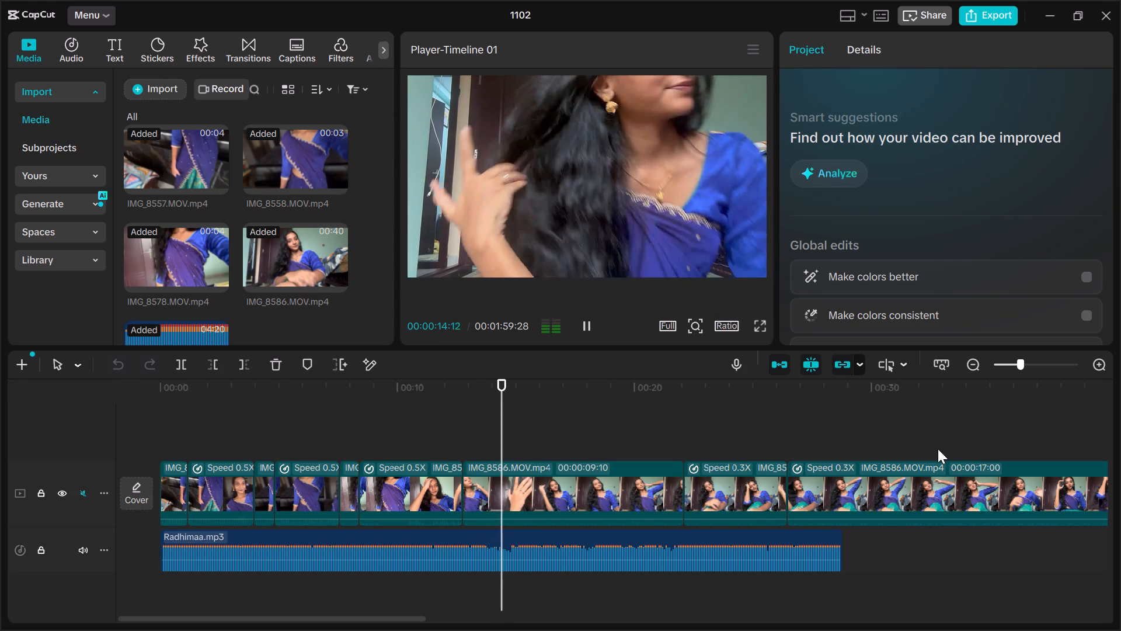
{"action": "key", "text": "space"}
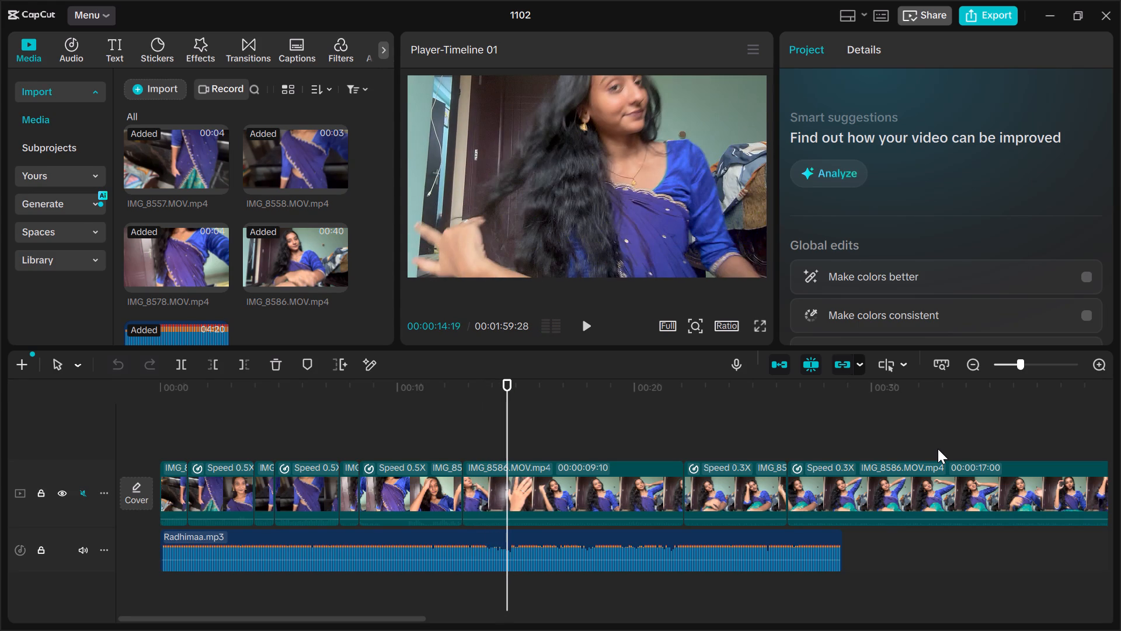
Split the normal-speed IMG_8586.MOV clip at 00:00:14:23.
{"action": "left_click", "coordinate": [635, 494]}
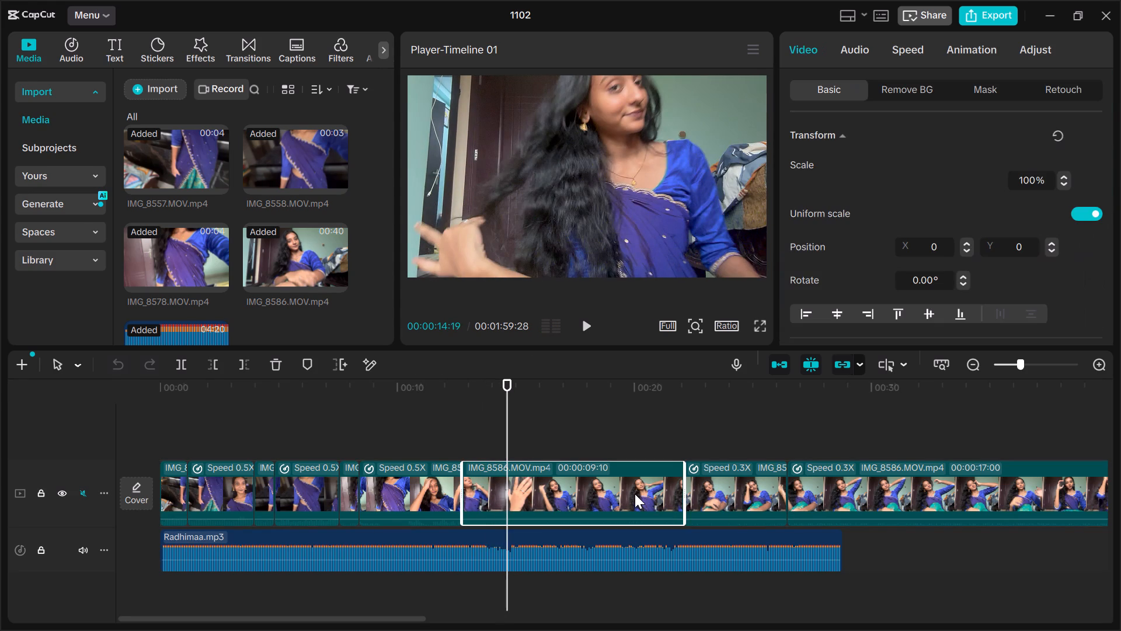
{"action": "key", "text": "Right"}
{"action": "key", "text": "Right"}
{"action": "key", "text": "Right"}
{"action": "key", "text": "Right"}
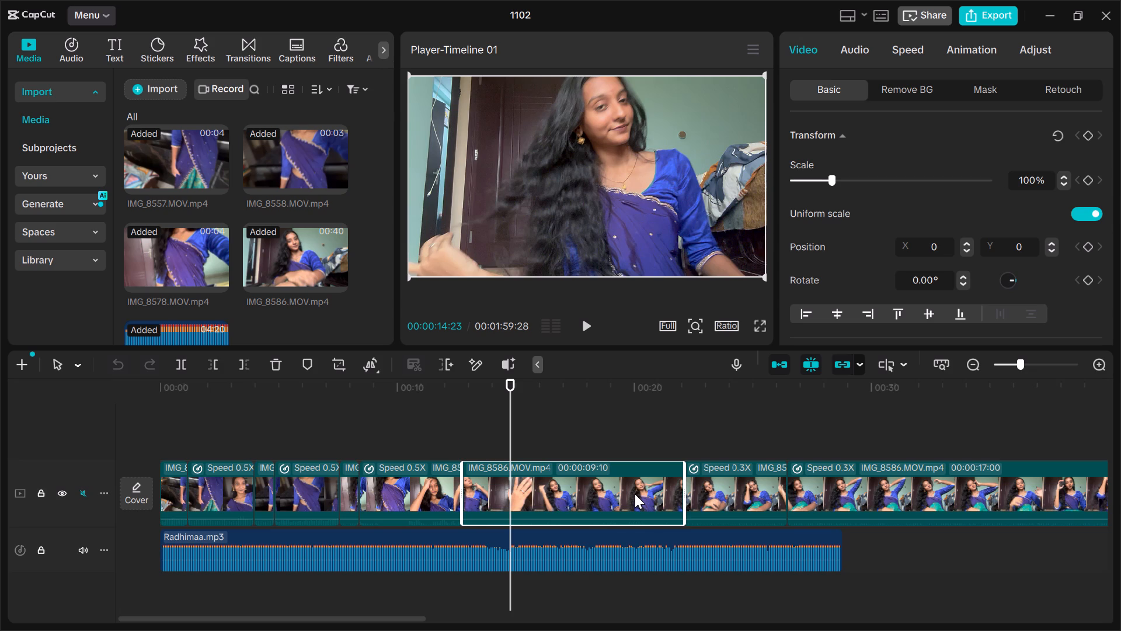
{"action": "key", "text": "ctrl+b"}
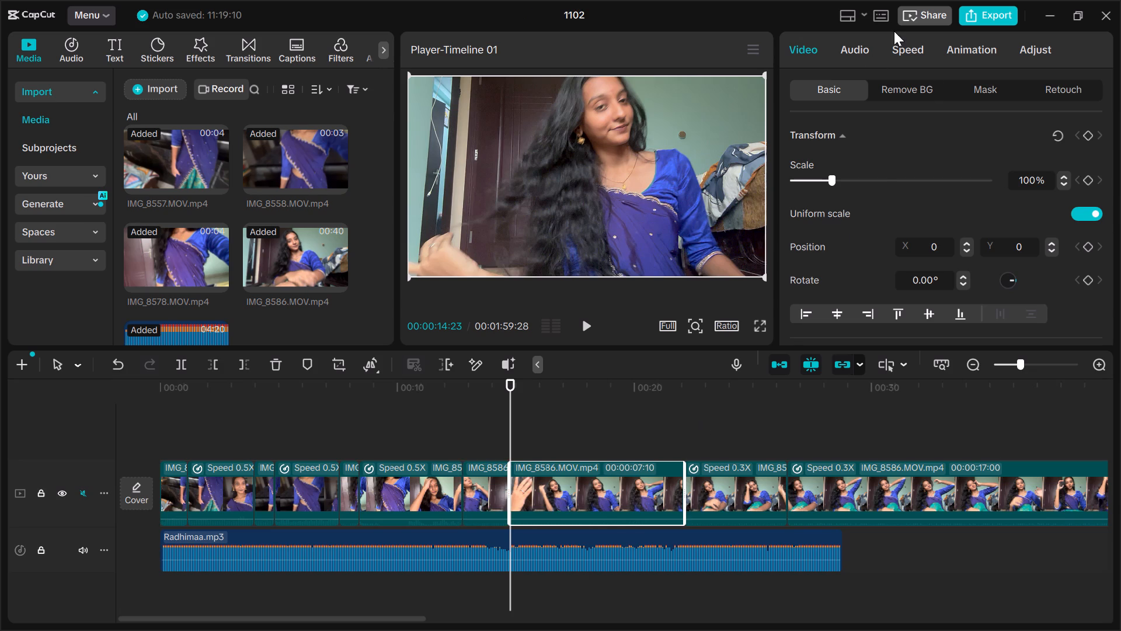
Set the speed of the IMG_8586.MOV segment after the new split to 0.30x.
{"action": "left_click", "coordinate": [901, 51]}
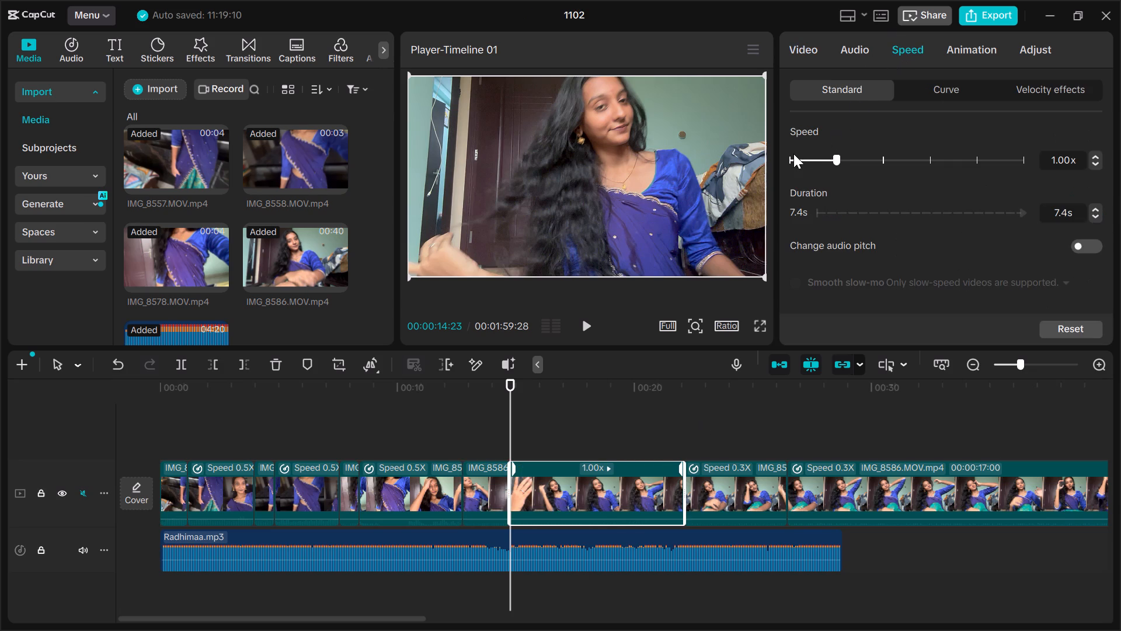
{"action": "left_click", "coordinate": [799, 160]}
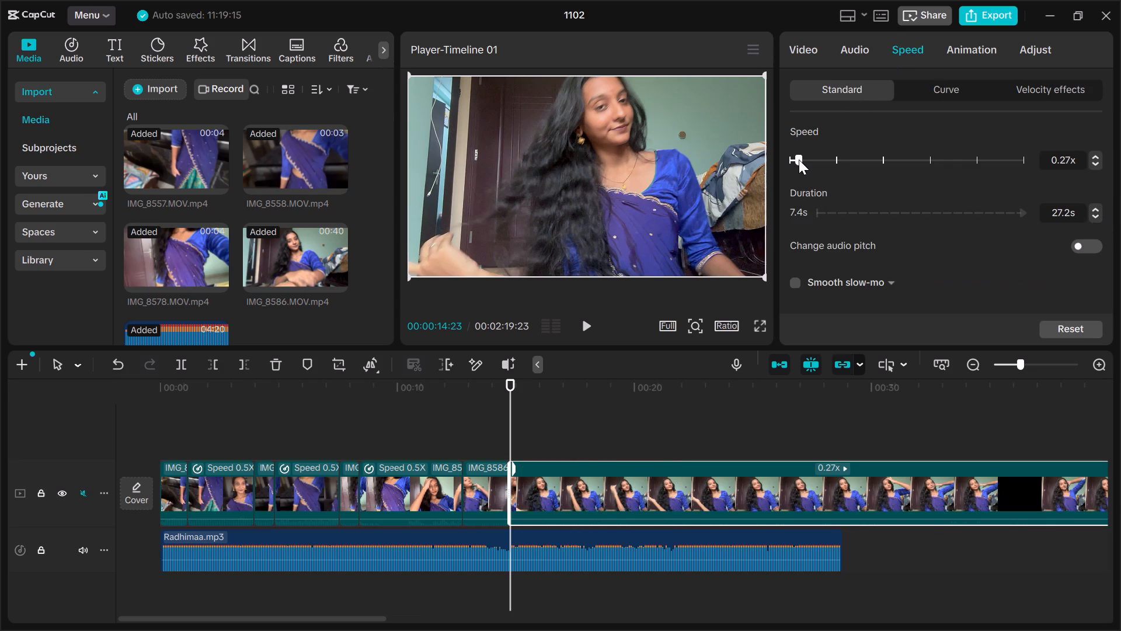
{"action": "left_click", "coordinate": [799, 160]}
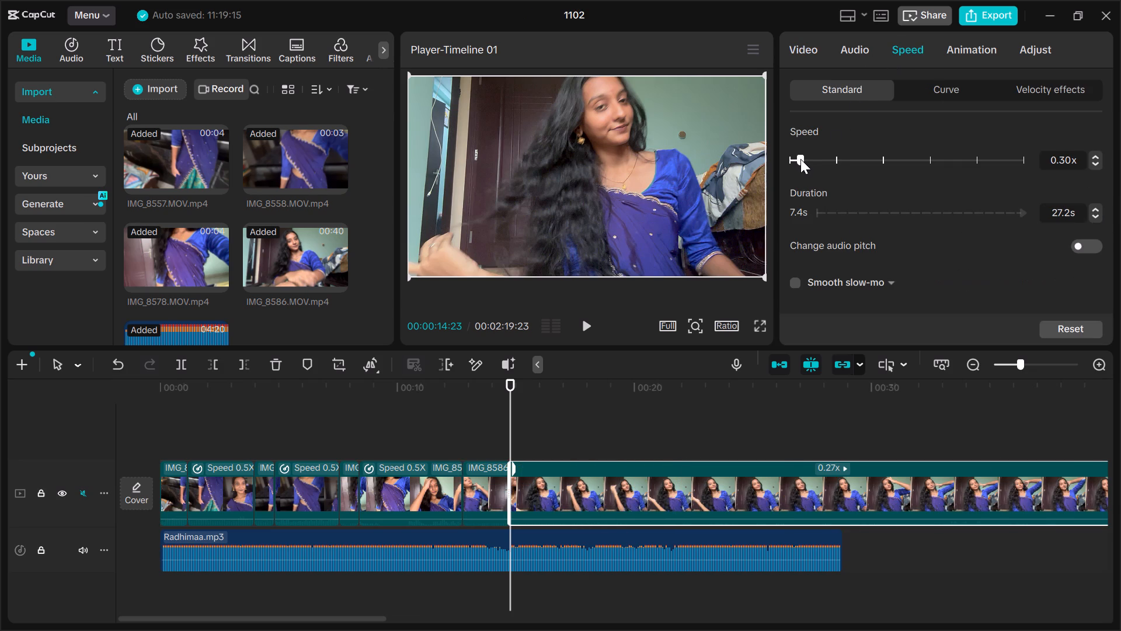
{"action": "left_click", "coordinate": [427, 419]}
Play the newly slowed IMG_8586.MOV segment from its start and review the hair movement for a cut point.
{"action": "key", "text": "space"}
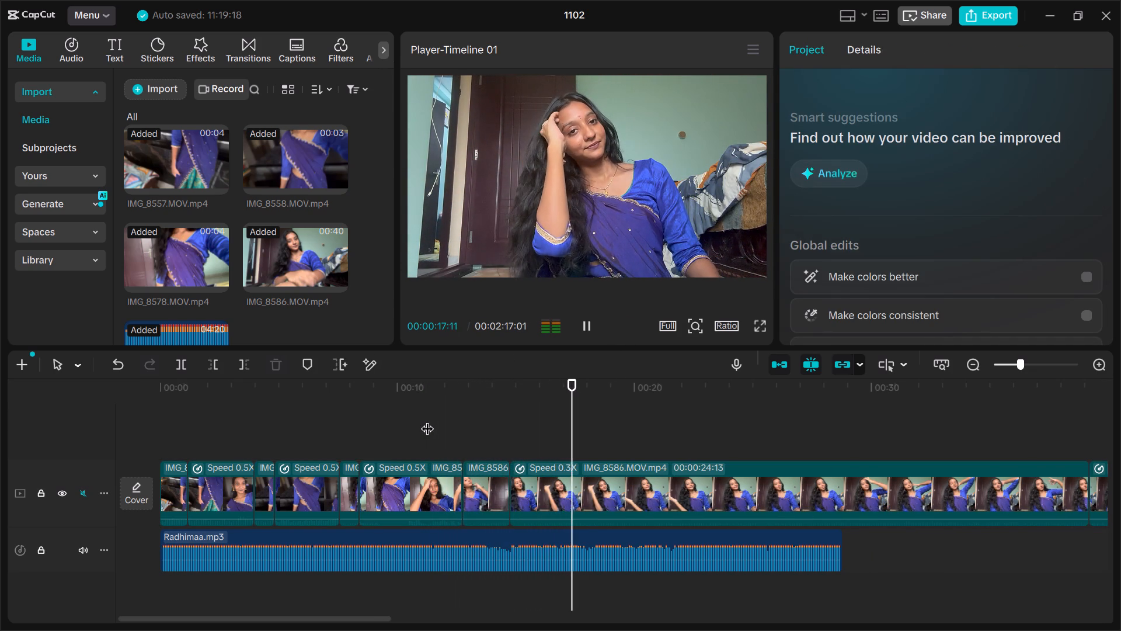
{"action": "key", "text": "space"}
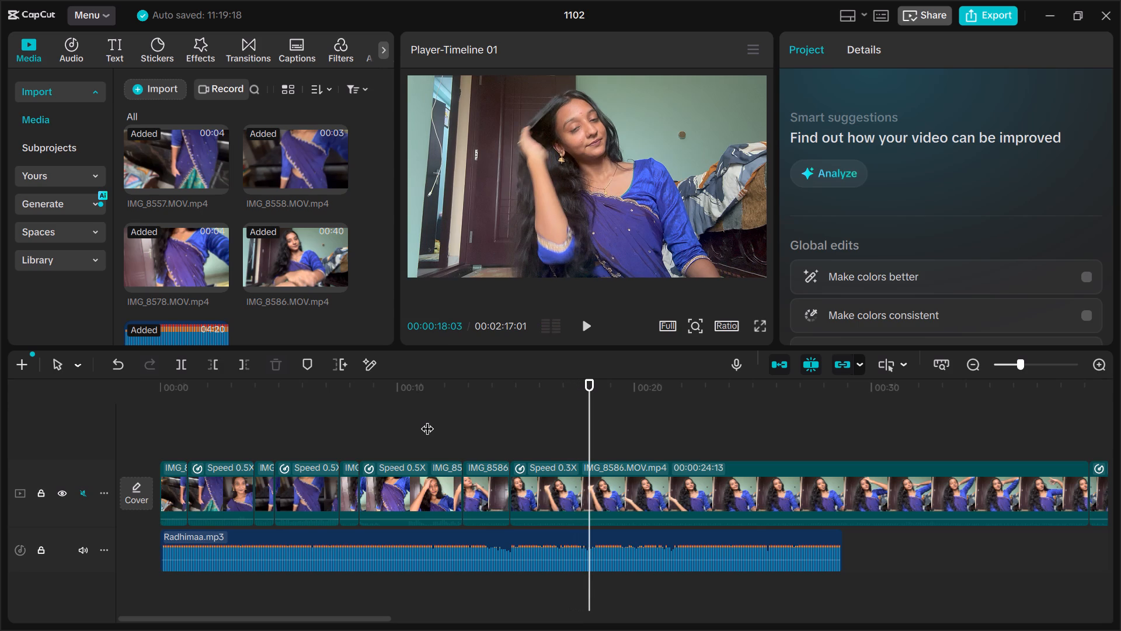
{"action": "key", "text": "space"}
{"action": "key", "text": "space"}
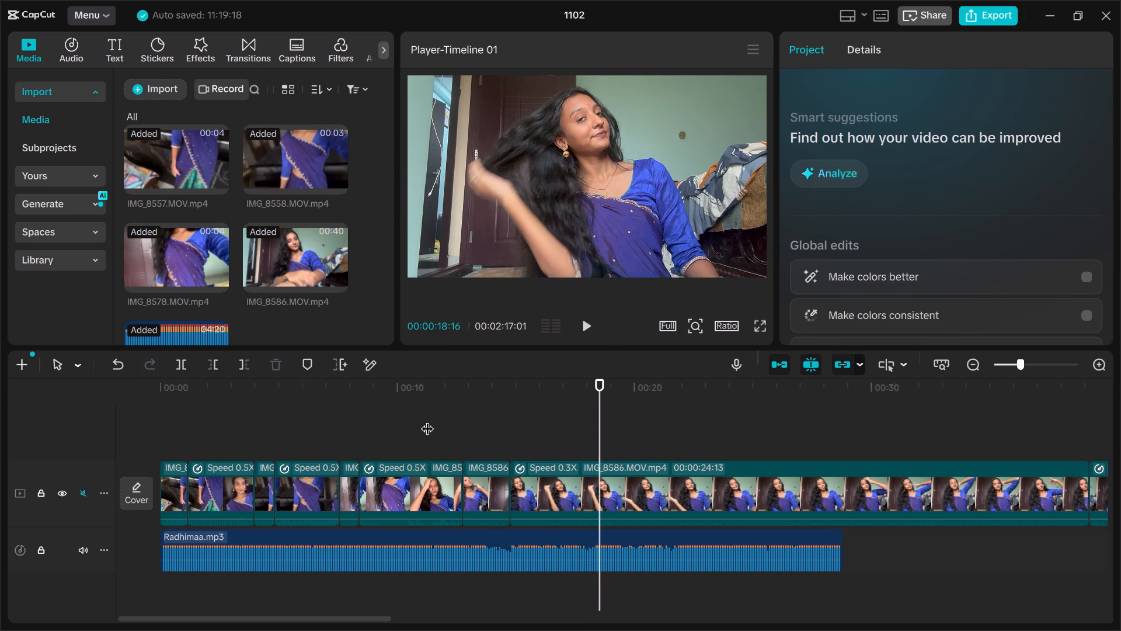
{"action": "key", "text": "Up"}
{"action": "key", "text": "space"}
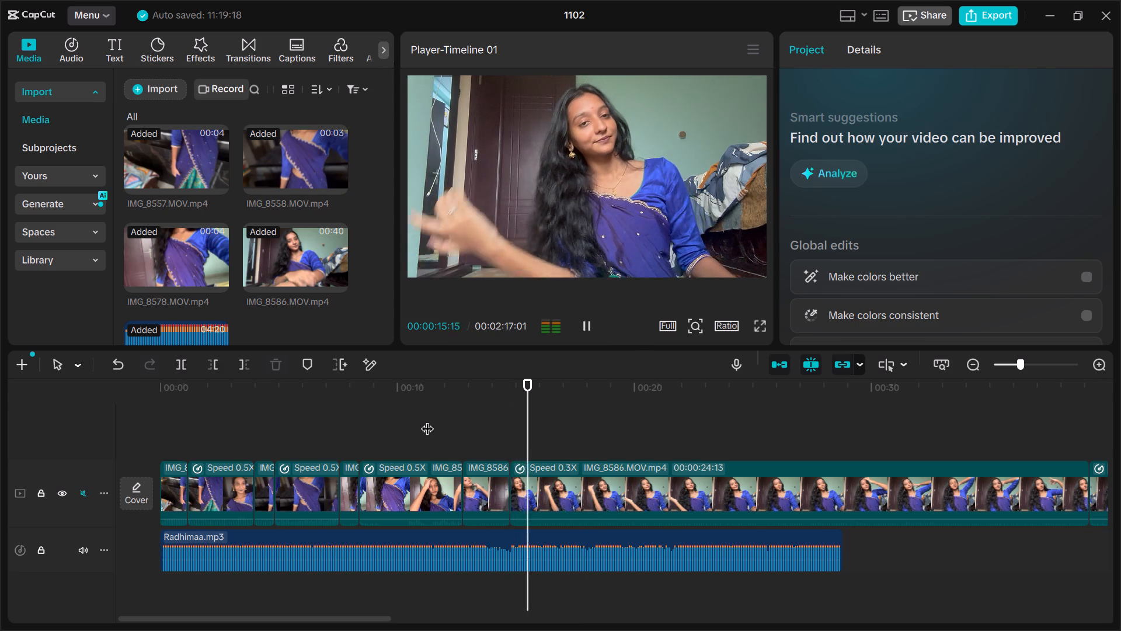
{"action": "key", "text": "space"}
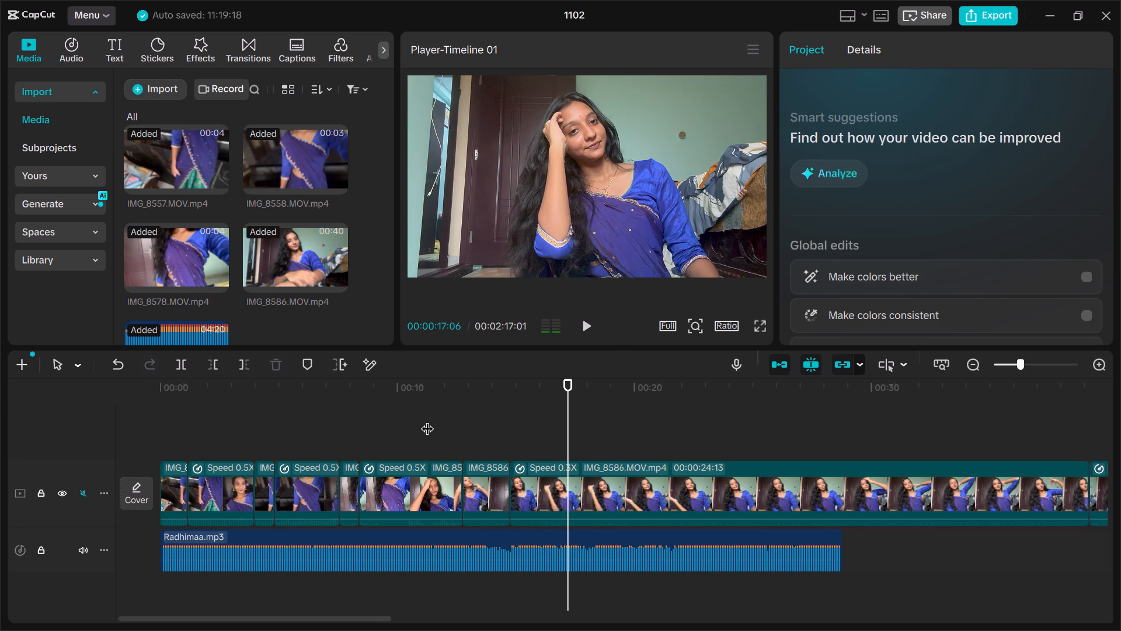
{"action": "key", "text": "space"}
{"action": "key", "text": "space"}
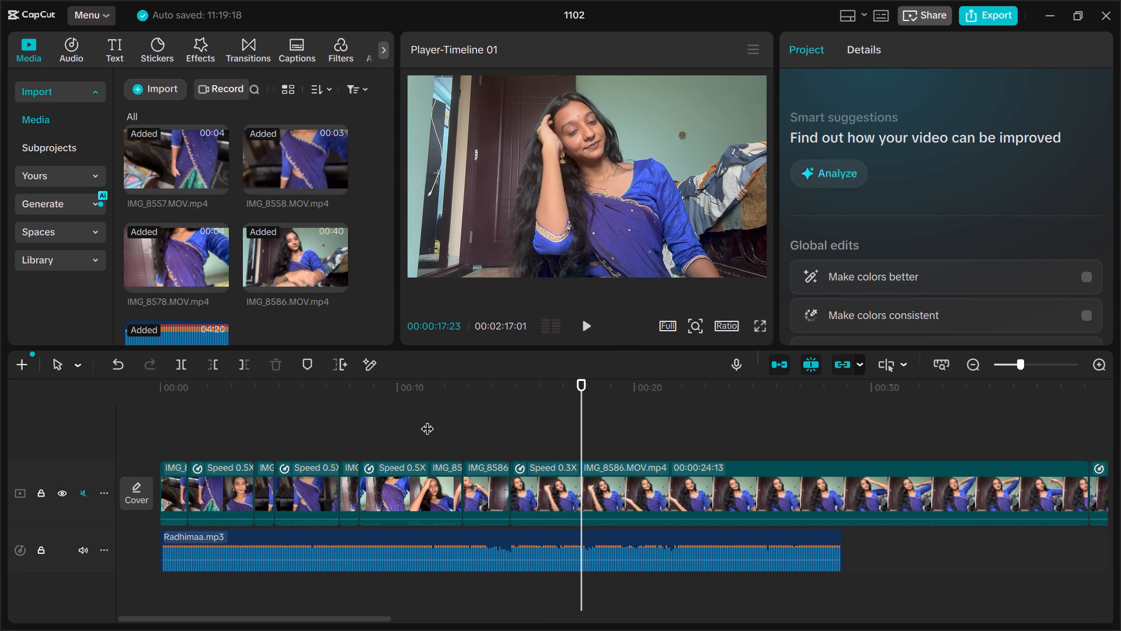
{"action": "key", "text": "space"}
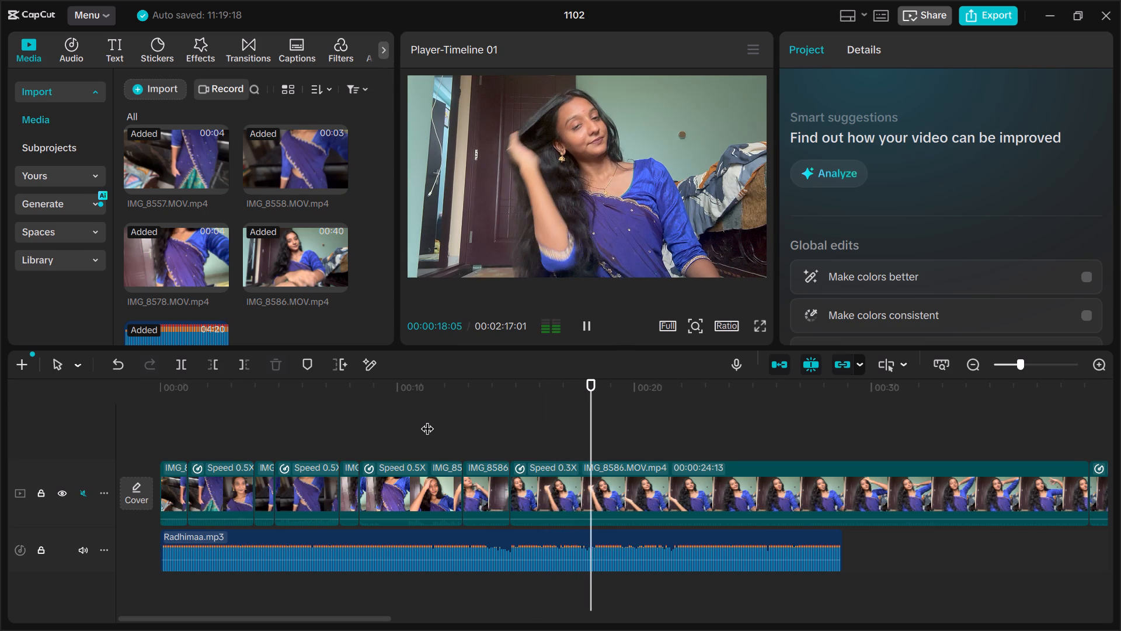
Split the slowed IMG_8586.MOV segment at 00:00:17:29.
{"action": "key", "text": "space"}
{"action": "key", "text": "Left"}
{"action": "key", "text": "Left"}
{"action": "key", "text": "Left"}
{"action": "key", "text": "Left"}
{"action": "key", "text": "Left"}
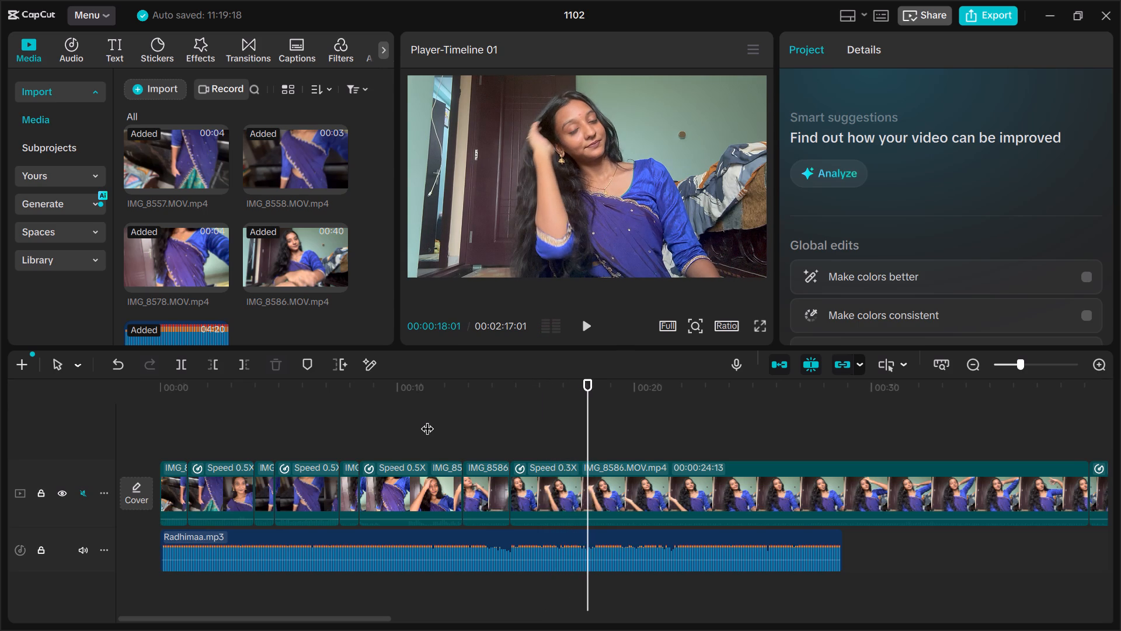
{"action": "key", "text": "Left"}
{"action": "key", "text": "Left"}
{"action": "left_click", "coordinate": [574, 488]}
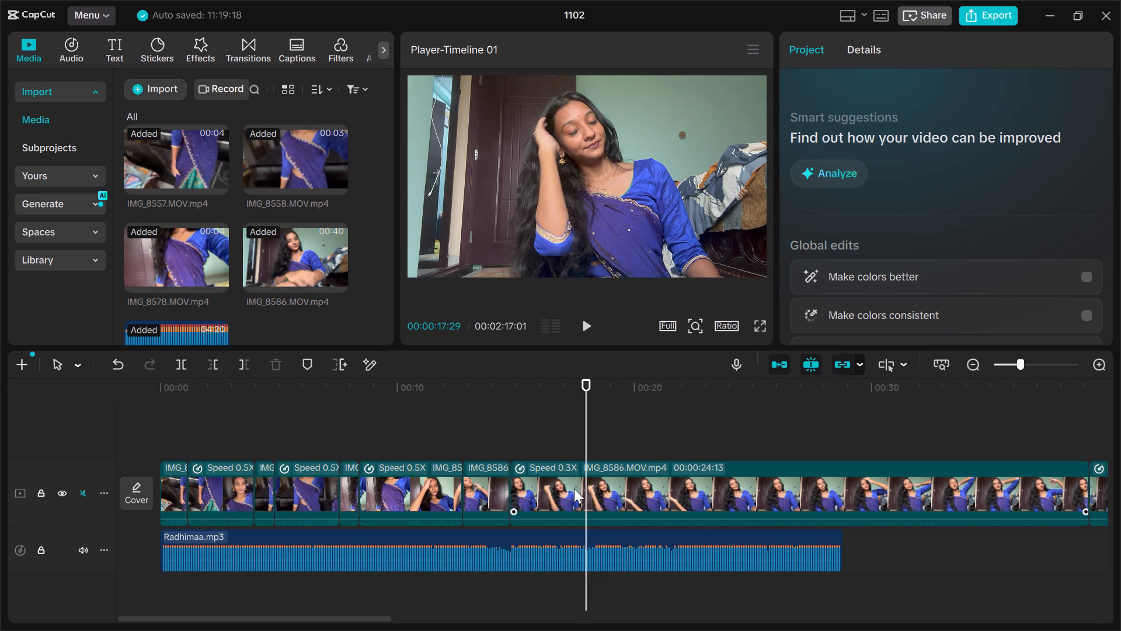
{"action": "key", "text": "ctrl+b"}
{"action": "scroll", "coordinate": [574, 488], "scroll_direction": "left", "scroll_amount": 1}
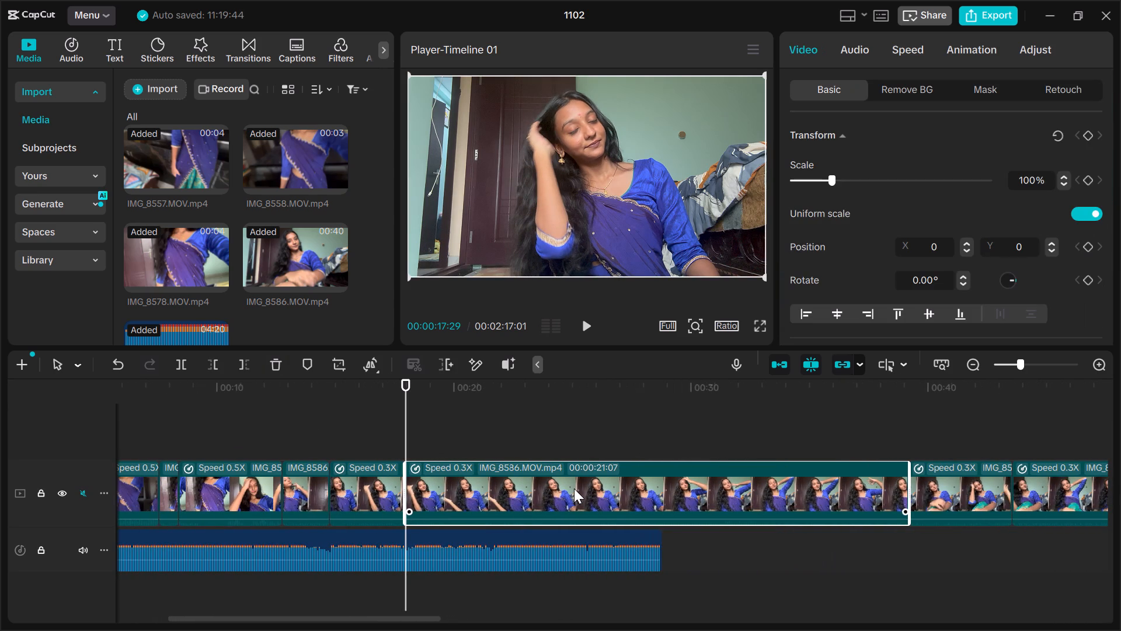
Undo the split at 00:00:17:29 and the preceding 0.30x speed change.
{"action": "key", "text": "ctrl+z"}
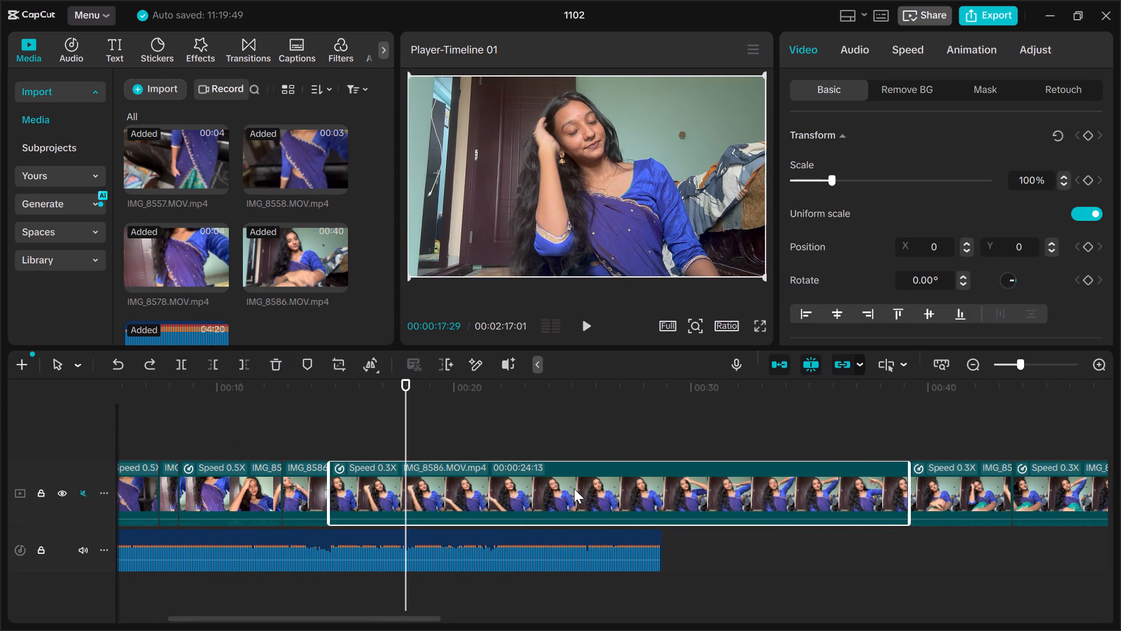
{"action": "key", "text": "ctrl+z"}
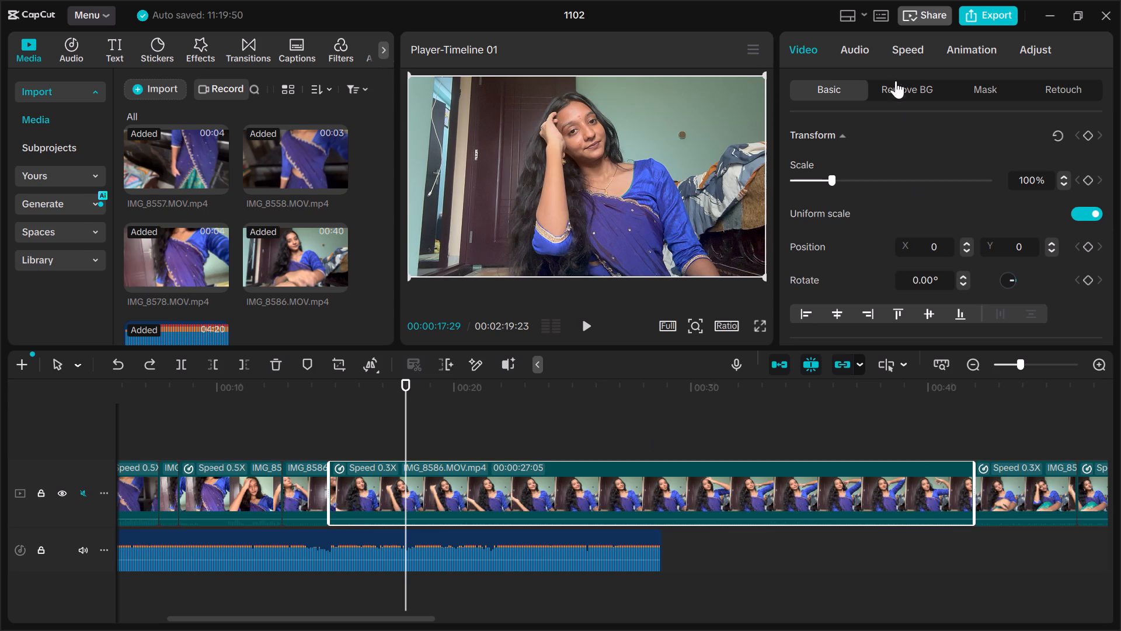
Set the speed of the selected IMG_8586.MOV segment to 0.50x.
{"action": "left_click", "coordinate": [908, 40]}
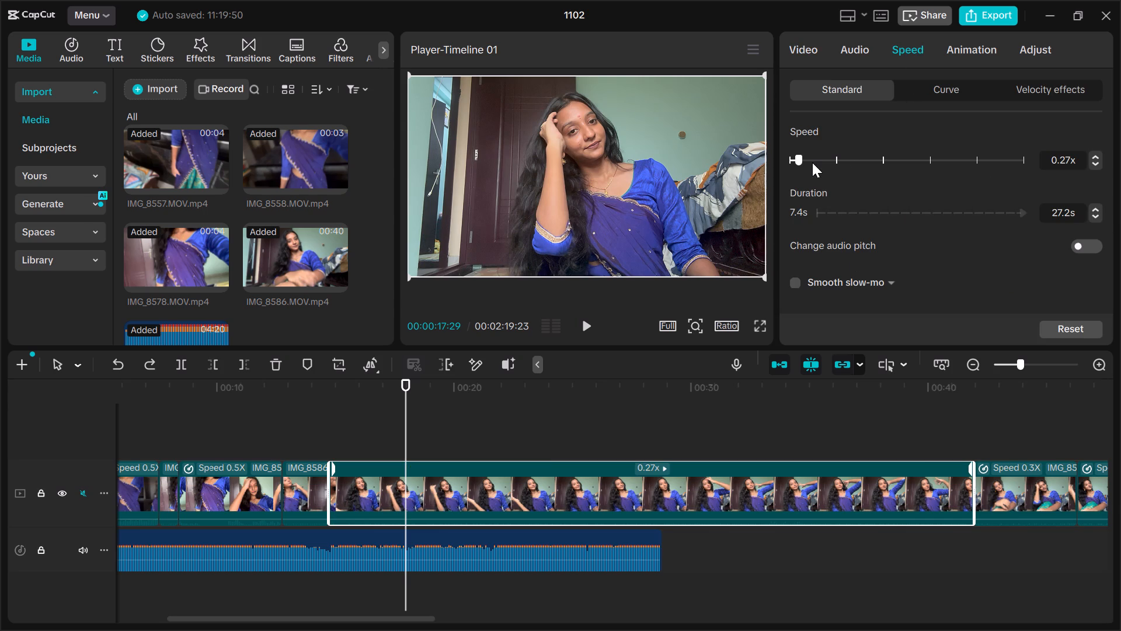
{"action": "left_click", "coordinate": [814, 161]}
{"action": "left_click", "coordinate": [814, 161]}
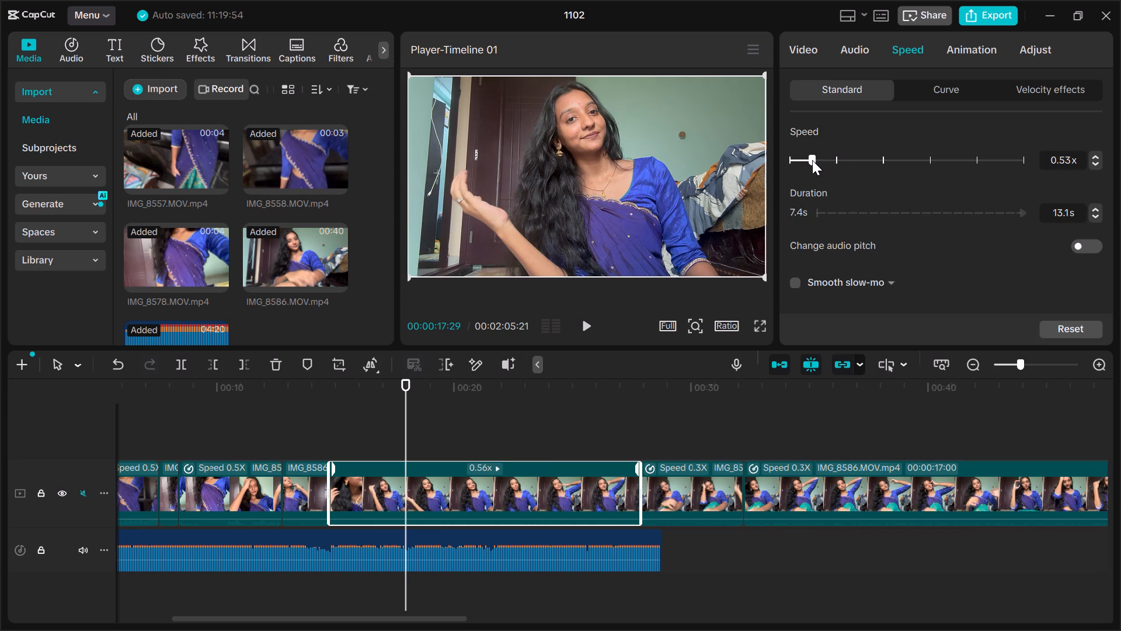
Play the 0.50x segment against the music and split it at 00:00:17:29.
{"action": "left_click", "coordinate": [290, 453]}
{"action": "key", "text": "space"}
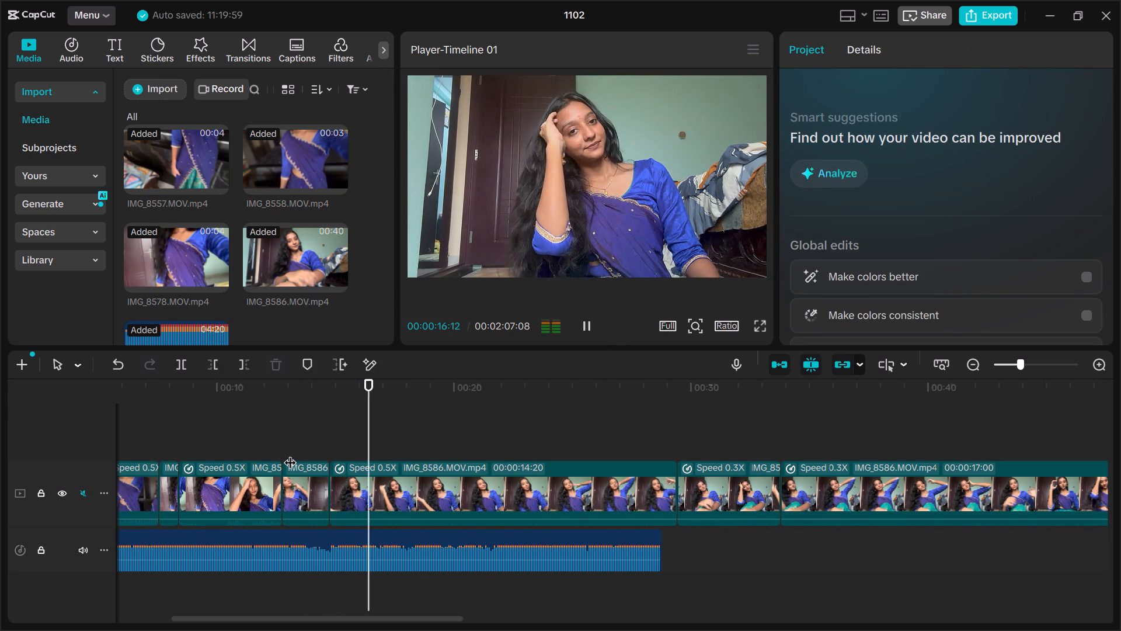
{"action": "key", "text": "space"}
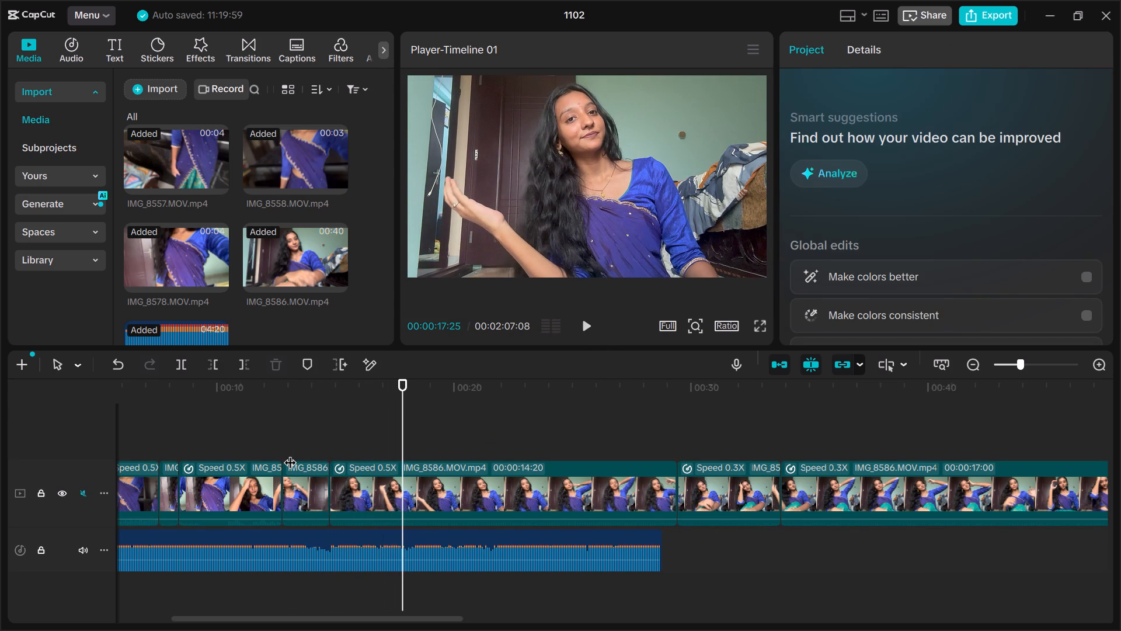
{"action": "key", "text": "space"}
{"action": "key", "text": "space"}
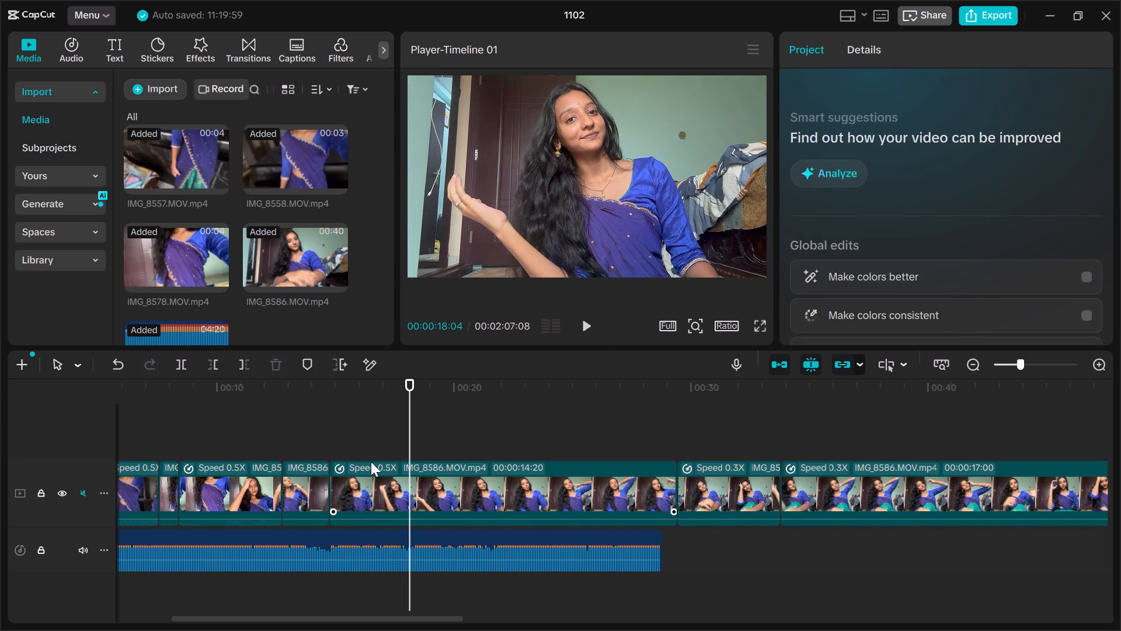
{"action": "key", "text": "Left"}
{"action": "key", "text": "Left"}
{"action": "key", "text": "Left"}
{"action": "key", "text": "Left"}
{"action": "key", "text": "Left"}
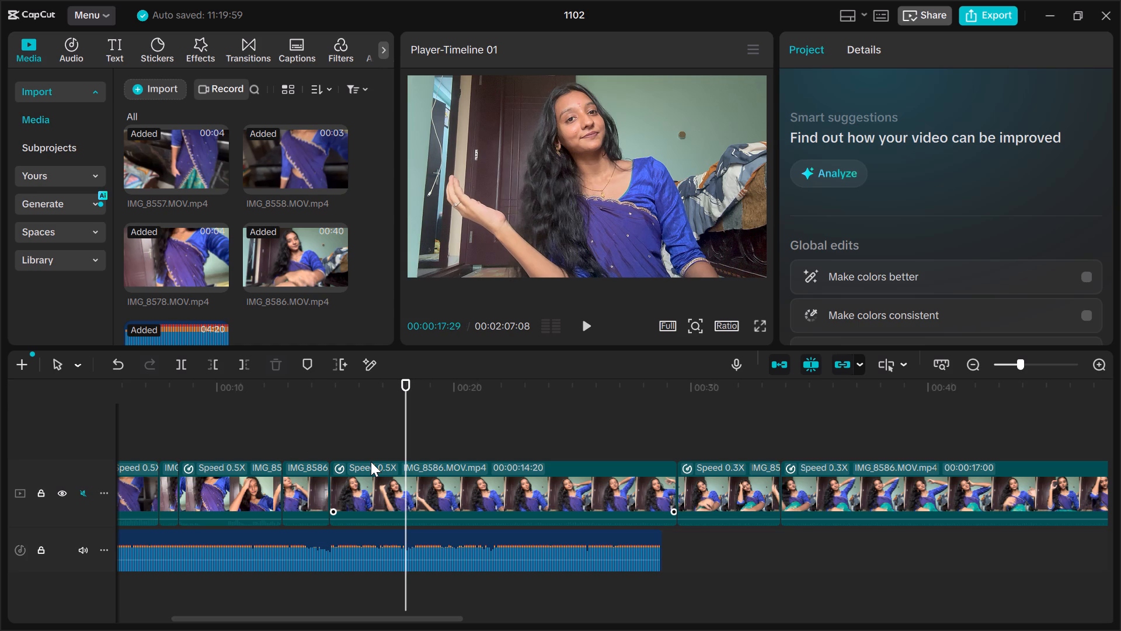
{"action": "left_click", "coordinate": [396, 480]}
{"action": "key", "text": "ctrl+b"}
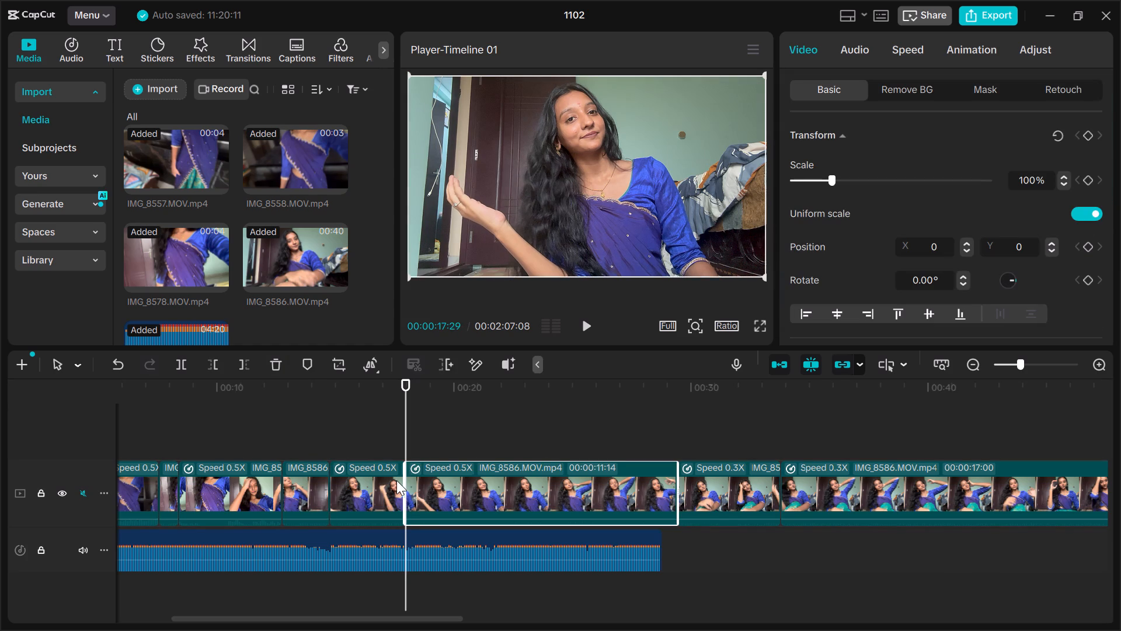
Play on through the second part of the 0.50x segment and split it at 00:00:25:01.
{"action": "key", "text": "shift+Right"}
{"action": "key", "text": "space"}
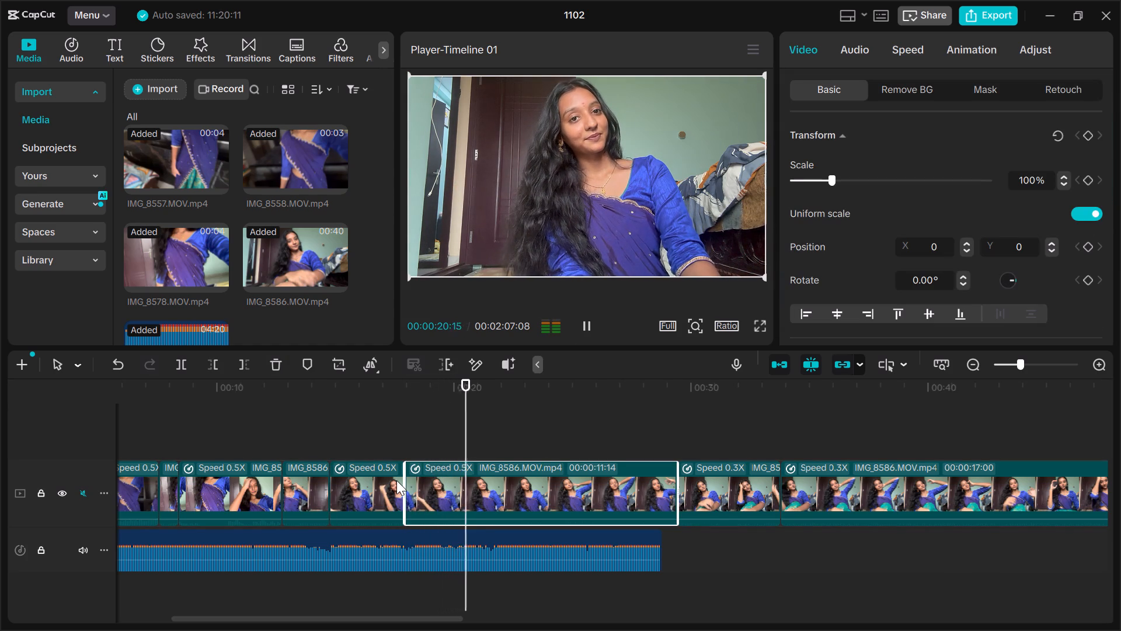
{"action": "key", "text": "space"}
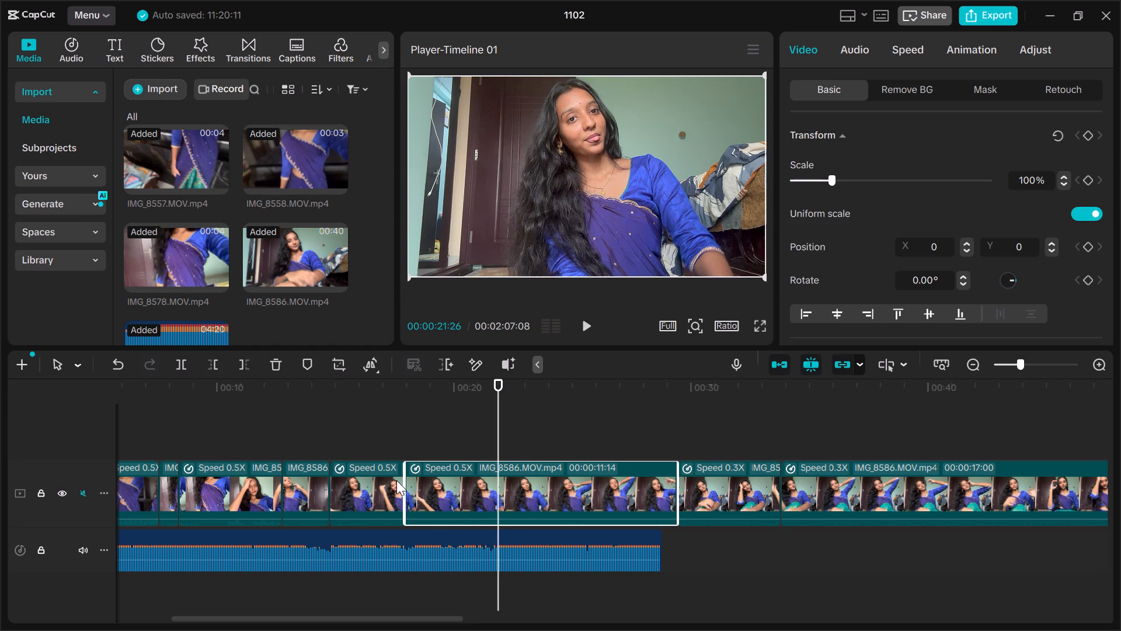
{"action": "key", "text": "space"}
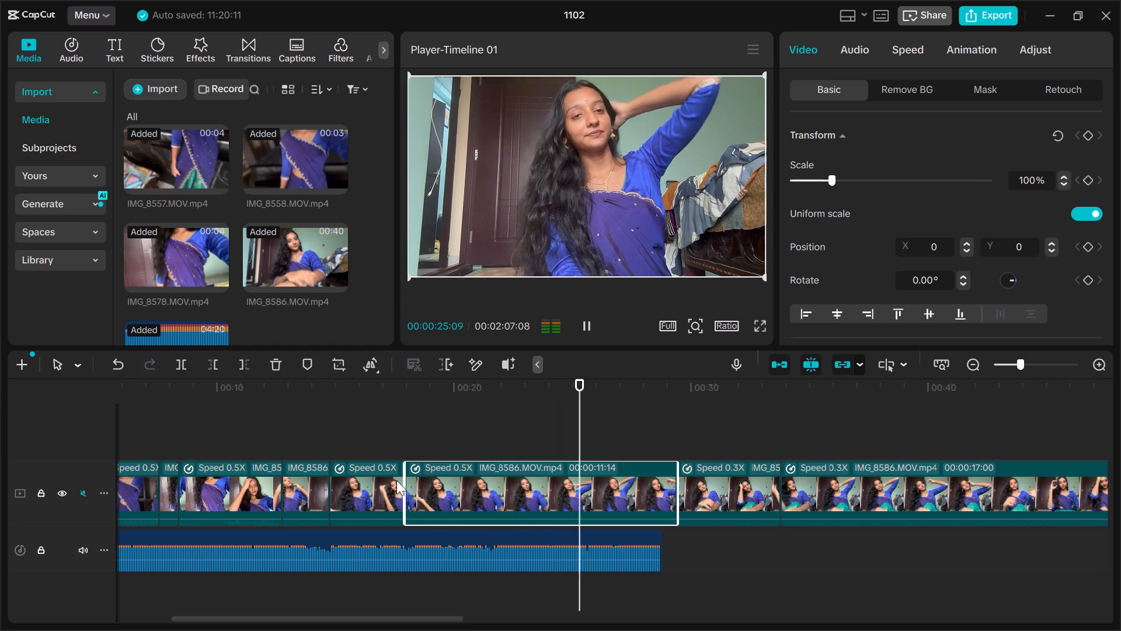
{"action": "key", "text": "space"}
{"action": "key", "text": "Left"}
{"action": "key", "text": "Left"}
{"action": "key", "text": "Left"}
{"action": "key", "text": "Left"}
{"action": "key", "text": "Left"}
{"action": "key", "text": "Left"}
{"action": "key", "text": "Left"}
{"action": "key", "text": "Left"}
{"action": "key", "text": "Left"}
{"action": "key", "text": "Left"}
{"action": "key", "text": "Left"}
{"action": "key", "text": "Left"}
{"action": "key", "text": "Left"}
{"action": "key", "text": "Left"}
{"action": "key", "text": "Left"}
{"action": "key", "text": "Left"}
{"action": "key", "text": "Left"}
{"action": "key", "text": "Left"}
{"action": "key", "text": "Left"}
{"action": "key", "text": "Left"}
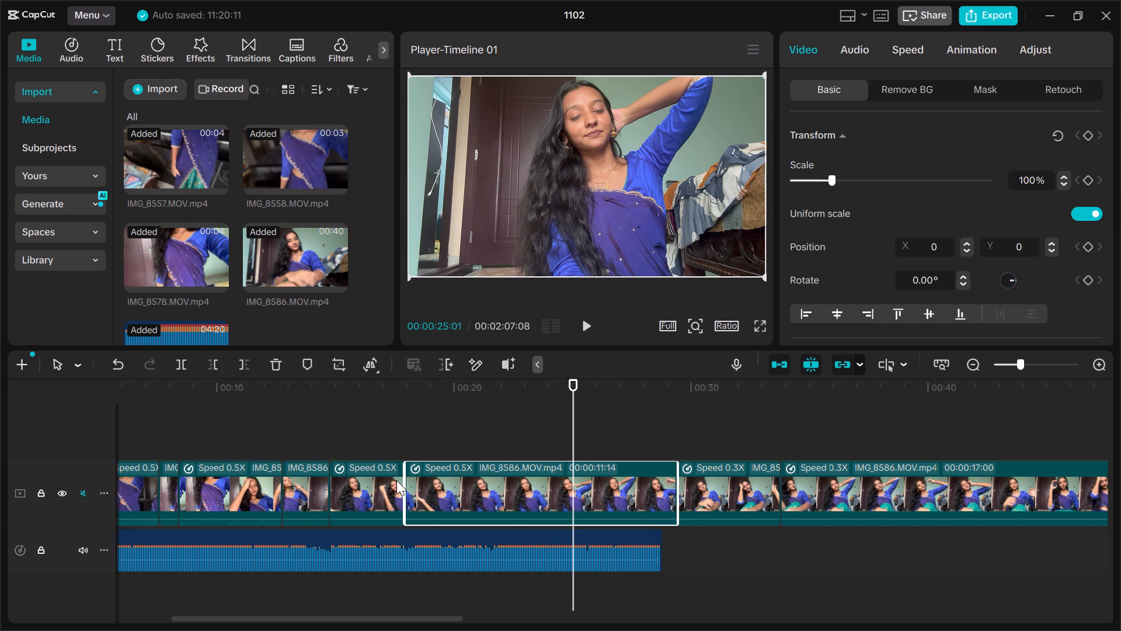
{"action": "key", "text": "ctrl+b"}
Delete the IMG_8586.MOV segment between 00:00:17:29 and 00:00:25:01.
{"action": "left_click", "coordinate": [471, 498]}
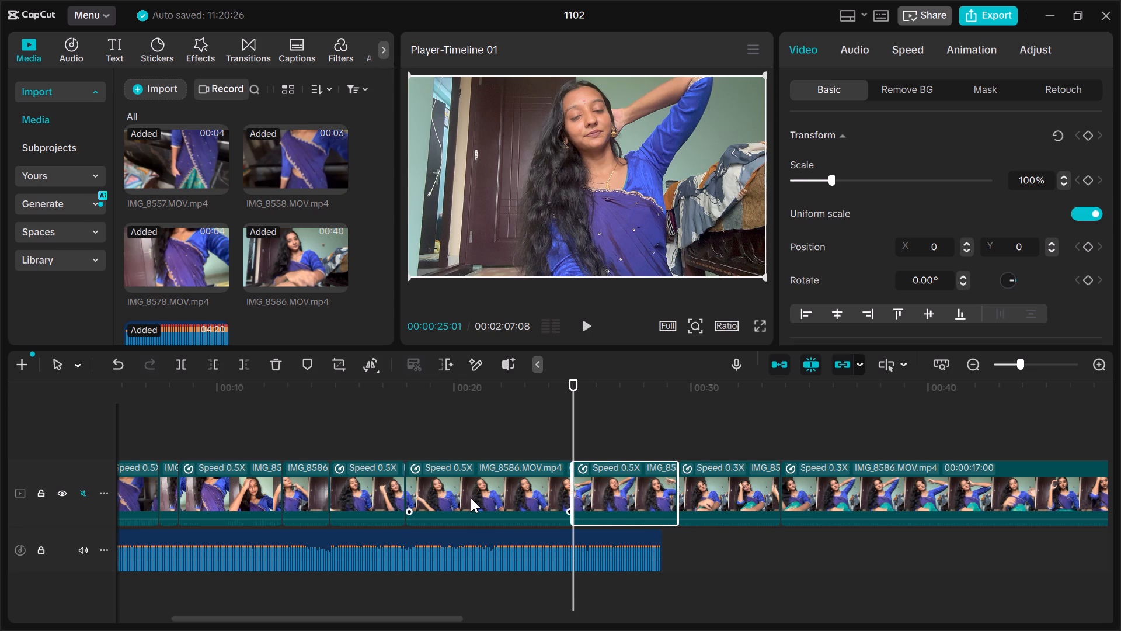
{"action": "key", "text": "BackSpace"}
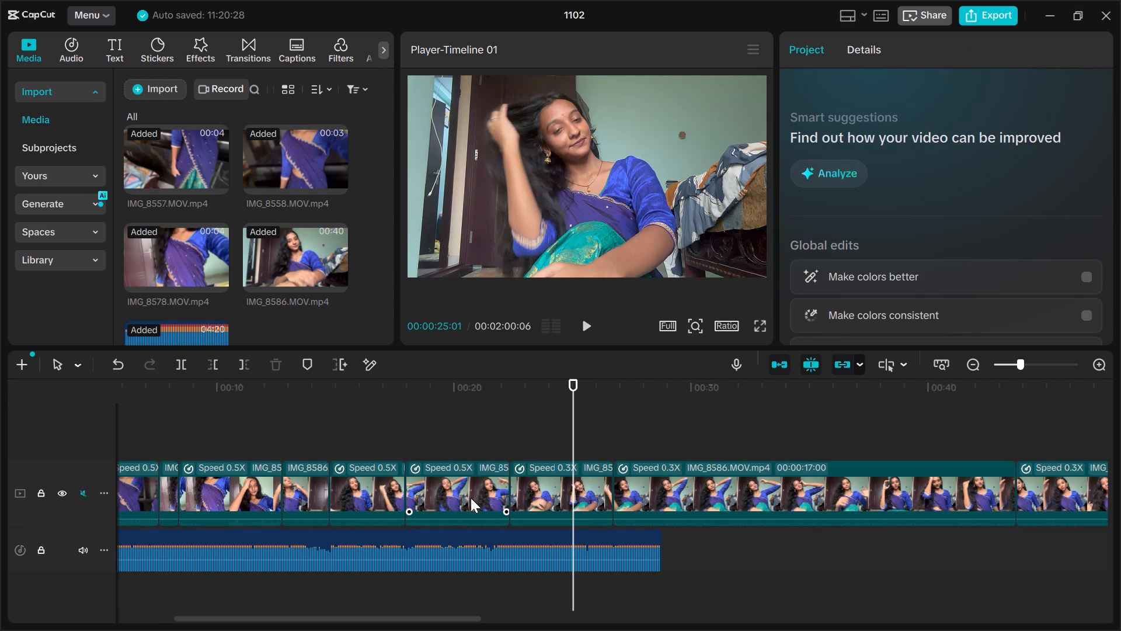
Move the remaining 0.50x segment at 00:00:17:29 to just after the short 0.3x clip that follows it.
{"action": "key", "text": "Up"}
{"action": "left_click_drag", "start_coordinate": [464, 490], "coordinate": [521, 479]}
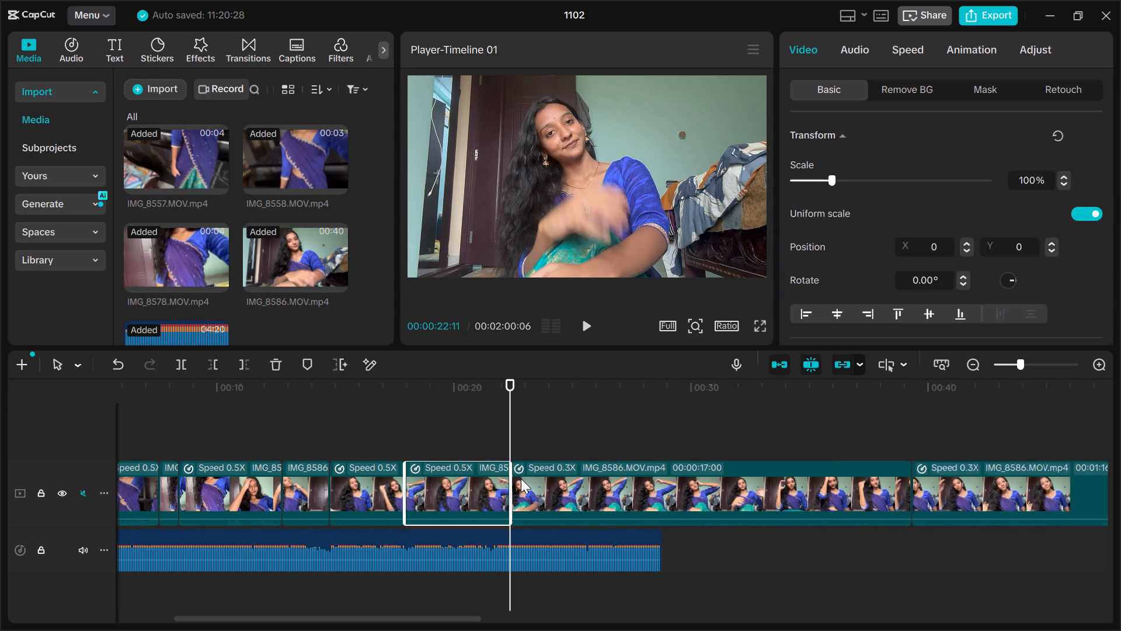
{"action": "left_click_drag", "start_coordinate": [521, 479], "coordinate": [577, 482]}
Play the short 0.3x clip, split it at 00:00:21:16, and delete the piece after the cut.
{"action": "left_click", "coordinate": [356, 405]}
{"action": "key", "text": "space"}
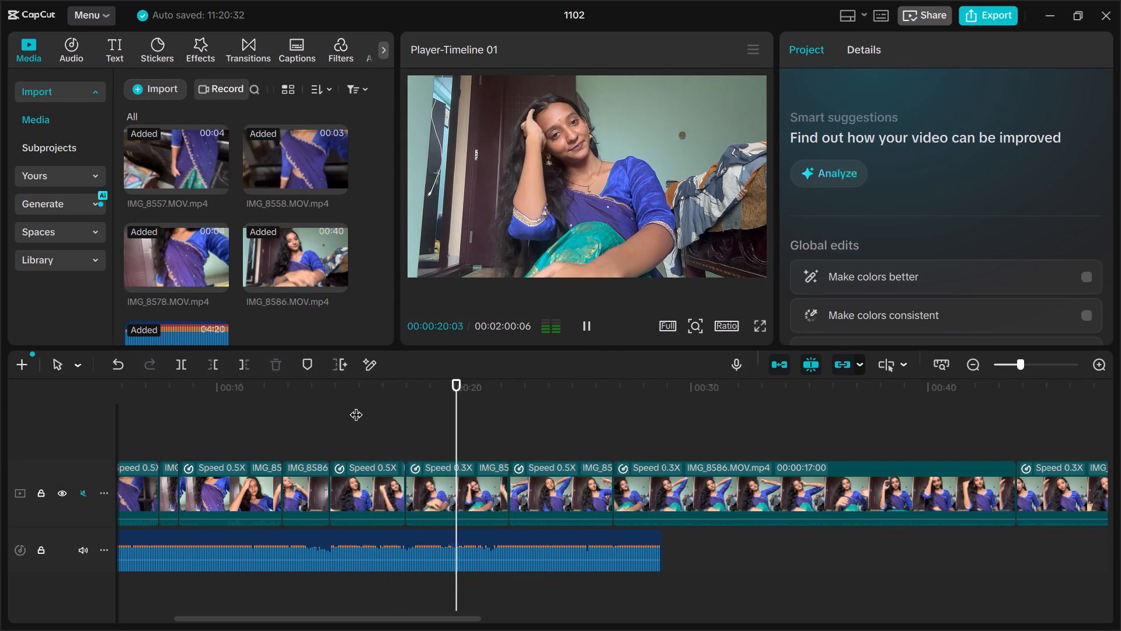
{"action": "key", "text": "space"}
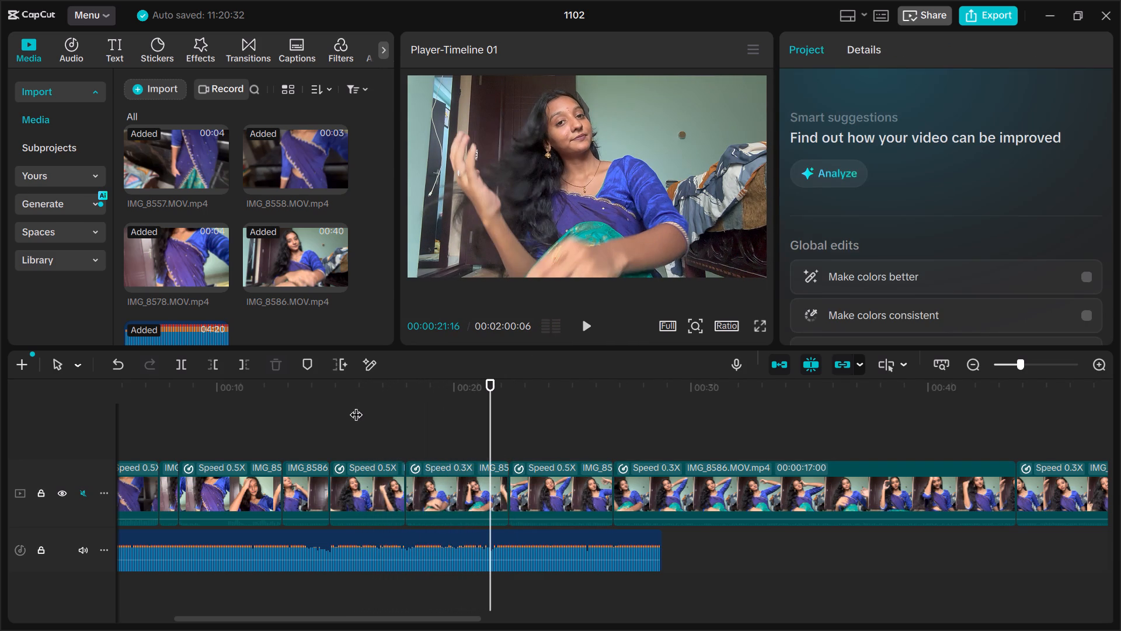
{"action": "left_click", "coordinate": [434, 504]}
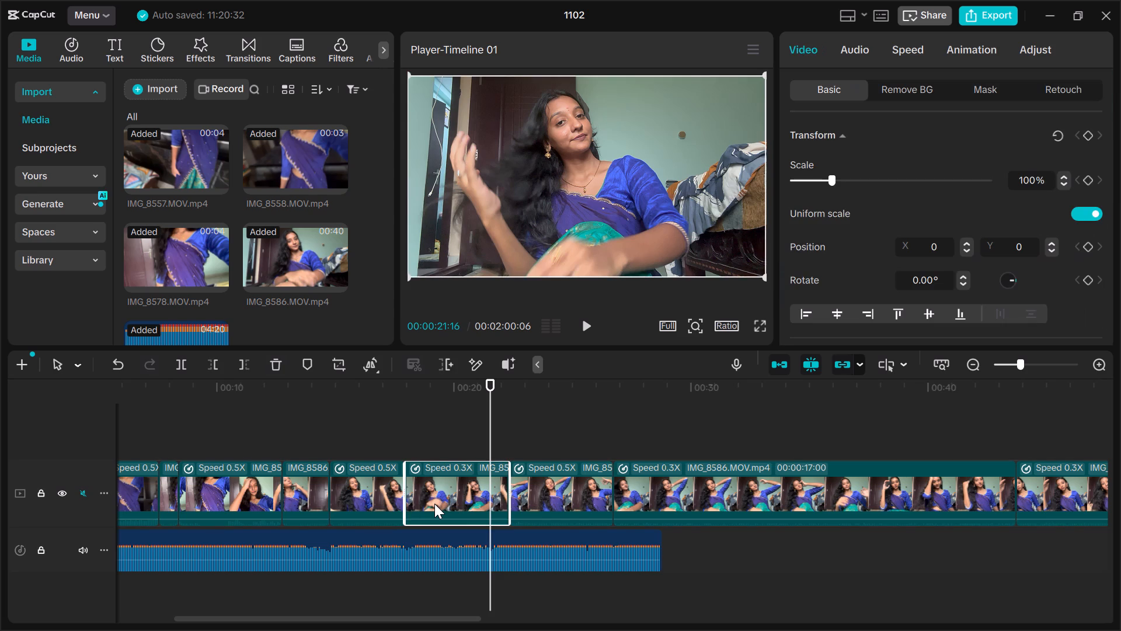
{"action": "key", "text": "ctrl+b"}
{"action": "key", "text": "BackSpace"}
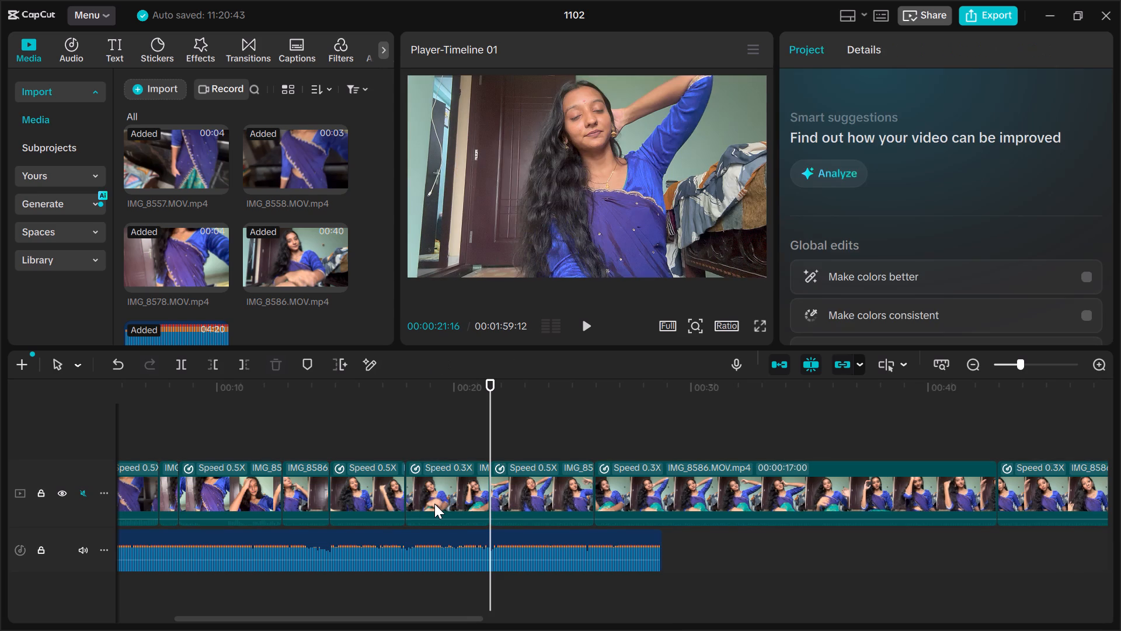
Set the speed of the last, longest IMG_8586.MOV segment on the timeline to 1.00x.
{"action": "scroll", "coordinate": [434, 504], "scroll_direction": "left", "scroll_amount": 6}
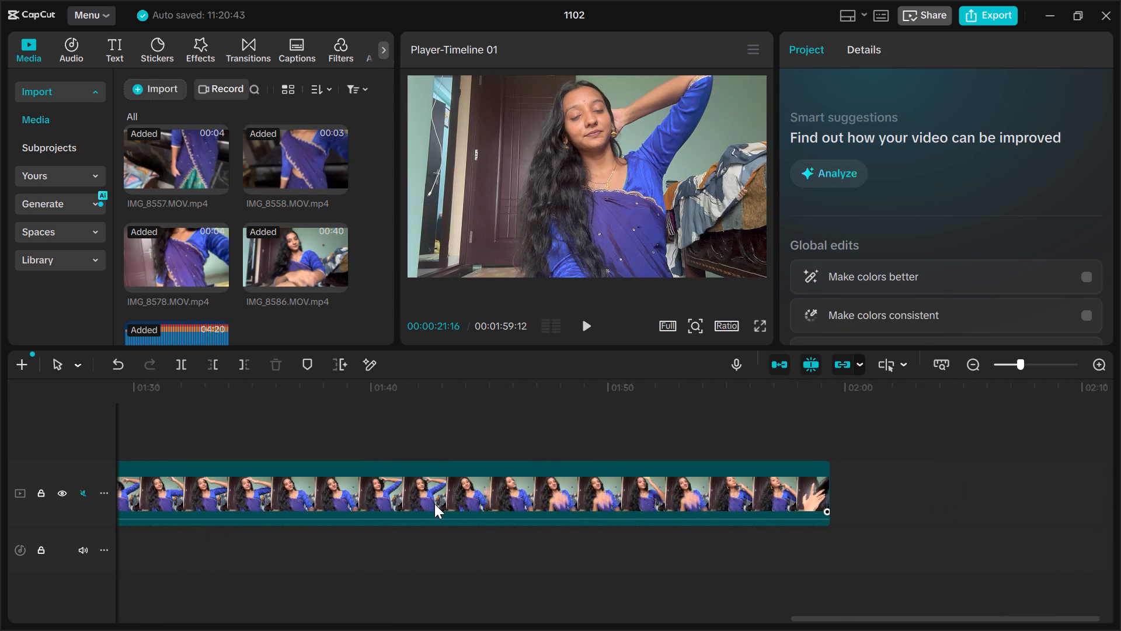
{"action": "key", "text": "ctrl+minus"}
{"action": "key", "text": "ctrl+minus"}
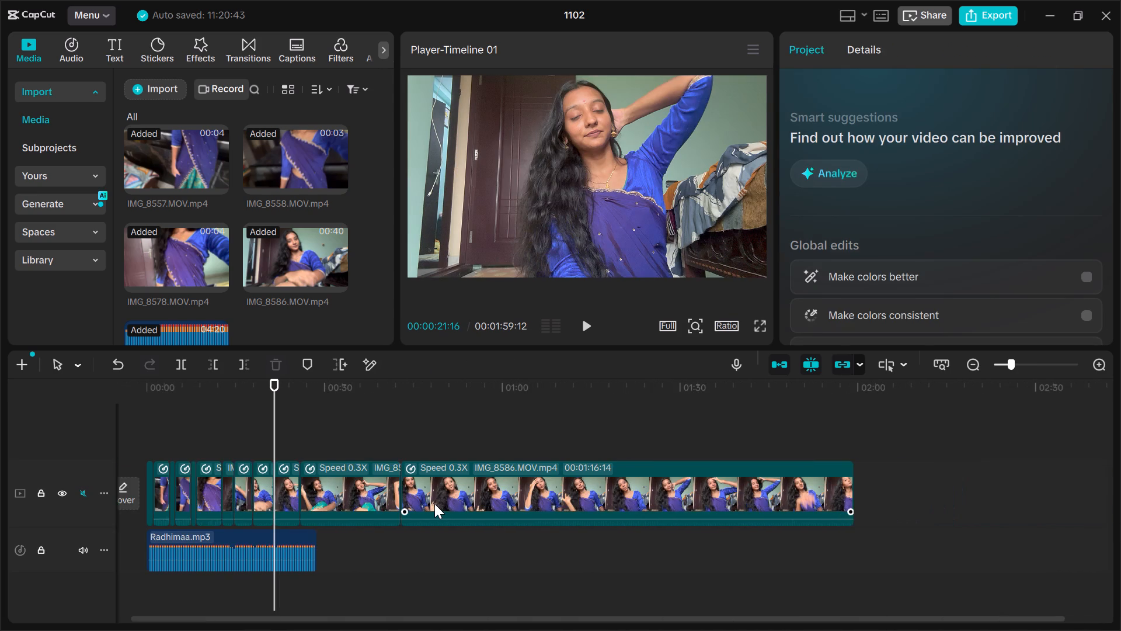
{"action": "left_click", "coordinate": [457, 498]}
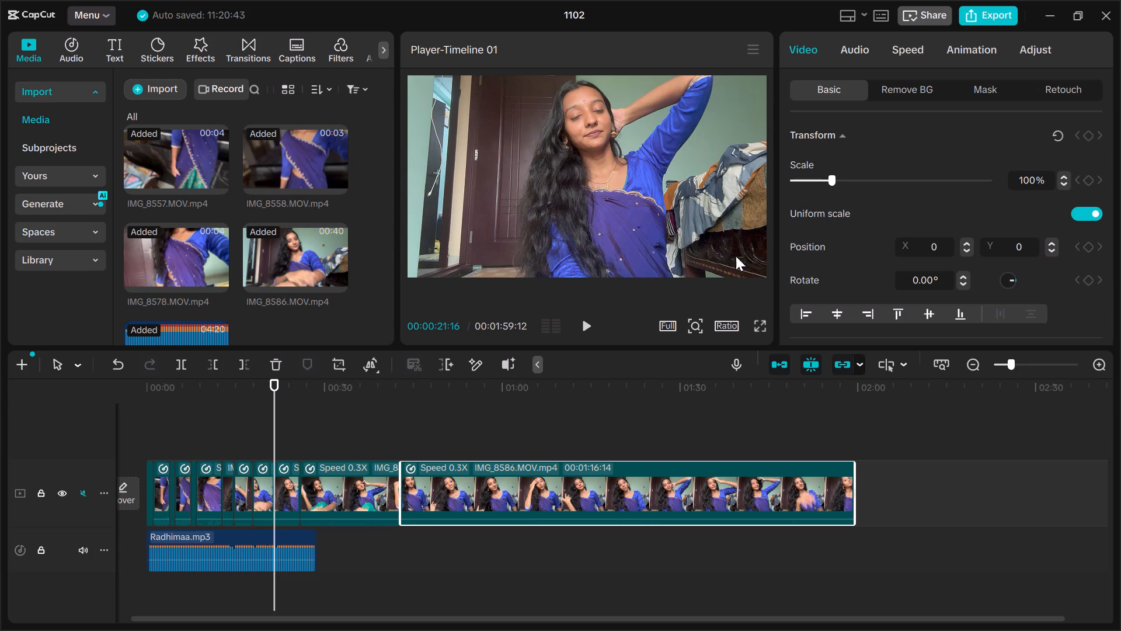
{"action": "left_click", "coordinate": [901, 47]}
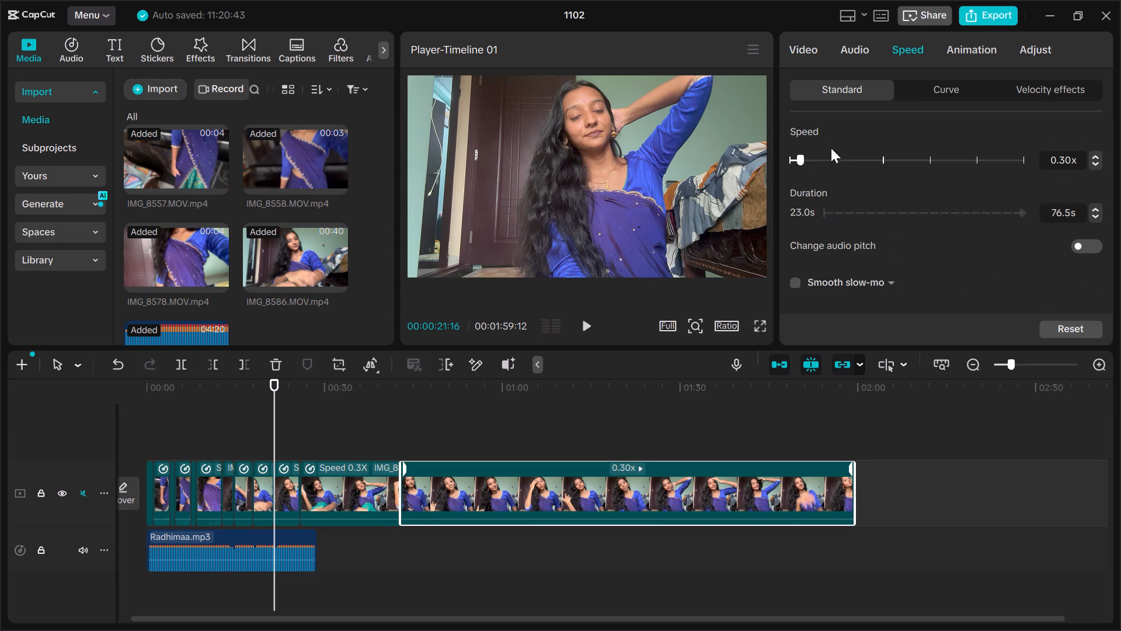
{"action": "left_click", "coordinate": [837, 162]}
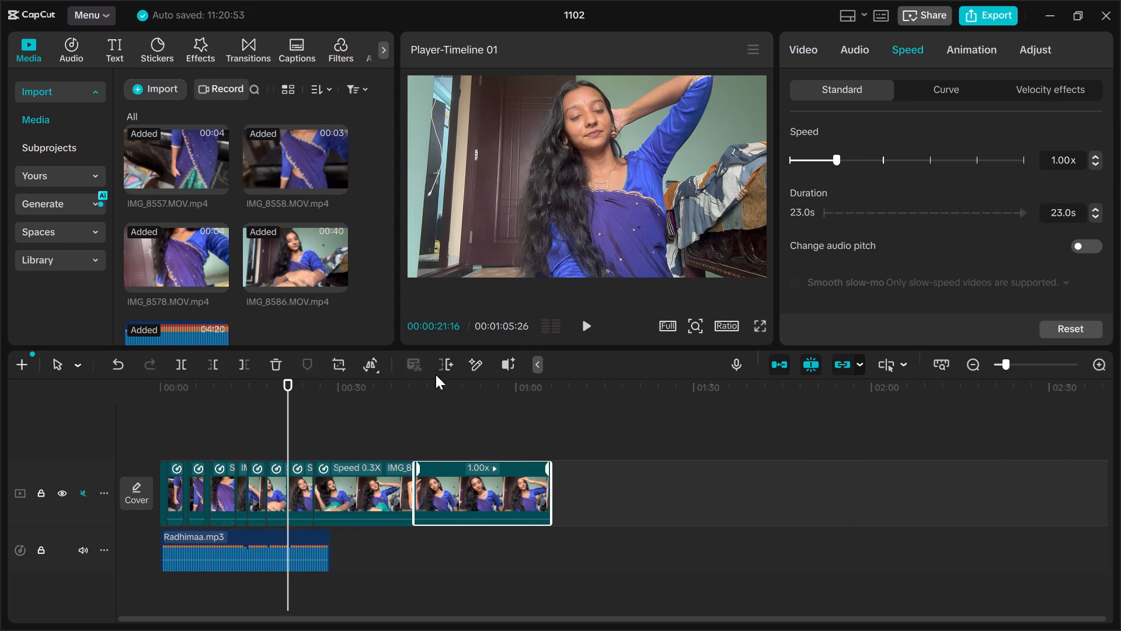
Set the speed of the 0.30x IMG_8586.MOV segment just before the last one to 1.00x.
{"action": "left_click", "coordinate": [378, 471]}
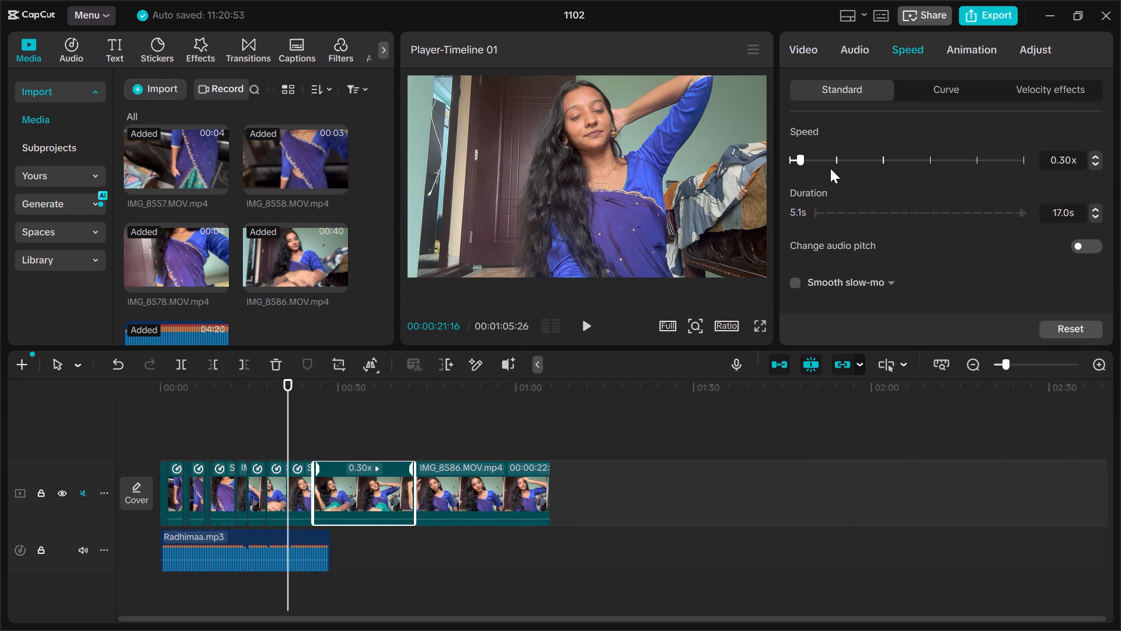
{"action": "left_click", "coordinate": [836, 167]}
{"action": "left_click", "coordinate": [279, 414]}
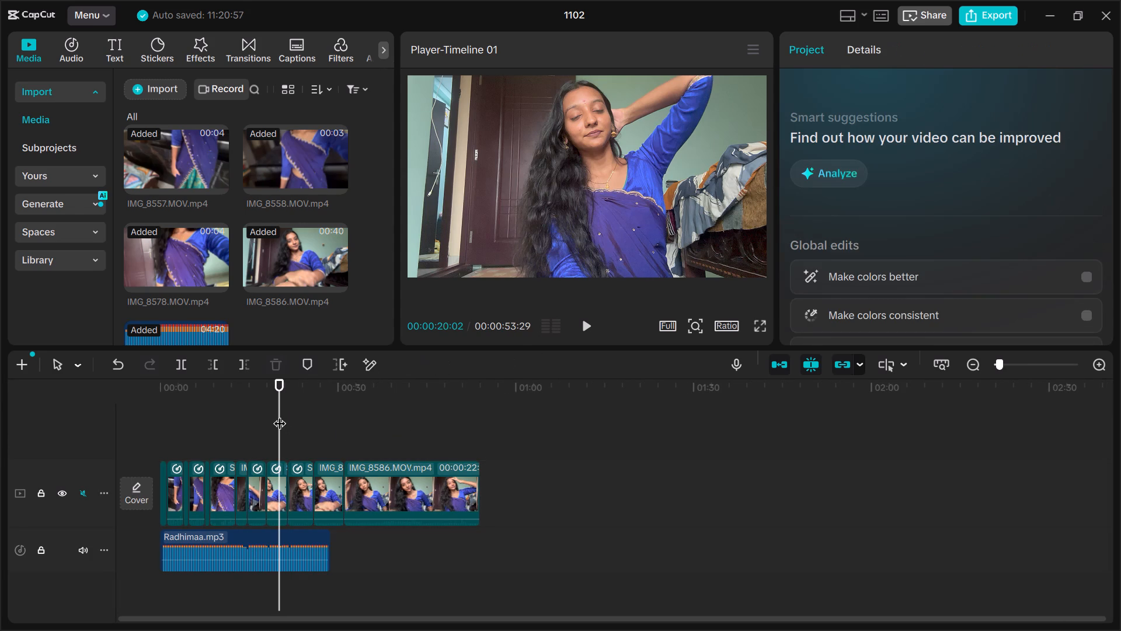
Play the second-to-last IMG_8586.MOV segment, split it at 00:00:28:07, and delete the piece after the cut.
{"action": "key", "text": "ctrl+equal"}
{"action": "key", "text": "ctrl+equal"}
{"action": "scroll", "coordinate": [279, 414], "scroll_direction": "left", "scroll_amount": 1}
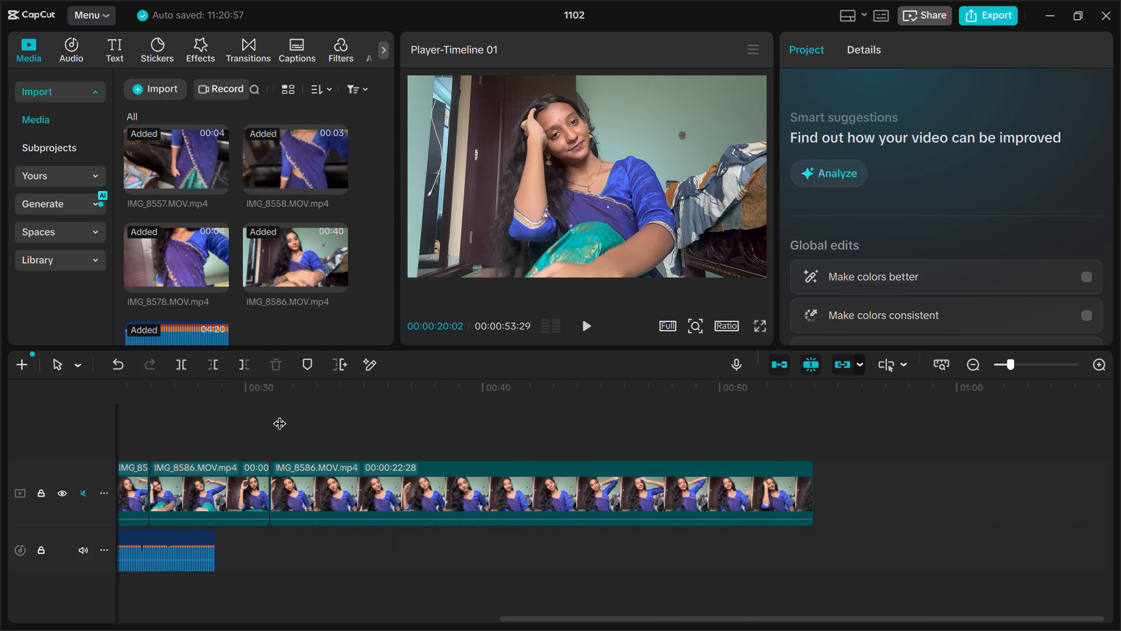
{"action": "scroll", "coordinate": [279, 414], "scroll_direction": "left", "scroll_amount": 1}
{"action": "scroll", "coordinate": [279, 414], "scroll_direction": "right", "scroll_amount": 1}
{"action": "left_click", "coordinate": [411, 397]}
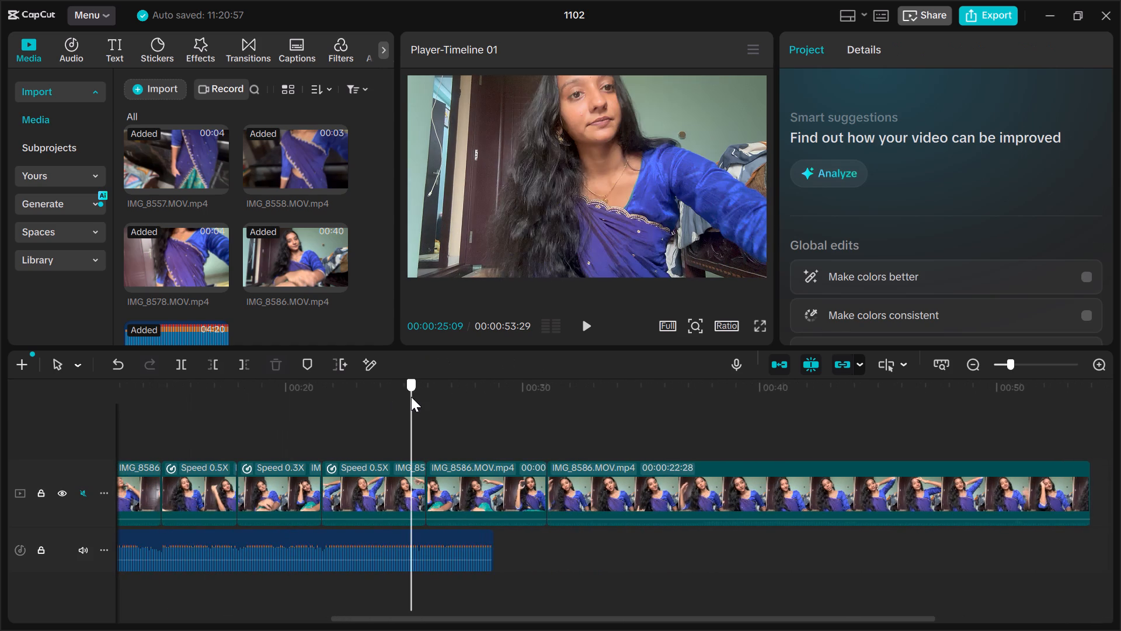
{"action": "key", "text": "space"}
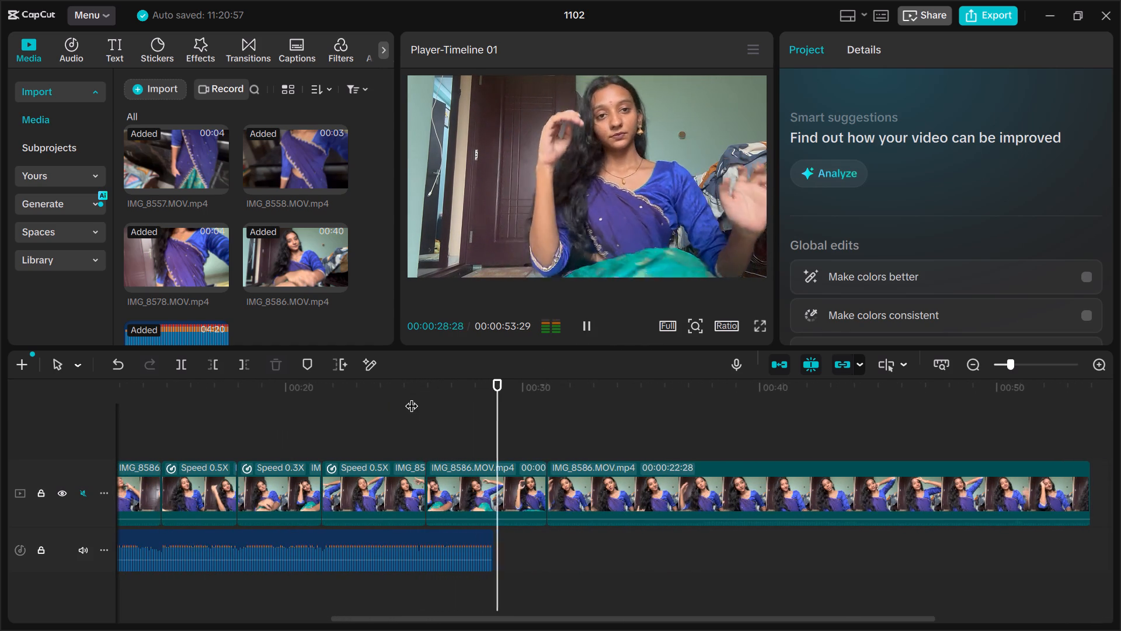
{"action": "key", "text": "space"}
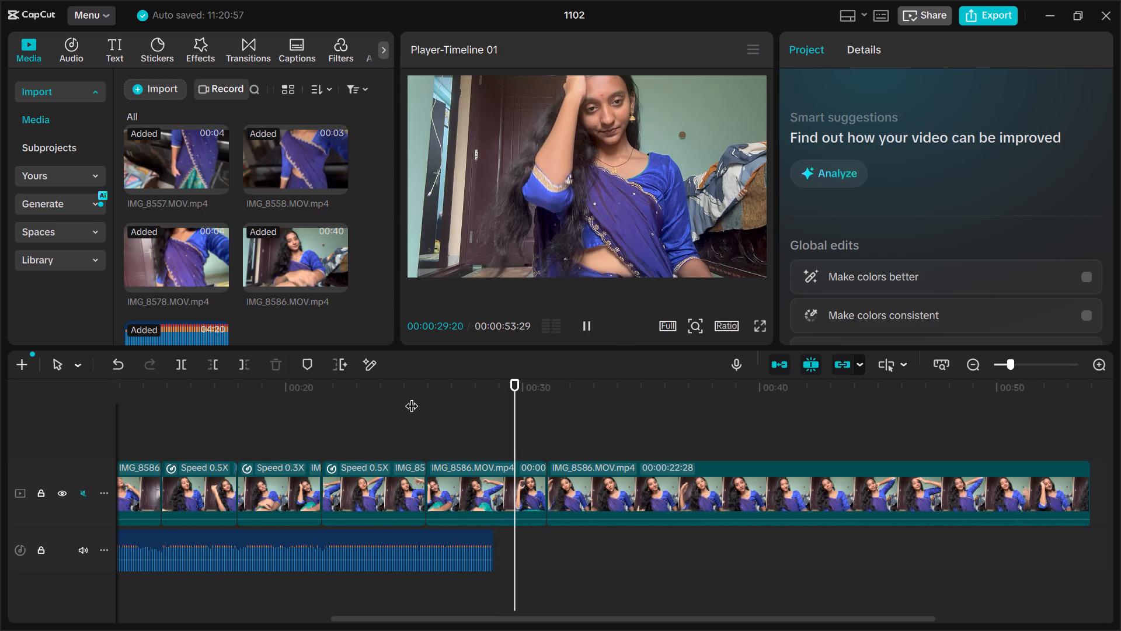
{"action": "key", "text": "Left"}
{"action": "key", "text": "Left"}
{"action": "key", "text": "Left"}
{"action": "key", "text": "Left"}
{"action": "key", "text": "Left"}
{"action": "key", "text": "Left"}
{"action": "key", "text": "Left"}
{"action": "key", "text": "Left"}
{"action": "key", "text": "Left"}
{"action": "key", "text": "Left"}
{"action": "key", "text": "Left"}
{"action": "key", "text": "Left"}
{"action": "key", "text": "Left"}
{"action": "key", "text": "Left"}
{"action": "key", "text": "Left"}
{"action": "key", "text": "Left"}
{"action": "key", "text": "Left"}
{"action": "key", "text": "Left"}
{"action": "key", "text": "Left"}
{"action": "key", "text": "Left"}
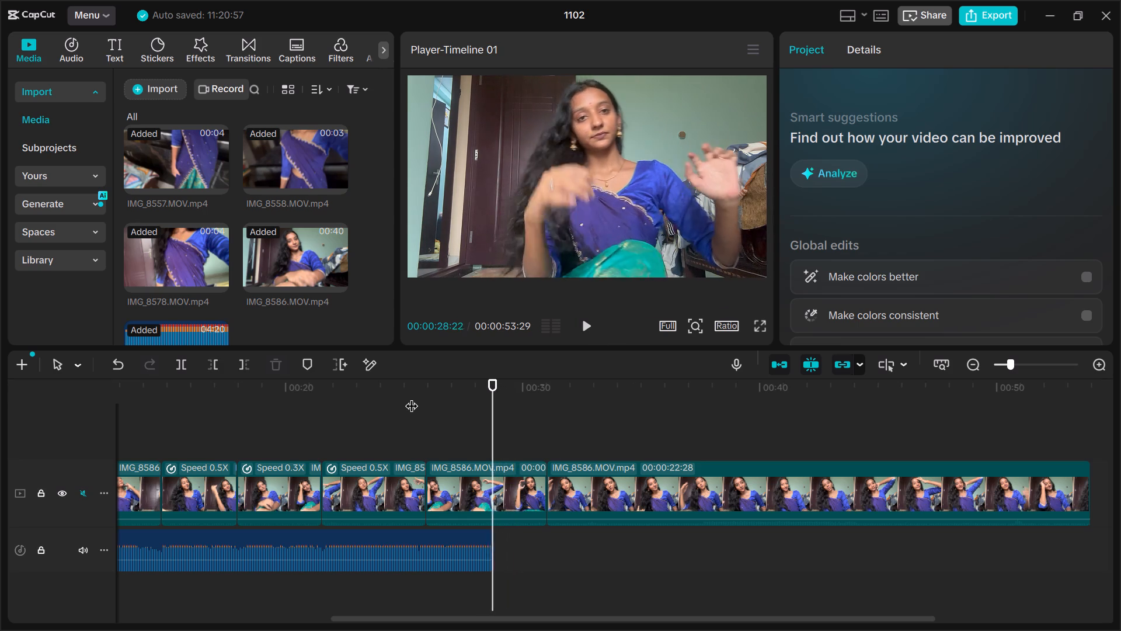
{"action": "key", "text": "Left"}
{"action": "key", "text": "Left"}
{"action": "key", "text": "Left"}
{"action": "key", "text": "Left"}
{"action": "key", "text": "Left"}
{"action": "key", "text": "Left"}
{"action": "key", "text": "Left"}
{"action": "key", "text": "Left"}
{"action": "key", "text": "Left"}
{"action": "key", "text": "Left"}
{"action": "key", "text": "Left"}
{"action": "key", "text": "Left"}
{"action": "key", "text": "Left"}
{"action": "key", "text": "Left"}
{"action": "key", "text": "Left"}
{"action": "key", "text": "Left"}
{"action": "key", "text": "Left"}
{"action": "key", "text": "Left"}
{"action": "key", "text": "Left"}
{"action": "key", "text": "Left"}
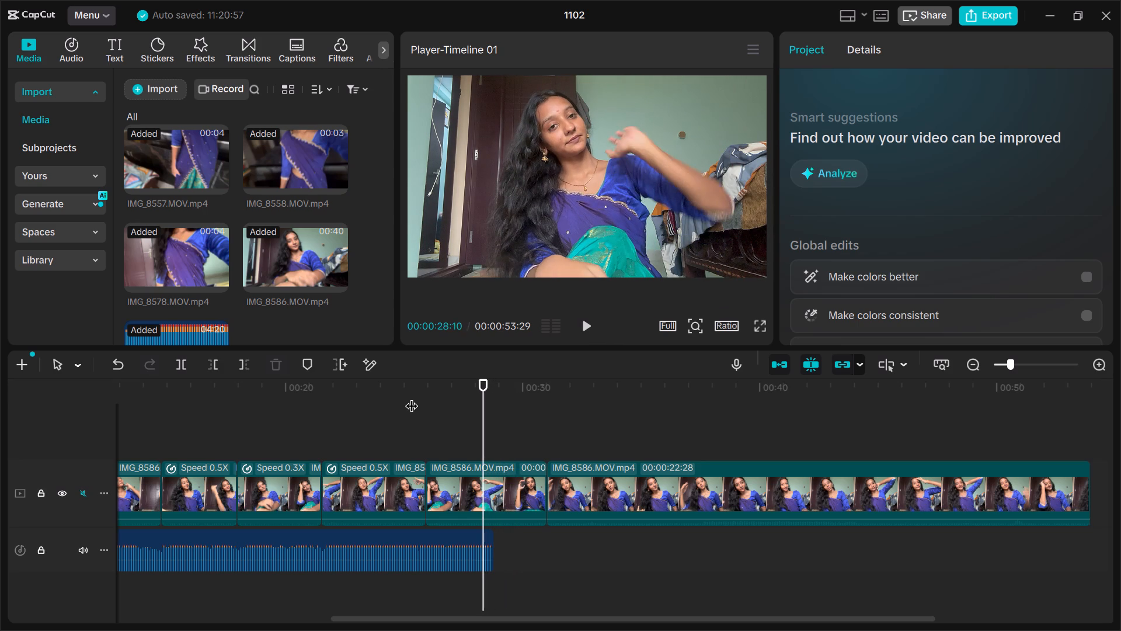
{"action": "key", "text": "space"}
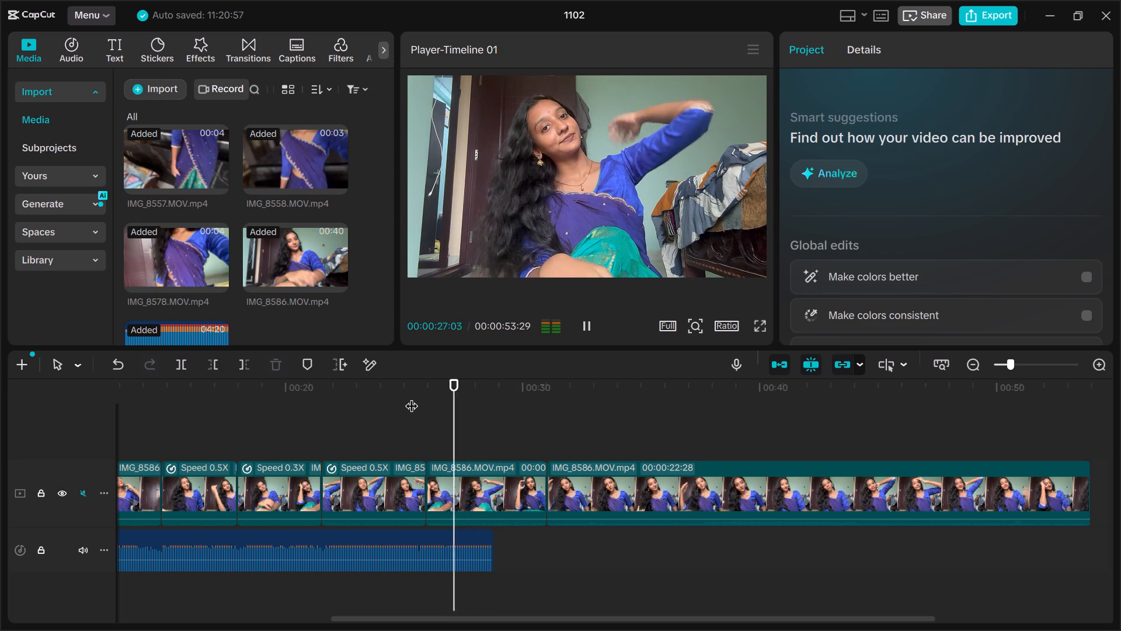
{"action": "key", "text": "space"}
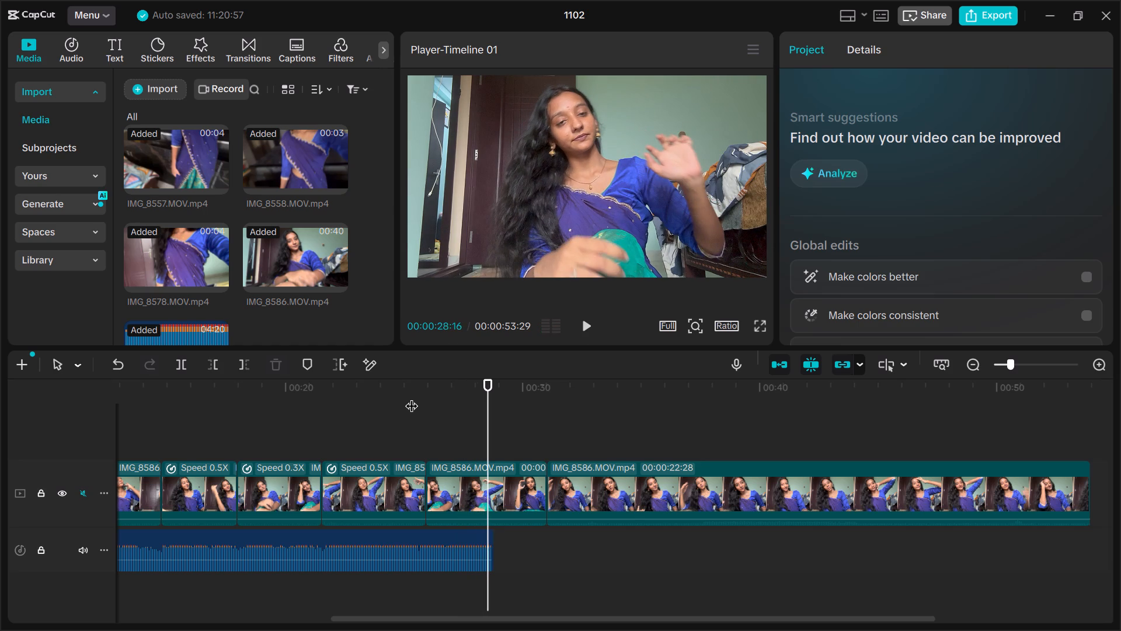
{"action": "key", "text": "Left"}
{"action": "key", "text": "Left"}
{"action": "key", "text": "Left"}
{"action": "key", "text": "Left"}
{"action": "key", "text": "Left"}
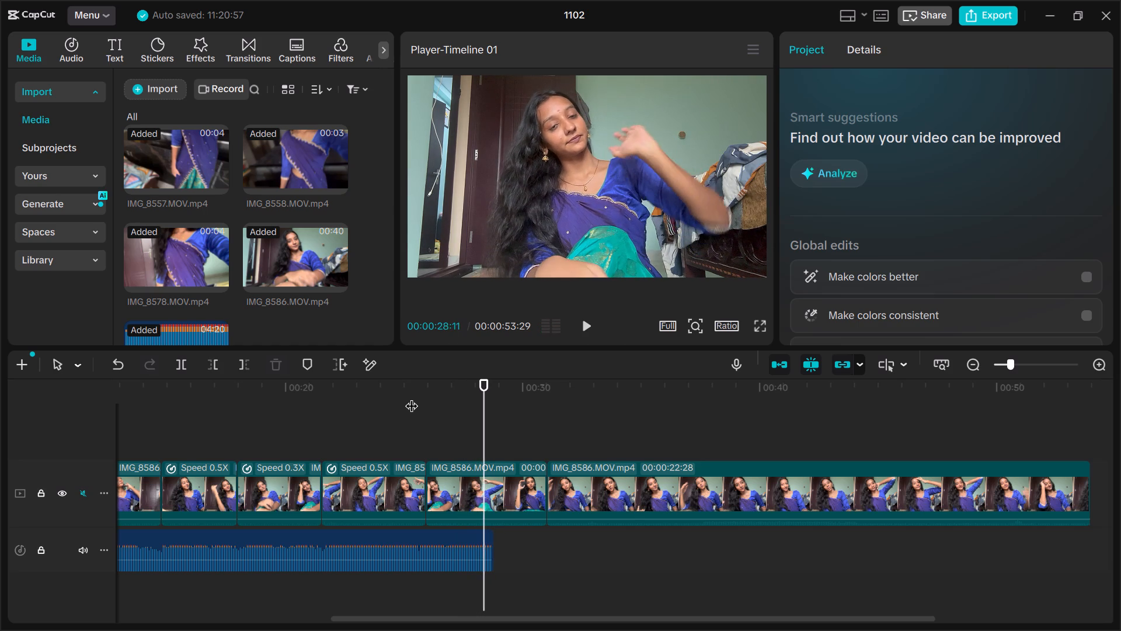
{"action": "key", "text": "Left"}
{"action": "key", "text": "Left"}
{"action": "key", "text": "Left"}
{"action": "key", "text": "Left"}
{"action": "left_click", "coordinate": [490, 475]}
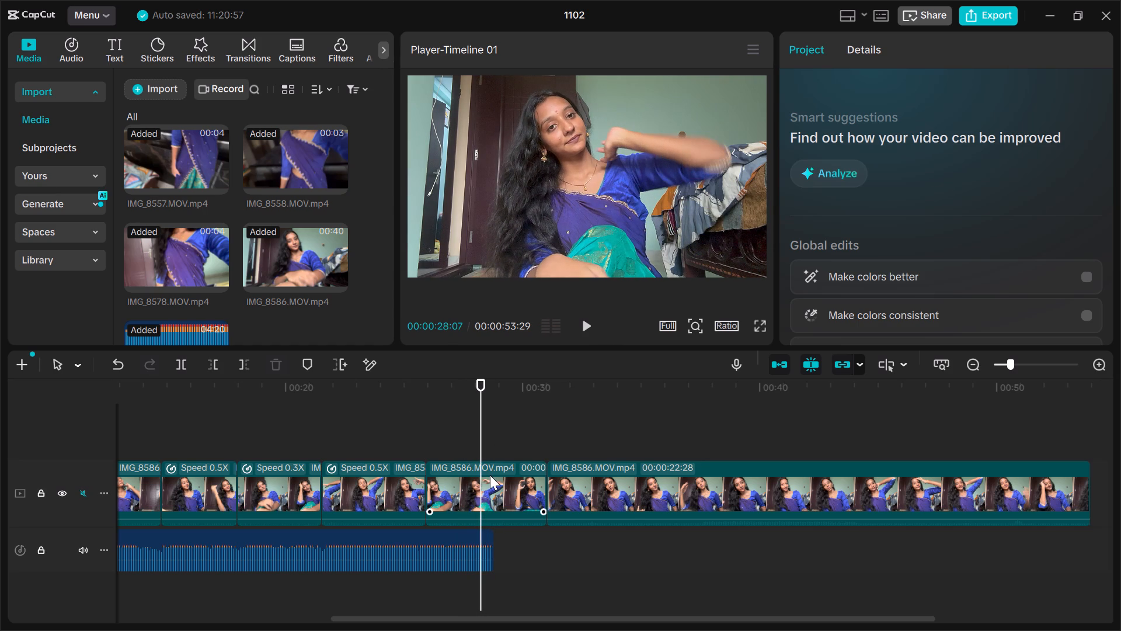
{"action": "key", "text": "ctrl+b"}
{"action": "key", "text": "BackSpace"}
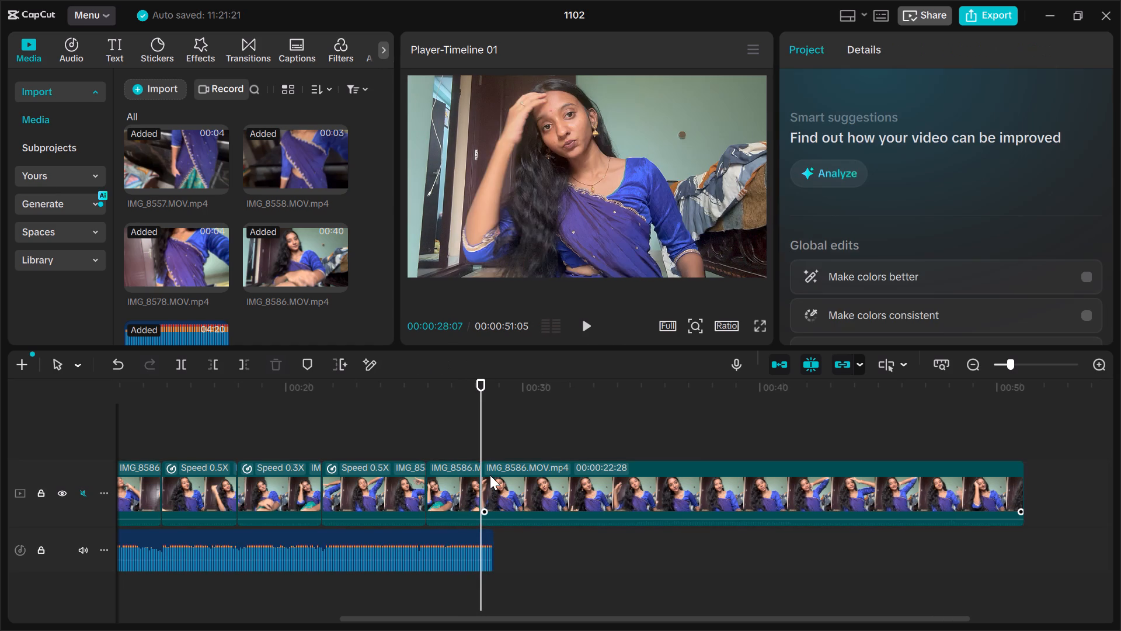
Play through the long final IMG_8586.MOV segment after 00:00:28:07 and delete it.
{"action": "key", "text": "space"}
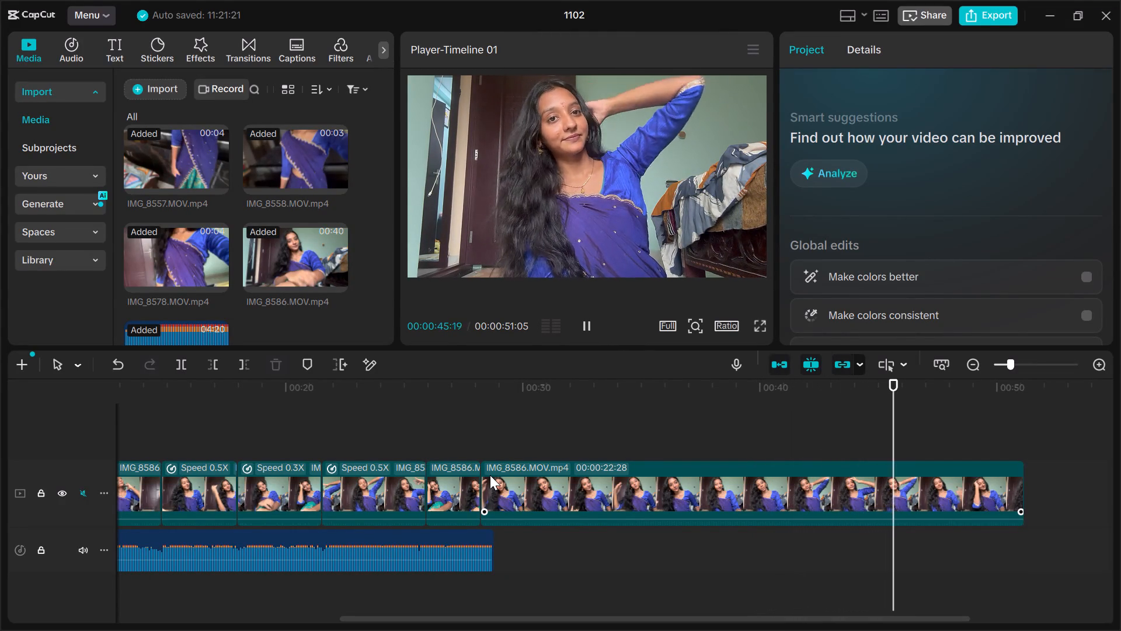
{"action": "key", "text": "space"}
{"action": "left_click", "coordinate": [631, 476]}
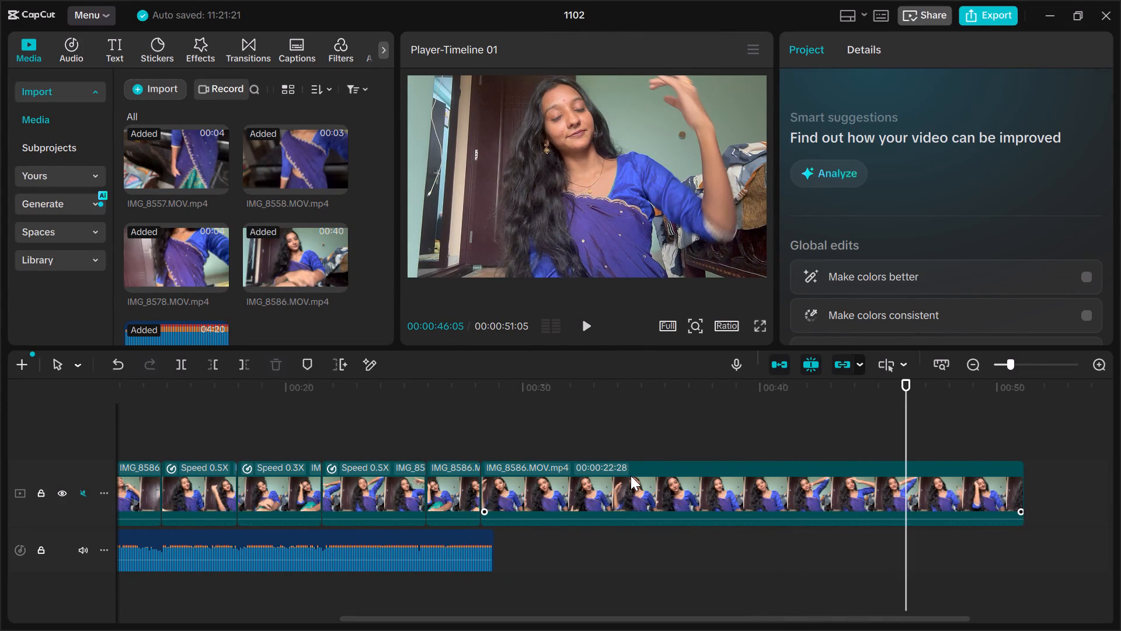
{"action": "key", "text": "BackSpace"}
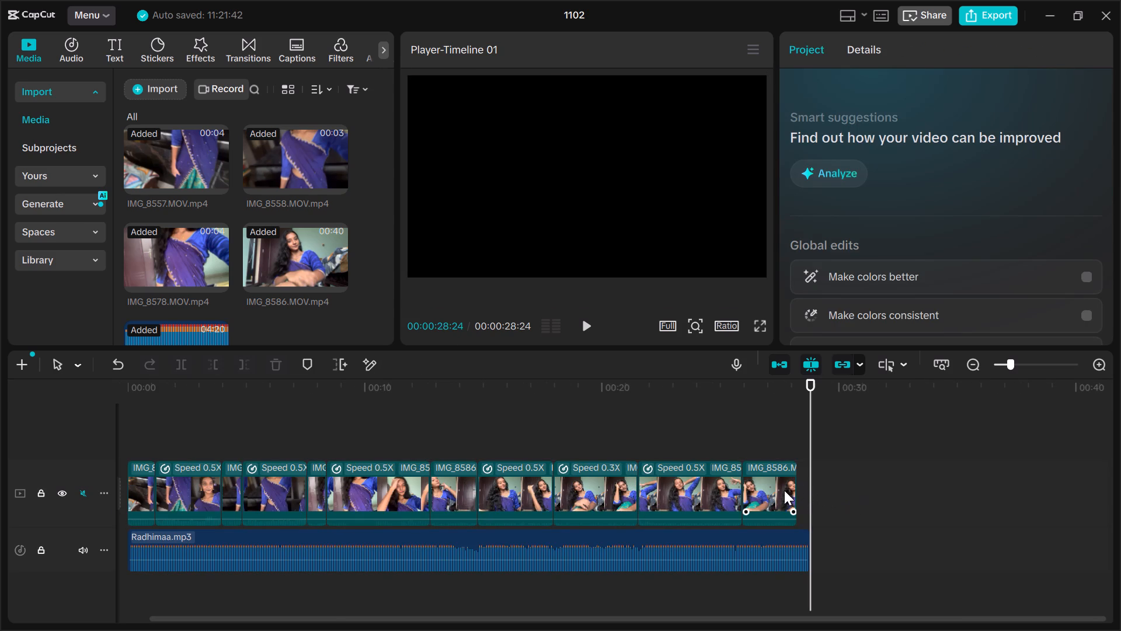
Slow the last remaining IMG_8586.MOV segment on the timeline to about 0.5x speed.
{"action": "left_click", "coordinate": [777, 488]}
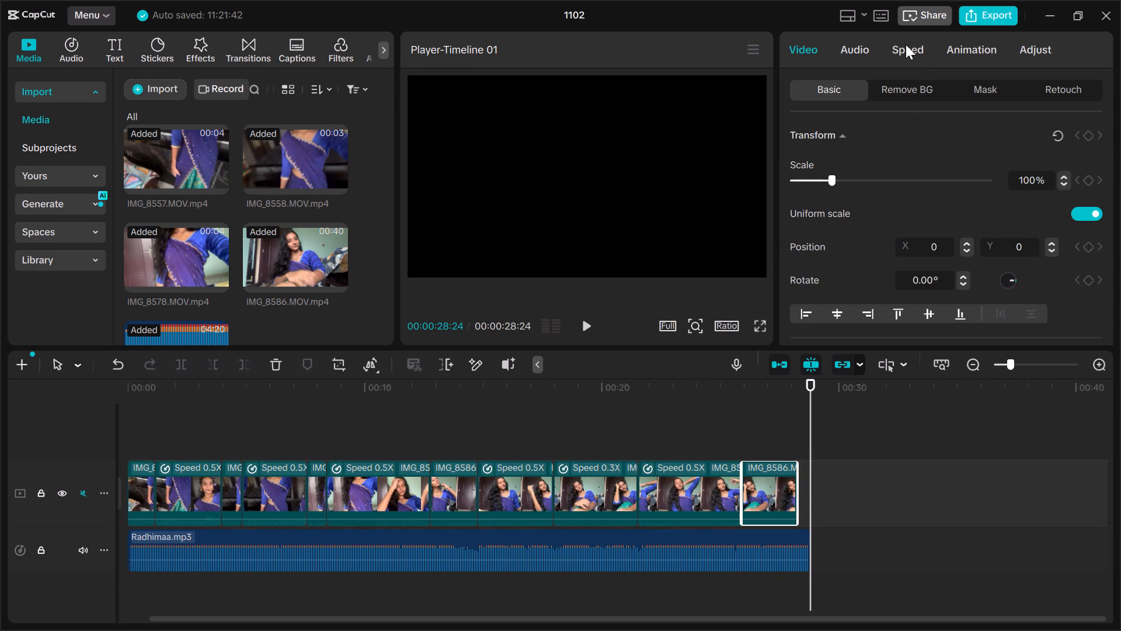
{"action": "left_click", "coordinate": [906, 44]}
{"action": "left_click", "coordinate": [813, 161]}
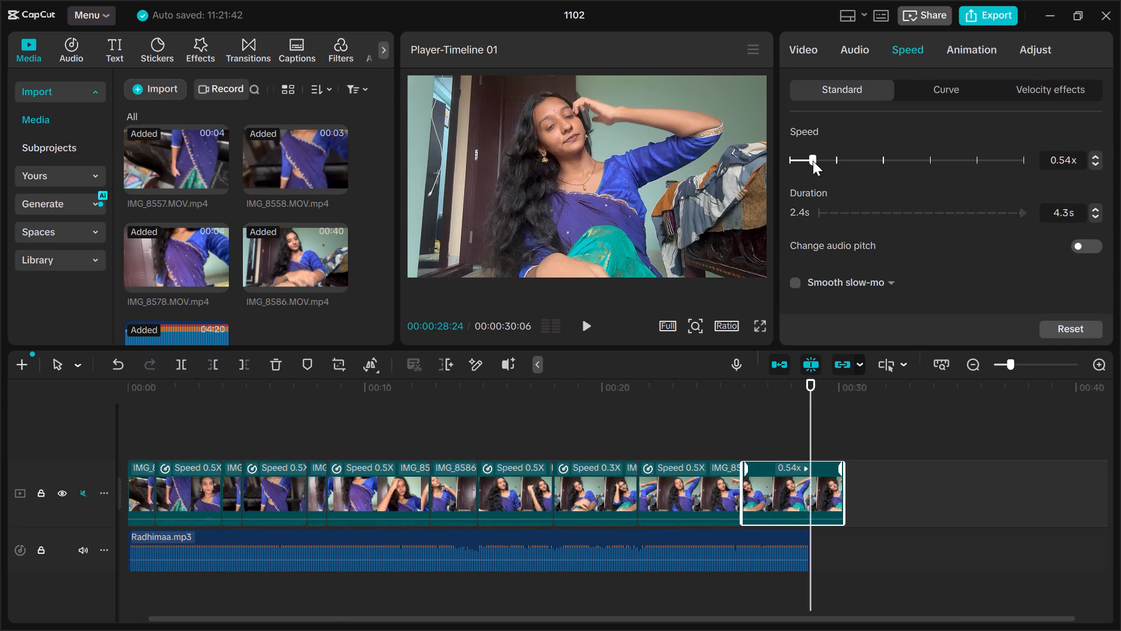
{"action": "left_click", "coordinate": [813, 161]}
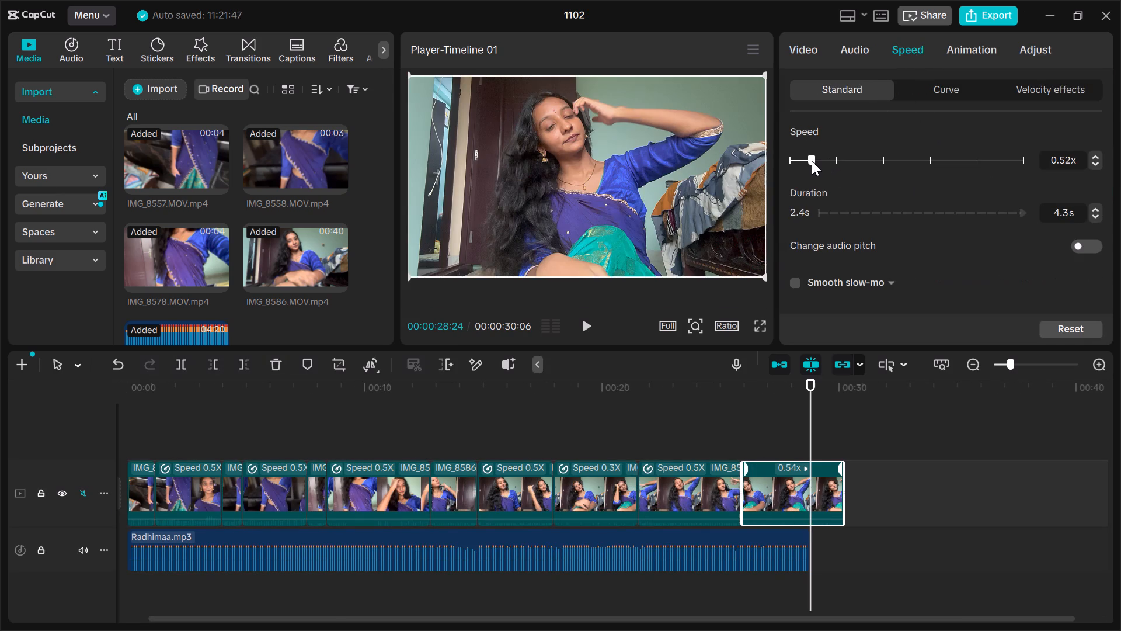
{"action": "left_click", "coordinate": [336, 408]}
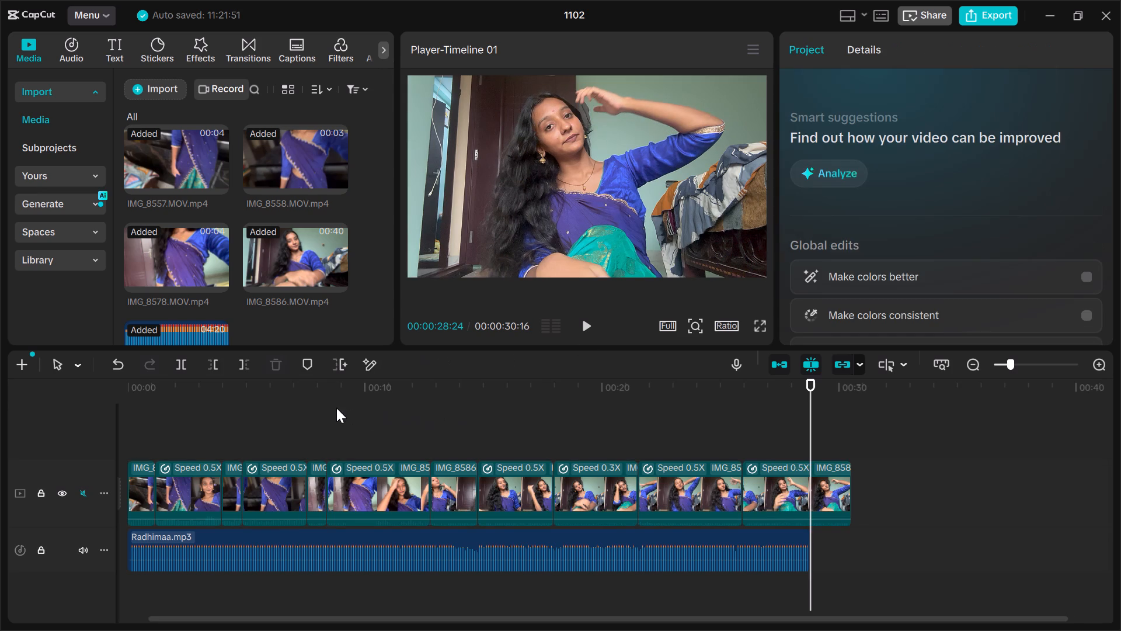
Play the edit from the start of the timeline to check the opening segments against the Radhimaa.mp3 music.
{"action": "key", "text": "Home"}
{"action": "key", "text": "space"}
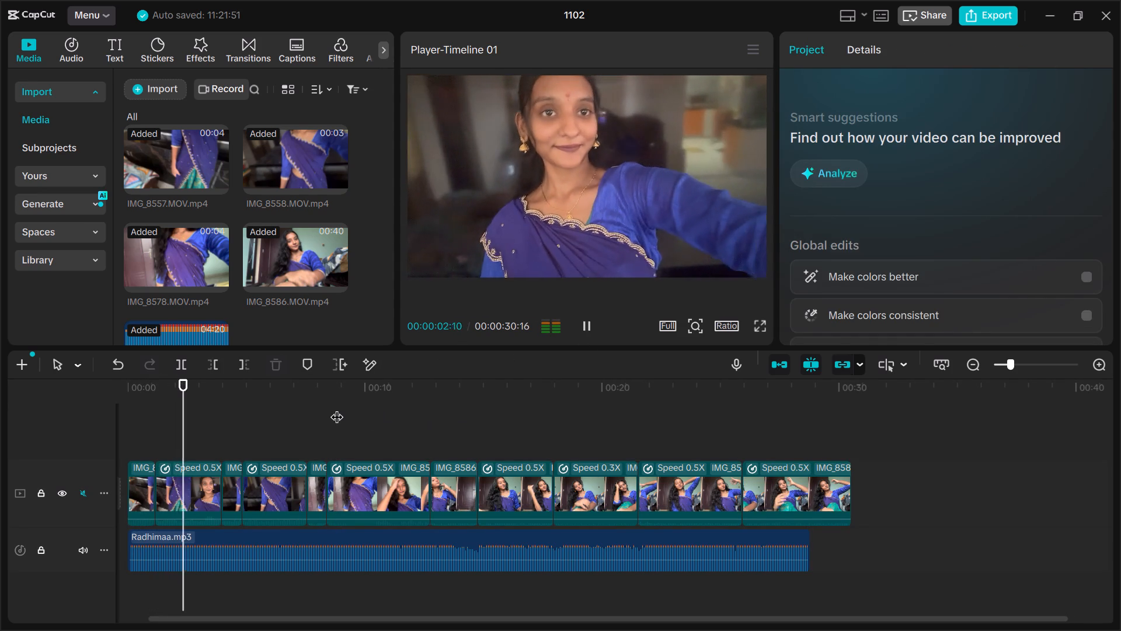
{"action": "key", "text": "space"}
{"action": "key", "text": "Home"}
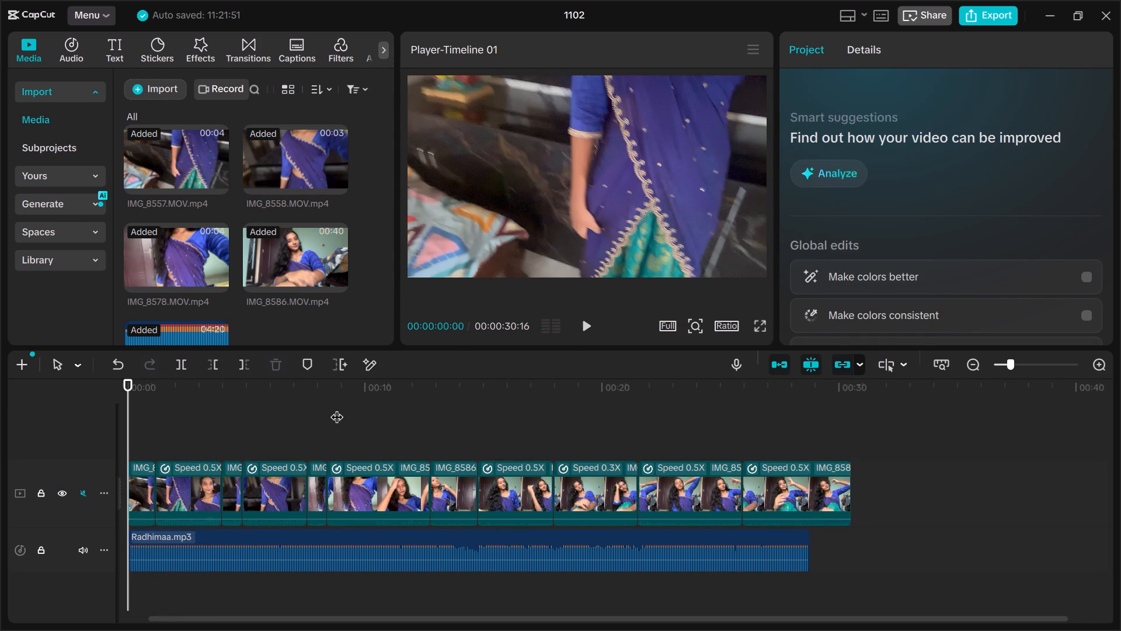
{"action": "scroll", "coordinate": [336, 408], "scroll_direction": "right", "scroll_amount": 2}
{"action": "key", "text": "space"}
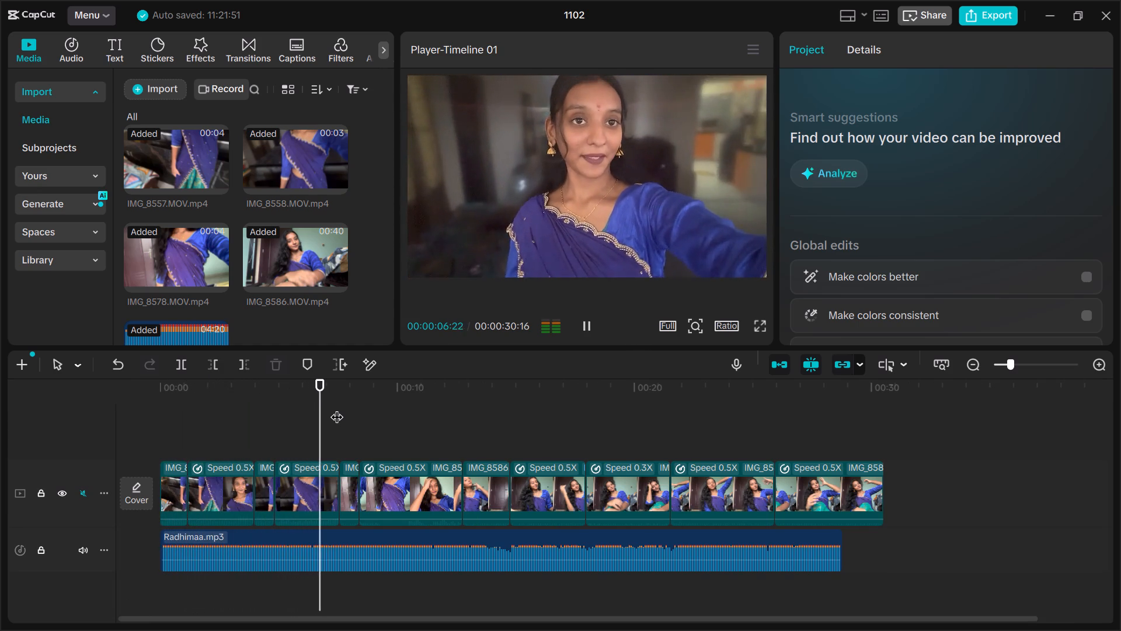
{"action": "key", "text": "space"}
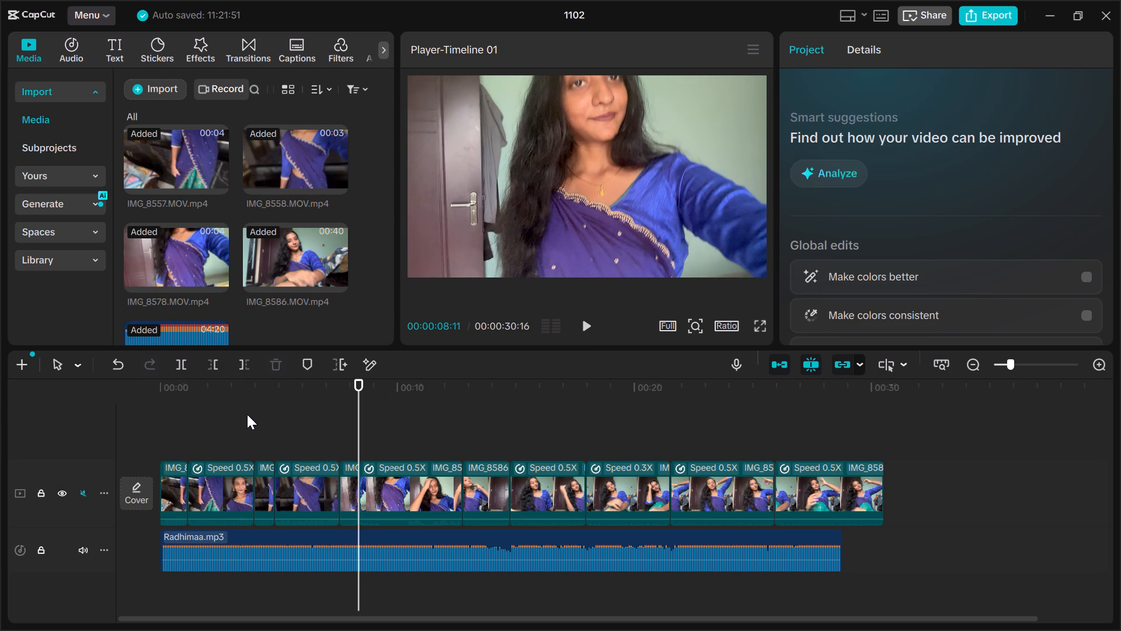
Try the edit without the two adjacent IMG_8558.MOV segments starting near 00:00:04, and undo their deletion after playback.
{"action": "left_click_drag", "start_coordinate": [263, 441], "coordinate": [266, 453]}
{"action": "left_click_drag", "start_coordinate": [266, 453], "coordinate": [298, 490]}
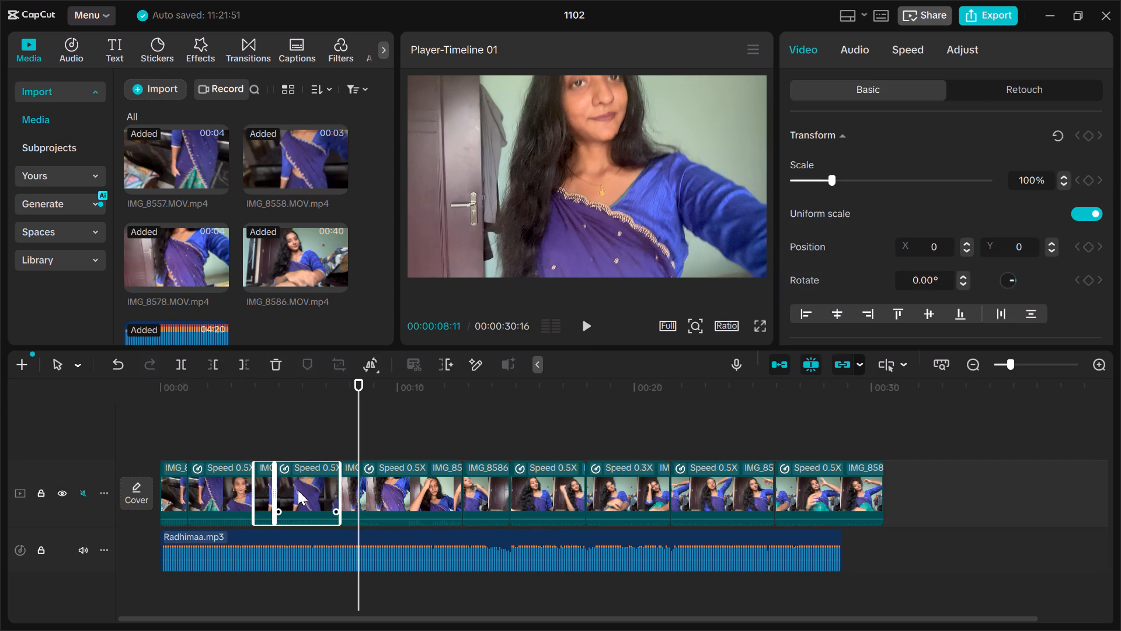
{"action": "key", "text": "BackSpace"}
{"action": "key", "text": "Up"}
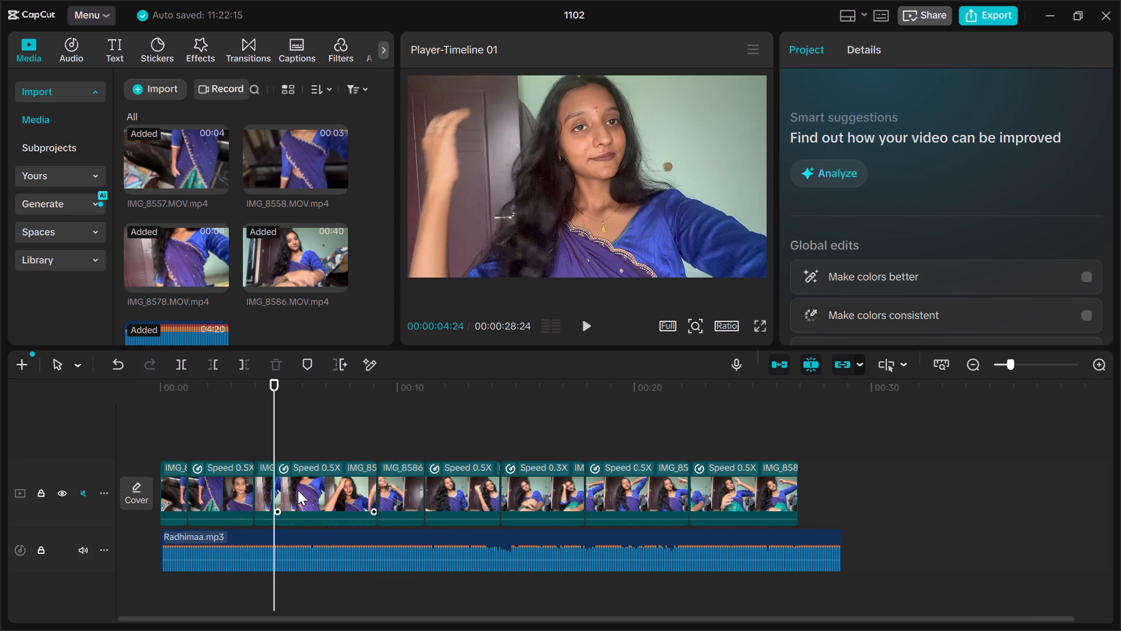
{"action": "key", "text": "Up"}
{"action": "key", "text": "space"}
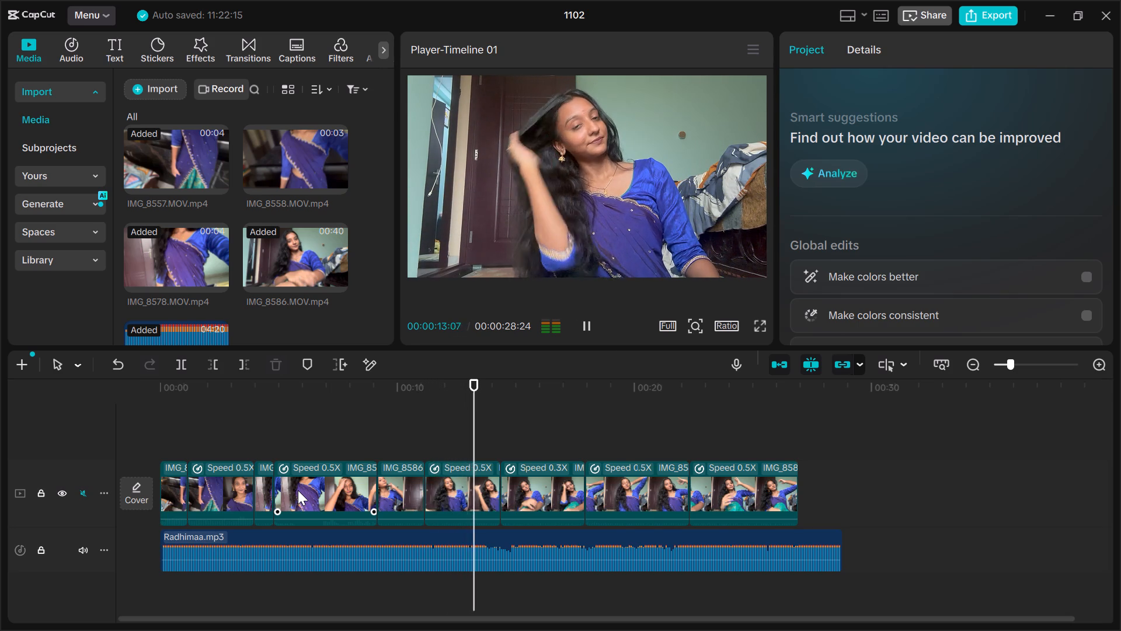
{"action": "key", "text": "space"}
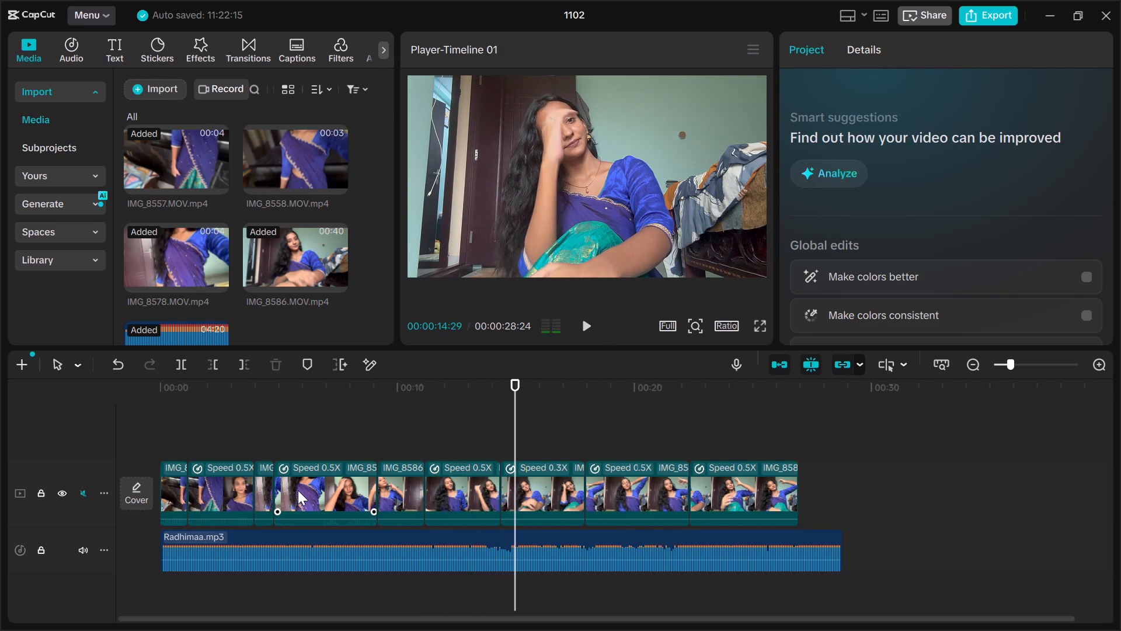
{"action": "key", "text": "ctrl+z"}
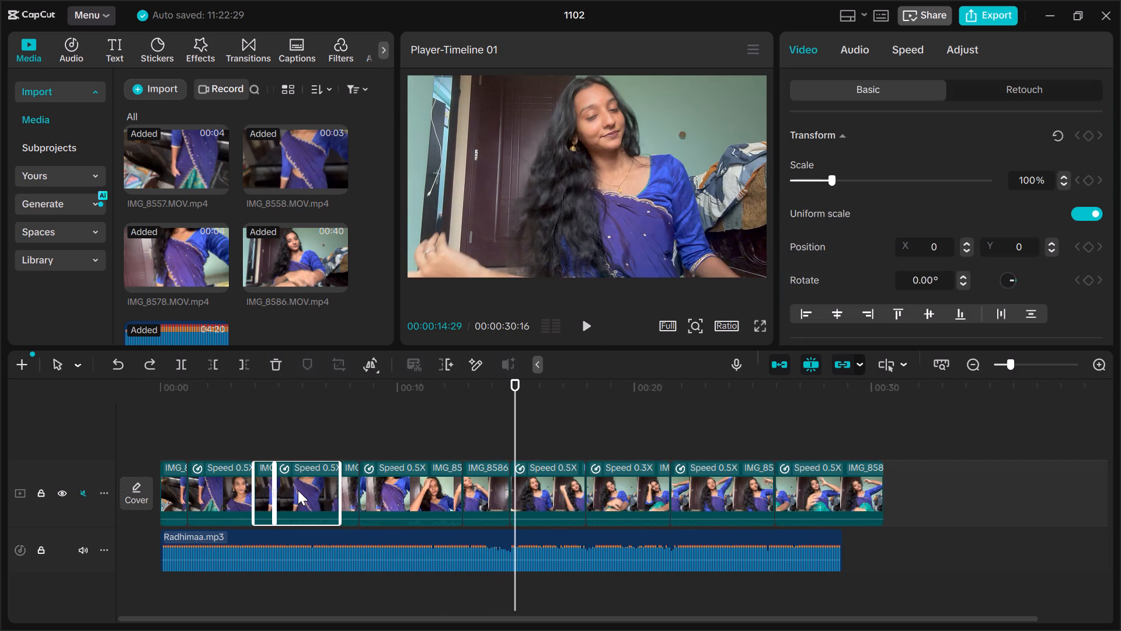
Play up to 00:00:17:20 and set the speed of the 0.50x IMG_8586.MOV segment there to 0.32x.
{"action": "left_click", "coordinate": [231, 432]}
{"action": "key", "text": "space"}
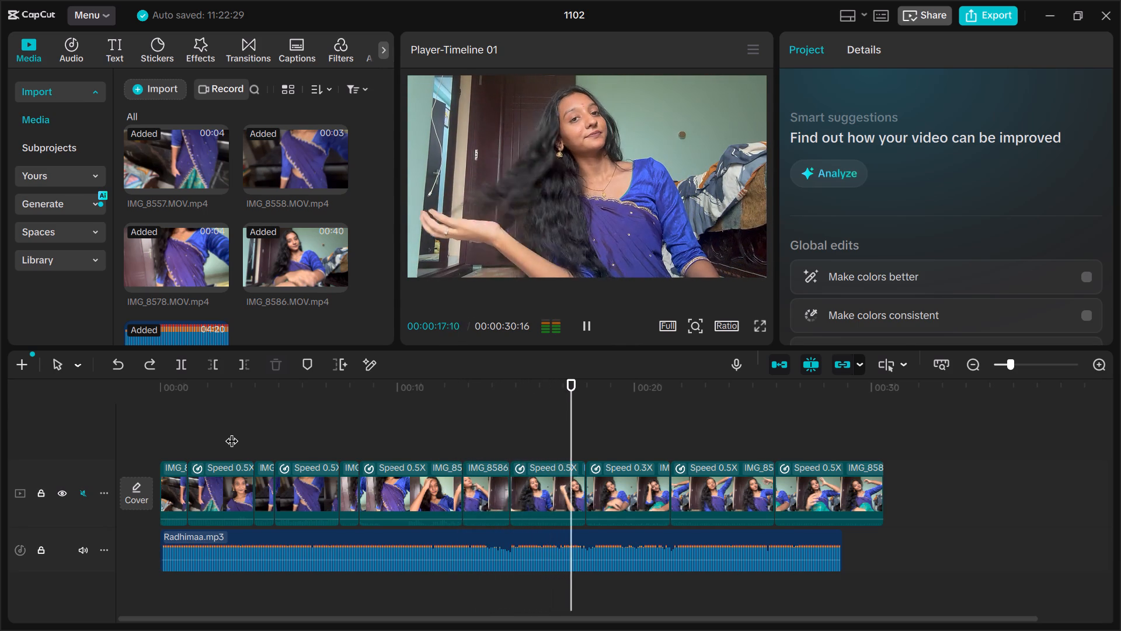
{"action": "key", "text": "space"}
{"action": "left_click", "coordinate": [562, 471]}
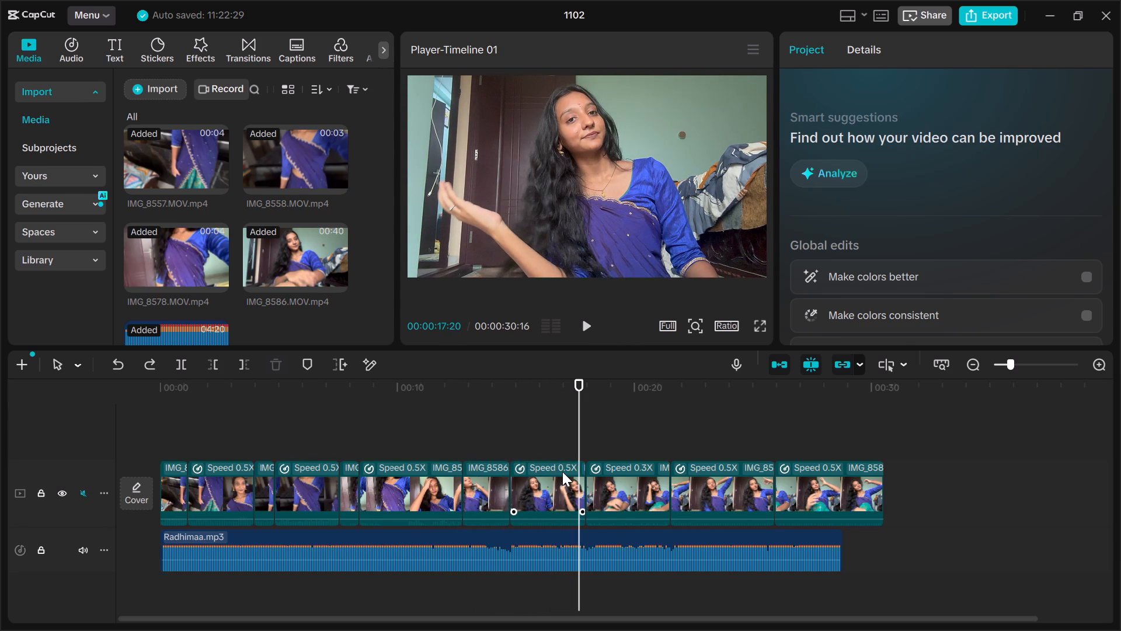
{"action": "left_click", "coordinate": [908, 47]}
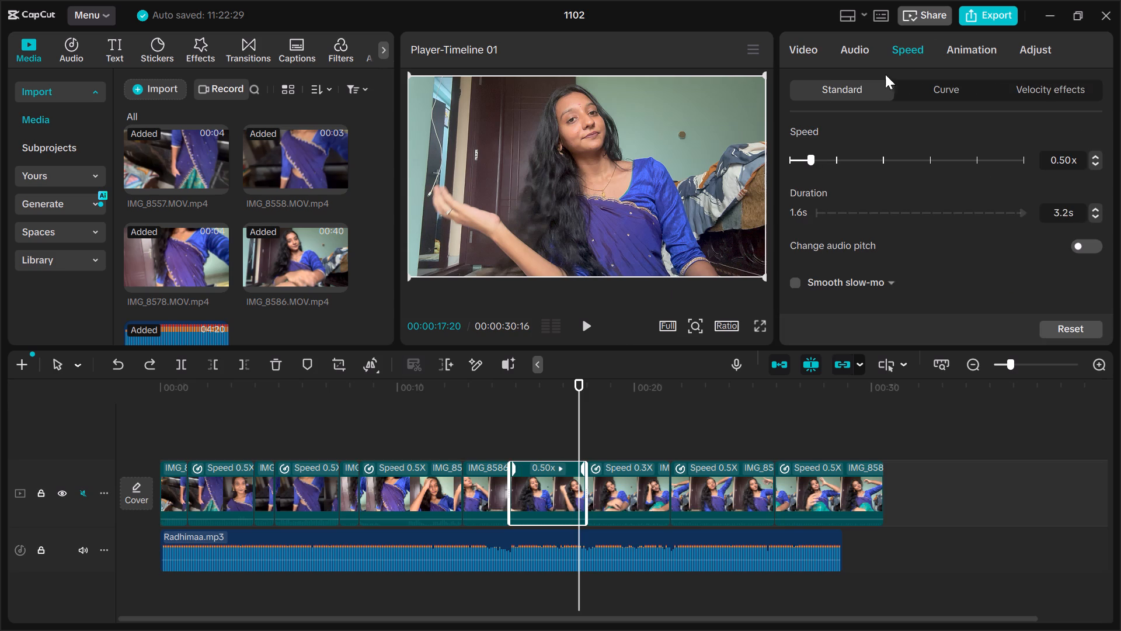
{"action": "left_click", "coordinate": [802, 160]}
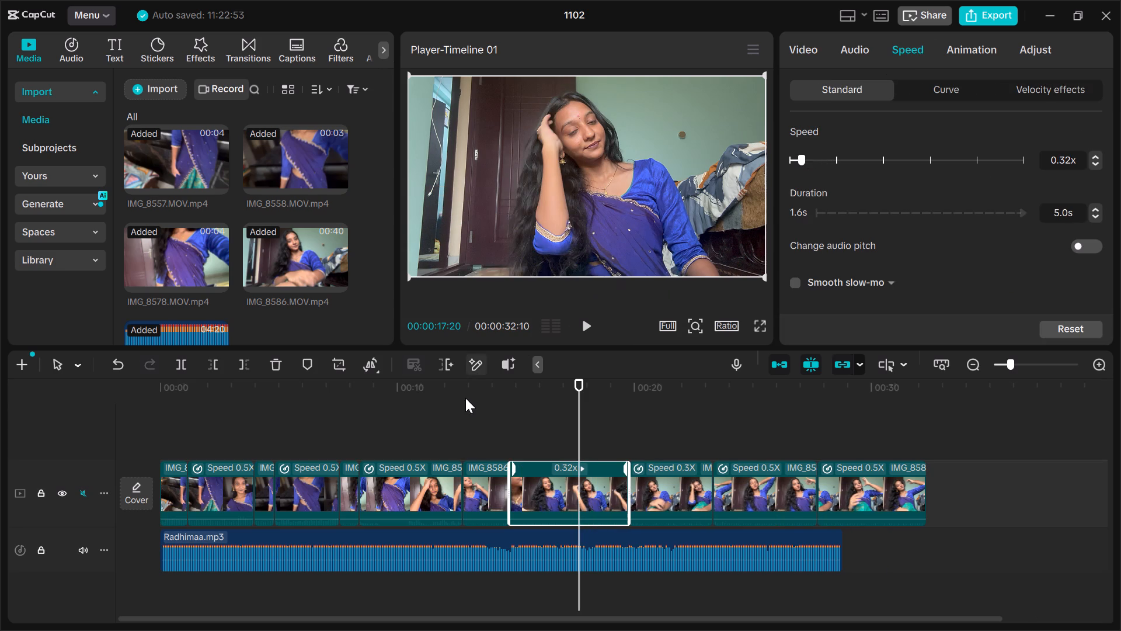
Play up to 00:00:18:05, split the 0.32x IMG_8586.MOV segment there, and delete the part after the cut.
{"action": "left_click", "coordinate": [469, 405]}
{"action": "key", "text": "space"}
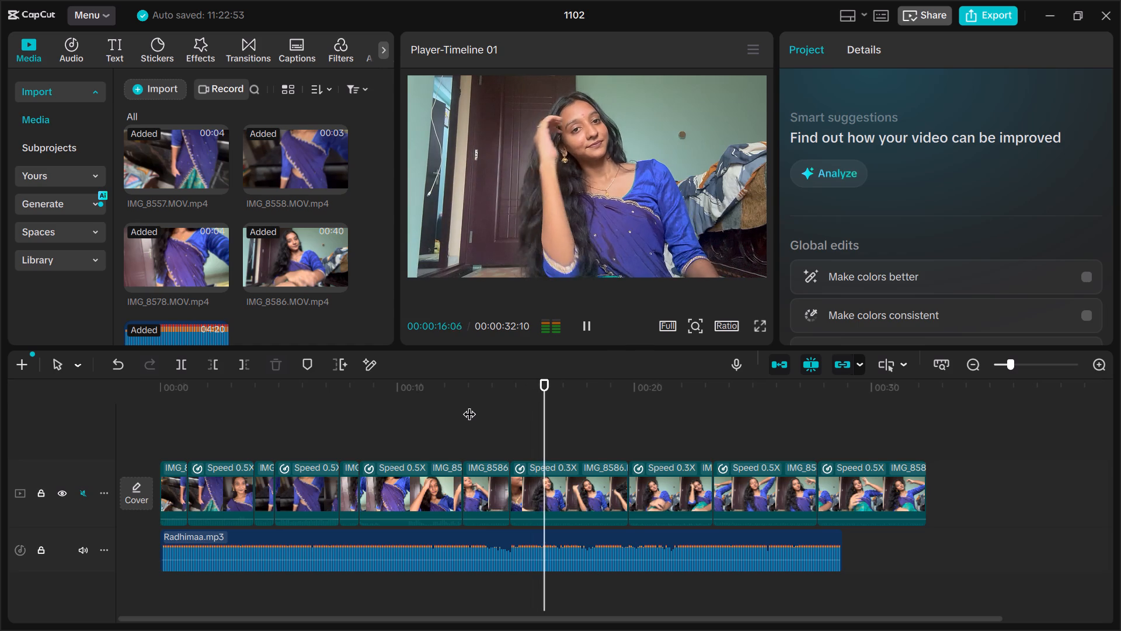
{"action": "key", "text": "space"}
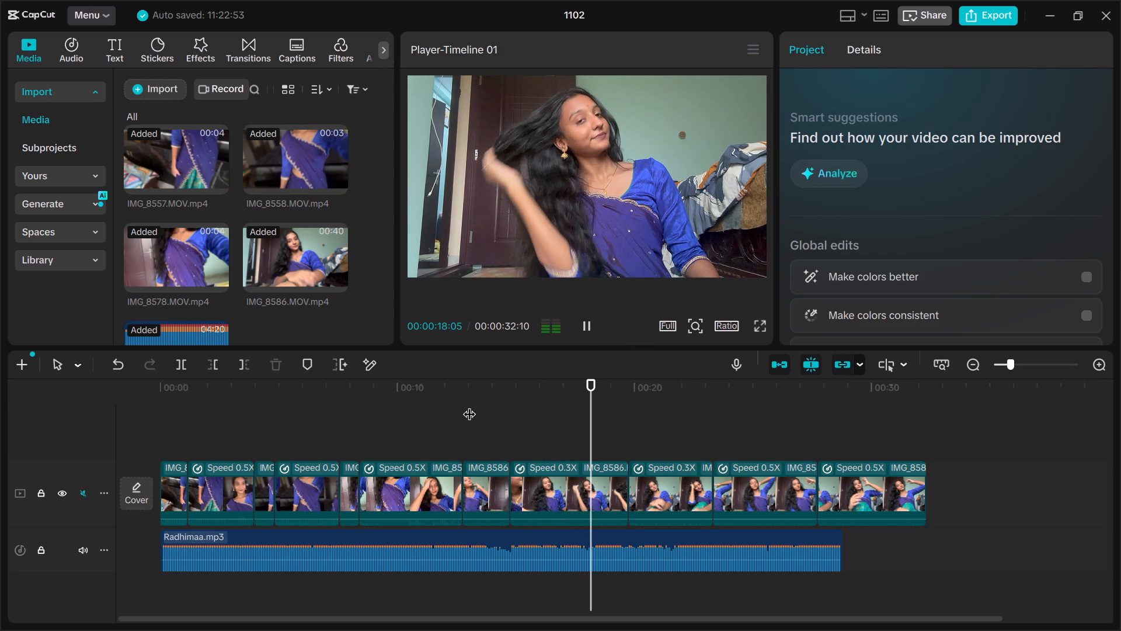
{"action": "left_click", "coordinate": [558, 473]}
{"action": "key", "text": "ctrl+b"}
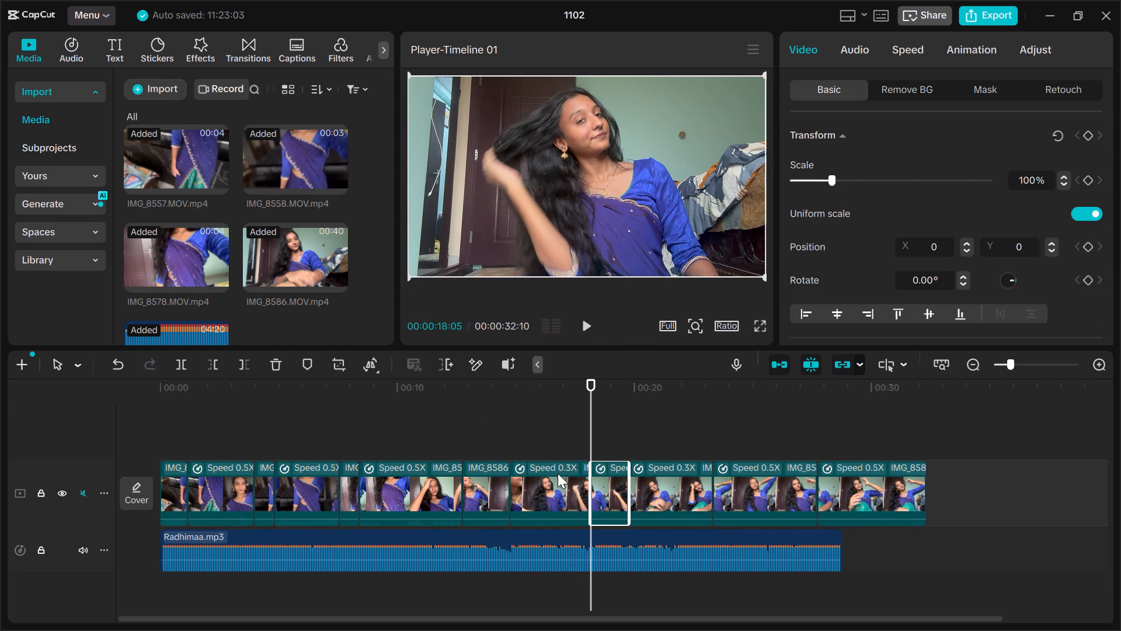
{"action": "key", "text": "BackSpace"}
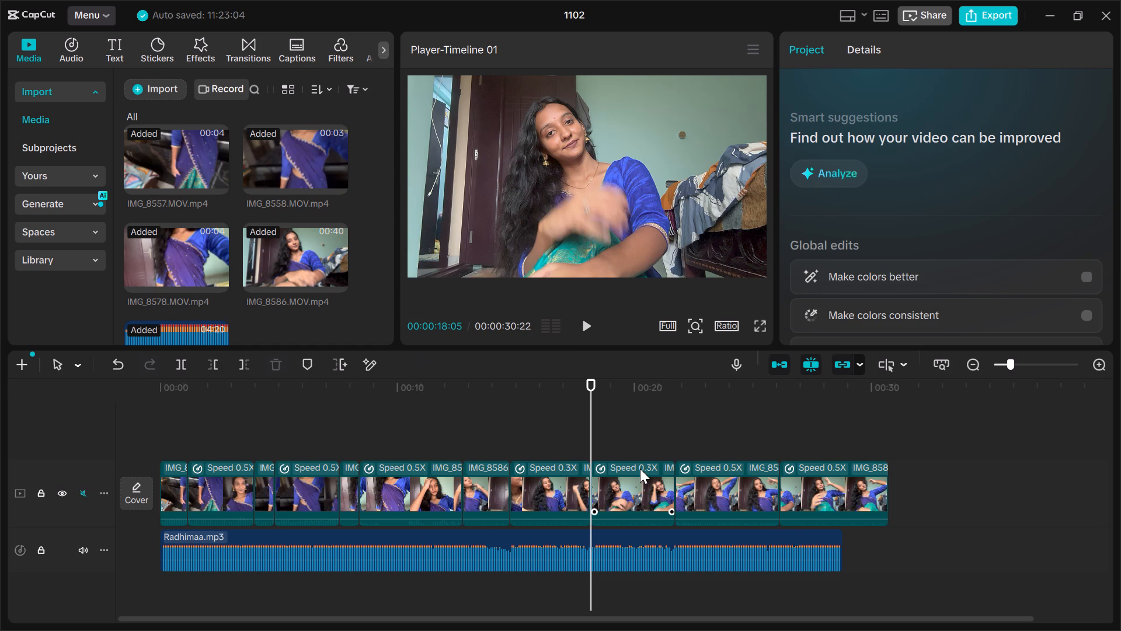
Split the 0.5x IMG_8586.MOV segment at 00:00:24:14, delete the part after the cut, and play the ending.
{"action": "key", "text": "space"}
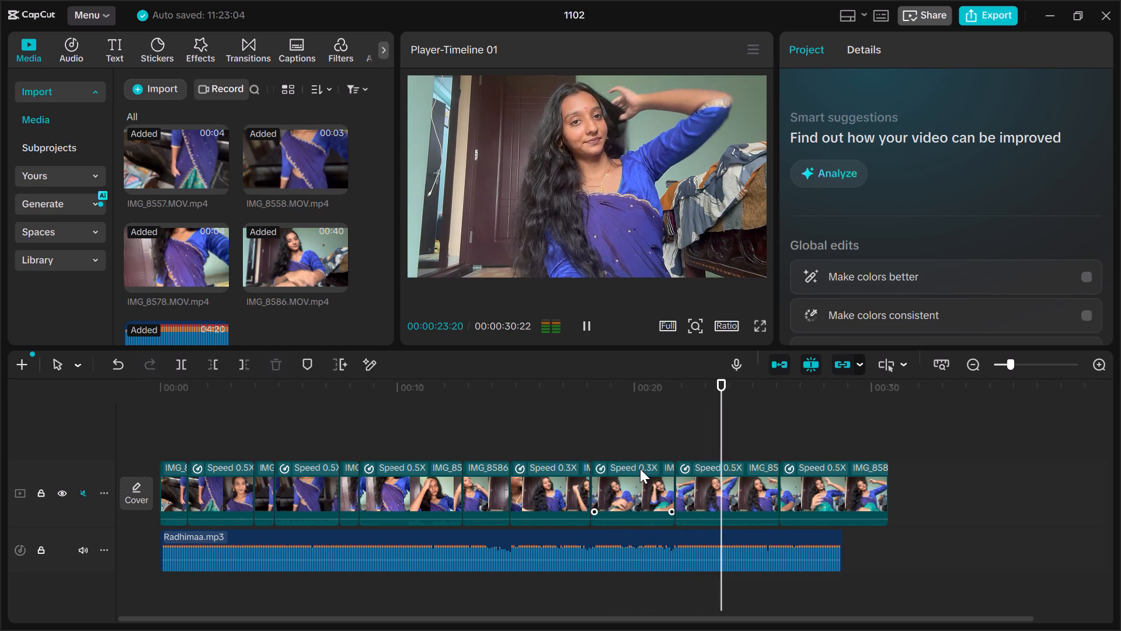
{"action": "key", "text": "space"}
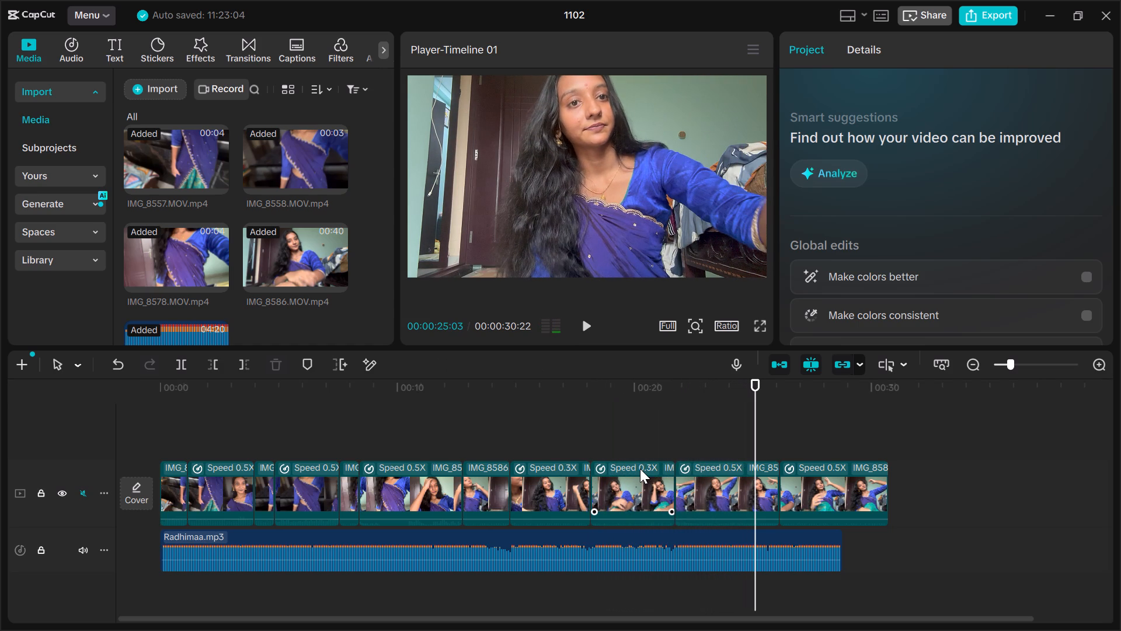
{"action": "key", "text": "Left"}
{"action": "key", "text": "Left"}
{"action": "key", "text": "Left"}
{"action": "key", "text": "Left"}
{"action": "key", "text": "Left"}
{"action": "key", "text": "Left"}
{"action": "key", "text": "Left"}
{"action": "key", "text": "Left"}
{"action": "key", "text": "Left"}
{"action": "key", "text": "Left"}
{"action": "key", "text": "Left"}
{"action": "key", "text": "Left"}
{"action": "key", "text": "Left"}
{"action": "key", "text": "Left"}
{"action": "key", "text": "Left"}
{"action": "key", "text": "Left"}
{"action": "key", "text": "Left"}
{"action": "key", "text": "Left"}
{"action": "key", "text": "Left"}
{"action": "key", "text": "Left"}
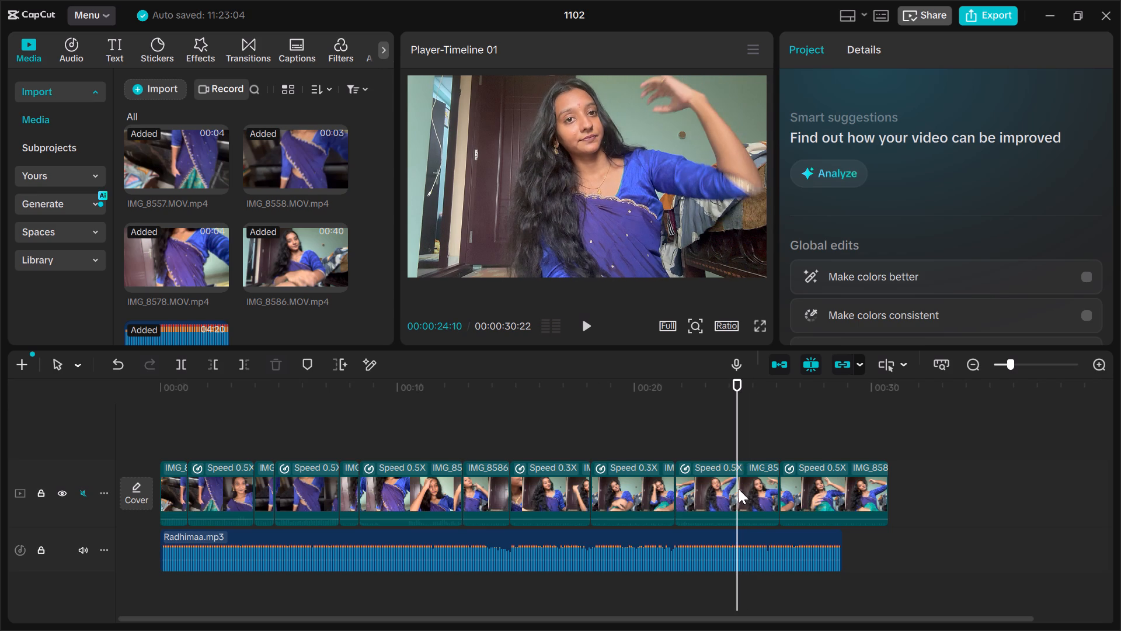
{"action": "key", "text": "Up"}
{"action": "key", "text": "space"}
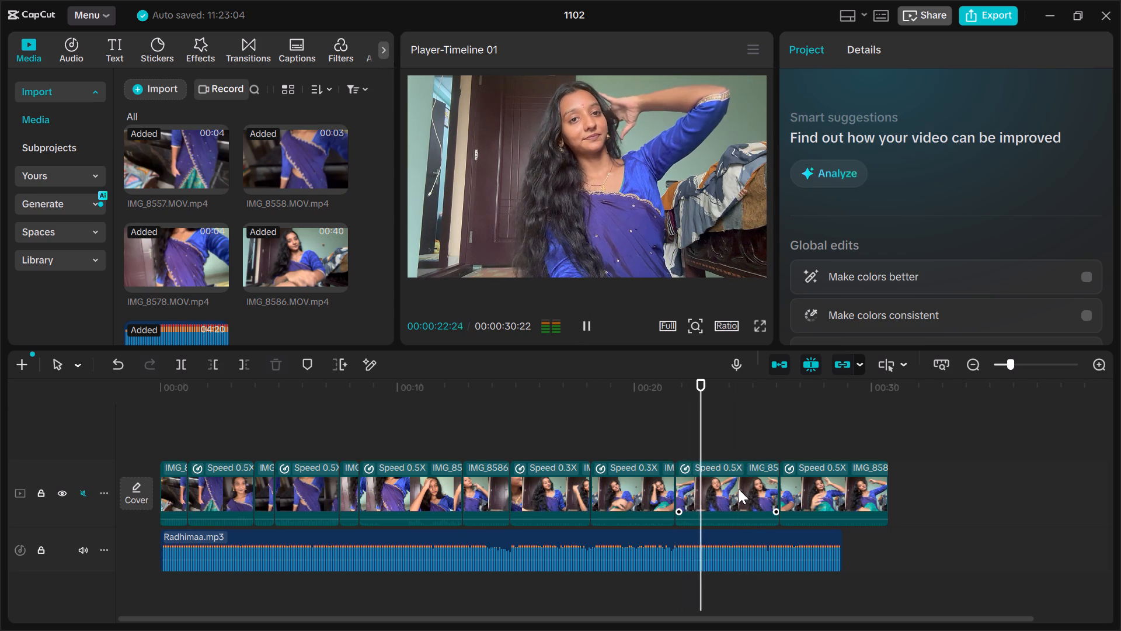
{"action": "key", "text": "space"}
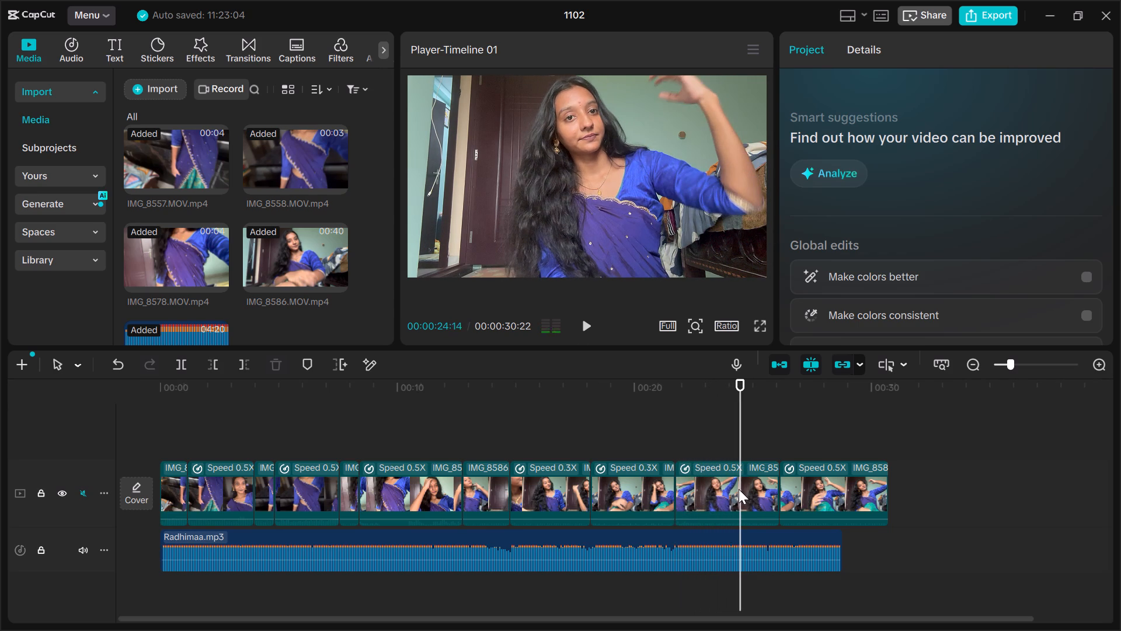
{"action": "left_click", "coordinate": [738, 490]}
{"action": "key", "text": "ctrl+b"}
{"action": "key", "text": "BackSpace"}
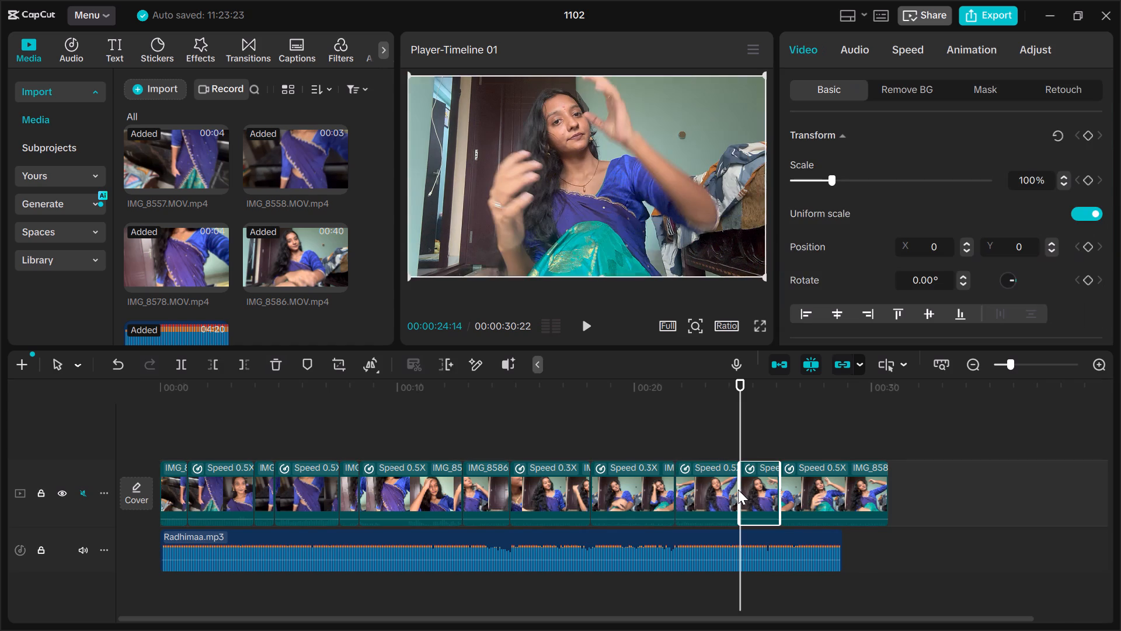
{"action": "key", "text": "space"}
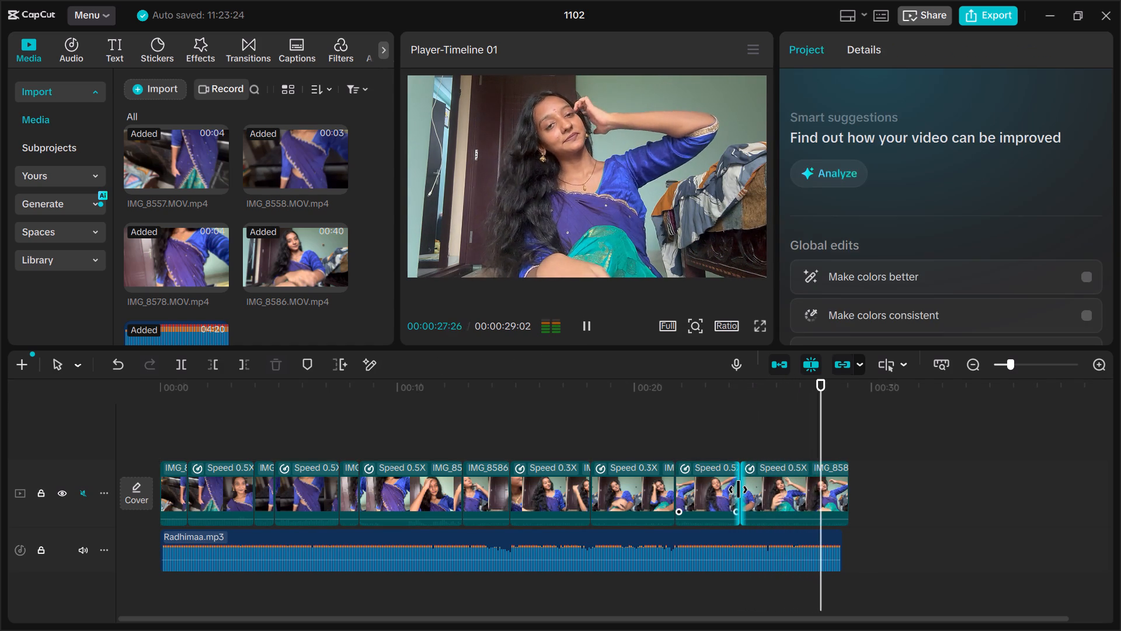
{"action": "key", "text": "space"}
{"action": "key", "text": "space"}
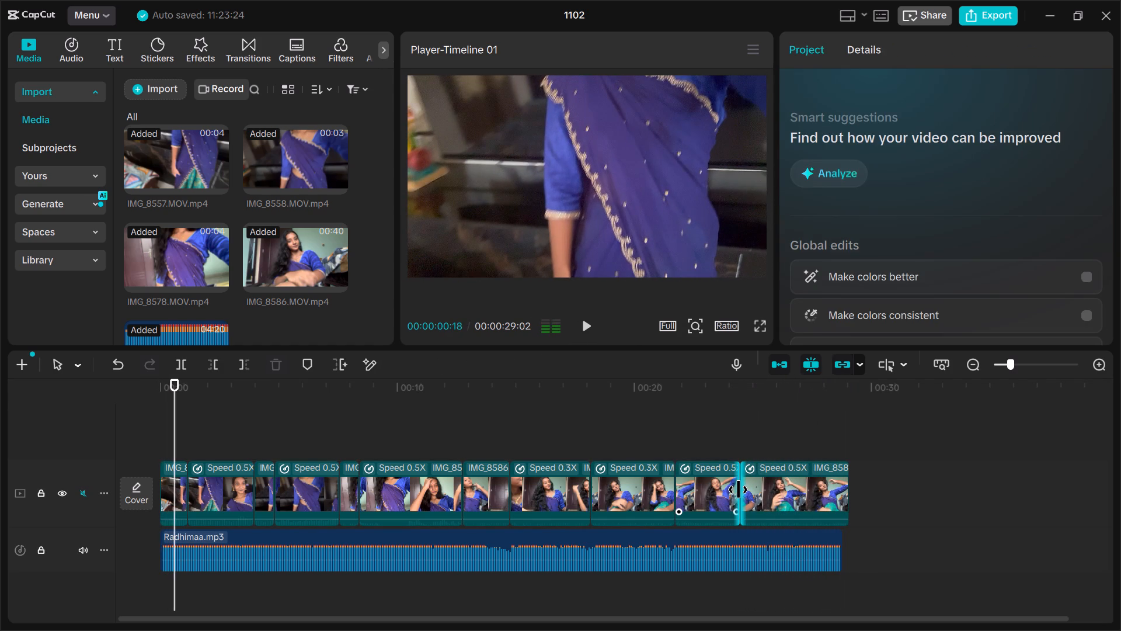
Search the video effects for "cut and paste" and place Cut & Paste Stars above the video at the timeline's start.
{"action": "left_click", "coordinate": [201, 46]}
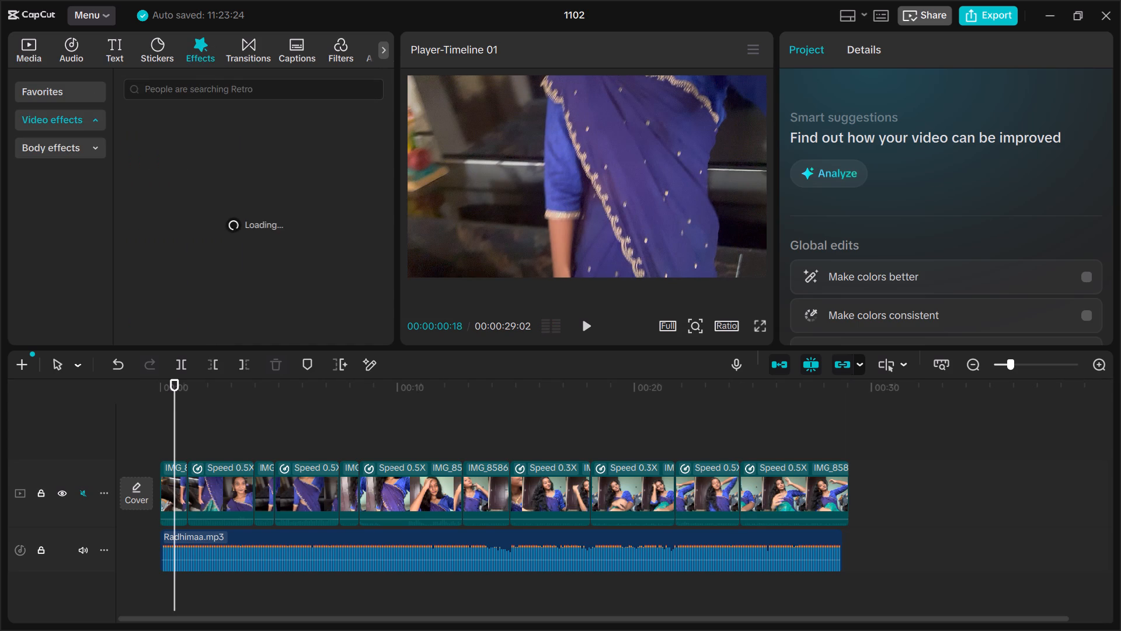
{"action": "left_click", "coordinate": [200, 89]}
{"action": "type", "text": "cut and paste"}
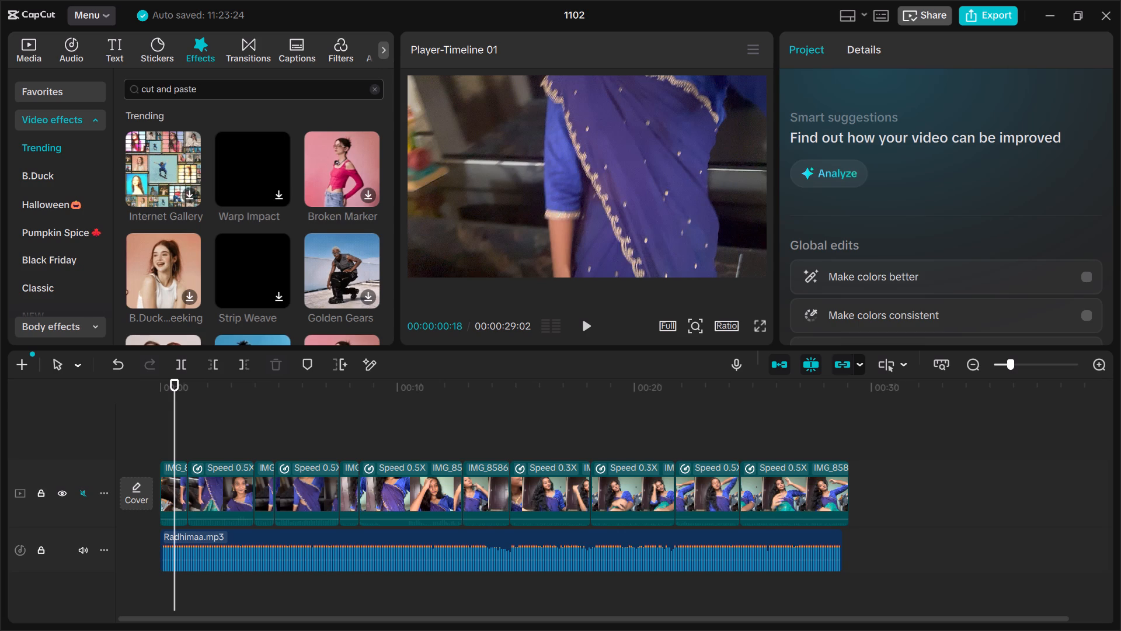
{"action": "key", "text": "Return"}
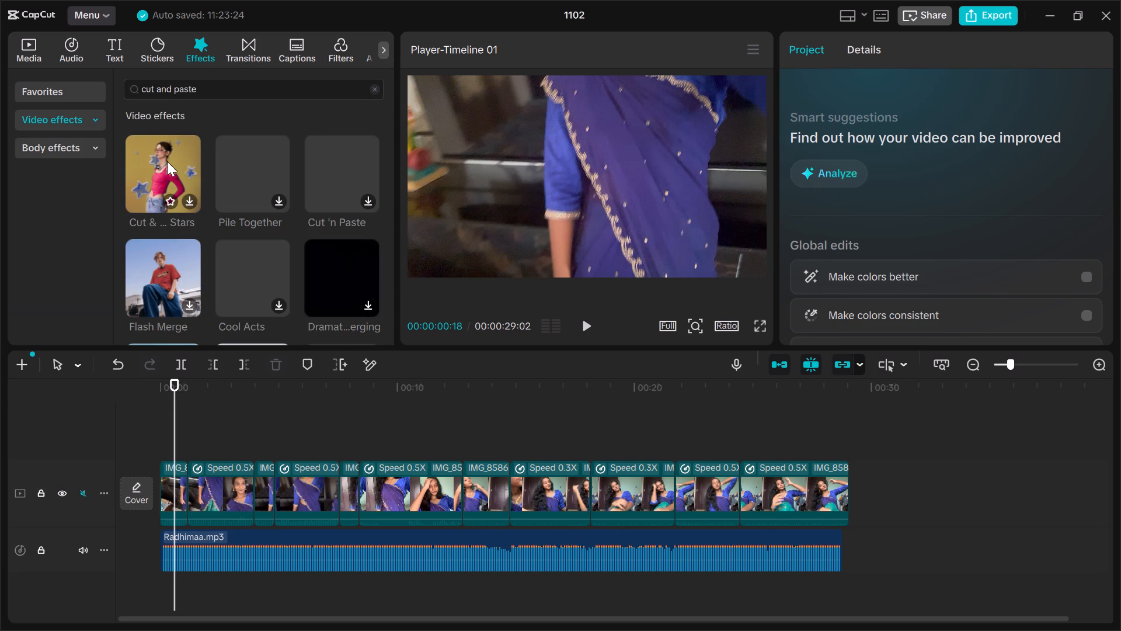
{"action": "left_click", "coordinate": [167, 161]}
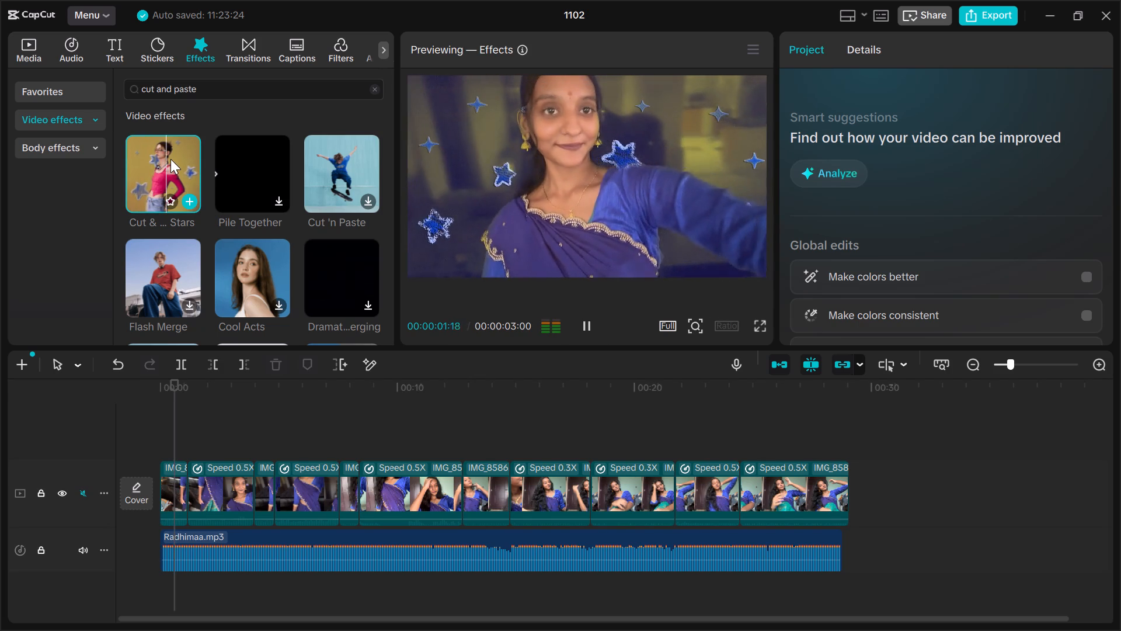
{"action": "left_click_drag", "start_coordinate": [170, 159], "coordinate": [165, 440]}
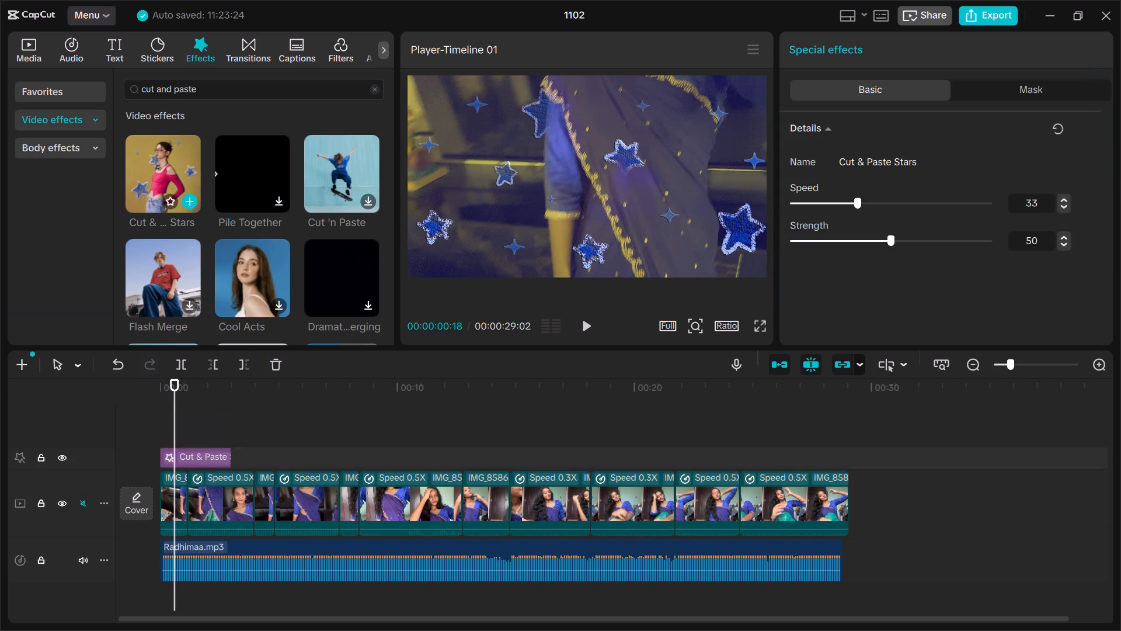
Extend the Cut & Paste Stars effect to the end of the video at 00:00:29:02 and play a brief part.
{"action": "left_click_drag", "start_coordinate": [229, 456], "coordinate": [846, 446]}
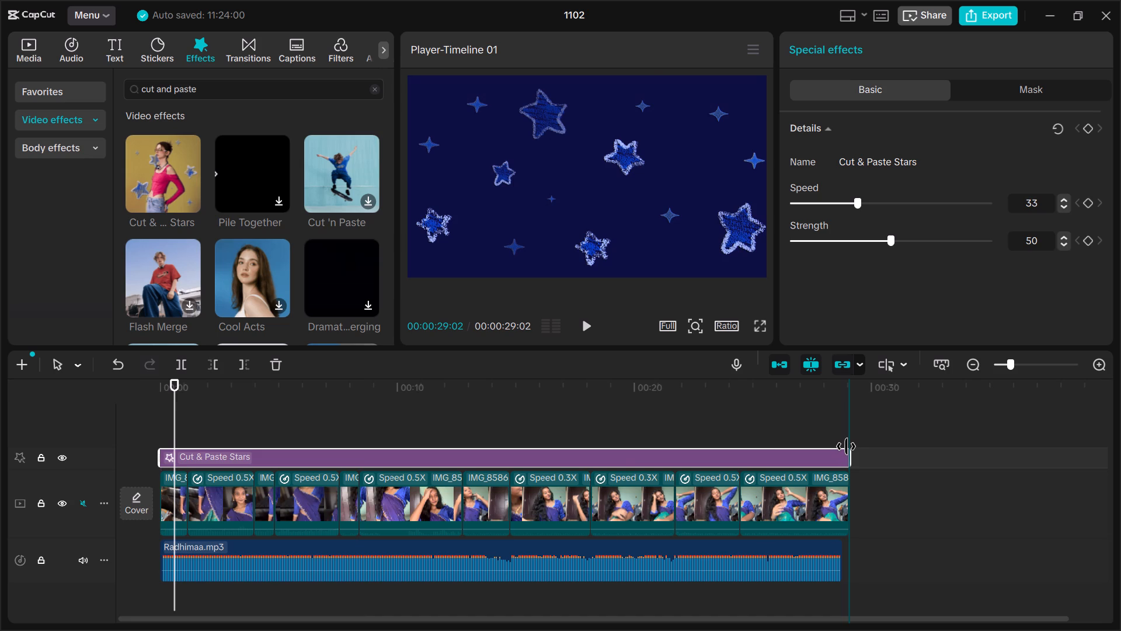
{"action": "left_click_drag", "start_coordinate": [846, 446], "coordinate": [845, 446]}
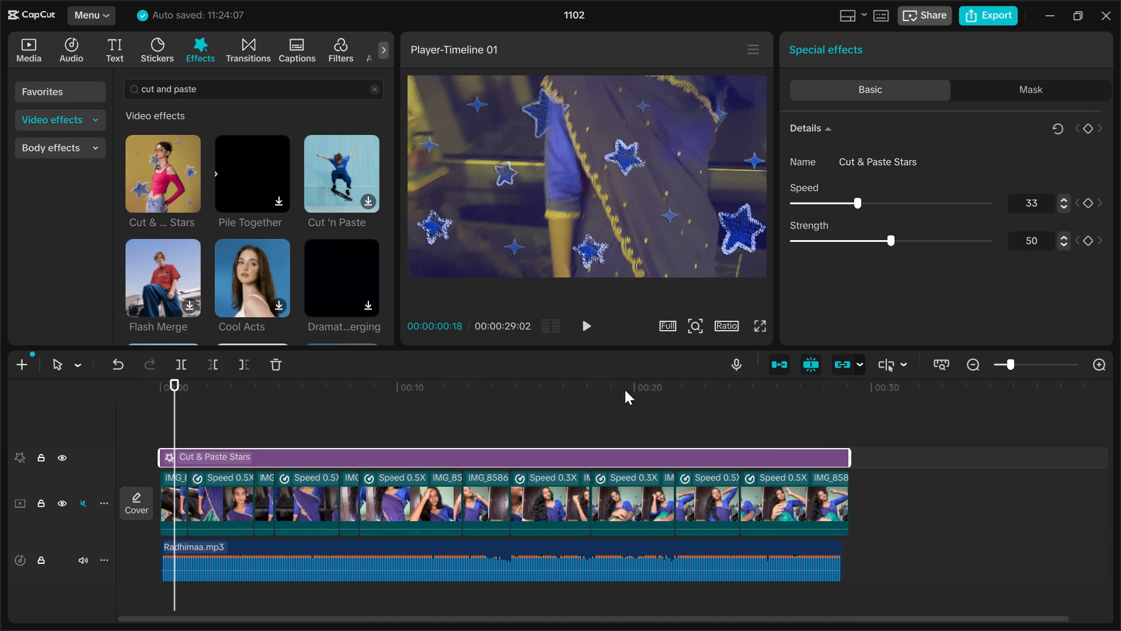
{"action": "key", "text": "space"}
{"action": "key", "text": "space"}
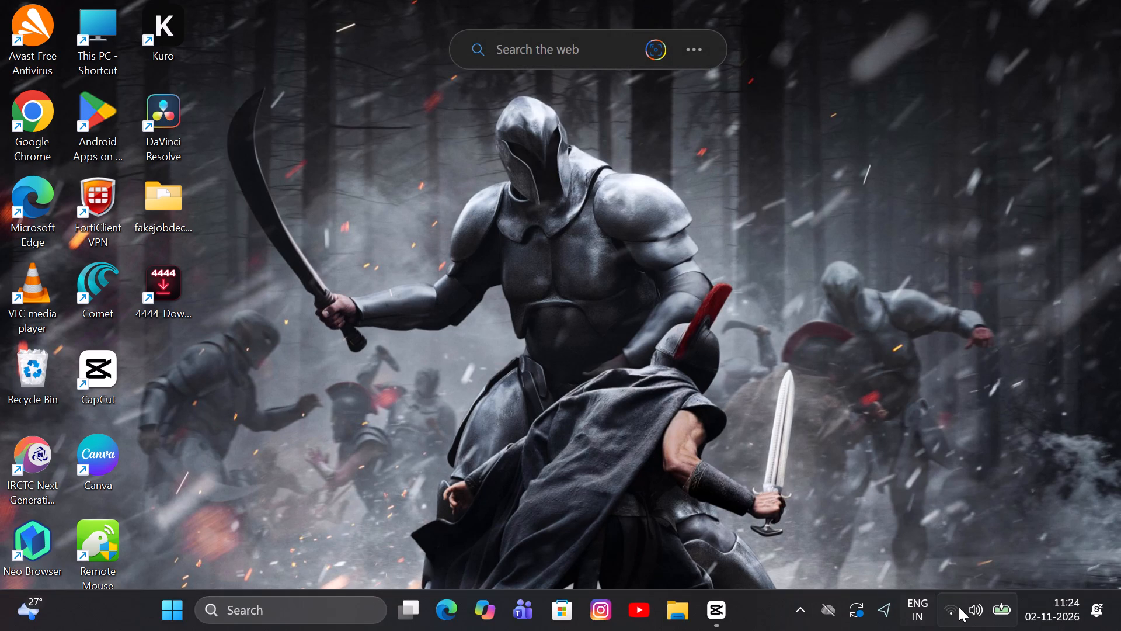
Connect the computer to the realme Buds T310 Bluetooth earbuds in Windows, retrying the connection if needed.
{"action": "left_click", "coordinate": [955, 608]}
{"action": "left_click", "coordinate": [977, 272]}
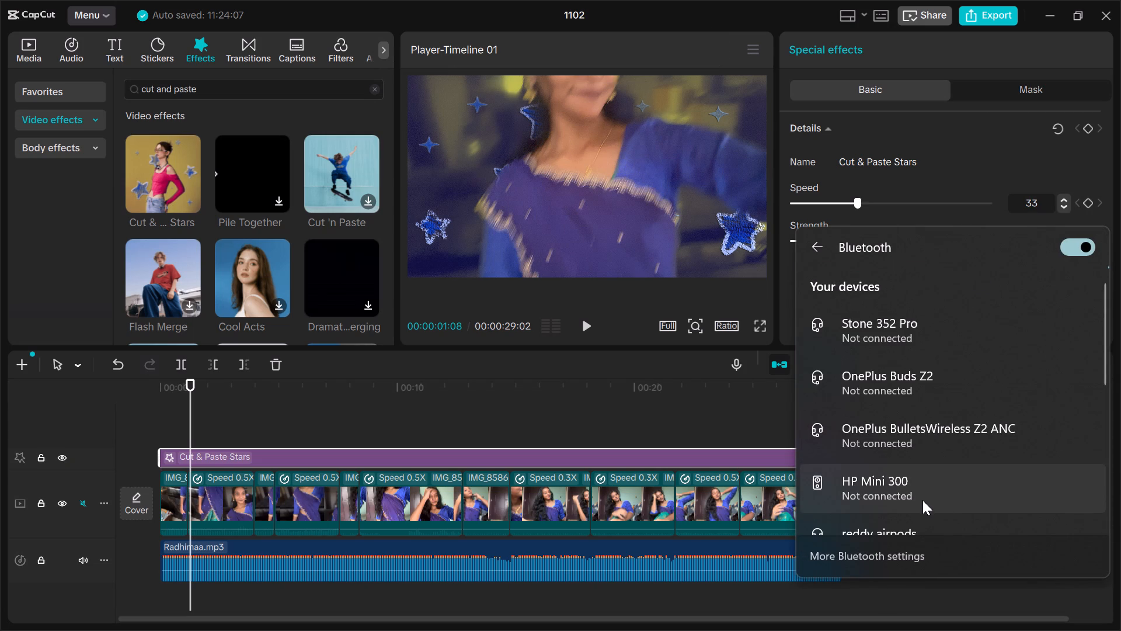
{"action": "scroll", "coordinate": [922, 500], "scroll_direction": "down", "scroll_amount": 3}
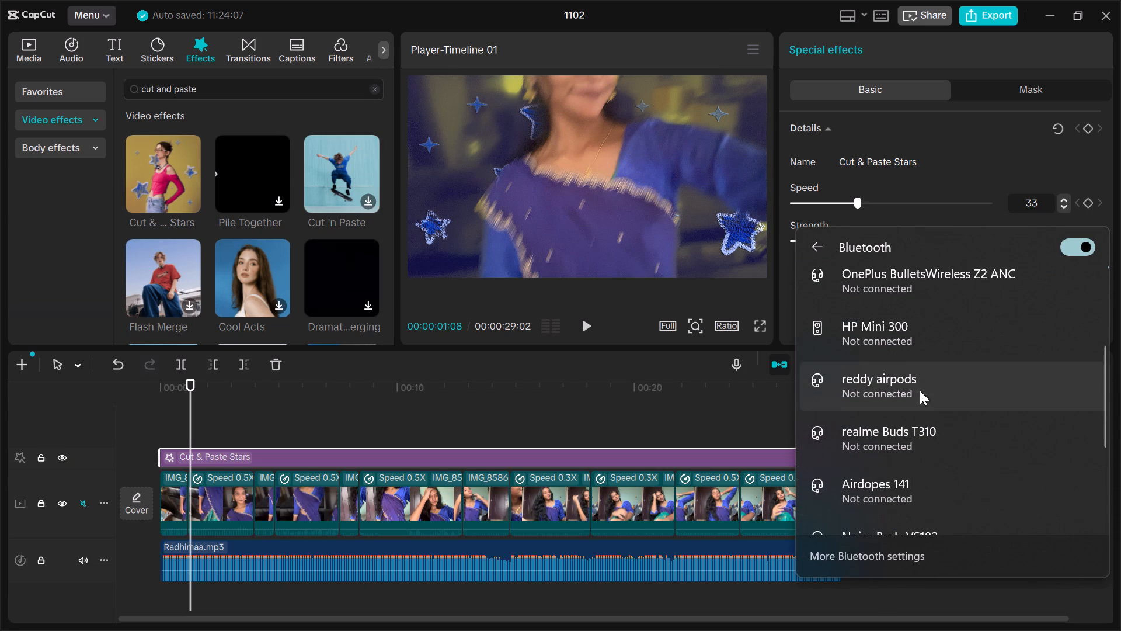
{"action": "left_click", "coordinate": [919, 435]}
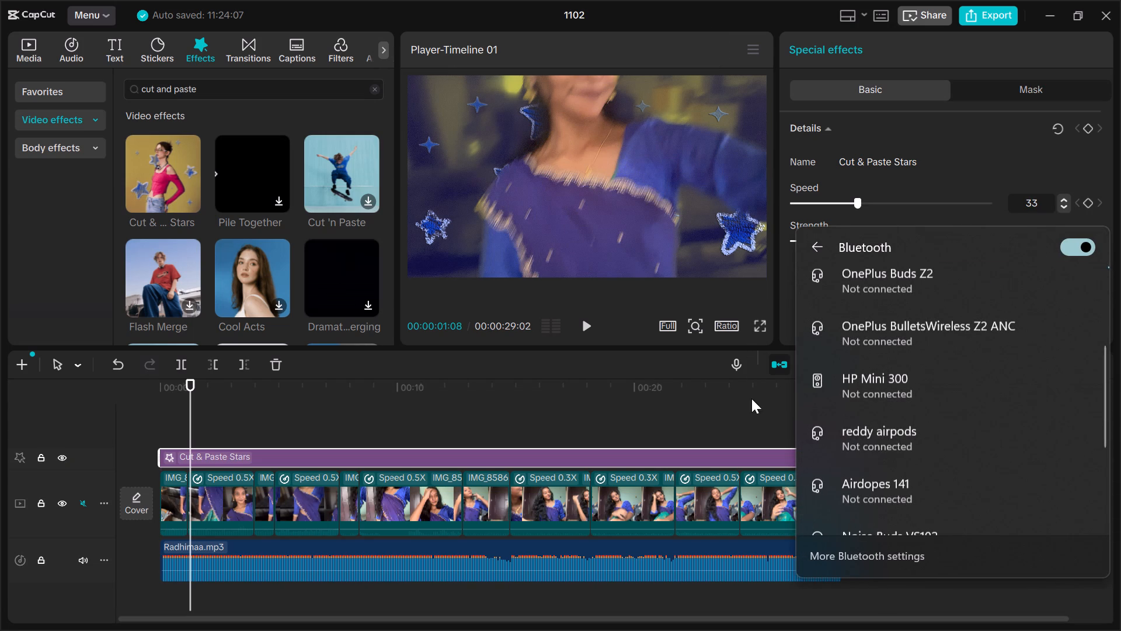
{"action": "scroll", "coordinate": [895, 374], "scroll_direction": "up", "scroll_amount": 3}
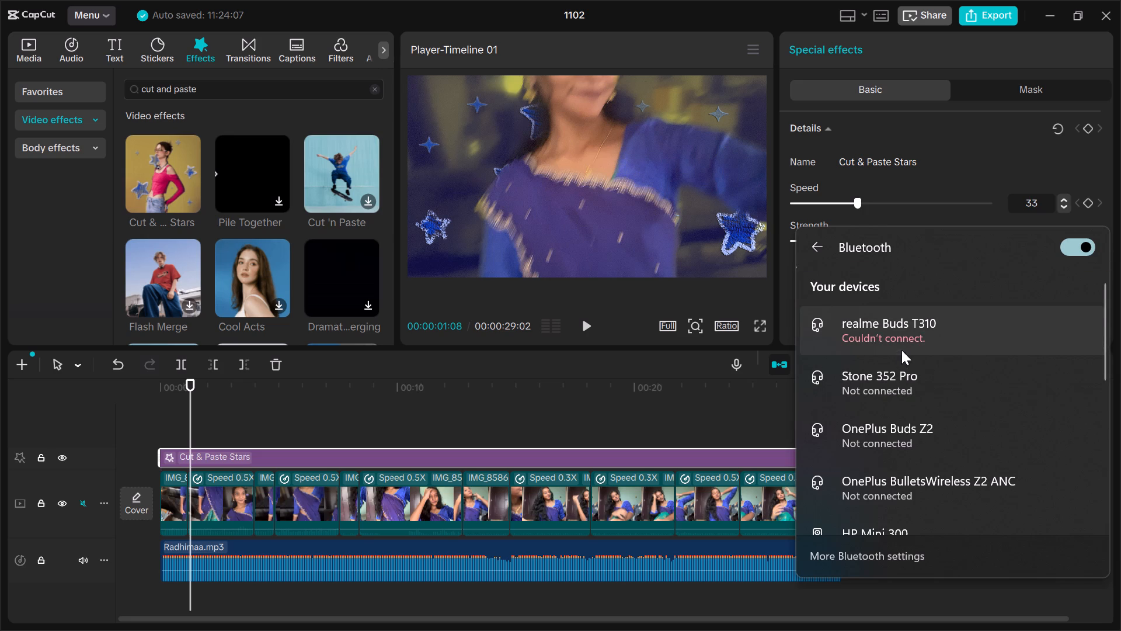
{"action": "left_click", "coordinate": [909, 335]}
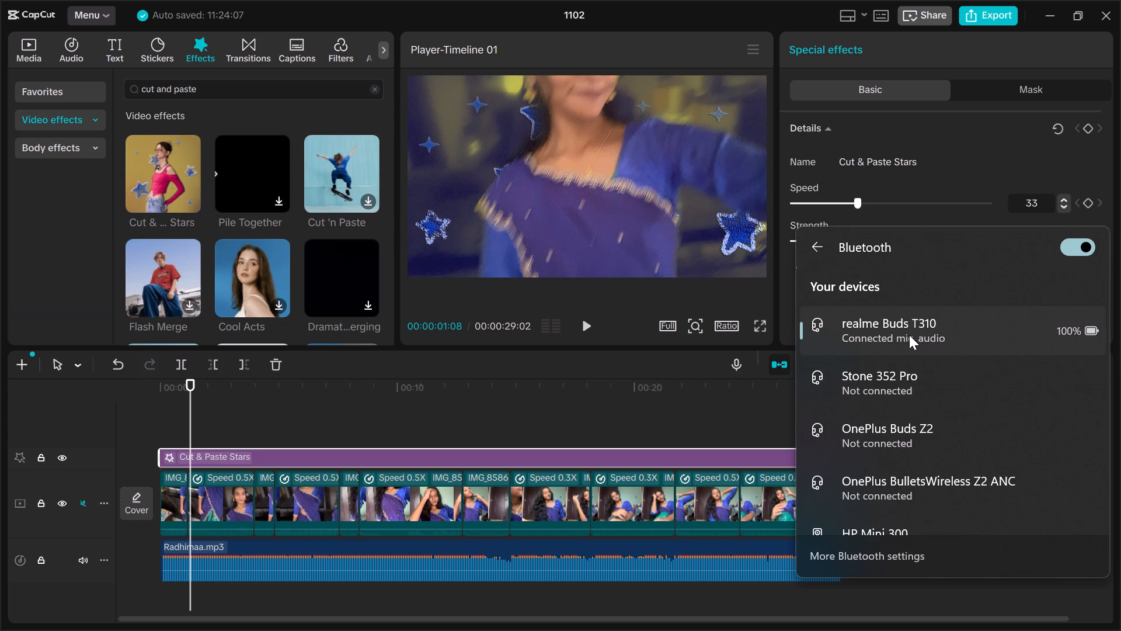
Play the edit in CapCut from the timeline's start to 00:00:17:20 to check the Cut & Paste Stars effect with the music.
{"action": "left_click", "coordinate": [589, 328]}
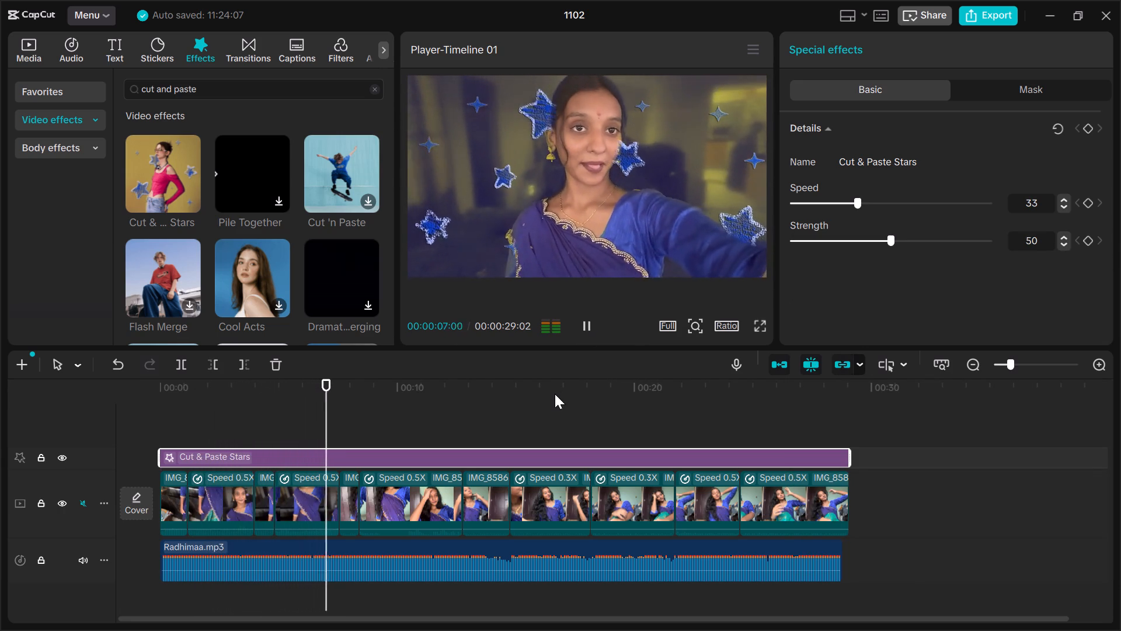
{"action": "key", "text": "Home"}
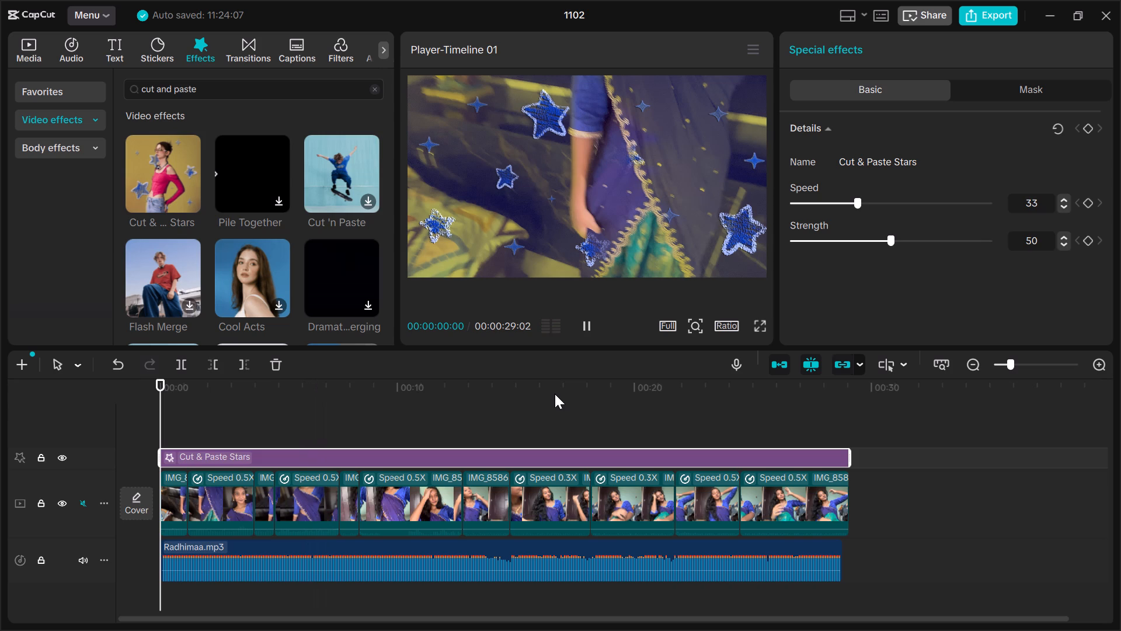
{"action": "key", "text": "Home"}
{"action": "key", "text": "space"}
{"action": "left_click", "coordinate": [587, 325]}
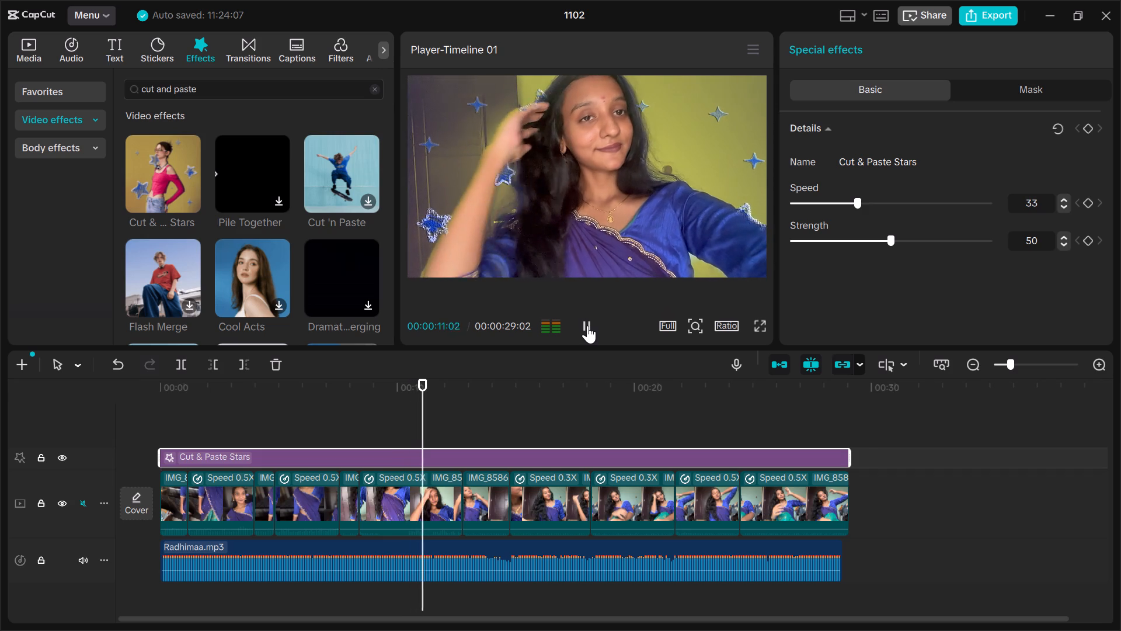
{"action": "key", "text": "space"}
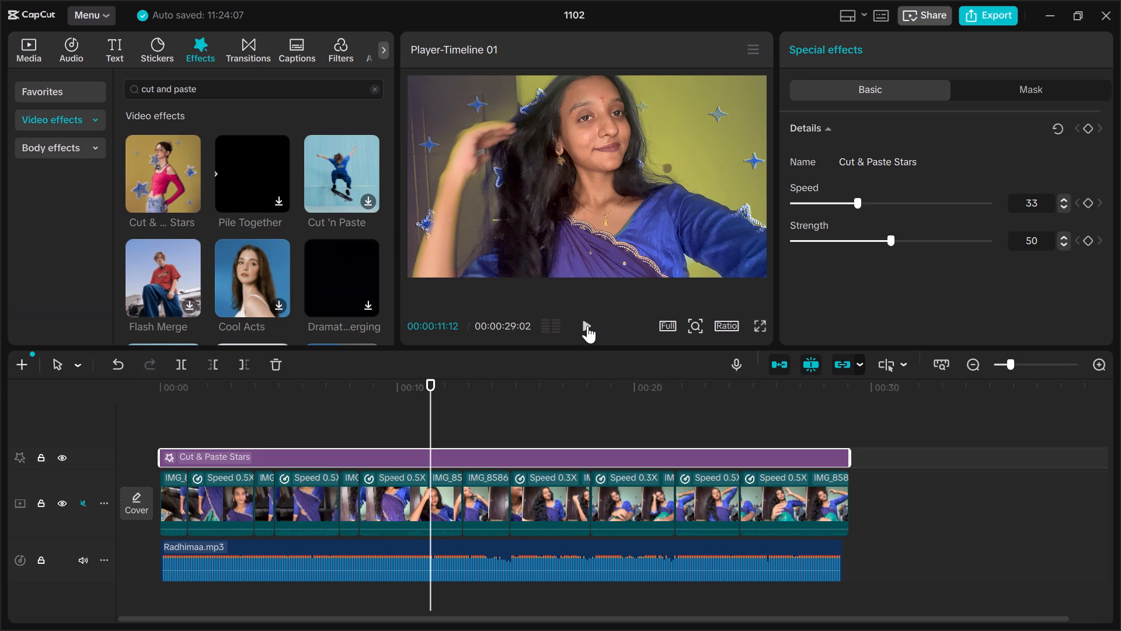
{"action": "key", "text": "space"}
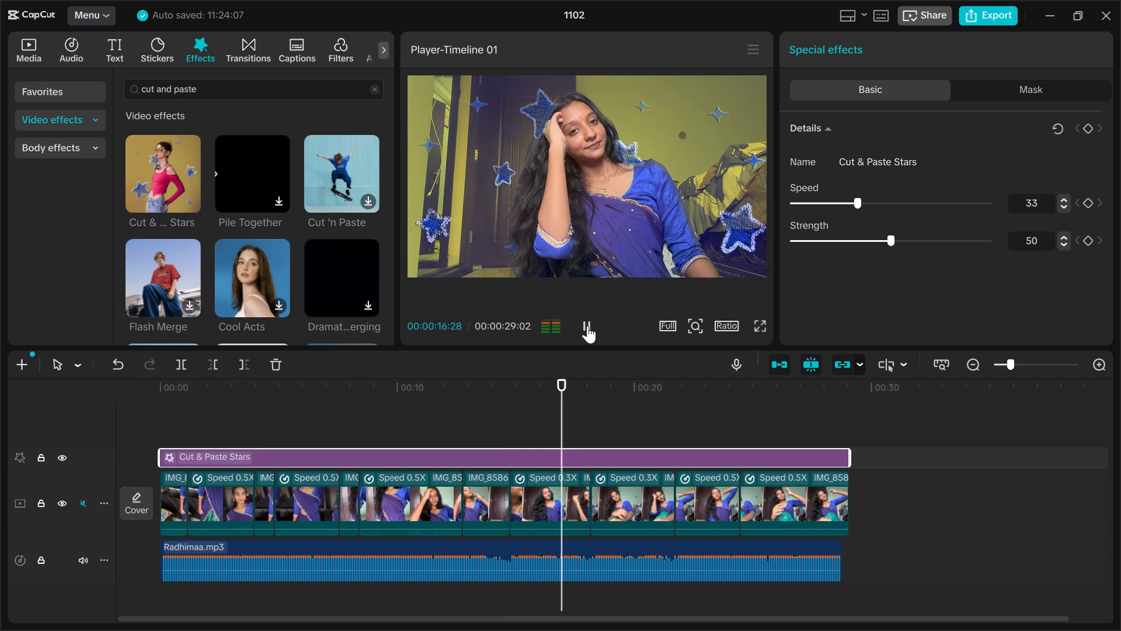
{"action": "key", "text": "space"}
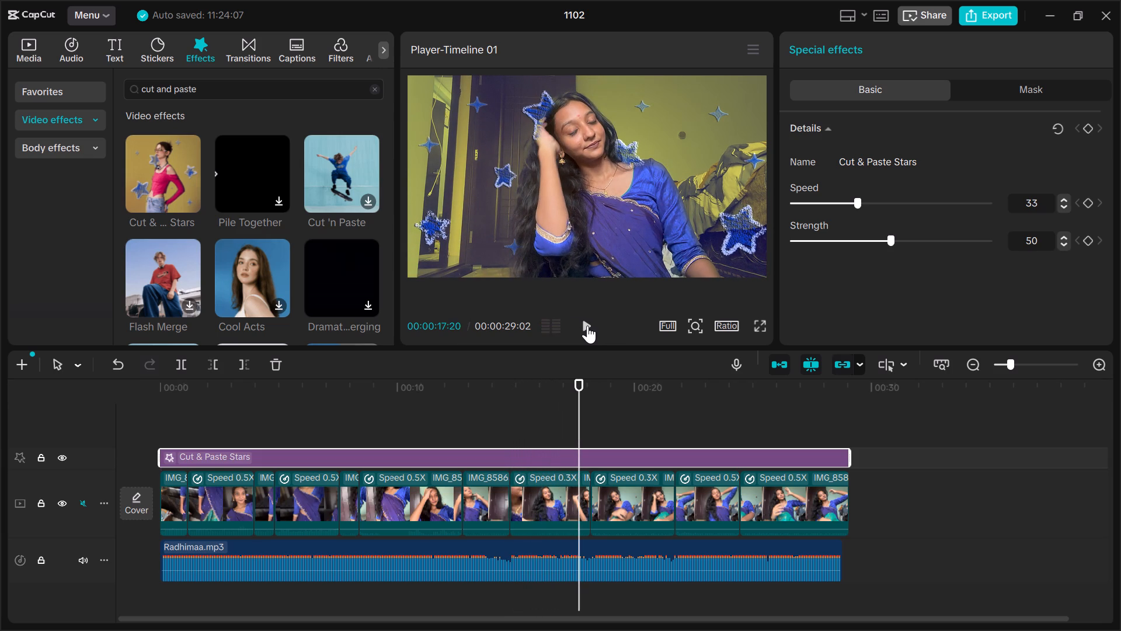
Set the Cut & Paste Stars effect's speed to 24 and lower its strength to about 5.
{"action": "left_click_drag", "start_coordinate": [858, 205], "coordinate": [827, 208]}
{"action": "left_click_drag", "start_coordinate": [827, 208], "coordinate": [800, 213]}
{"action": "left_click_drag", "start_coordinate": [800, 207], "coordinate": [841, 209]}
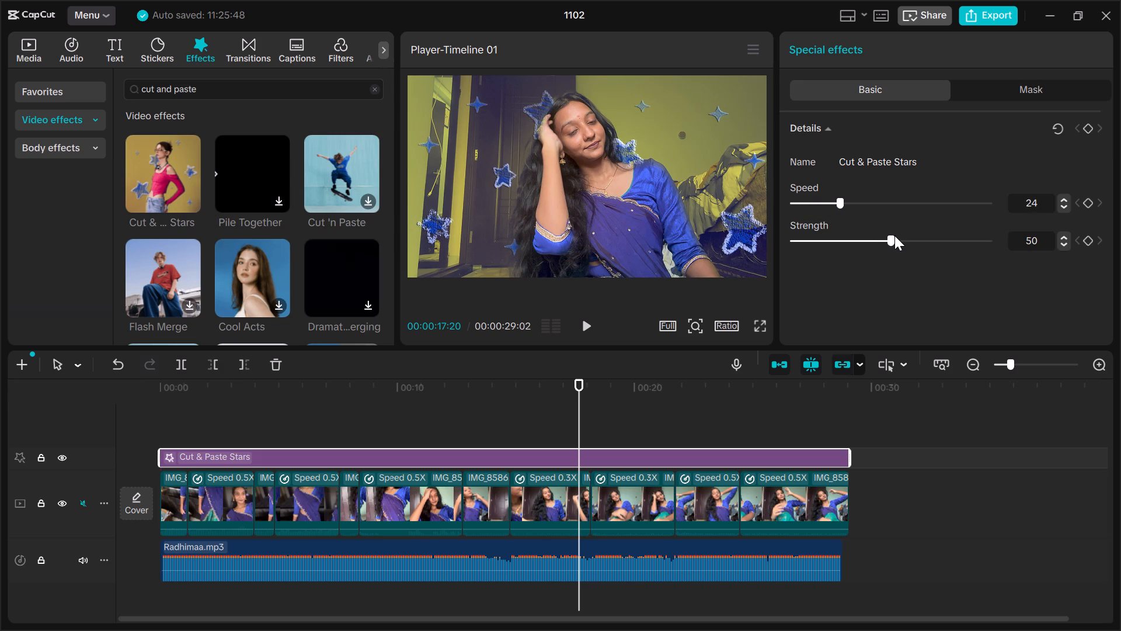
{"action": "left_click_drag", "start_coordinate": [893, 237], "coordinate": [797, 254]}
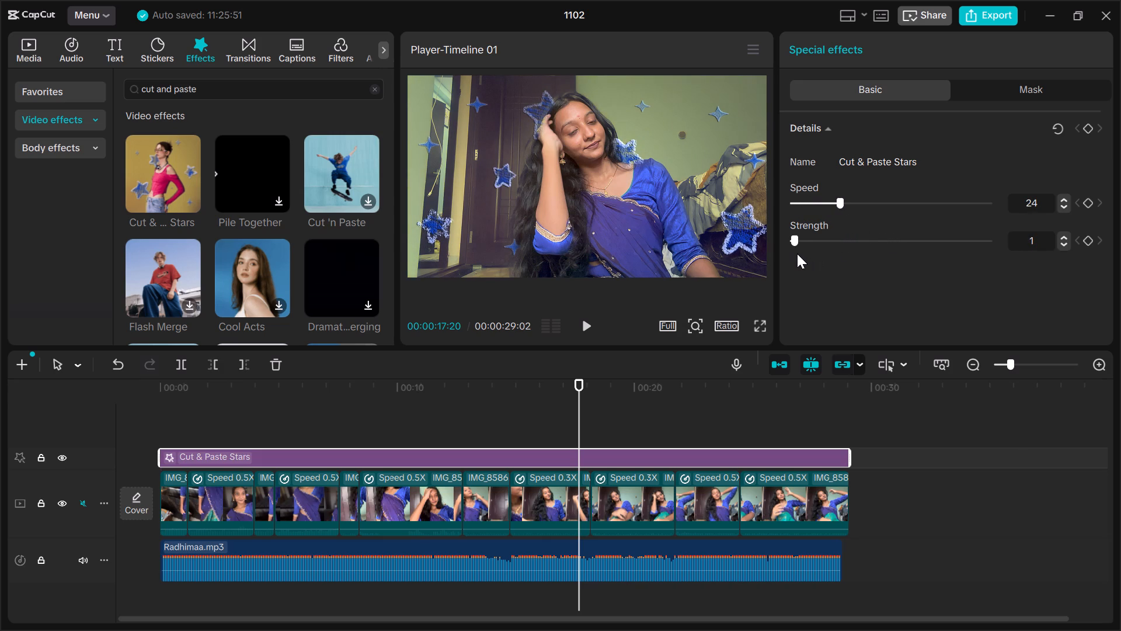
{"action": "left_click_drag", "start_coordinate": [797, 254], "coordinate": [953, 238]}
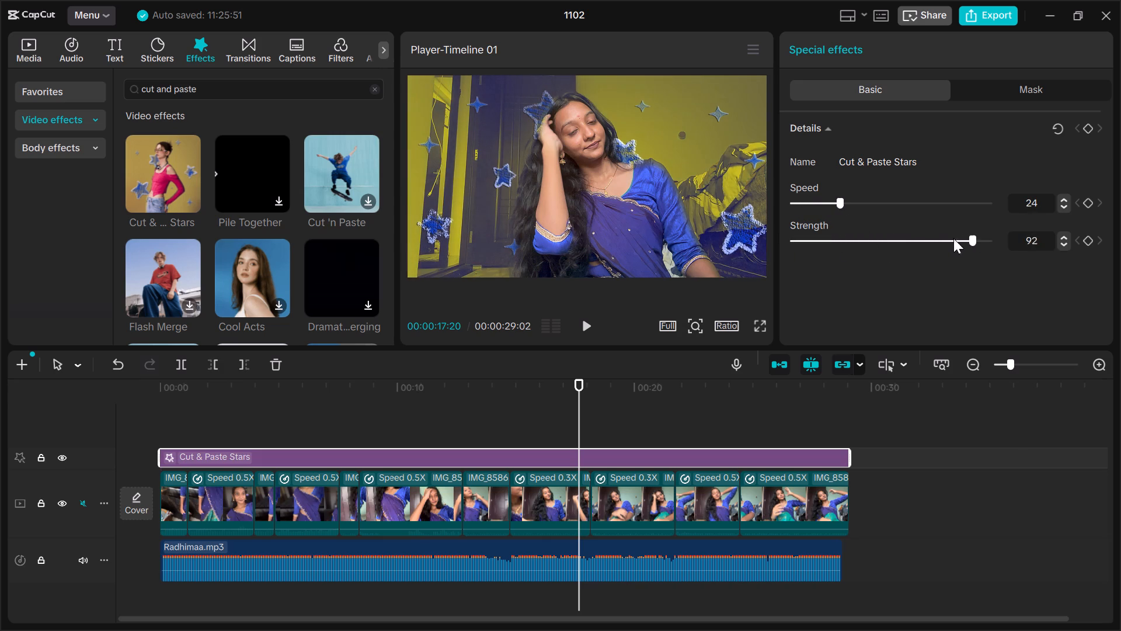
{"action": "left_click_drag", "start_coordinate": [953, 238], "coordinate": [803, 251]}
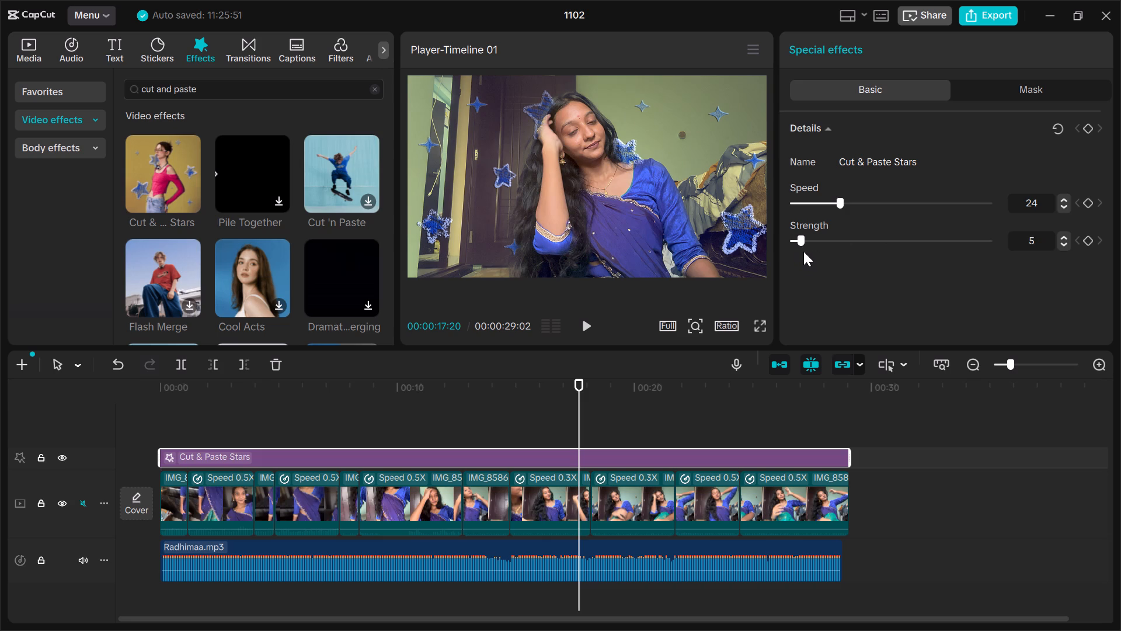
{"action": "left_click_drag", "start_coordinate": [803, 251], "coordinate": [800, 251]}
Play the edit up to 00:00:14:18 to check the adjusted Cut & Paste Stars effect.
{"action": "left_click", "coordinate": [386, 407]}
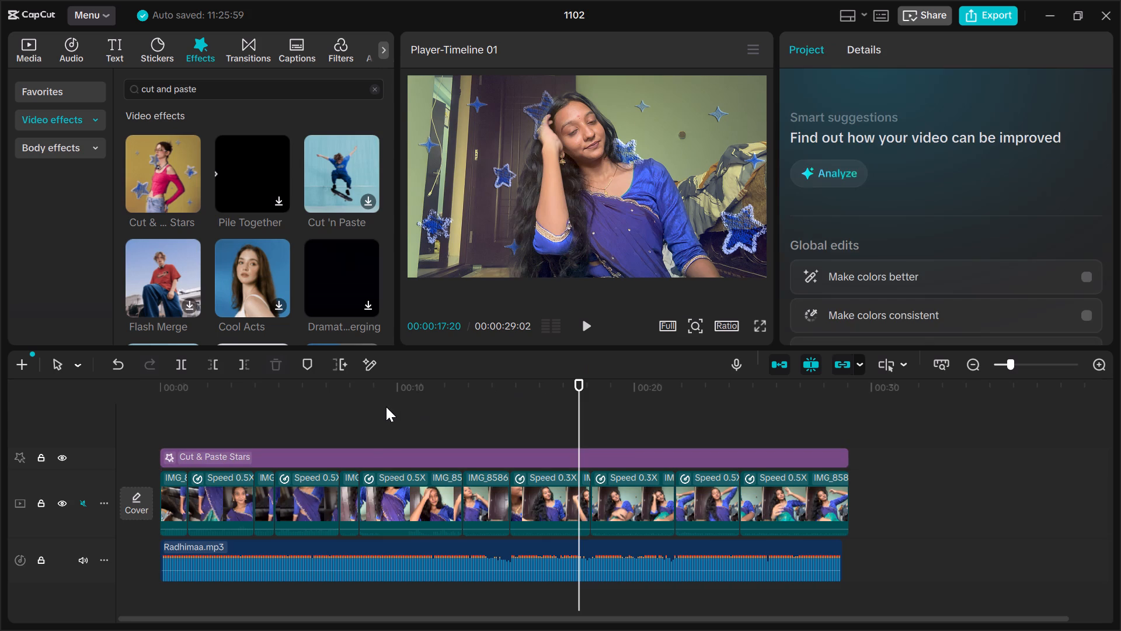
{"action": "key", "text": "space"}
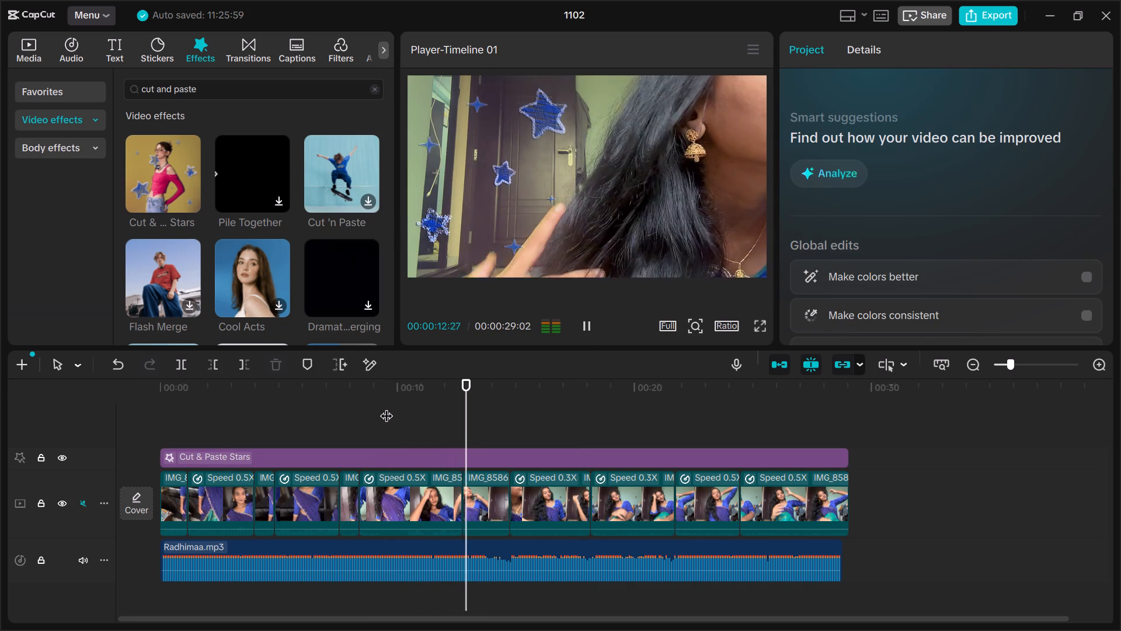
{"action": "key", "text": "space"}
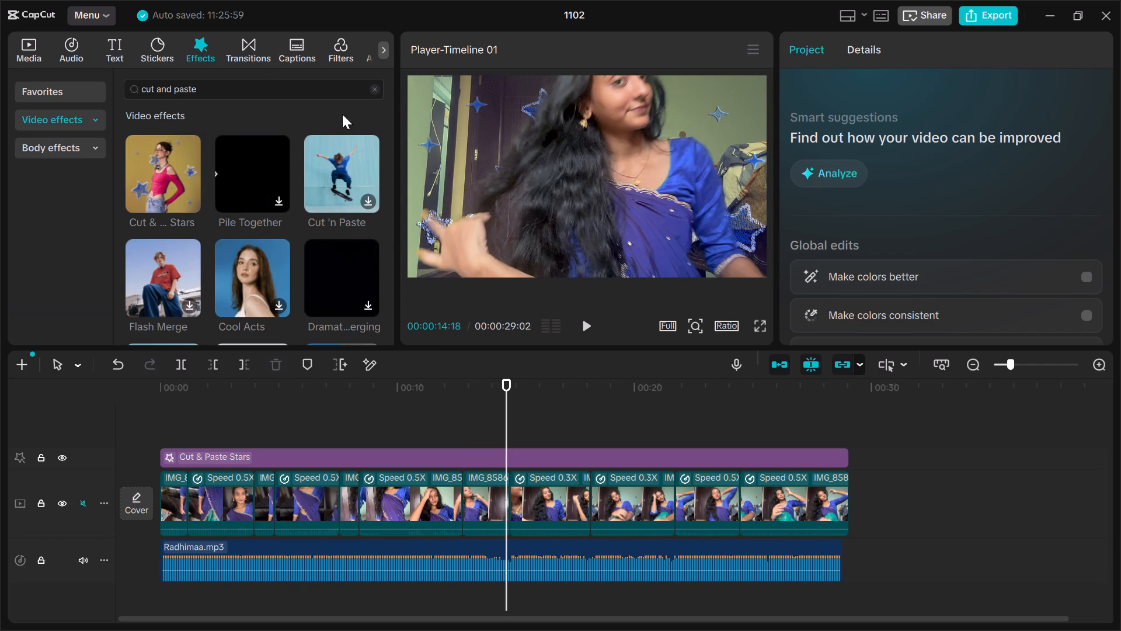
Search the video effects for "dual tone" and place Blue Mosaic above Cut & Paste Stars at the timeline's start.
{"action": "left_click", "coordinate": [372, 88]}
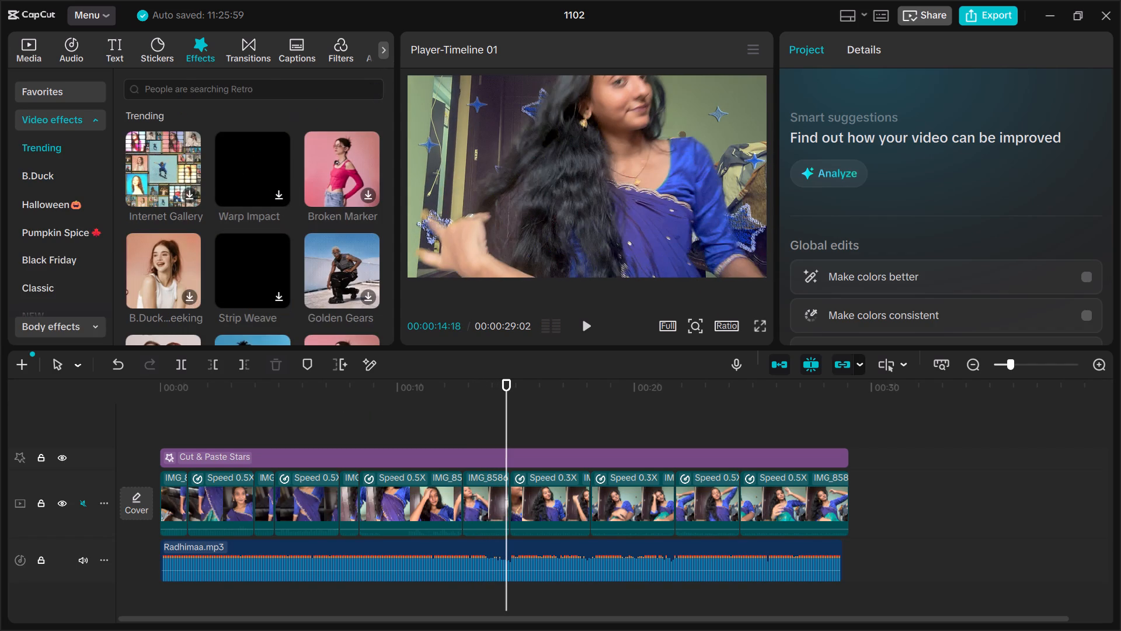
{"action": "left_click", "coordinate": [286, 92]}
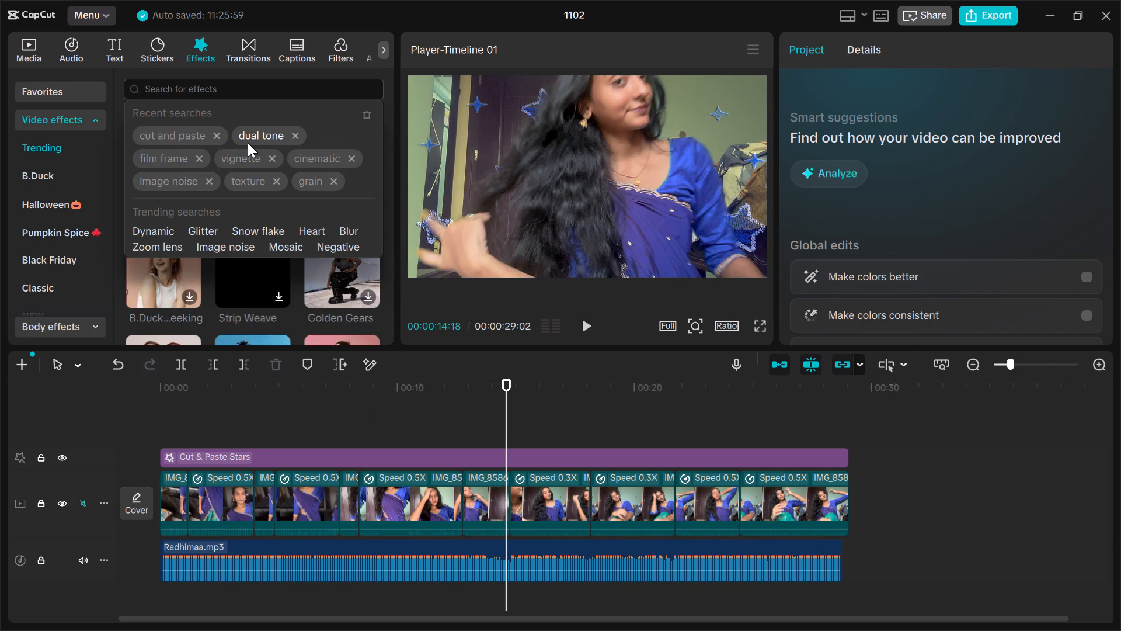
{"action": "left_click", "coordinate": [248, 143]}
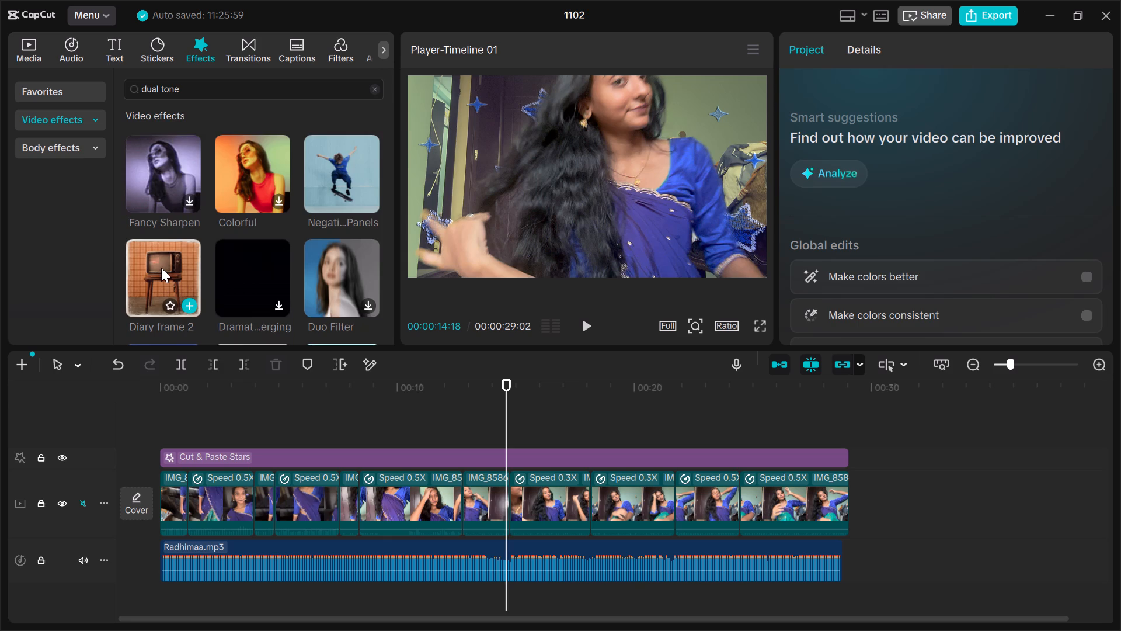
{"action": "scroll", "coordinate": [161, 268], "scroll_direction": "down", "scroll_amount": 1}
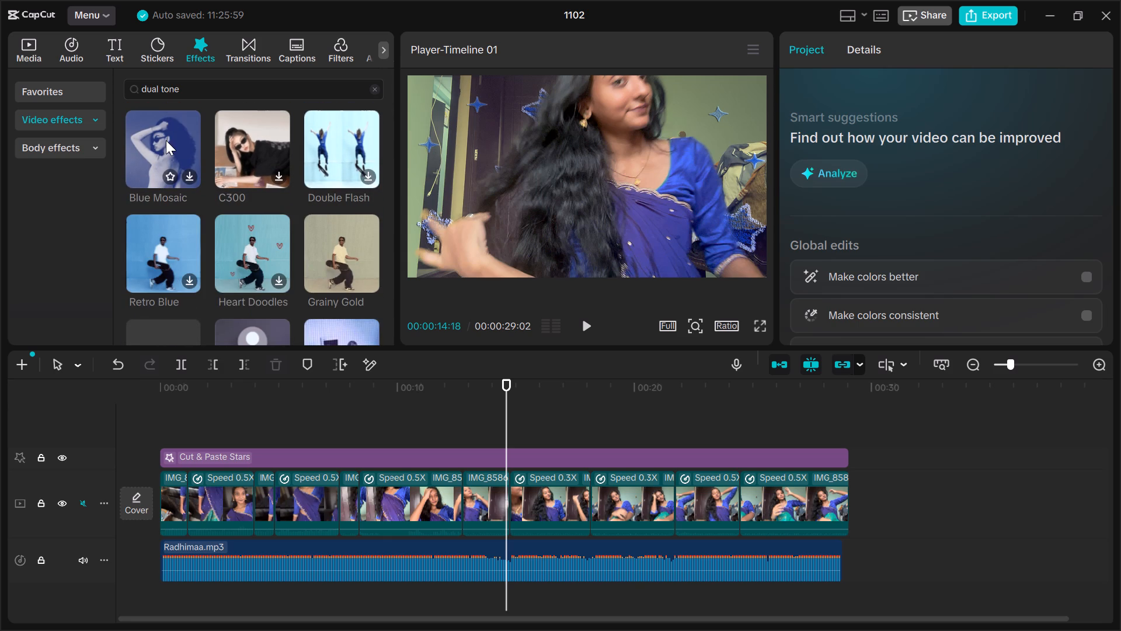
{"action": "left_click", "coordinate": [166, 140]}
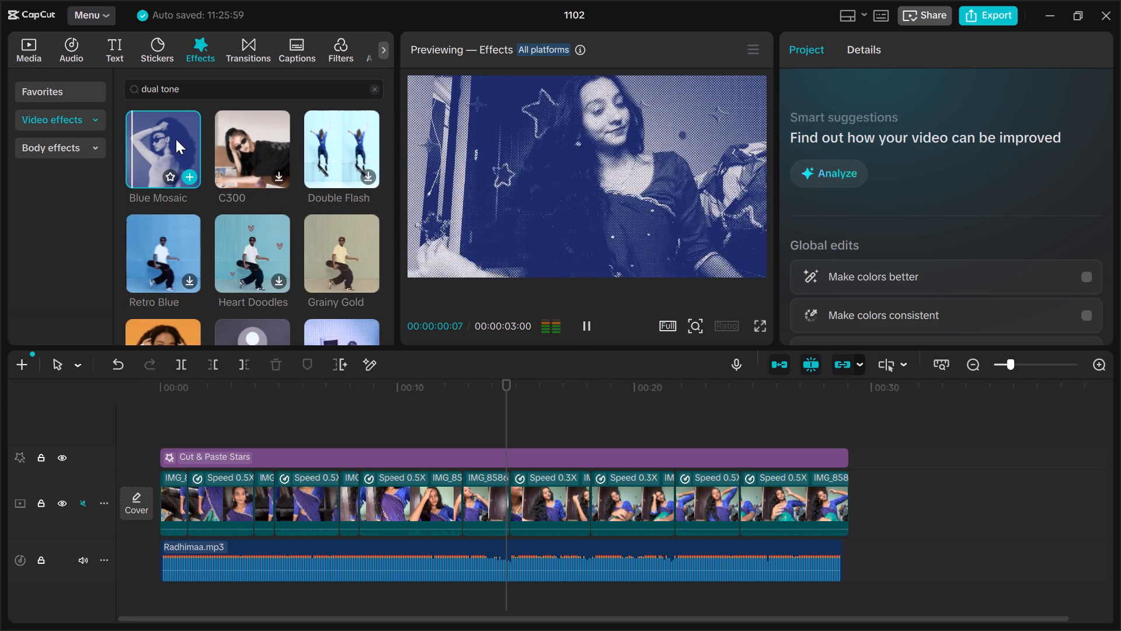
{"action": "left_click_drag", "start_coordinate": [167, 139], "coordinate": [152, 433]}
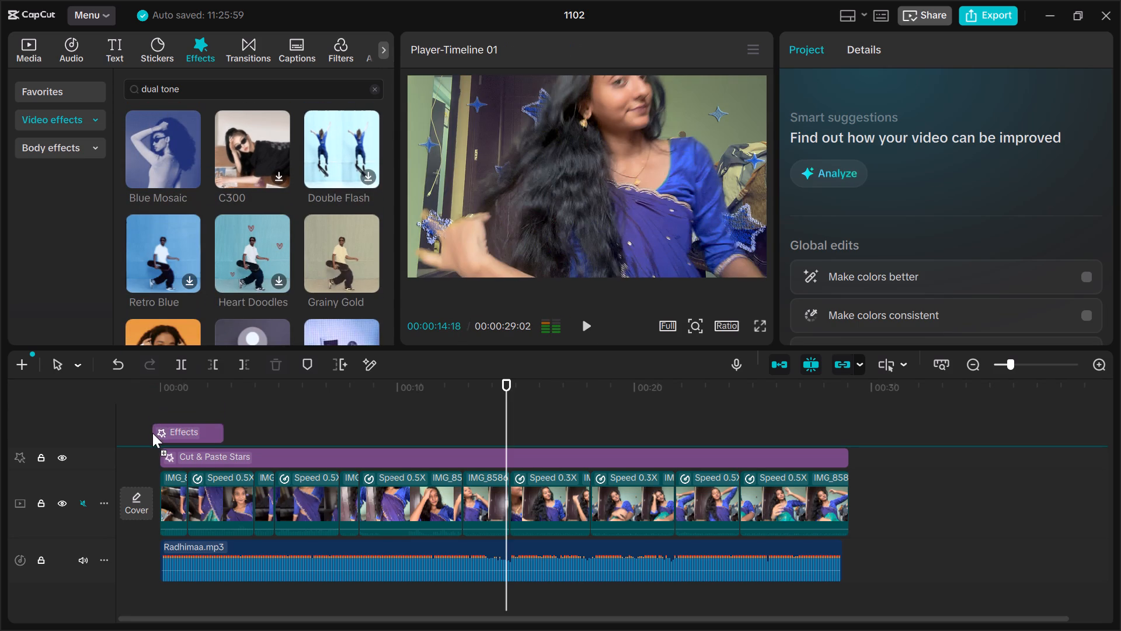
{"action": "left_click_drag", "start_coordinate": [152, 433], "coordinate": [156, 441]}
Extend the Blue Mosaic effect to the end of the video at 00:00:29:02.
{"action": "left_click", "coordinate": [169, 455]}
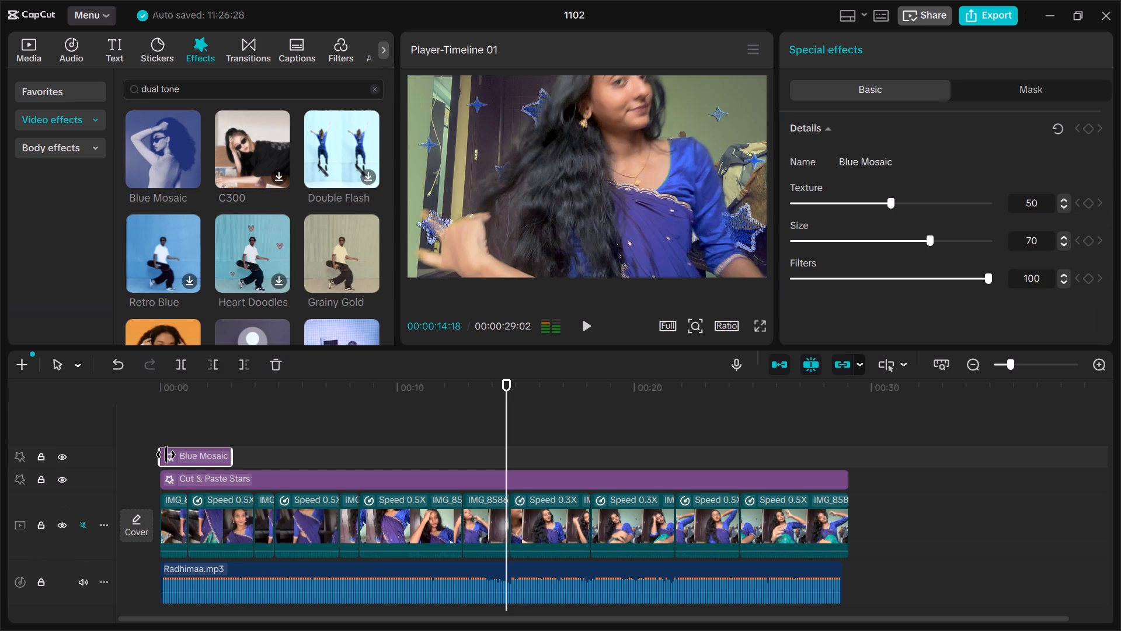
{"action": "left_click_drag", "start_coordinate": [234, 453], "coordinate": [734, 436]}
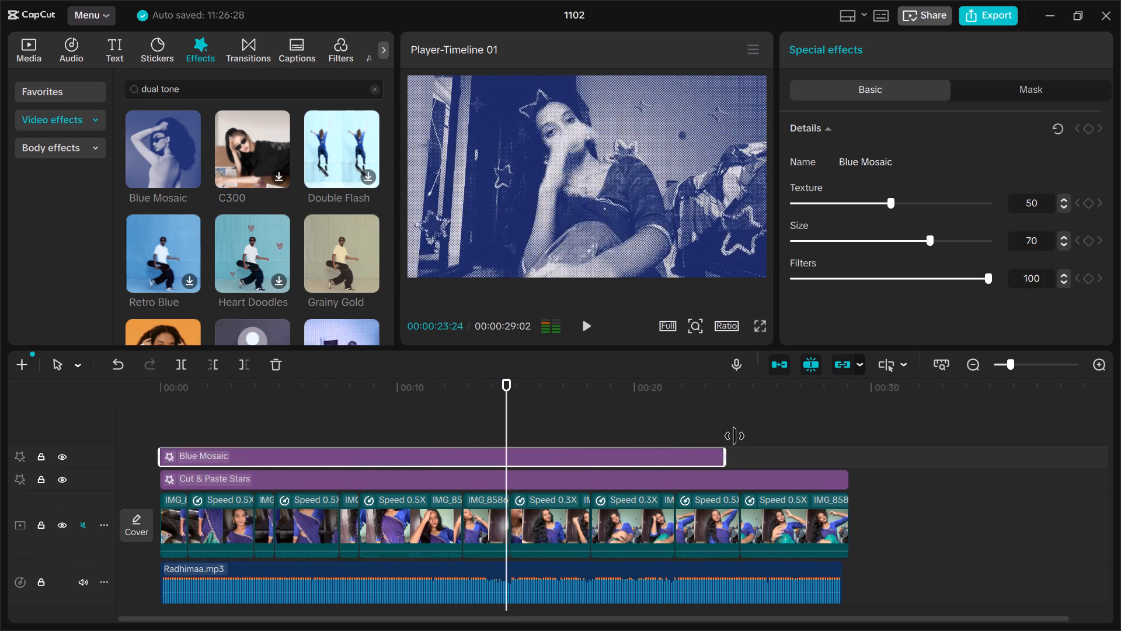
{"action": "left_click_drag", "start_coordinate": [734, 436], "coordinate": [833, 438]}
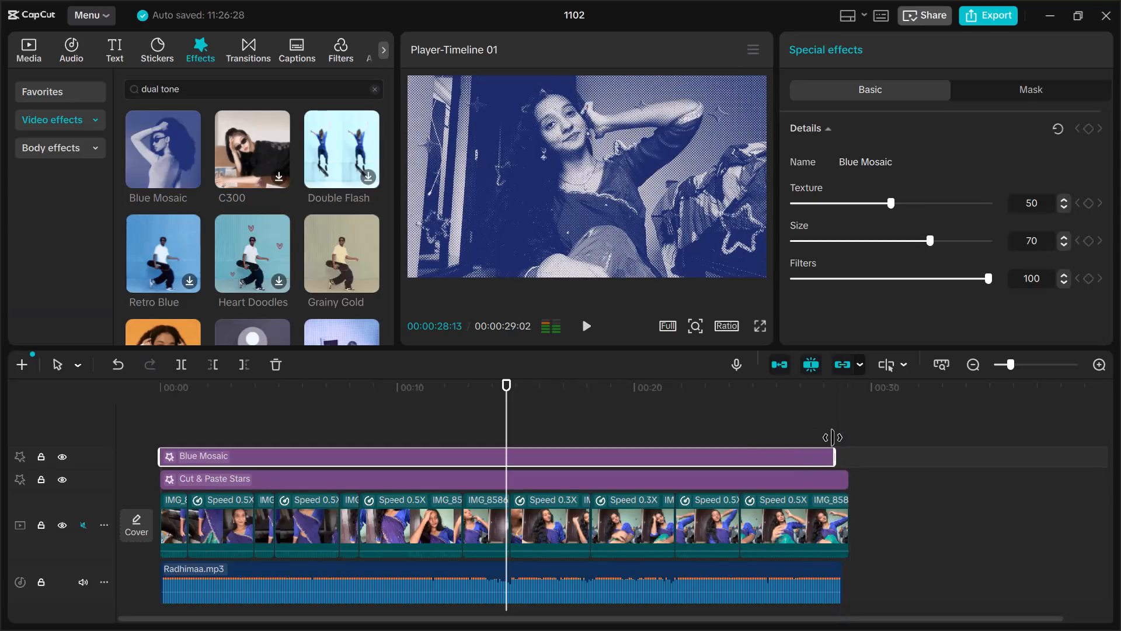
{"action": "left_click_drag", "start_coordinate": [833, 438], "coordinate": [846, 447]}
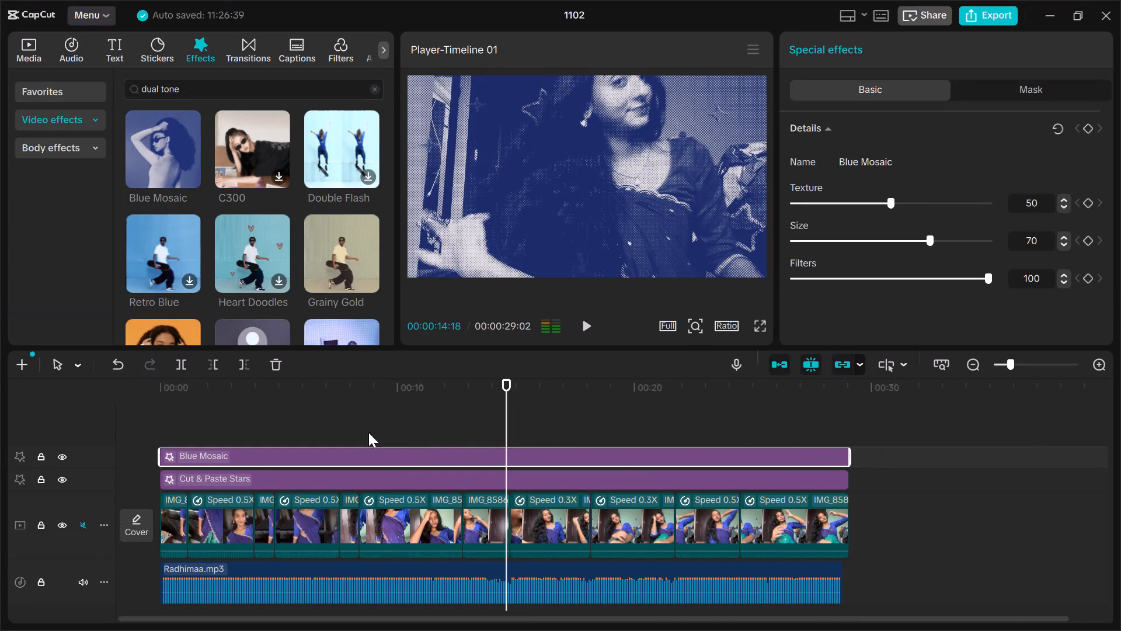
Play a short part of the edit up to 00:00:06:21 to check the Blue Mosaic effect.
{"action": "left_click", "coordinate": [287, 419]}
{"action": "key", "text": "space"}
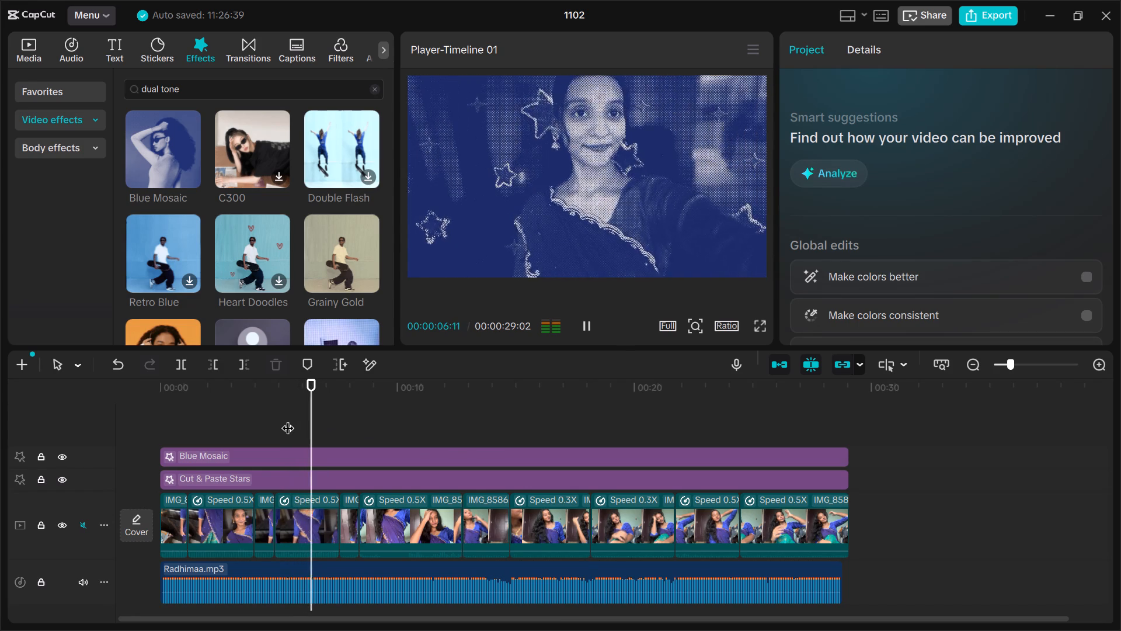
{"action": "key", "text": "space"}
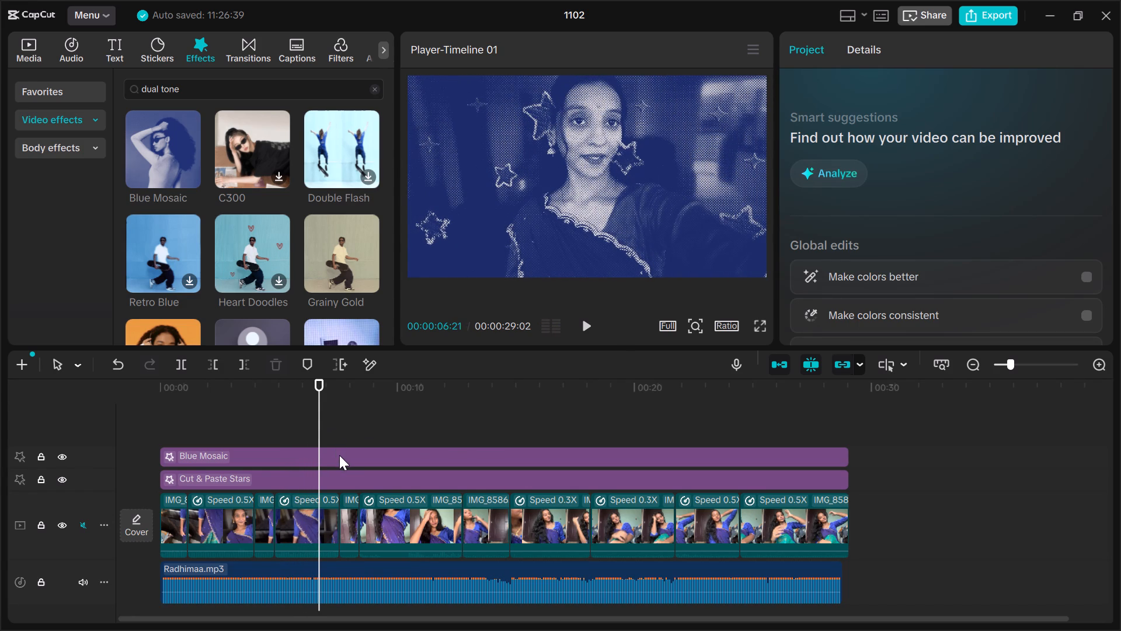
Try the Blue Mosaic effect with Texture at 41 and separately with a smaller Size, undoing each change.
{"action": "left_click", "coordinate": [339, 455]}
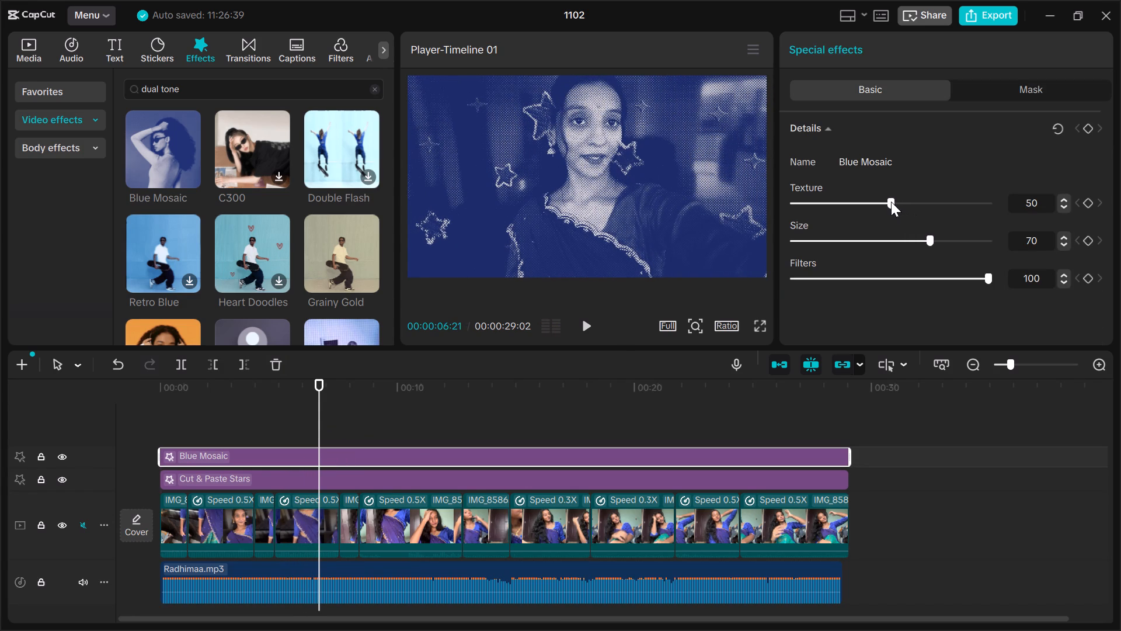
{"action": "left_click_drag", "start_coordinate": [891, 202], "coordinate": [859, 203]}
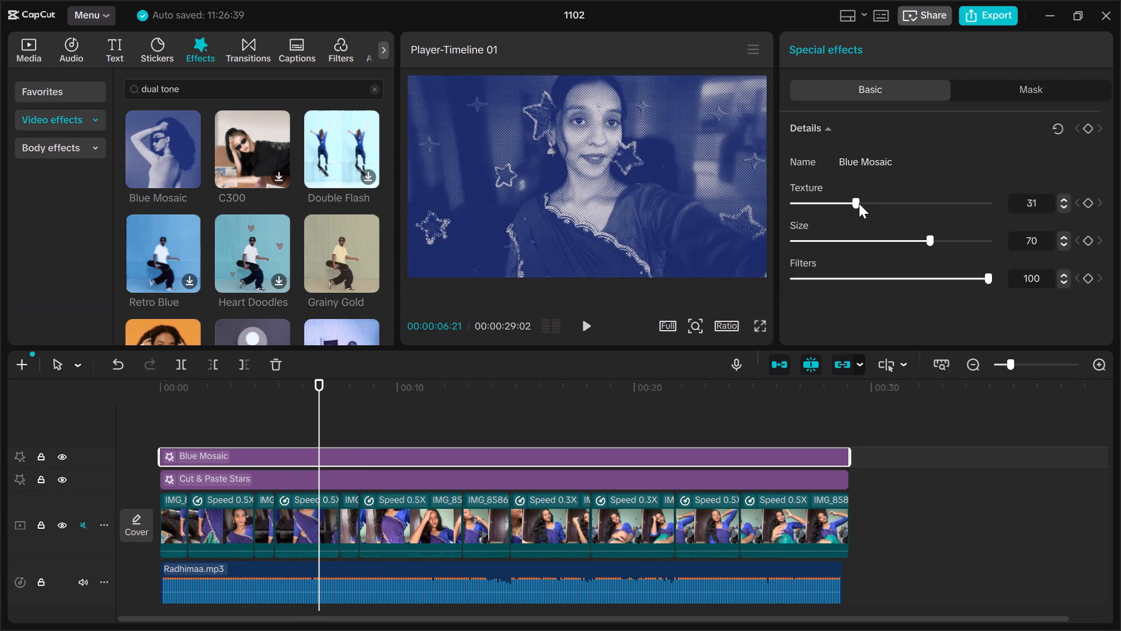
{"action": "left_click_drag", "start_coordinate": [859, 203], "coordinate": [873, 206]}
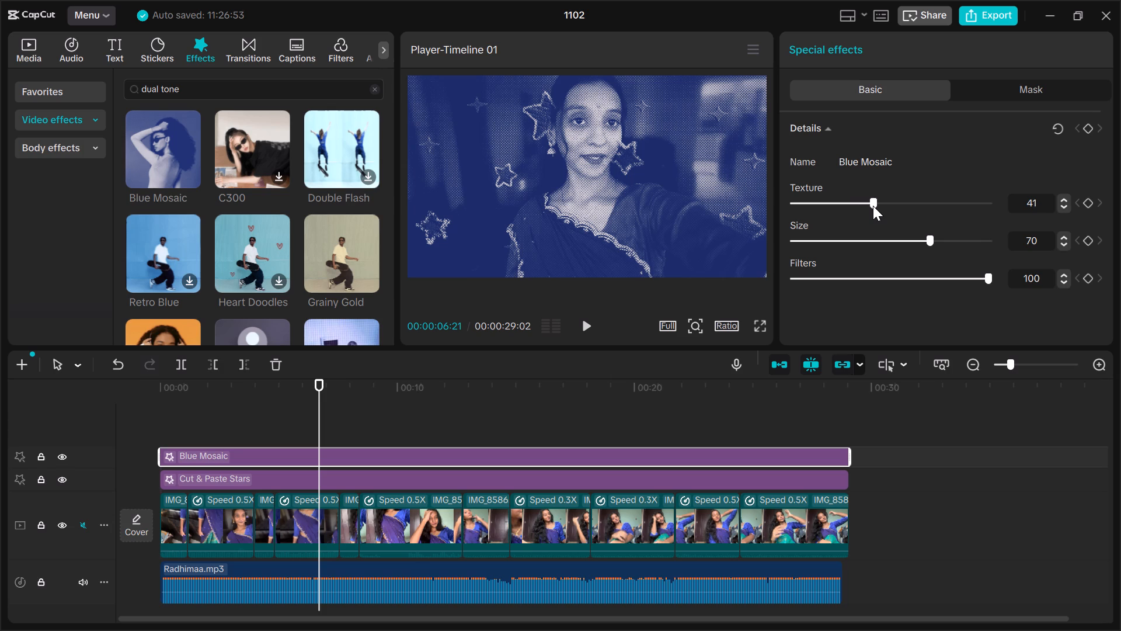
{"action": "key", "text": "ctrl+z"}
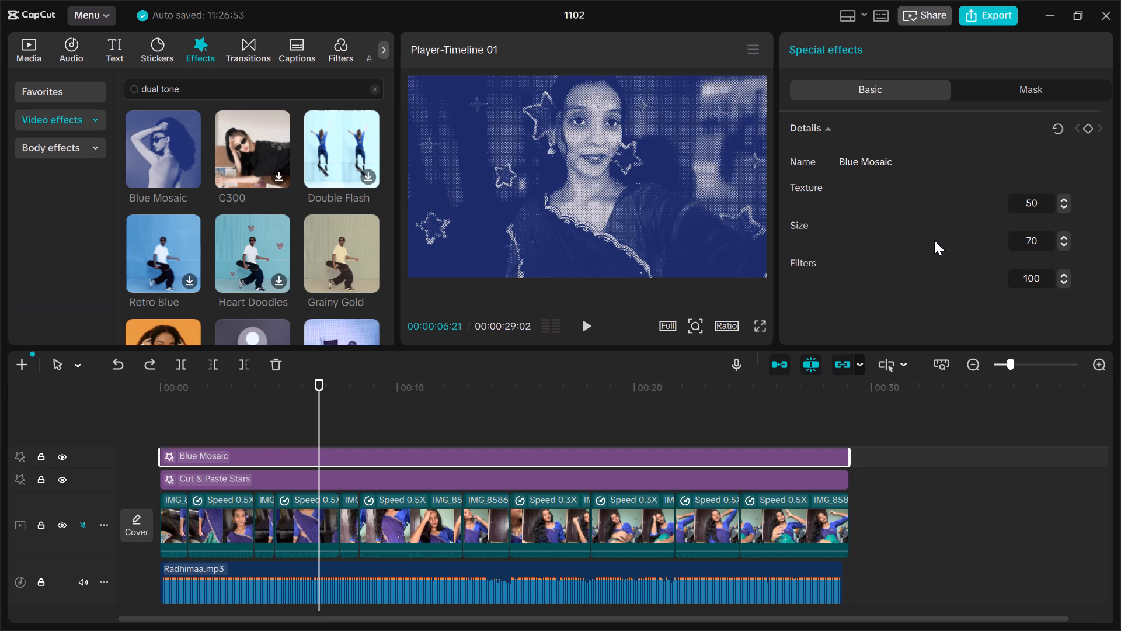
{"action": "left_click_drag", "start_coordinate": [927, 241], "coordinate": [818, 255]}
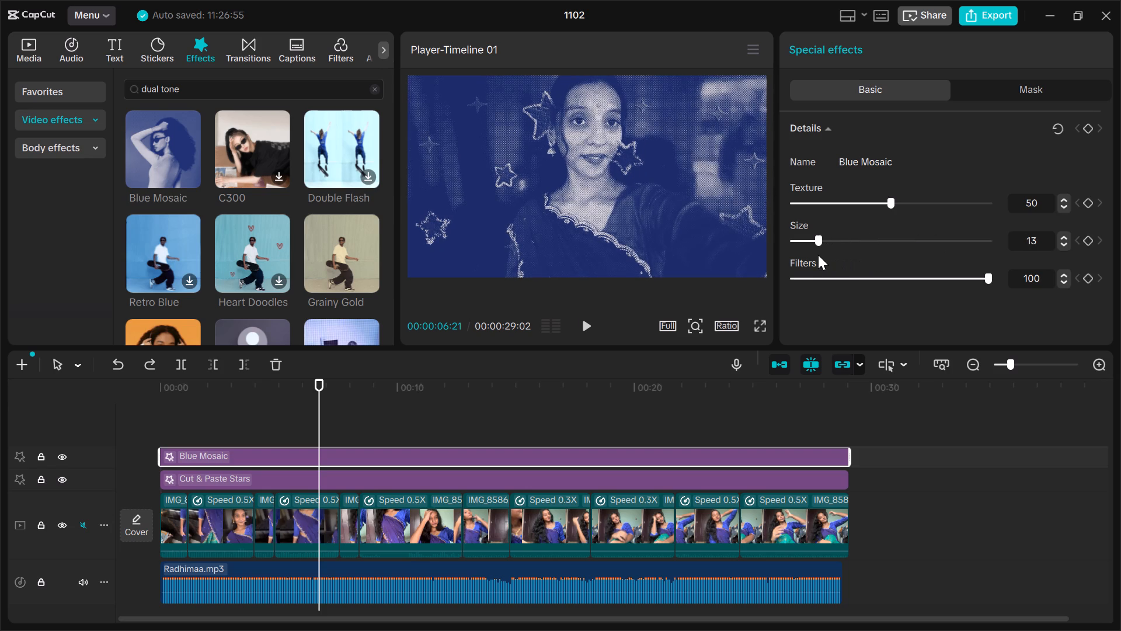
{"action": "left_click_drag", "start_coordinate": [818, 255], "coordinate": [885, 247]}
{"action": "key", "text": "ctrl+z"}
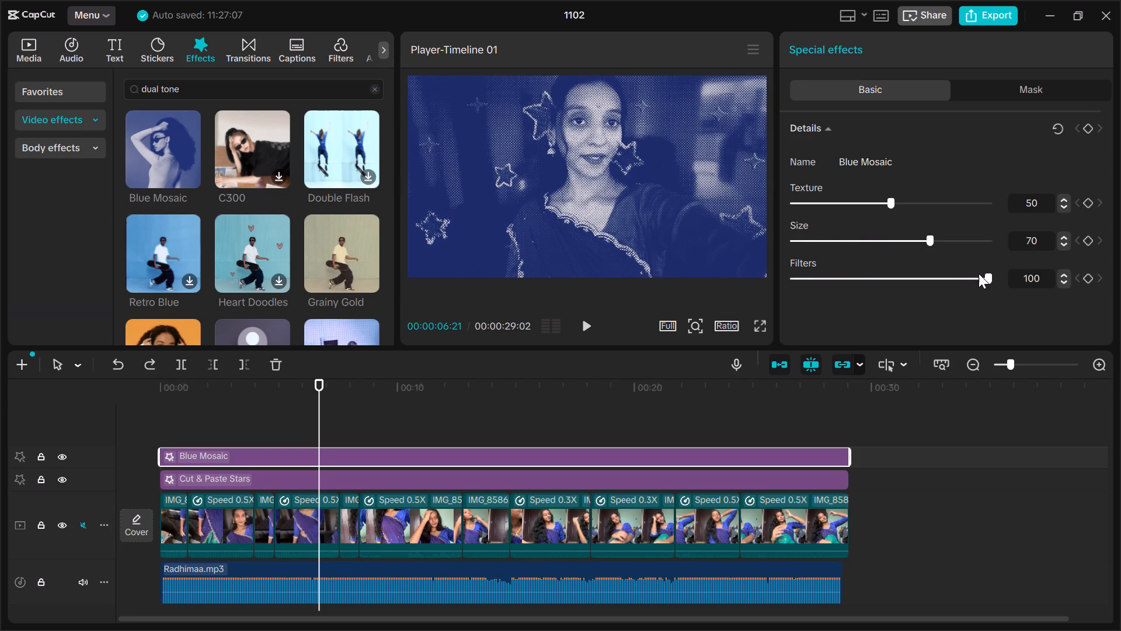
Set the Blue Mosaic effect's Filters value to 59.
{"action": "left_click_drag", "start_coordinate": [987, 276], "coordinate": [902, 285]}
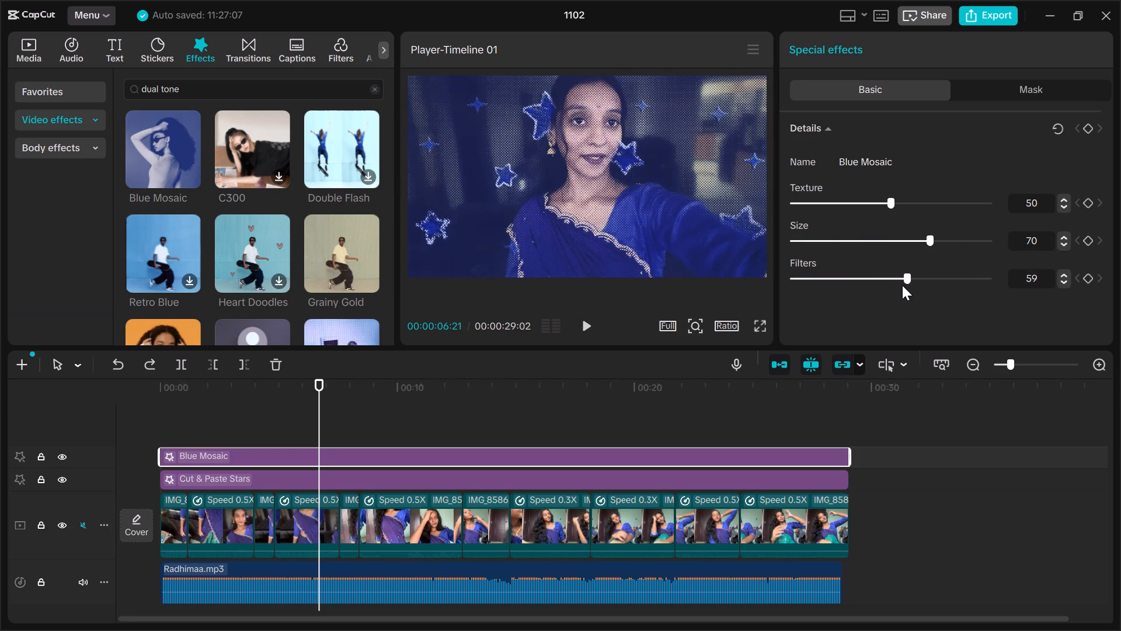
{"action": "left_click_drag", "start_coordinate": [902, 285], "coordinate": [910, 286]}
{"action": "left_click_drag", "start_coordinate": [910, 286], "coordinate": [907, 285]}
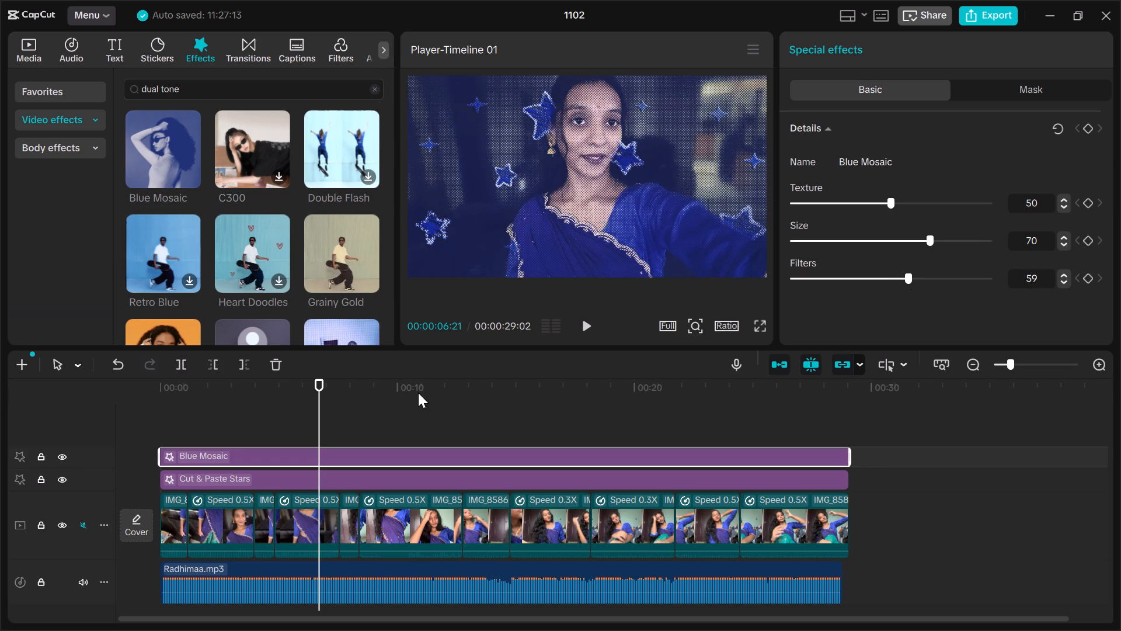
Play the edit up to 00:00:15:21 to check the softened Blue Mosaic effect.
{"action": "key", "text": "space"}
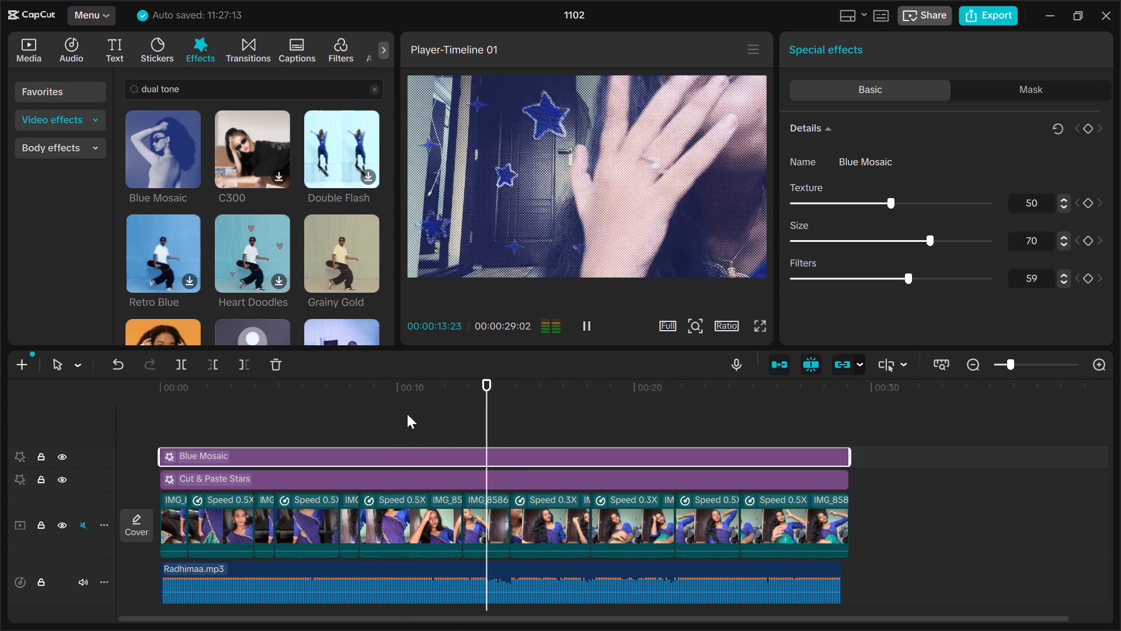
{"action": "key", "text": "space"}
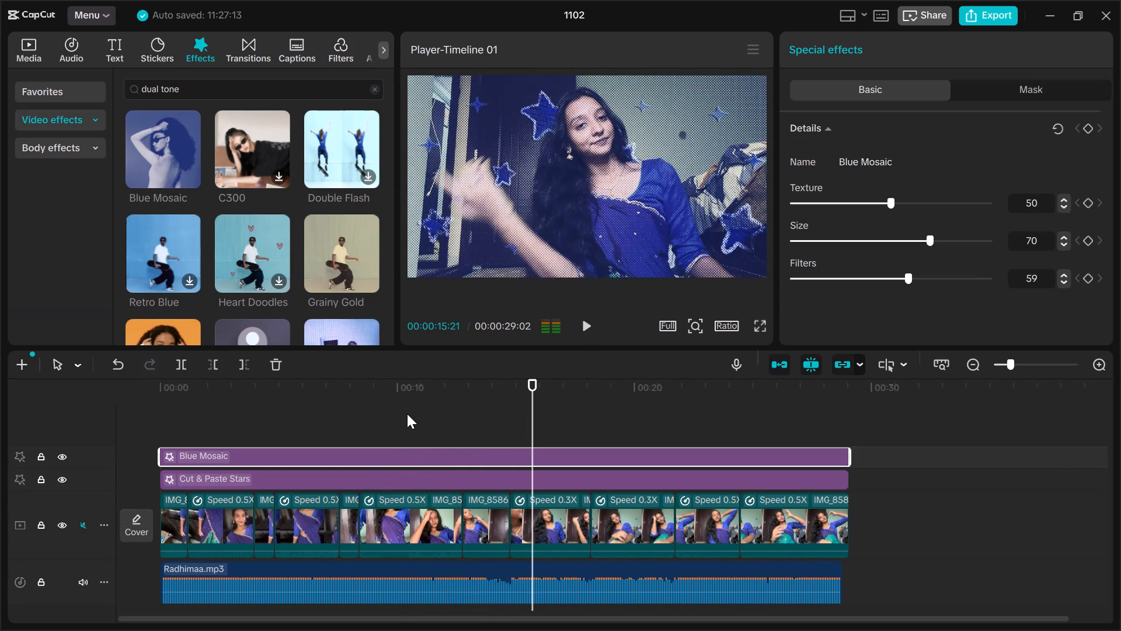
Return to the start of the edit and preview the Retro Blue, Heart Doodles, Double Flash and Grainy Gold effects.
{"action": "key", "text": "Up"}
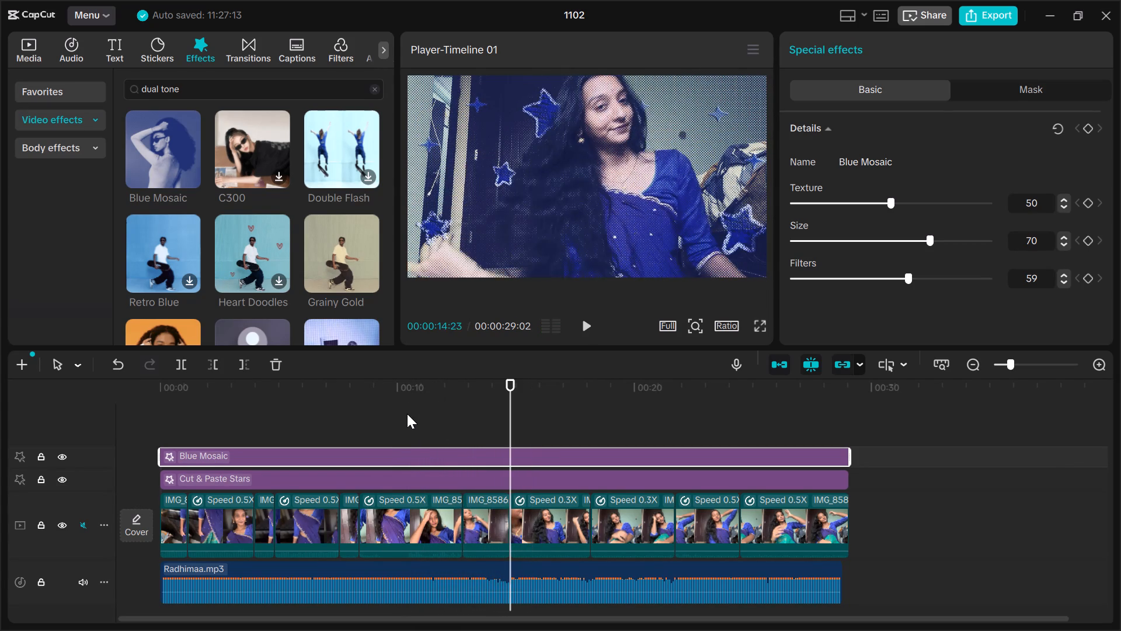
{"action": "key", "text": "Up"}
{"action": "key", "text": "Up"}
{"action": "key", "text": "Up"}
{"action": "key", "text": "Up"}
{"action": "key", "text": "Up"}
{"action": "key", "text": "Up"}
{"action": "key", "text": "Up"}
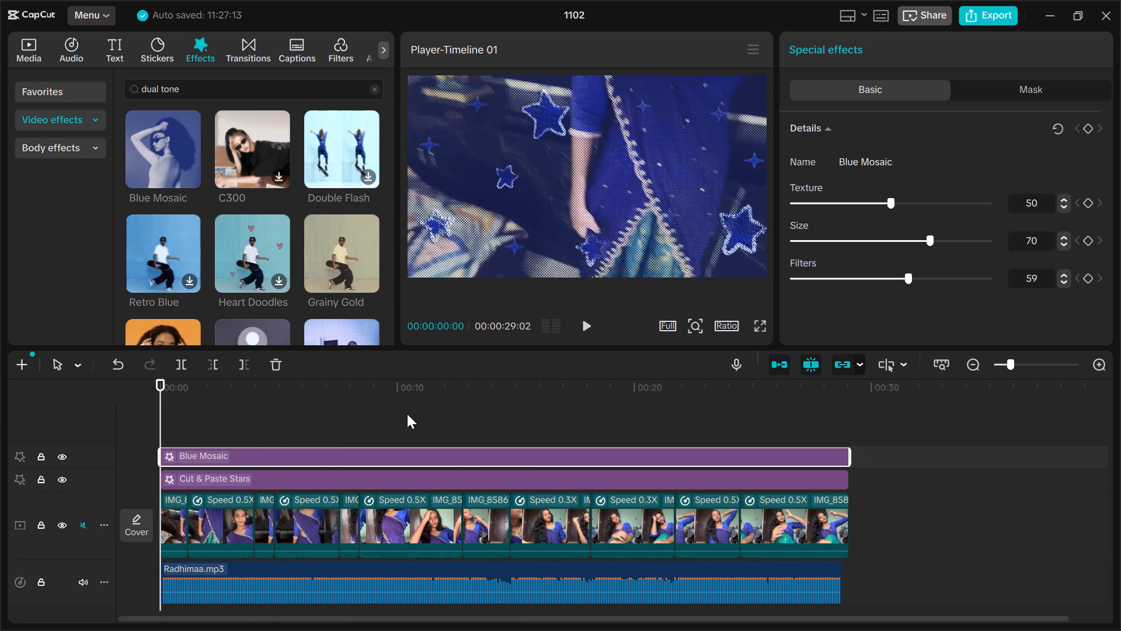
{"action": "key", "text": "Up"}
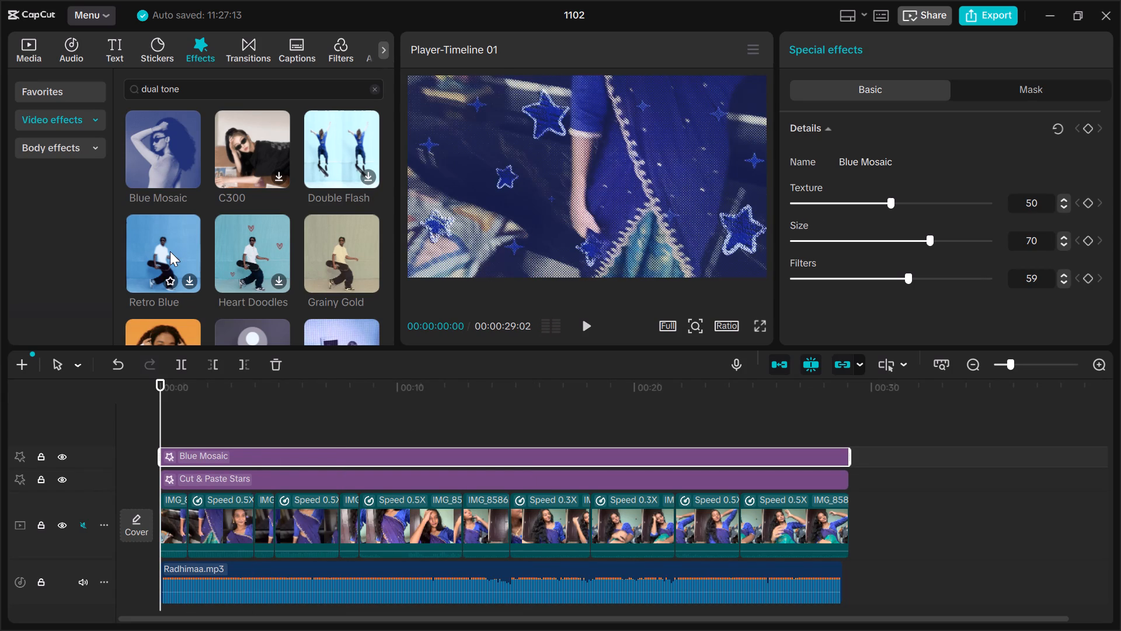
{"action": "left_click", "coordinate": [170, 251]}
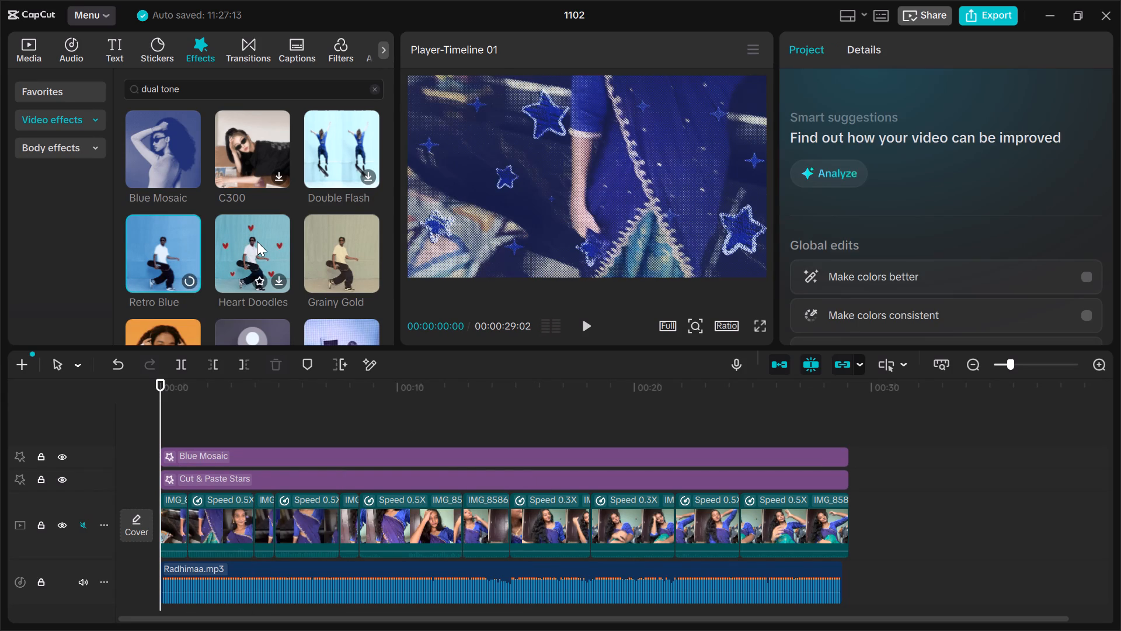
{"action": "left_click", "coordinate": [257, 241]}
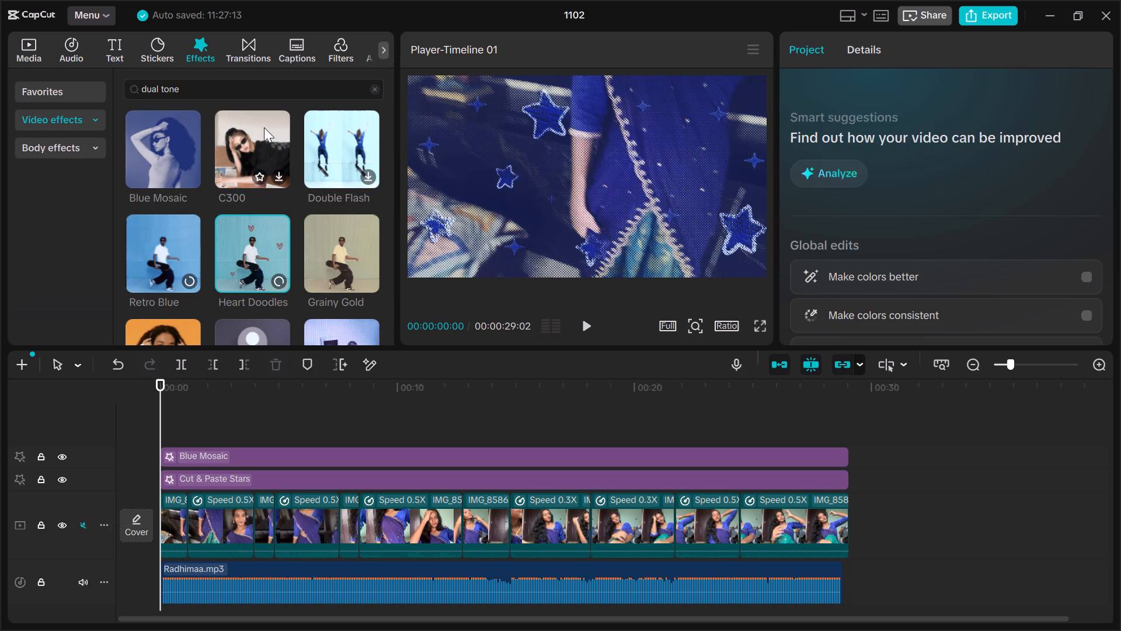
{"action": "left_click", "coordinate": [325, 143]}
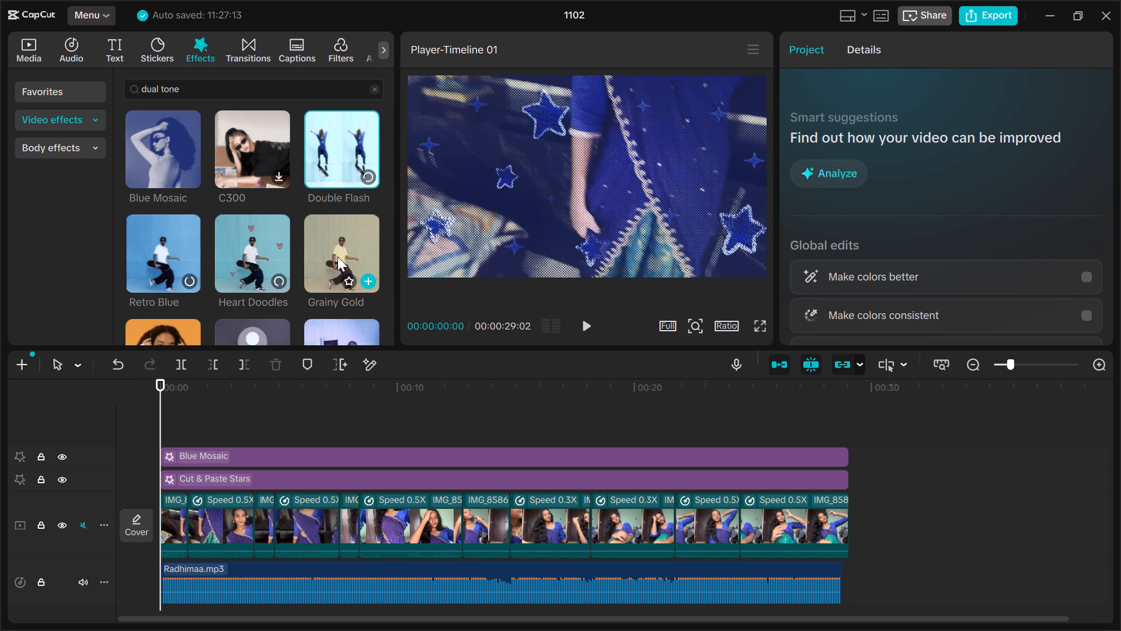
{"action": "left_click", "coordinate": [337, 257]}
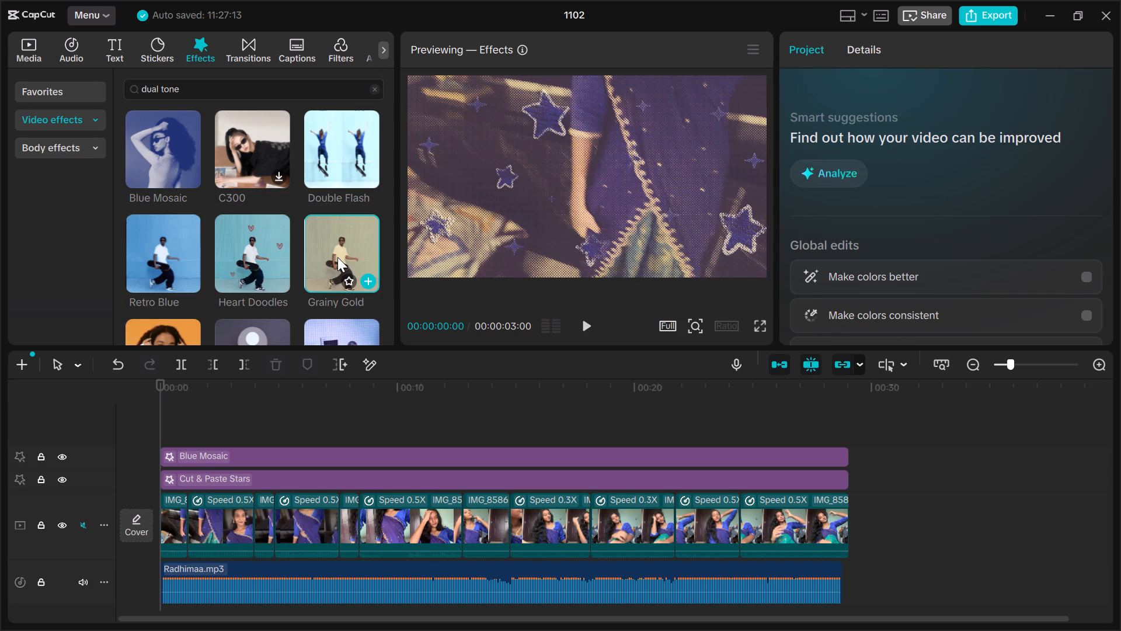
{"action": "scroll", "coordinate": [337, 257], "scroll_direction": "down", "scroll_amount": 1}
{"action": "scroll", "coordinate": [337, 257], "scroll_direction": "up", "scroll_amount": 1}
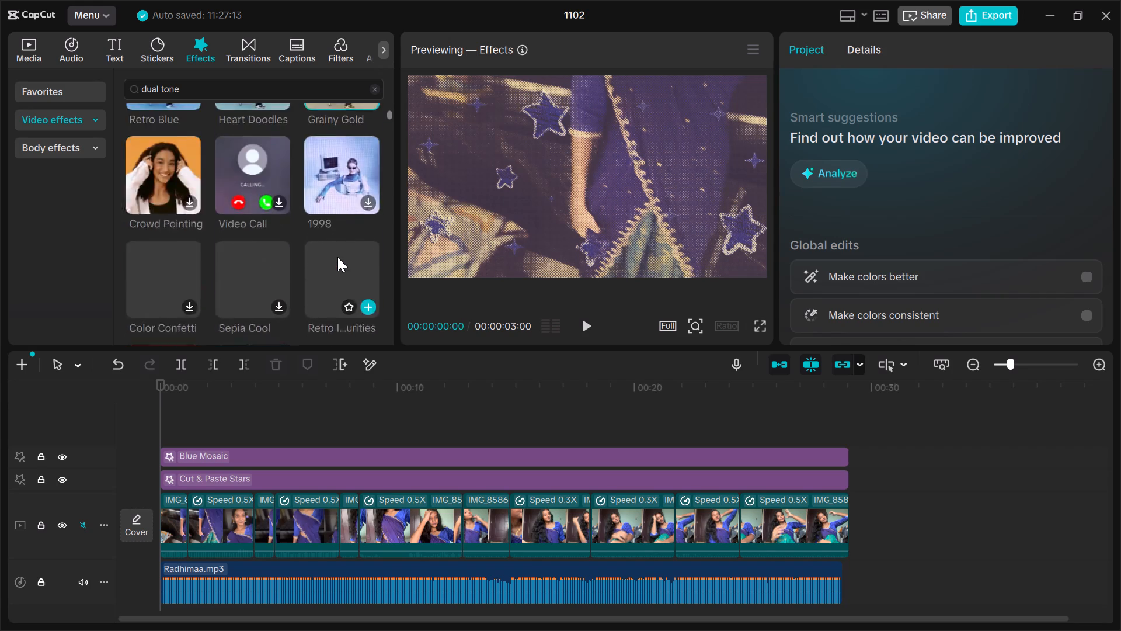
{"action": "scroll", "coordinate": [337, 257], "scroll_direction": "up", "scroll_amount": 2}
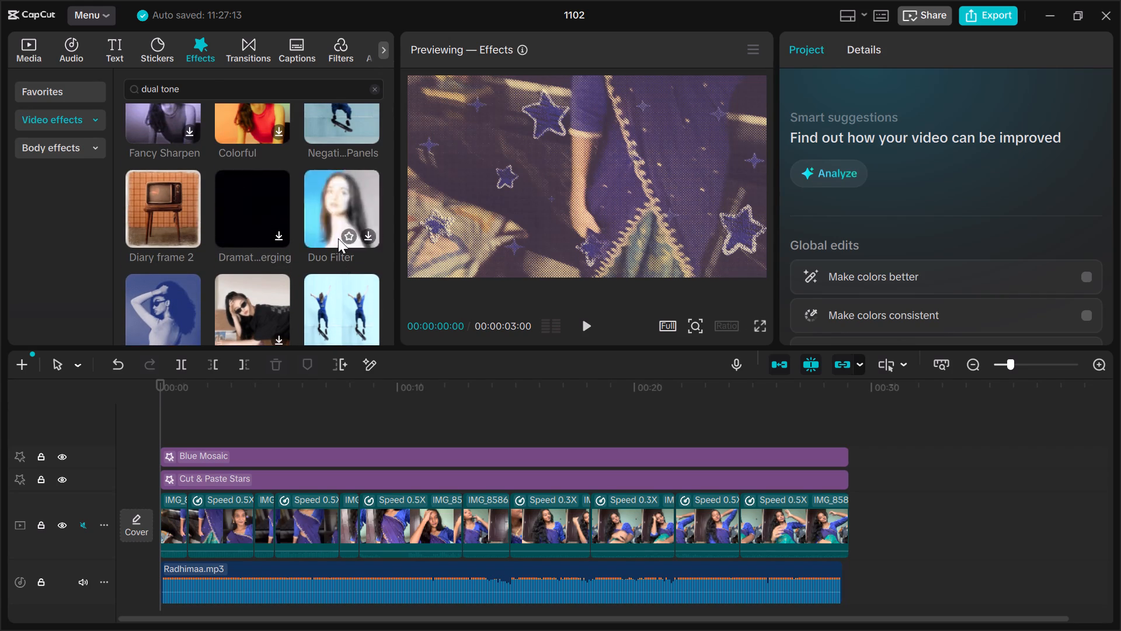
{"action": "scroll", "coordinate": [288, 161], "scroll_direction": "up", "scroll_amount": 1}
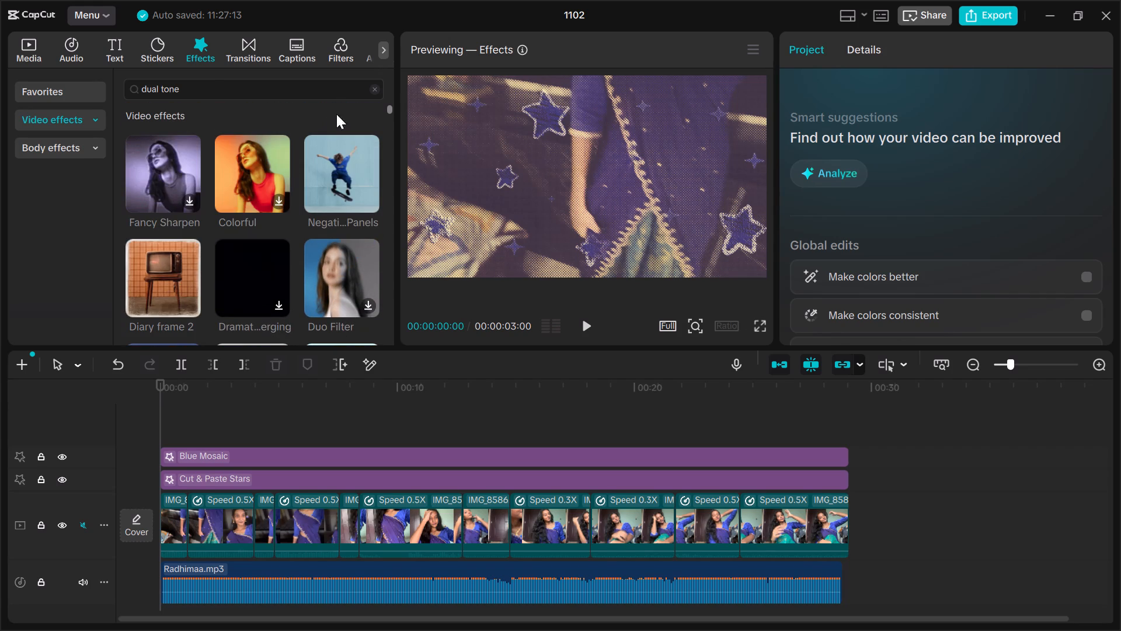
Replace the dual tone effects search with film frame and retry loading its results.
{"action": "left_click", "coordinate": [374, 90]}
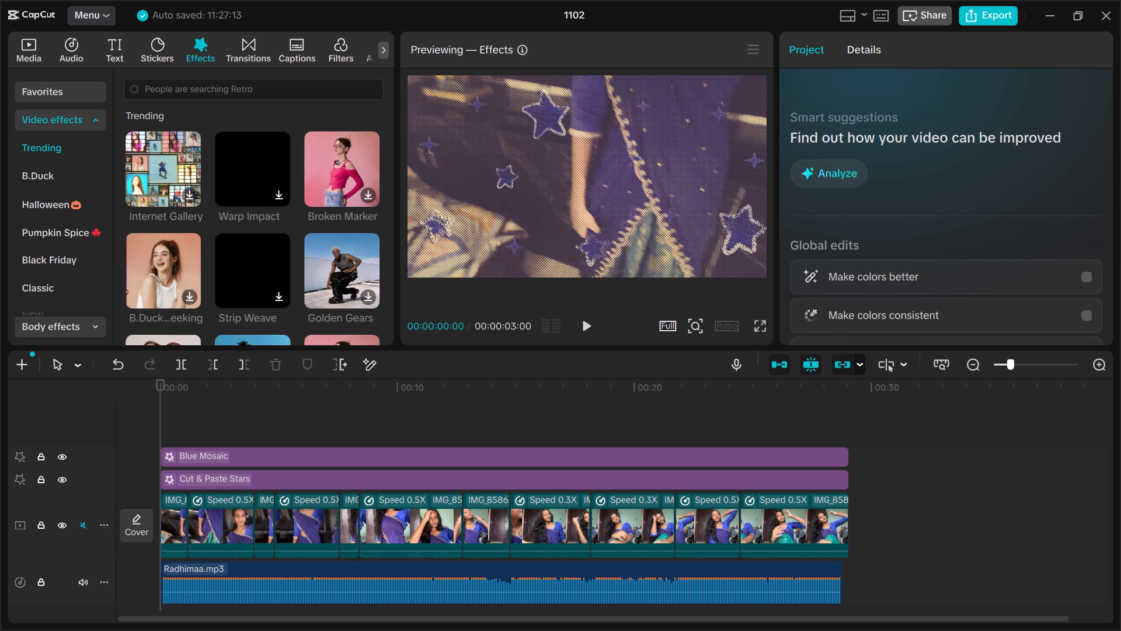
{"action": "left_click", "coordinate": [329, 96]}
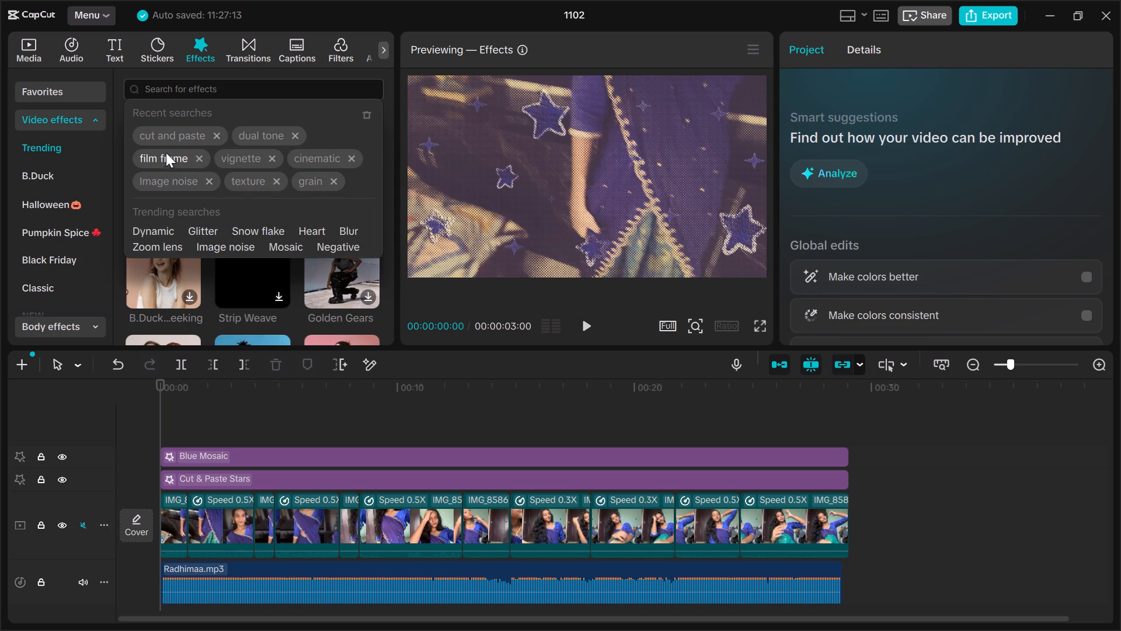
{"action": "left_click", "coordinate": [166, 155]}
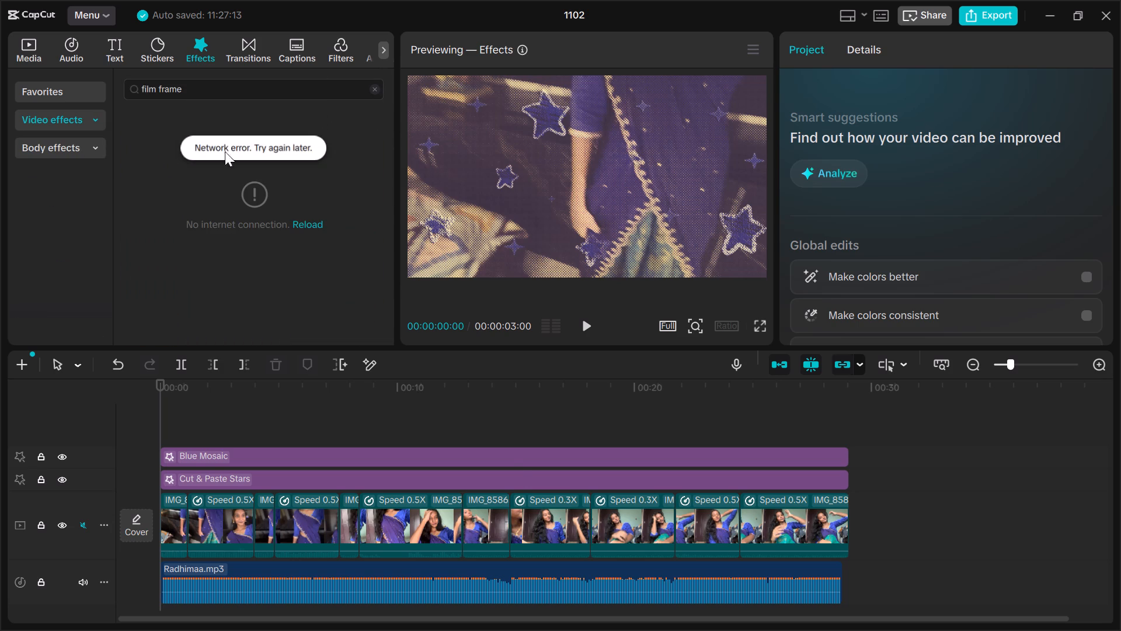
{"action": "left_click", "coordinate": [309, 223]}
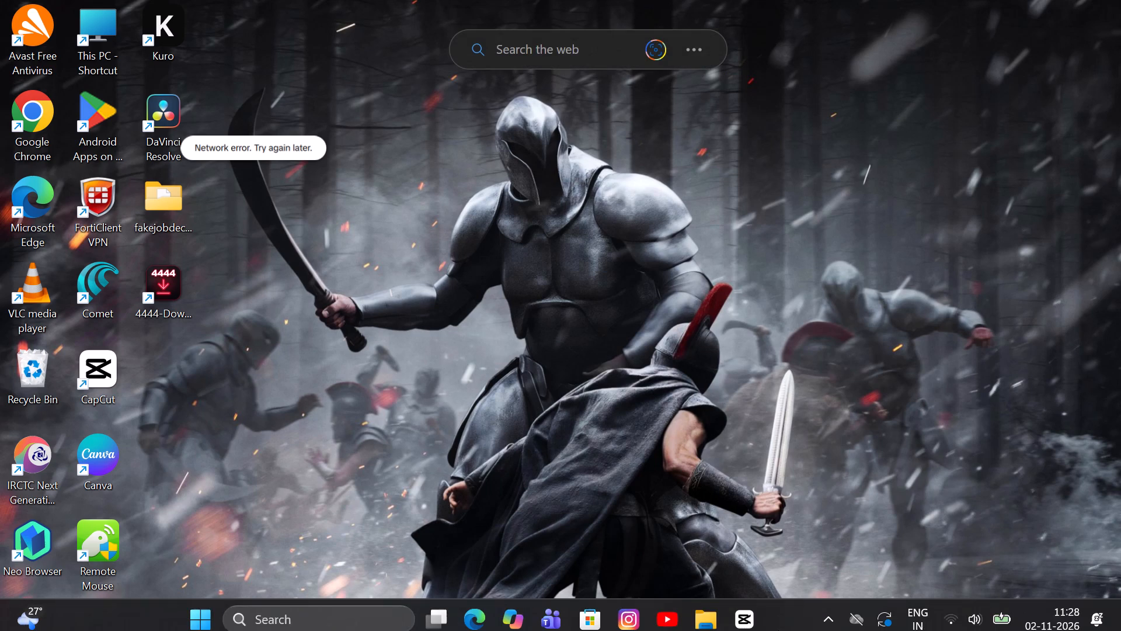
Refresh the available Wi-Fi networks and switch the computer's connection to OnePlus 15R 8F0A.
{"action": "left_click", "coordinate": [952, 605]}
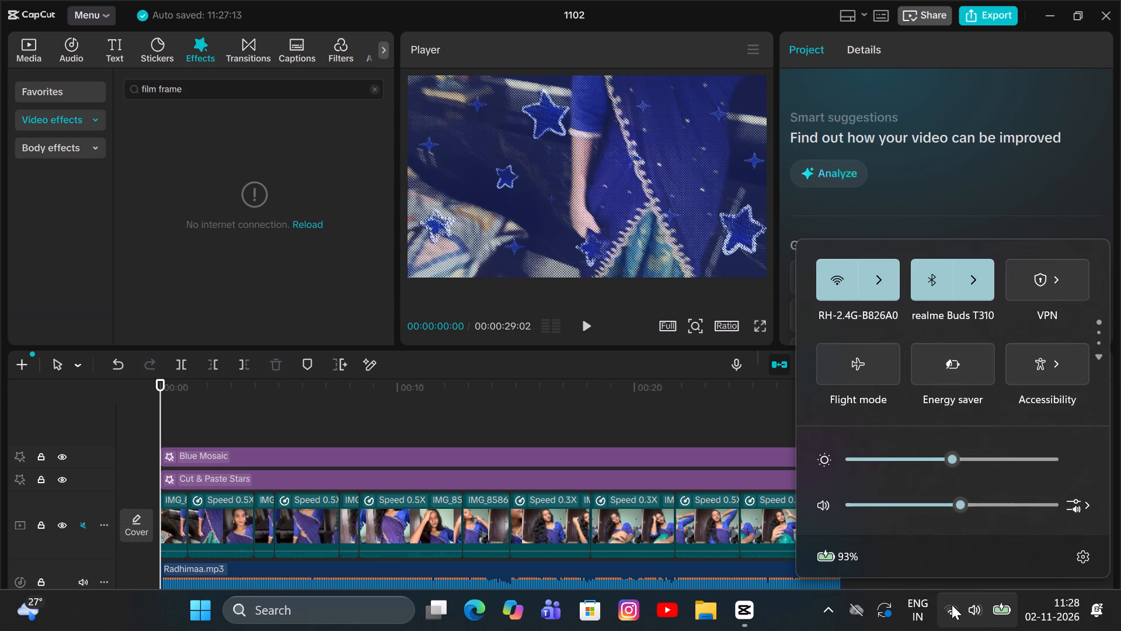
{"action": "left_click", "coordinate": [1047, 277]}
{"action": "left_click", "coordinate": [814, 254]}
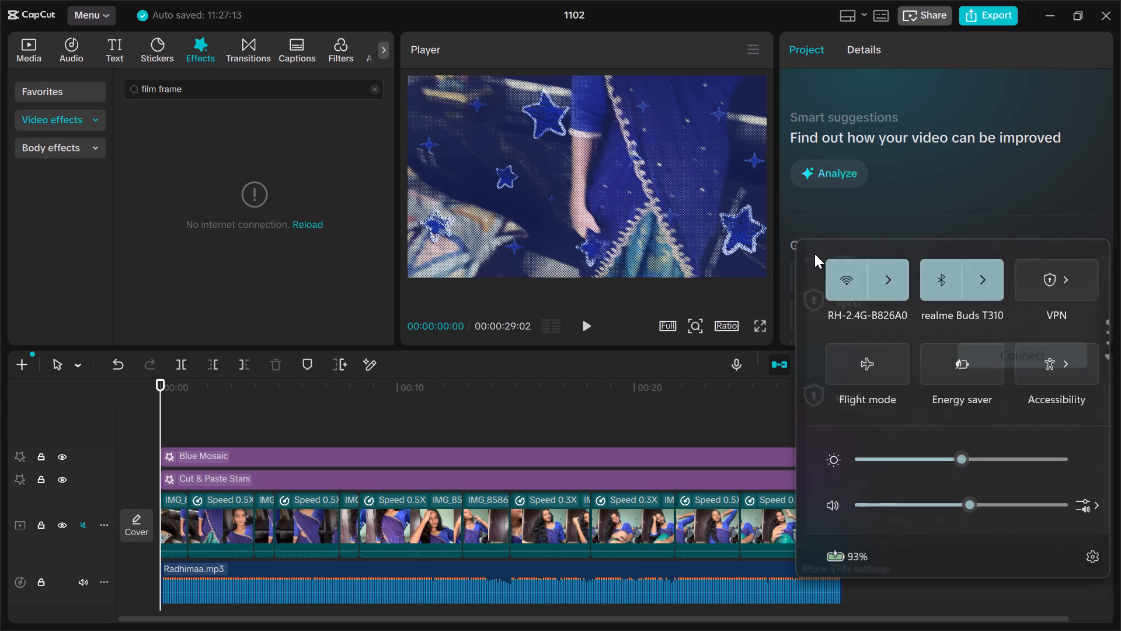
{"action": "left_click", "coordinate": [876, 287]}
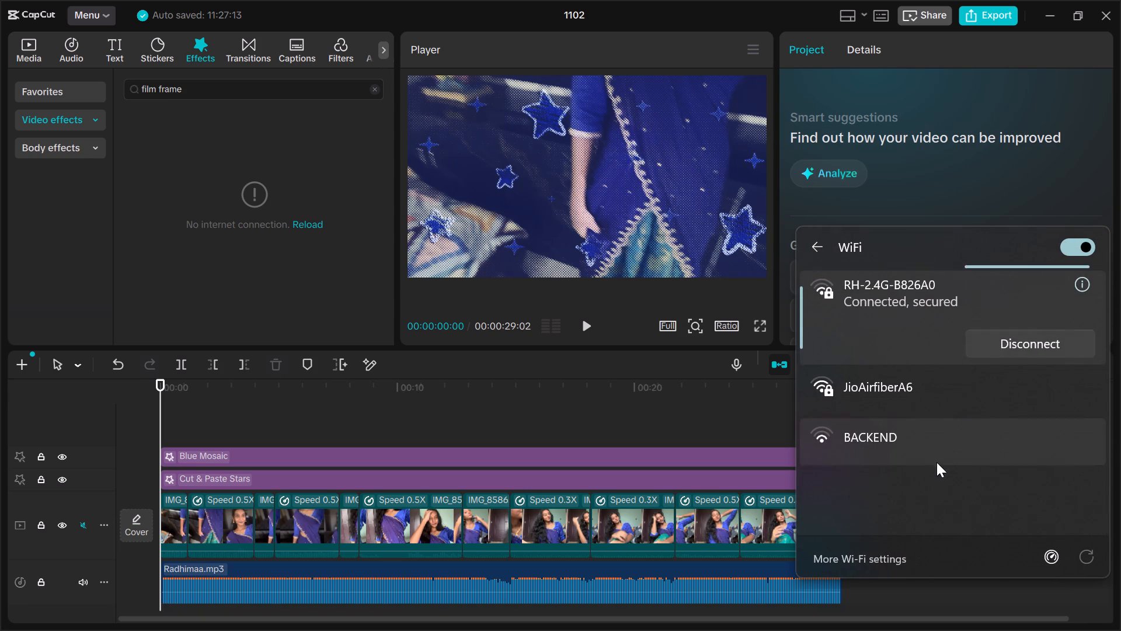
{"action": "left_click", "coordinate": [1078, 557]}
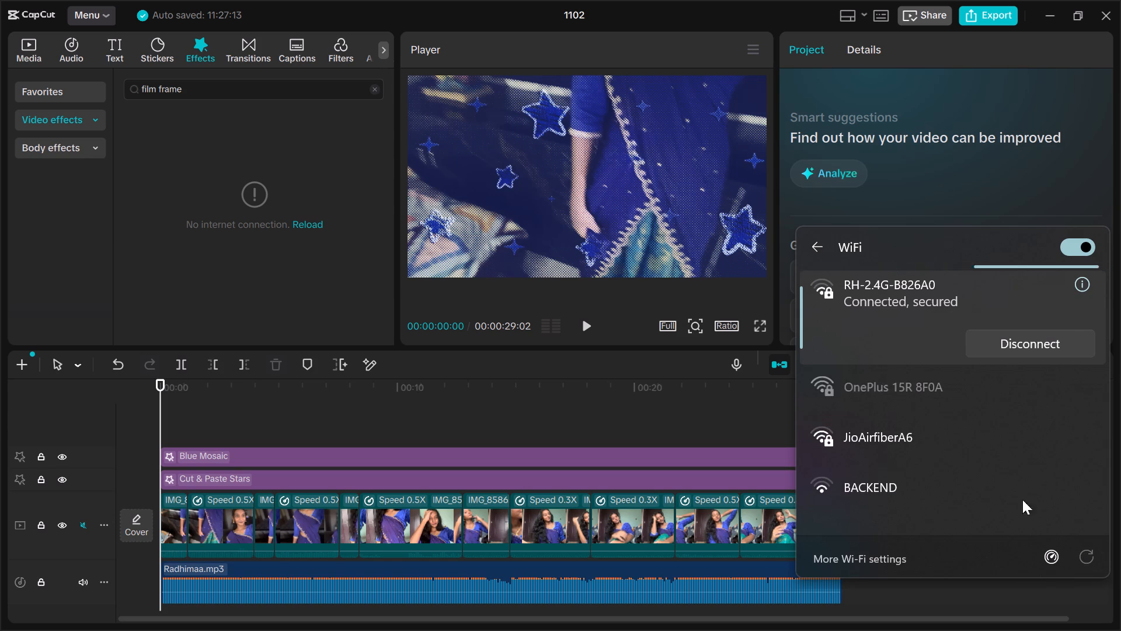
{"action": "left_click", "coordinate": [941, 389]}
{"action": "left_click", "coordinate": [995, 421]}
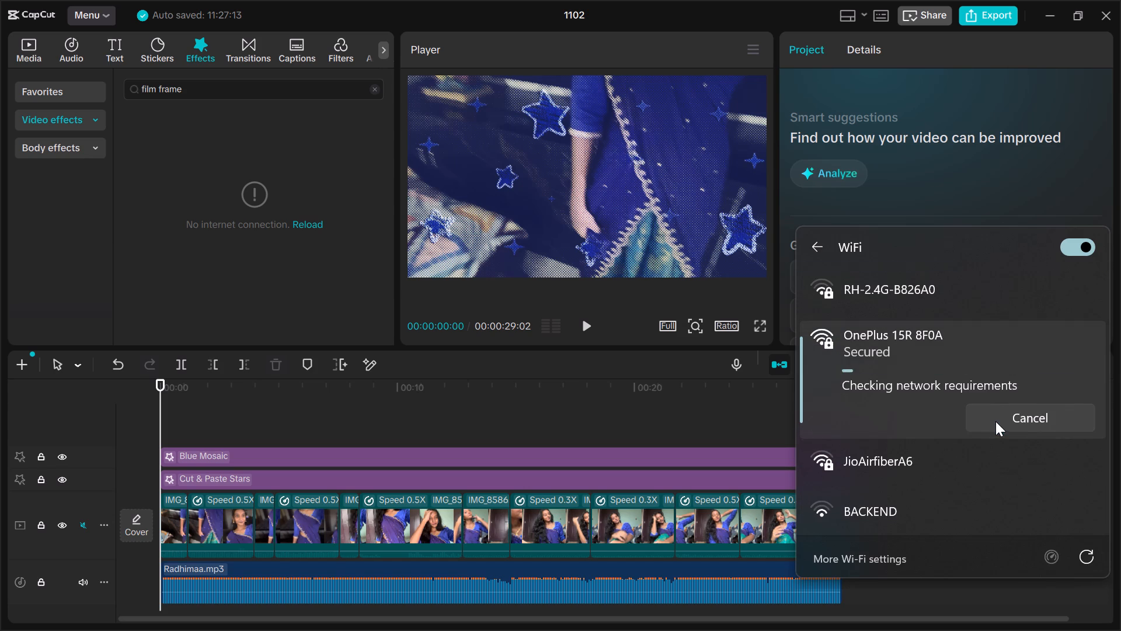
{"action": "left_click", "coordinate": [812, 261]}
Connect the computer to the vpn2 VPN and return to the video project's timeline.
{"action": "left_click", "coordinate": [1023, 286]}
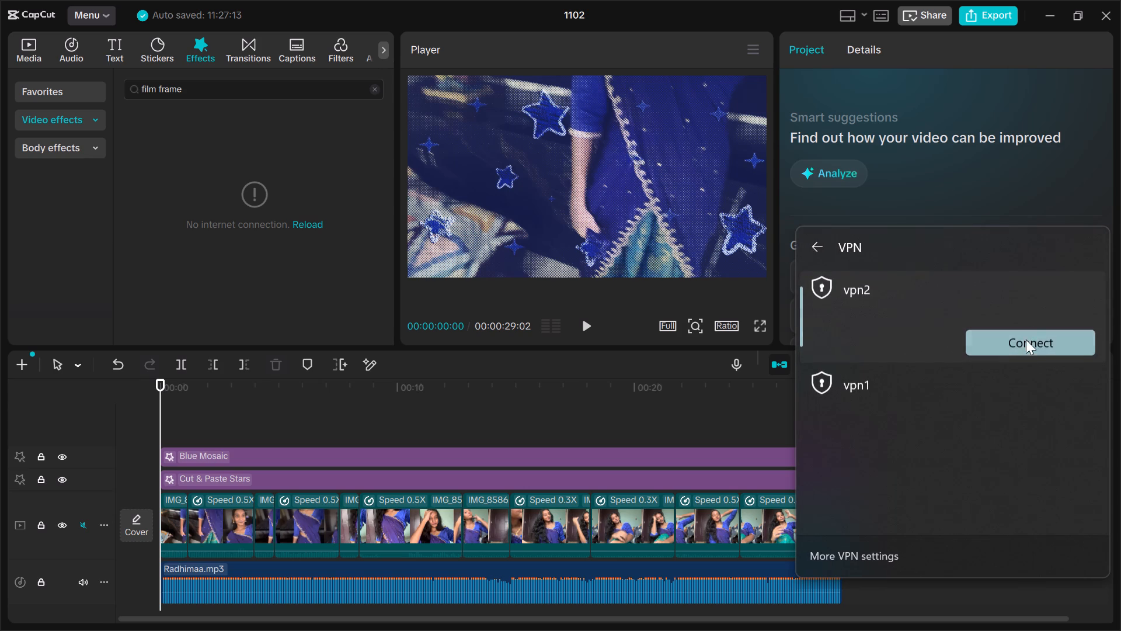
{"action": "left_click", "coordinate": [1025, 342]}
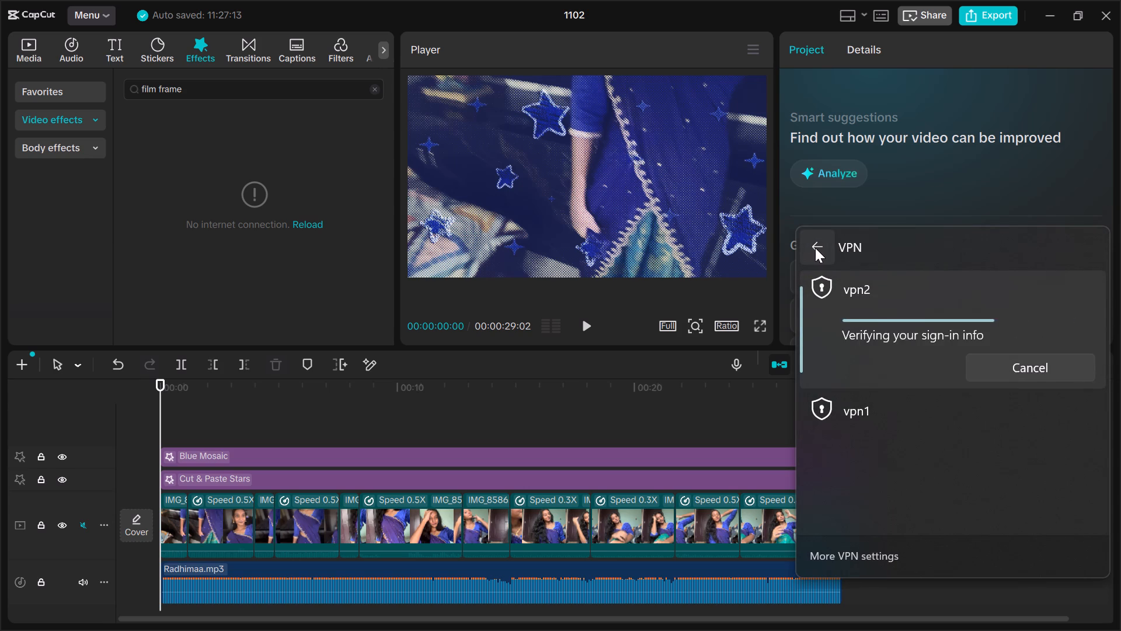
{"action": "left_click", "coordinate": [815, 248]}
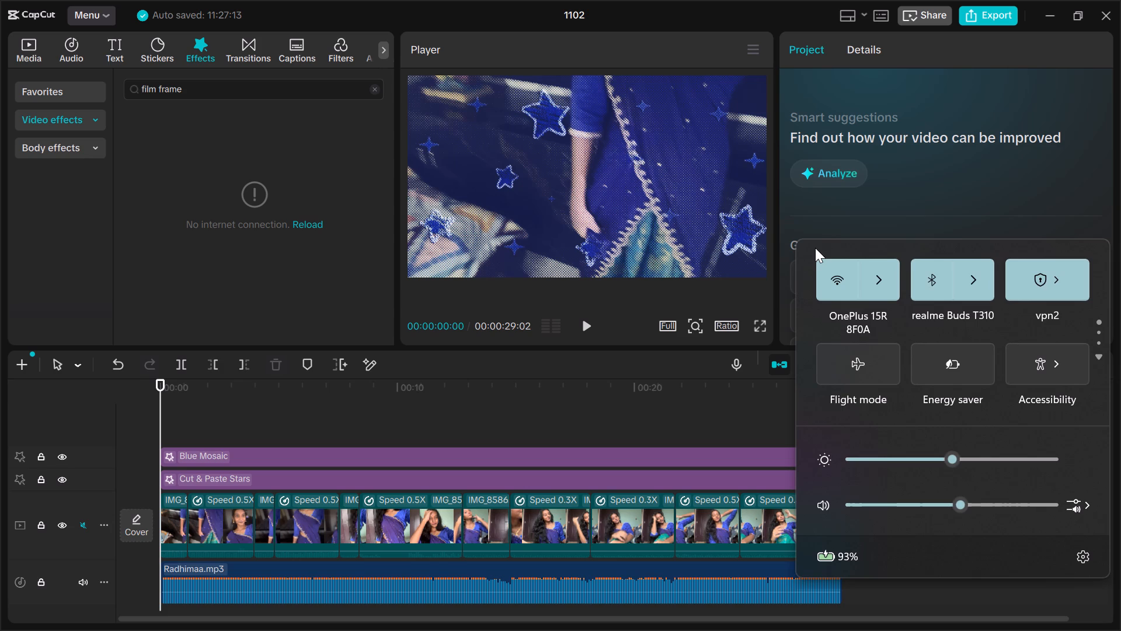
{"action": "left_click", "coordinate": [721, 399]}
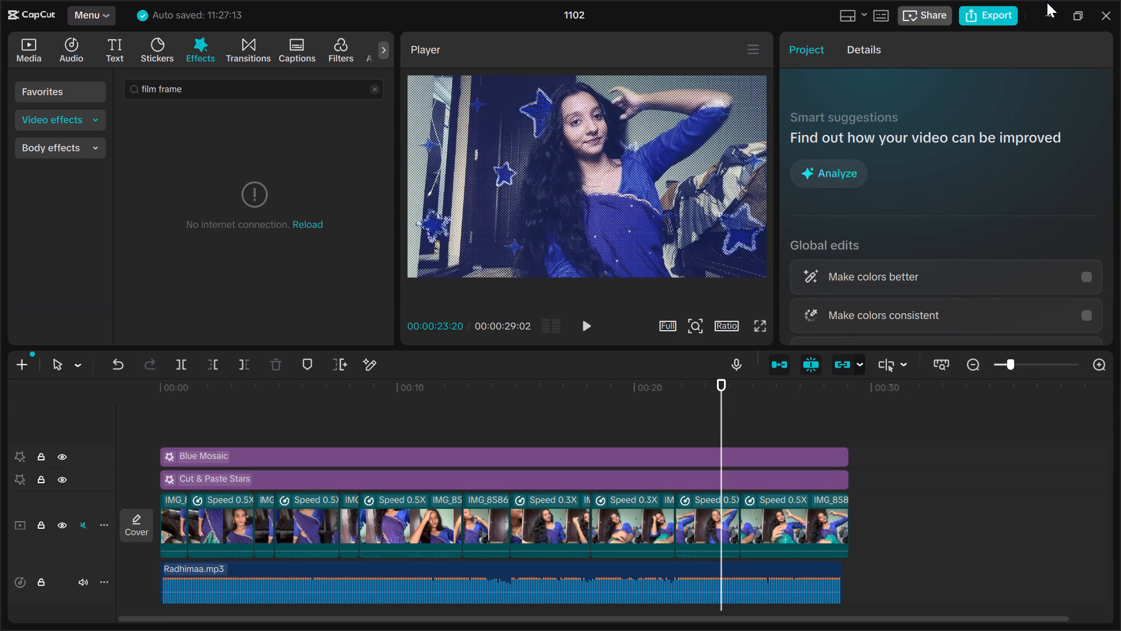
Switch to the desktop to check the network status, and return to the CapCut project.
{"action": "left_click", "coordinate": [1047, 13]}
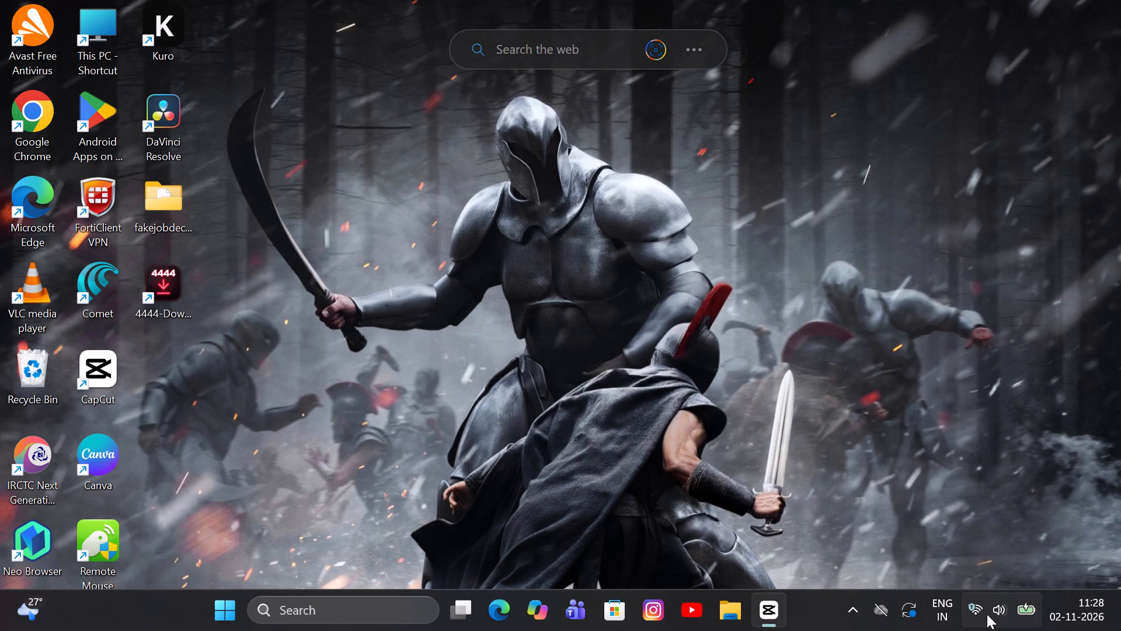
{"action": "left_click", "coordinate": [776, 609]}
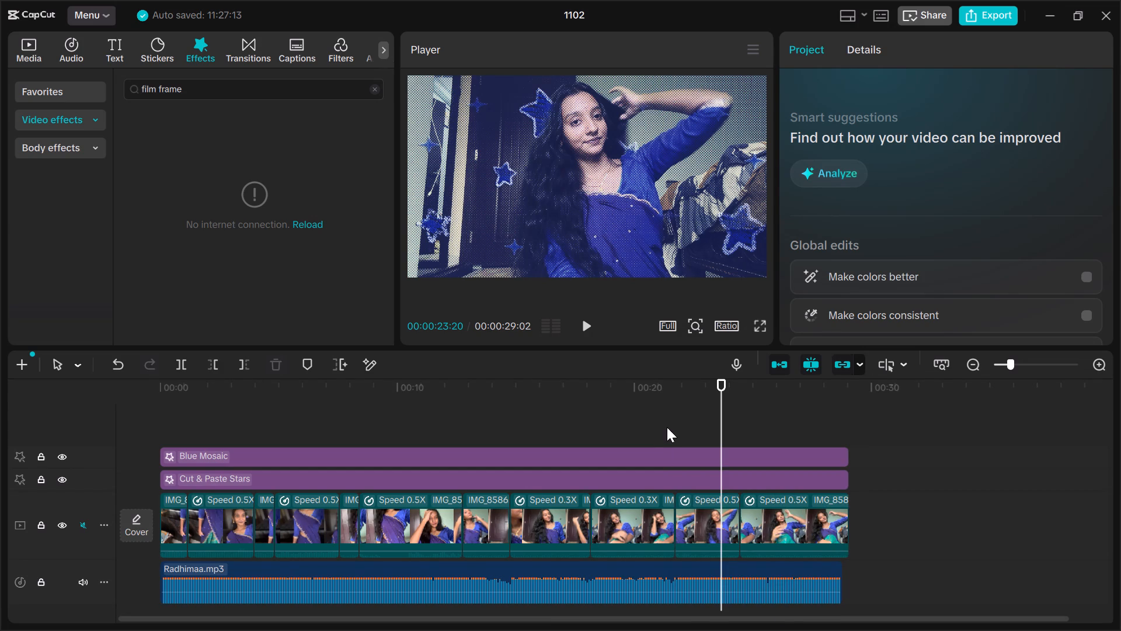
Play the opening of the edit from the start up to 00:00:00:27 to check the combined effects.
{"action": "left_click", "coordinate": [663, 422]}
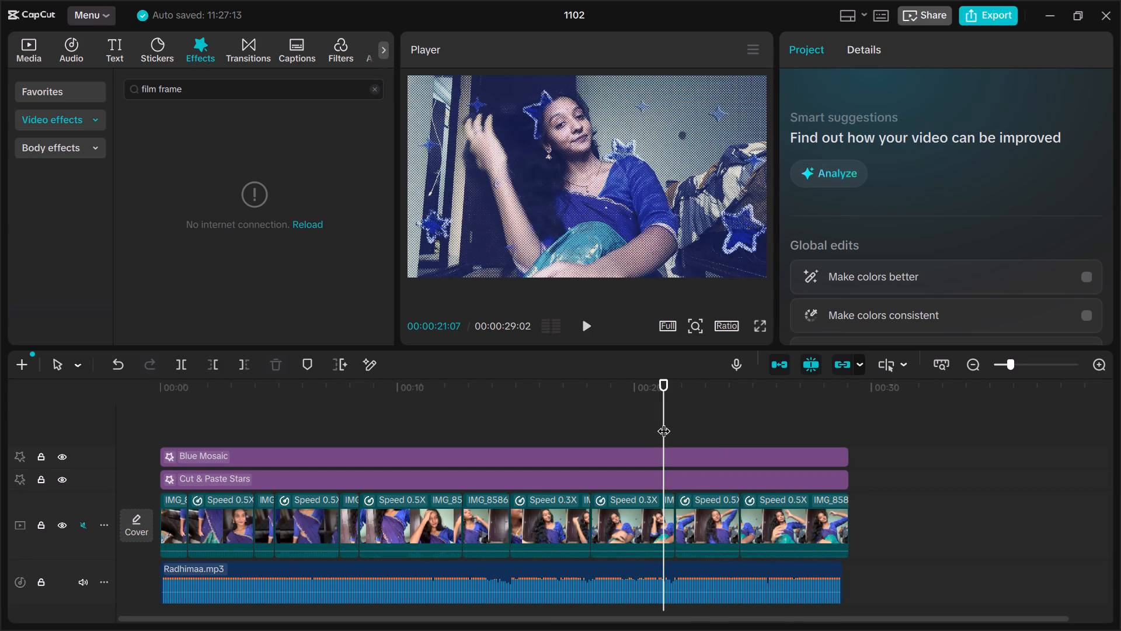
{"action": "key", "text": "Home"}
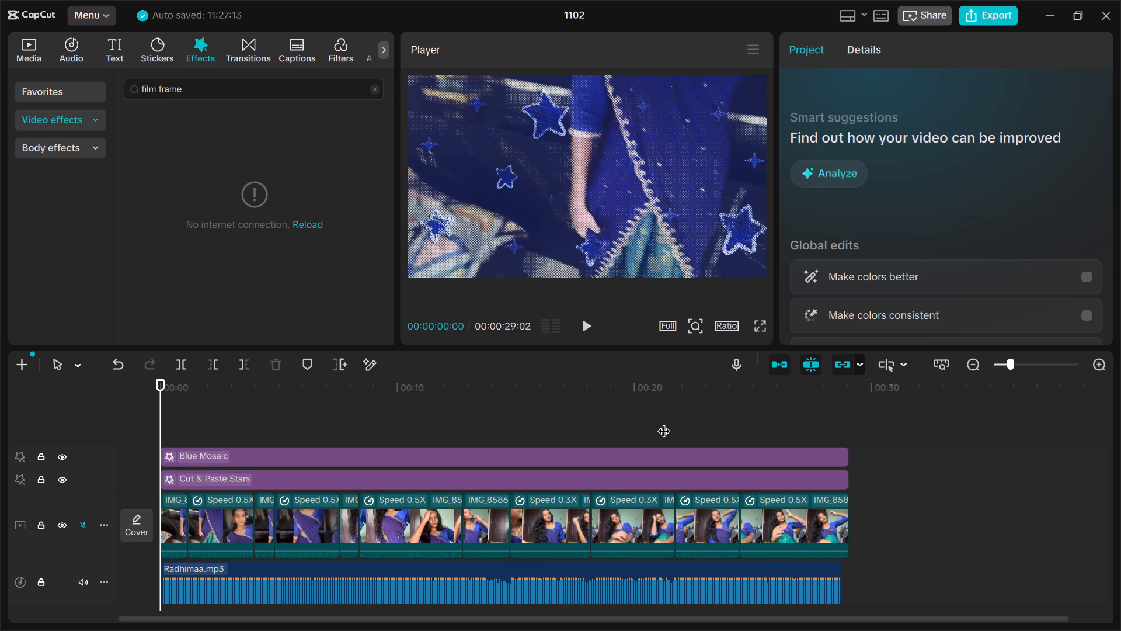
{"action": "key", "text": "space"}
{"action": "key", "text": "space"}
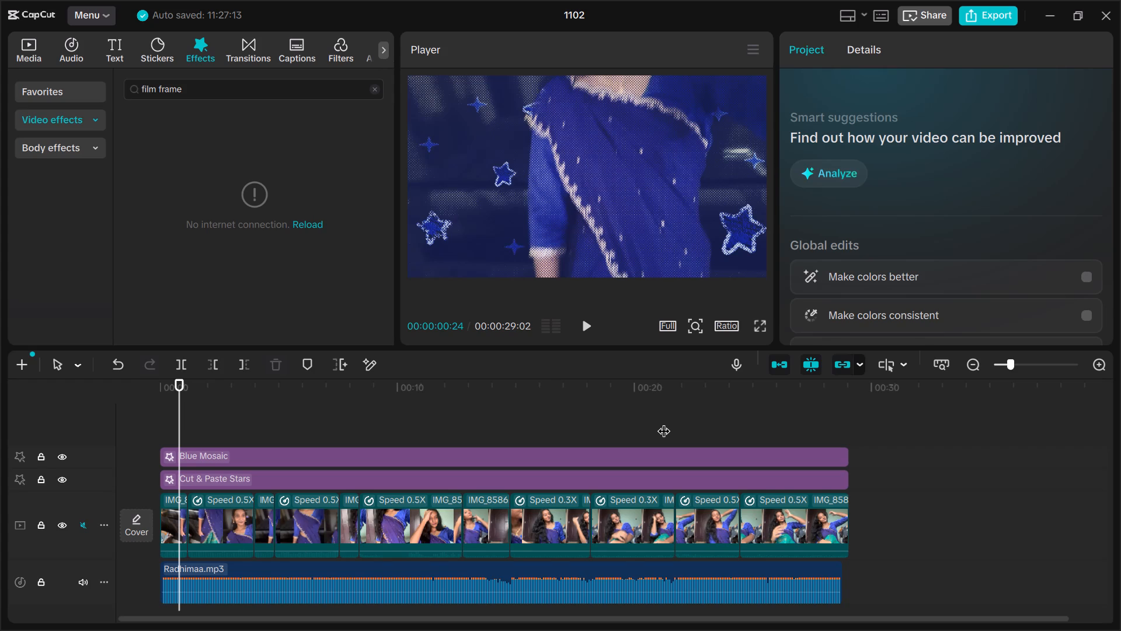
{"action": "key", "text": "Home"}
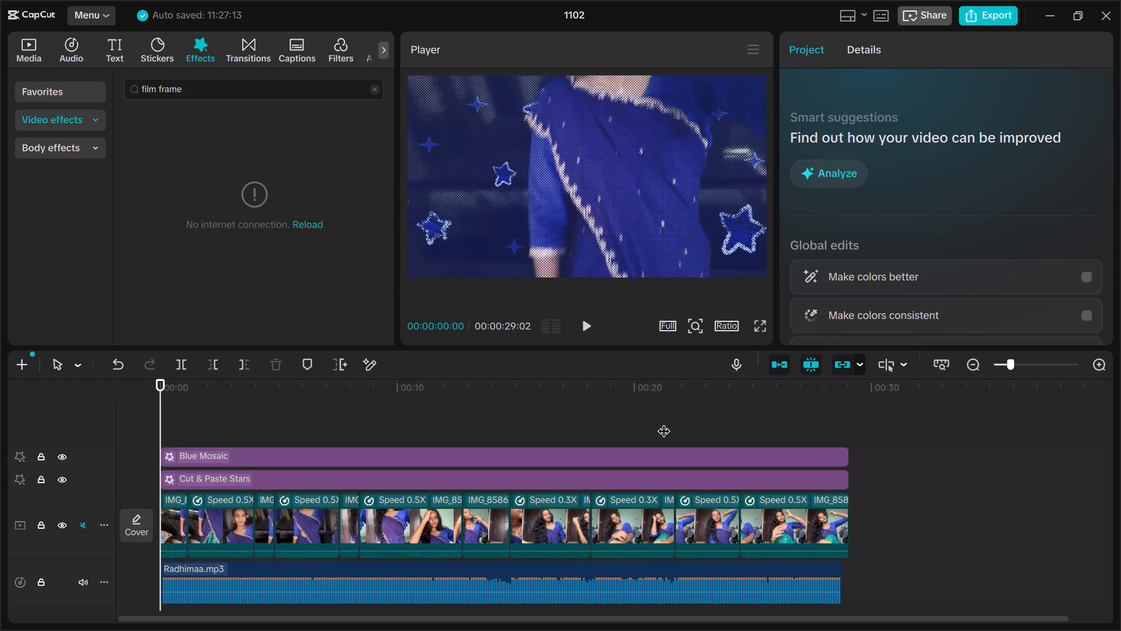
{"action": "key", "text": "space"}
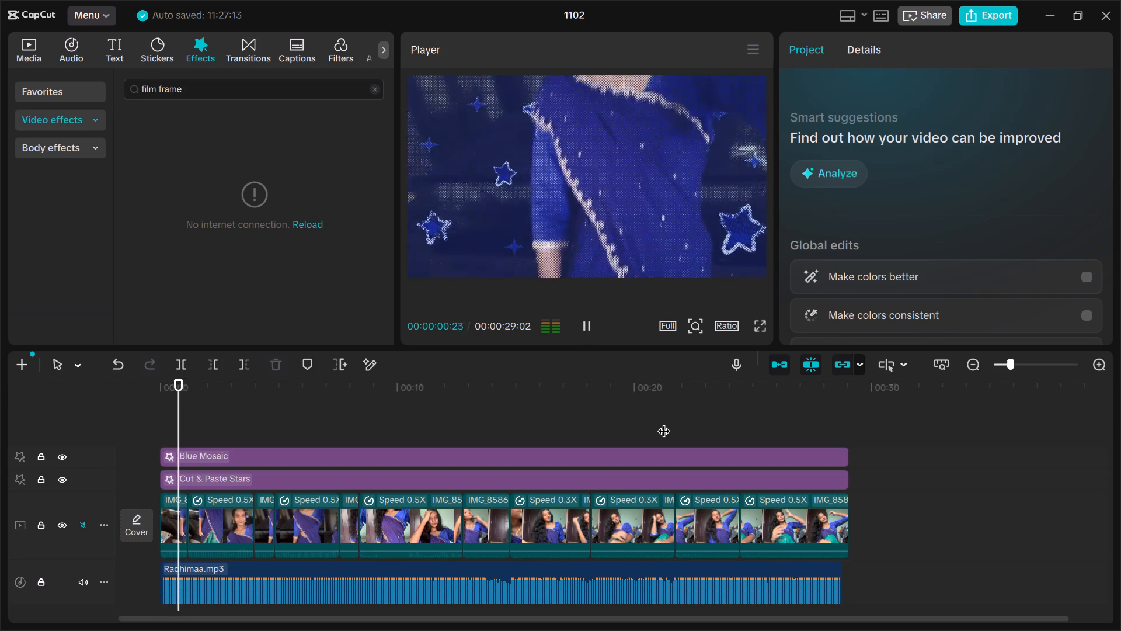
{"action": "key", "text": "space"}
Try again to reload the film frame effects search results.
{"action": "left_click", "coordinate": [297, 226]}
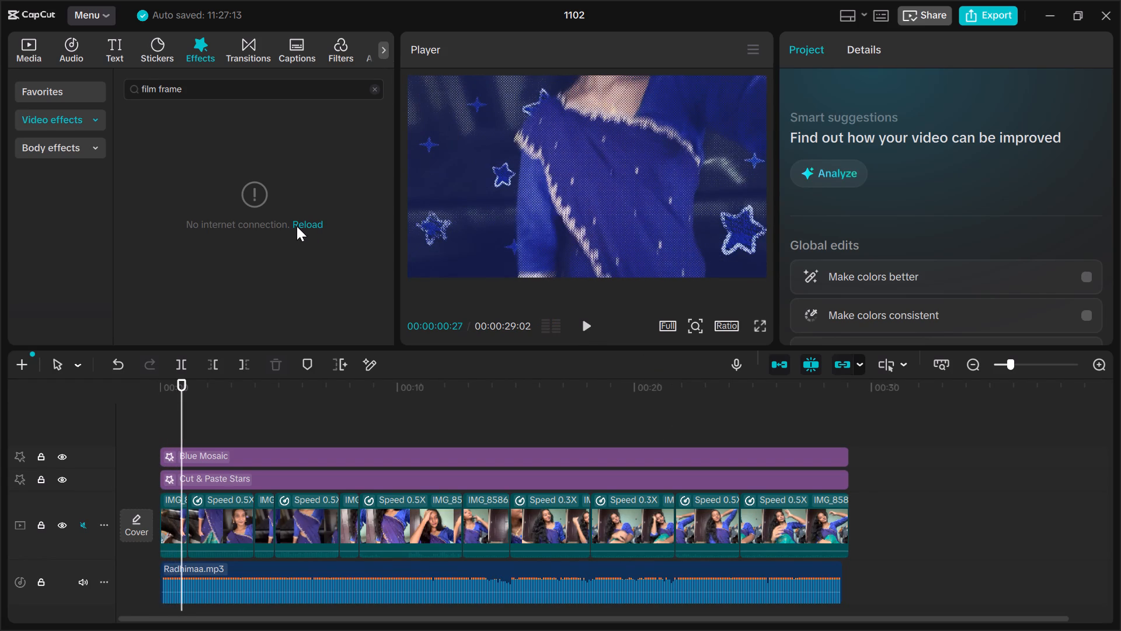
{"action": "left_click", "coordinate": [307, 226]}
{"action": "triple_click", "coordinate": [307, 226]}
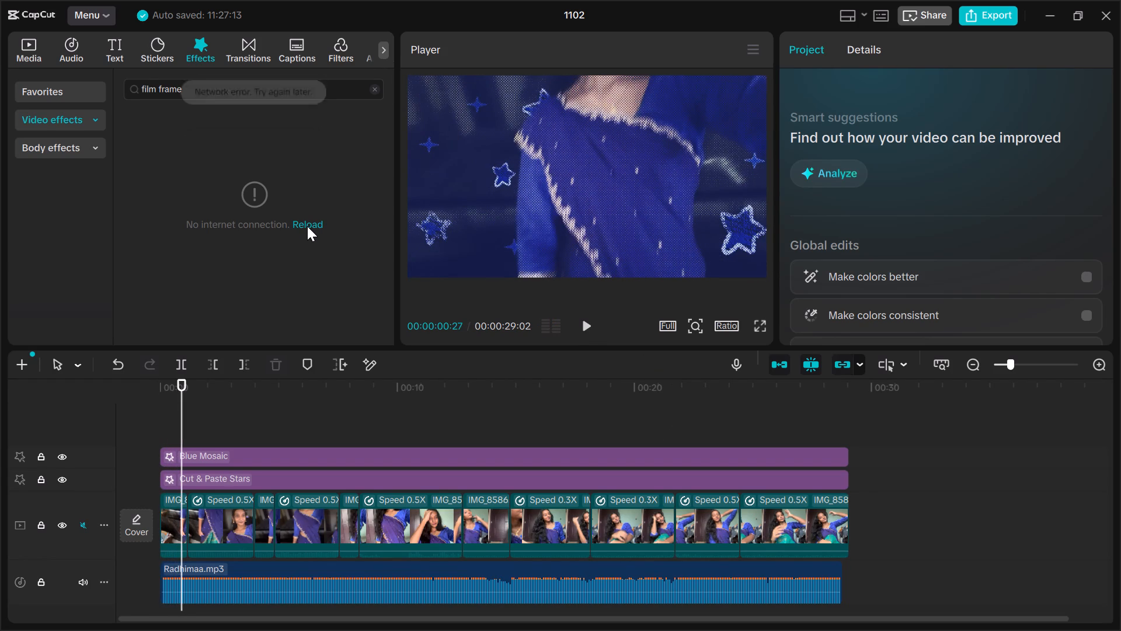
Close CapCut completely, relaunch it through the environment check, and reopen project 1102.
{"action": "left_click", "coordinate": [1099, 17]}
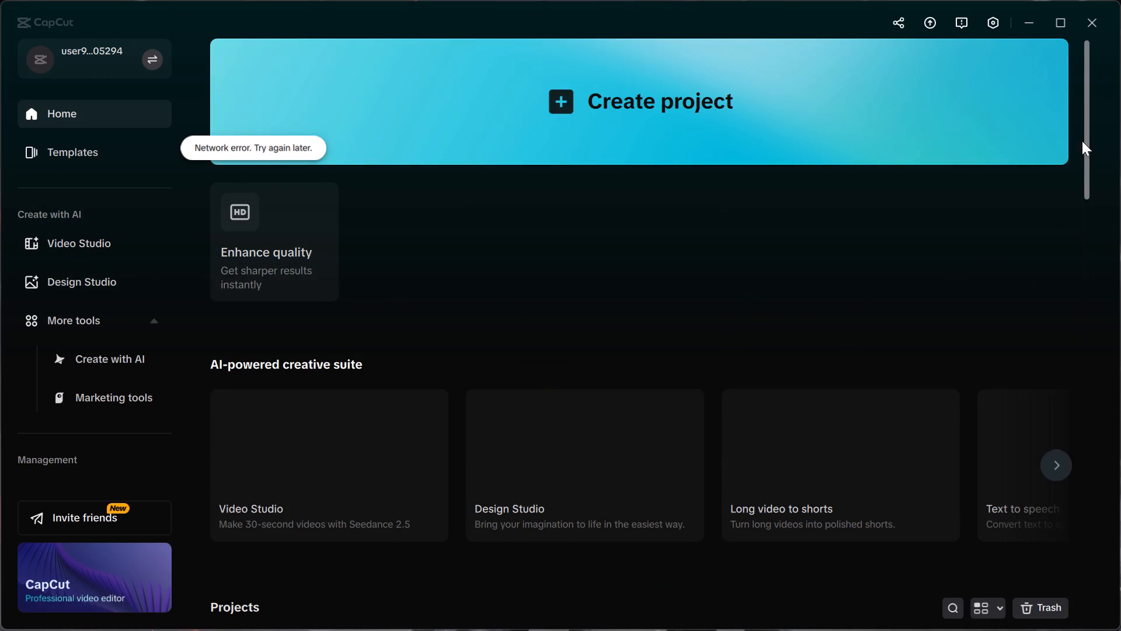
{"action": "left_click", "coordinate": [1097, 21]}
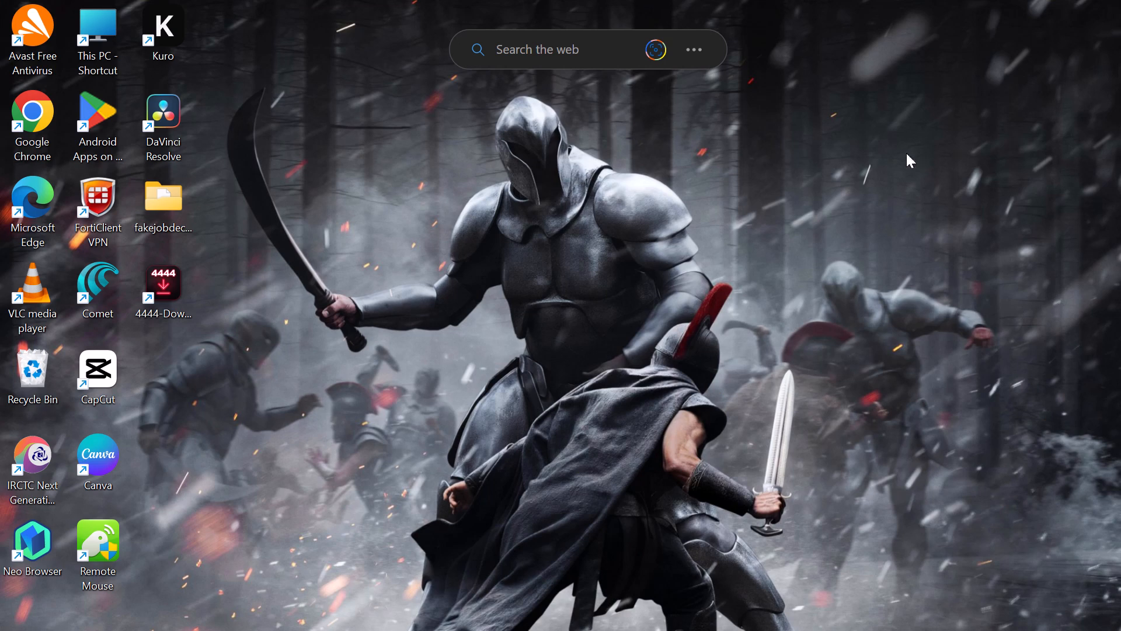
{"action": "double_click", "coordinate": [89, 366]}
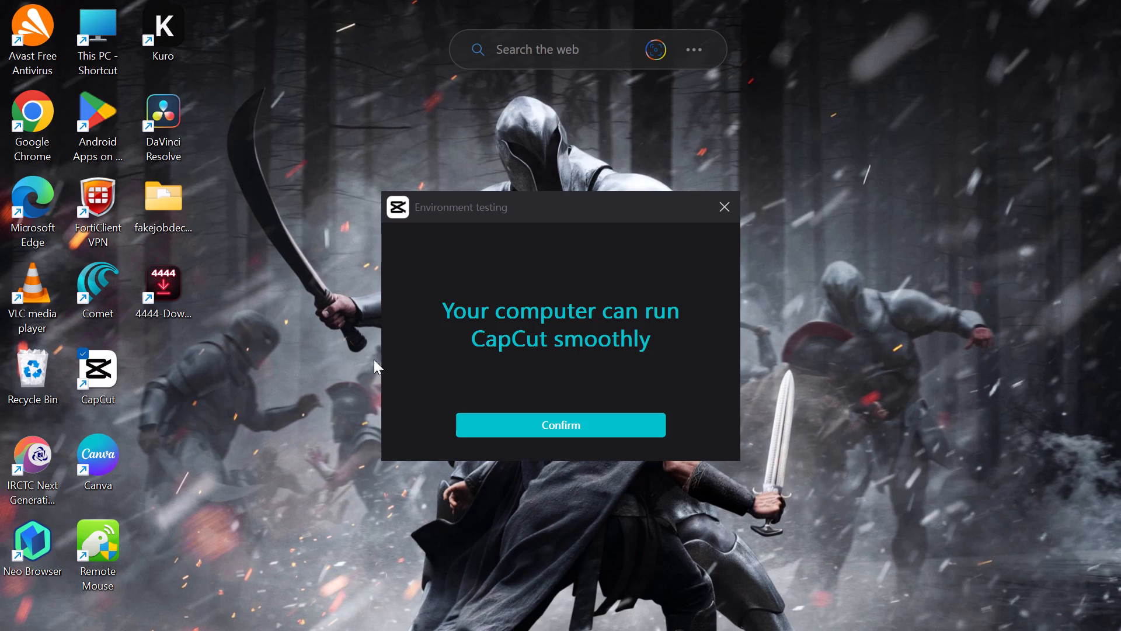
{"action": "left_click", "coordinate": [532, 430]}
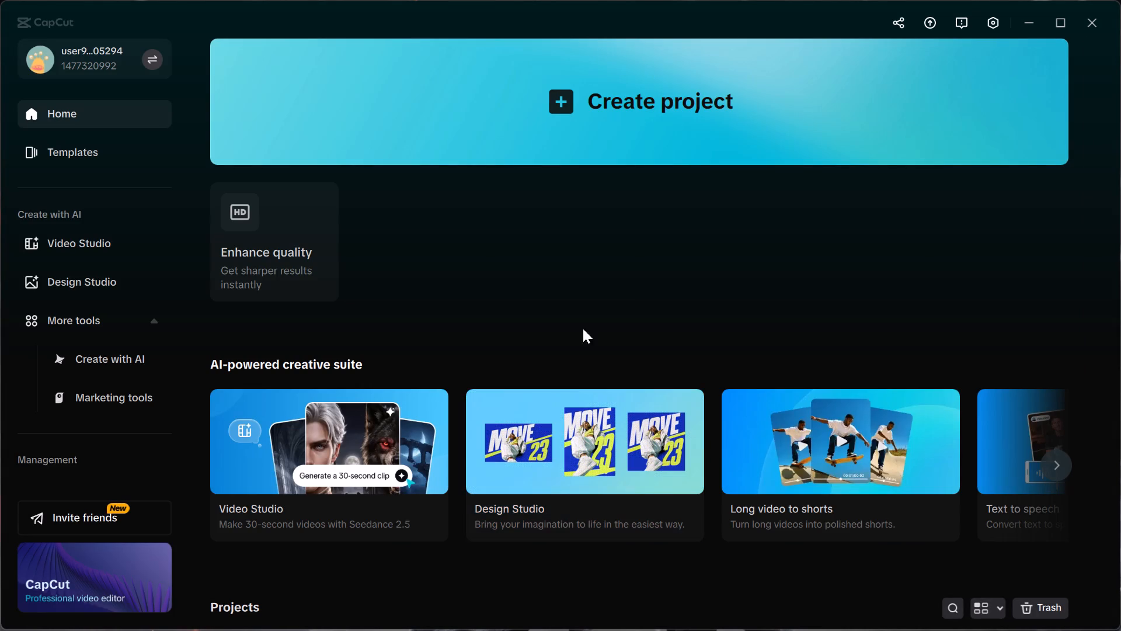
{"action": "scroll", "coordinate": [605, 305], "scroll_direction": "down", "scroll_amount": 7}
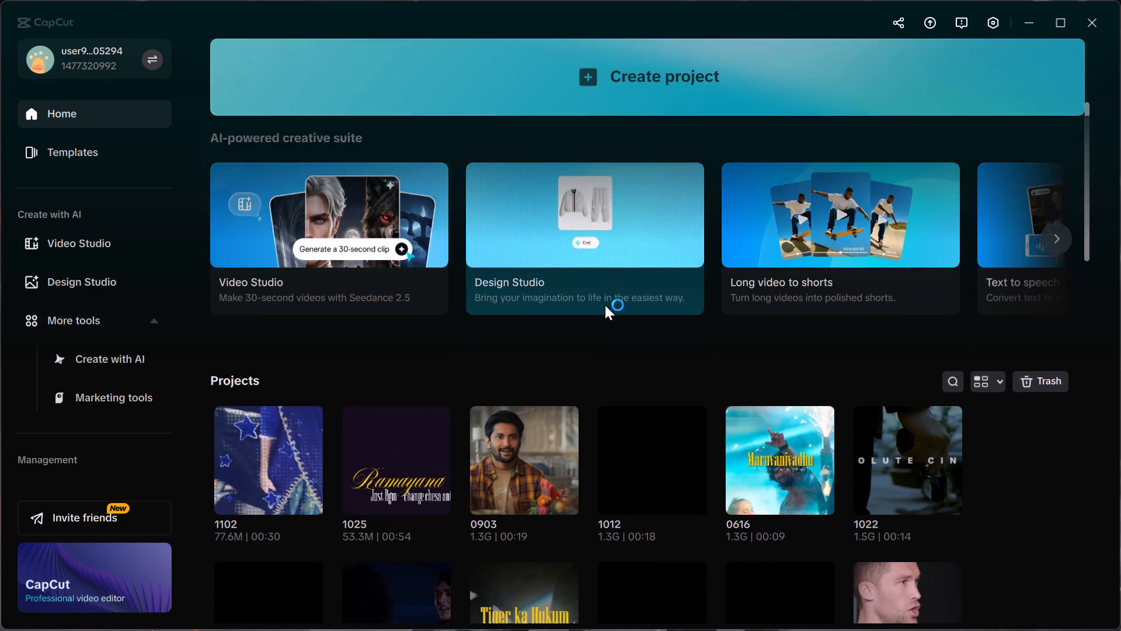
{"action": "scroll", "coordinate": [605, 305], "scroll_direction": "down", "scroll_amount": 2}
{"action": "double_click", "coordinate": [284, 348]}
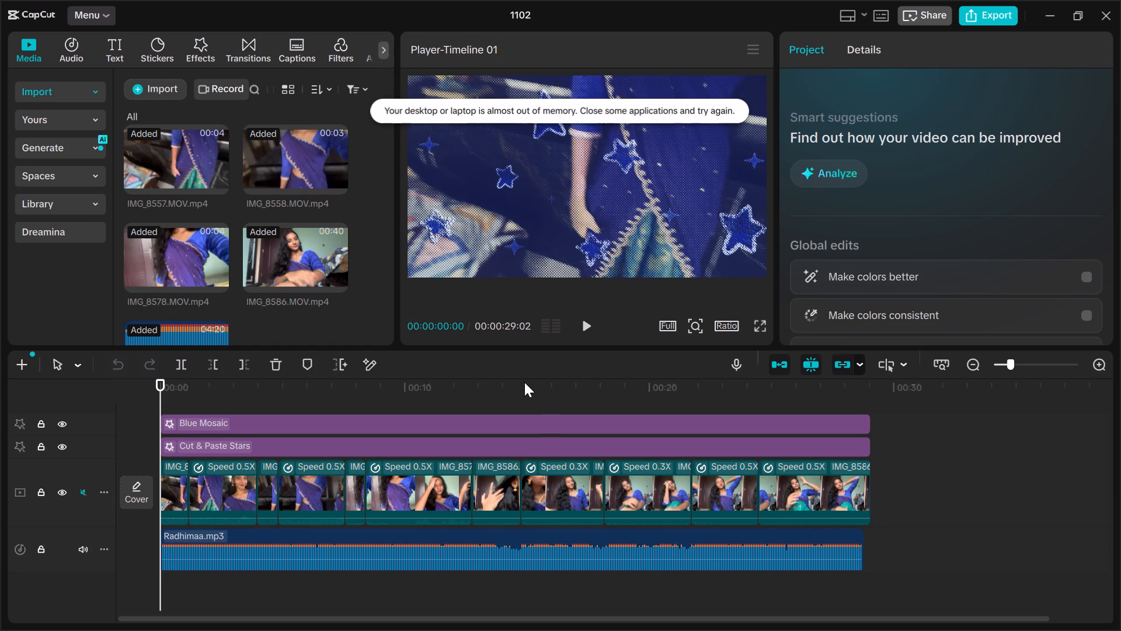
Switch to the desktop, open the system's network quick settings, and return to project 1102 in CapCut.
{"action": "left_click", "coordinate": [1044, 12]}
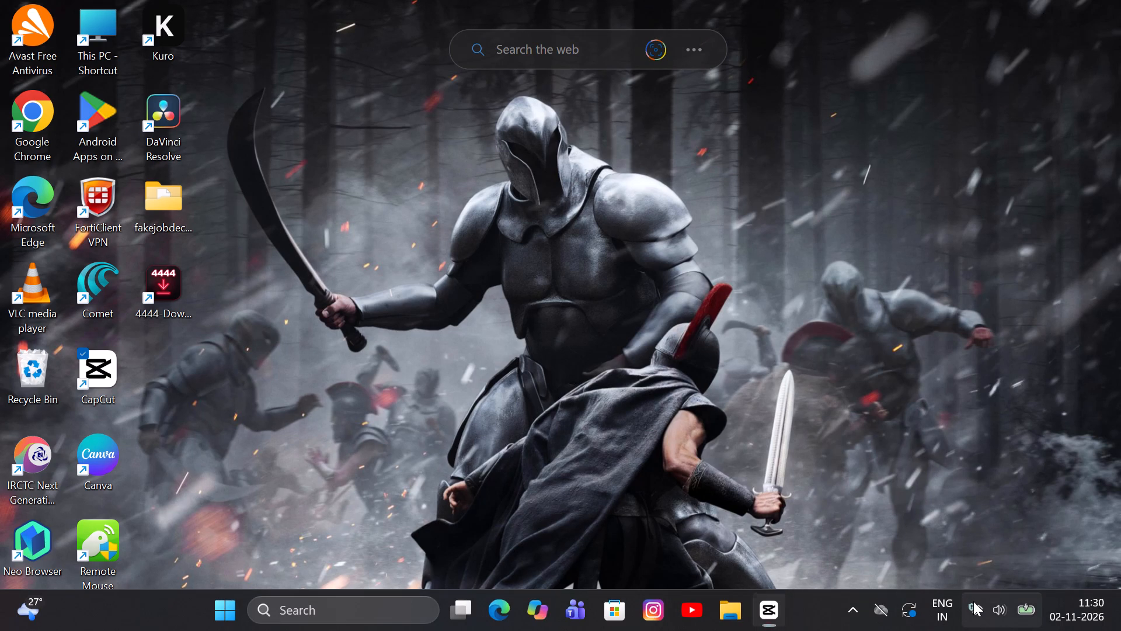
{"action": "left_click", "coordinate": [973, 601]}
{"action": "left_click", "coordinate": [650, 447]}
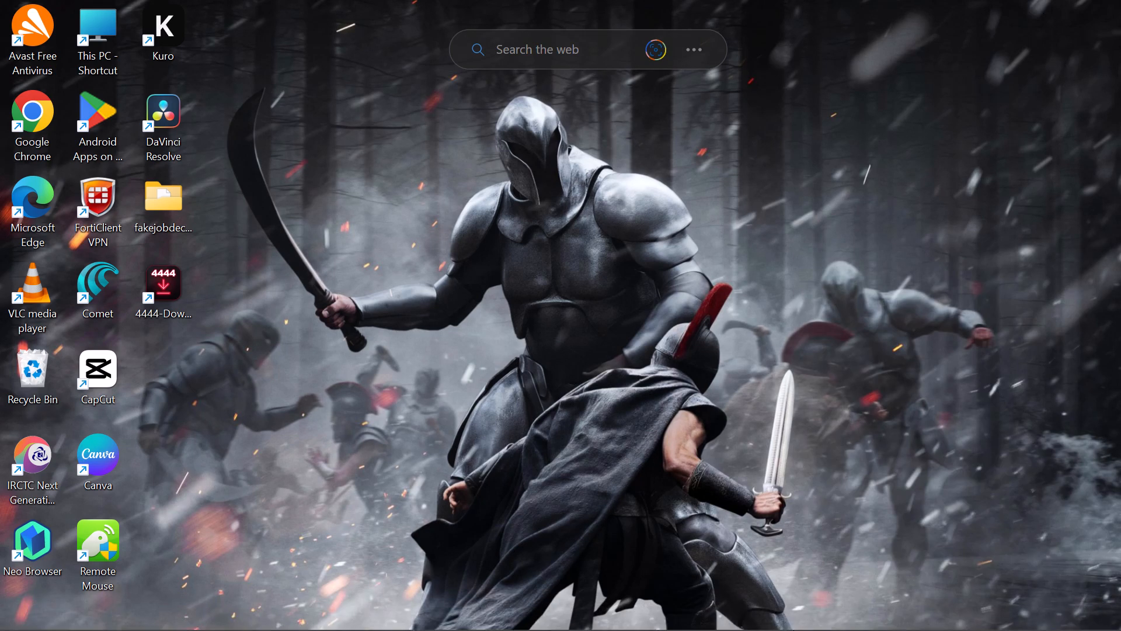
{"action": "left_click", "coordinate": [768, 606]}
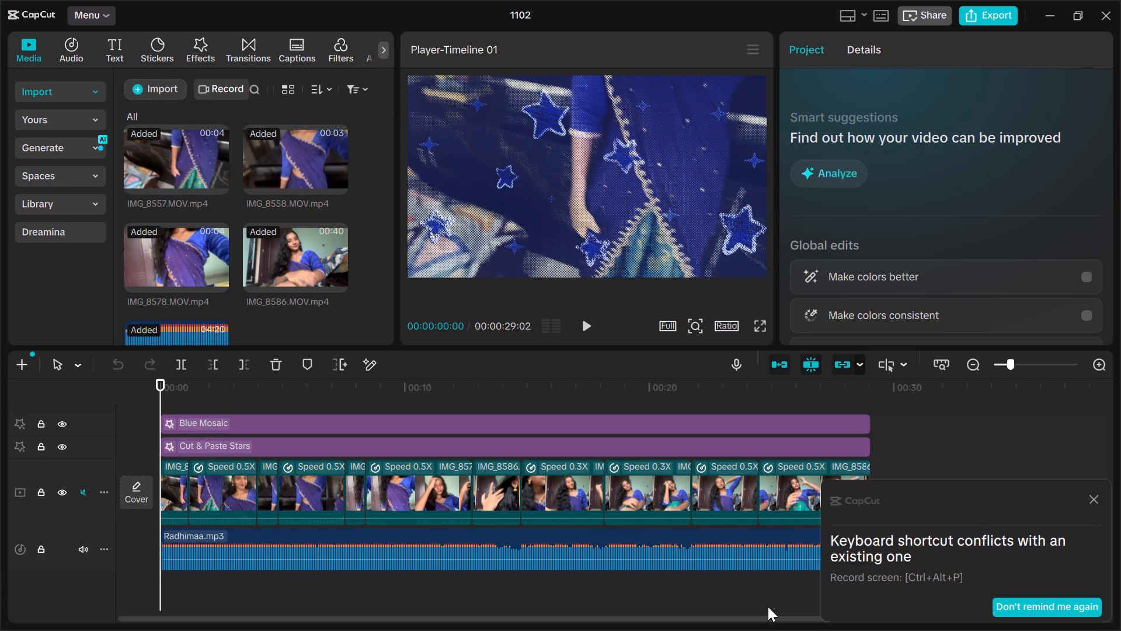
Dismiss the notification about the conflicting screen-recording keyboard shortcut.
{"action": "left_click", "coordinate": [1096, 494]}
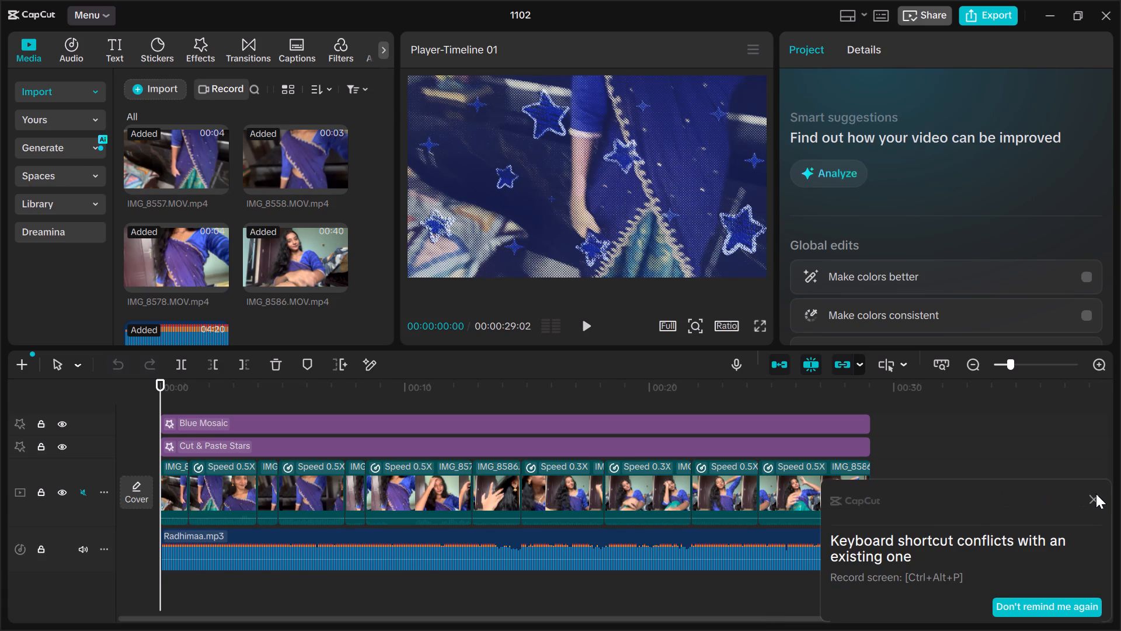
{"action": "left_click", "coordinate": [1092, 500]}
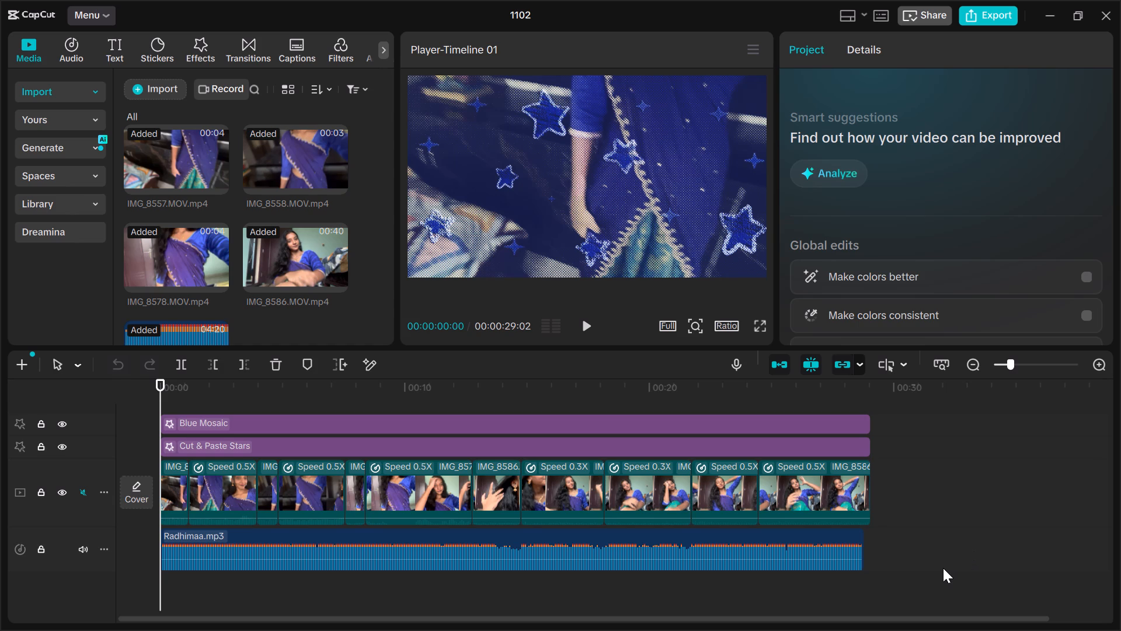
Play the timeline from the start through the first half to review the Blue Mosaic and Cut & Paste Stars look.
{"action": "key", "text": "space"}
{"action": "left_click", "coordinate": [585, 325]}
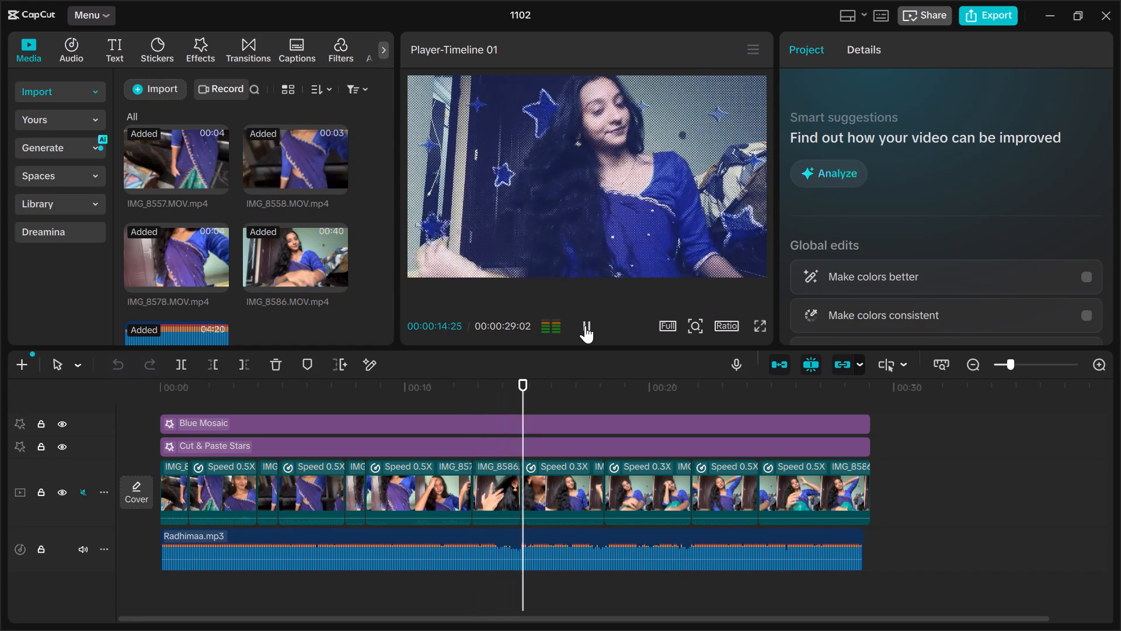
{"action": "key", "text": "space"}
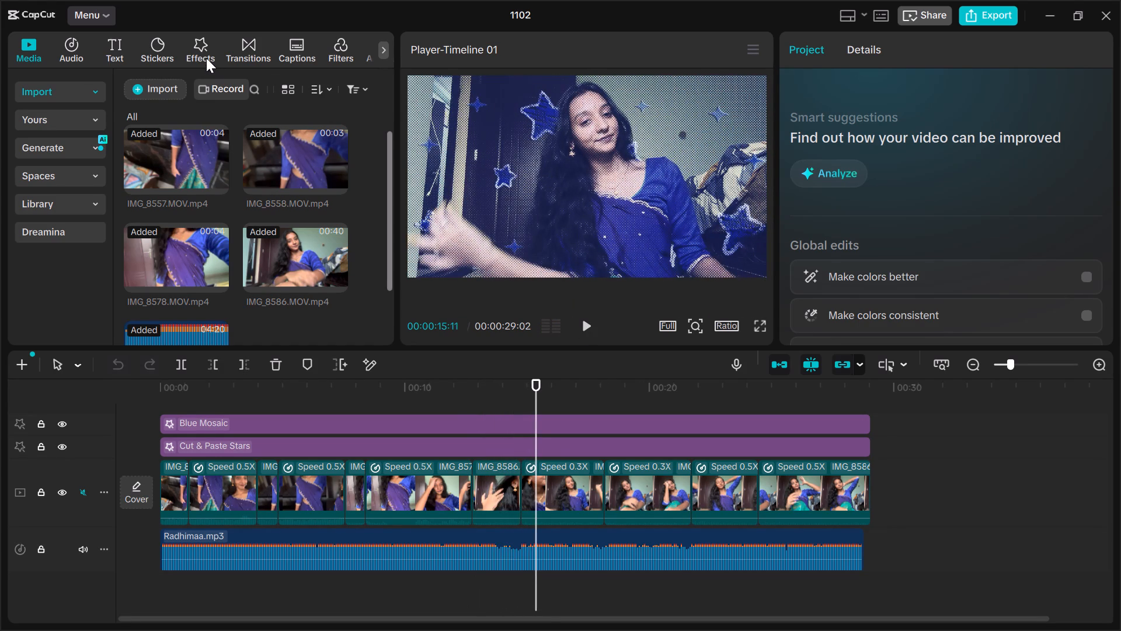
Search the video effects for cinematic and preview the Film Frame and Rolling Film effects.
{"action": "left_click", "coordinate": [203, 51]}
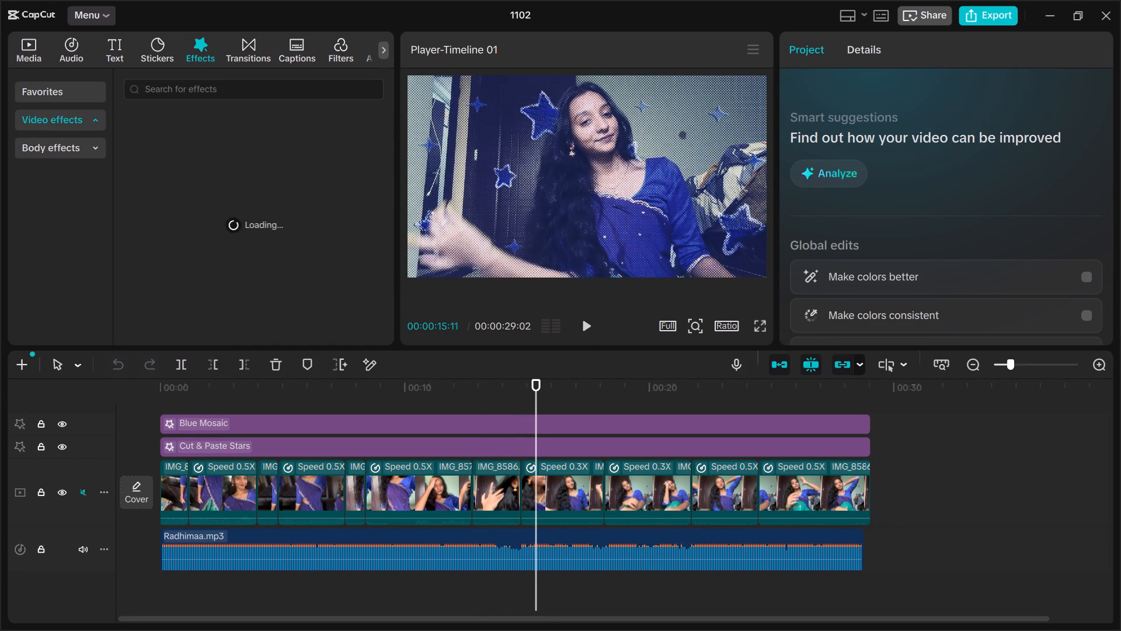
{"action": "left_click", "coordinate": [216, 83]}
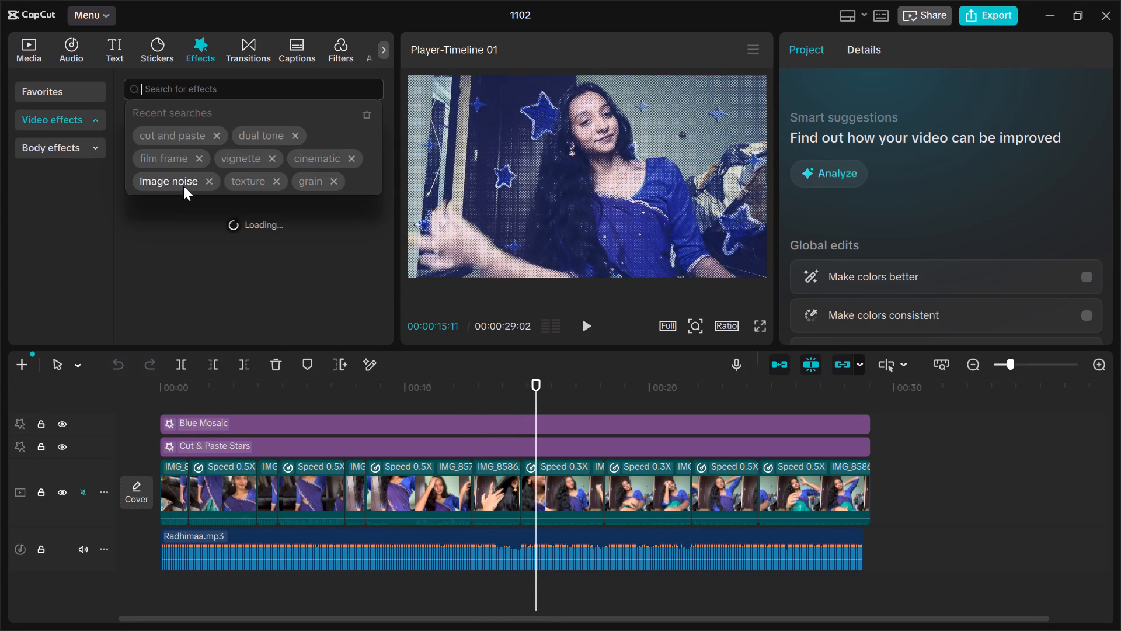
{"action": "left_click", "coordinate": [161, 158]}
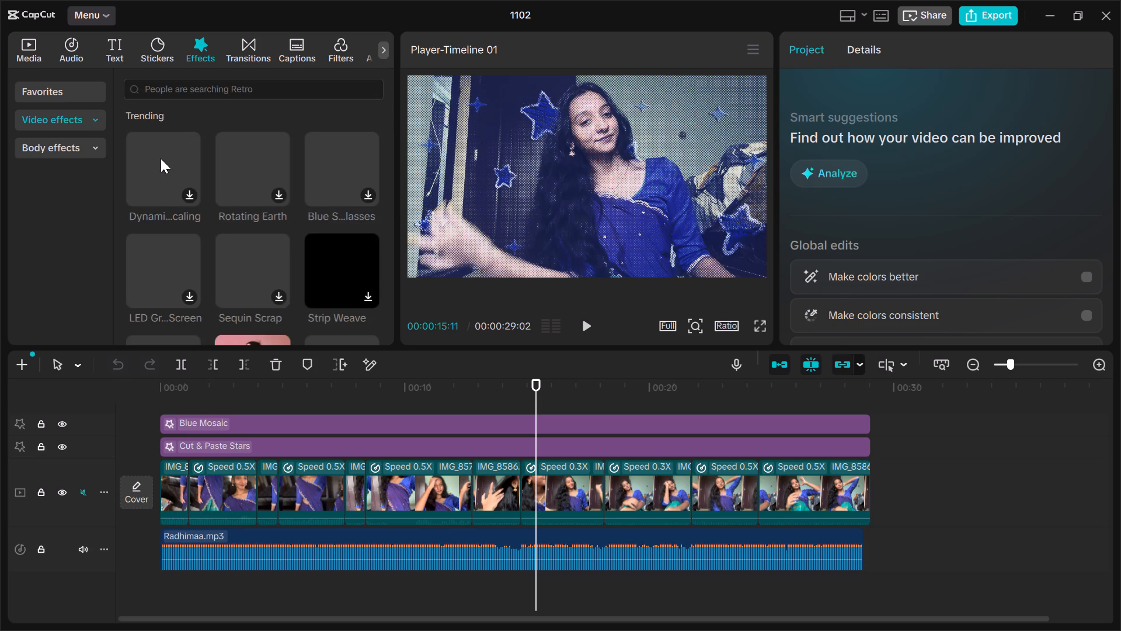
{"action": "left_click", "coordinate": [271, 96]}
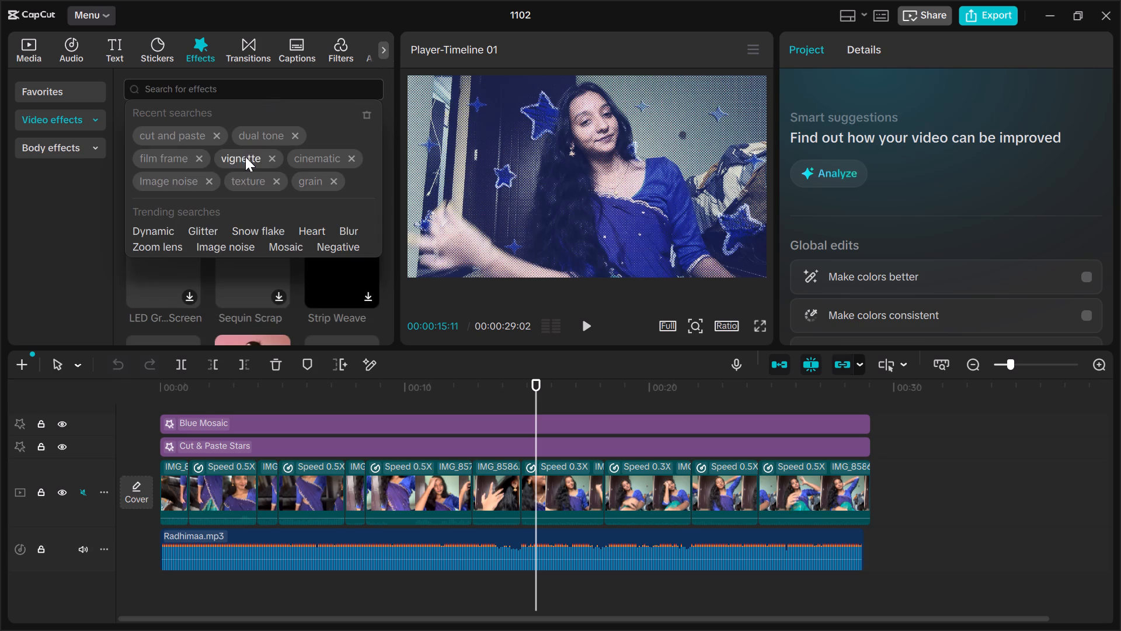
{"action": "left_click", "coordinate": [318, 154]}
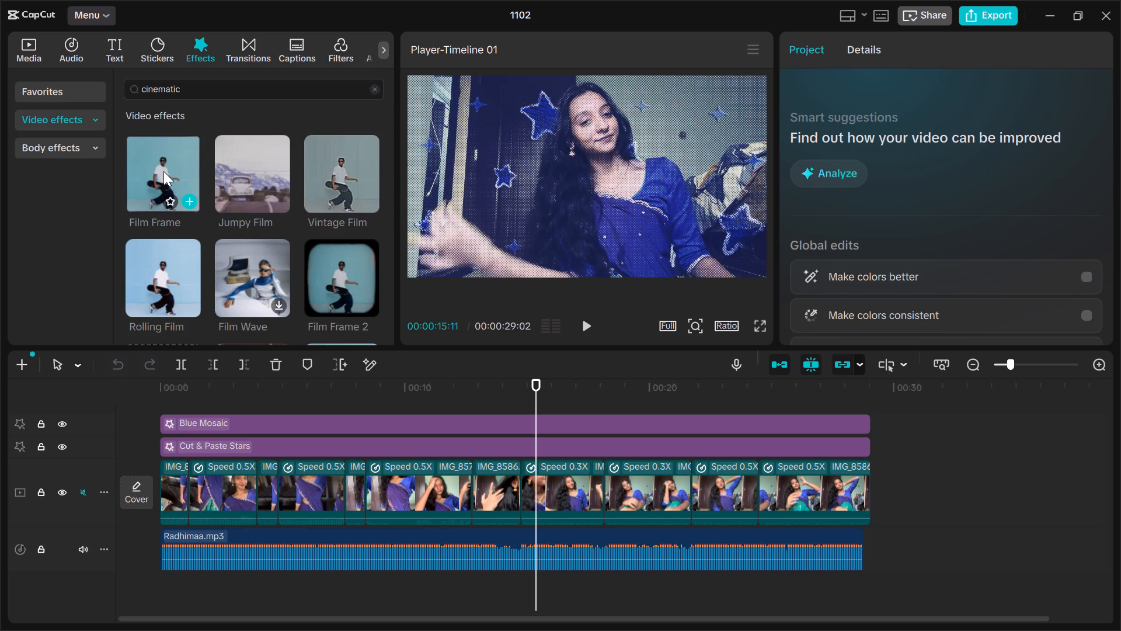
{"action": "left_click", "coordinate": [162, 171]}
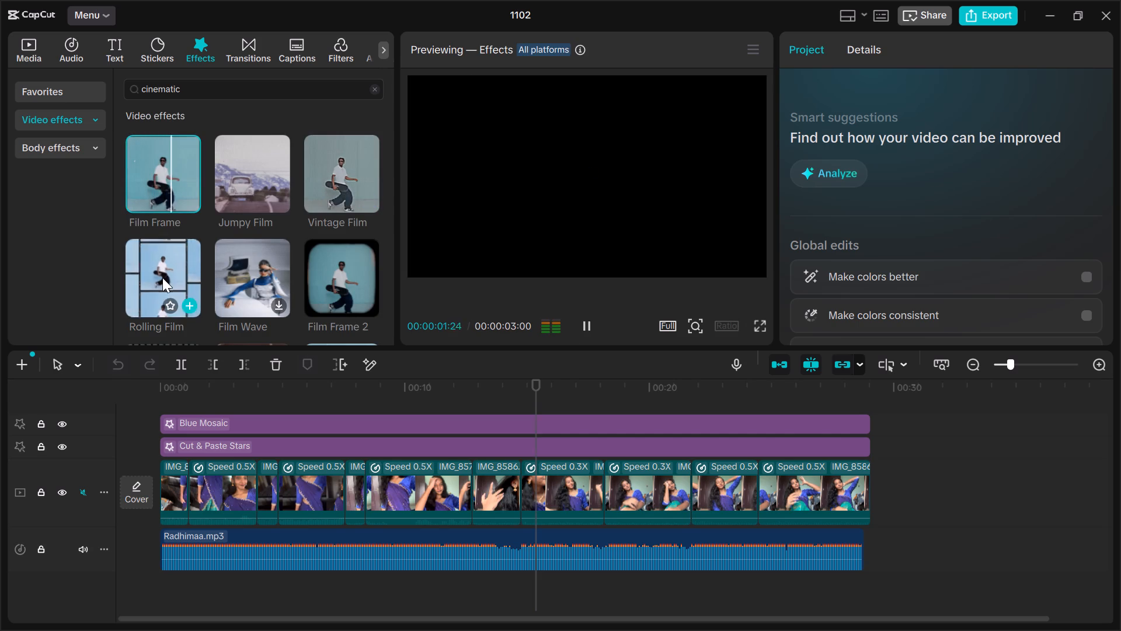
{"action": "left_click", "coordinate": [162, 278]}
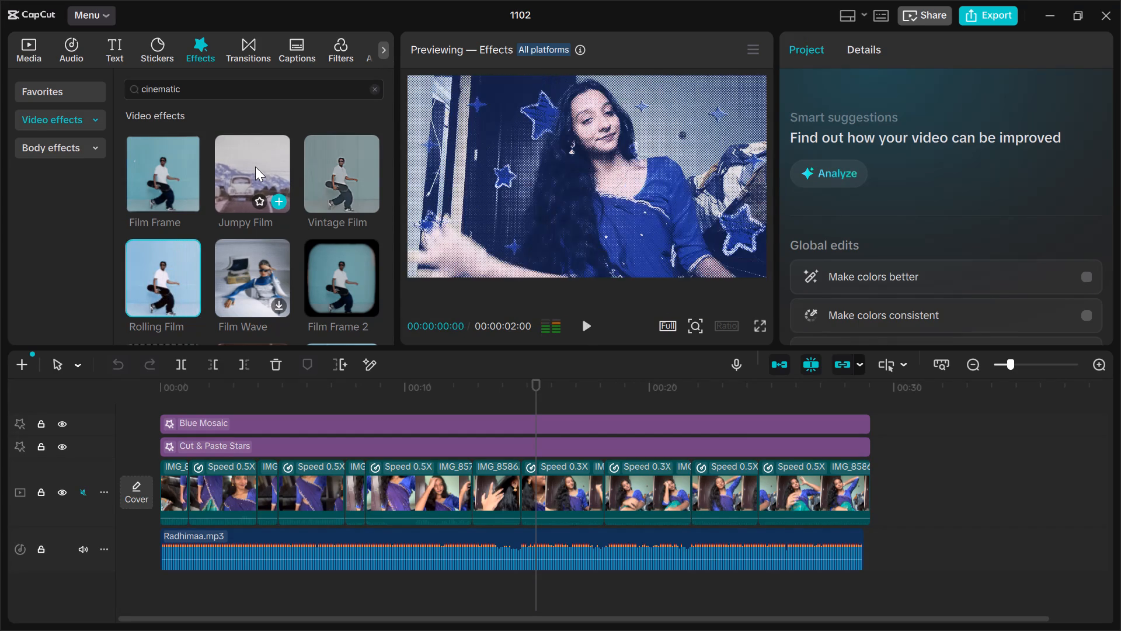
Preview the Leak 1 effect from the cinematic results and add it above Blue Mosaic at the start of the timeline.
{"action": "scroll", "coordinate": [250, 264], "scroll_direction": "down", "scroll_amount": 1}
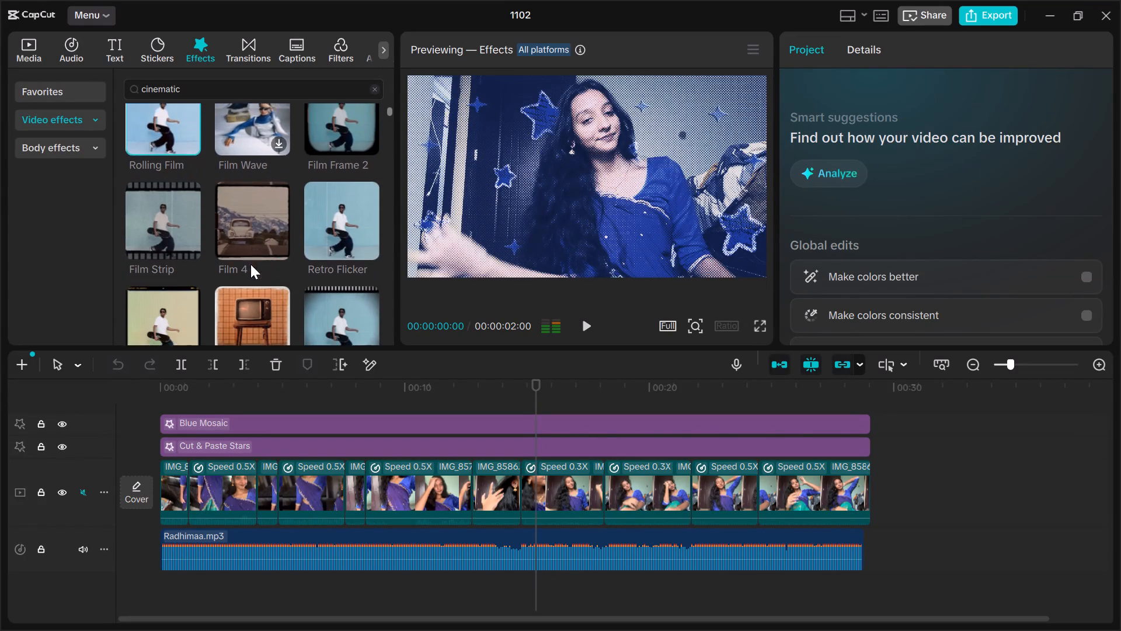
{"action": "scroll", "coordinate": [250, 264], "scroll_direction": "down", "scroll_amount": 1}
{"action": "scroll", "coordinate": [250, 264], "scroll_direction": "up", "scroll_amount": 1}
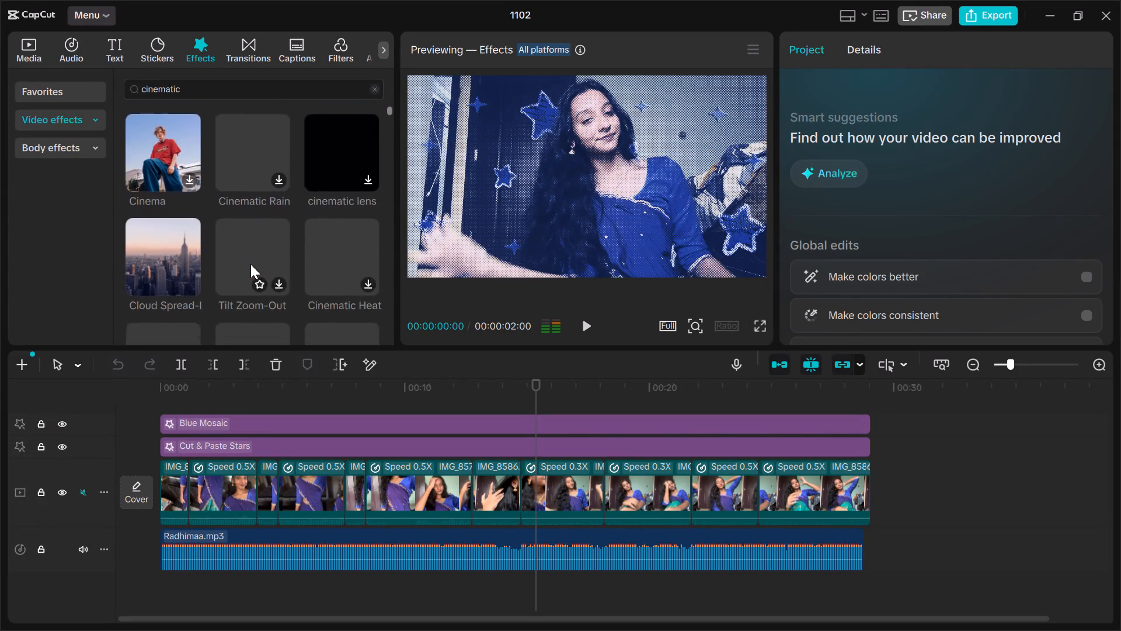
{"action": "scroll", "coordinate": [250, 264], "scroll_direction": "up", "scroll_amount": 1}
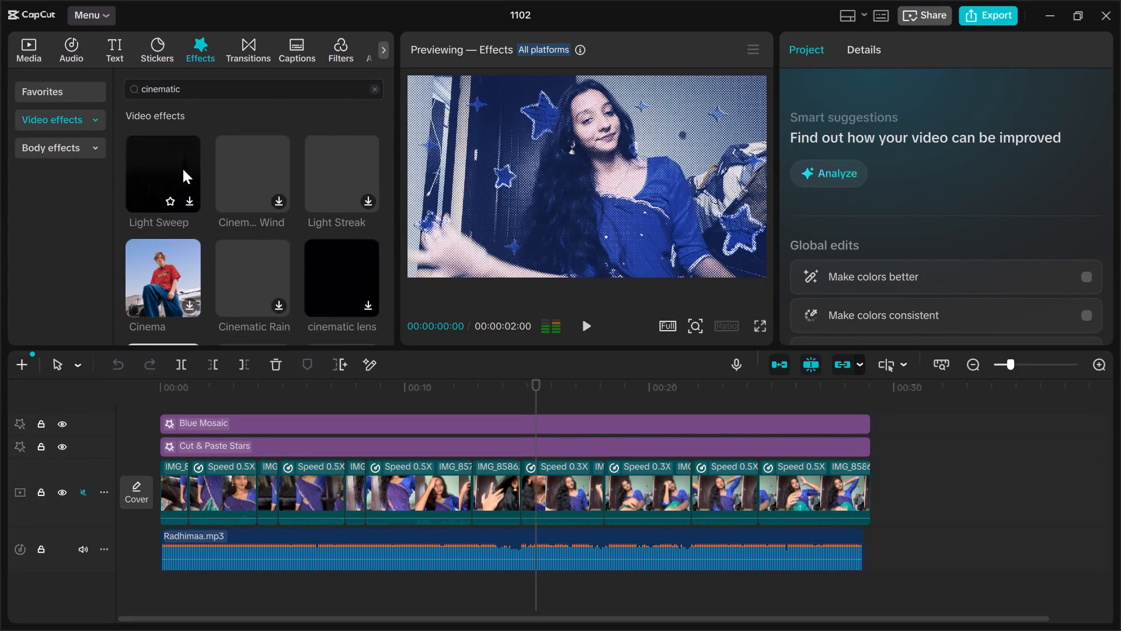
{"action": "scroll", "coordinate": [314, 212], "scroll_direction": "down", "scroll_amount": 3}
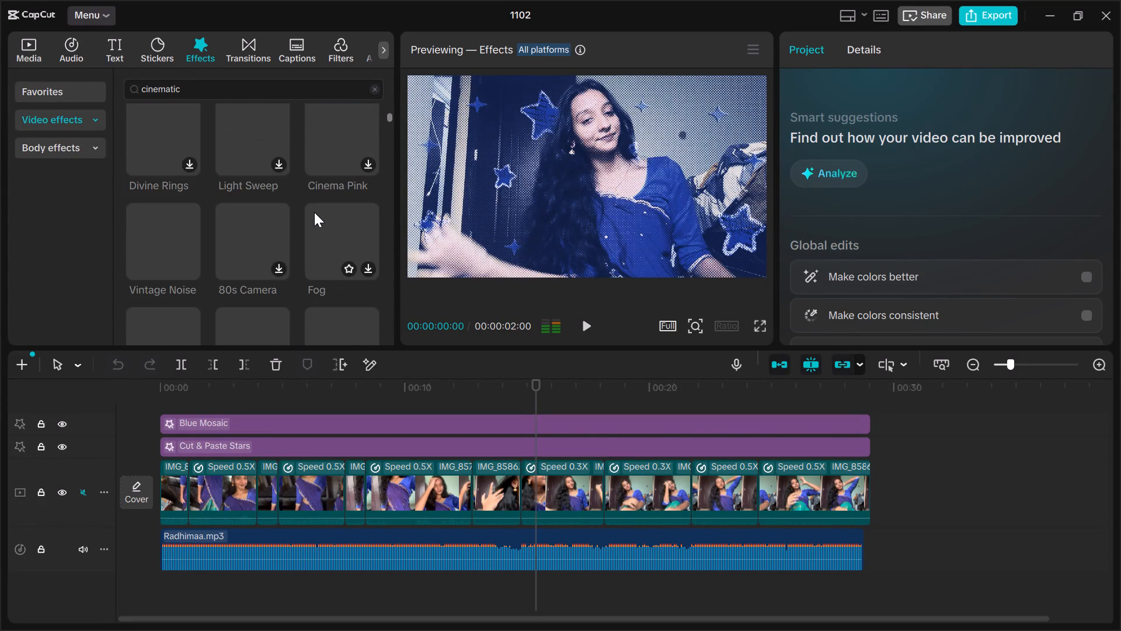
{"action": "scroll", "coordinate": [314, 212], "scroll_direction": "down", "scroll_amount": 1}
{"action": "left_click", "coordinate": [262, 218]}
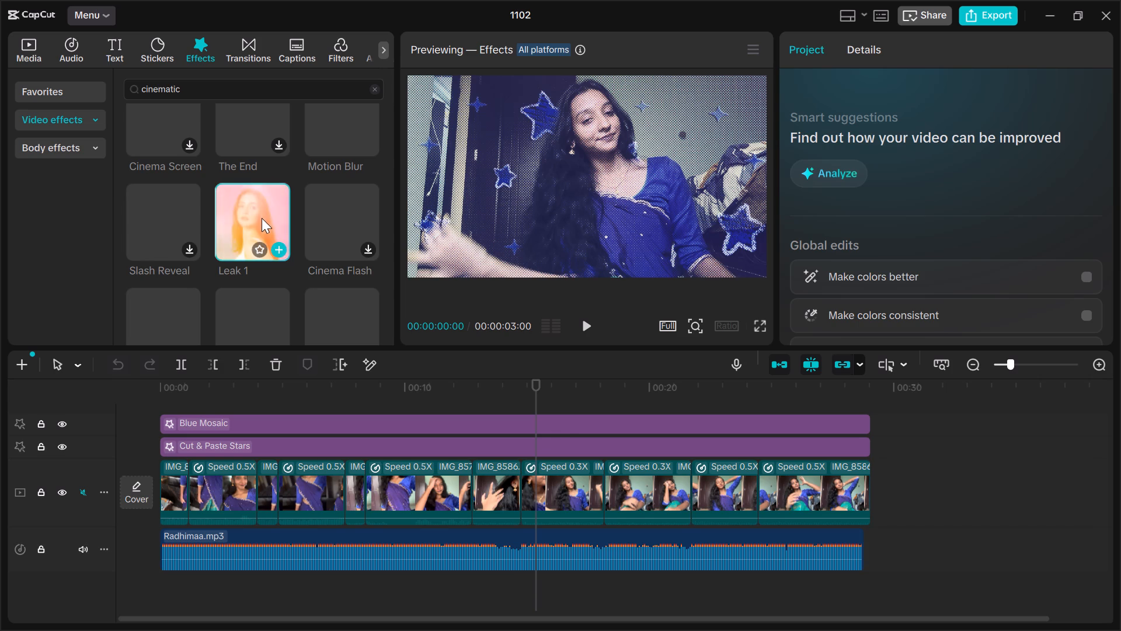
{"action": "left_click", "coordinate": [256, 216]}
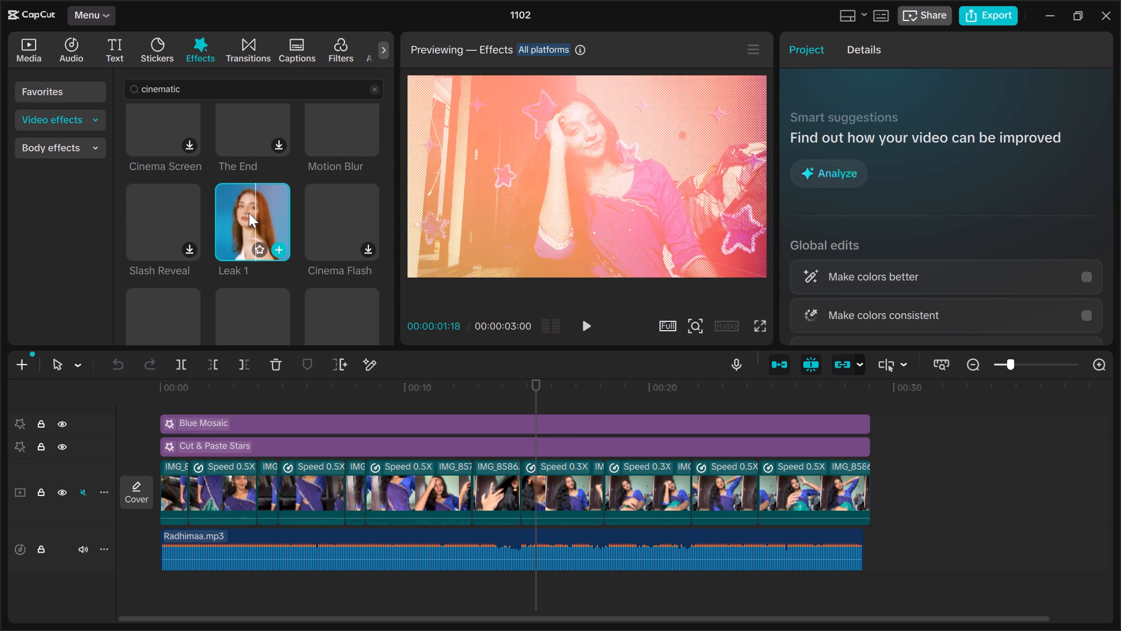
{"action": "left_click_drag", "start_coordinate": [249, 213], "coordinate": [156, 405]}
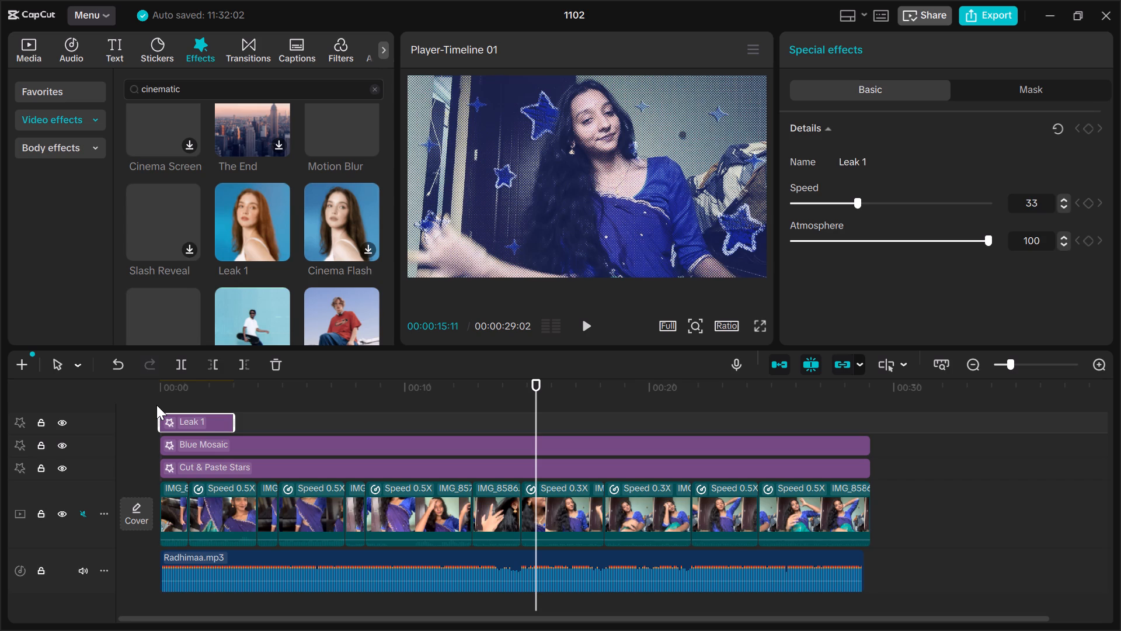
Play the timeline from the start to check Leak 1 while browsing and rerunning the cinematic effects search.
{"action": "key", "text": "Home"}
{"action": "key", "text": "space"}
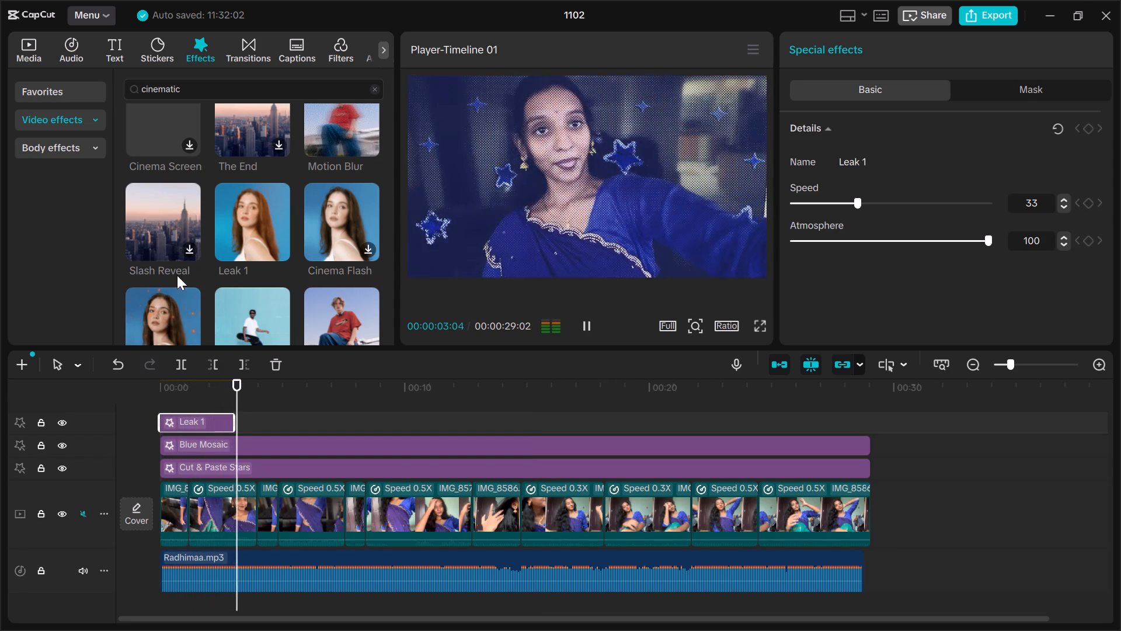
{"action": "scroll", "coordinate": [225, 268], "scroll_direction": "up", "scroll_amount": 2}
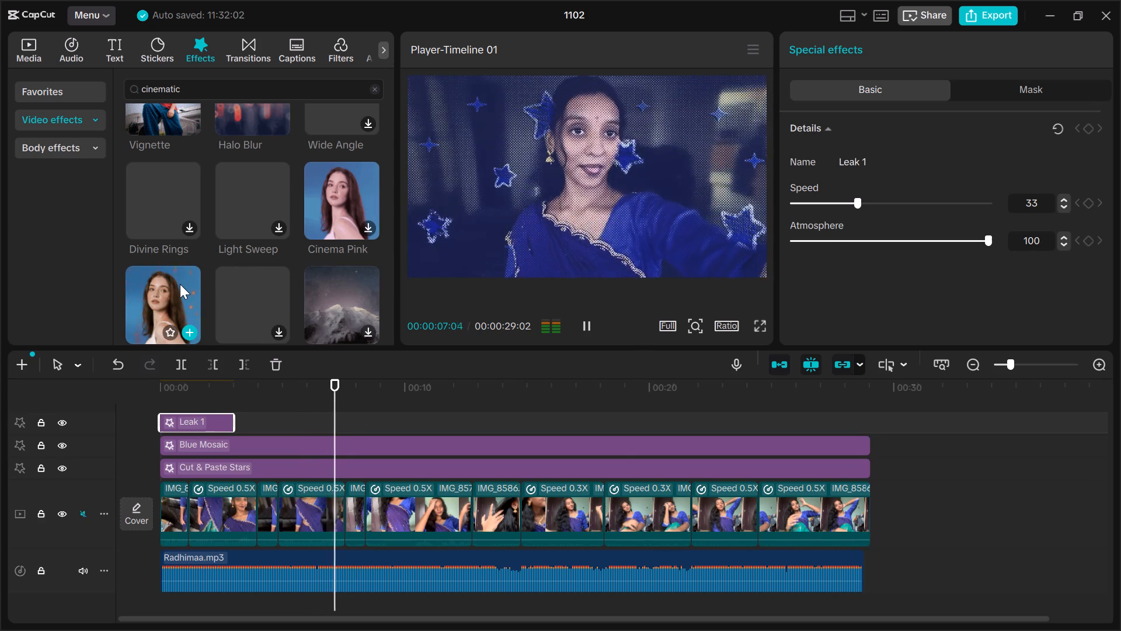
{"action": "scroll", "coordinate": [180, 284], "scroll_direction": "up", "scroll_amount": 1}
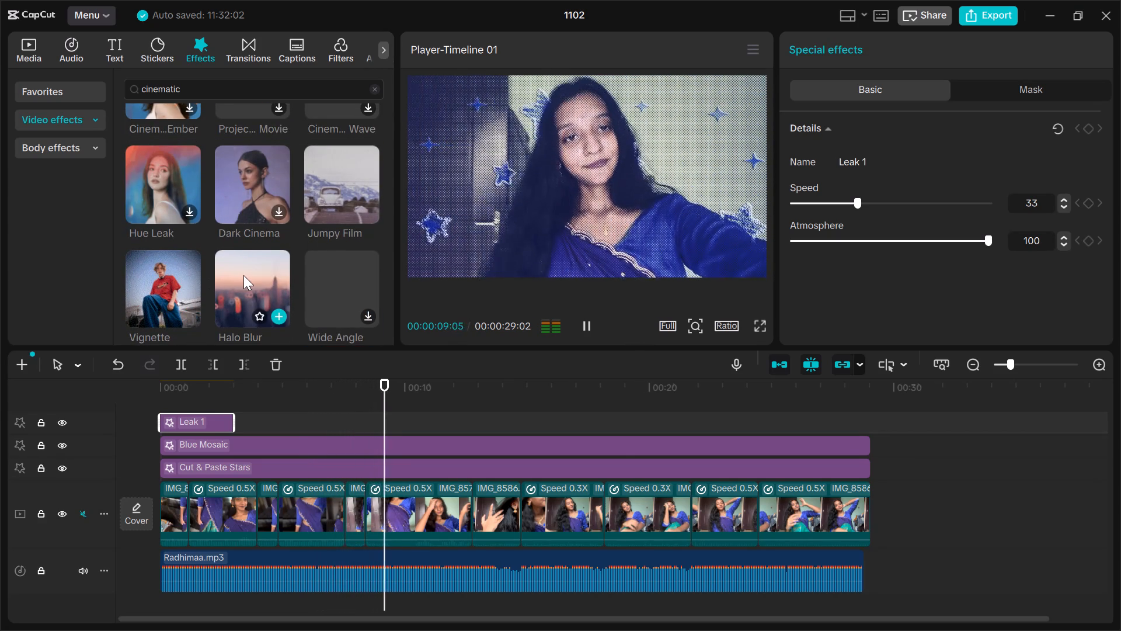
{"action": "scroll", "coordinate": [243, 275], "scroll_direction": "up", "scroll_amount": 5}
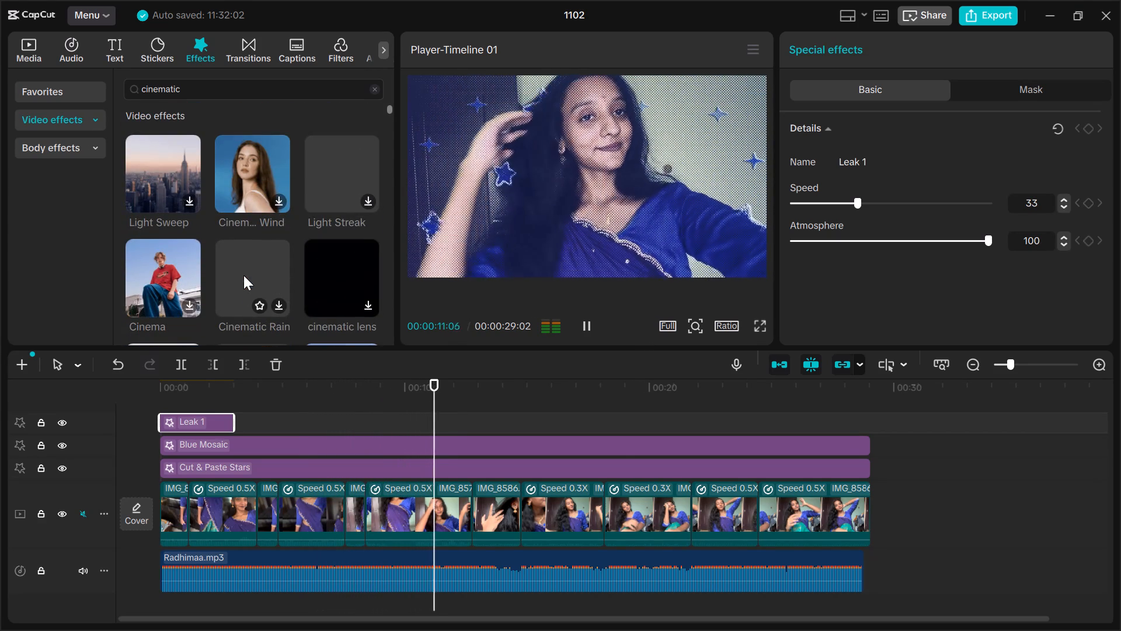
{"action": "left_click", "coordinate": [333, 91]}
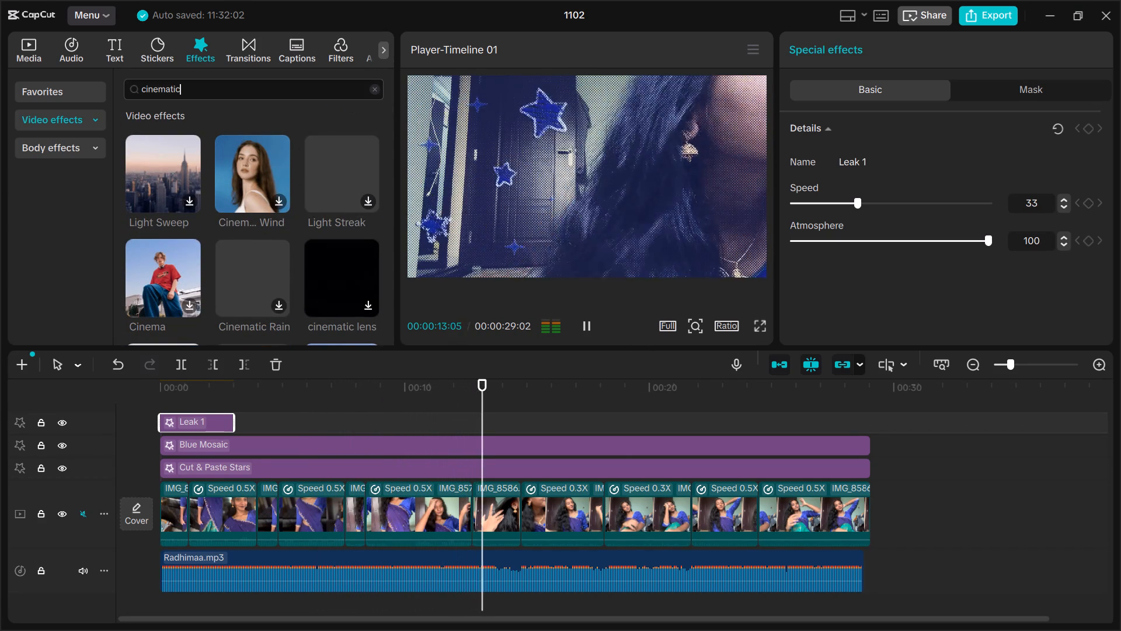
{"action": "key", "text": "Return"}
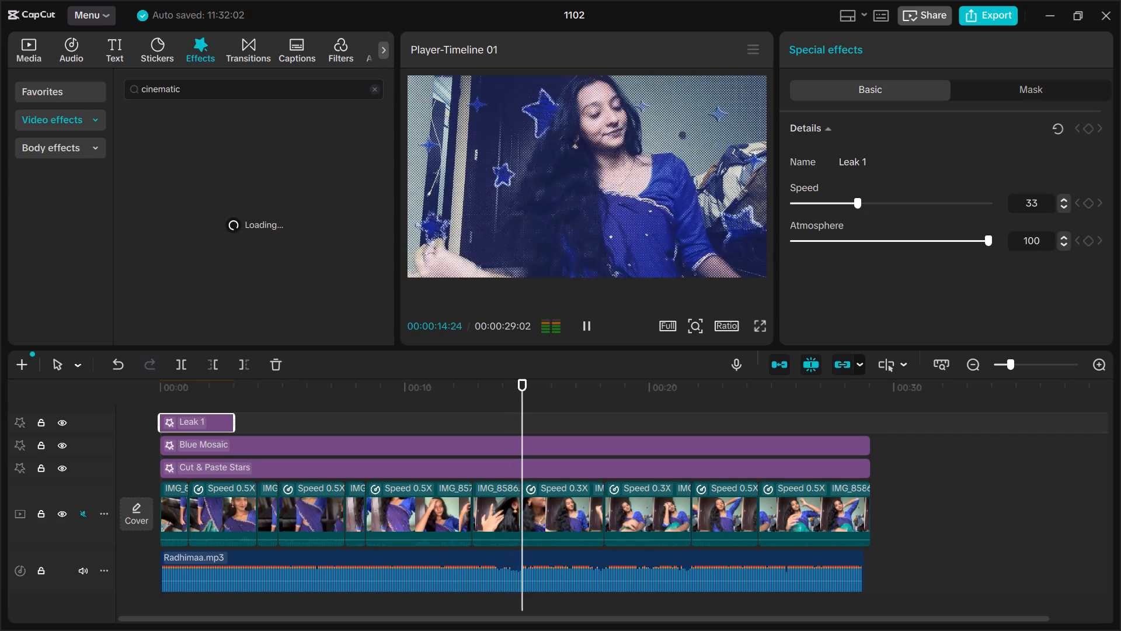
{"action": "key", "text": "space"}
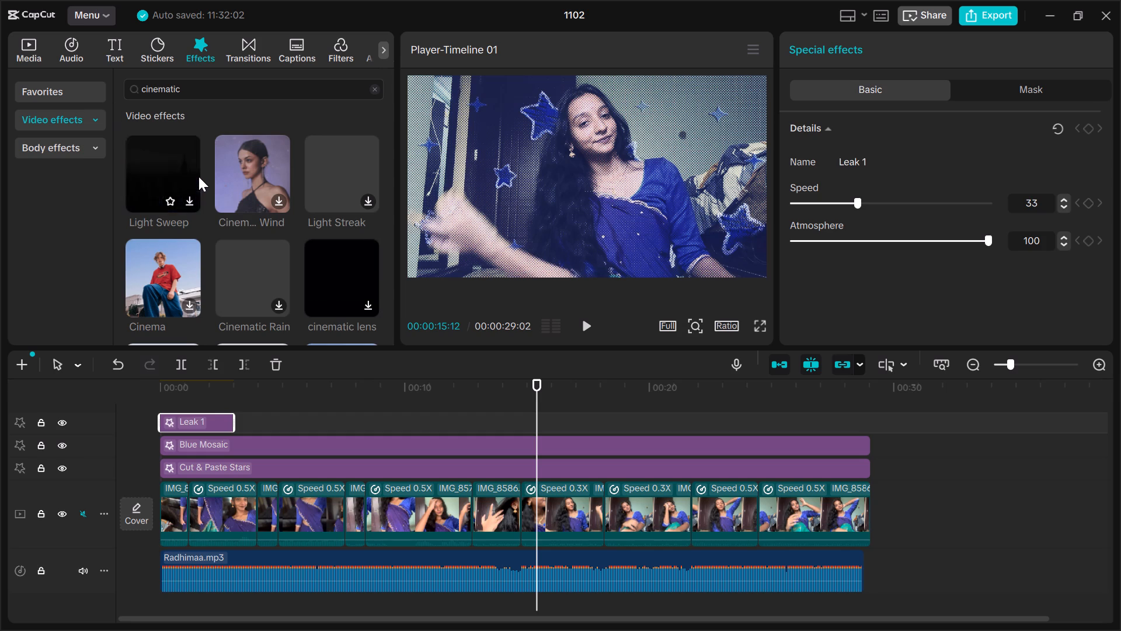
Search the video effects for dual tone and preview Retro Blue, Dual-tone Light and the Negative Panels effect.
{"action": "left_click", "coordinate": [373, 91]}
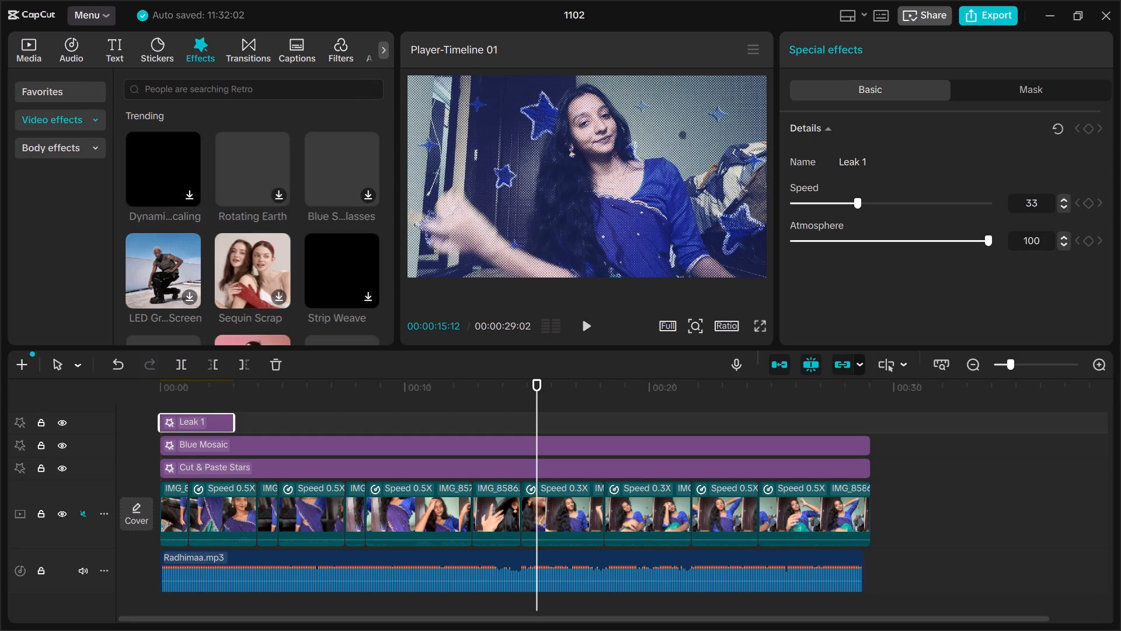
{"action": "left_click", "coordinate": [358, 89]}
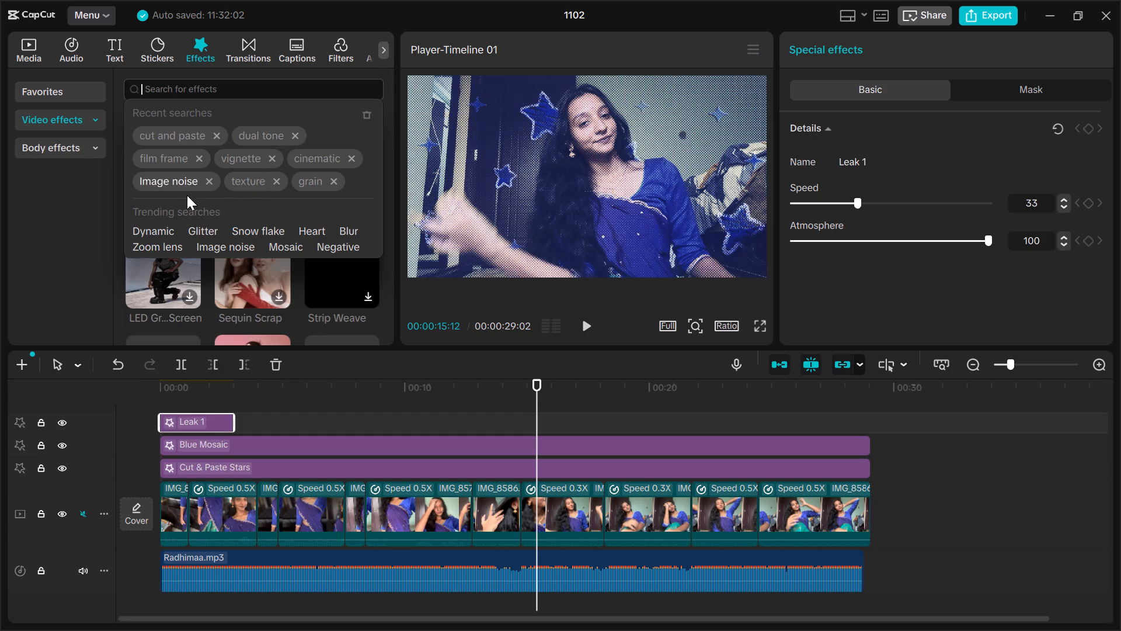
{"action": "left_click", "coordinate": [252, 141]}
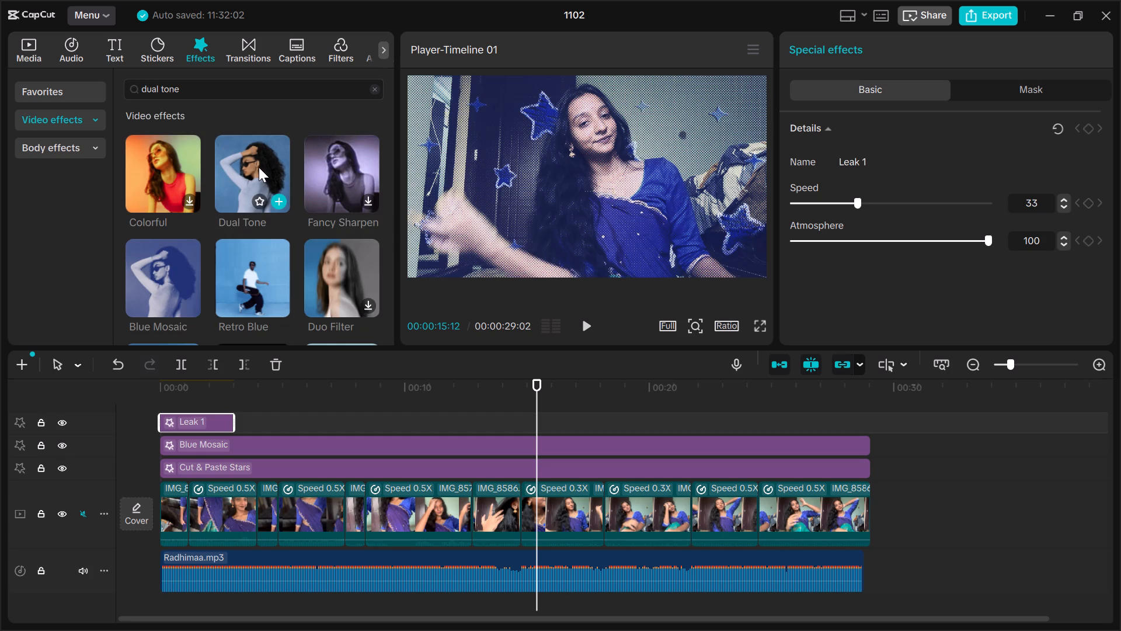
{"action": "left_click", "coordinate": [248, 258]}
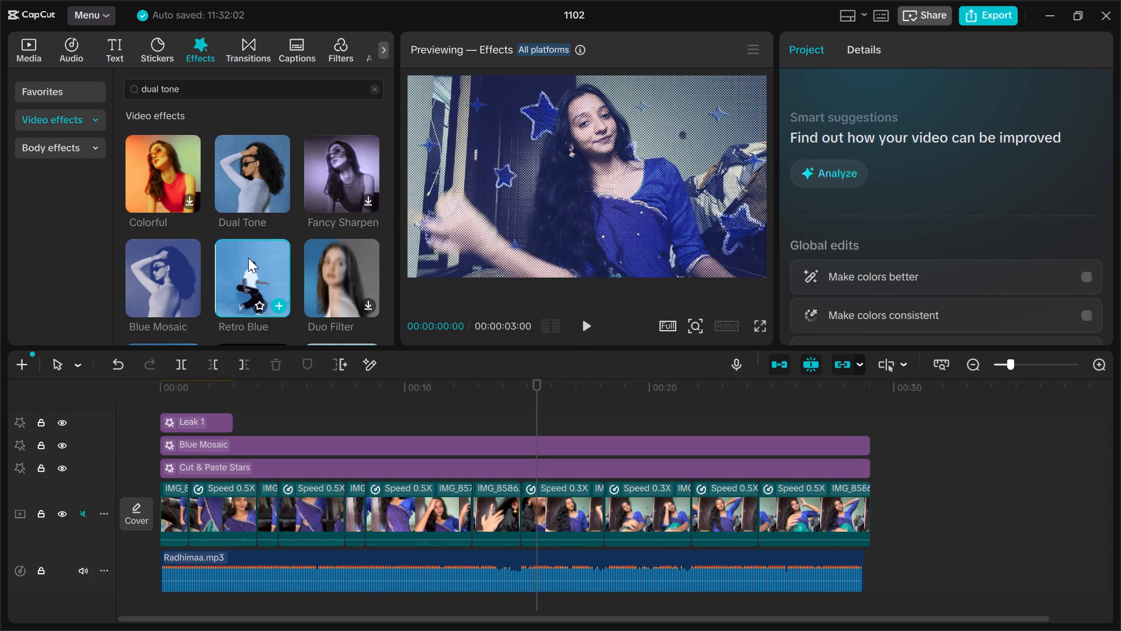
{"action": "scroll", "coordinate": [248, 258], "scroll_direction": "down", "scroll_amount": 1}
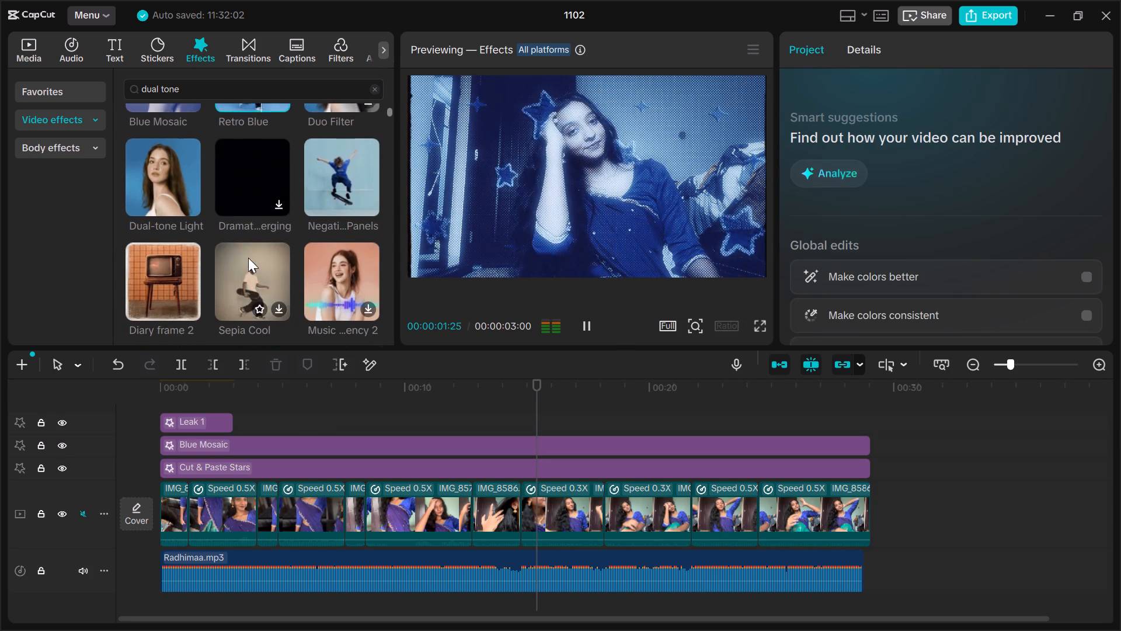
{"action": "scroll", "coordinate": [248, 258], "scroll_direction": "down", "scroll_amount": 1}
{"action": "left_click", "coordinate": [175, 178]}
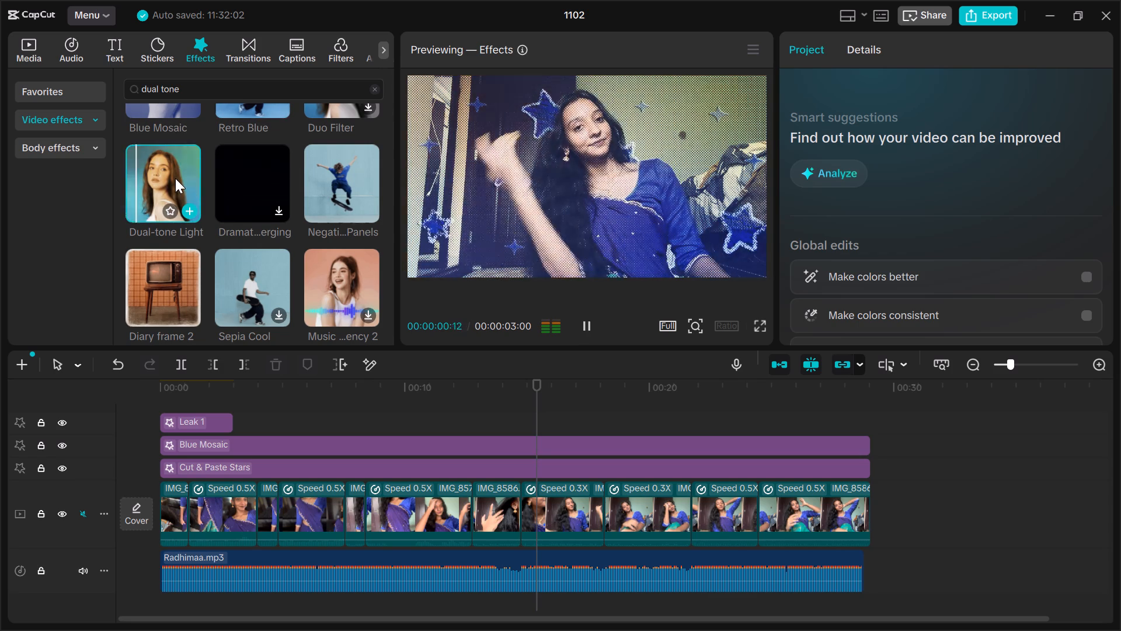
{"action": "left_click", "coordinate": [347, 172]}
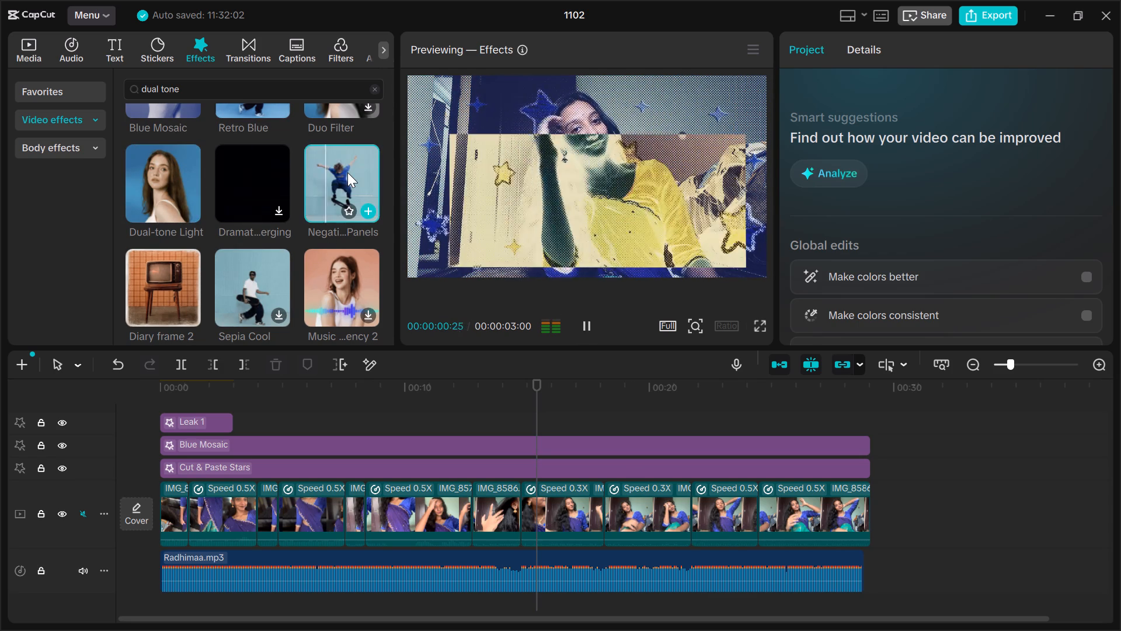
Browse further through the dual tone results and preview the backdrop Shine, Double Flash and Heart Doodles effects.
{"action": "scroll", "coordinate": [347, 172], "scroll_direction": "down", "scroll_amount": 1}
{"action": "left_click", "coordinate": [247, 234]}
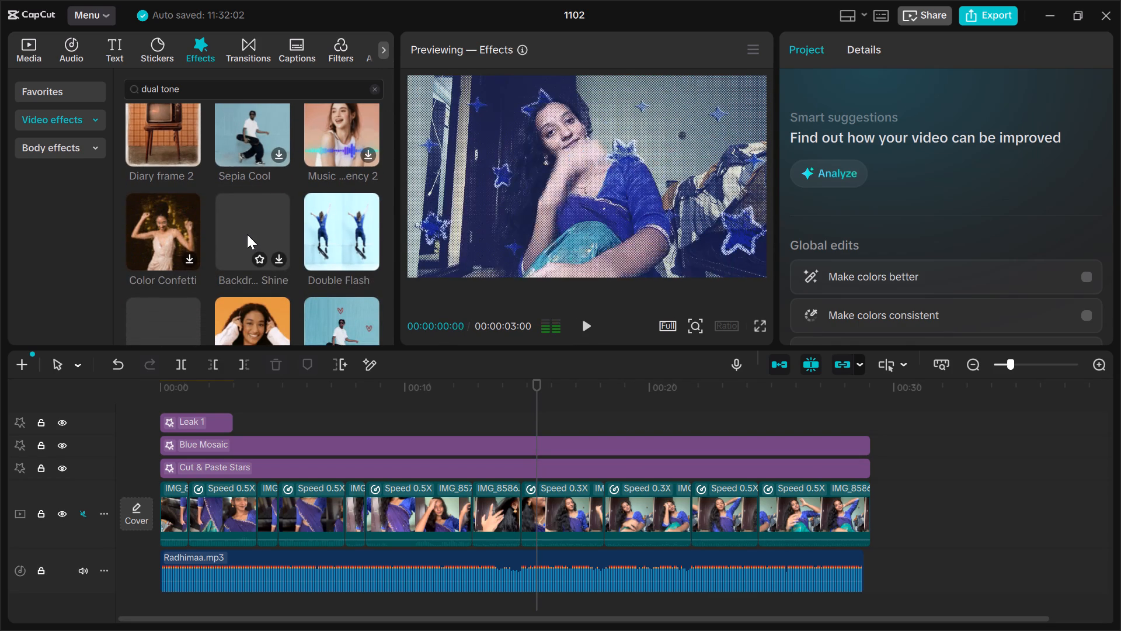
{"action": "left_click", "coordinate": [350, 223]}
{"action": "scroll", "coordinate": [350, 223], "scroll_direction": "down", "scroll_amount": 1}
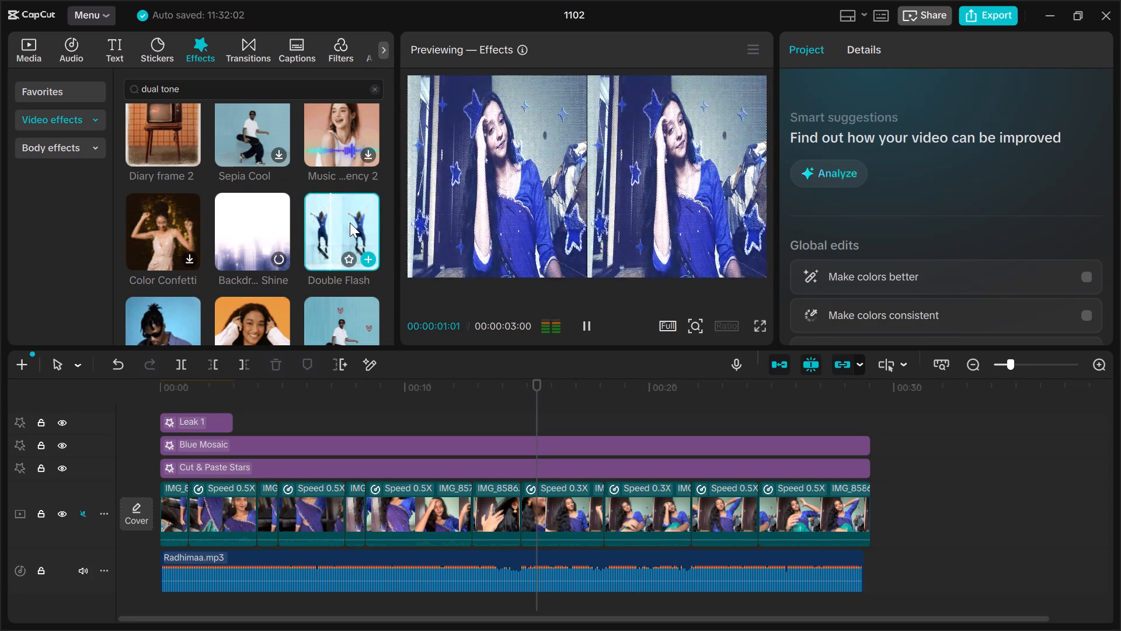
{"action": "scroll", "coordinate": [350, 223], "scroll_direction": "down", "scroll_amount": 1}
{"action": "left_click", "coordinate": [335, 164]}
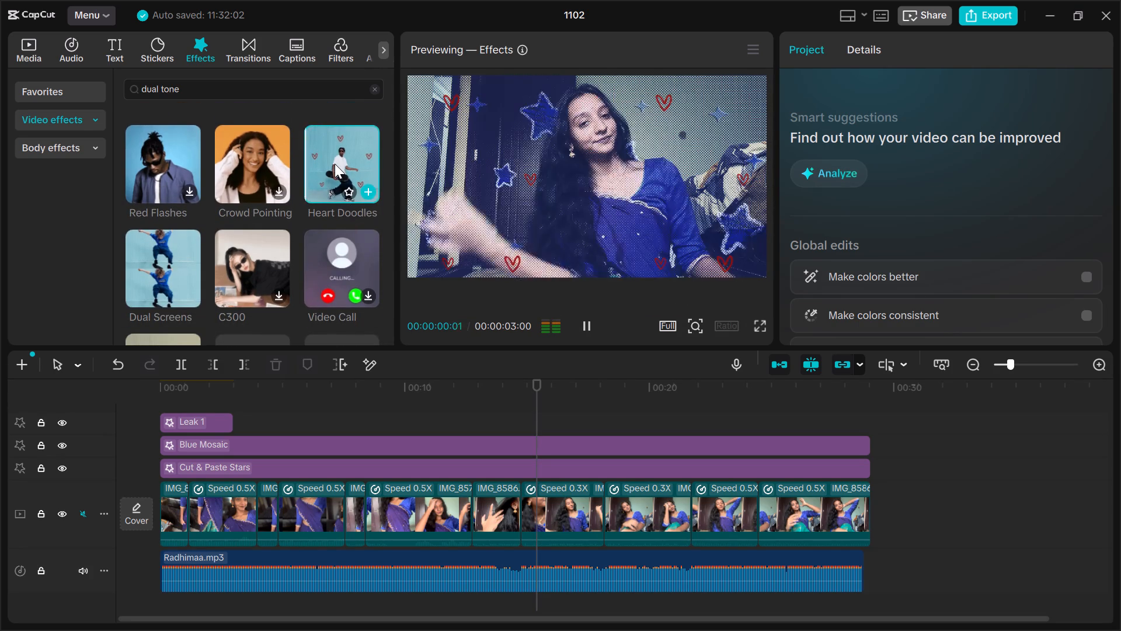
{"action": "key", "text": "space"}
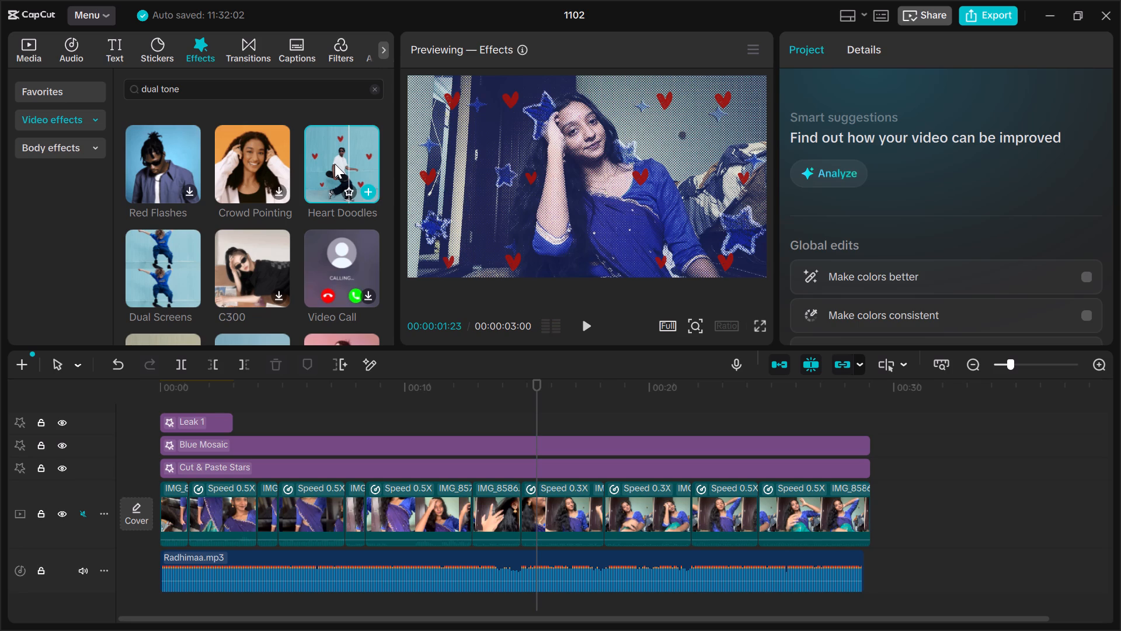
Browse further through the dual tone results and preview the Grainy Gold effect on the video.
{"action": "scroll", "coordinate": [335, 164], "scroll_direction": "down", "scroll_amount": 2}
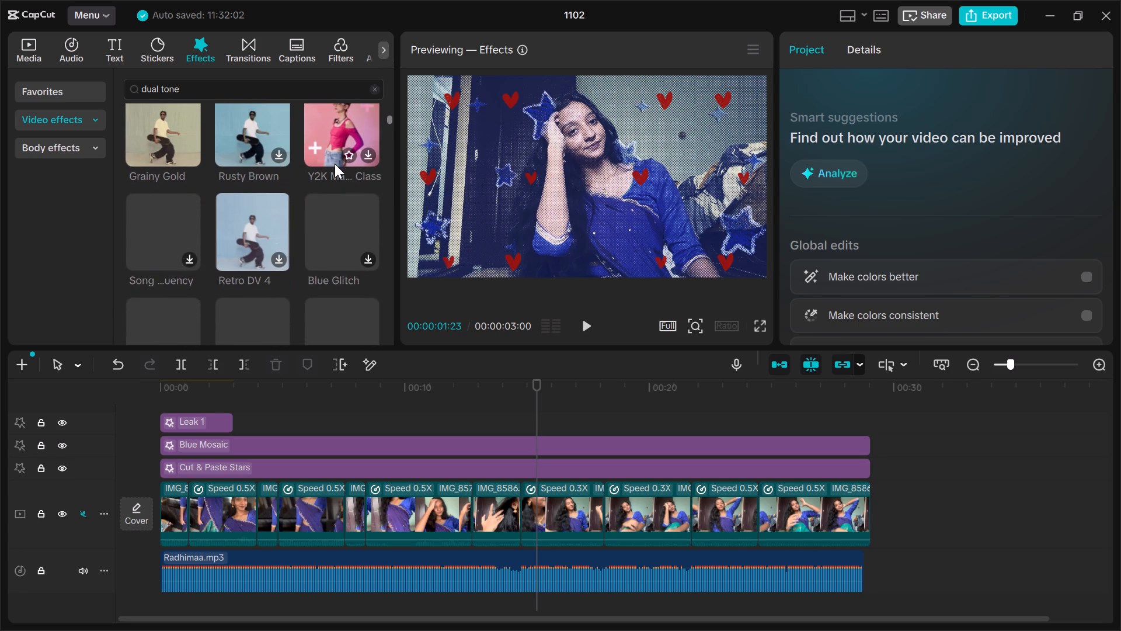
{"action": "scroll", "coordinate": [335, 164], "scroll_direction": "up", "scroll_amount": 1}
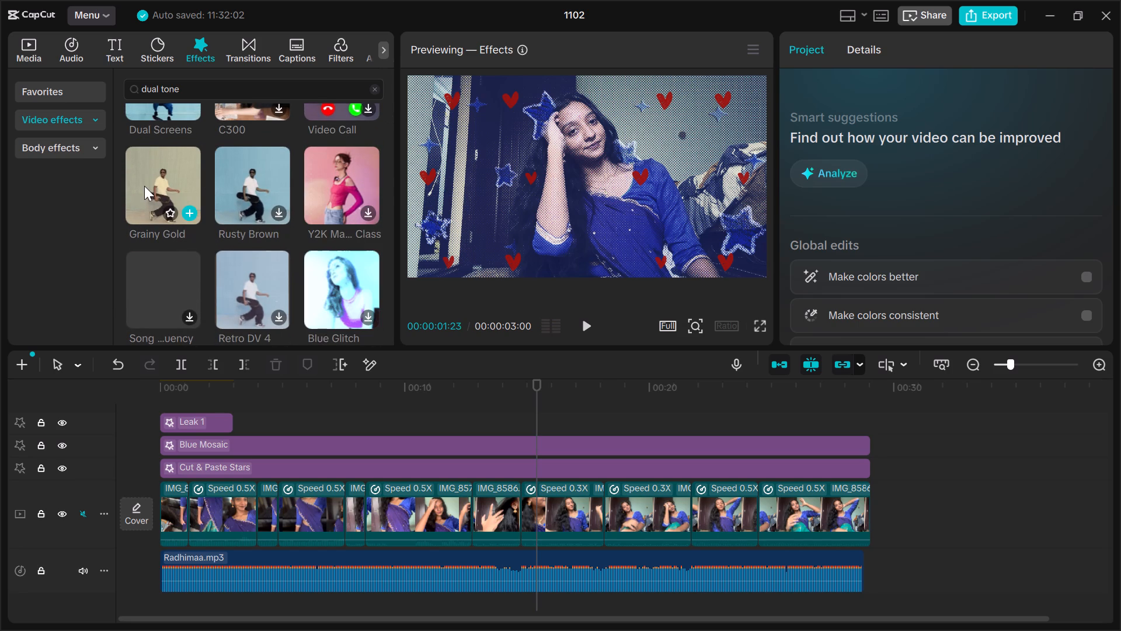
{"action": "left_click", "coordinate": [144, 186]}
{"action": "key", "text": "space"}
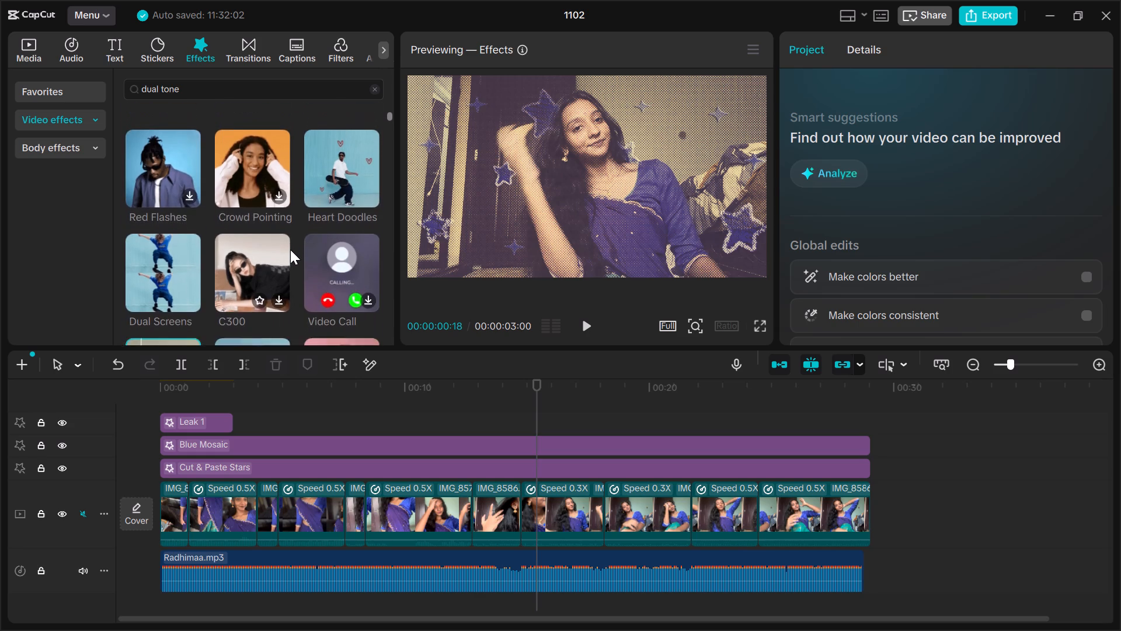
{"action": "left_click", "coordinate": [165, 151]}
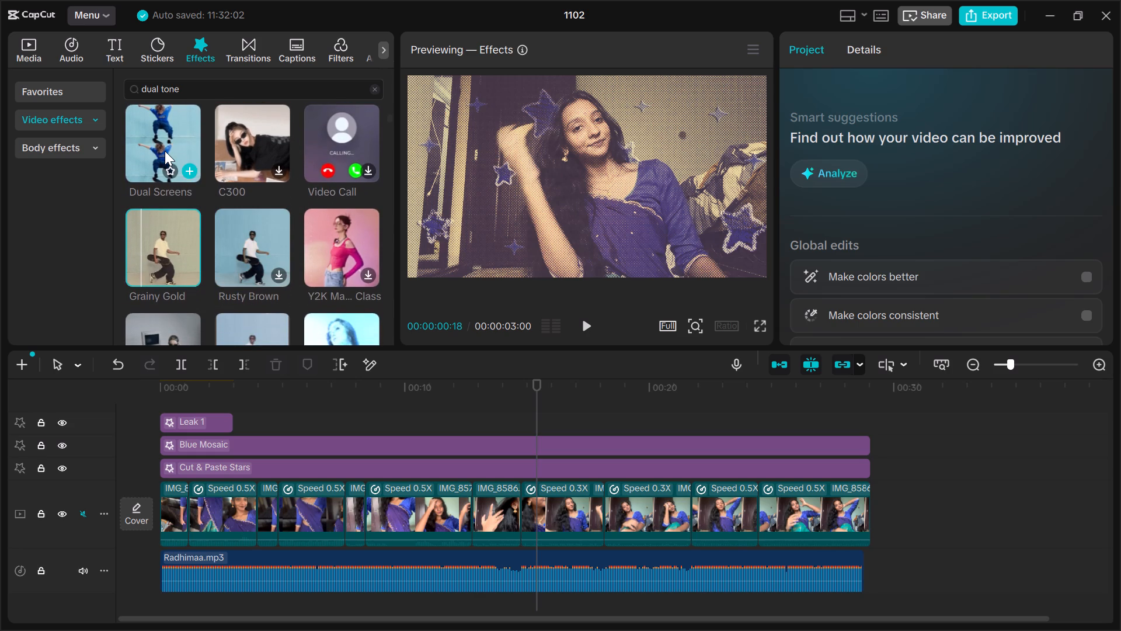
{"action": "left_click", "coordinate": [149, 226]}
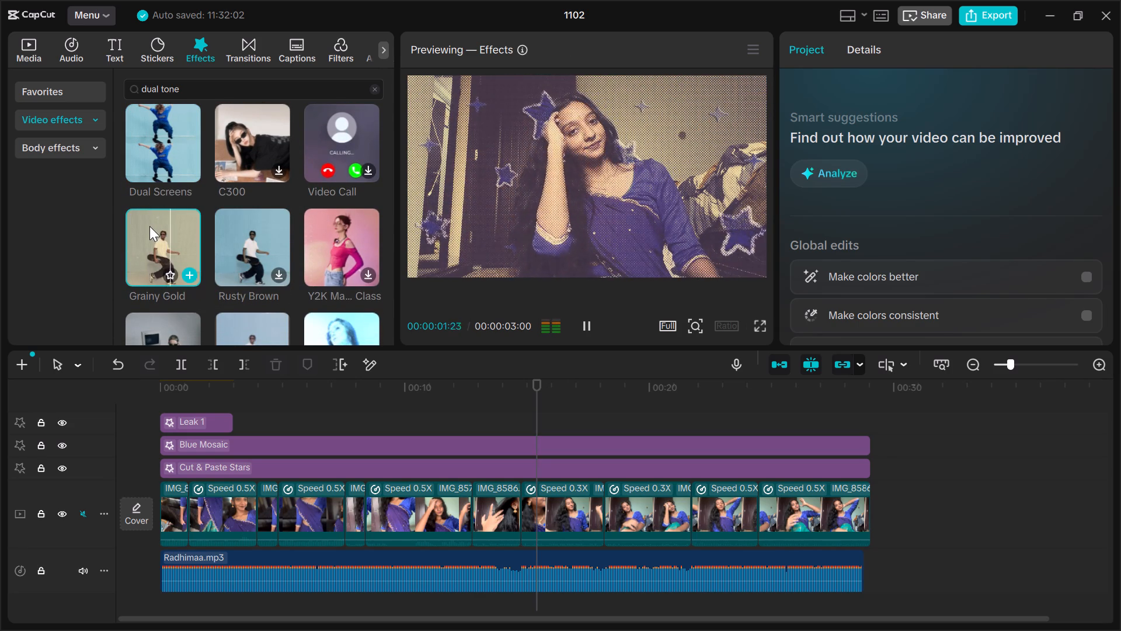
{"action": "scroll", "coordinate": [149, 226], "scroll_direction": "up", "scroll_amount": 4}
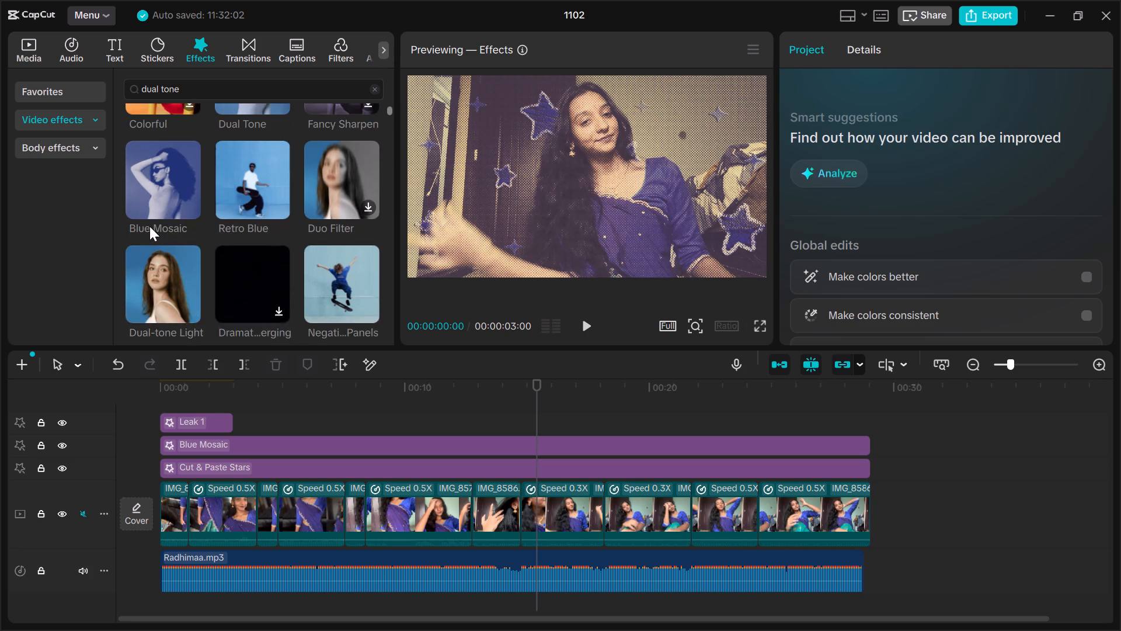
{"action": "scroll", "coordinate": [149, 226], "scroll_direction": "up", "scroll_amount": 1}
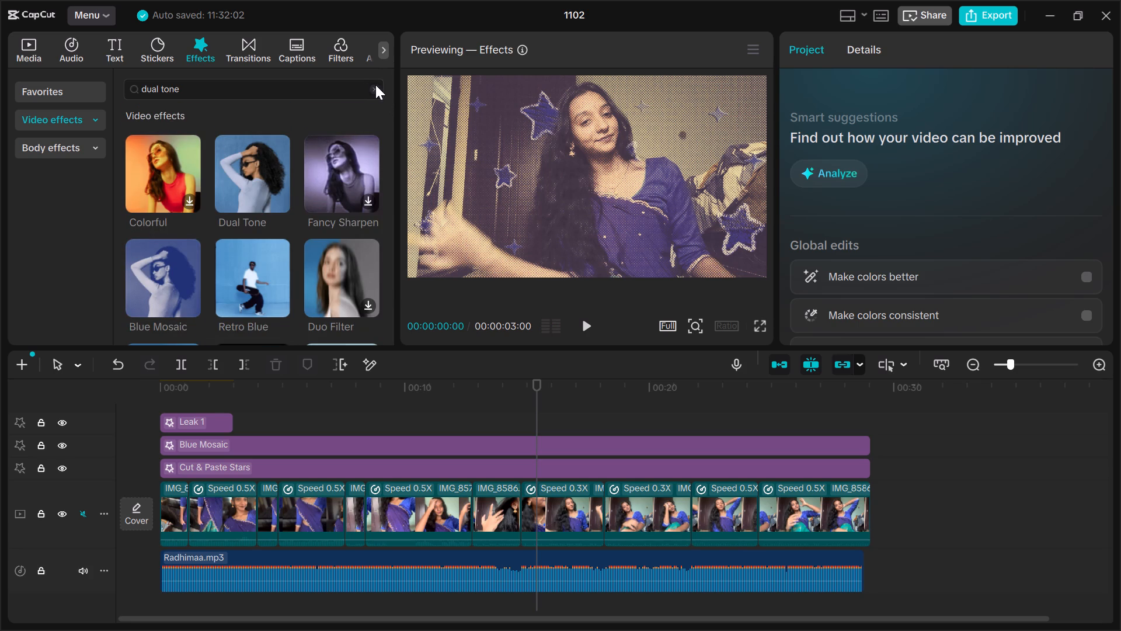
Search the video effects for grain and preview the B&W Grain and Gloom Grain effects.
{"action": "left_click", "coordinate": [375, 85]}
{"action": "left_click", "coordinate": [312, 94]}
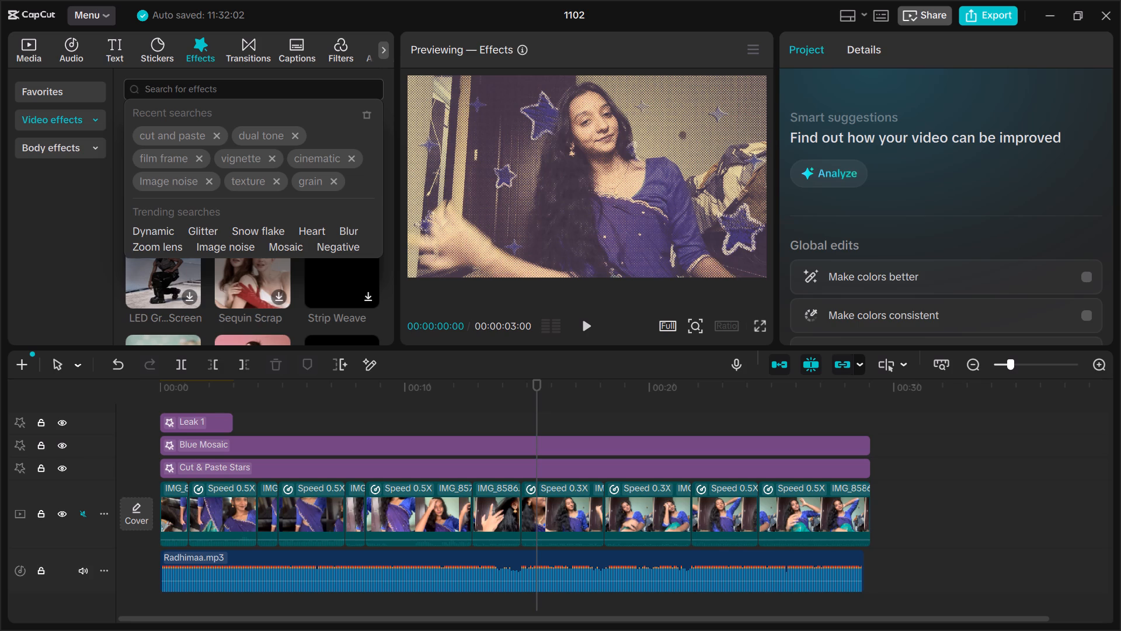
{"action": "left_click", "coordinate": [304, 175]}
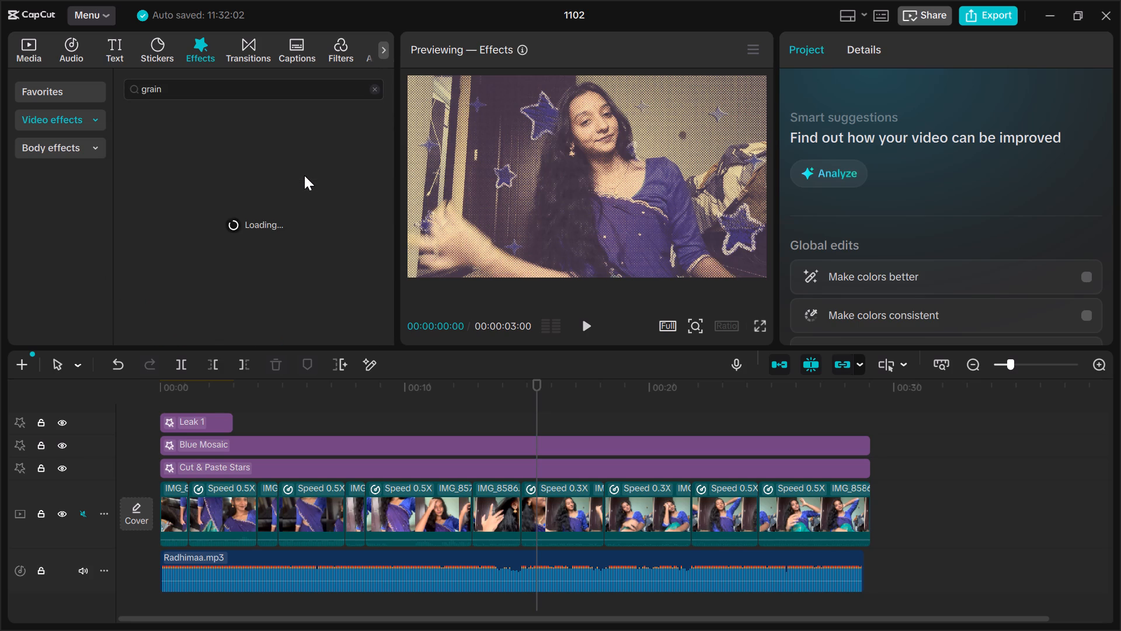
{"action": "left_click", "coordinate": [147, 174]}
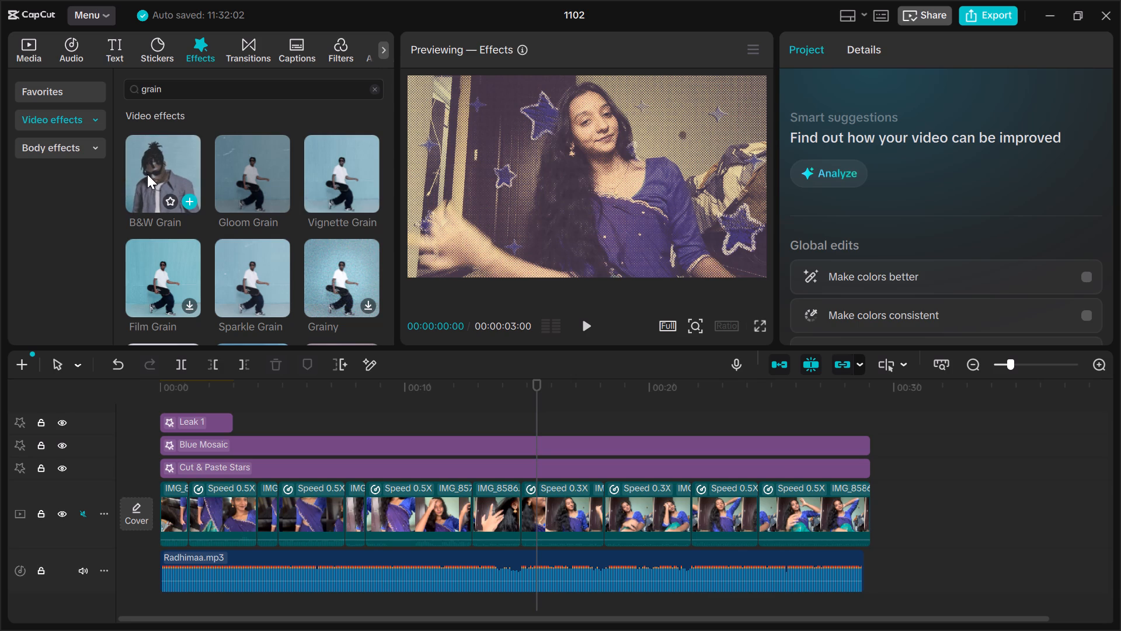
{"action": "left_click", "coordinate": [248, 167]}
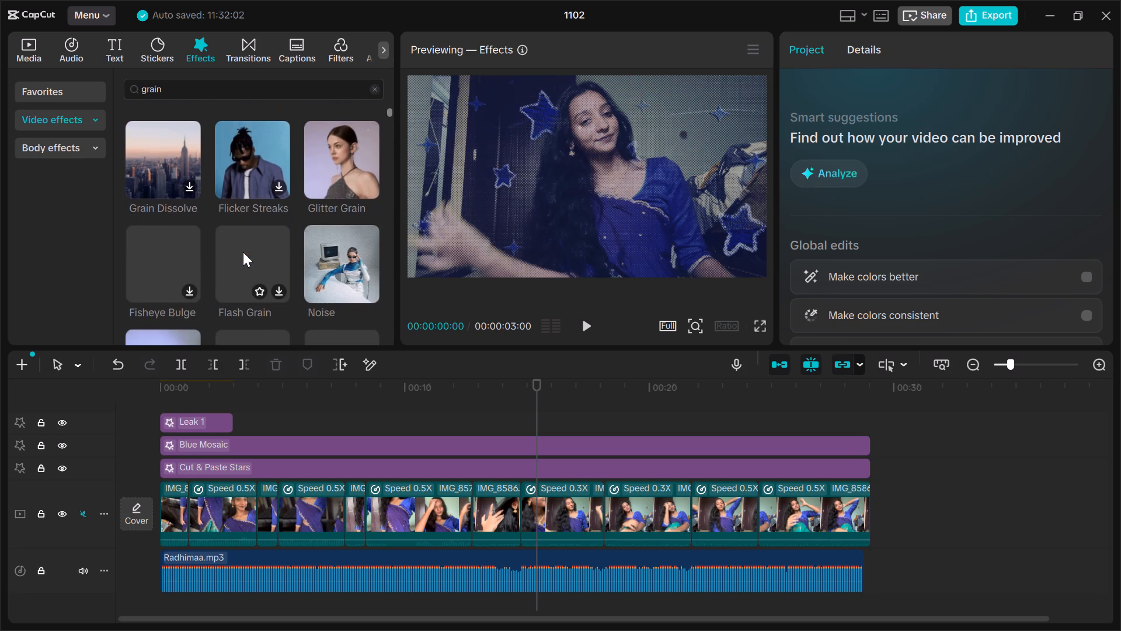
Search the video effects for black and white and preview Retro Cinema and Somber BW.
{"action": "left_click", "coordinate": [374, 88]}
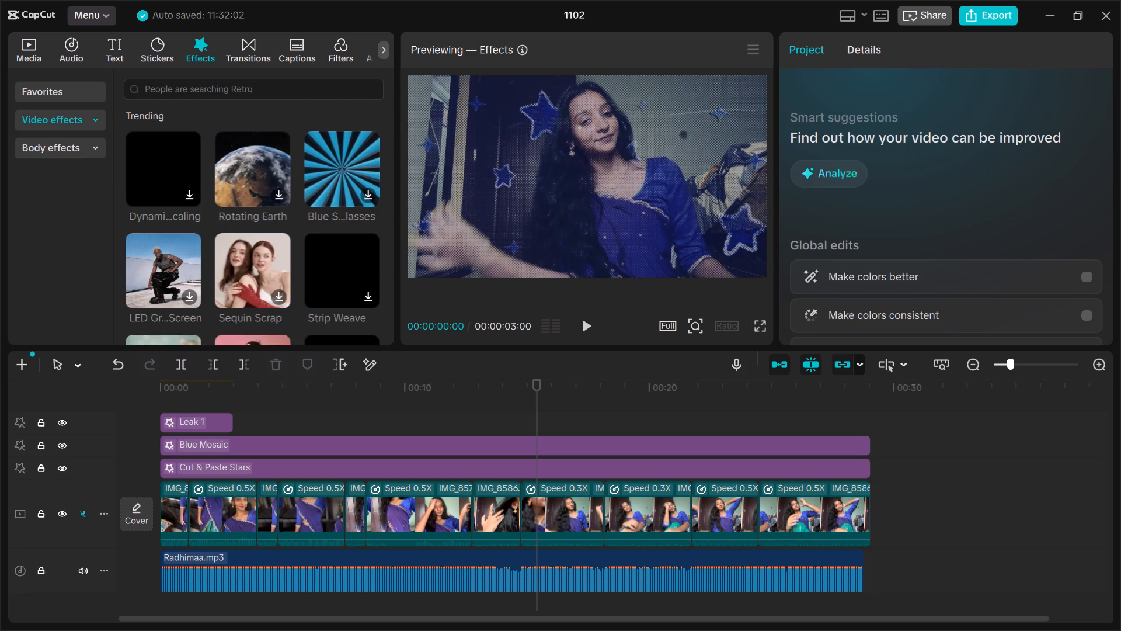
{"action": "left_click", "coordinate": [355, 86]}
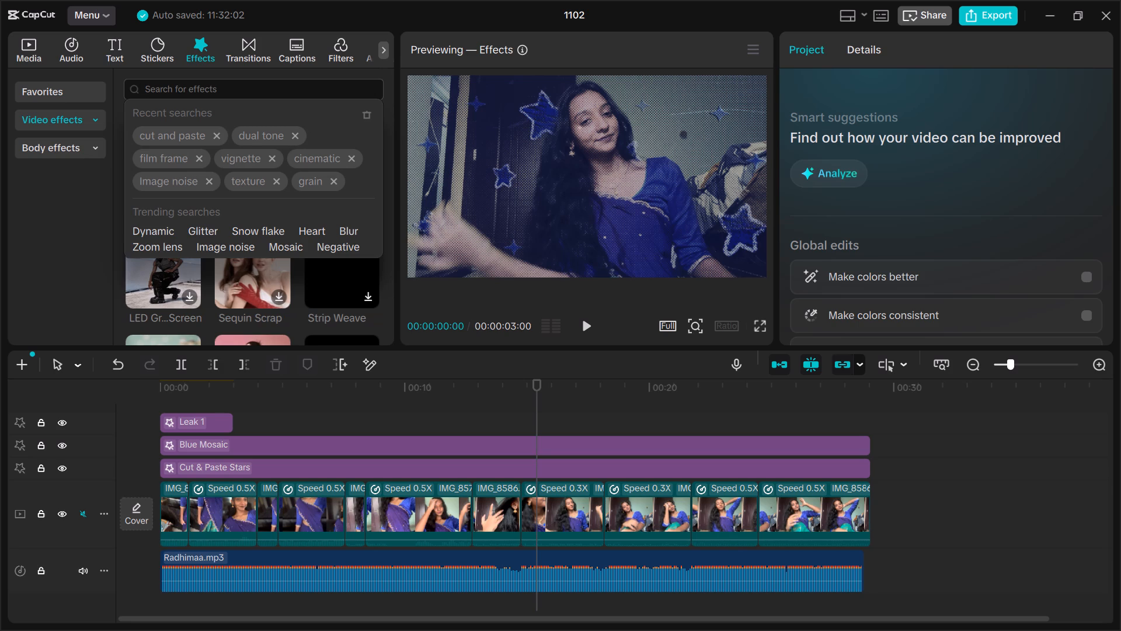
{"action": "type", "text": "black"}
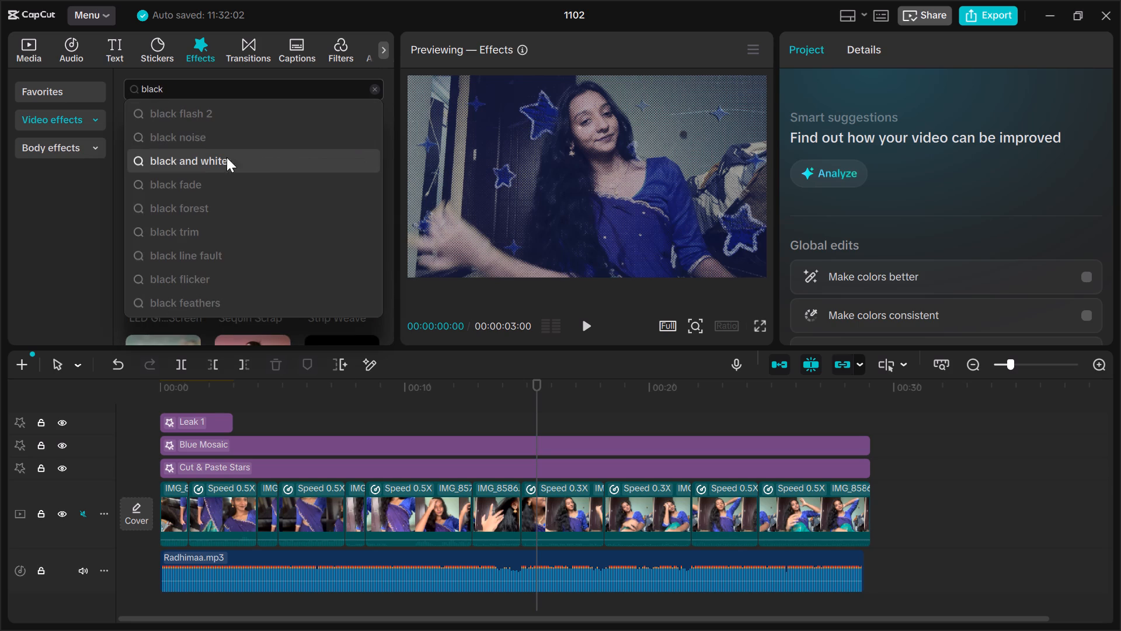
{"action": "left_click", "coordinate": [212, 166]}
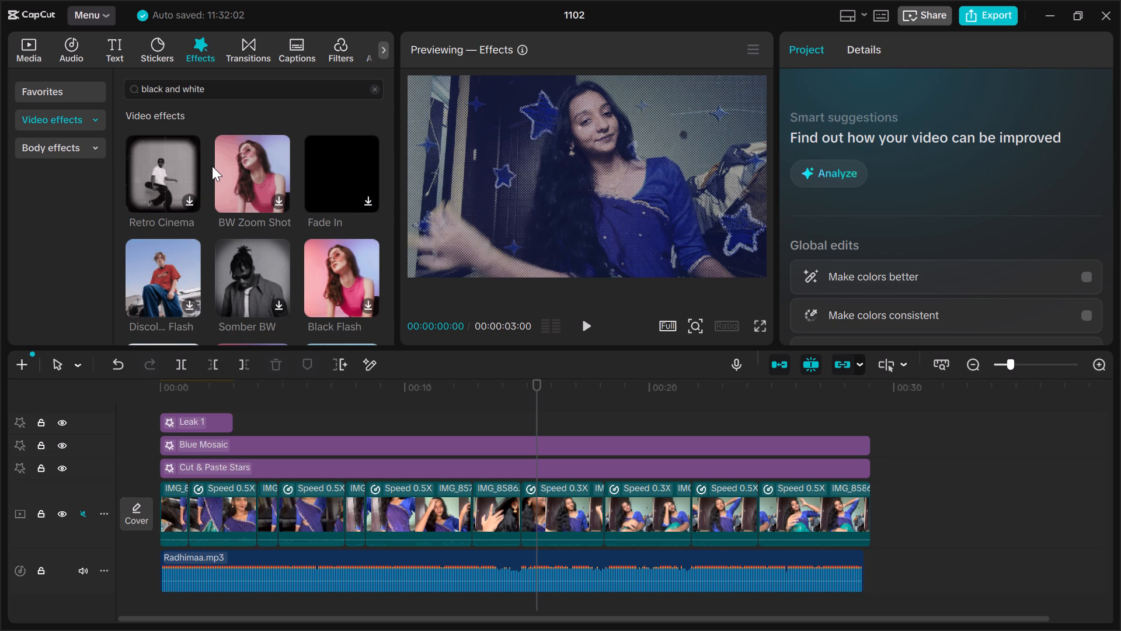
{"action": "left_click", "coordinate": [158, 162]}
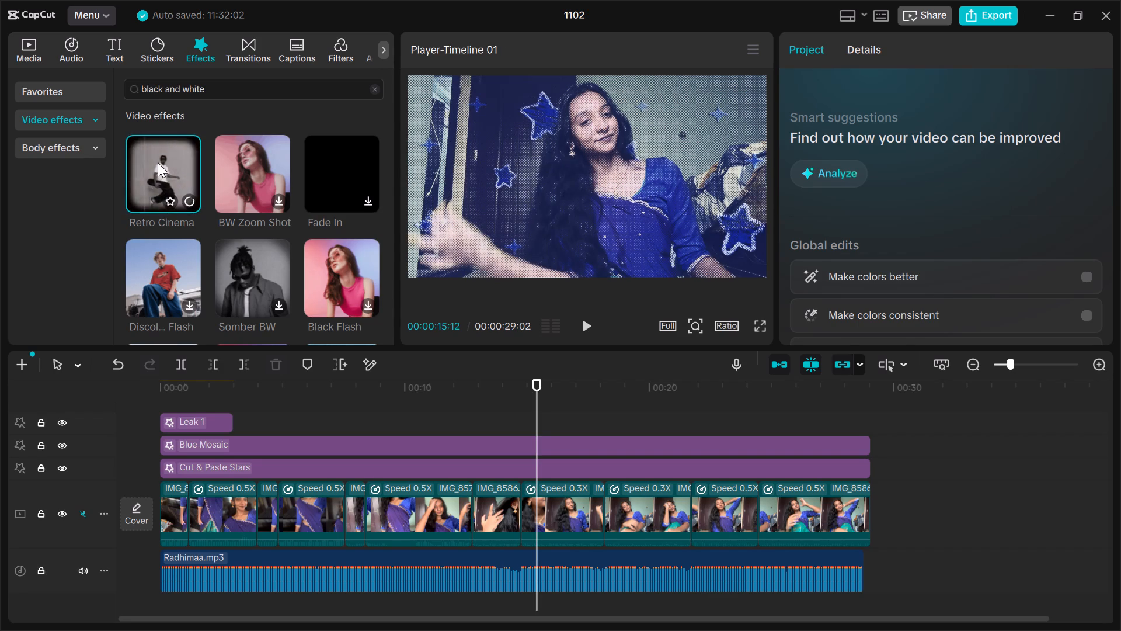
{"action": "left_click", "coordinate": [253, 278]}
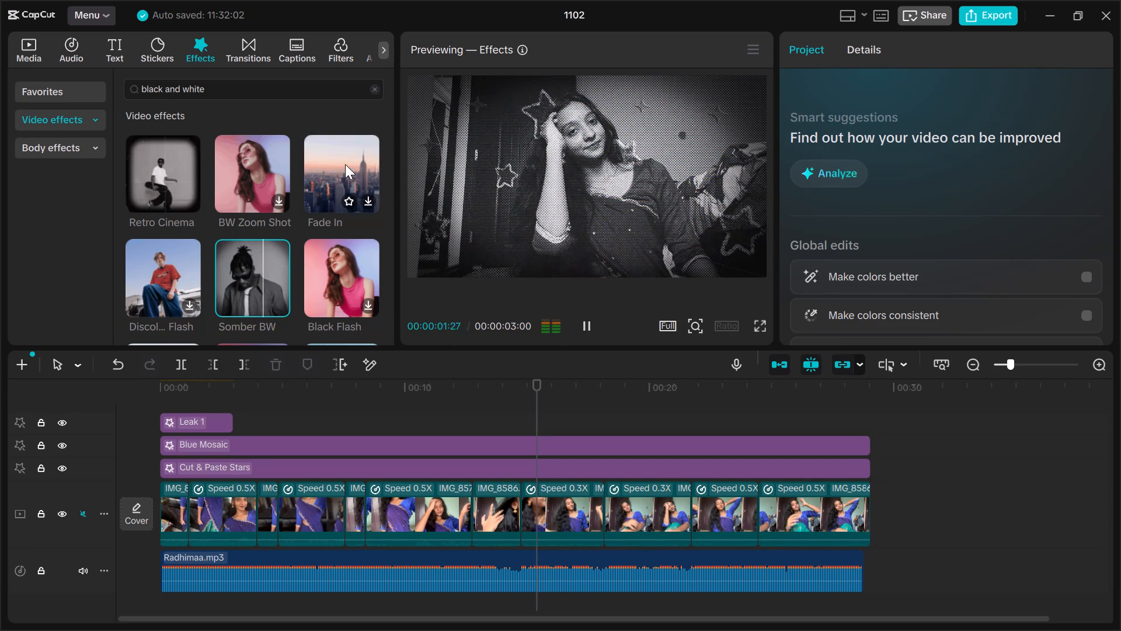
{"action": "left_click", "coordinate": [162, 390]}
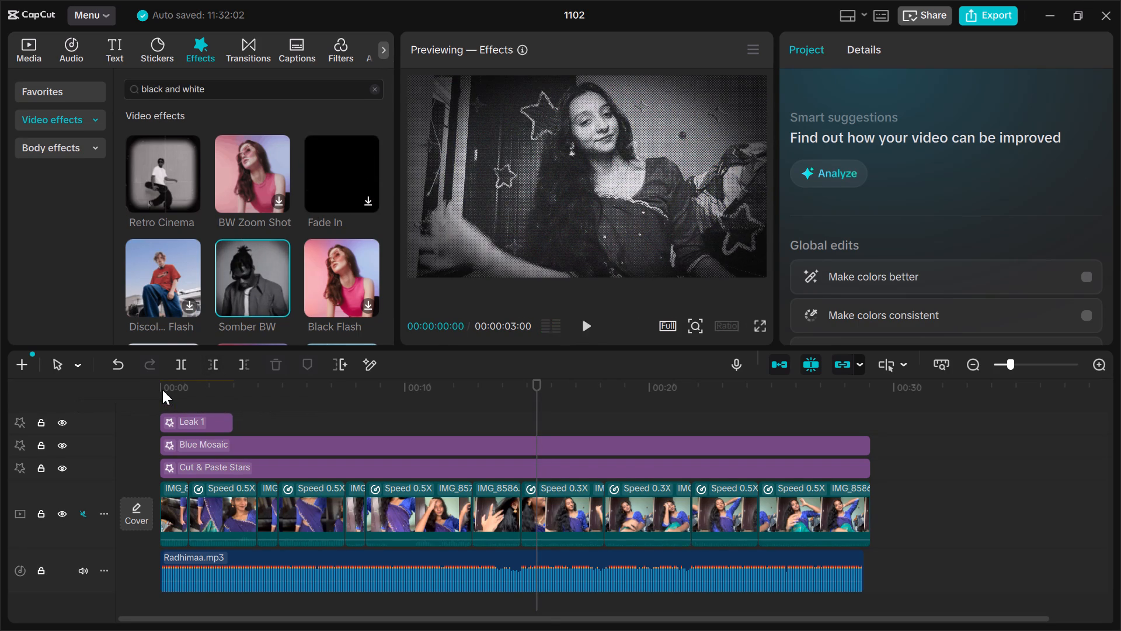
Preview the BW Noise effect from the black and white results and add it above Leak 1 at the timeline start.
{"action": "scroll", "coordinate": [246, 237], "scroll_direction": "down", "scroll_amount": 1}
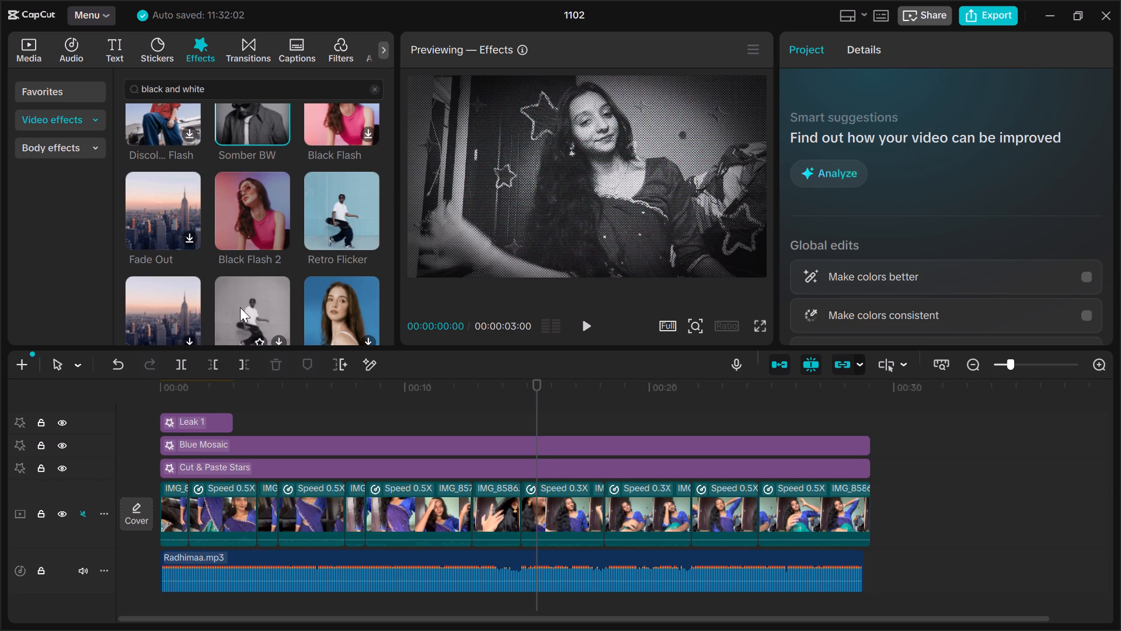
{"action": "scroll", "coordinate": [240, 307], "scroll_direction": "down", "scroll_amount": 1}
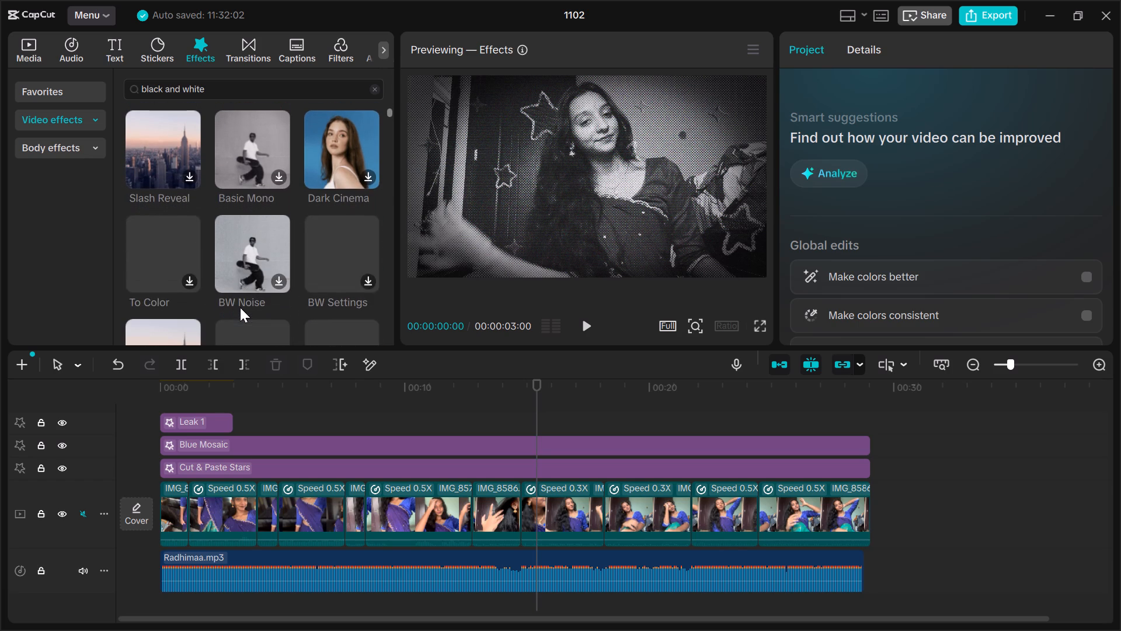
{"action": "scroll", "coordinate": [240, 307], "scroll_direction": "down", "scroll_amount": 1}
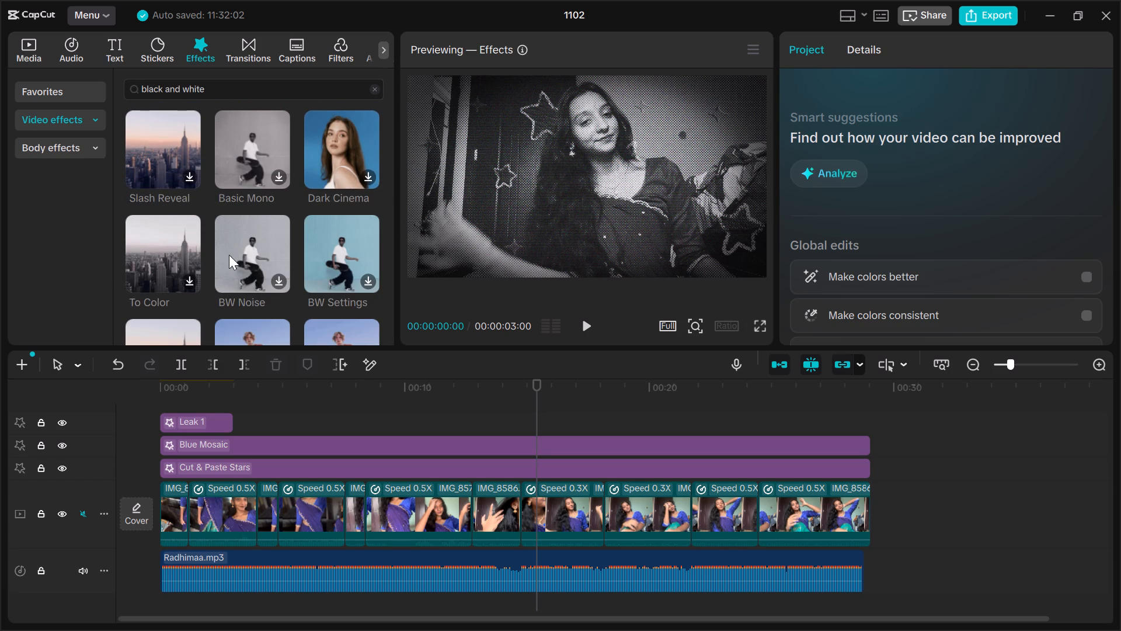
{"action": "left_click", "coordinate": [263, 262]}
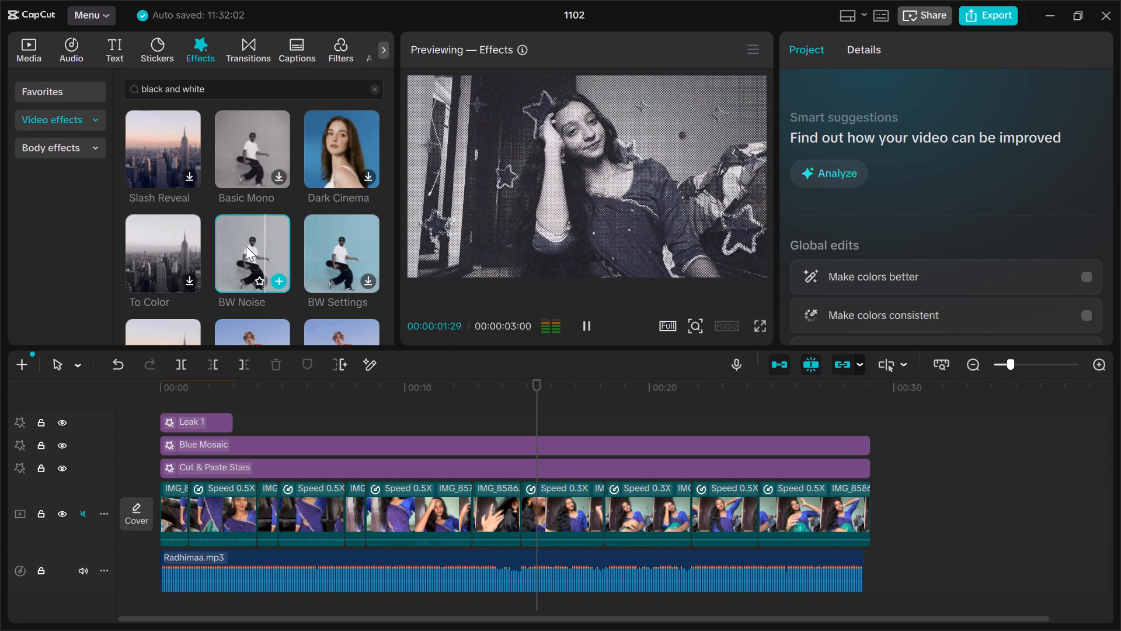
{"action": "left_click_drag", "start_coordinate": [246, 246], "coordinate": [170, 396]}
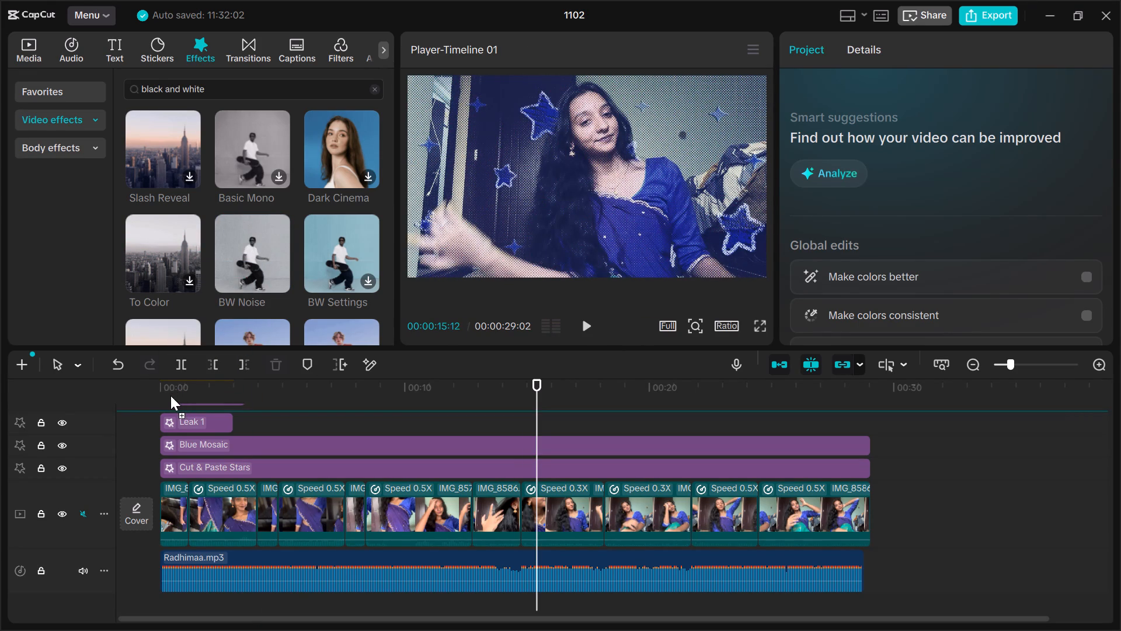
{"action": "left_click_drag", "start_coordinate": [170, 396], "coordinate": [158, 401]}
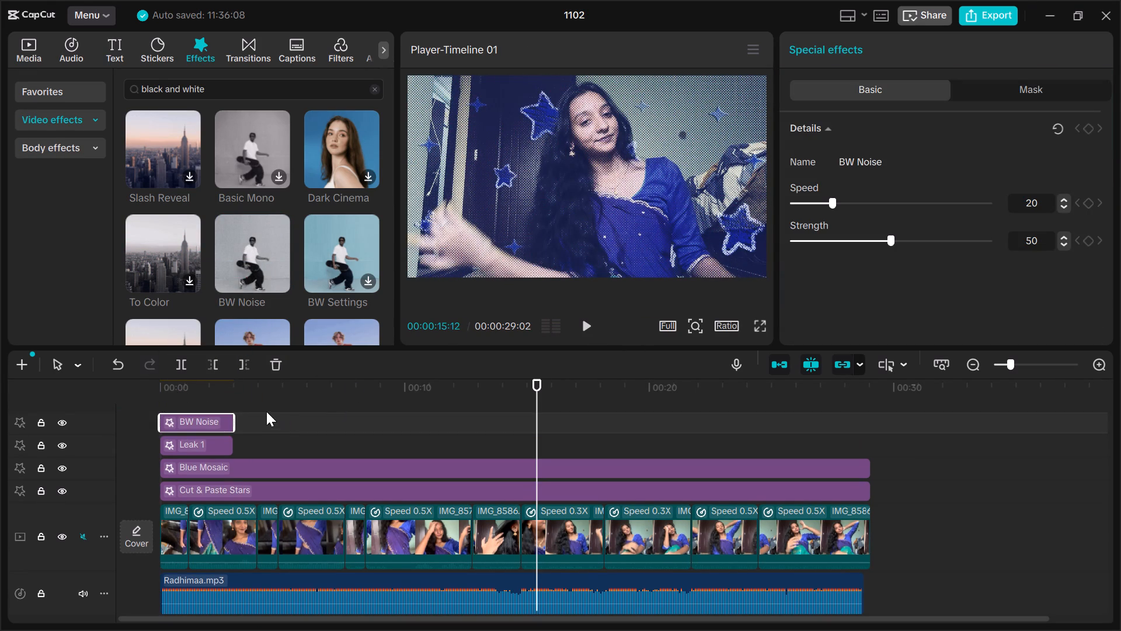
Extend the BW Noise effect so it ends at about 14 seconds on the timeline.
{"action": "left_click_drag", "start_coordinate": [235, 418], "coordinate": [456, 411]}
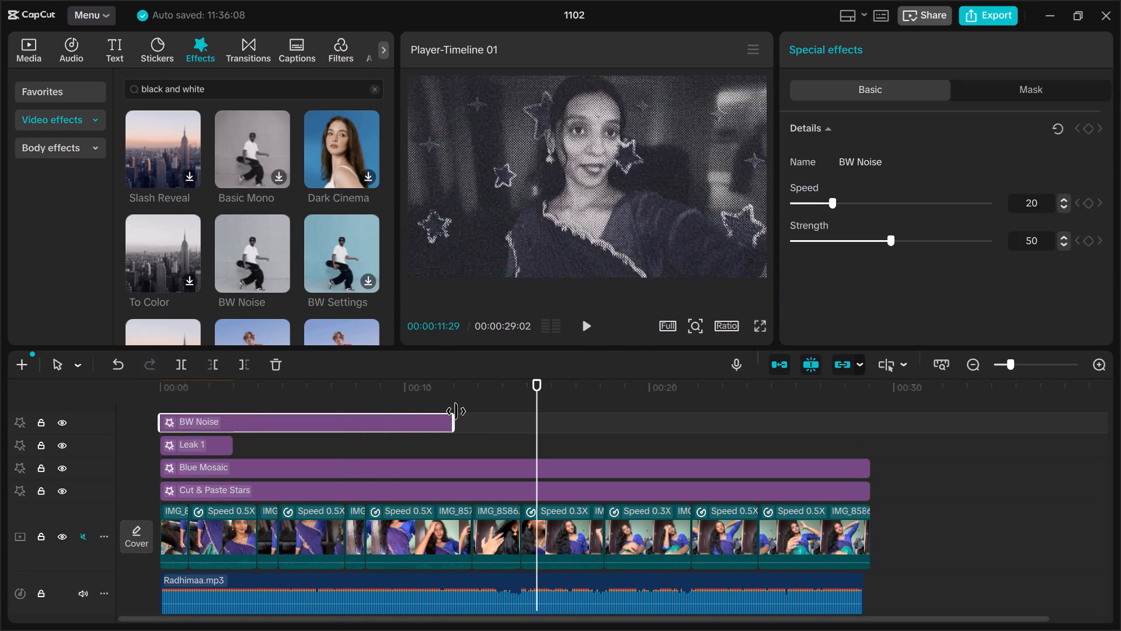
{"action": "left_click_drag", "start_coordinate": [456, 411], "coordinate": [474, 408]}
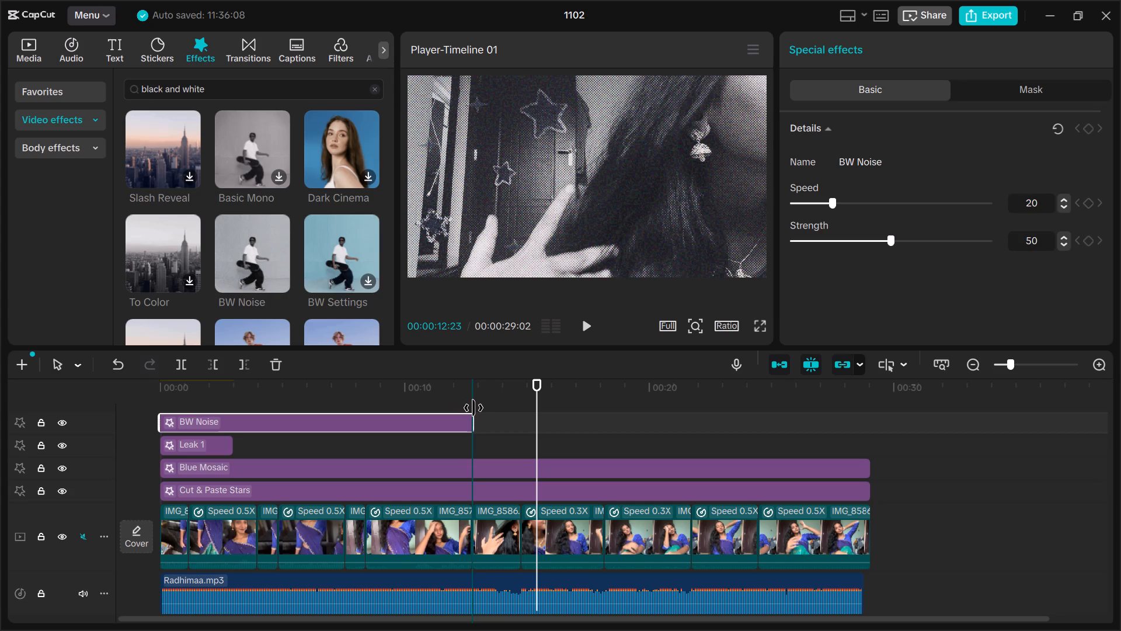
{"action": "left_click_drag", "start_coordinate": [474, 408], "coordinate": [495, 407]}
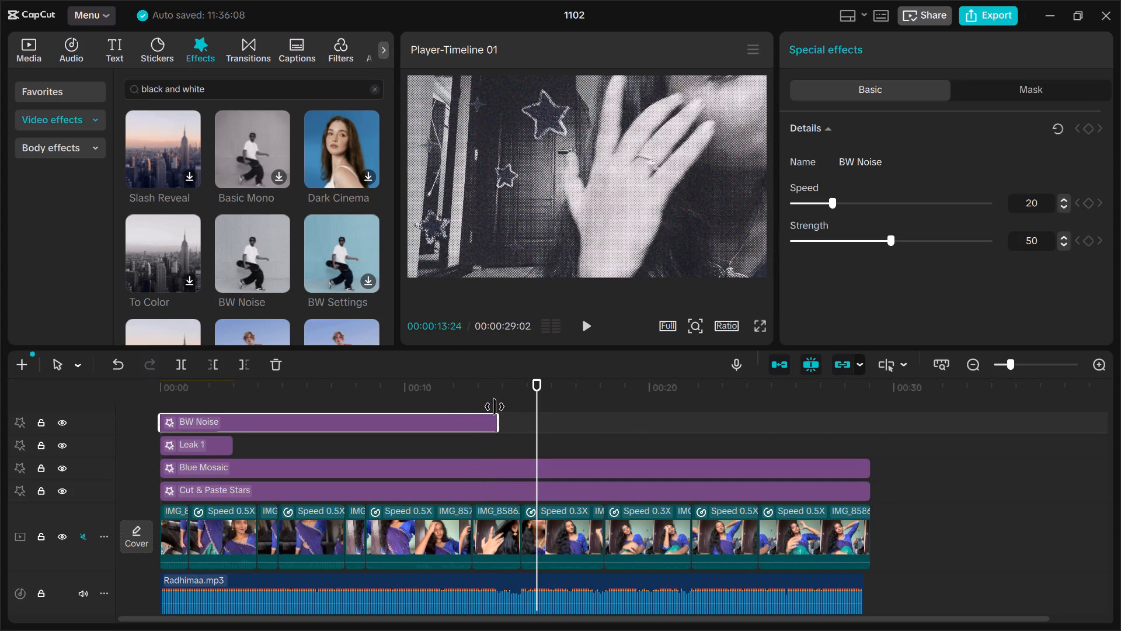
{"action": "left_click_drag", "start_coordinate": [495, 407], "coordinate": [493, 407]}
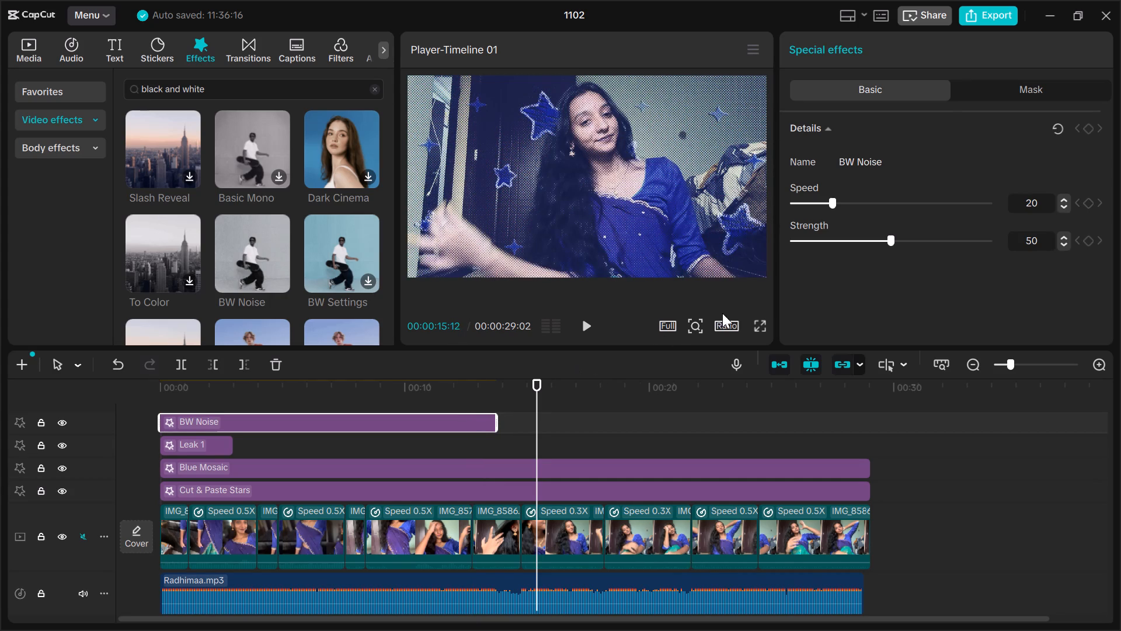
Set the BW Noise strength to 40 while checking frames within the effect, and deselect it.
{"action": "left_click", "coordinate": [328, 387]}
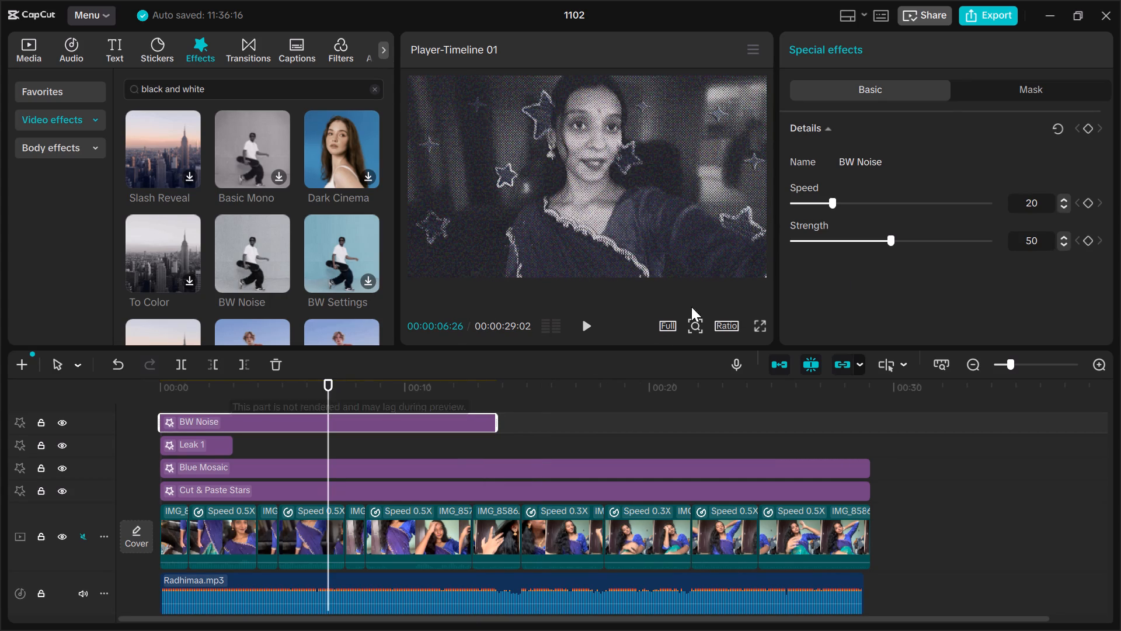
{"action": "left_click_drag", "start_coordinate": [890, 240], "coordinate": [852, 241]}
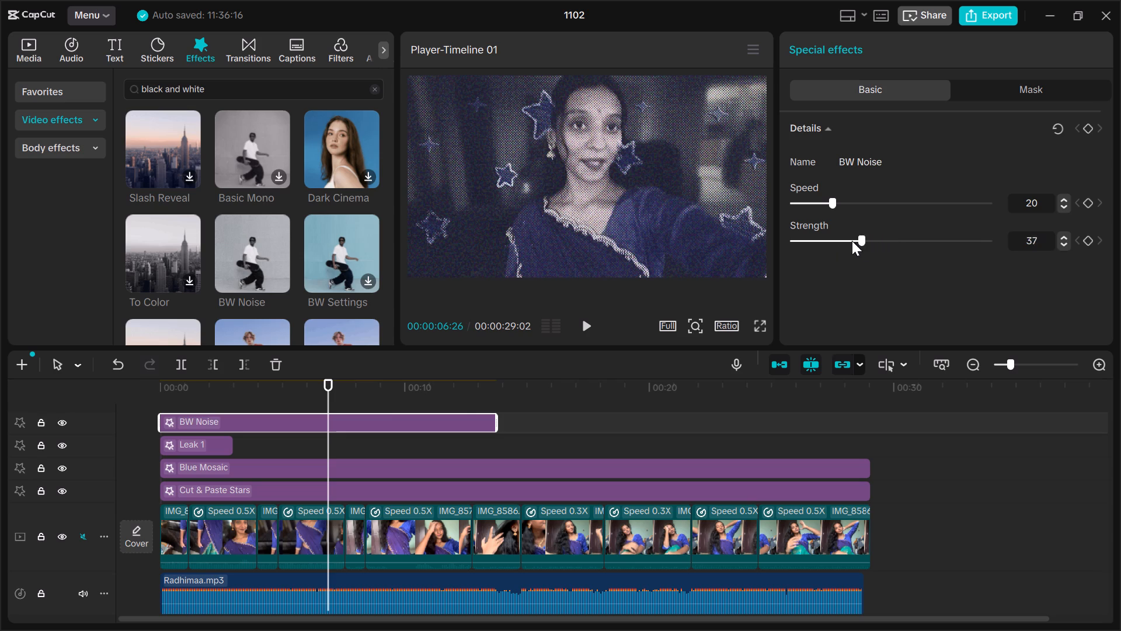
{"action": "left_click_drag", "start_coordinate": [852, 241], "coordinate": [863, 241]}
{"action": "left_click_drag", "start_coordinate": [863, 241], "coordinate": [868, 241]}
{"action": "left_click_drag", "start_coordinate": [868, 241], "coordinate": [869, 241]}
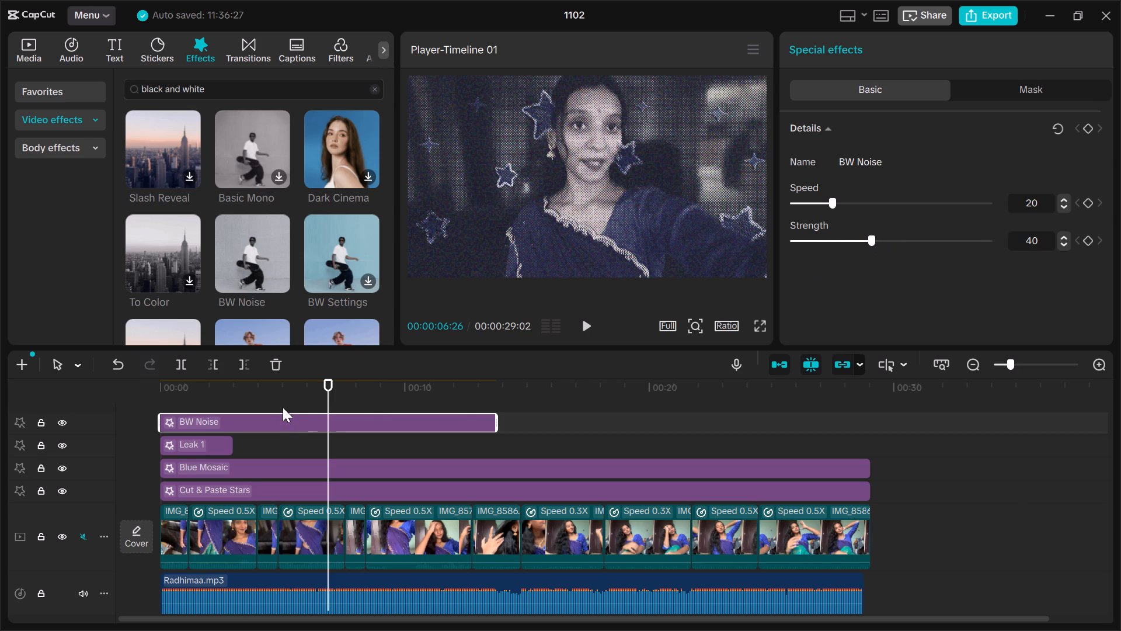
{"action": "left_click", "coordinate": [276, 404]}
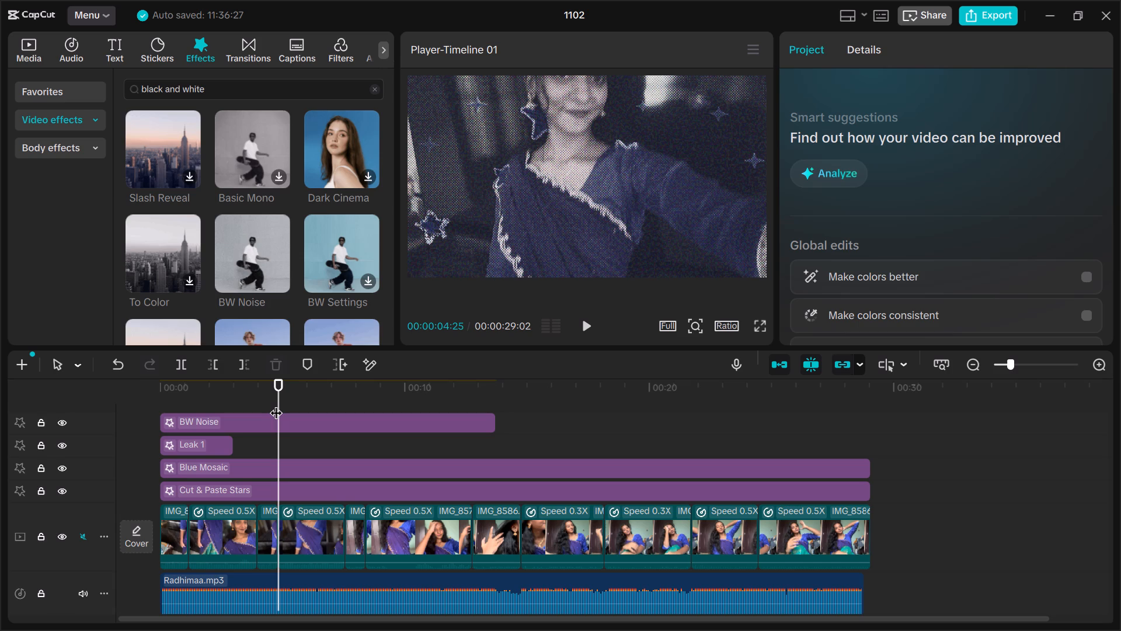
{"action": "scroll", "coordinate": [276, 404], "scroll_direction": "up", "scroll_amount": 1}
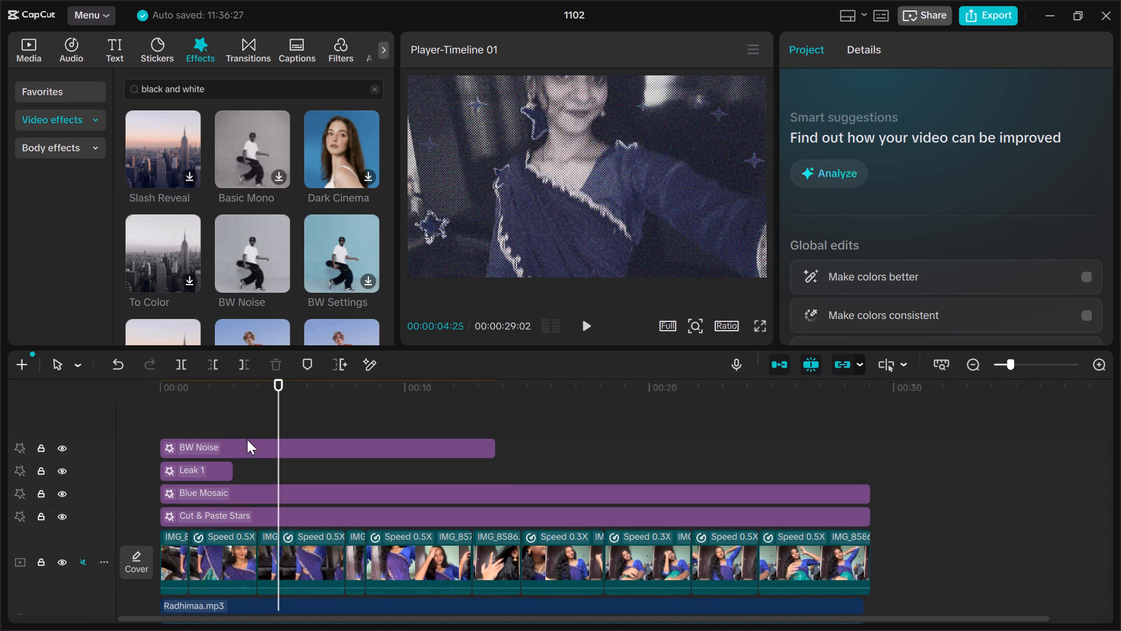
Move the BW Noise effect to the track below Leak 1 and play the timeline start to check the look.
{"action": "left_click_drag", "start_coordinate": [244, 456], "coordinate": [249, 490]}
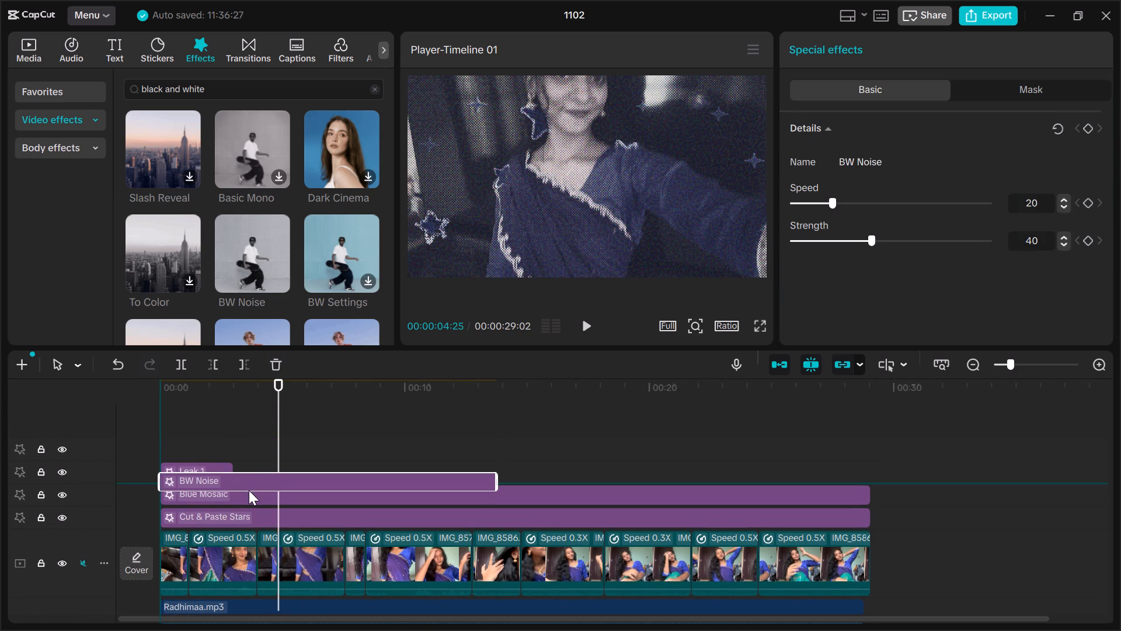
{"action": "left_click_drag", "start_coordinate": [249, 490], "coordinate": [249, 491]}
{"action": "left_click", "coordinate": [180, 390]}
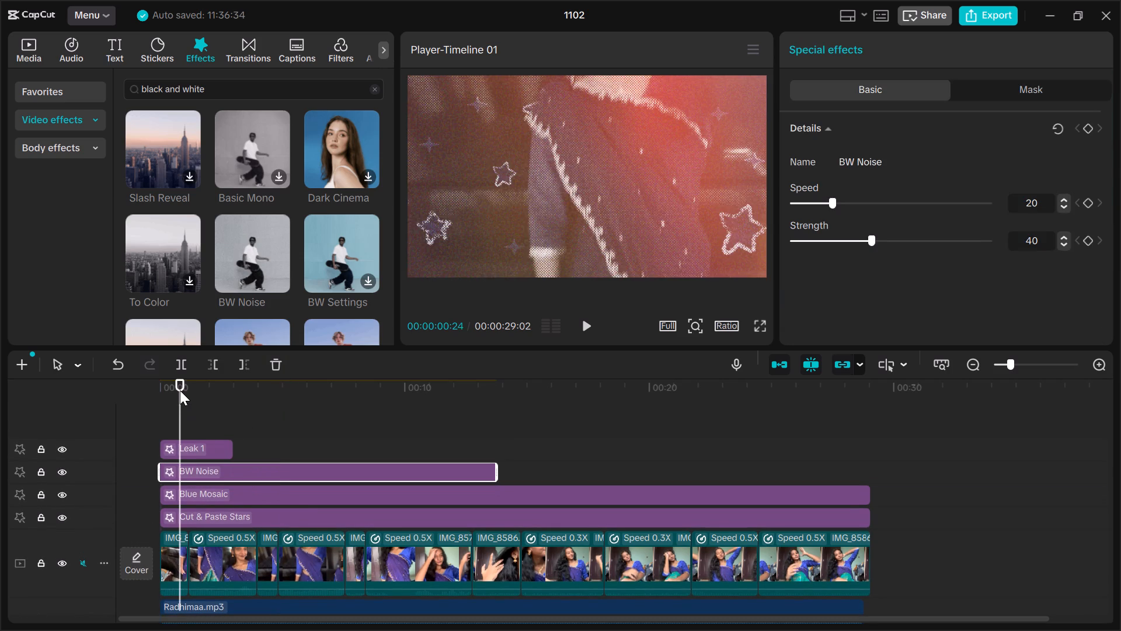
{"action": "key", "text": "space"}
{"action": "key", "text": "space"}
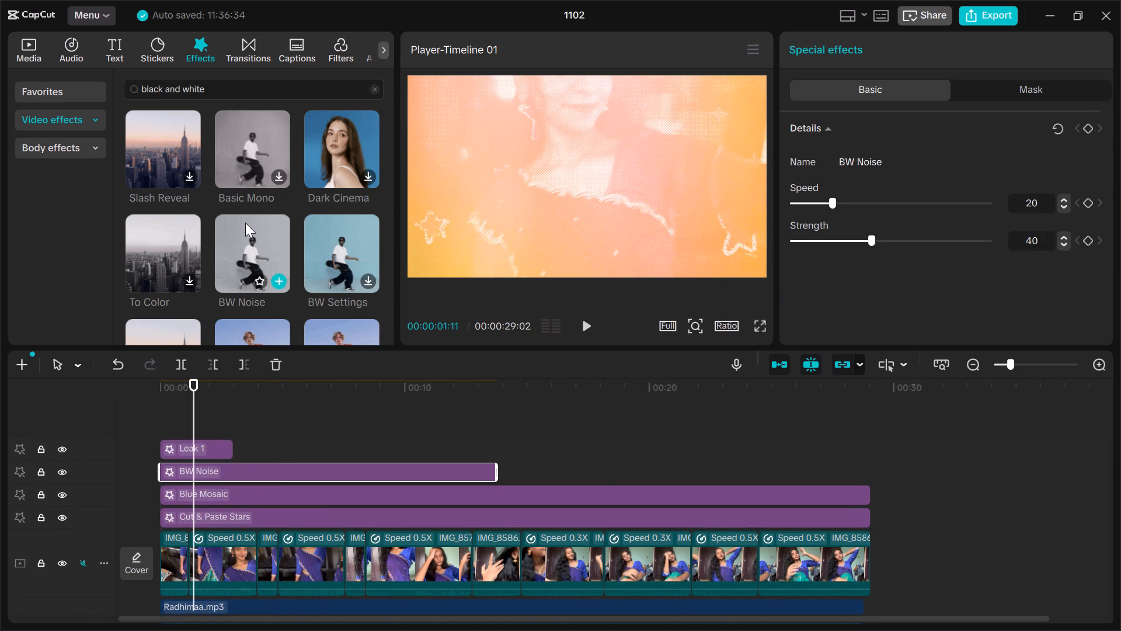
Preview the Vignette Noir effect from the black and white video effect results.
{"action": "scroll", "coordinate": [245, 223], "scroll_direction": "down", "scroll_amount": 2}
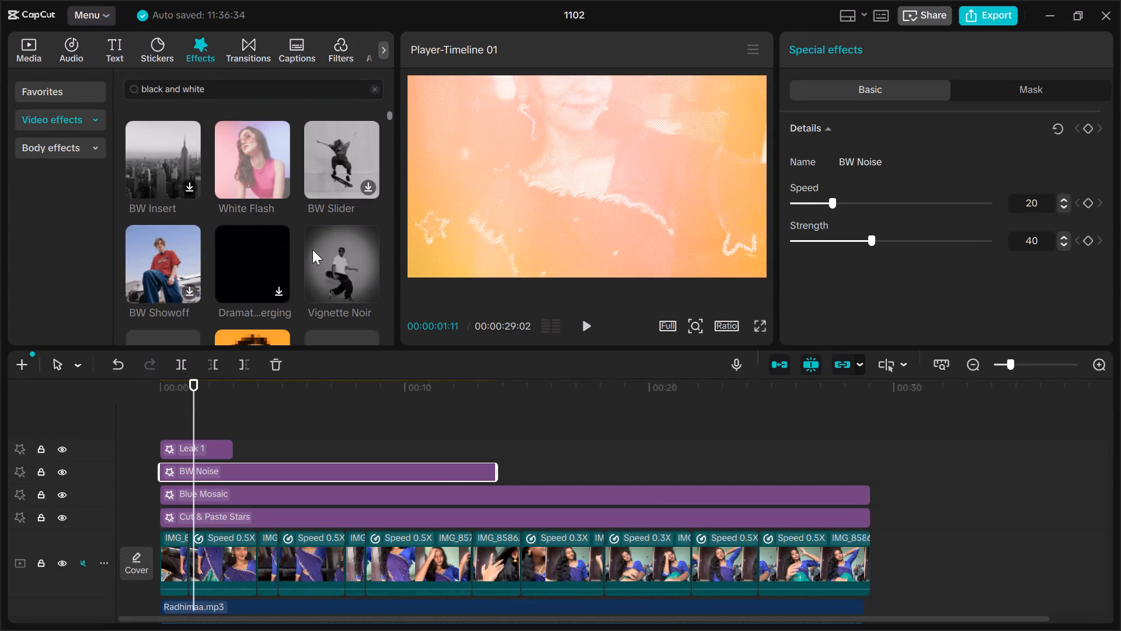
{"action": "left_click", "coordinate": [335, 239]}
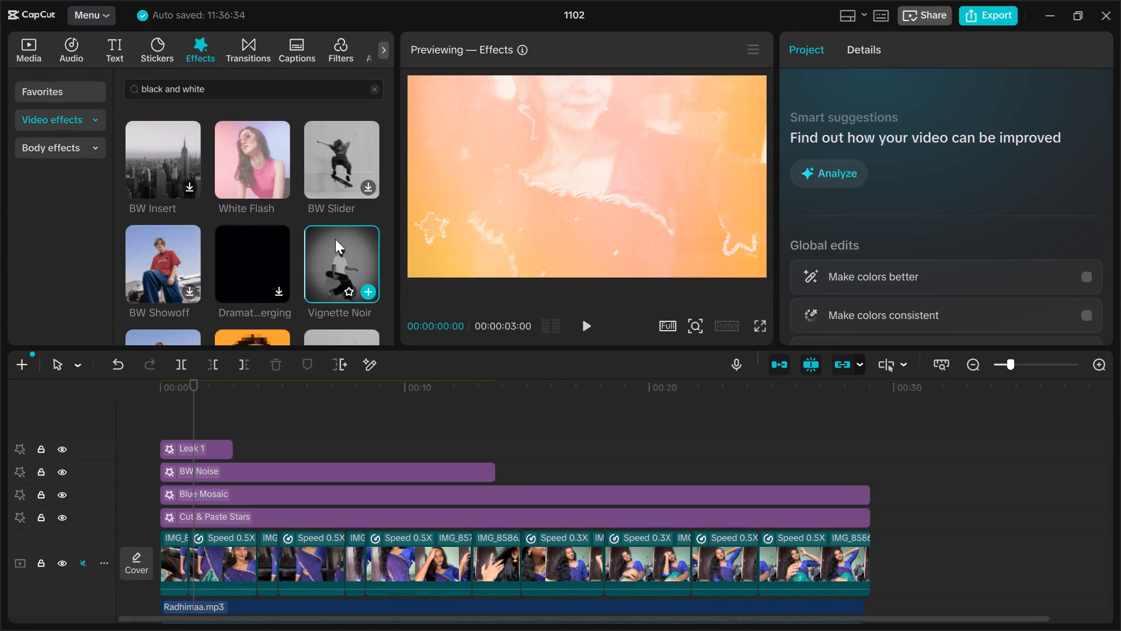
{"action": "left_click", "coordinate": [335, 239]}
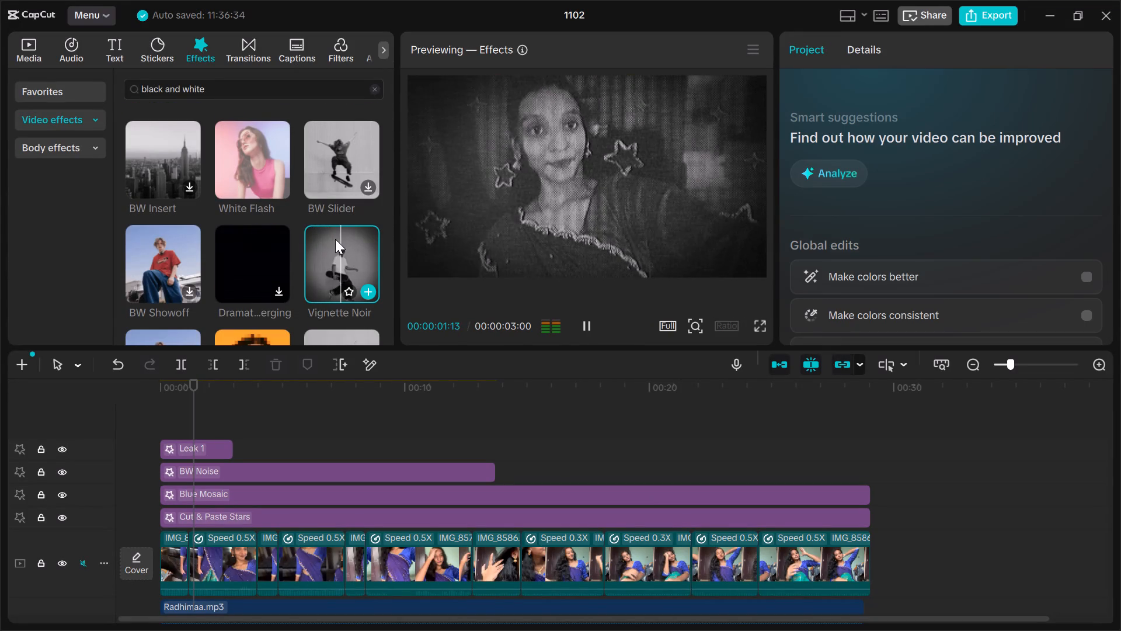
{"action": "scroll", "coordinate": [335, 239], "scroll_direction": "up", "scroll_amount": 5}
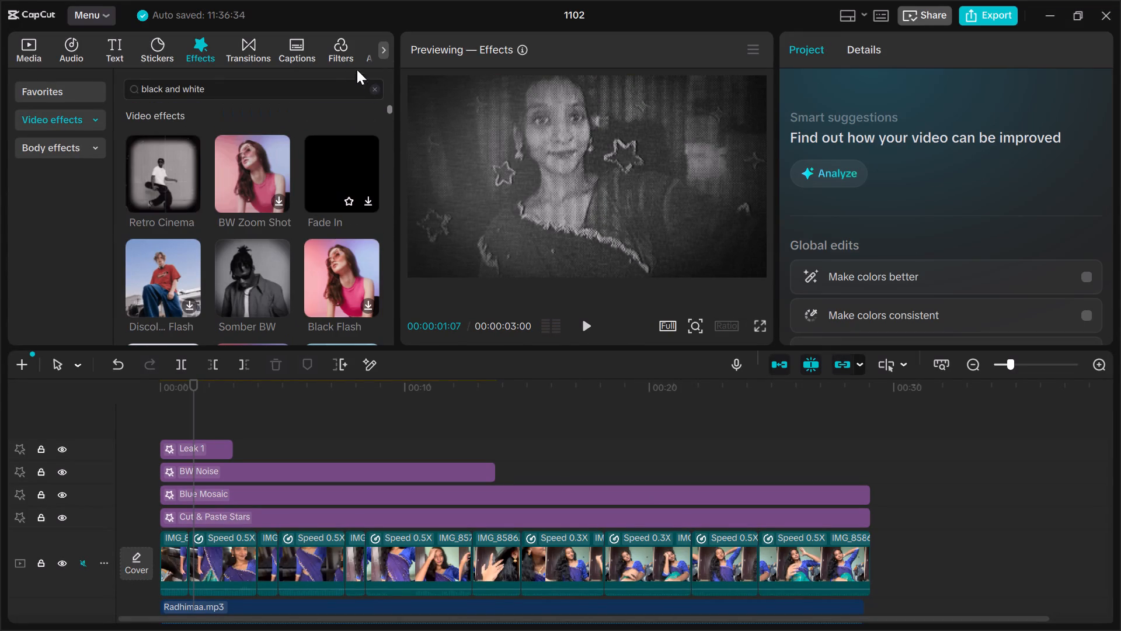
Search the filters for black using the recent search and preview the first BW 3 filter.
{"action": "left_click", "coordinate": [340, 47]}
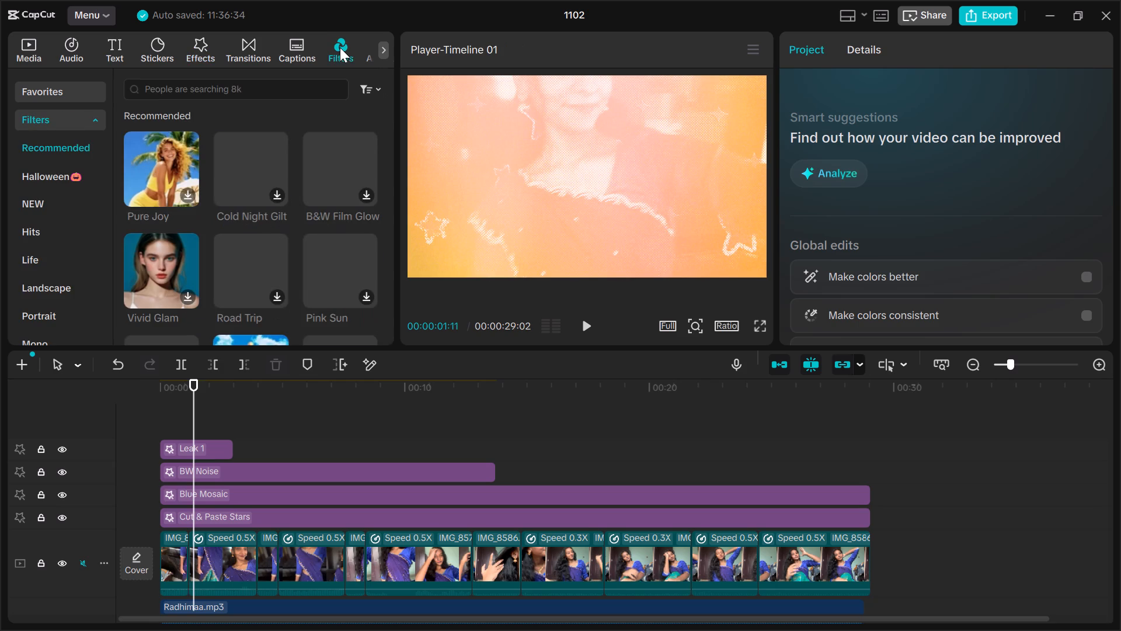
{"action": "left_click", "coordinate": [234, 83]}
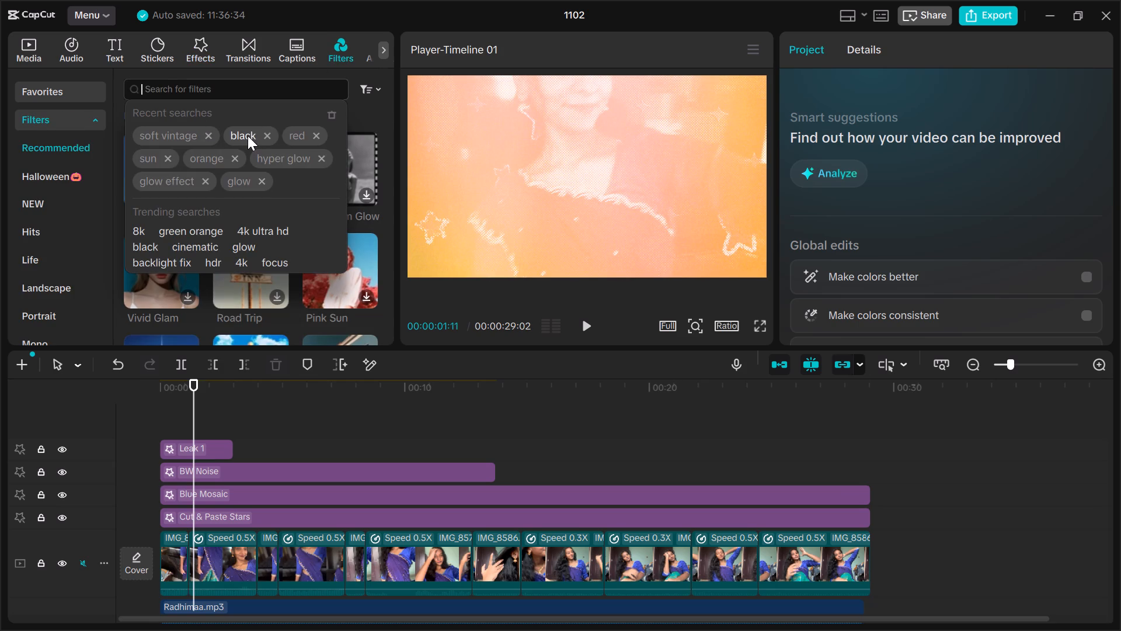
{"action": "left_click", "coordinate": [248, 136]}
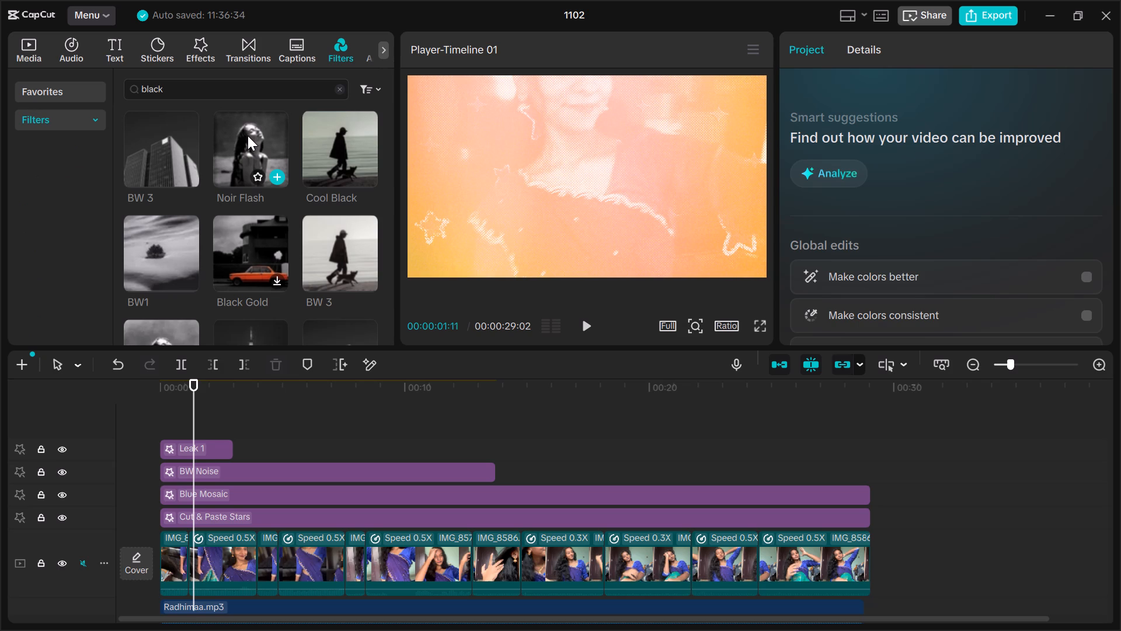
{"action": "left_click", "coordinate": [172, 144]}
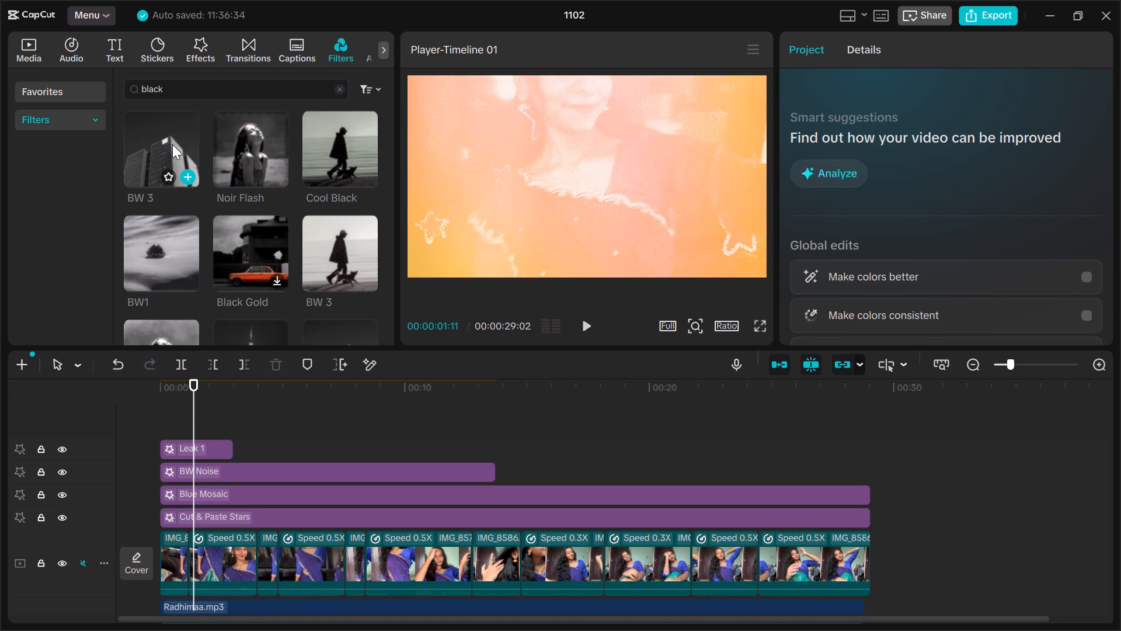
{"action": "key", "text": "space"}
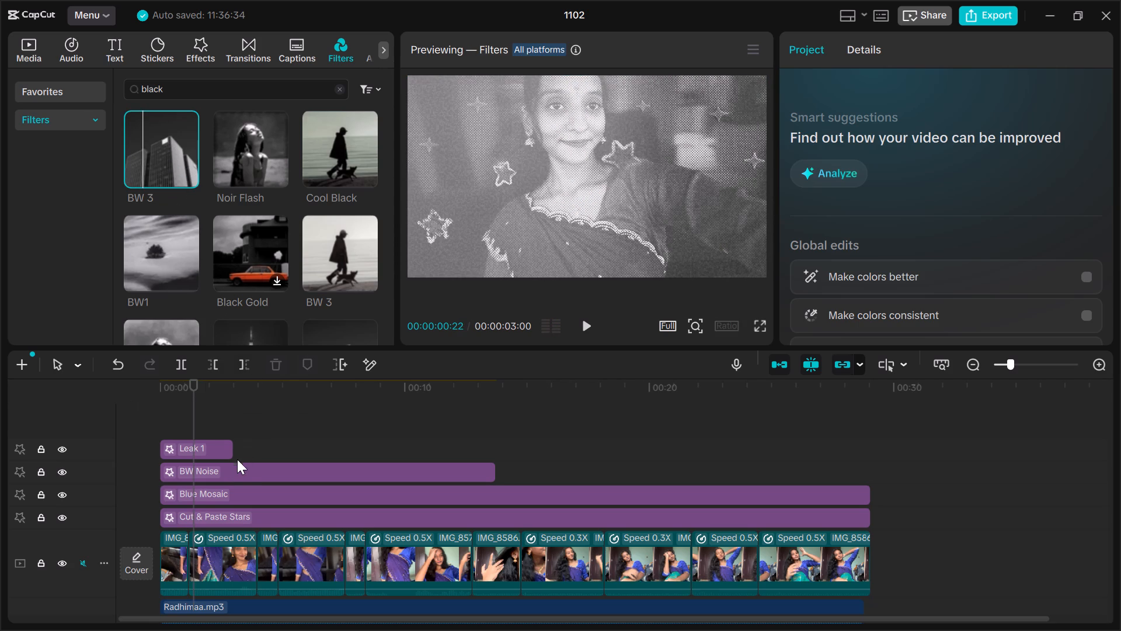
Preview the BW 3, Noir Flash, Cool Black and BW1 filters with the BW Noise track hidden, and show the track again.
{"action": "left_click", "coordinate": [63, 470]}
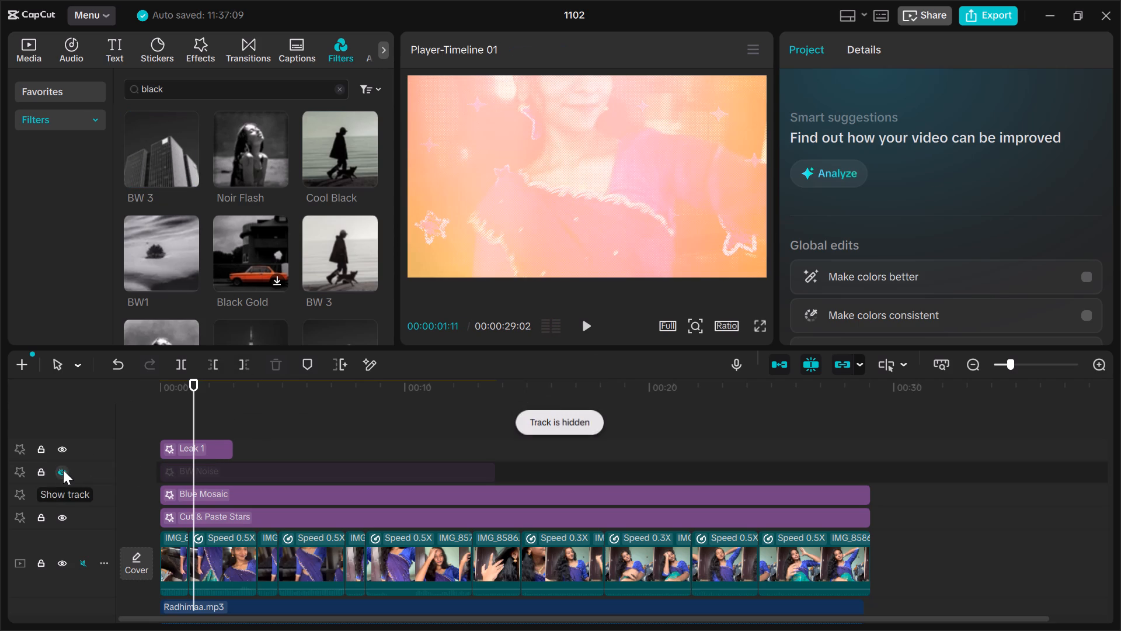
{"action": "left_click", "coordinate": [173, 147]}
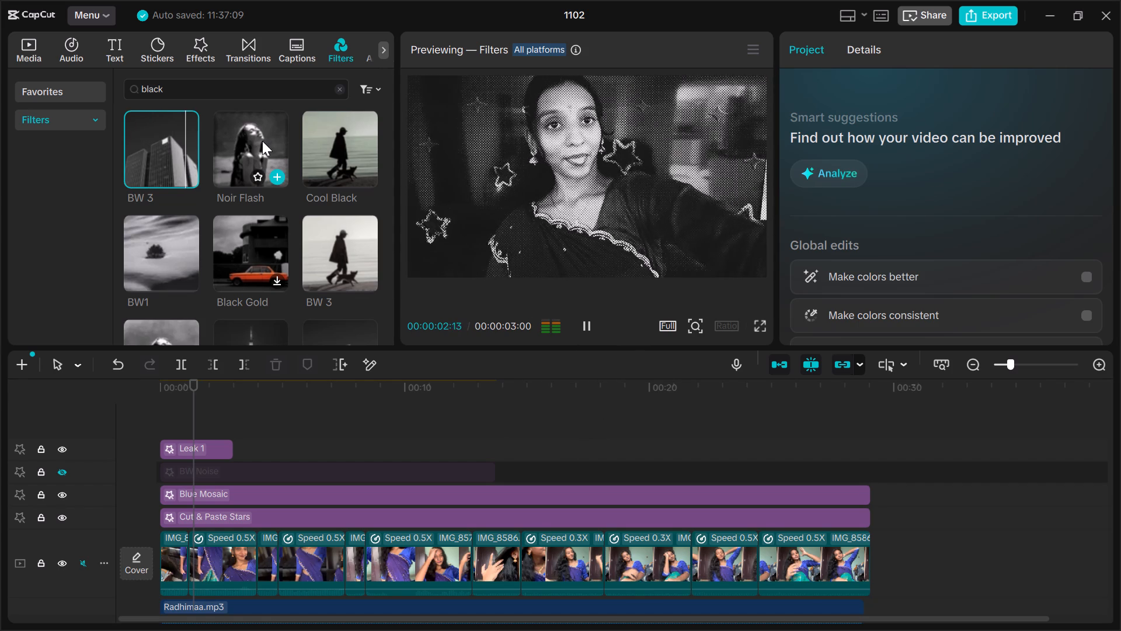
{"action": "left_click", "coordinate": [262, 141]}
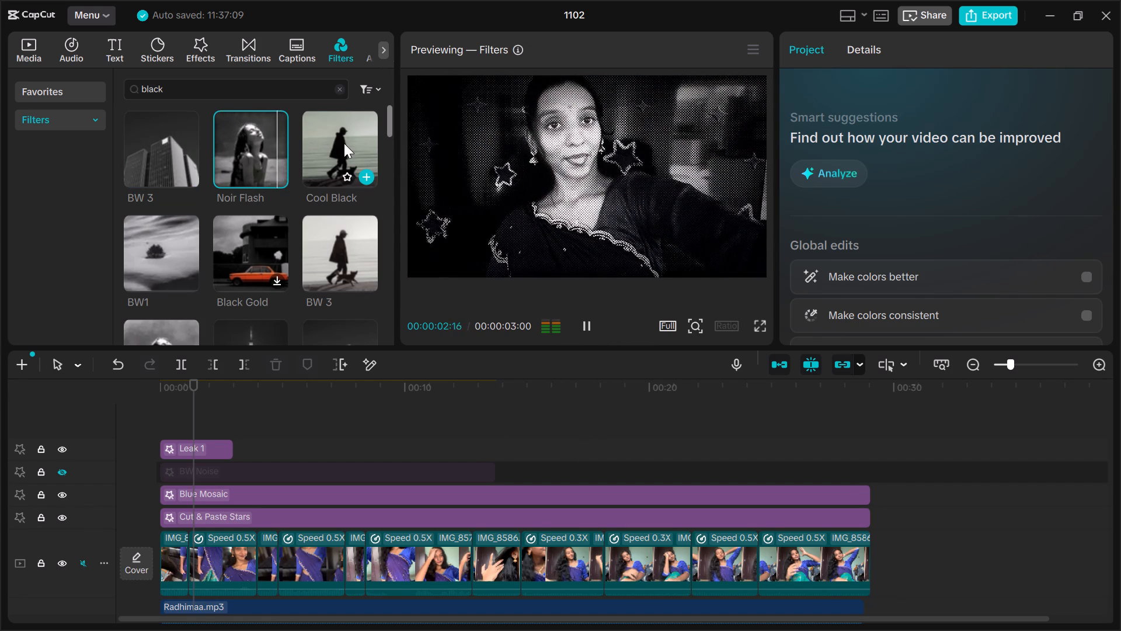
{"action": "left_click", "coordinate": [343, 143]}
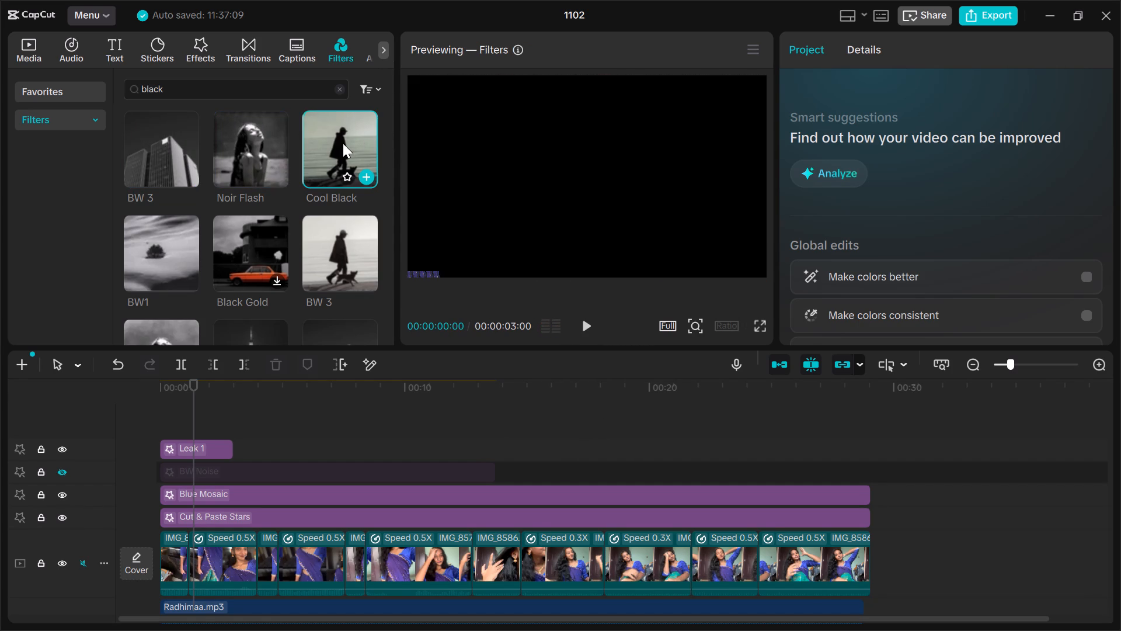
{"action": "left_click", "coordinate": [149, 248]}
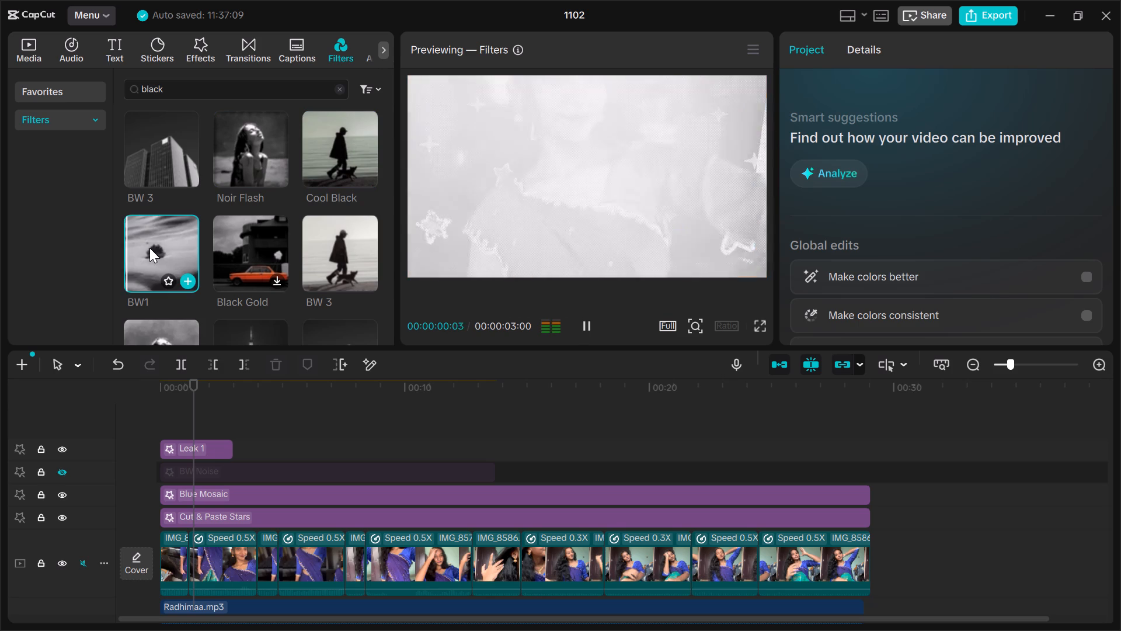
{"action": "key", "text": "space"}
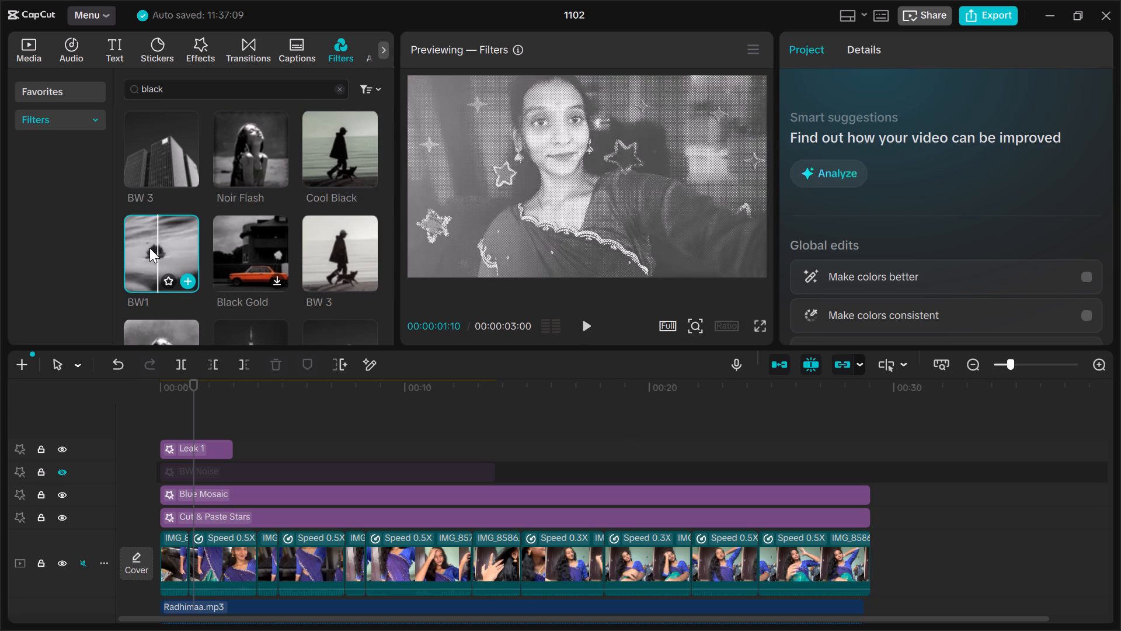
{"action": "left_click", "coordinate": [335, 240]}
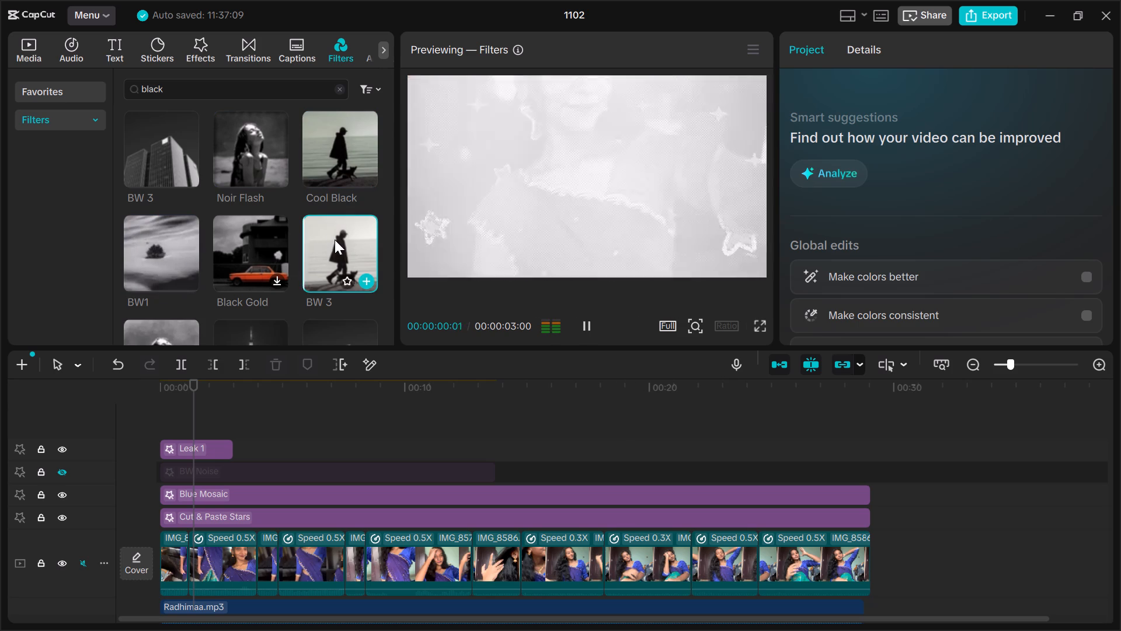
{"action": "scroll", "coordinate": [335, 240], "scroll_direction": "down", "scroll_amount": 1}
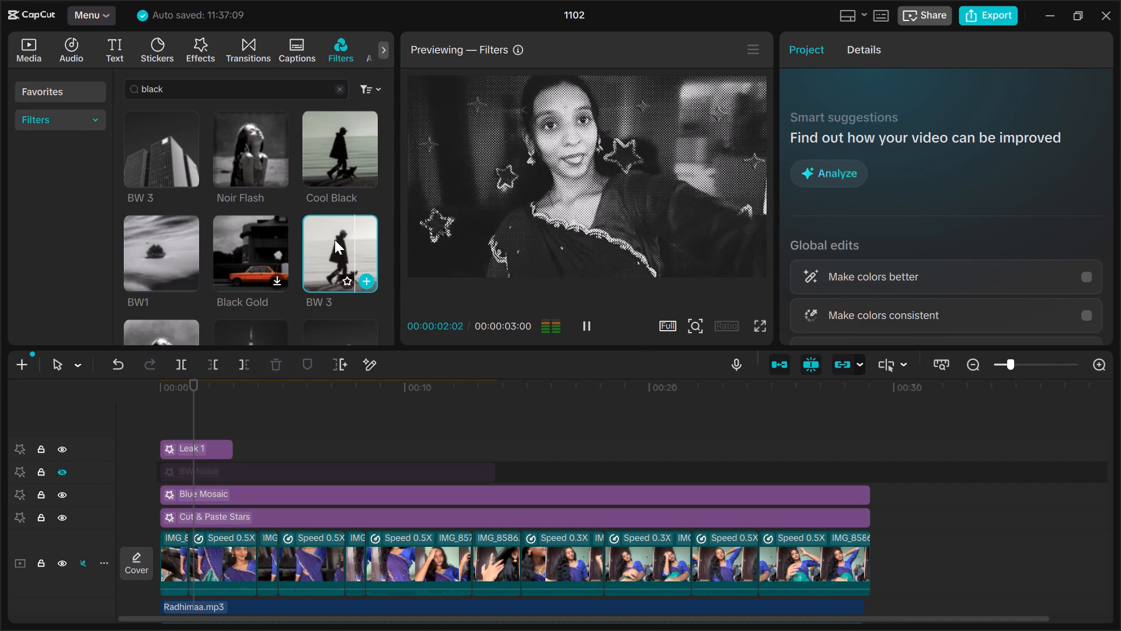
{"action": "scroll", "coordinate": [335, 240], "scroll_direction": "down", "scroll_amount": 1}
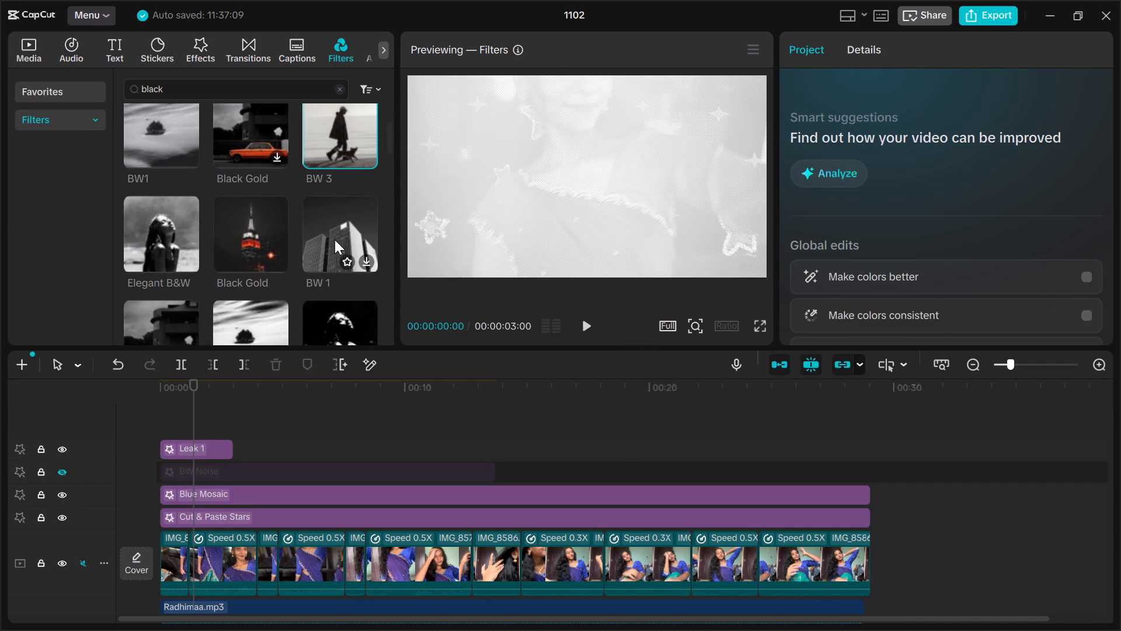
{"action": "scroll", "coordinate": [335, 240], "scroll_direction": "up", "scroll_amount": 2}
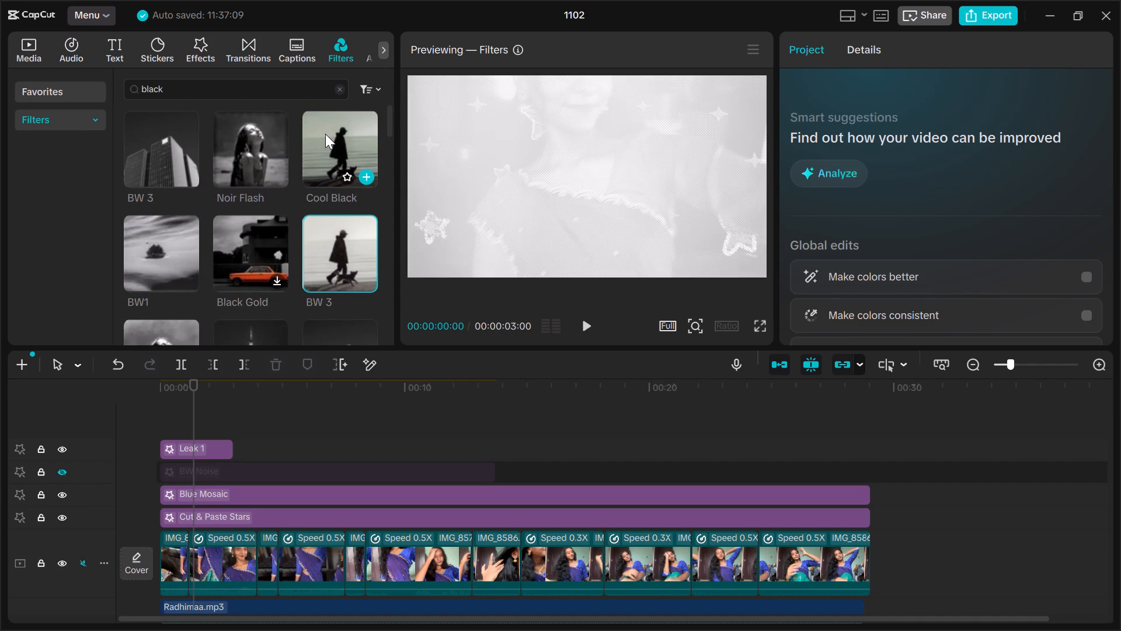
{"action": "left_click", "coordinate": [60, 473]}
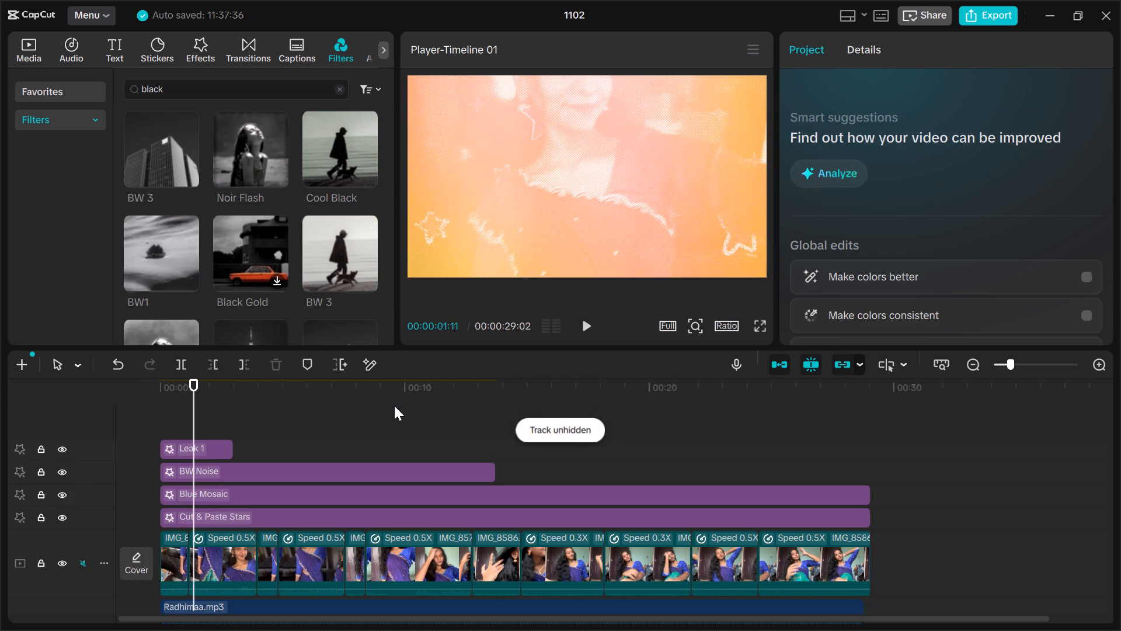
Play the timeline to about 11 seconds and set the Blue Mosaic effect's size to 35.
{"action": "key", "text": "space"}
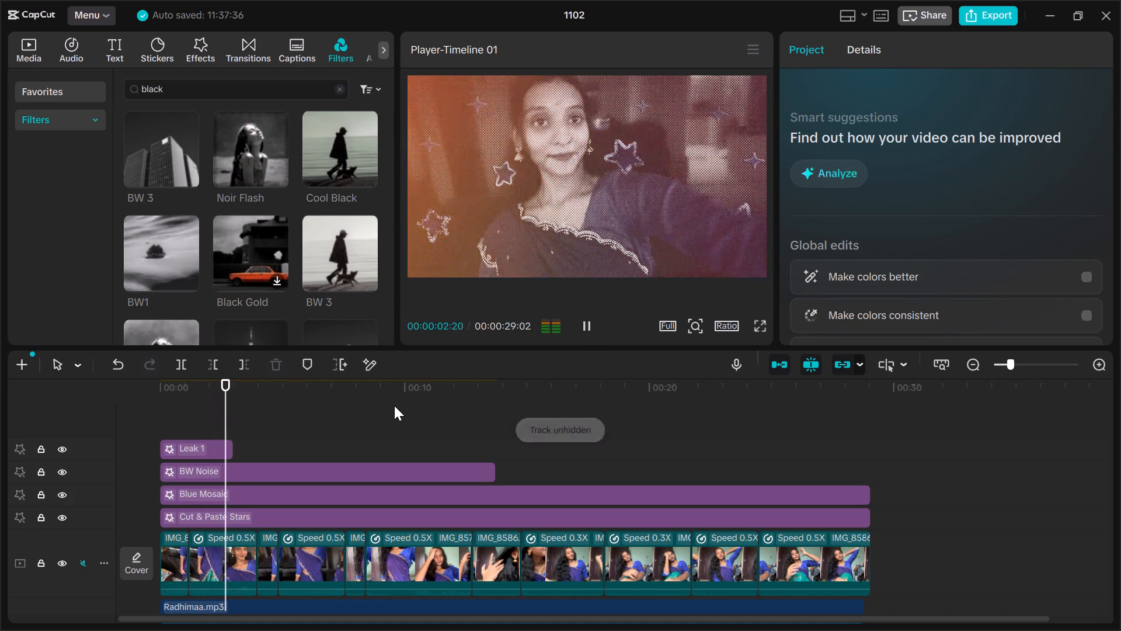
{"action": "key", "text": "space"}
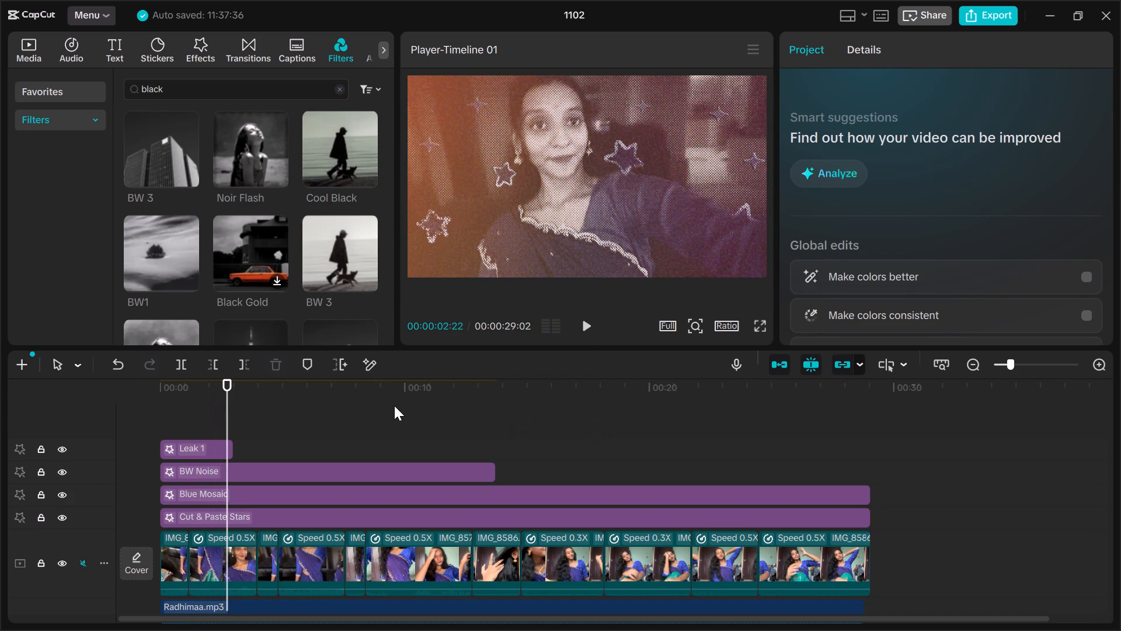
{"action": "key", "text": "space"}
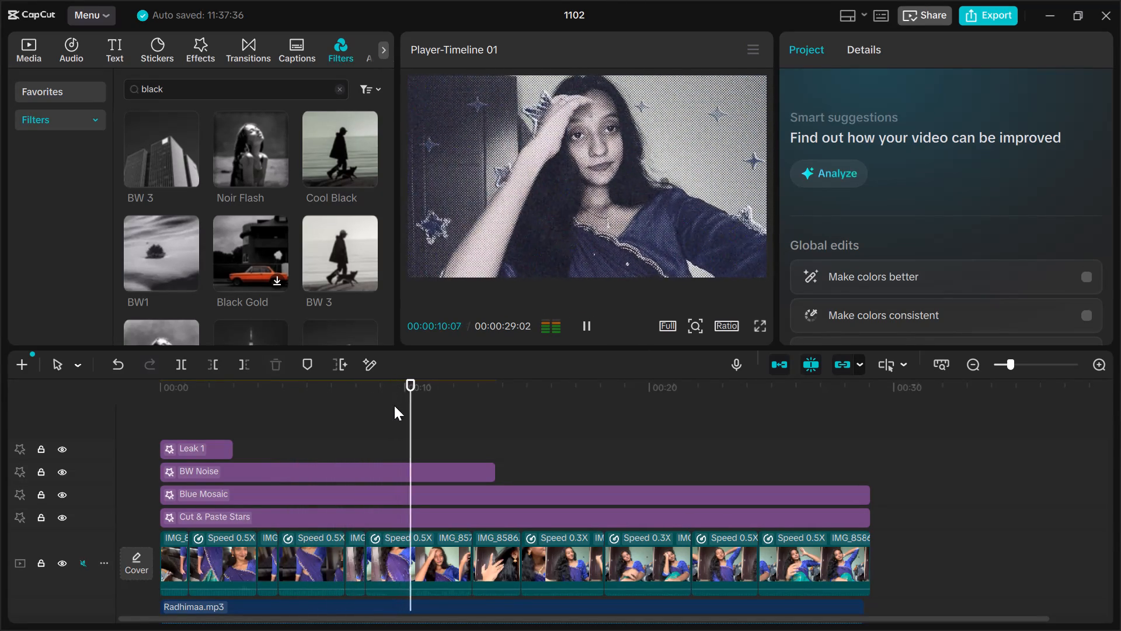
{"action": "key", "text": "space"}
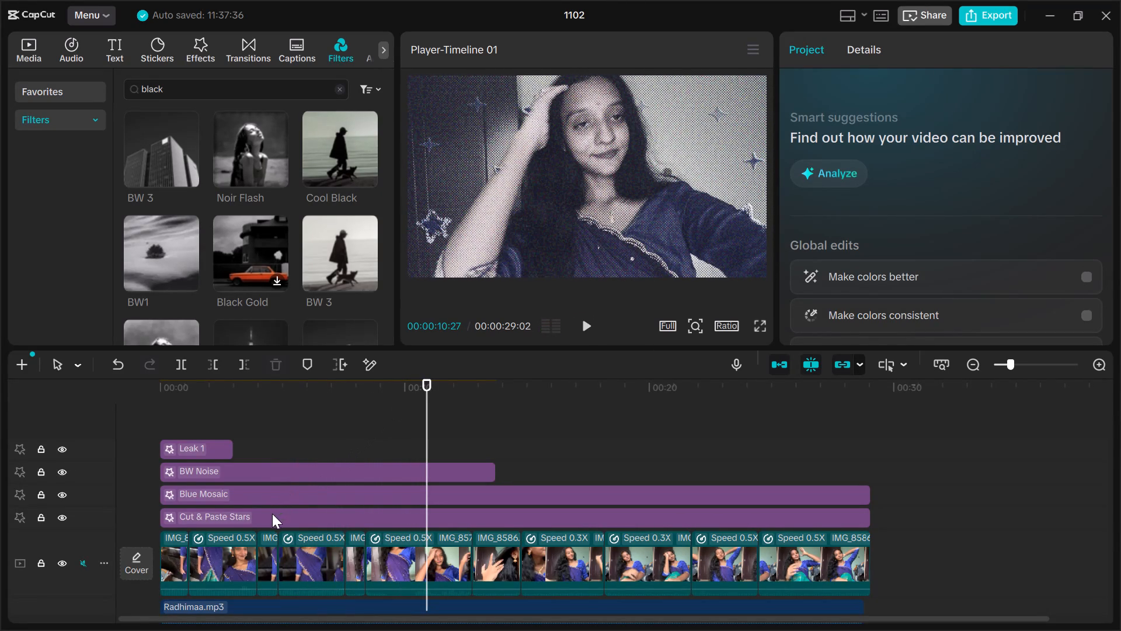
{"action": "left_click", "coordinate": [267, 495]}
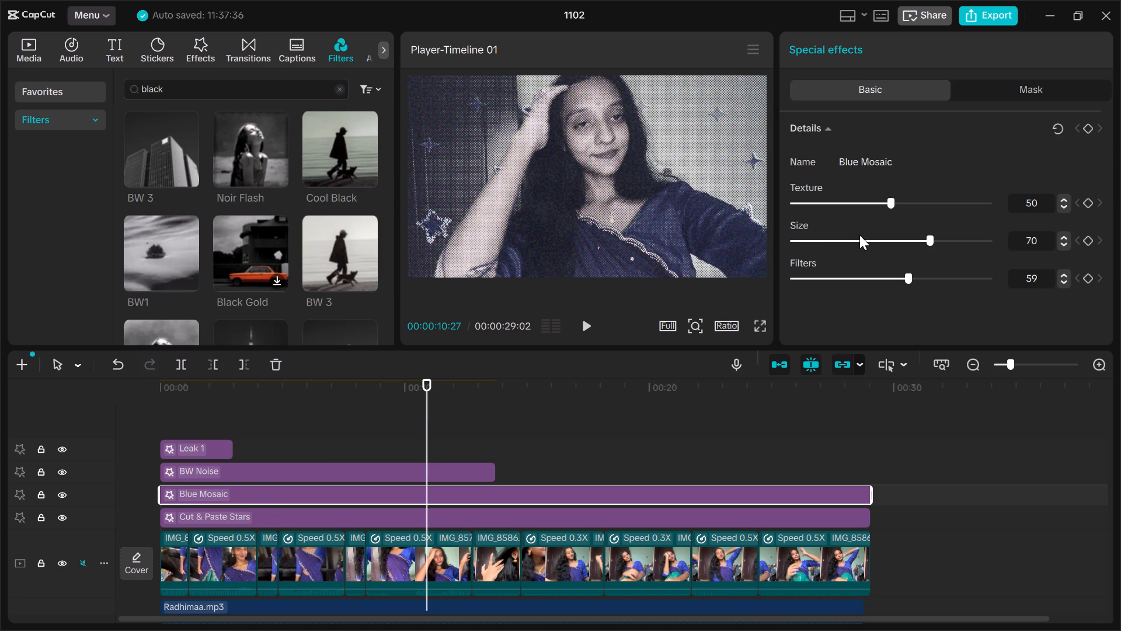
{"action": "left_click_drag", "start_coordinate": [928, 238], "coordinate": [914, 241]}
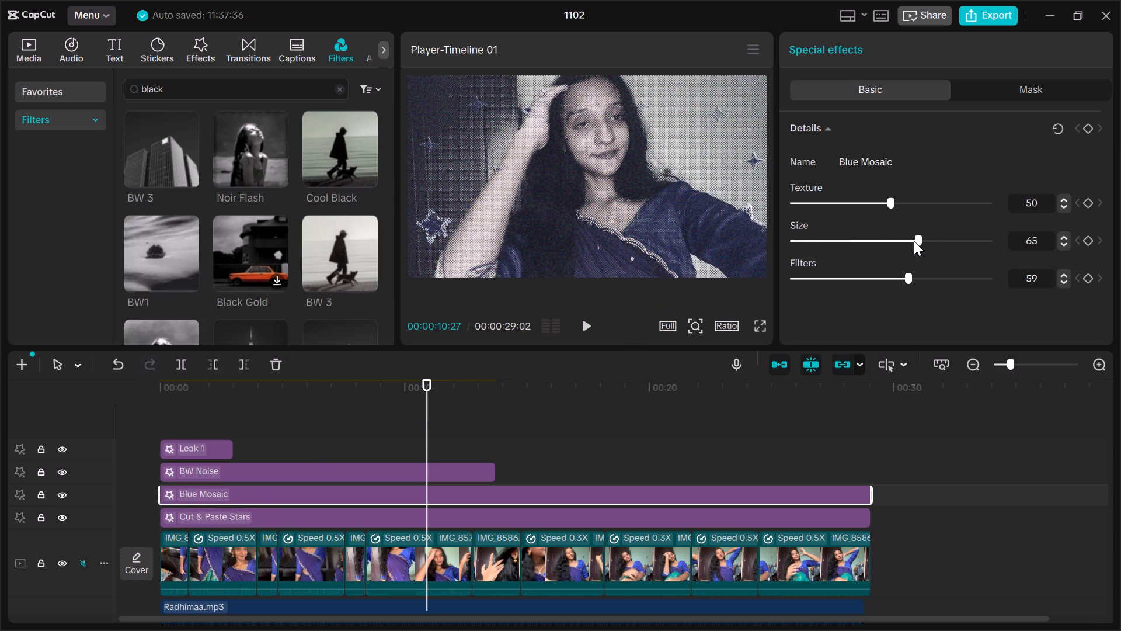
{"action": "left_click_drag", "start_coordinate": [914, 241], "coordinate": [875, 244]}
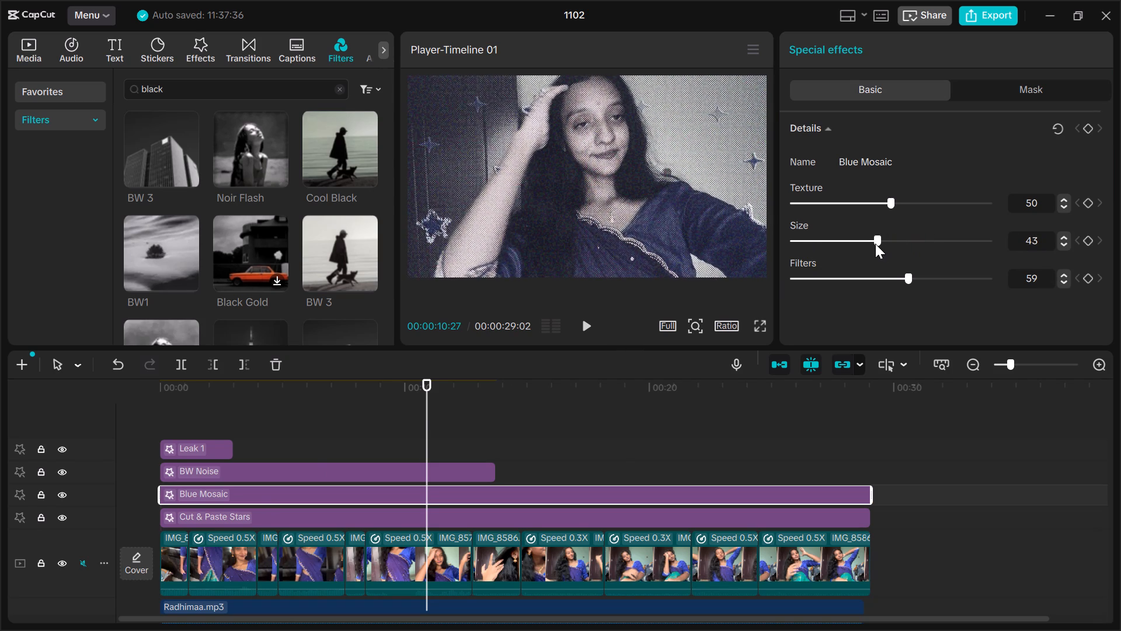
{"action": "left_click_drag", "start_coordinate": [875, 244], "coordinate": [855, 249]}
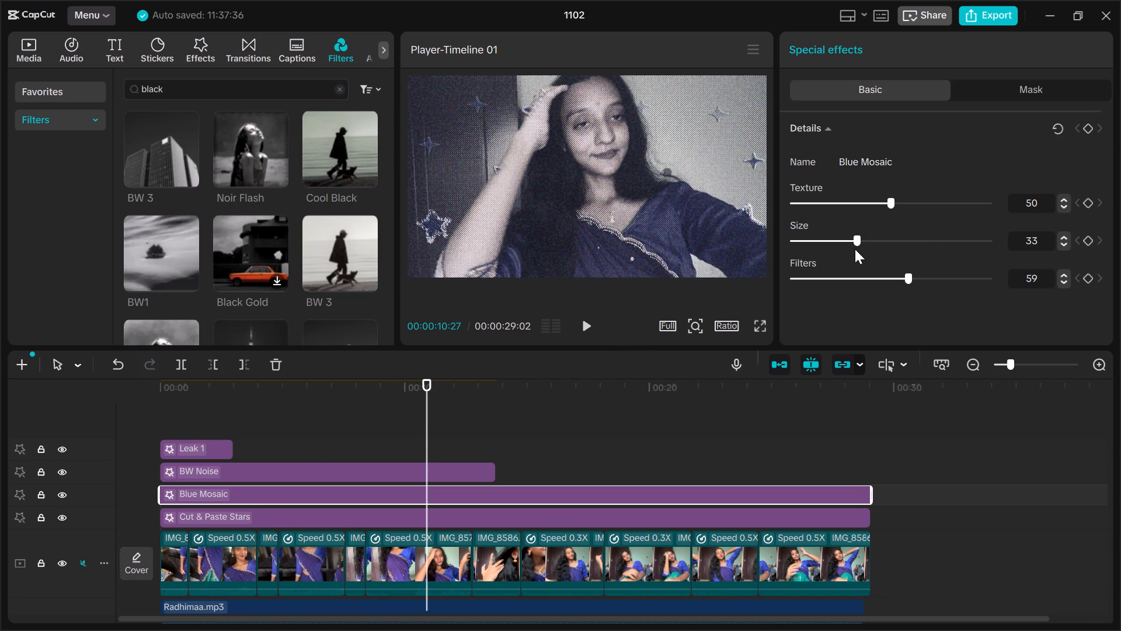
{"action": "left_click_drag", "start_coordinate": [855, 249], "coordinate": [859, 249]}
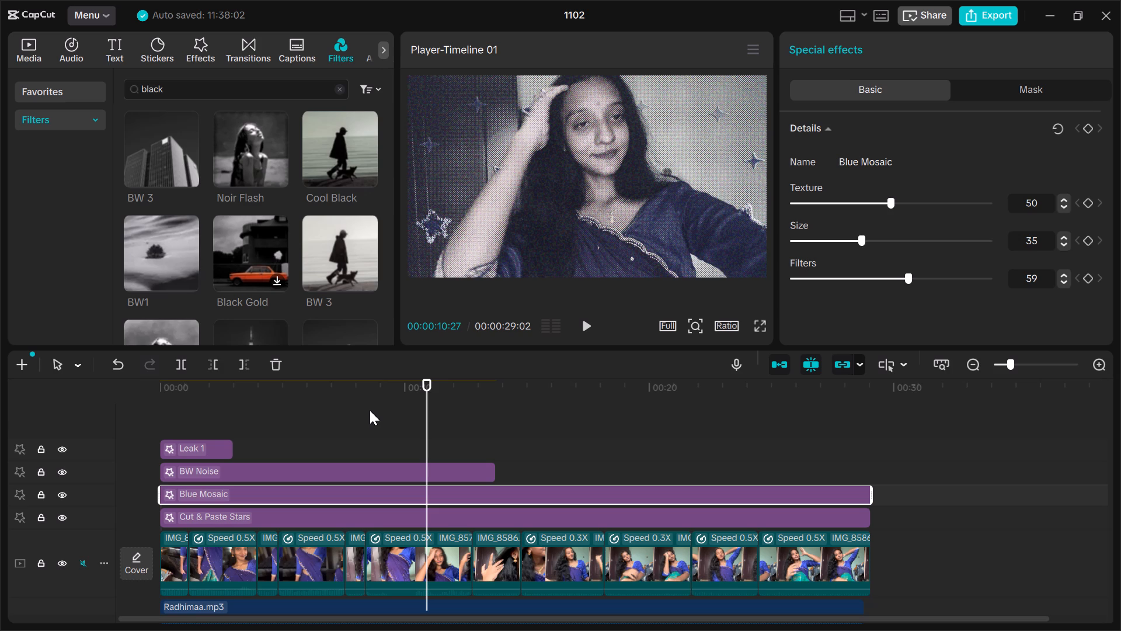
Play past the end of the BW Noise effect and return the playhead to where that effect ends, at about 14 seconds.
{"action": "key", "text": "space"}
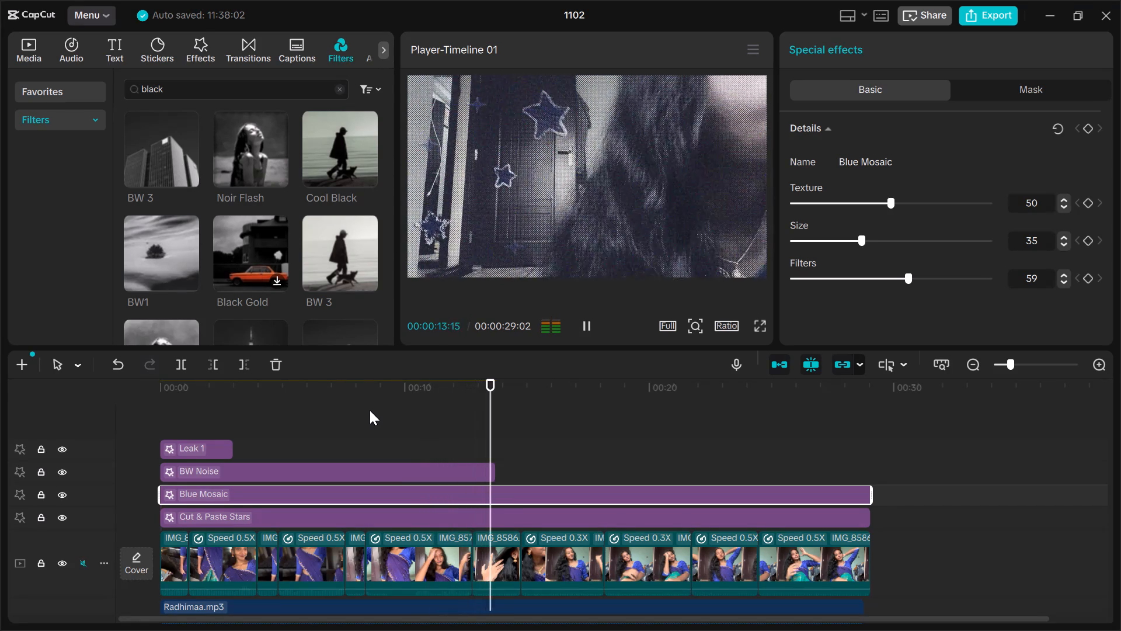
{"action": "key", "text": "space"}
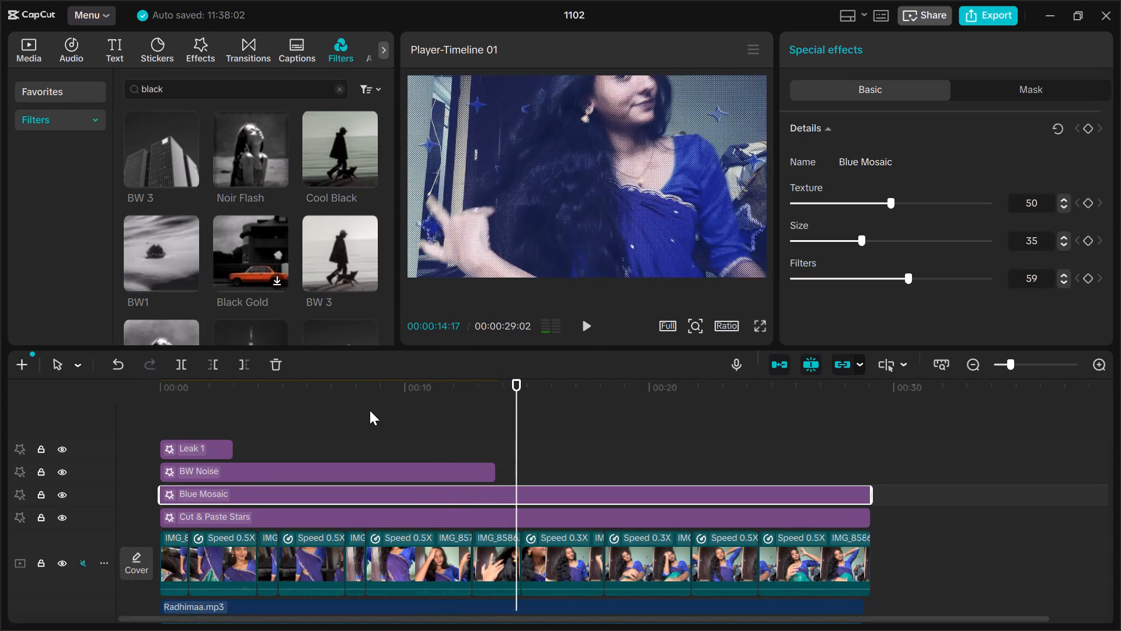
{"action": "key", "text": "Up"}
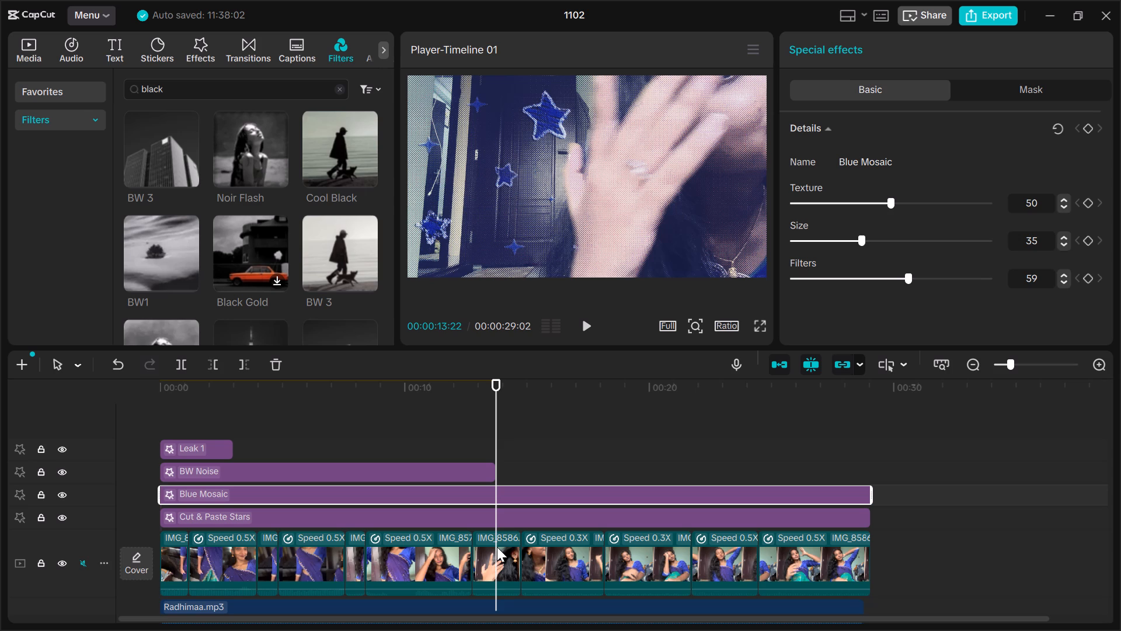
Search the video effects for transition effect.
{"action": "left_click", "coordinate": [201, 60]}
{"action": "left_click", "coordinate": [213, 87]}
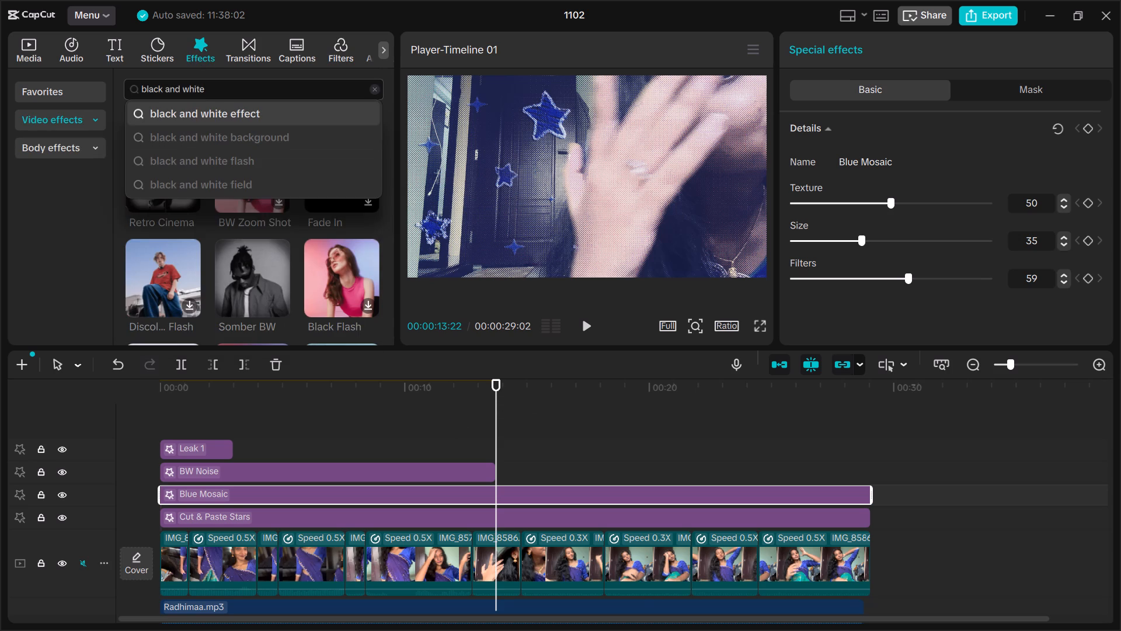
{"action": "key", "text": "ctrl+a"}
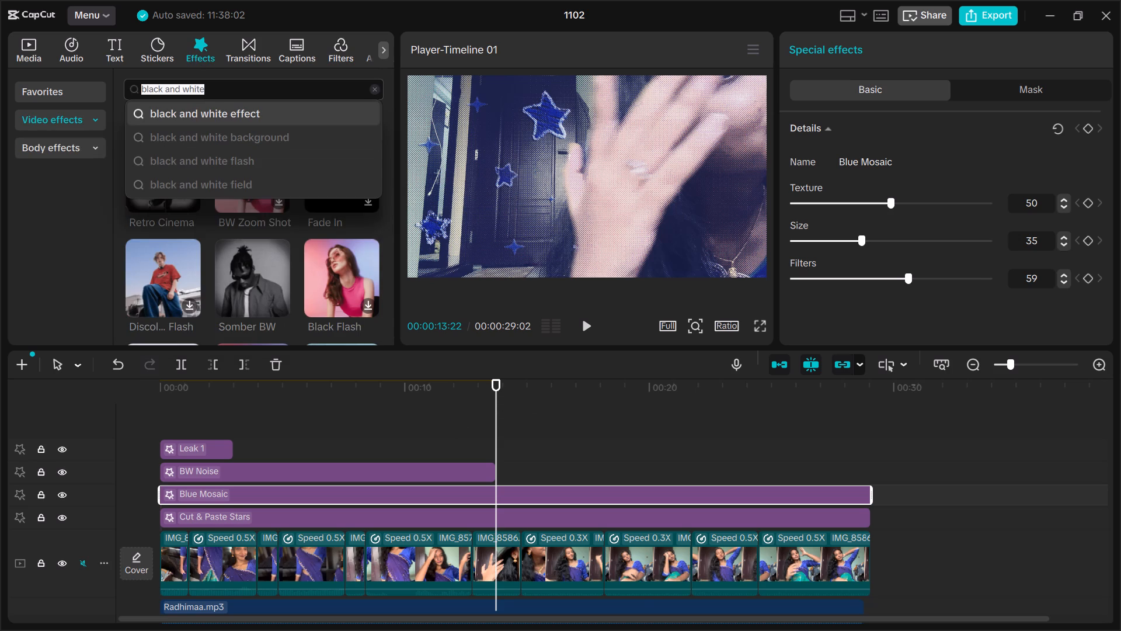
{"action": "type", "text": "transition"}
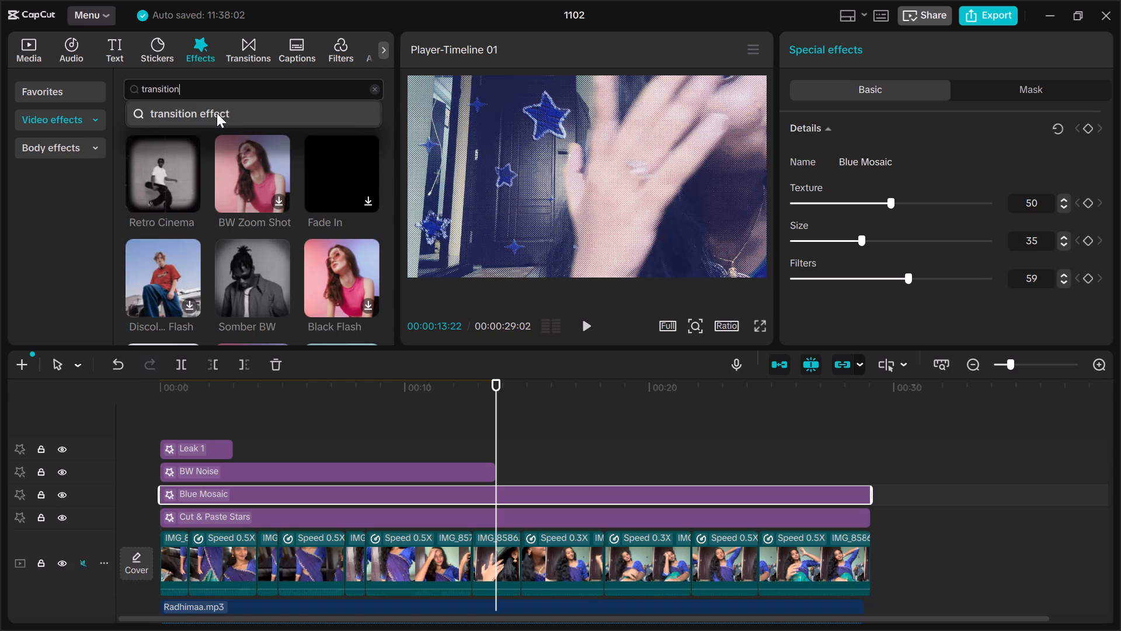
{"action": "left_click", "coordinate": [217, 116]}
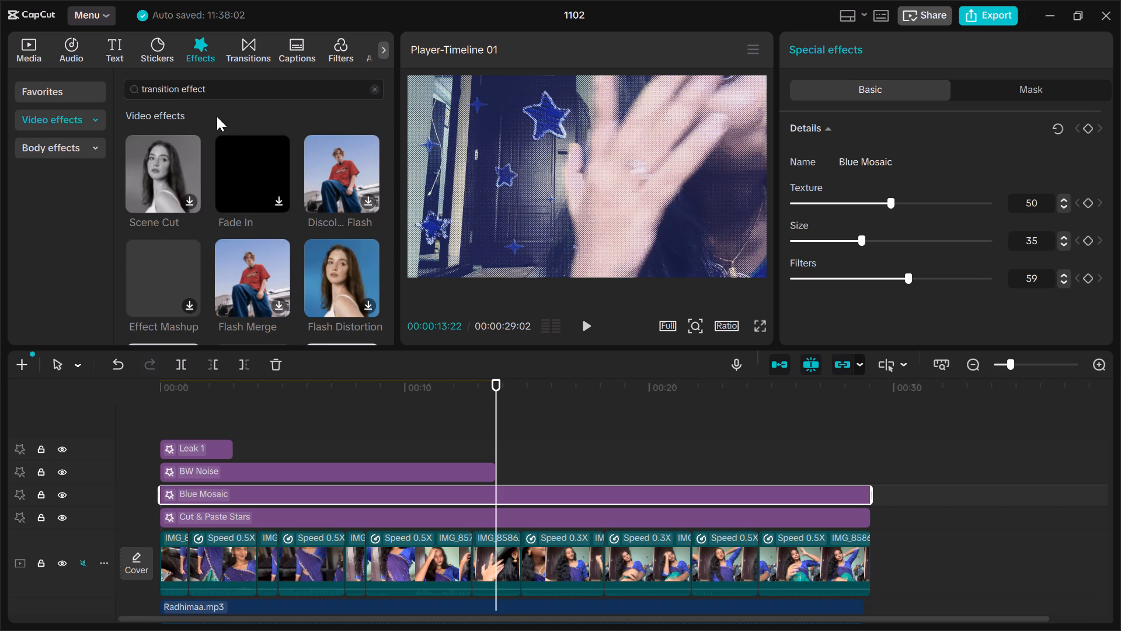
Preview the Scene Cut and Flash Merge effects and browse the other transition effects.
{"action": "left_click", "coordinate": [168, 154]}
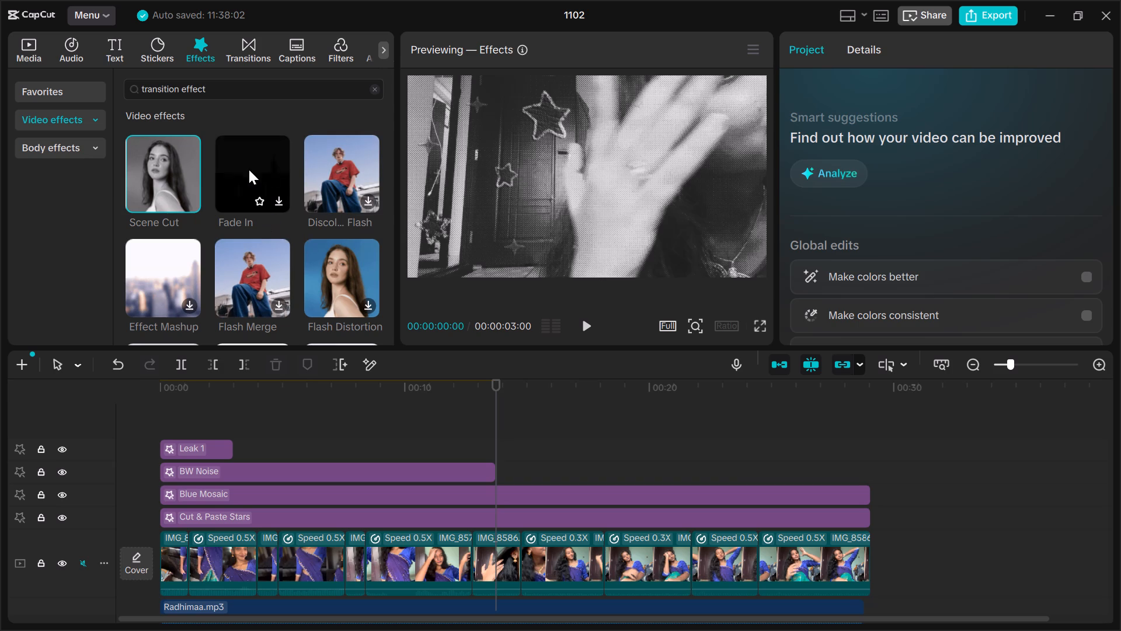
{"action": "left_click", "coordinate": [252, 261]}
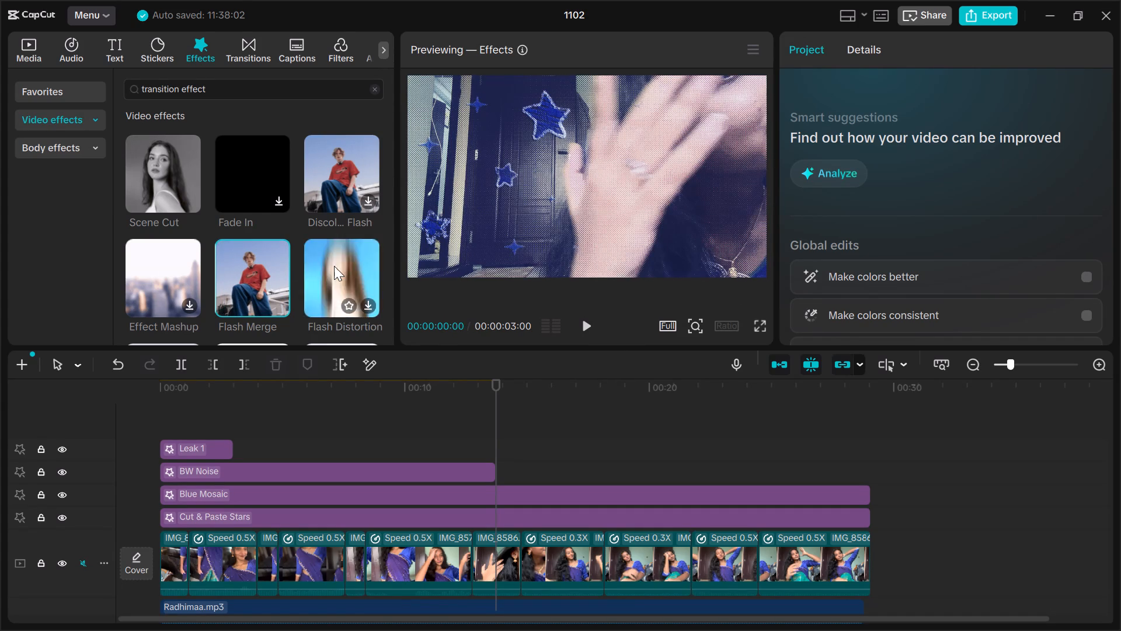
{"action": "scroll", "coordinate": [334, 266], "scroll_direction": "down", "scroll_amount": 1}
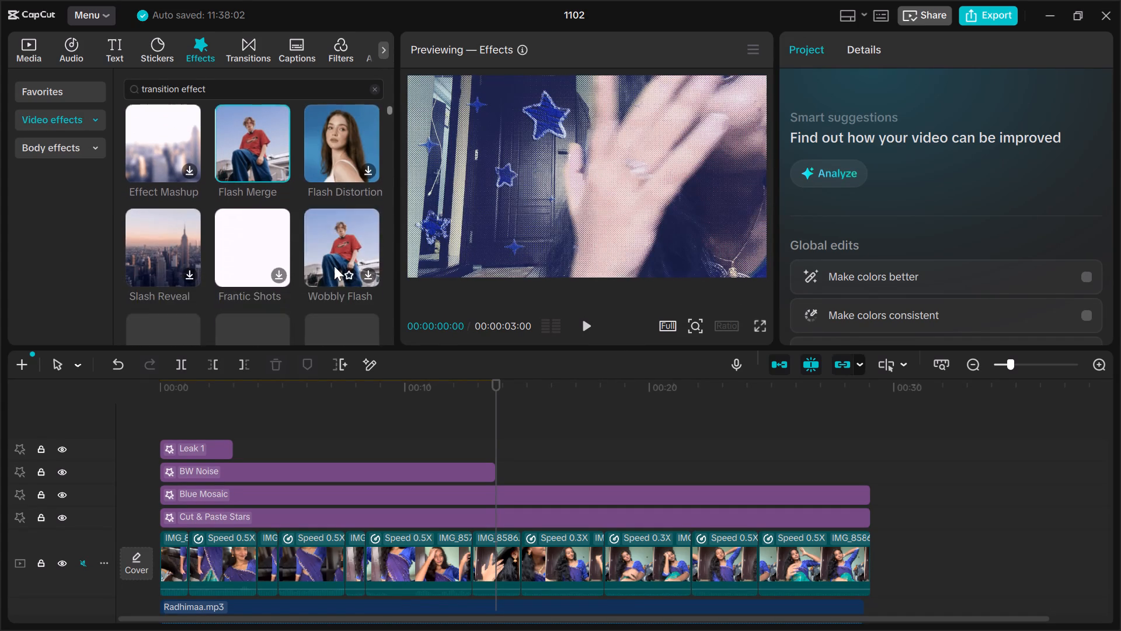
{"action": "scroll", "coordinate": [334, 266], "scroll_direction": "down", "scroll_amount": 1}
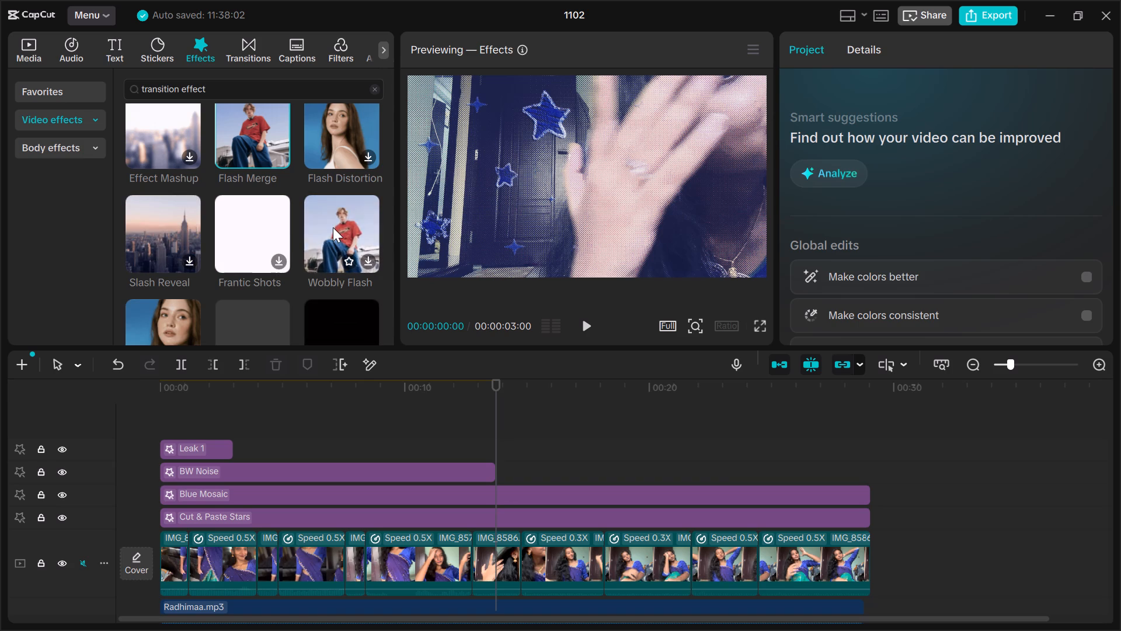
{"action": "scroll", "coordinate": [333, 227], "scroll_direction": "down", "scroll_amount": 1}
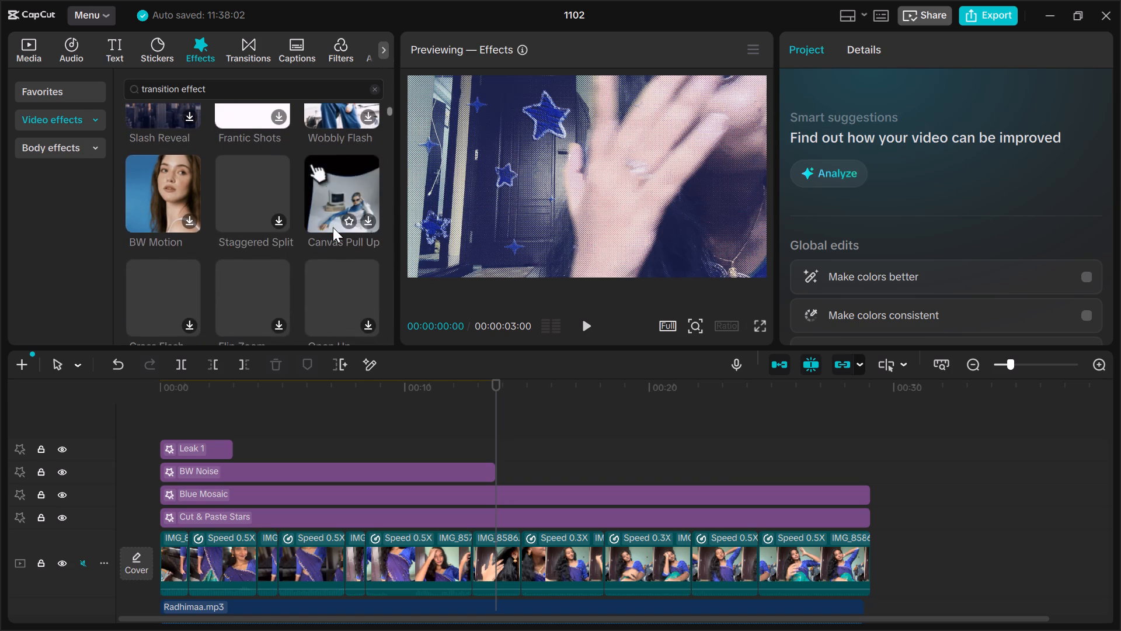
{"action": "scroll", "coordinate": [333, 227], "scroll_direction": "down", "scroll_amount": 1}
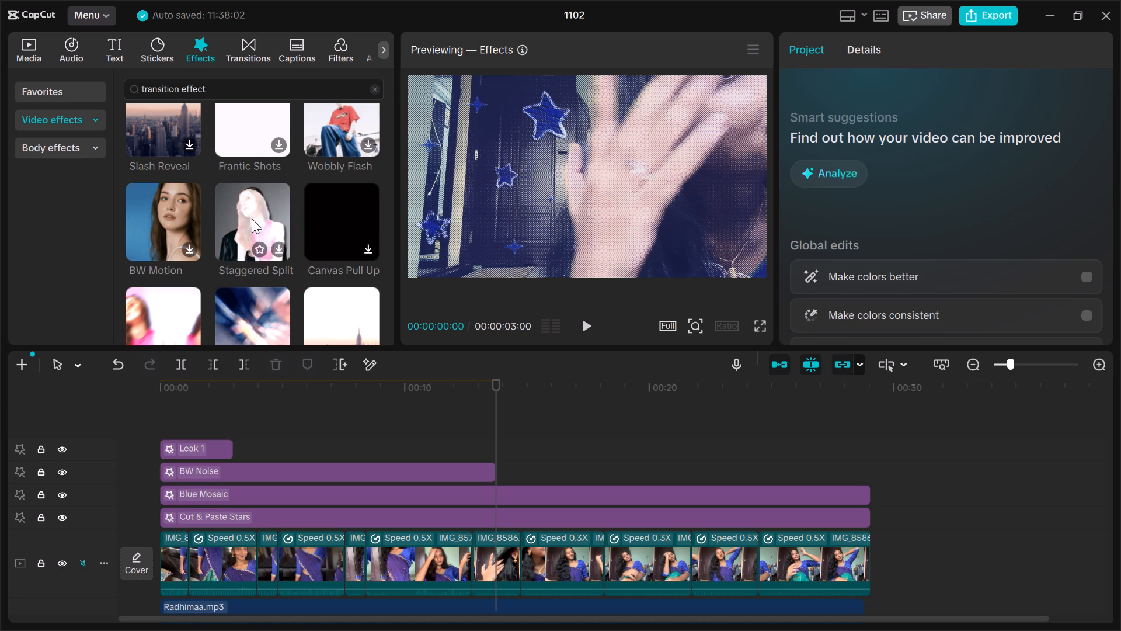
{"action": "scroll", "coordinate": [252, 219], "scroll_direction": "down", "scroll_amount": 1}
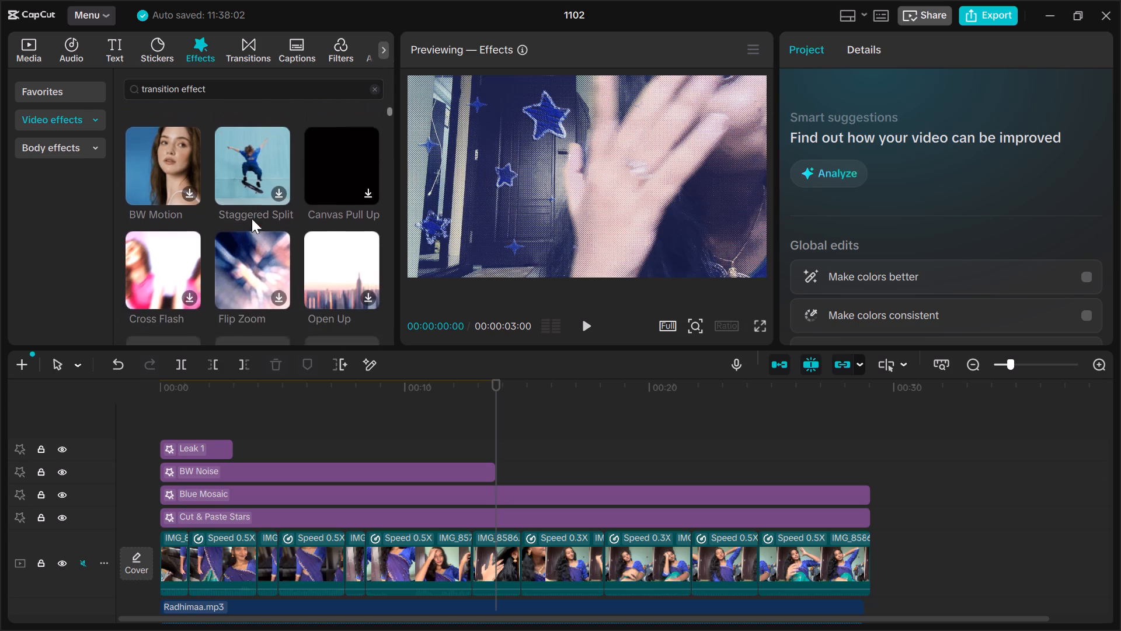
{"action": "scroll", "coordinate": [252, 219], "scroll_direction": "down", "scroll_amount": 1}
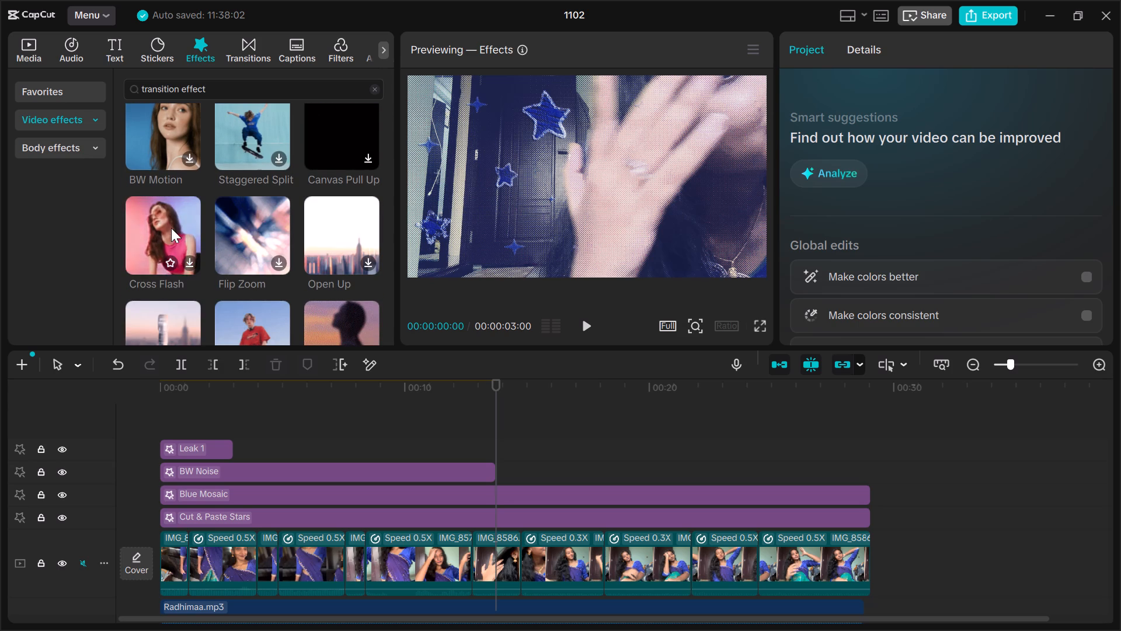
{"action": "scroll", "coordinate": [171, 228], "scroll_direction": "up", "scroll_amount": 1}
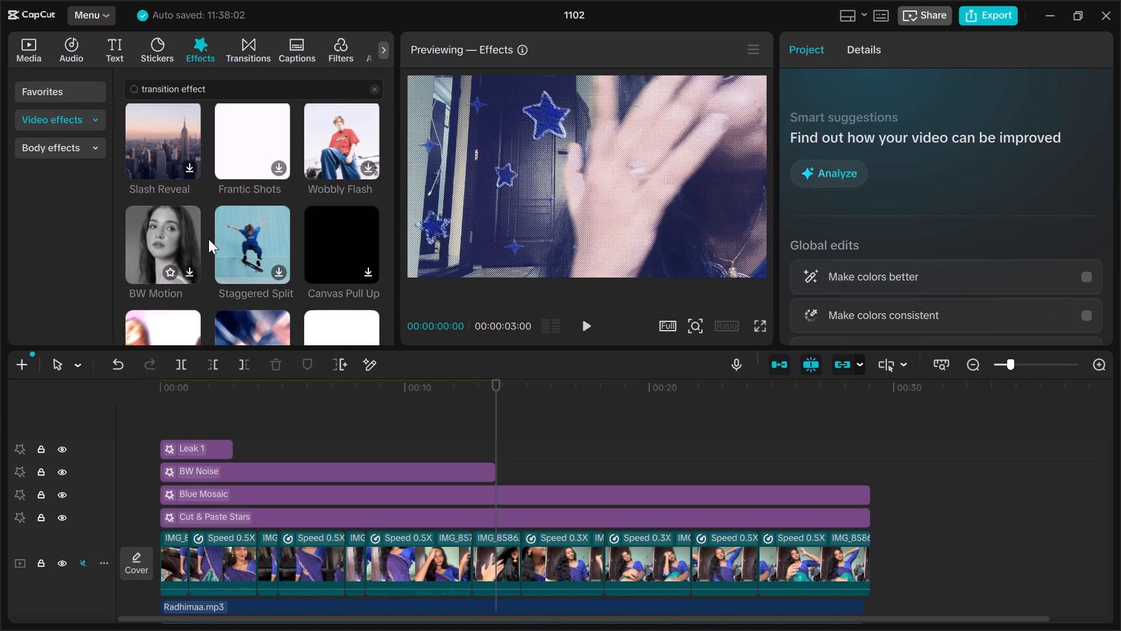
{"action": "scroll", "coordinate": [262, 235], "scroll_direction": "up", "scroll_amount": 1}
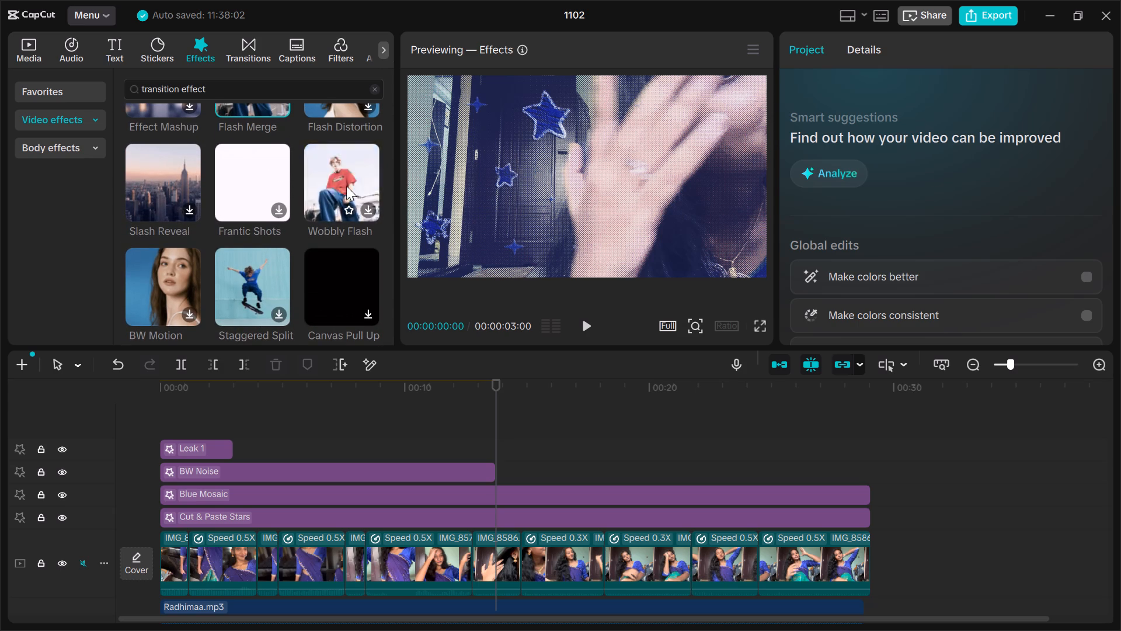
Preview the Wobbly Flash effect and add it to the Leak 1 track at about 13 seconds, where the IMG_8586 clip starts.
{"action": "left_click", "coordinate": [346, 186]}
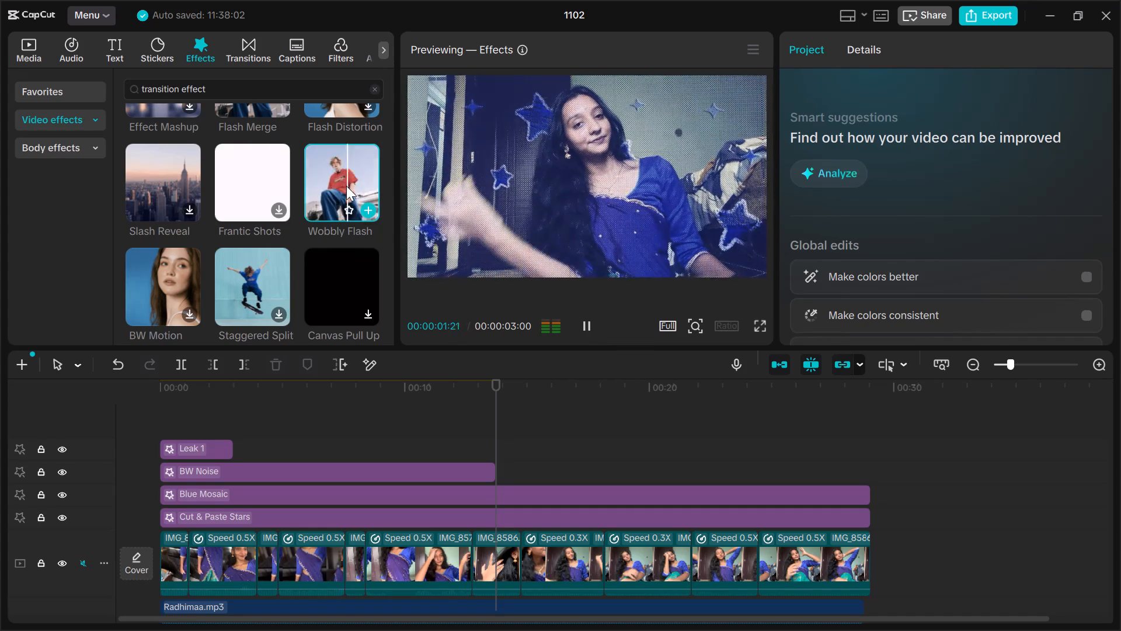
{"action": "key", "text": "space"}
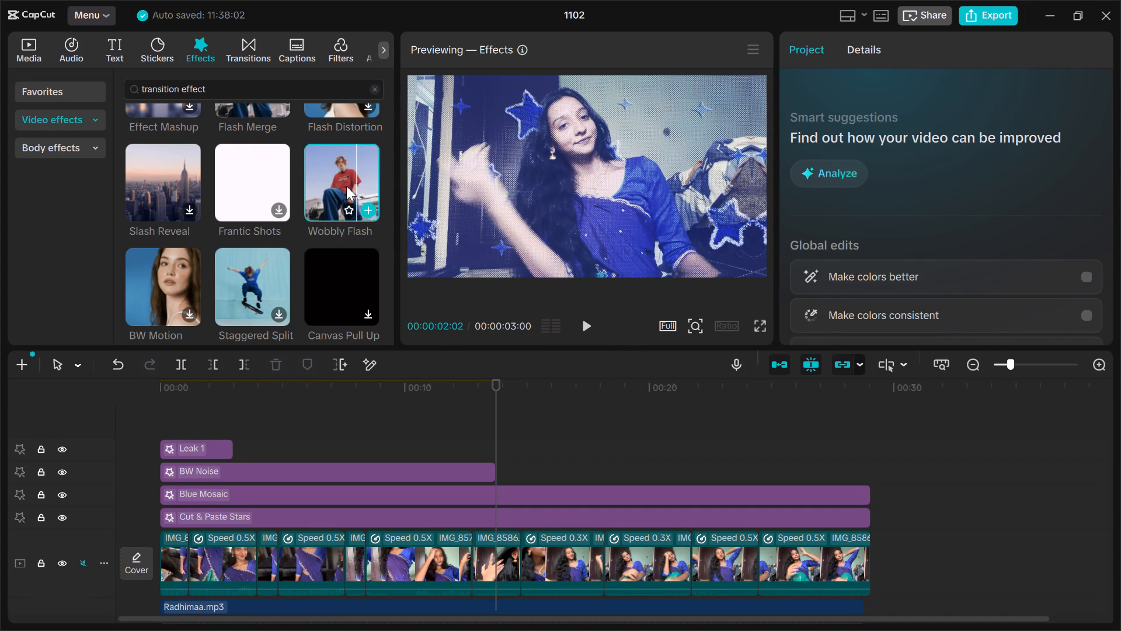
{"action": "left_click_drag", "start_coordinate": [346, 186], "coordinate": [459, 448]}
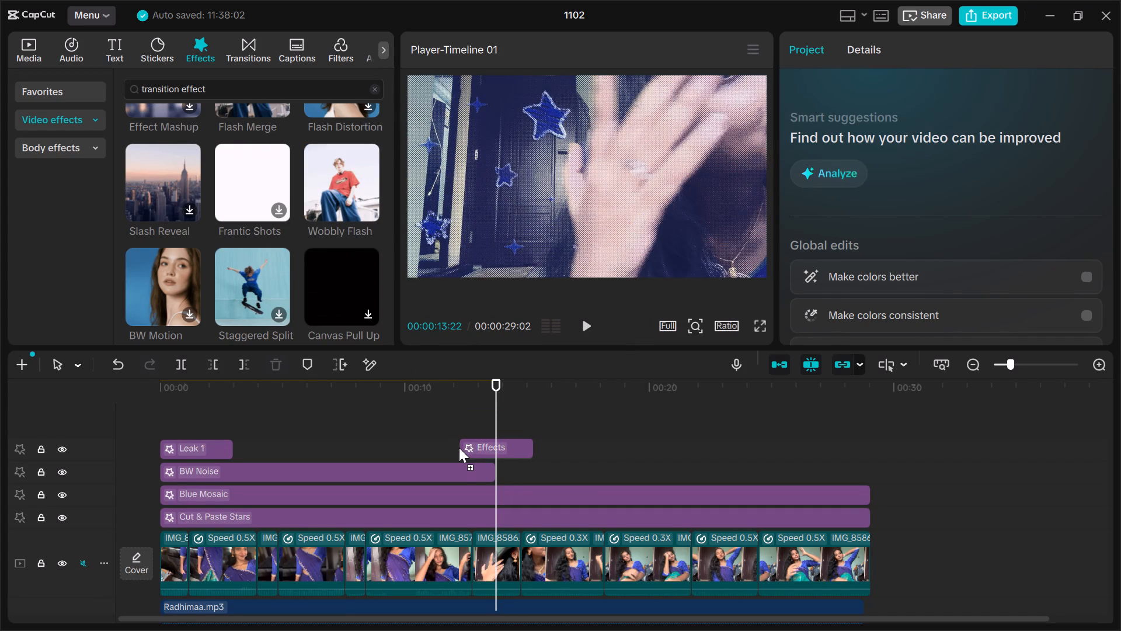
{"action": "left_click_drag", "start_coordinate": [459, 448], "coordinate": [466, 448]}
{"action": "left_click_drag", "start_coordinate": [466, 448], "coordinate": [469, 448]}
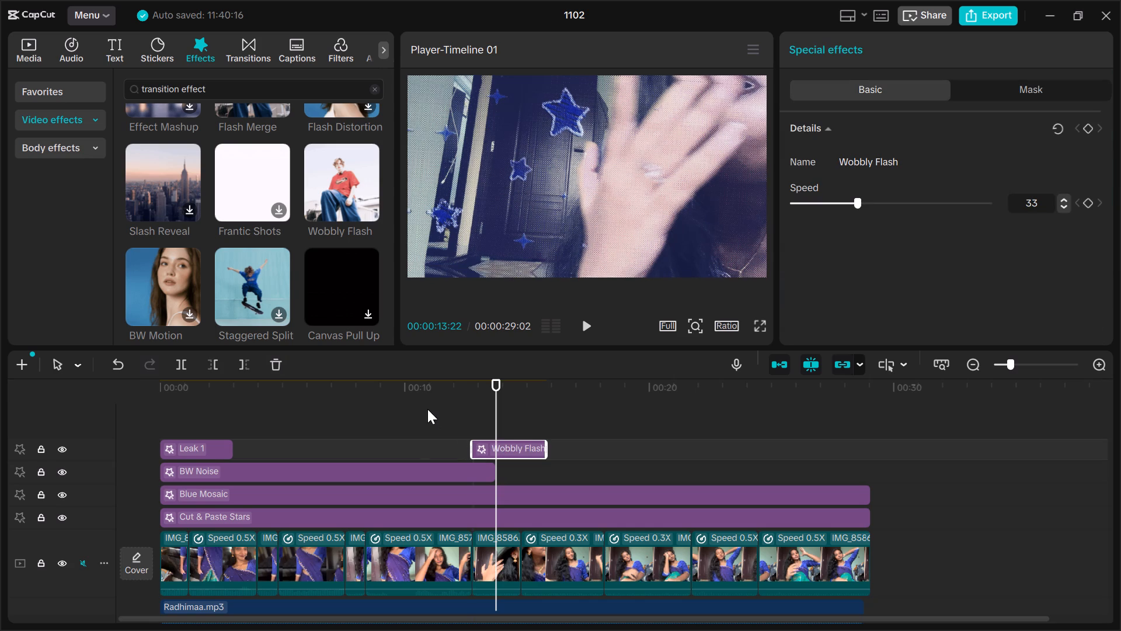
Play the timeline through the Wobbly Flash effect to about 15 seconds.
{"action": "left_click", "coordinate": [427, 409]}
{"action": "key", "text": "space"}
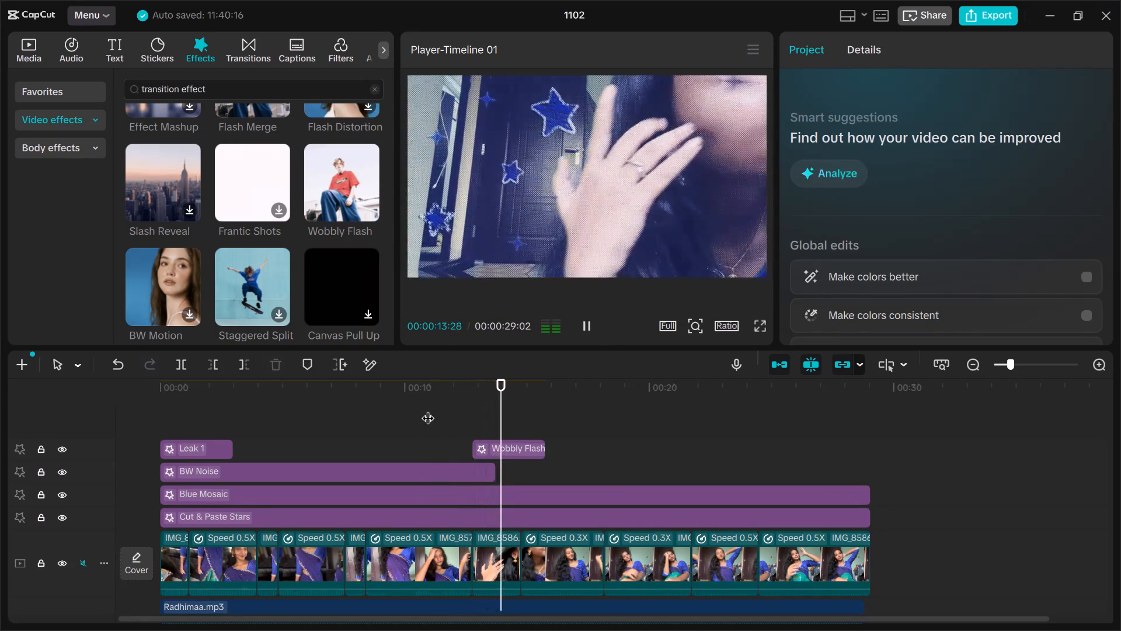
{"action": "key", "text": "space"}
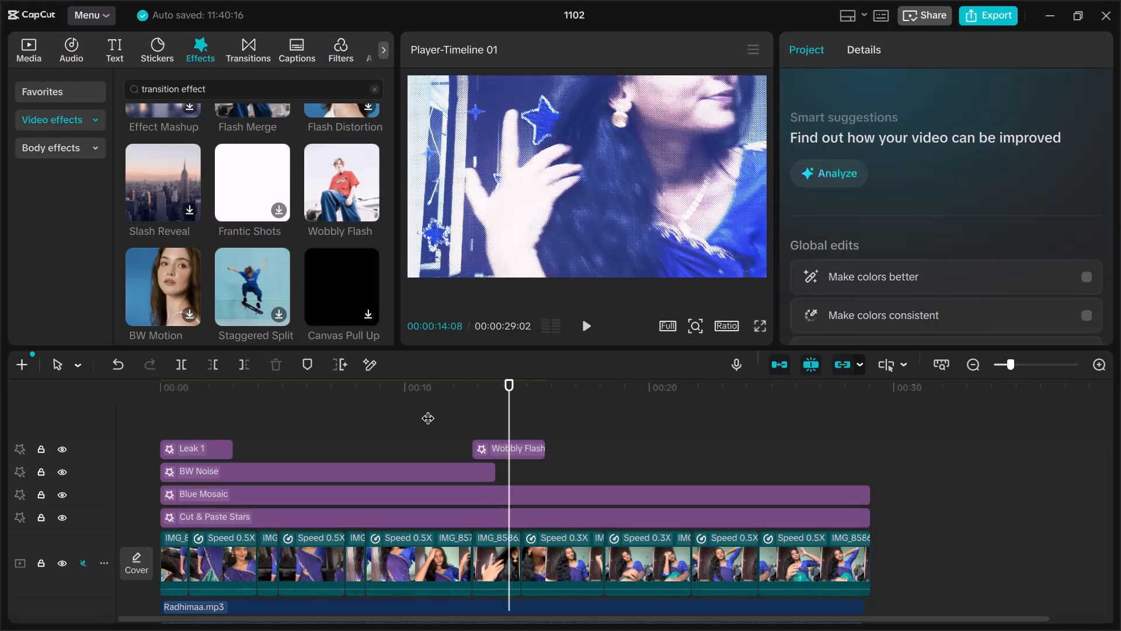
{"action": "key", "text": "space"}
{"action": "key", "text": "space"}
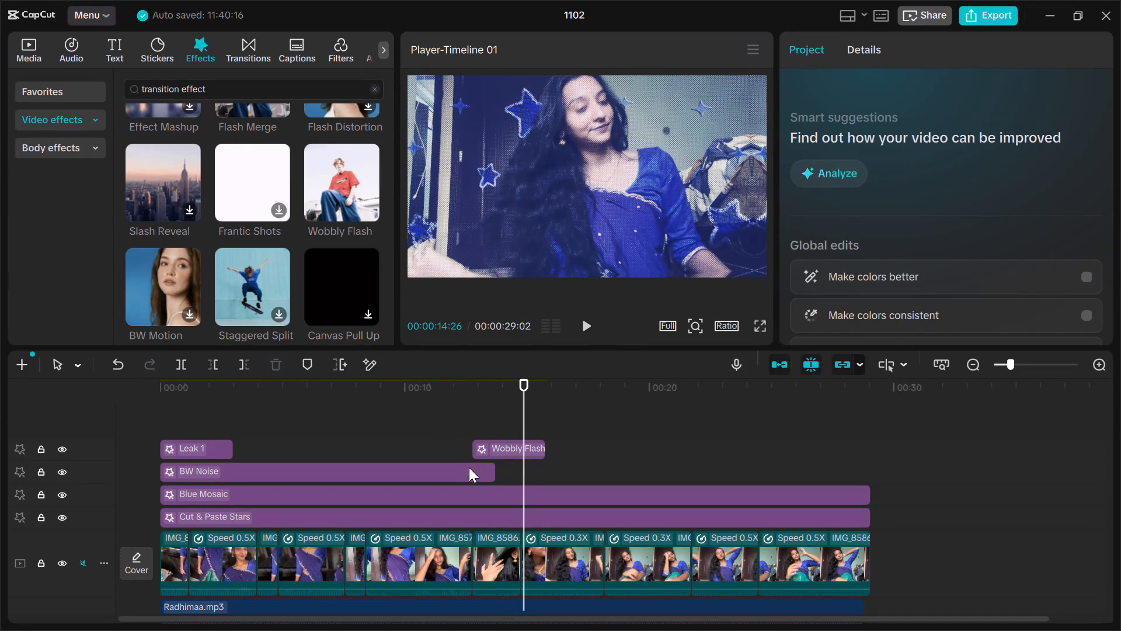
Extend the end of the BW Noise effect to the cut before the 0.3X clip, at about 14:23.
{"action": "left_click", "coordinate": [482, 473]}
{"action": "left_click_drag", "start_coordinate": [497, 470], "coordinate": [511, 471]}
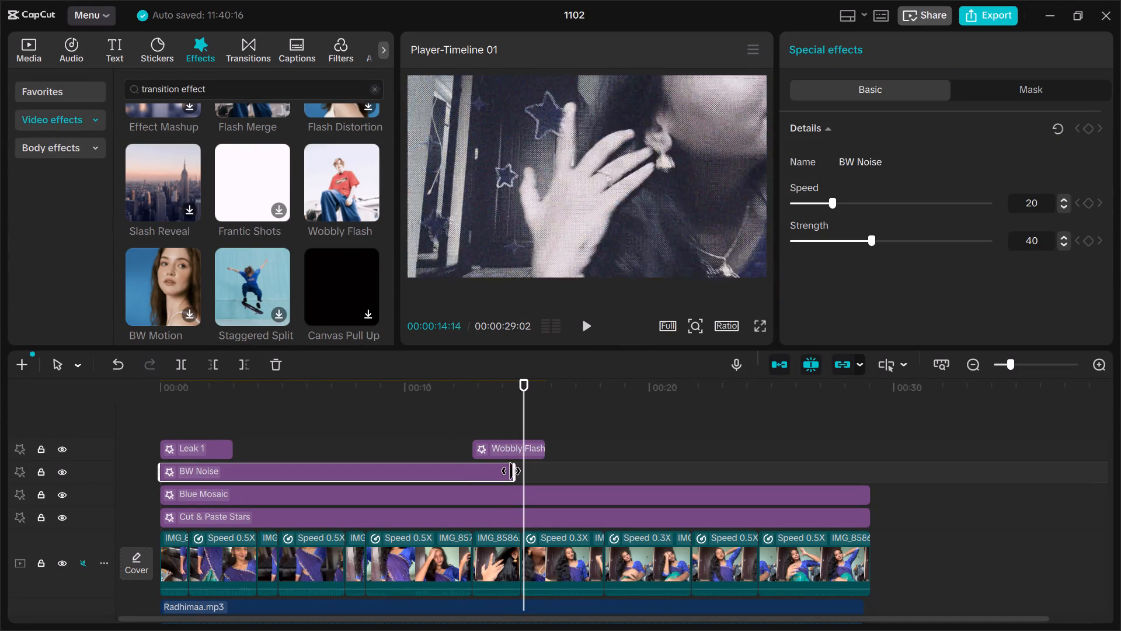
{"action": "left_click_drag", "start_coordinate": [511, 471], "coordinate": [514, 471]}
{"action": "left_click", "coordinate": [486, 424]}
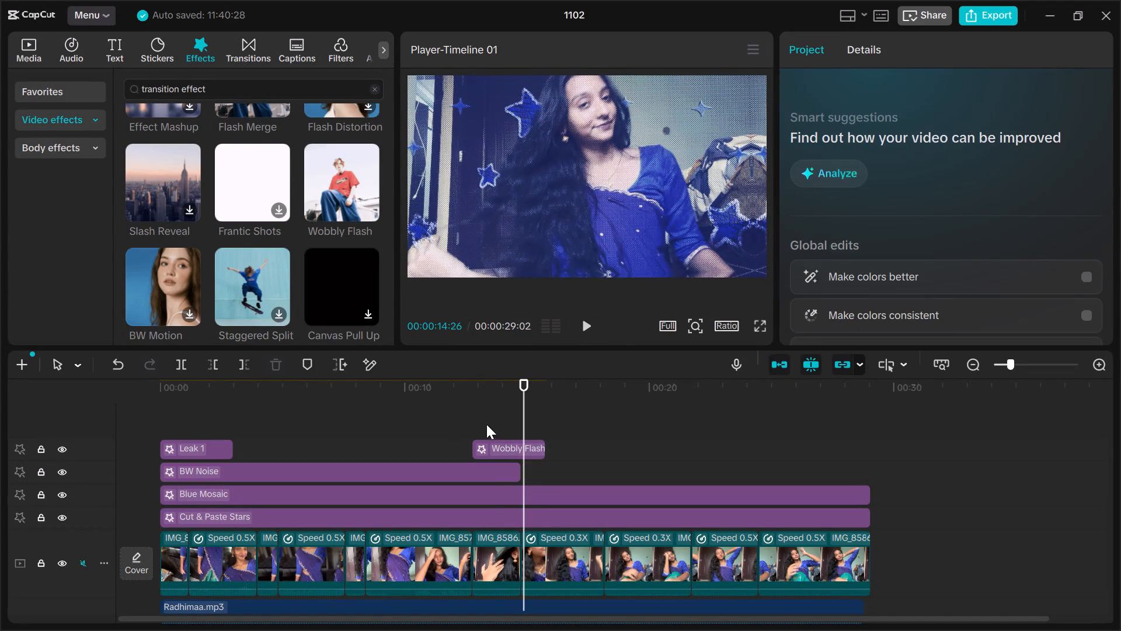
Play the timeline past the end of the Wobbly Flash effect to about 16 seconds and return to the first transition effects.
{"action": "key", "text": "space"}
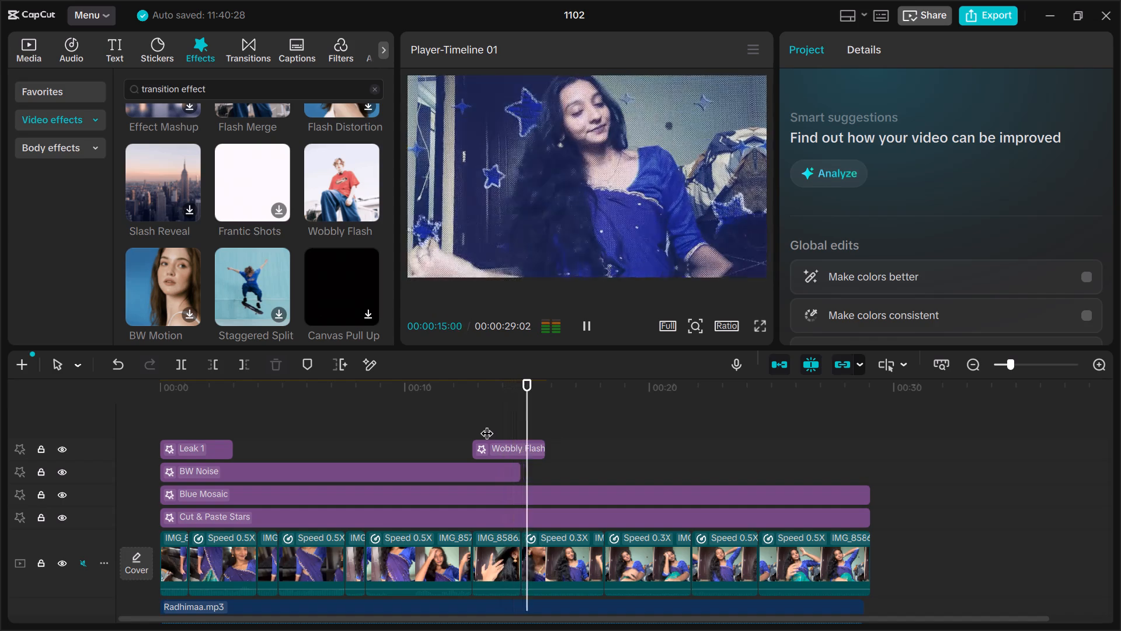
{"action": "key", "text": "space"}
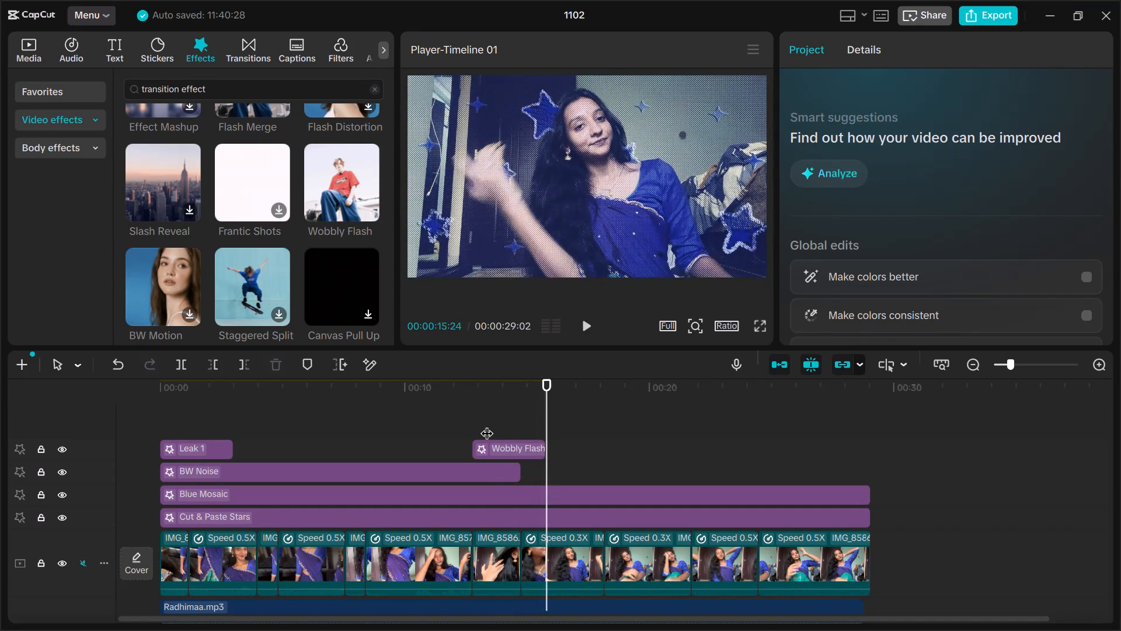
{"action": "key", "text": "space"}
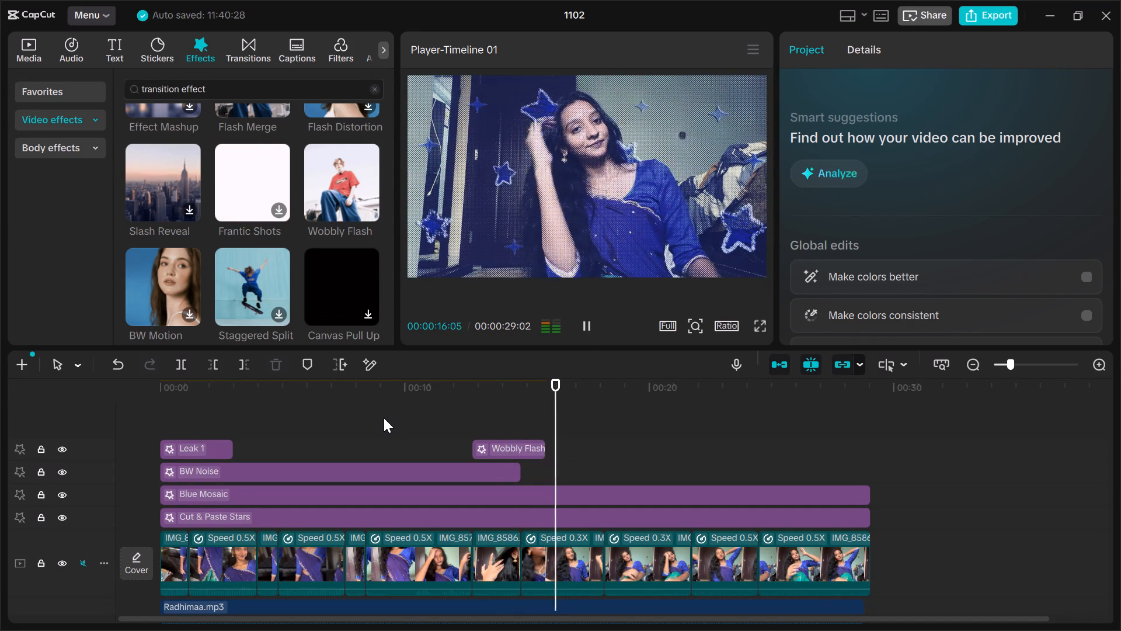
{"action": "key", "text": "space"}
{"action": "scroll", "coordinate": [281, 259], "scroll_direction": "up", "scroll_amount": 1}
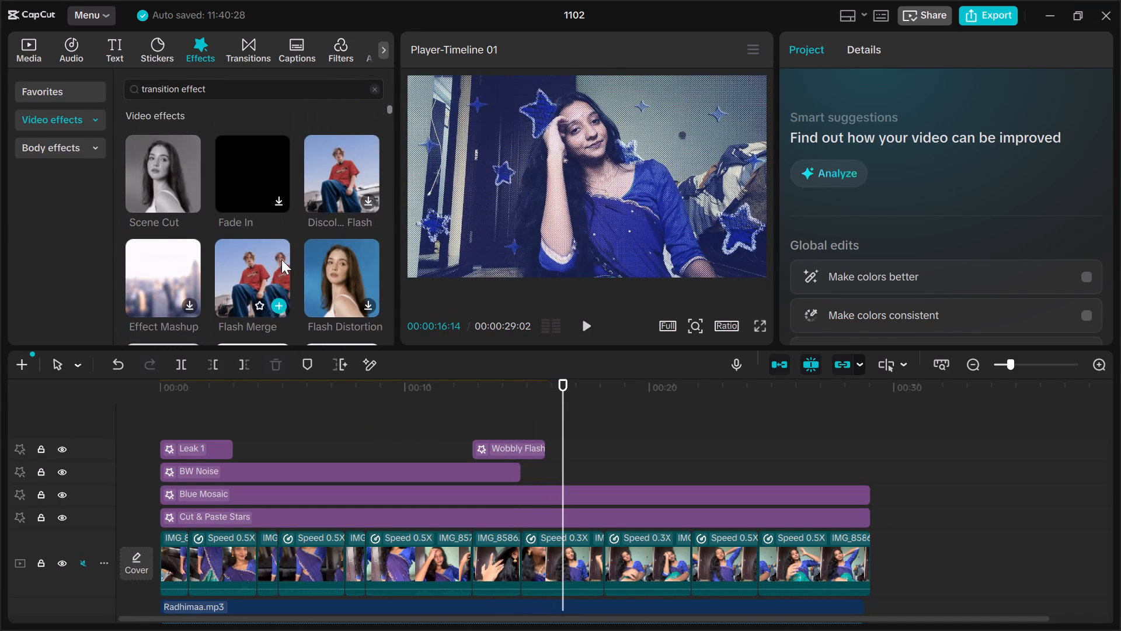
{"action": "scroll", "coordinate": [281, 259], "scroll_direction": "up", "scroll_amount": 1}
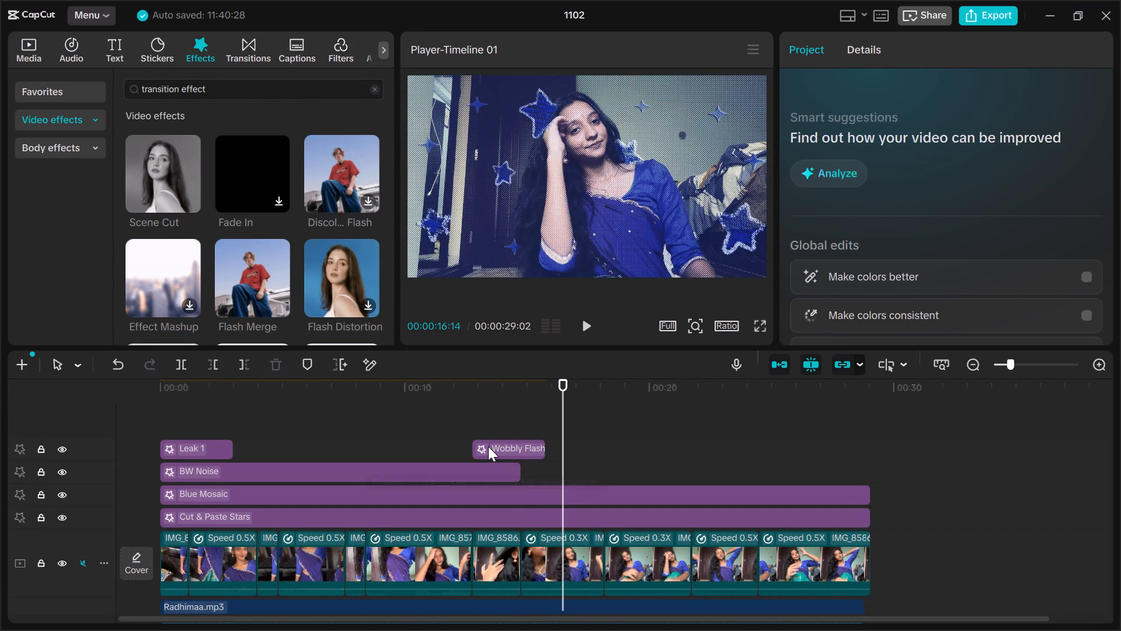
Preview the Blur, White Flash and Black Fade transitions and add Black Fade at the cut before the 0.3X clip, at 14:23.
{"action": "left_click", "coordinate": [517, 535]}
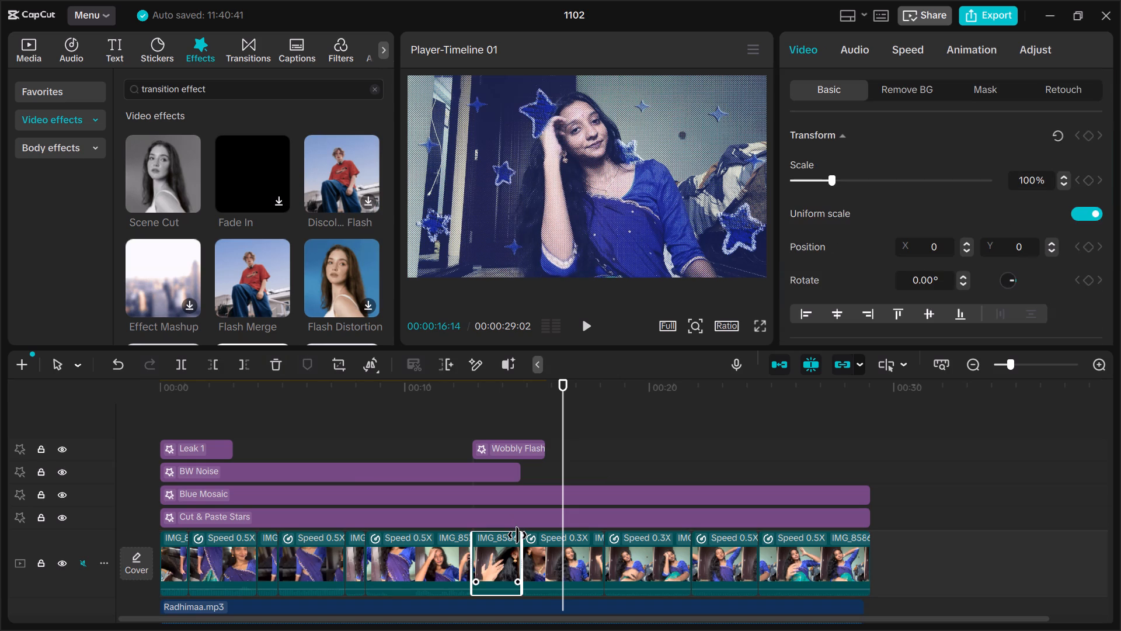
{"action": "key", "text": "Left"}
{"action": "key", "text": "Up"}
{"action": "key", "text": "Up"}
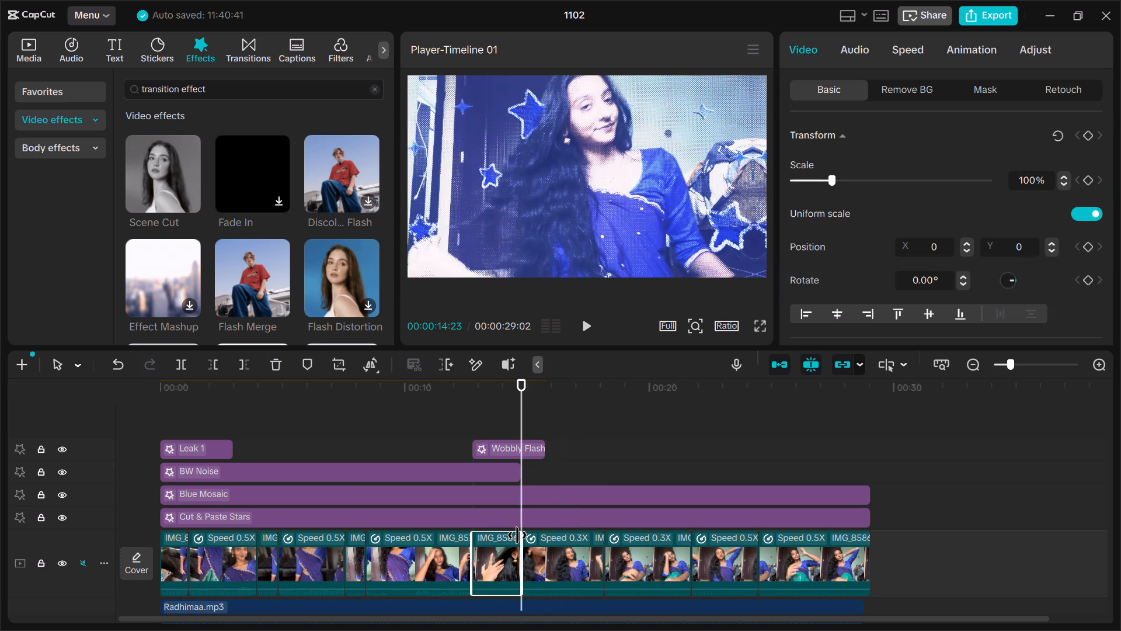
{"action": "left_click", "coordinate": [248, 41]}
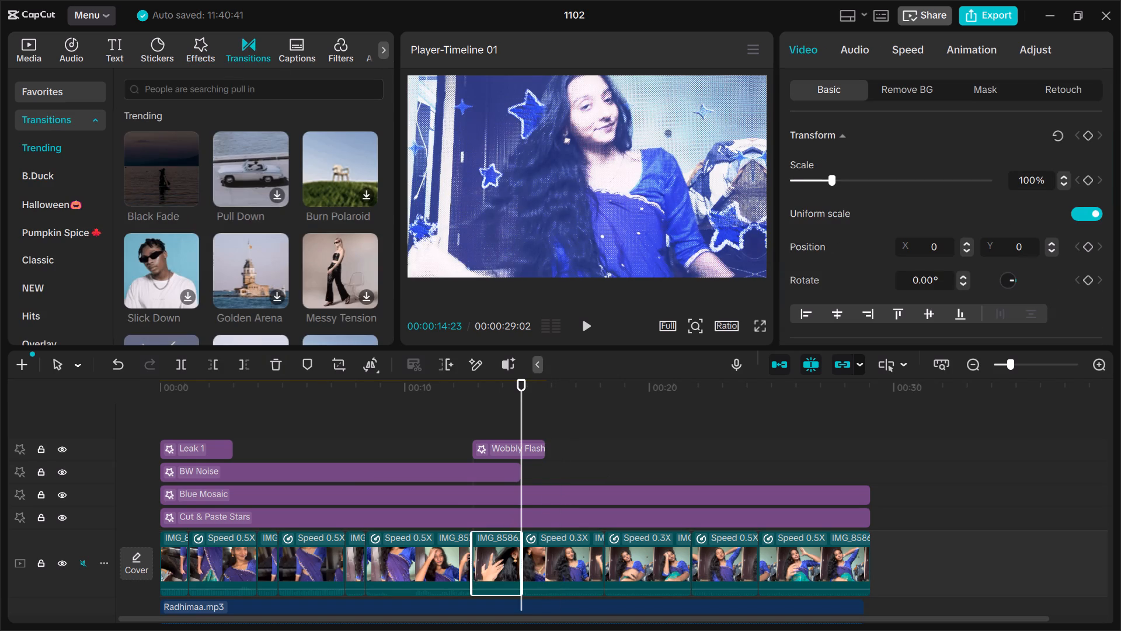
{"action": "left_click", "coordinate": [158, 161]}
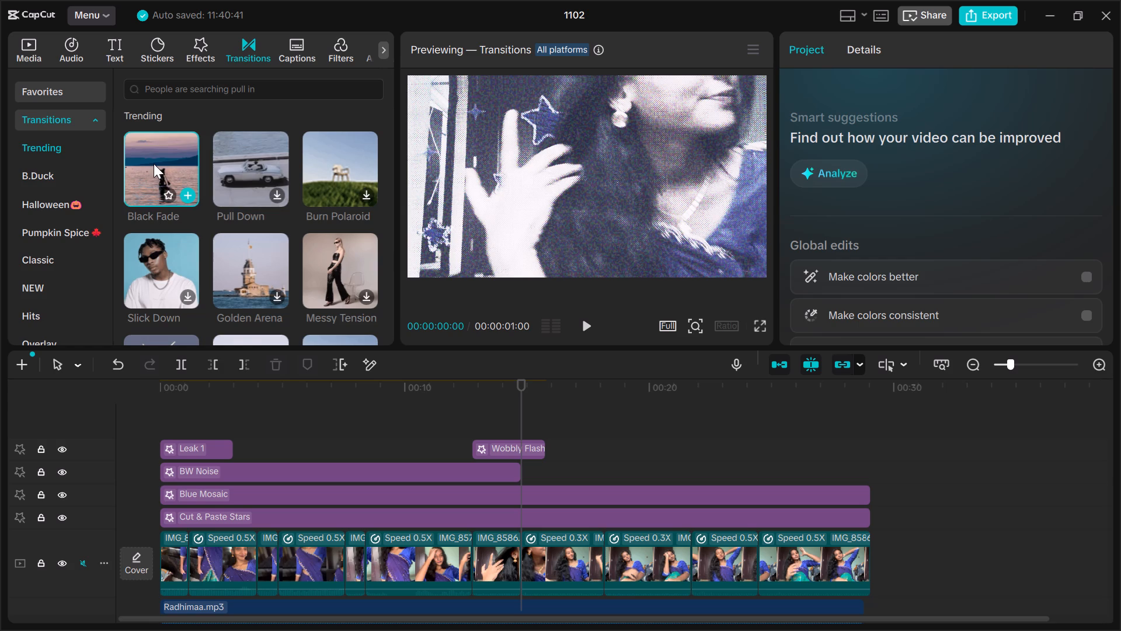
{"action": "left_click", "coordinate": [46, 256]}
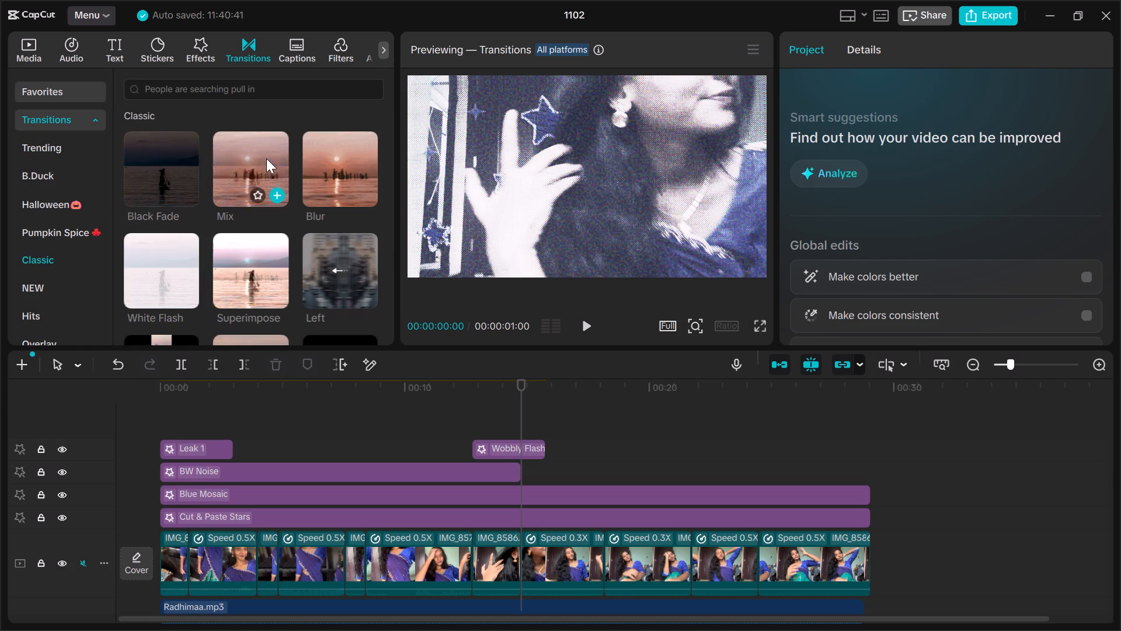
{"action": "left_click", "coordinate": [335, 148]}
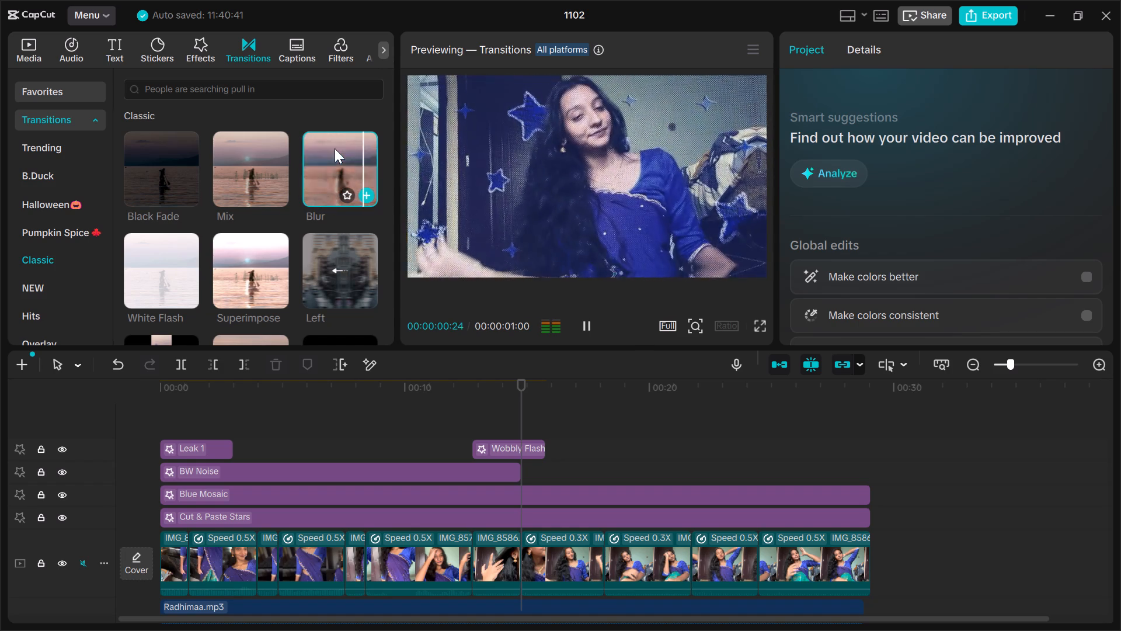
{"action": "left_click", "coordinate": [157, 261]}
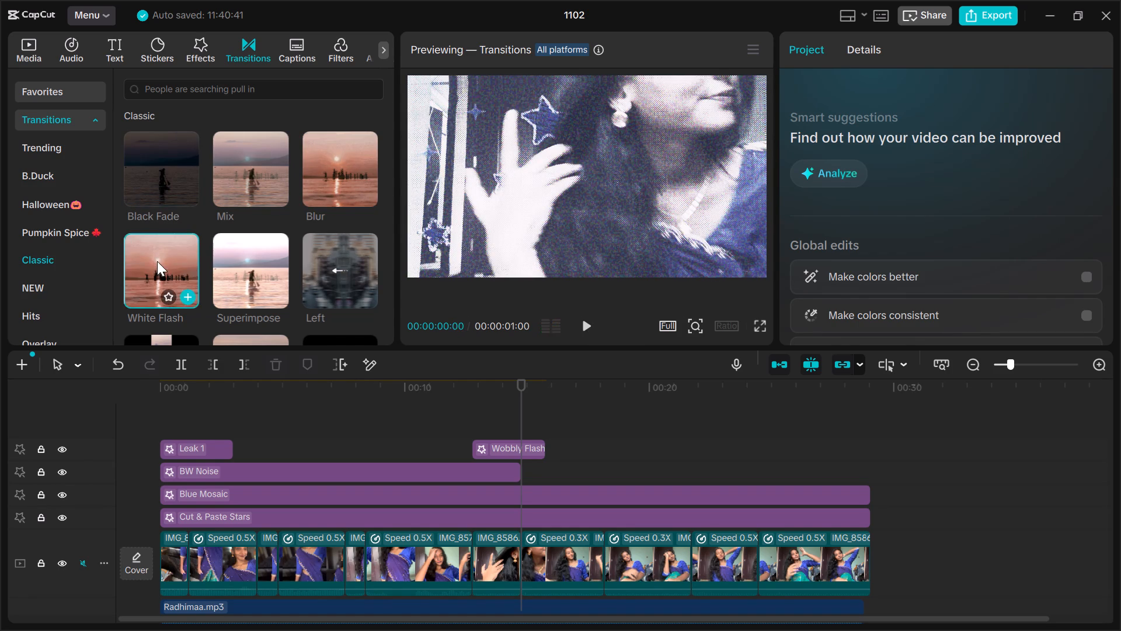
{"action": "left_click", "coordinate": [150, 158]}
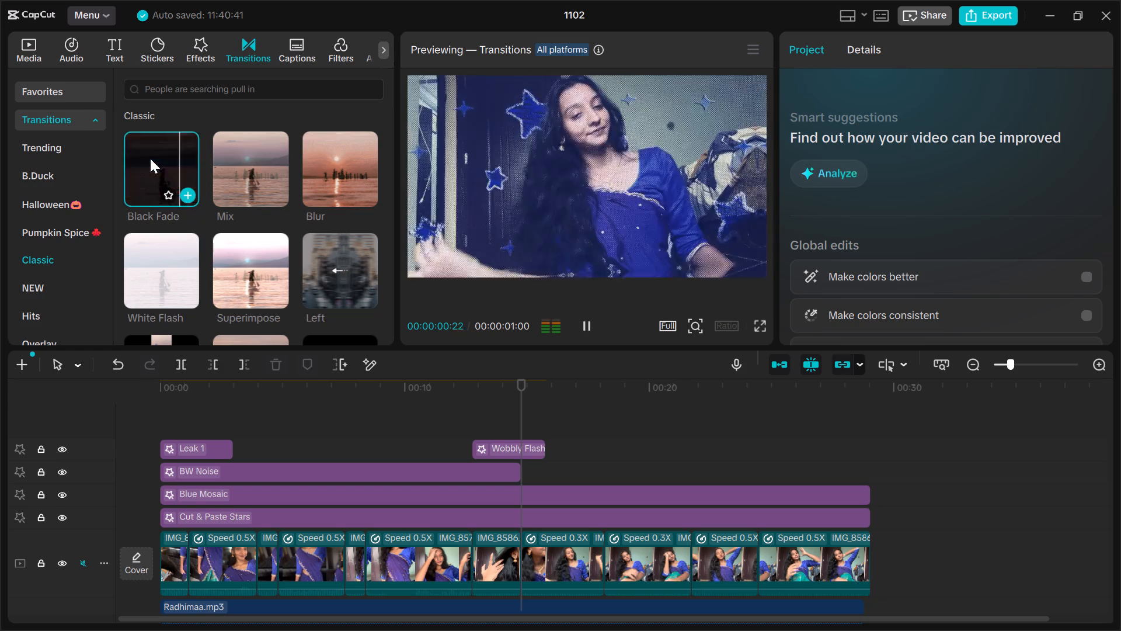
{"action": "left_click", "coordinate": [150, 158]}
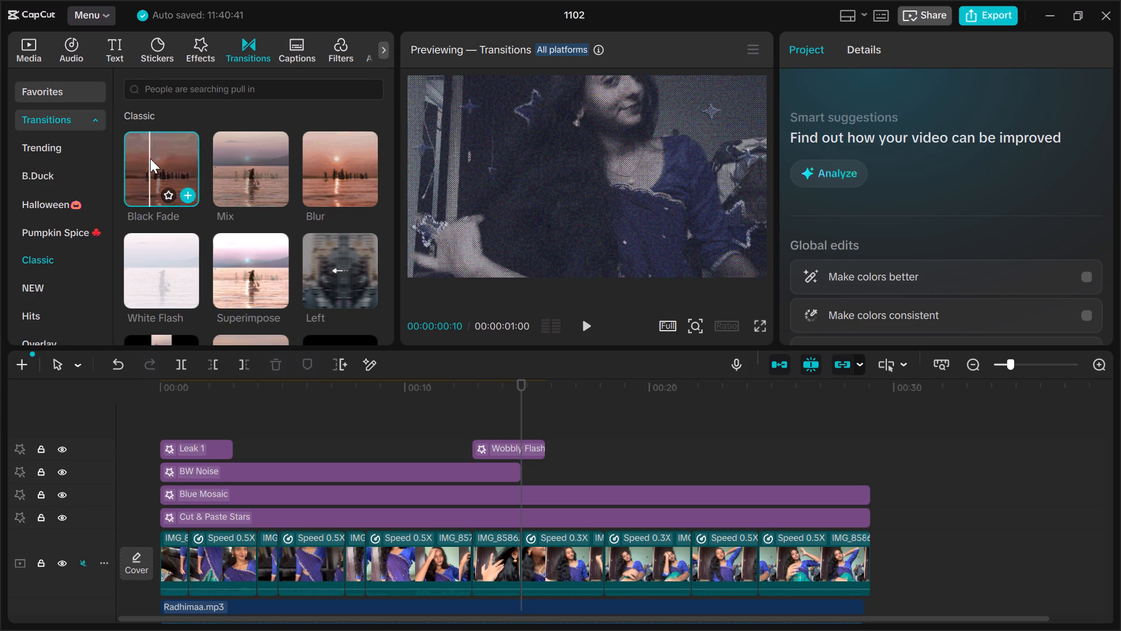
{"action": "left_click", "coordinate": [189, 196]}
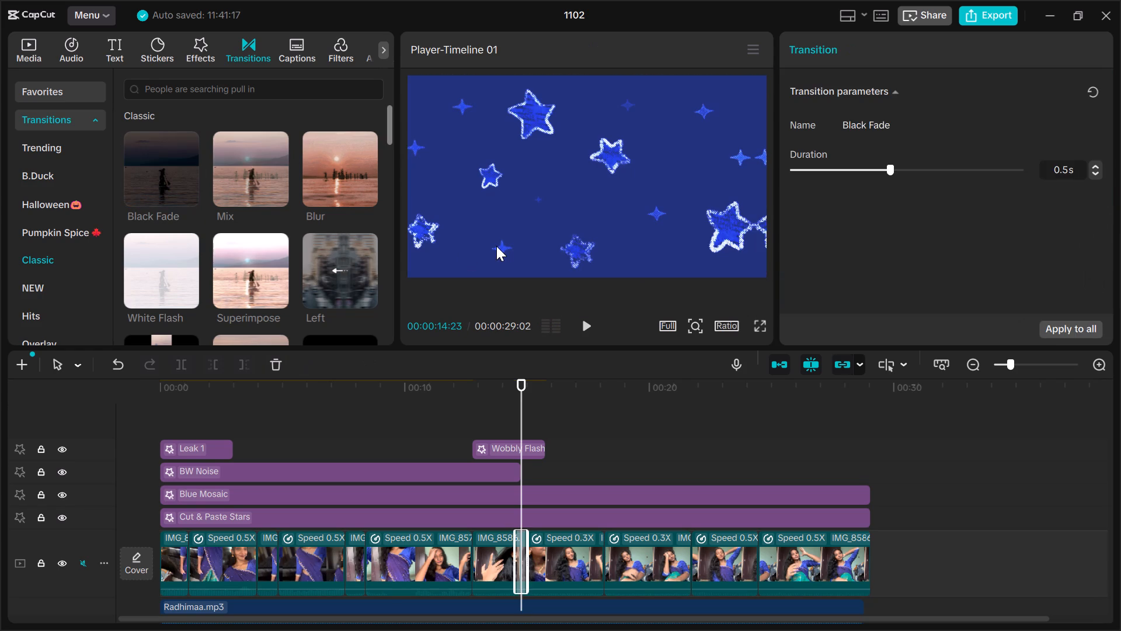
Play the timeline through the Black Fade transition to about 15:26.
{"action": "left_click", "coordinate": [449, 398]}
{"action": "key", "text": "space"}
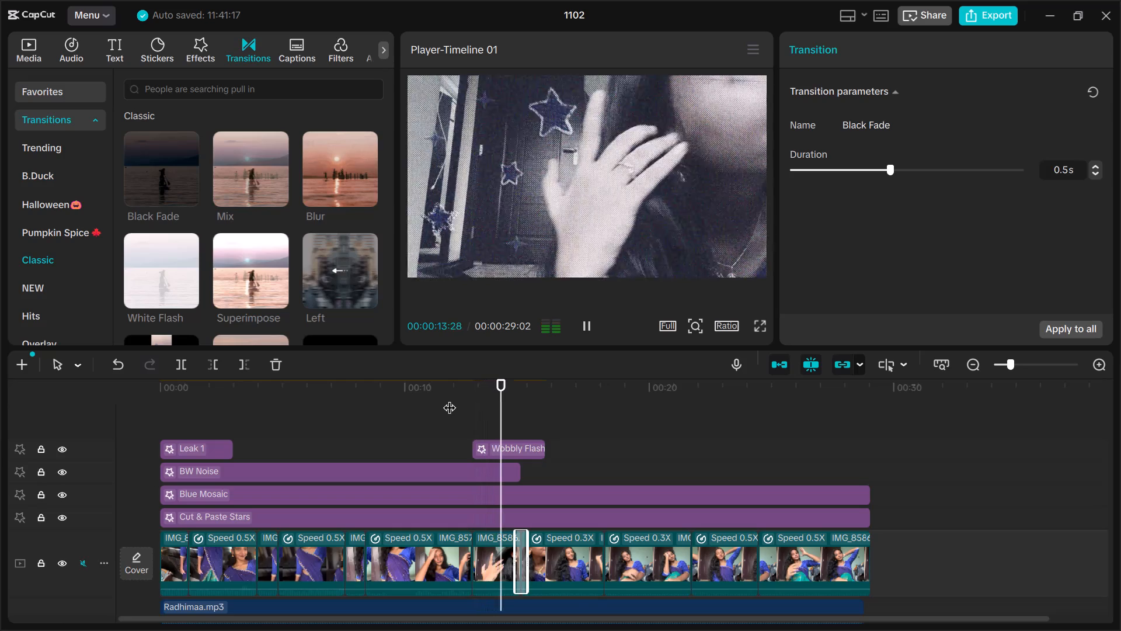
{"action": "key", "text": "space"}
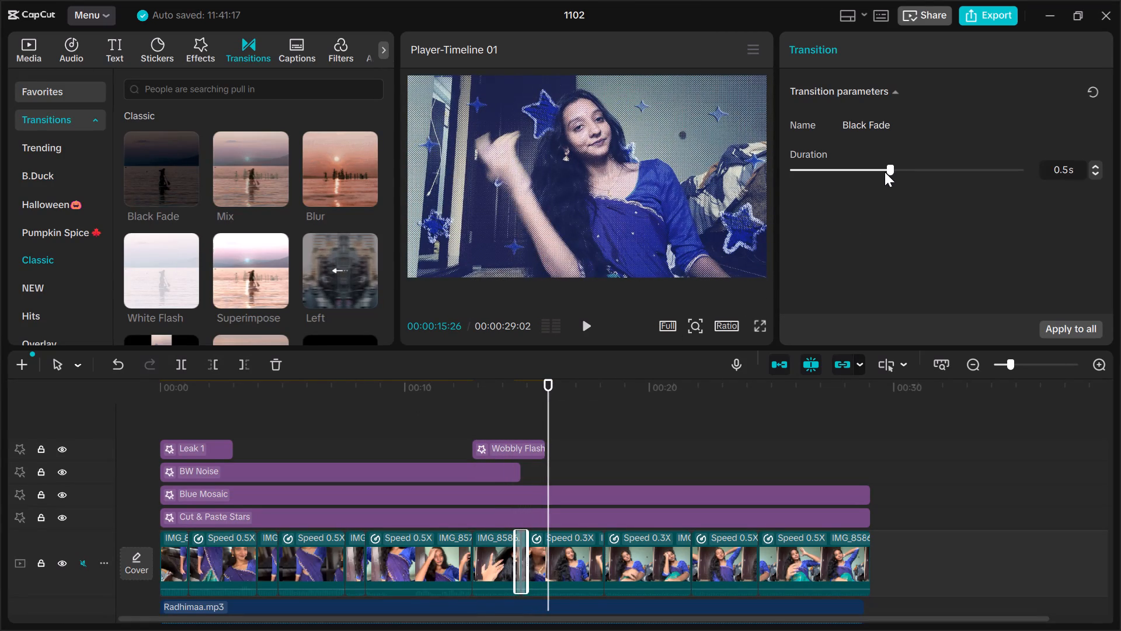
Set the Black Fade transition's duration to 0.7 s.
{"action": "left_click_drag", "start_coordinate": [892, 170], "coordinate": [911, 177]}
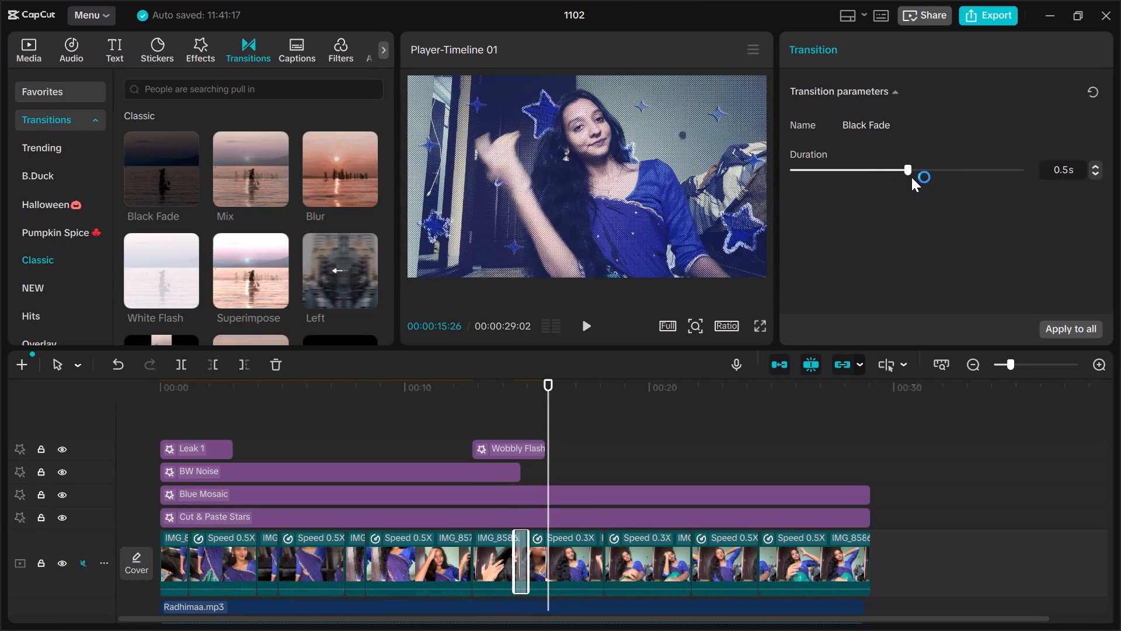
{"action": "left_click_drag", "start_coordinate": [911, 177], "coordinate": [955, 174]}
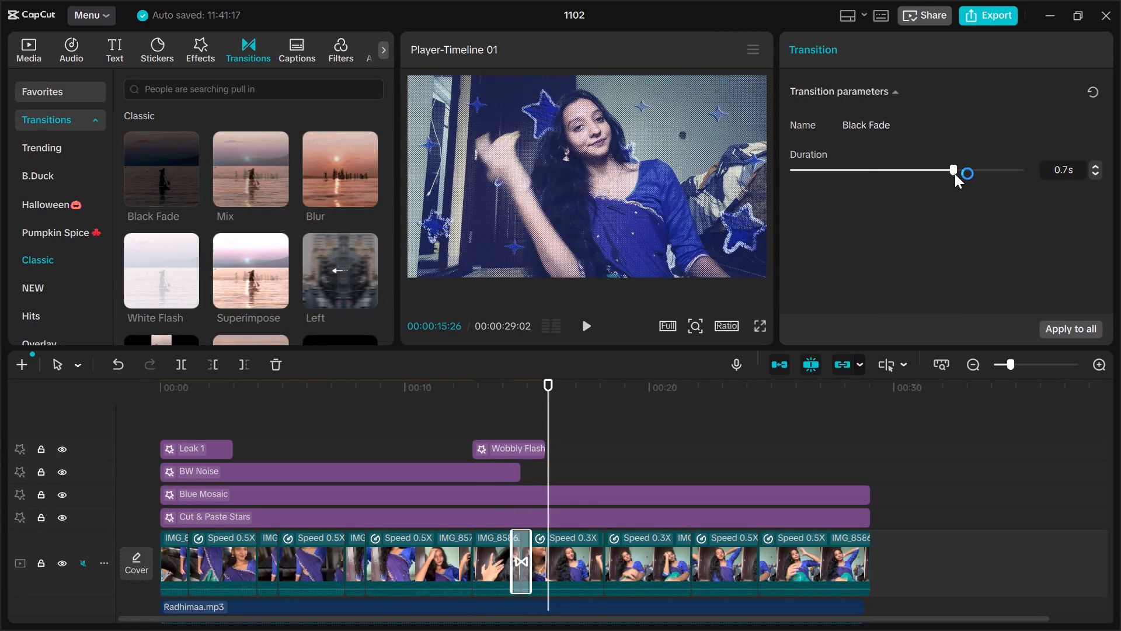
{"action": "left_click_drag", "start_coordinate": [955, 174], "coordinate": [955, 167]}
Play the timeline from the start of the Wobbly Flash effect at 12:23 to near the end, at about 28:22.
{"action": "key", "text": "Left"}
{"action": "key", "text": "Left"}
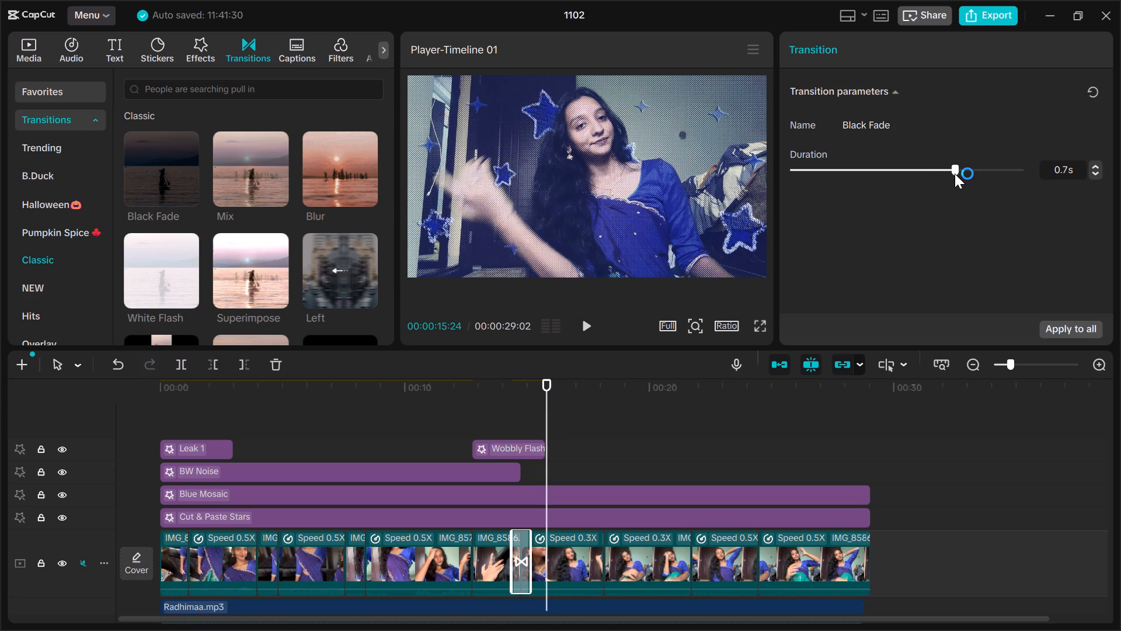
{"action": "key", "text": "Up"}
{"action": "key", "text": "Up"}
{"action": "key", "text": "Up"}
{"action": "key", "text": "Up"}
{"action": "key", "text": "Up"}
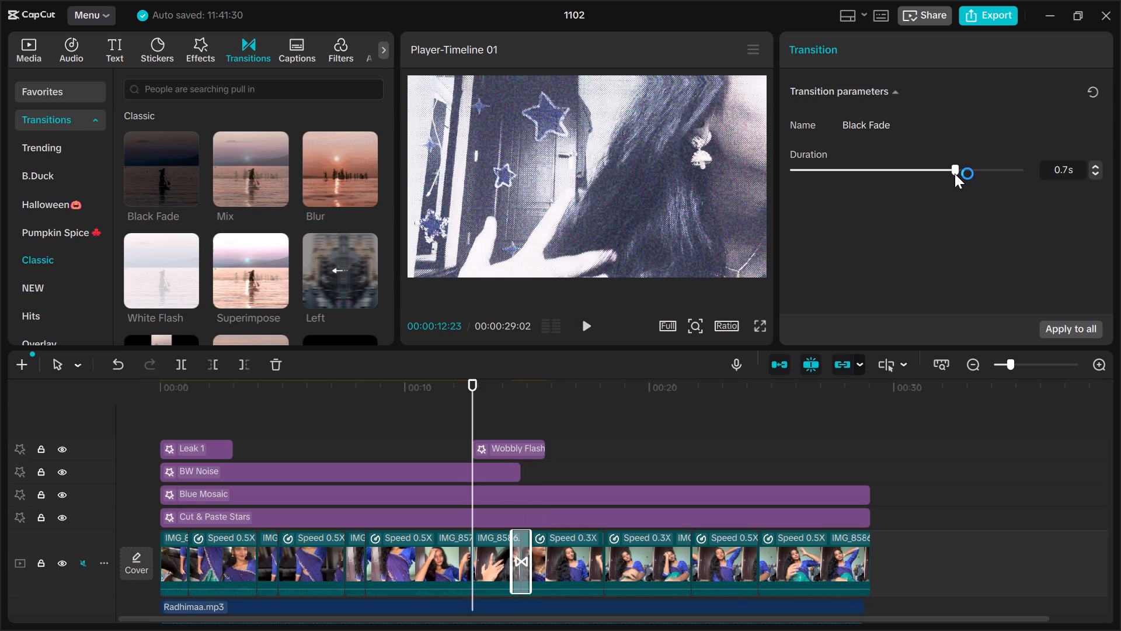
{"action": "key", "text": "space"}
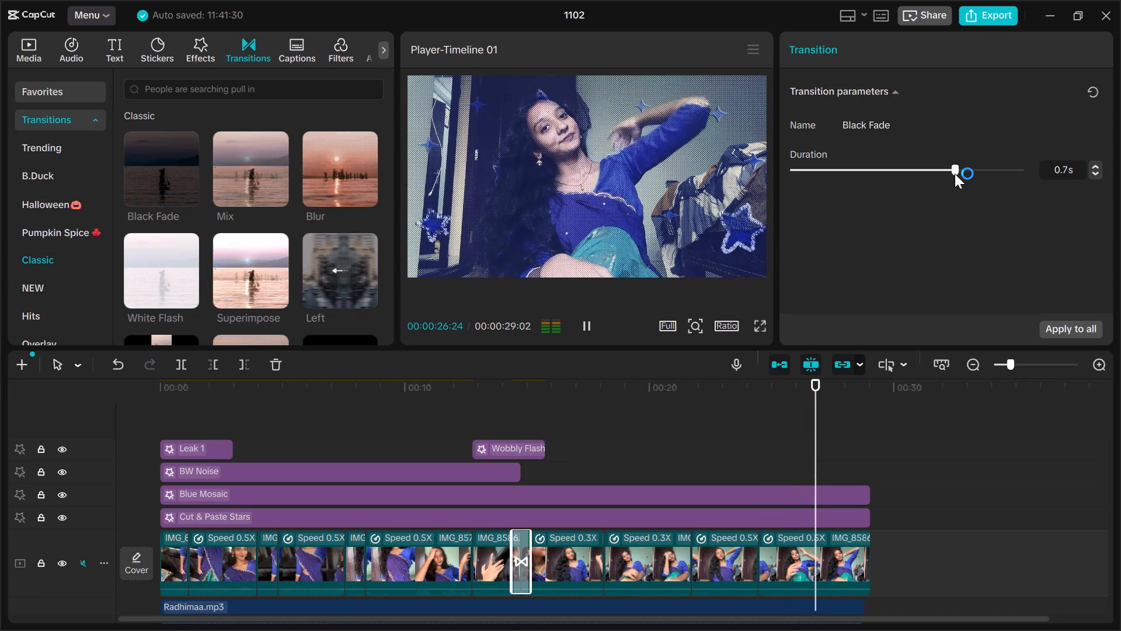
{"action": "key", "text": "space"}
{"action": "key", "text": "space"}
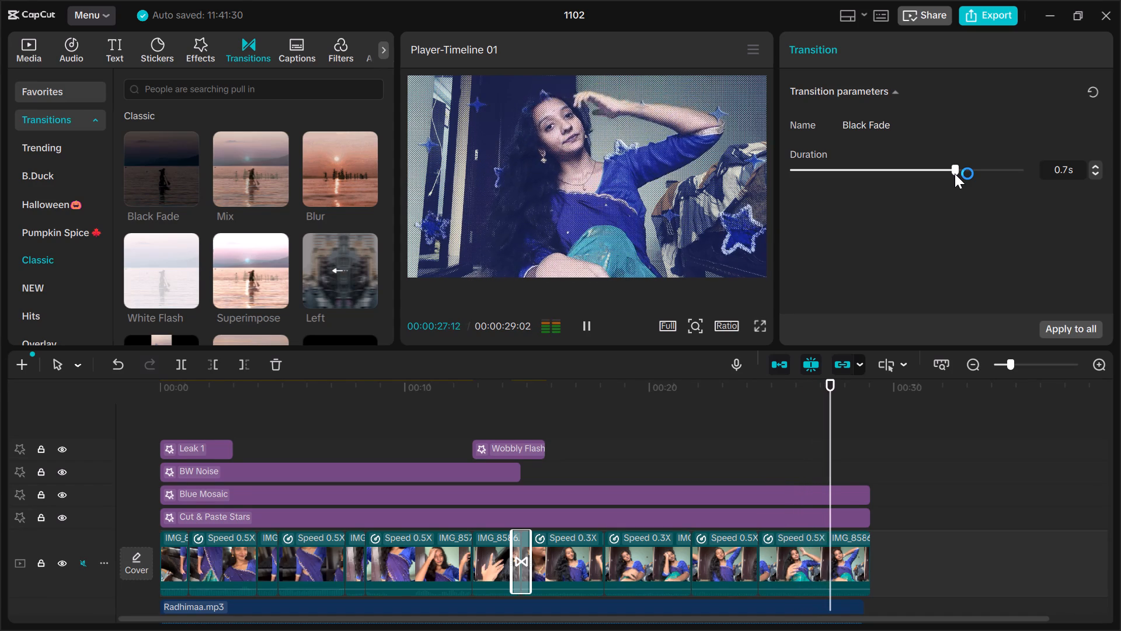
{"action": "key", "text": "space"}
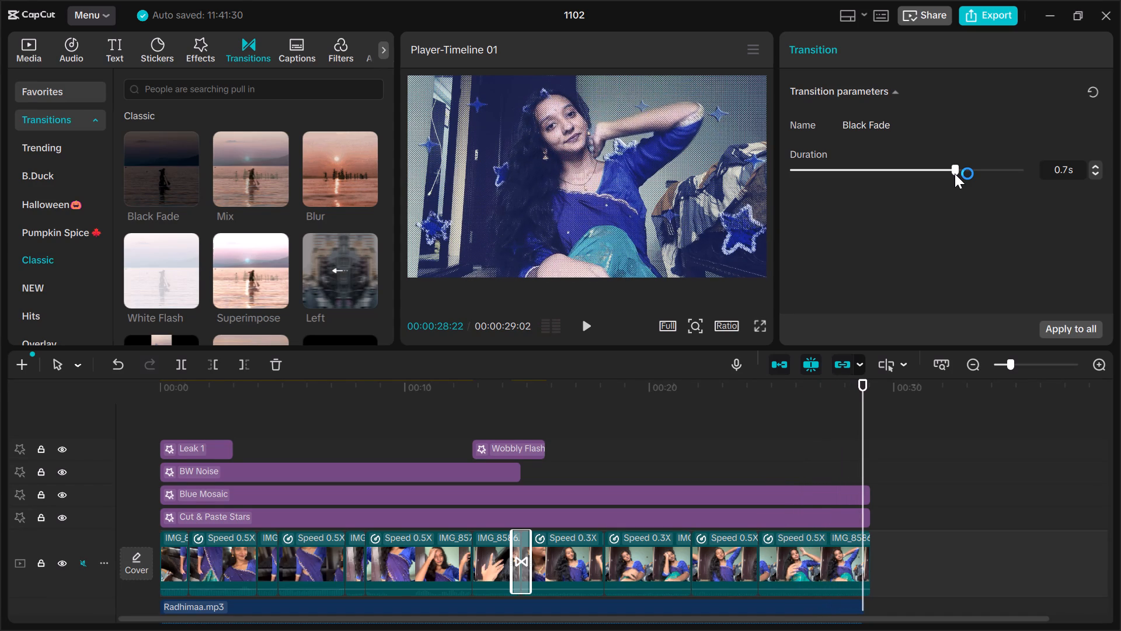
Replay the section around the Black Fade transition twice, continuing to about 16 seconds.
{"action": "key", "text": "Up"}
{"action": "key", "text": "Up"}
{"action": "key", "text": "Up"}
{"action": "key", "text": "Up"}
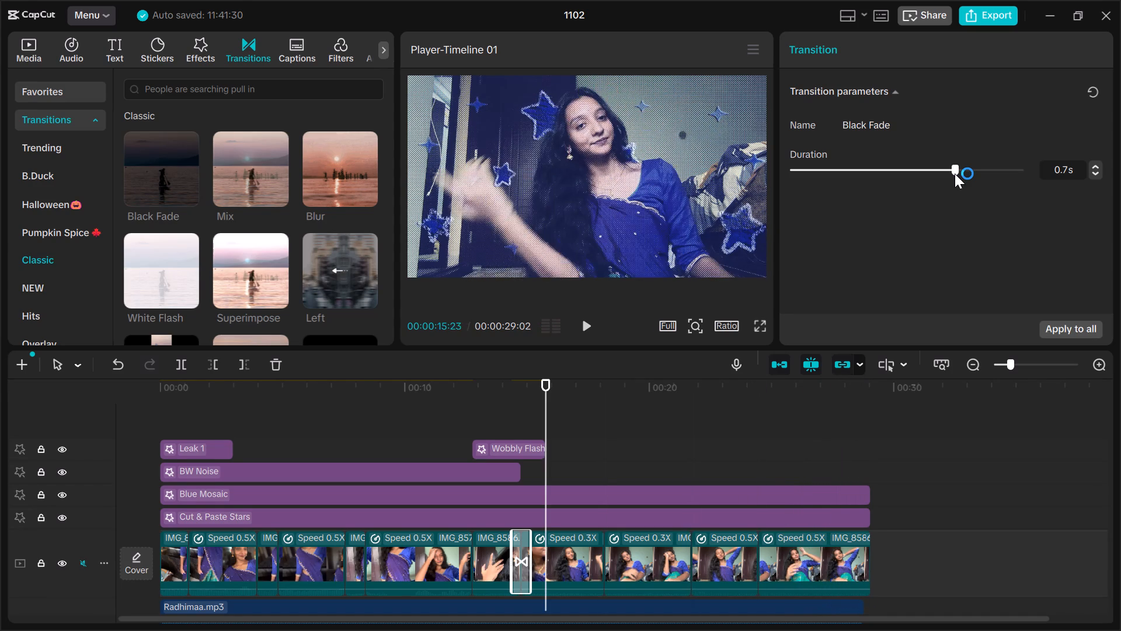
{"action": "key", "text": "Up"}
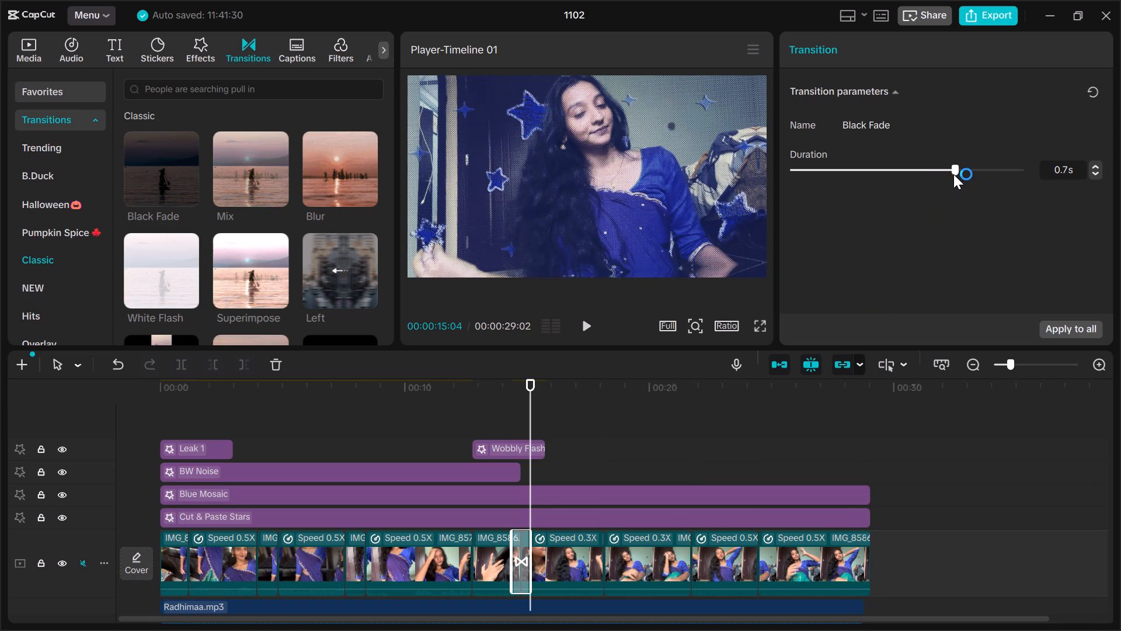
{"action": "left_click", "coordinate": [488, 394]}
{"action": "key", "text": "space"}
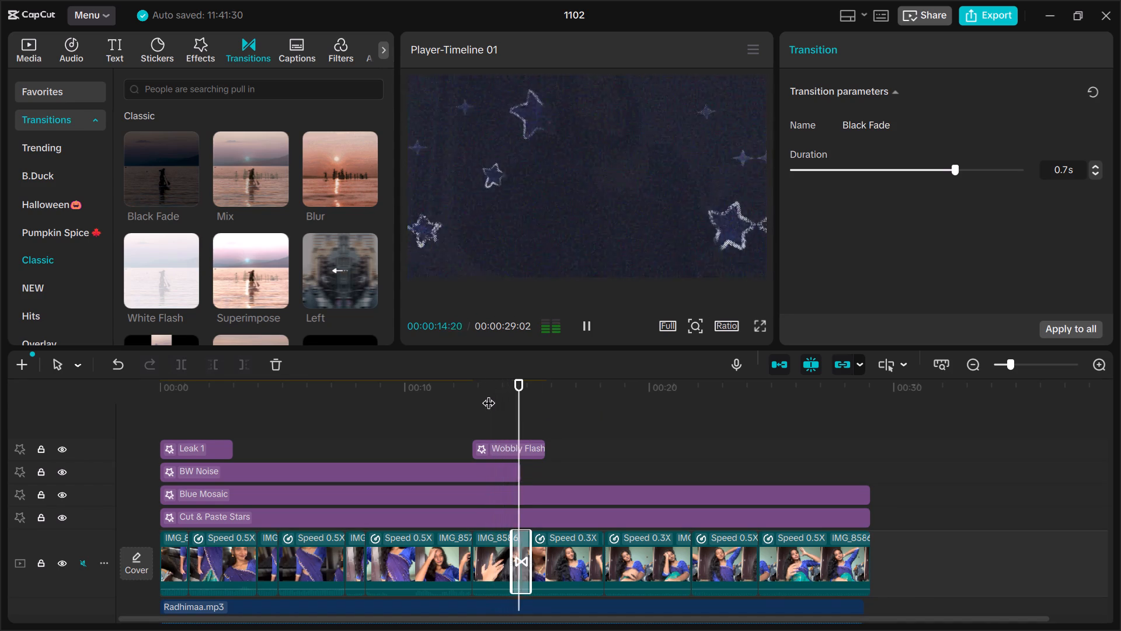
{"action": "key", "text": "space"}
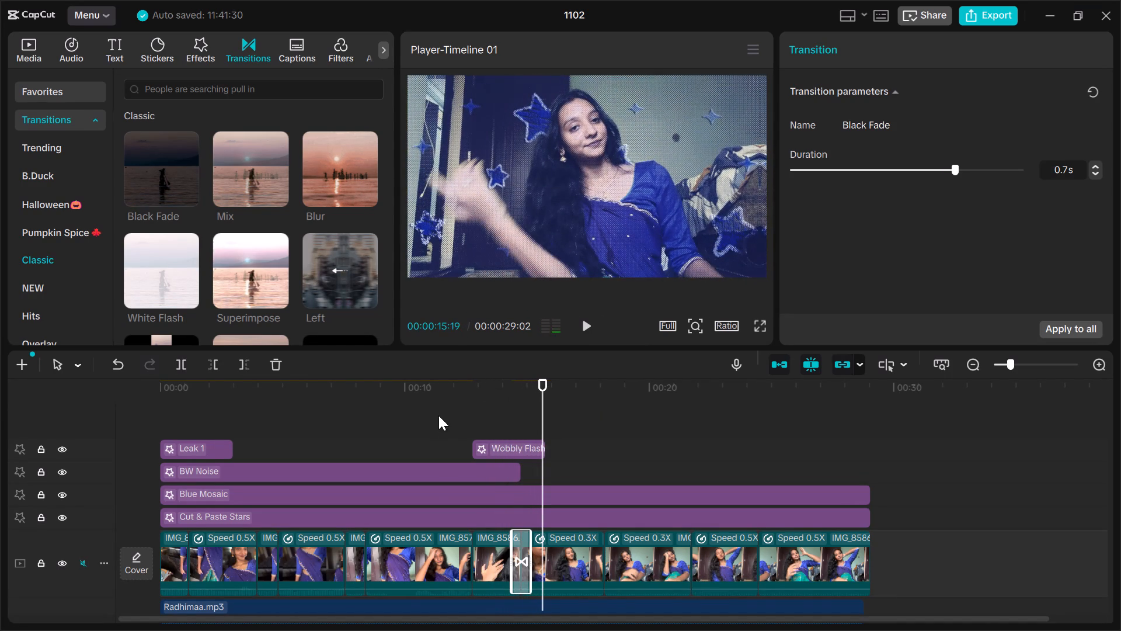
{"action": "left_click", "coordinate": [433, 410]}
{"action": "key", "text": "space"}
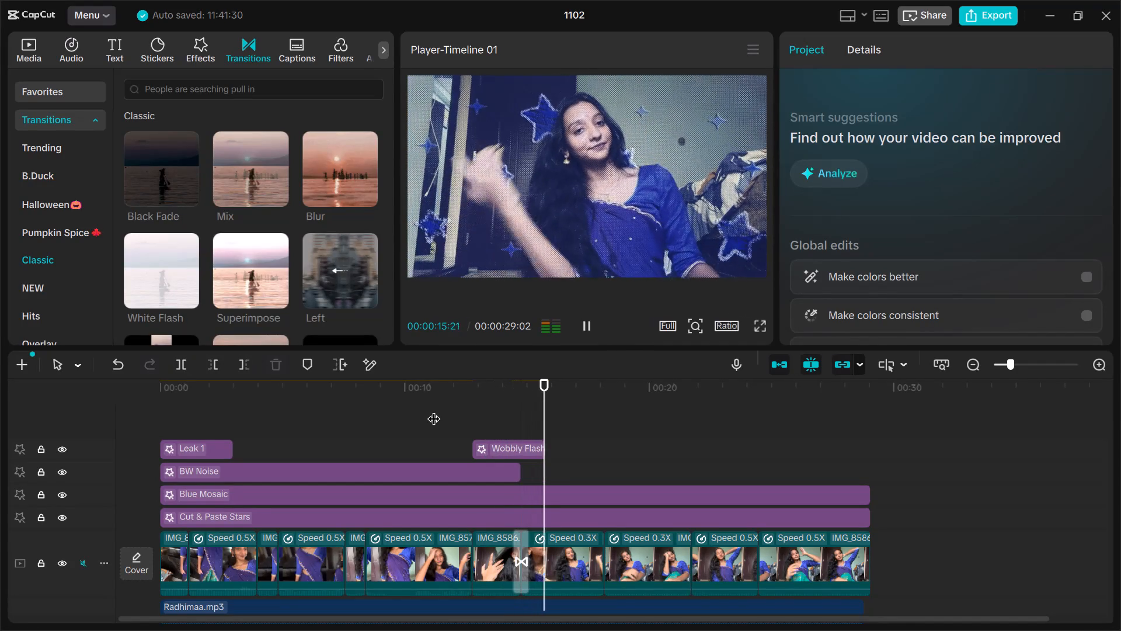
{"action": "key", "text": "space"}
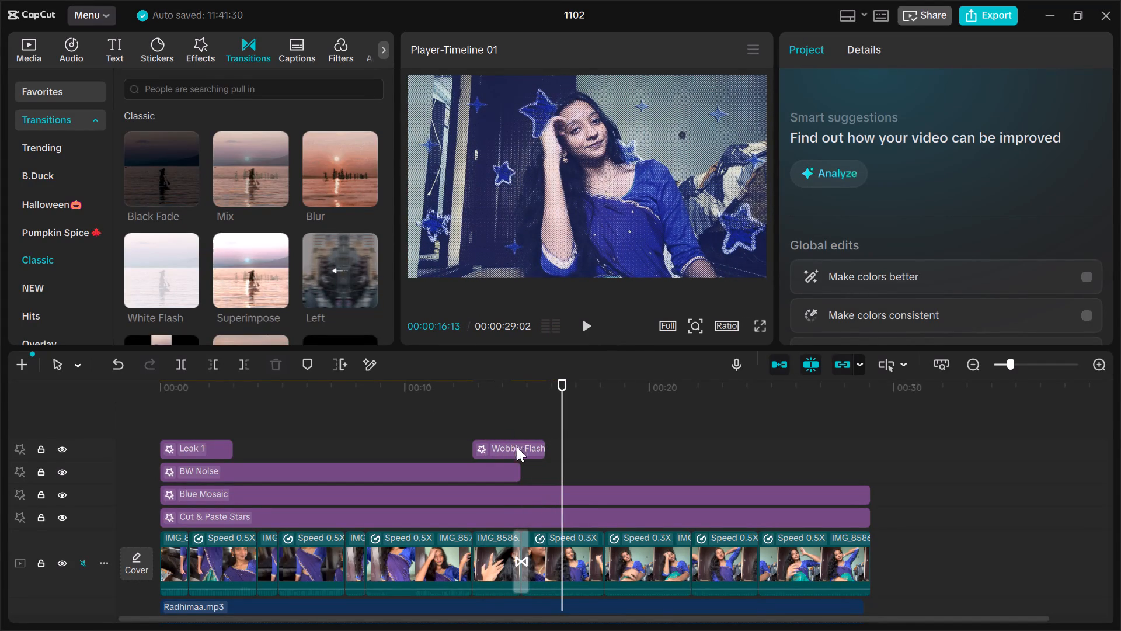
Split the Blue Mosaic effect at 14:23, where the BW Noise effect ends.
{"action": "left_click", "coordinate": [519, 413]}
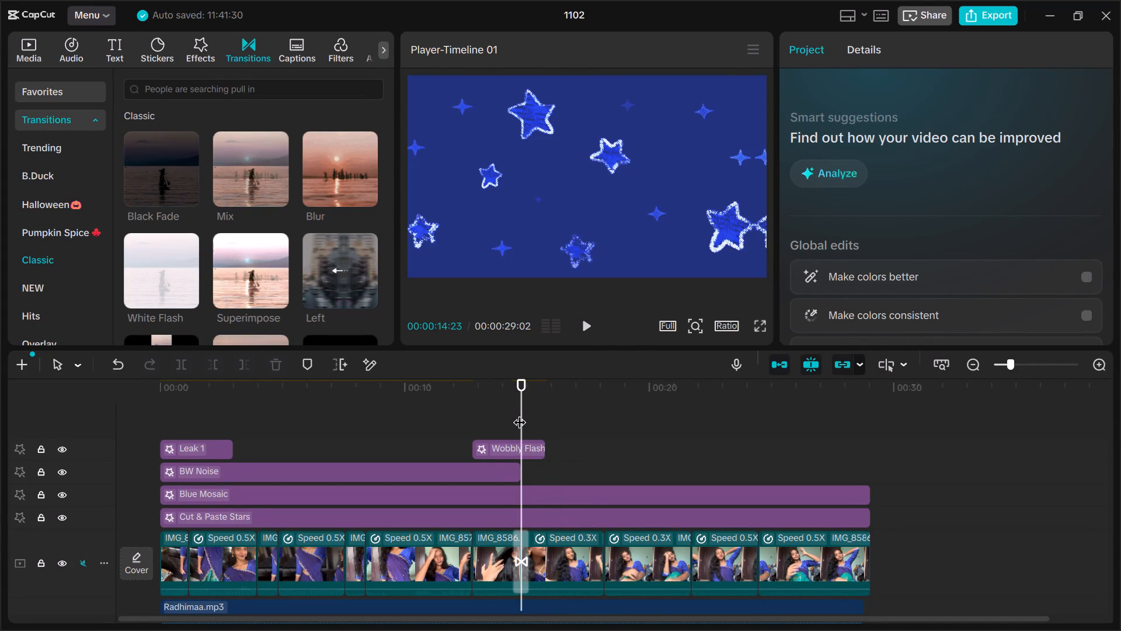
{"action": "left_click", "coordinate": [511, 497]}
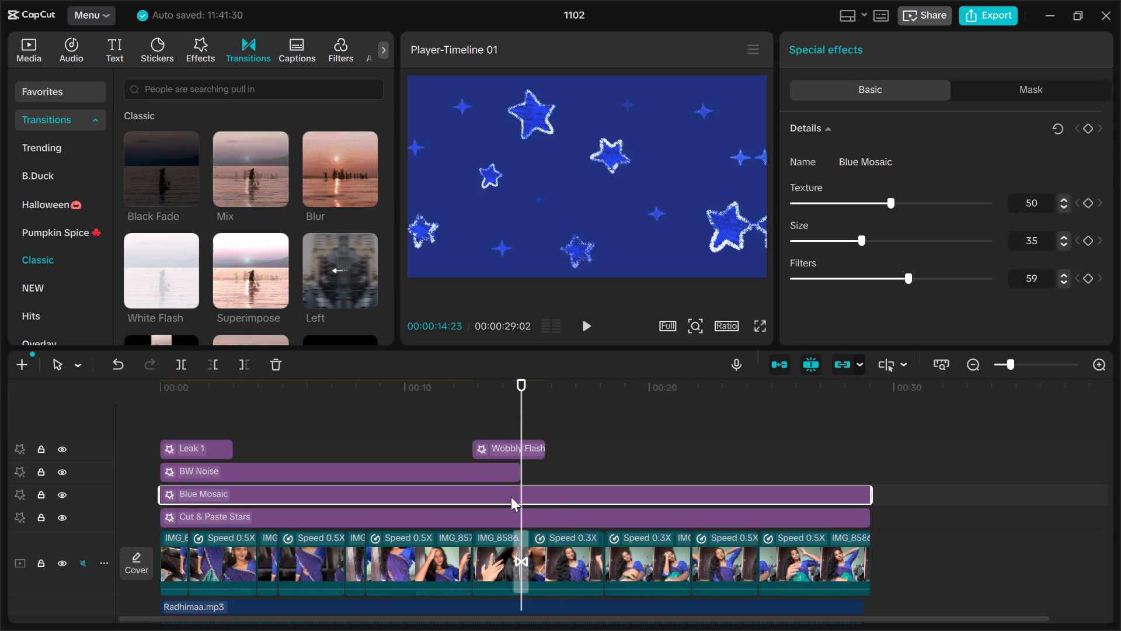
{"action": "key", "text": "ctrl+b"}
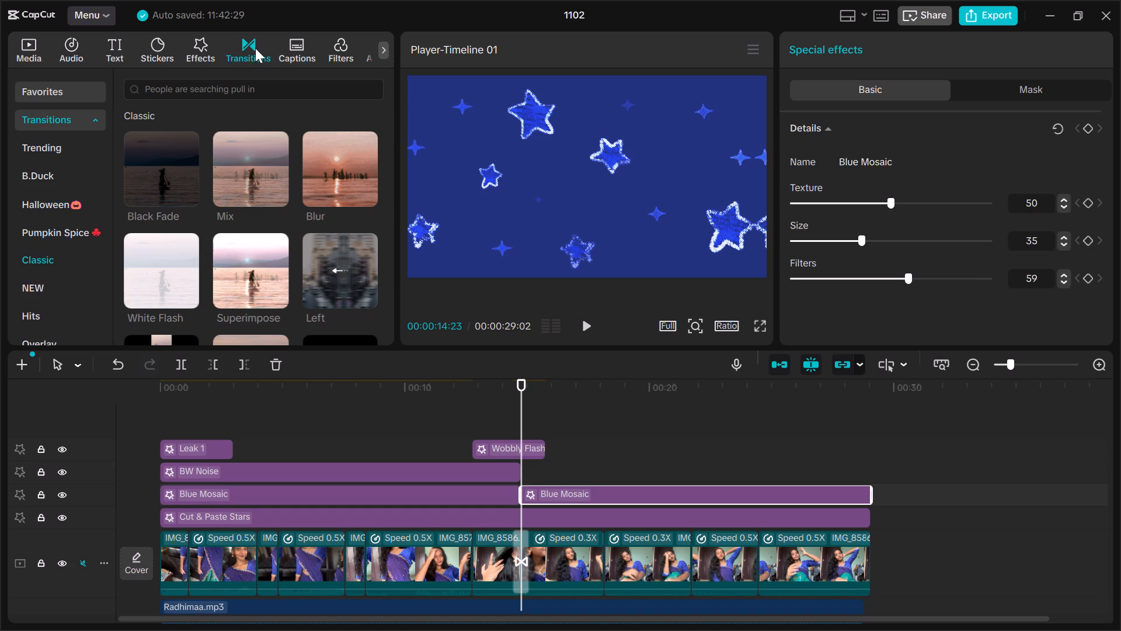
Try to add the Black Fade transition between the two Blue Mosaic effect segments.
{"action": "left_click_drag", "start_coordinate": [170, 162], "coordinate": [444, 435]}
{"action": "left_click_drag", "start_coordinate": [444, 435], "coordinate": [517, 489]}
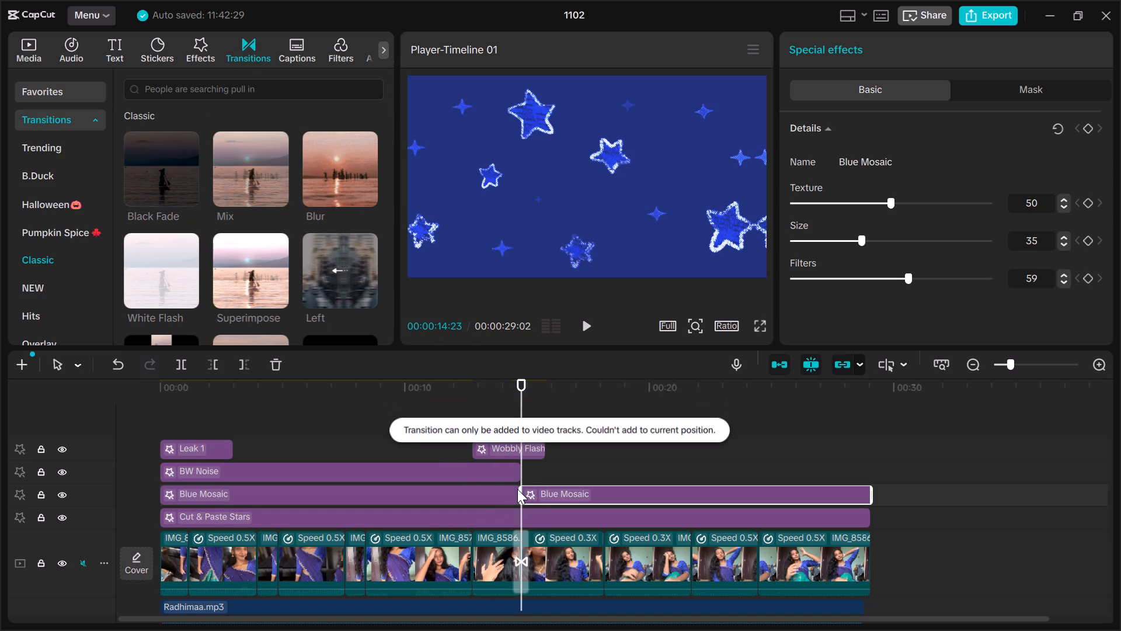
Play the timeline from the beginning to about 11:24.
{"action": "left_click", "coordinate": [400, 411]}
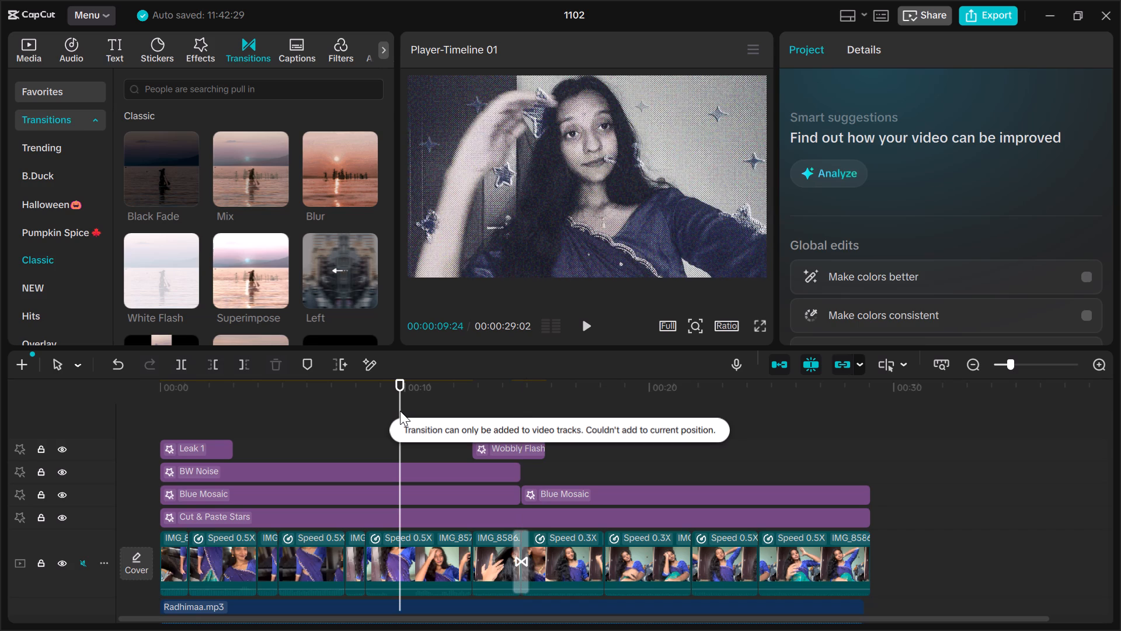
{"action": "key", "text": "Home"}
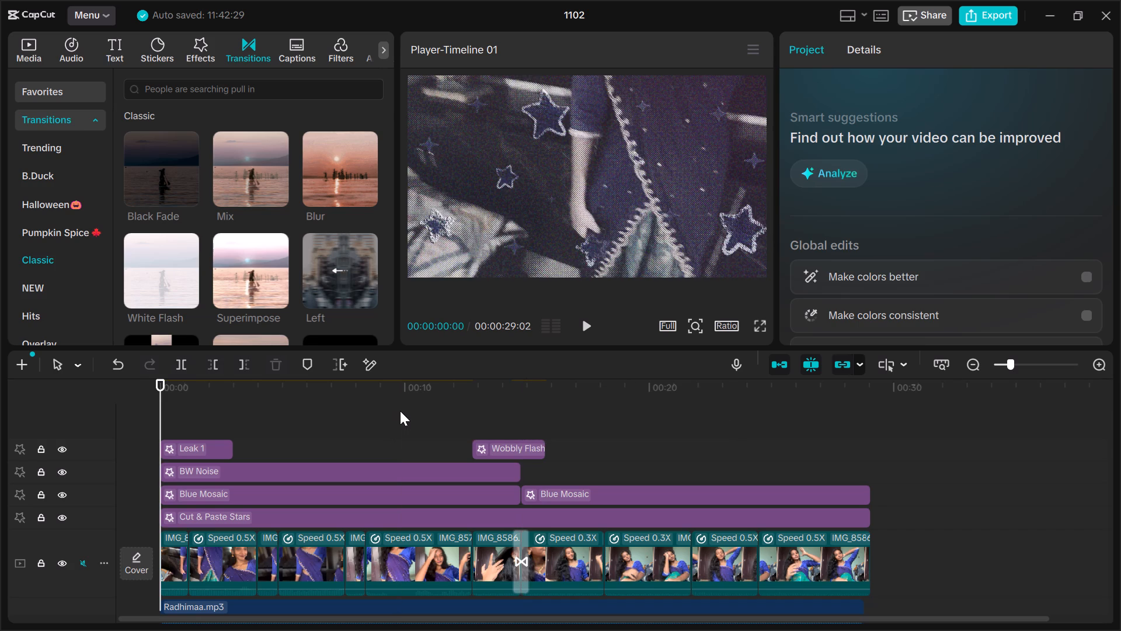
{"action": "key", "text": "space"}
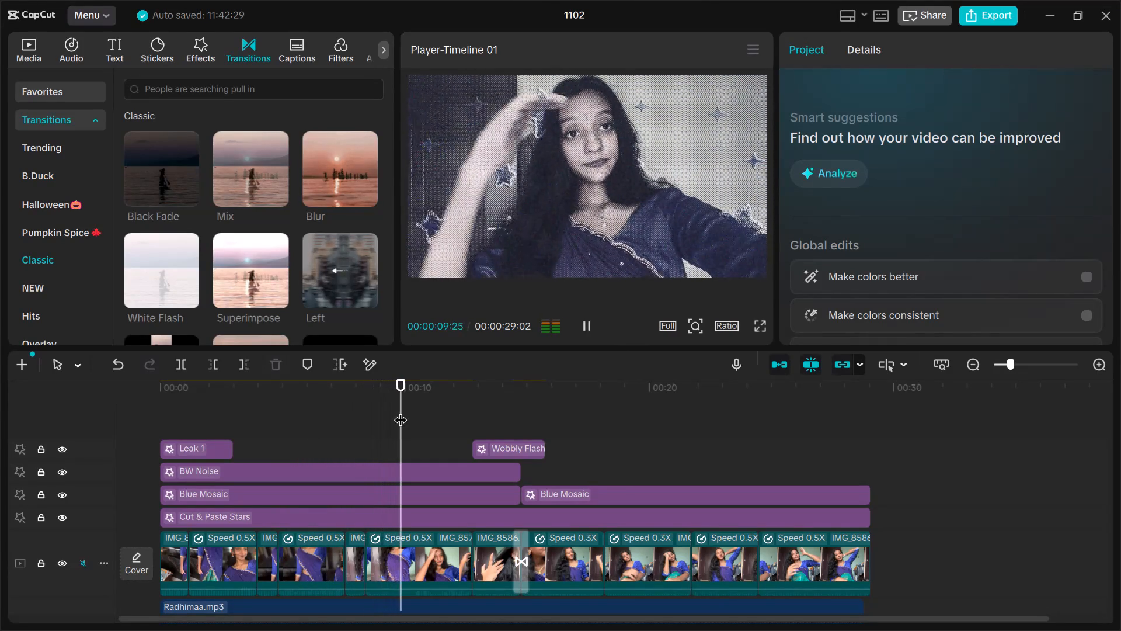
{"action": "key", "text": "space"}
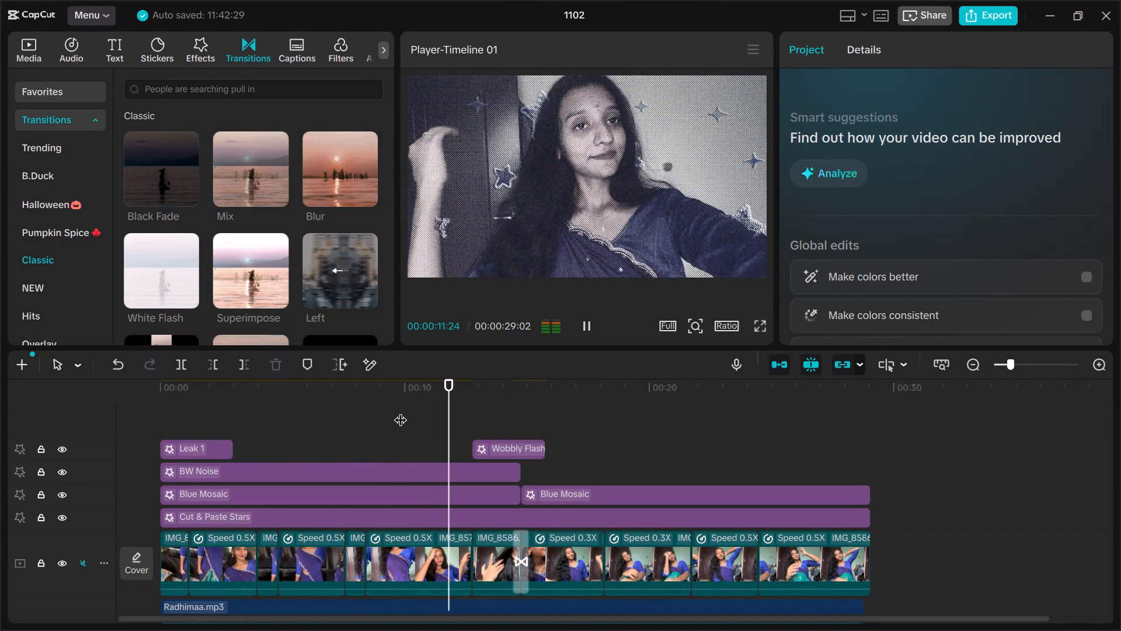
Set the speed of the Cut & Paste Stars effect to 14.
{"action": "left_click", "coordinate": [361, 516]}
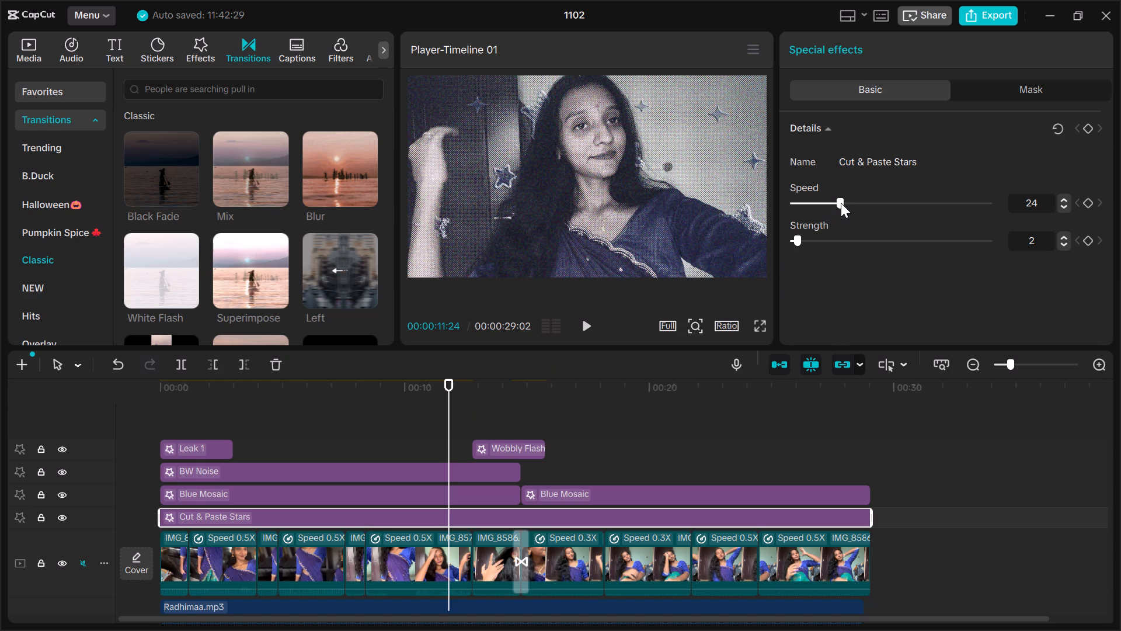
{"action": "left_click_drag", "start_coordinate": [841, 203], "coordinate": [947, 197]}
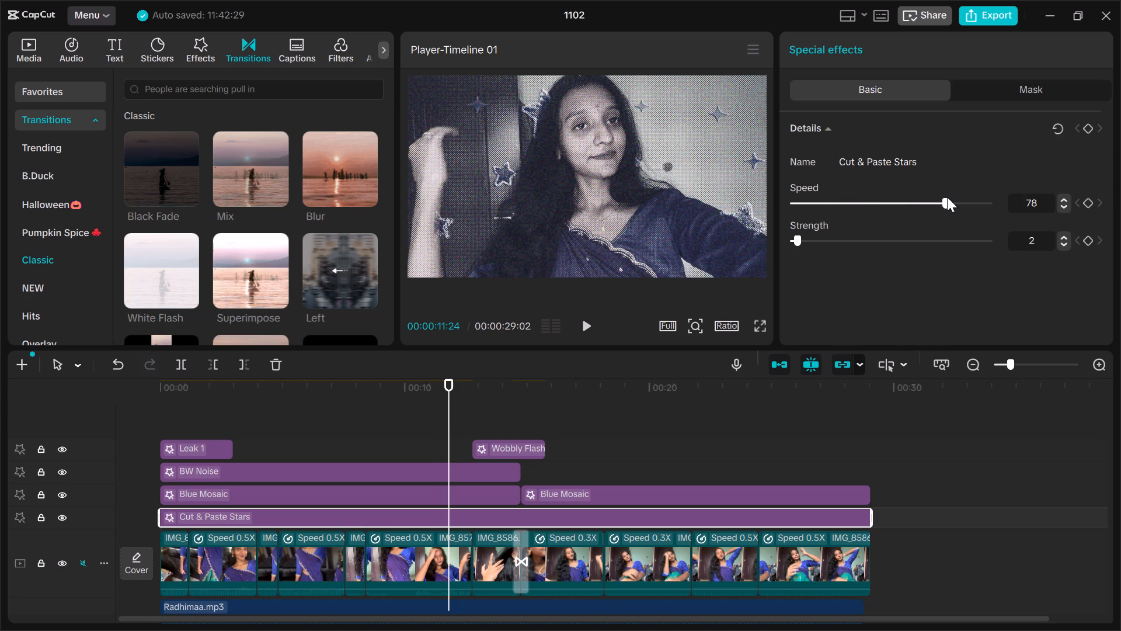
{"action": "left_click_drag", "start_coordinate": [947, 197], "coordinate": [813, 203]}
{"action": "left_click_drag", "start_coordinate": [813, 203], "coordinate": [821, 206]}
Play the timeline across the Black Fade transition to about 16:25 to check the star effect's speed.
{"action": "left_click", "coordinate": [401, 409]}
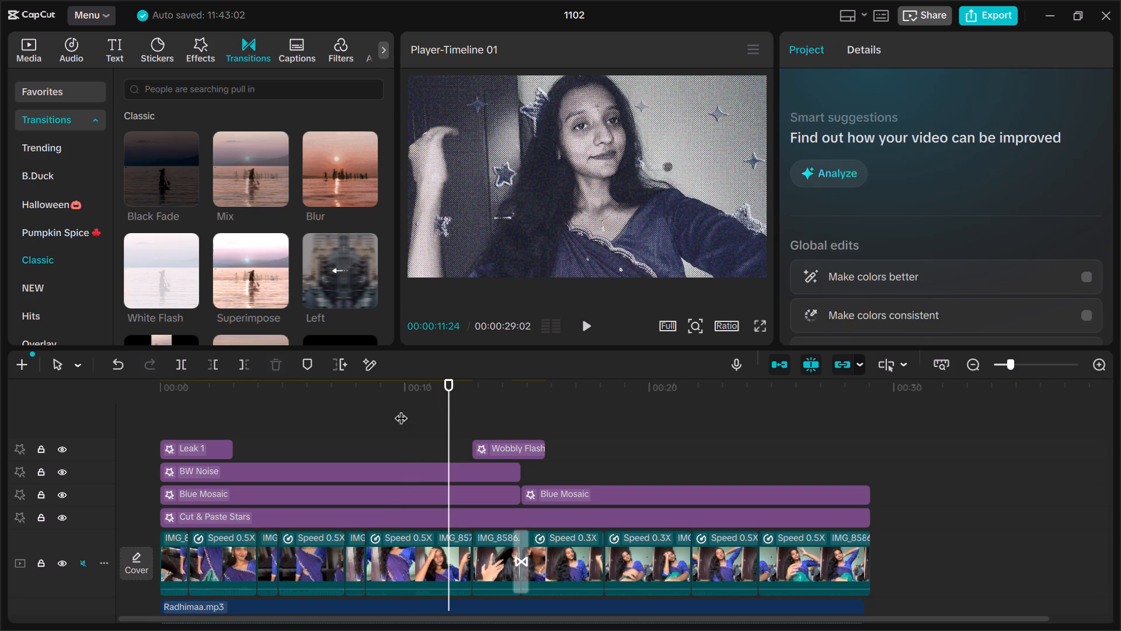
{"action": "key", "text": "space"}
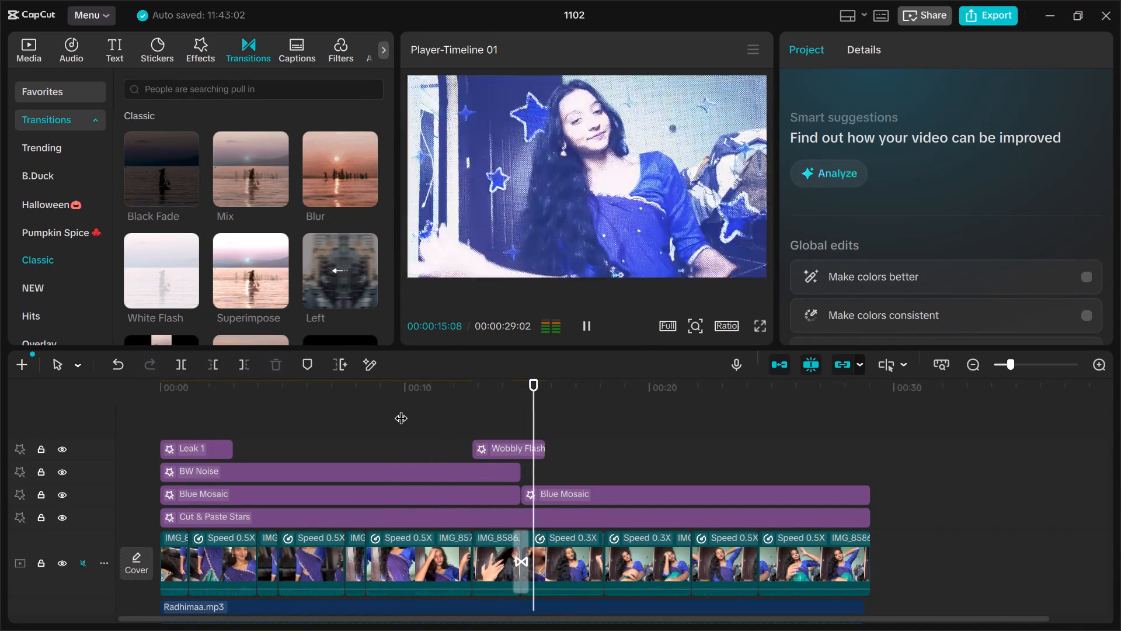
{"action": "key", "text": "space"}
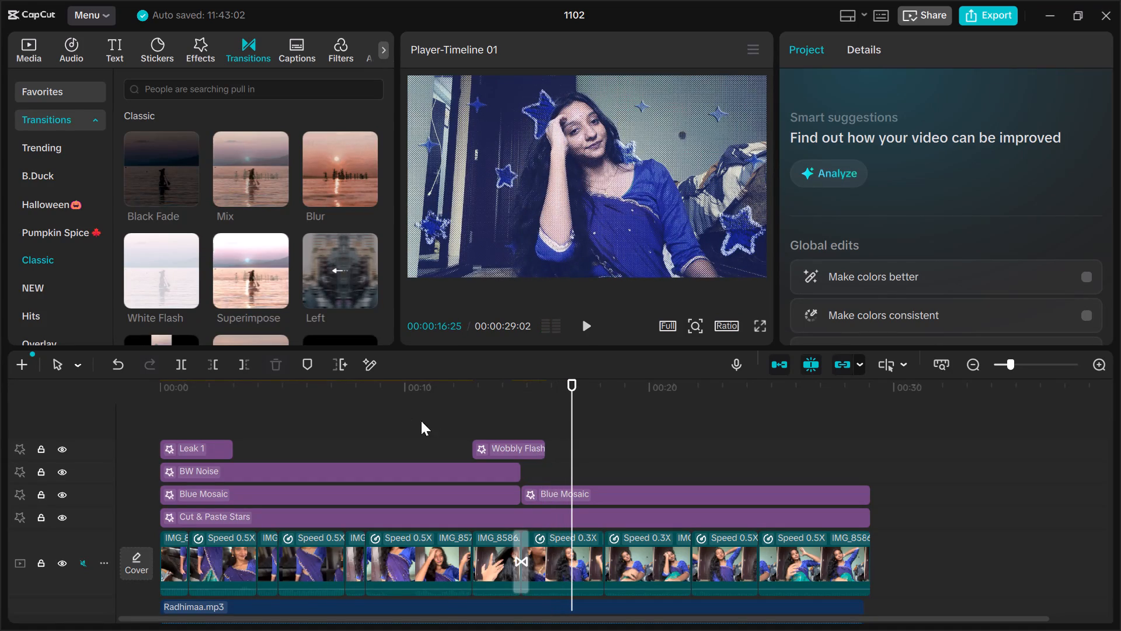
Delete the Wobbly Flash effect from the timeline.
{"action": "left_click", "coordinate": [507, 448]}
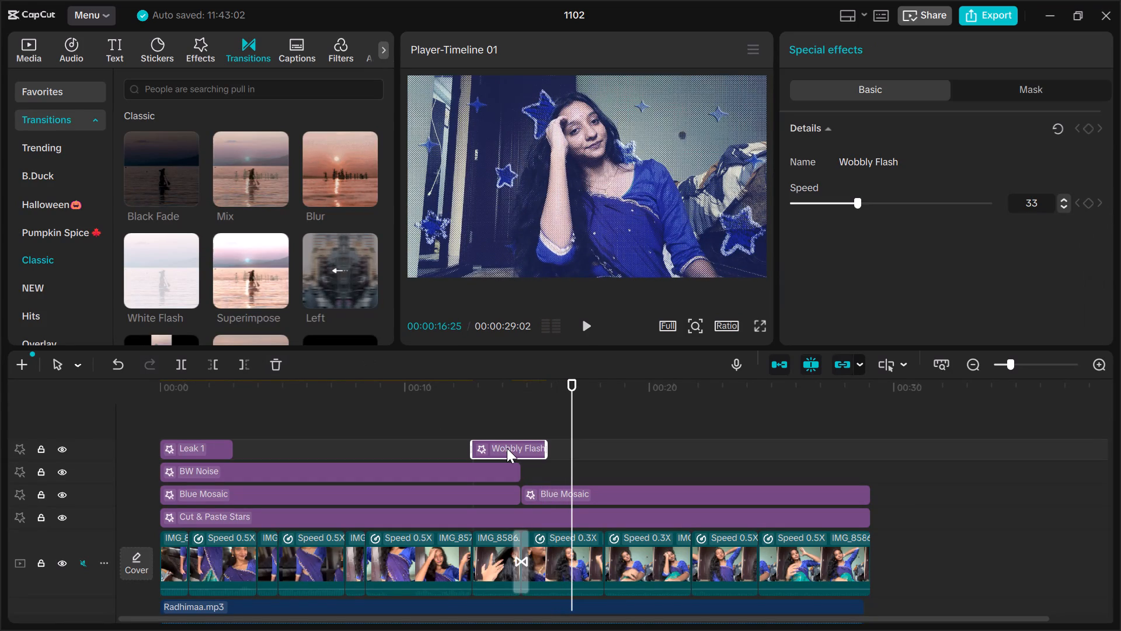
{"action": "key", "text": "Delete"}
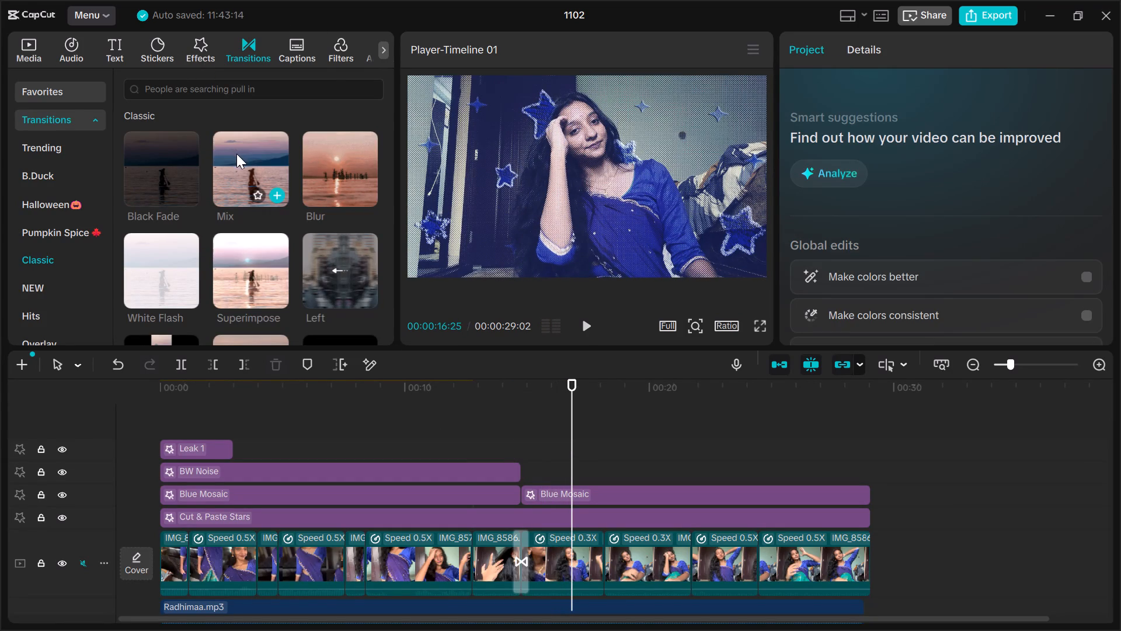
Replay the section around the Black Fade transition twice, first to about 20:11 and again to about 16:05.
{"action": "left_click", "coordinate": [481, 425]}
{"action": "key", "text": "space"}
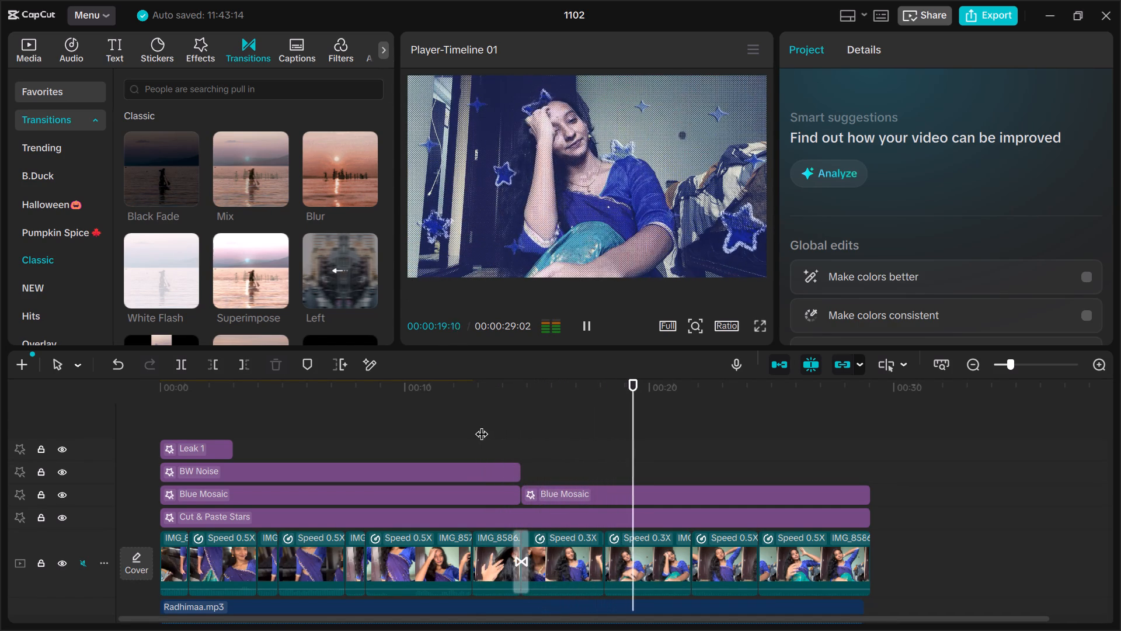
{"action": "key", "text": "space"}
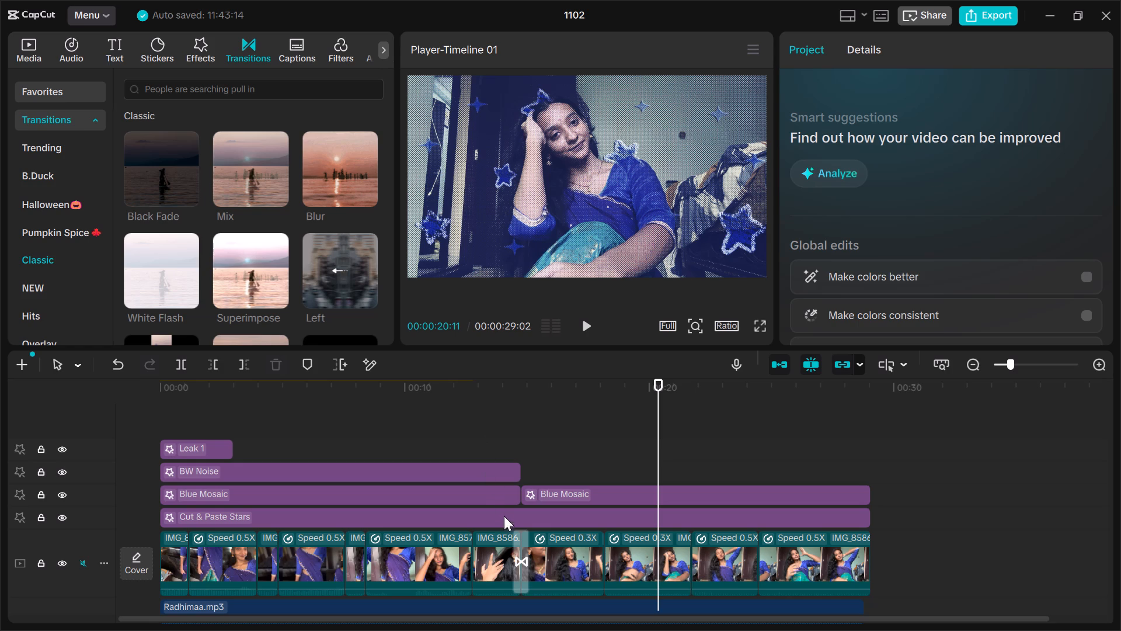
{"action": "left_click", "coordinate": [517, 521]}
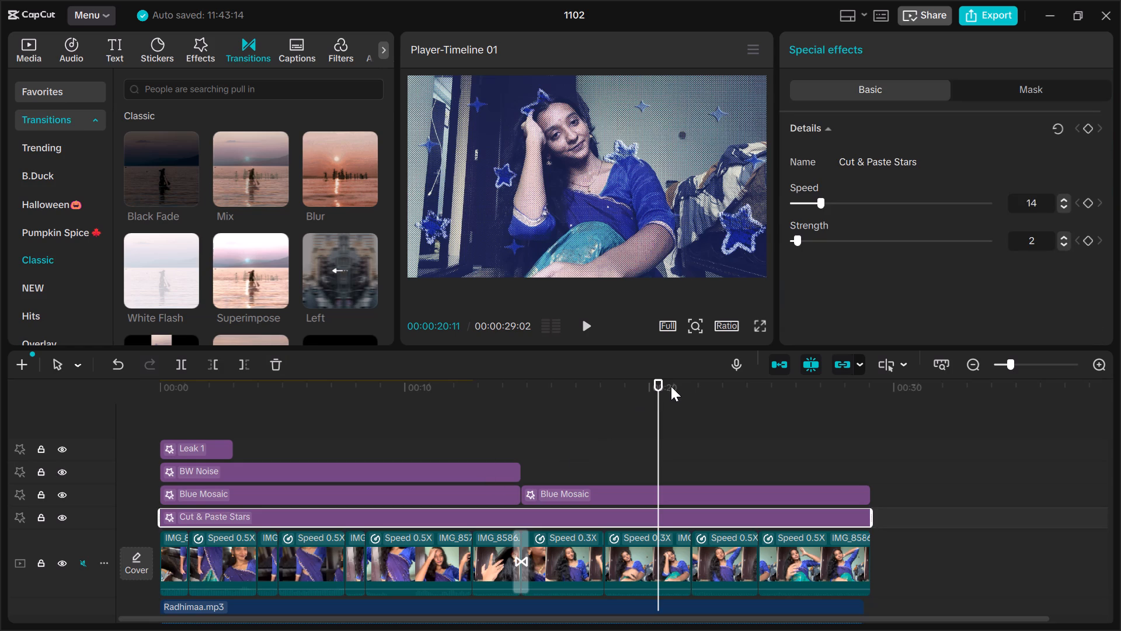
{"action": "left_click", "coordinate": [525, 401]}
{"action": "key", "text": "space"}
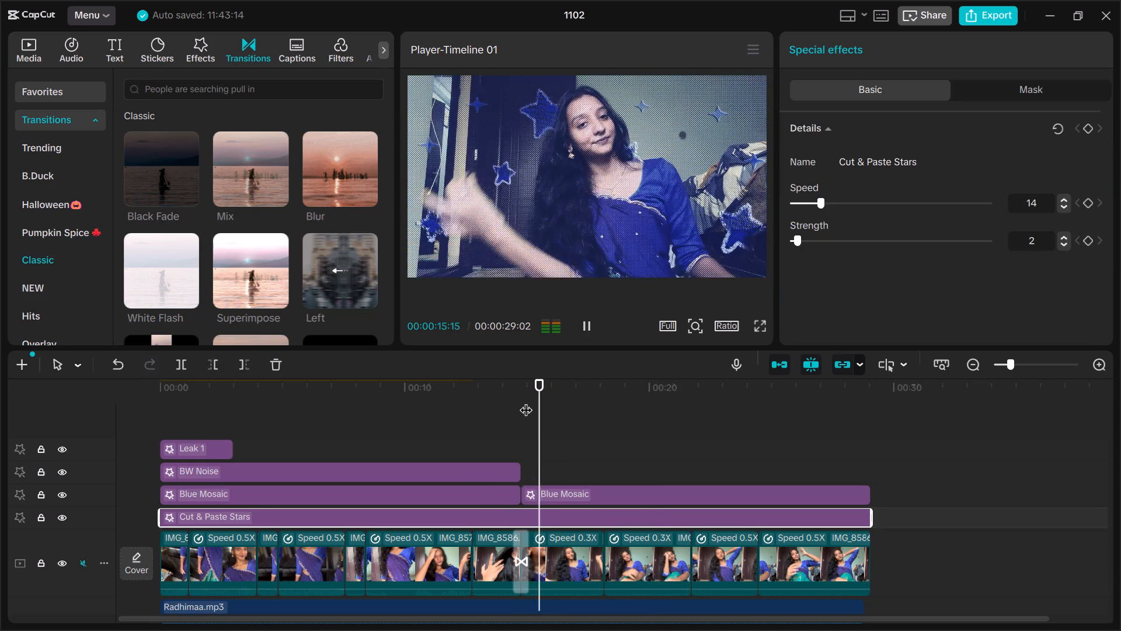
{"action": "key", "text": "space"}
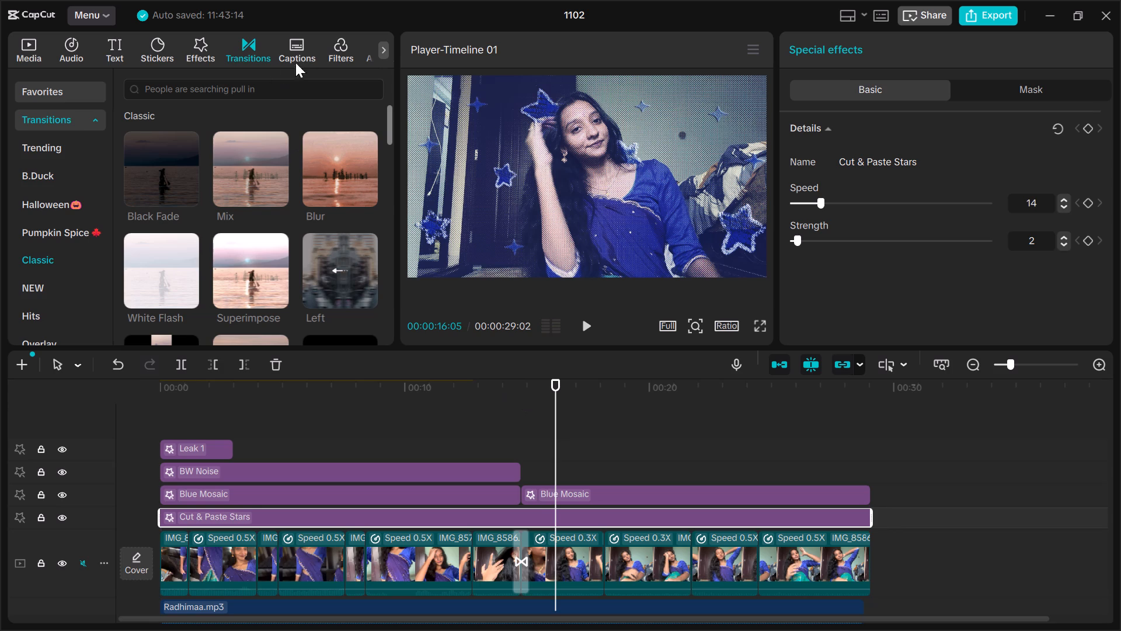
Clear the filter search and browse the NEW filters, trying previews of Noir Vintage and Deep Space.
{"action": "left_click", "coordinate": [335, 50]}
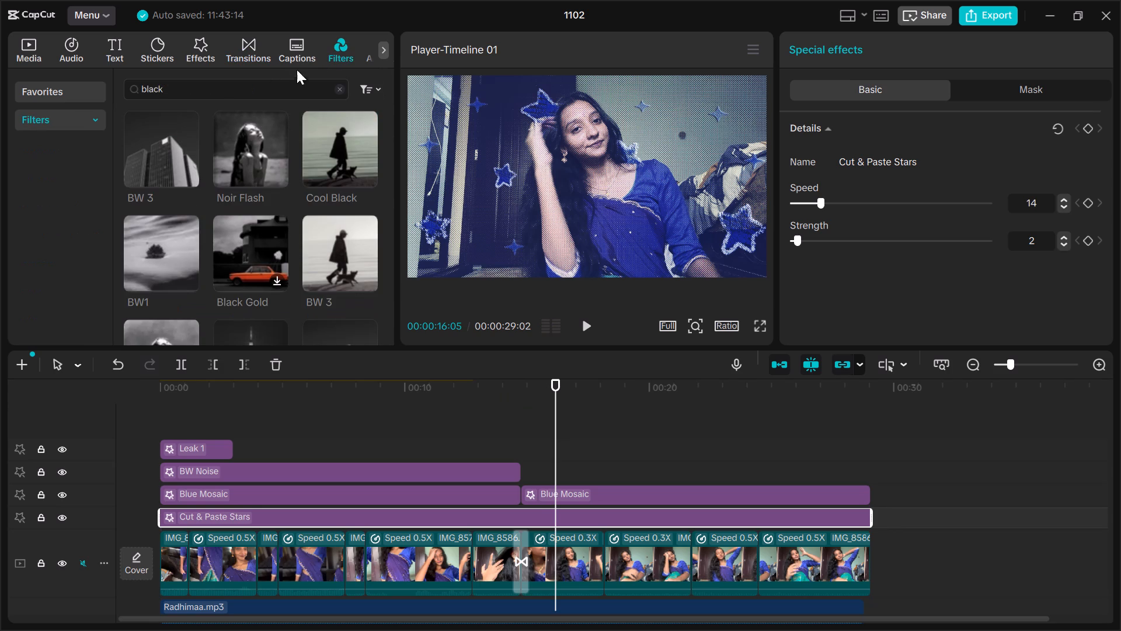
{"action": "left_click", "coordinate": [339, 91]}
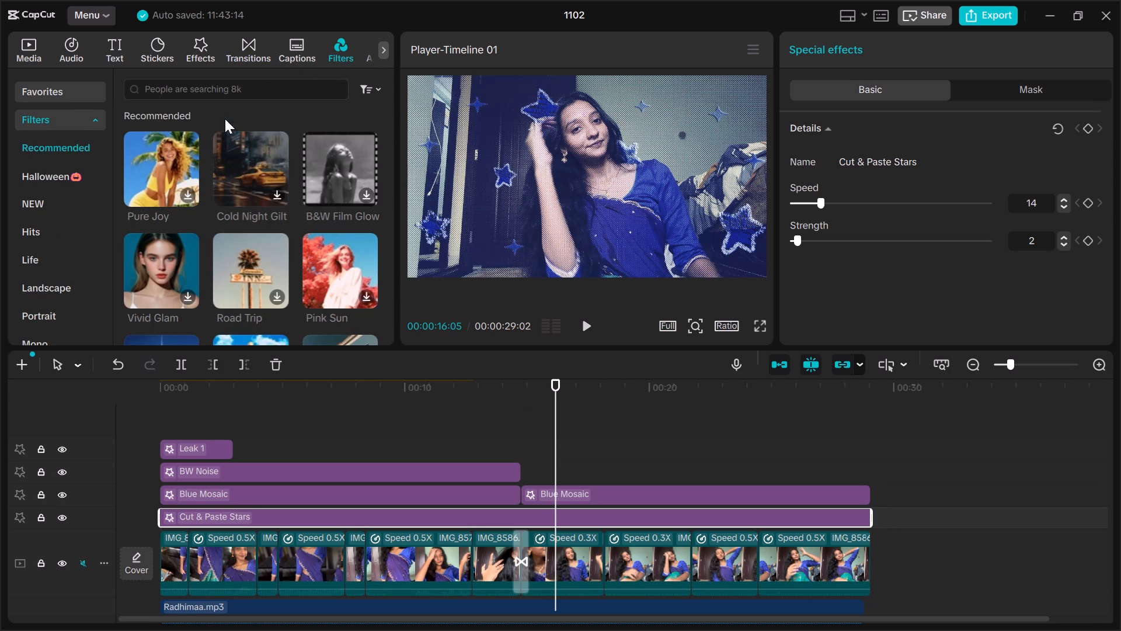
{"action": "left_click", "coordinate": [53, 202]}
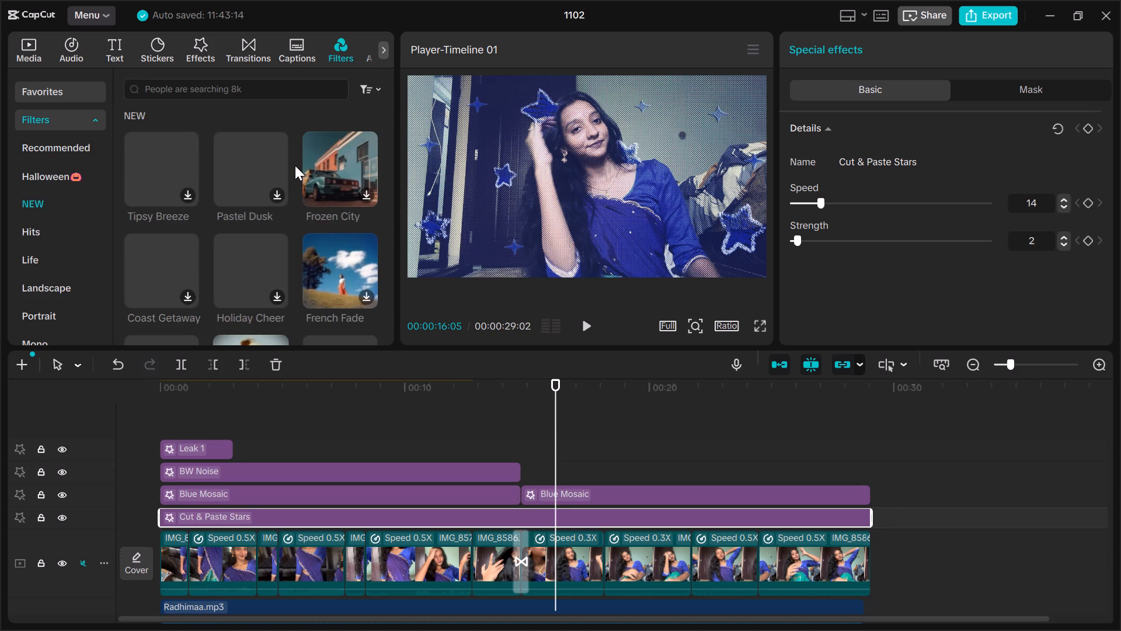
{"action": "scroll", "coordinate": [253, 237], "scroll_direction": "down", "scroll_amount": 1}
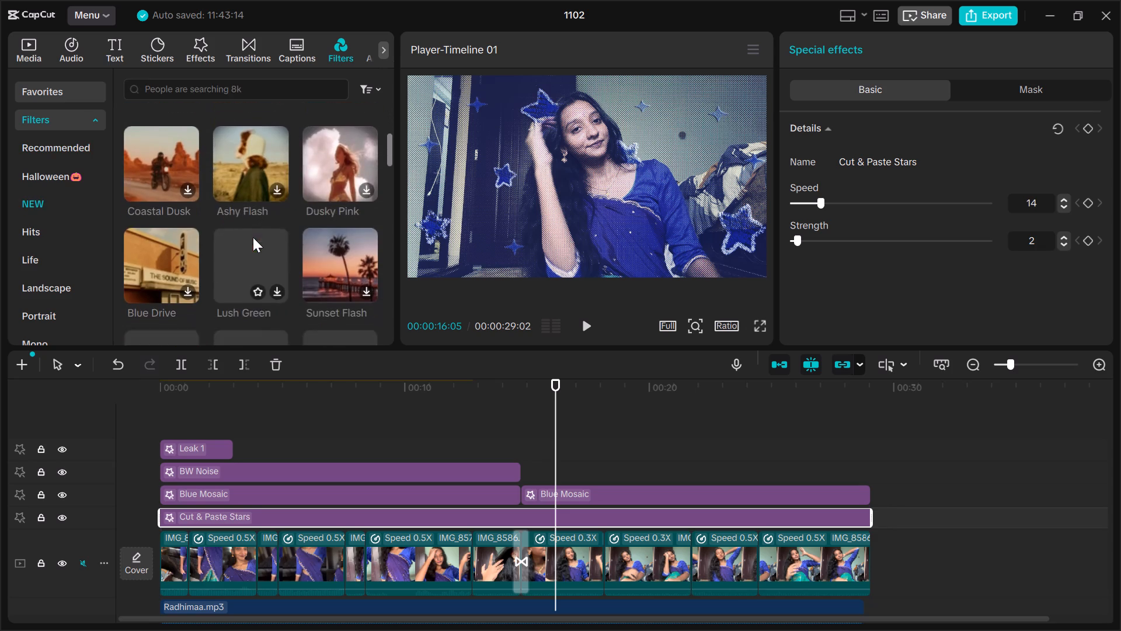
{"action": "scroll", "coordinate": [253, 237], "scroll_direction": "down", "scroll_amount": 2}
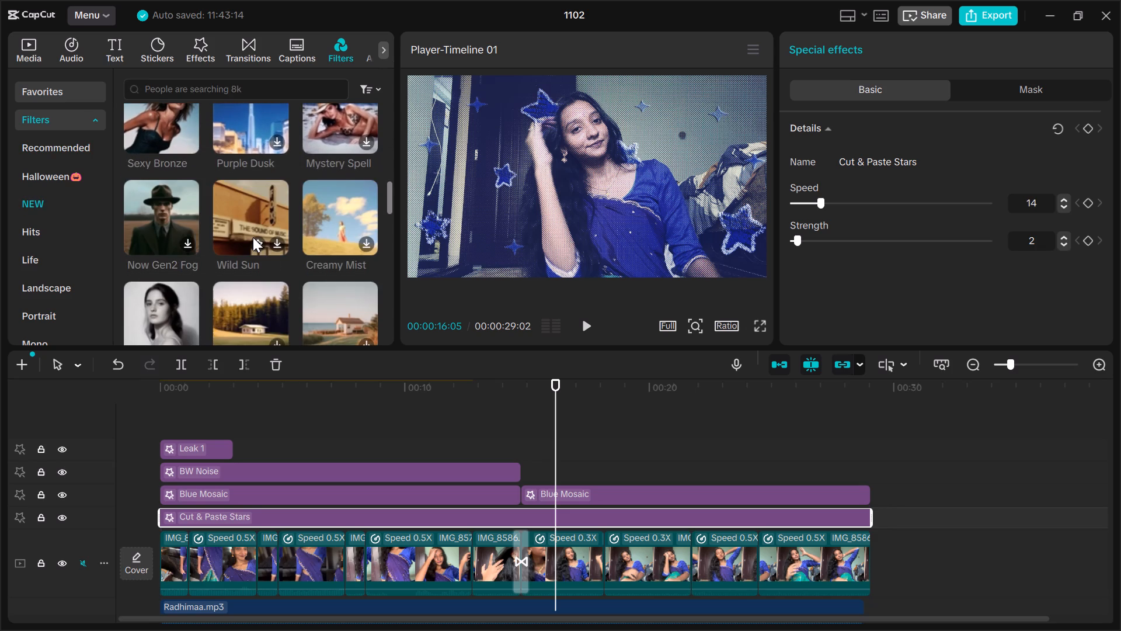
{"action": "scroll", "coordinate": [253, 237], "scroll_direction": "down", "scroll_amount": 1}
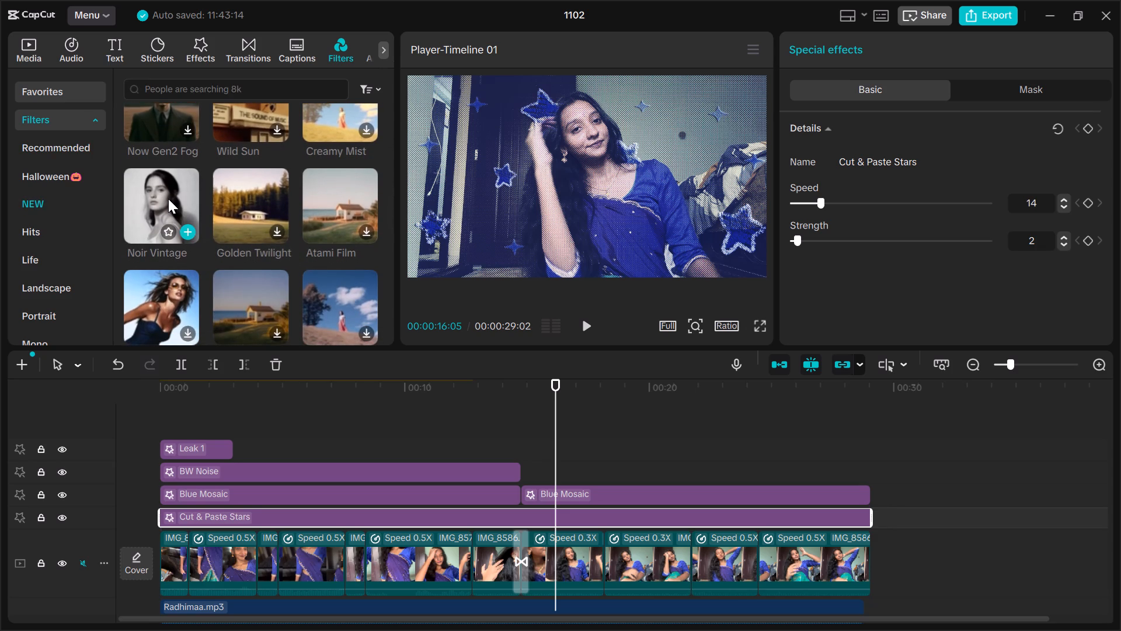
{"action": "left_click", "coordinate": [168, 199]}
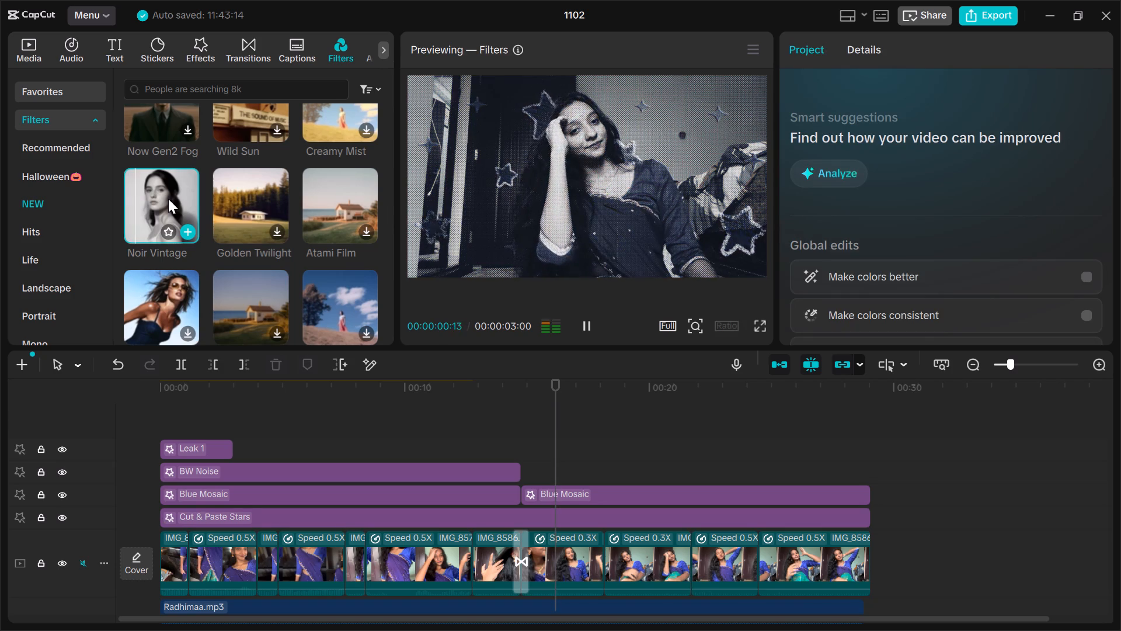
{"action": "left_click", "coordinate": [332, 282]}
{"action": "scroll", "coordinate": [332, 282], "scroll_direction": "down", "scroll_amount": 1}
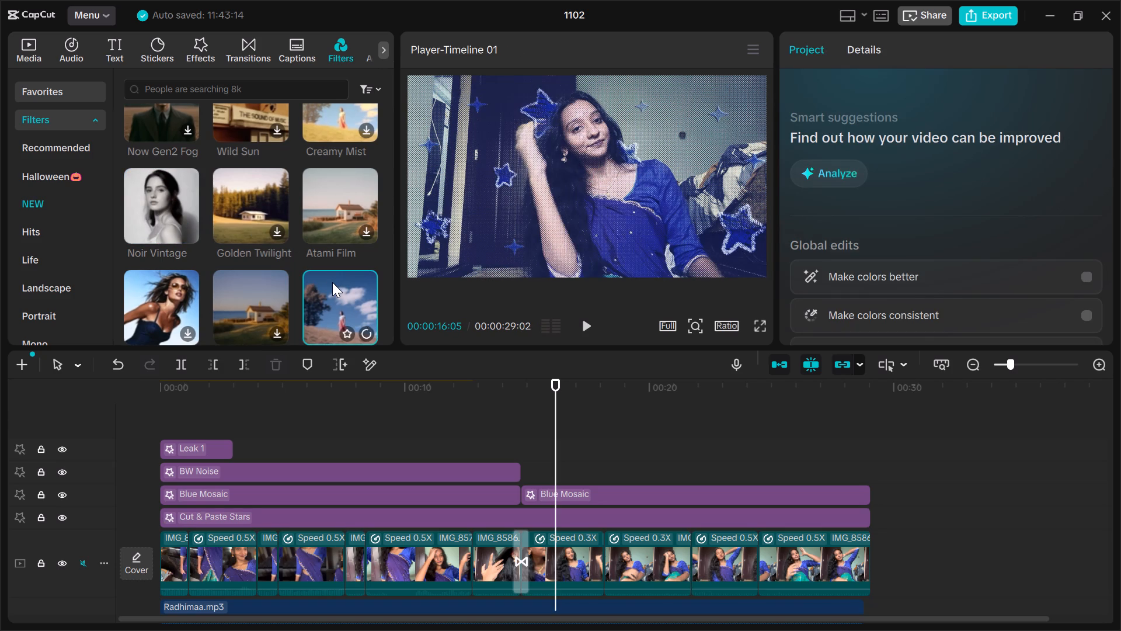
{"action": "scroll", "coordinate": [332, 282], "scroll_direction": "down", "scroll_amount": 1}
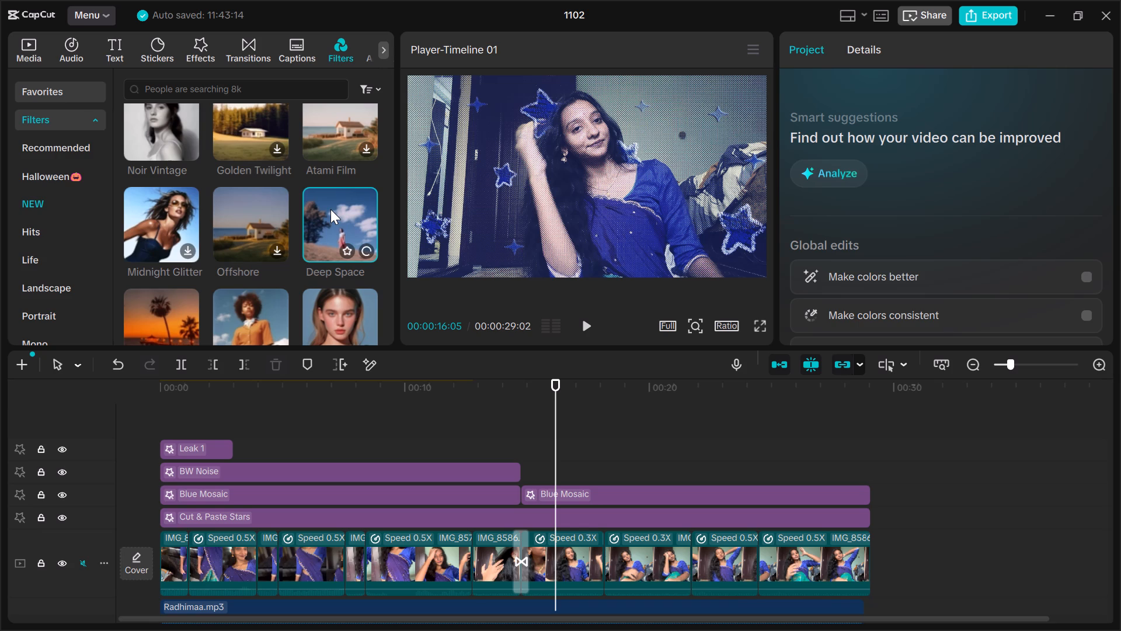
{"action": "scroll", "coordinate": [330, 209], "scroll_direction": "down", "scroll_amount": 2}
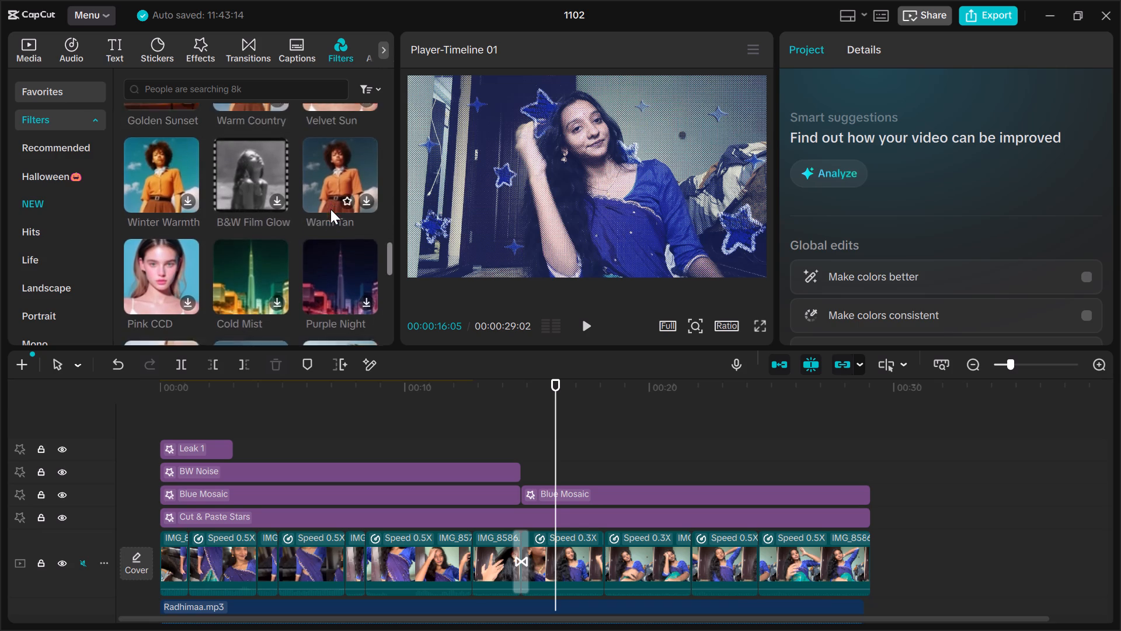
{"action": "scroll", "coordinate": [330, 209], "scroll_direction": "down", "scroll_amount": 1}
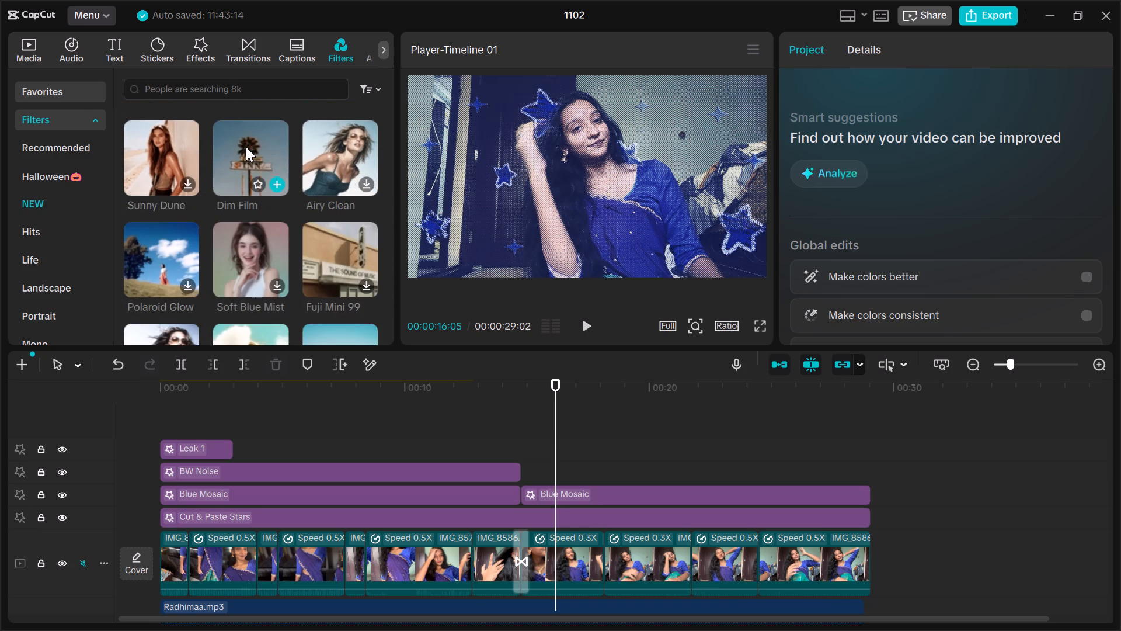
Search the filters for soft vintage and preview Soft Vintage and Indoor Vintage.
{"action": "left_click", "coordinate": [183, 93]}
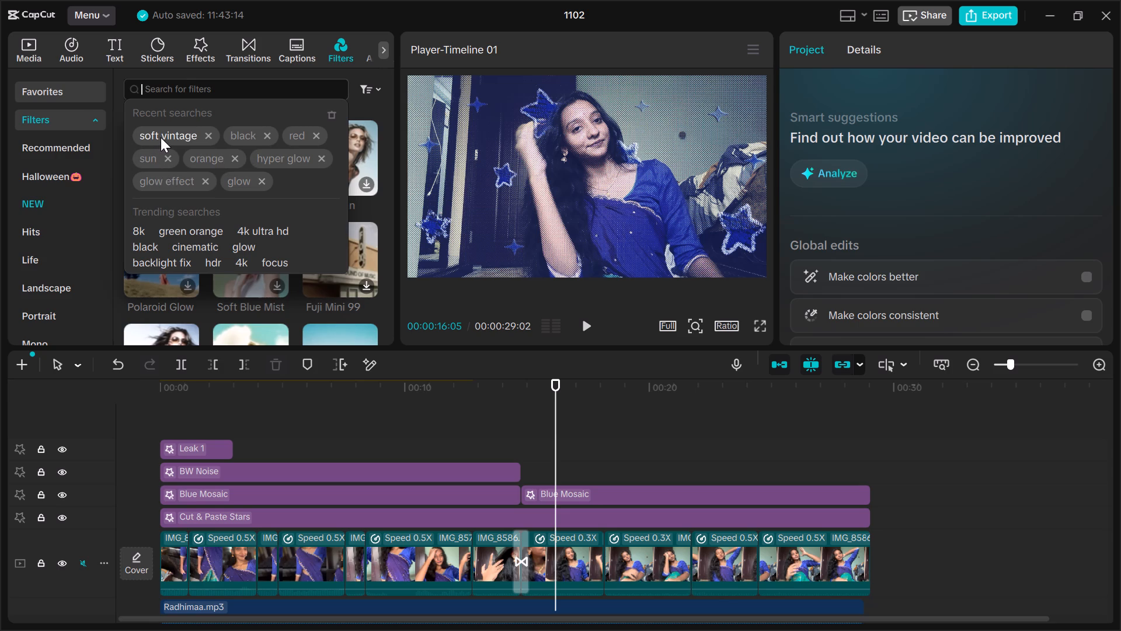
{"action": "left_click", "coordinate": [161, 137]}
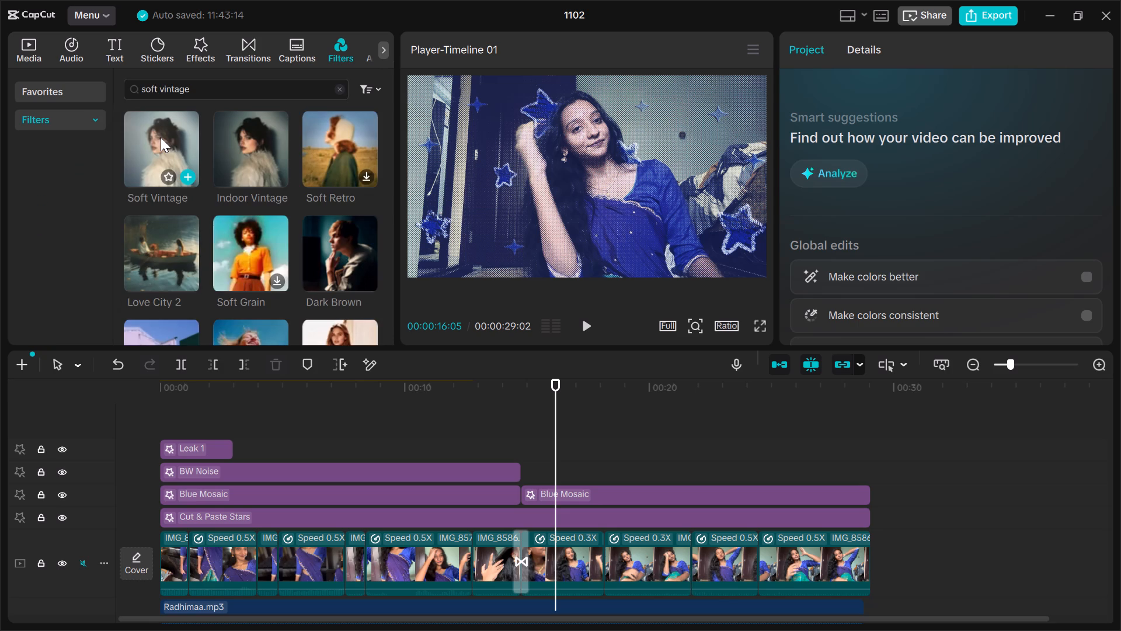
{"action": "left_click", "coordinate": [159, 144]}
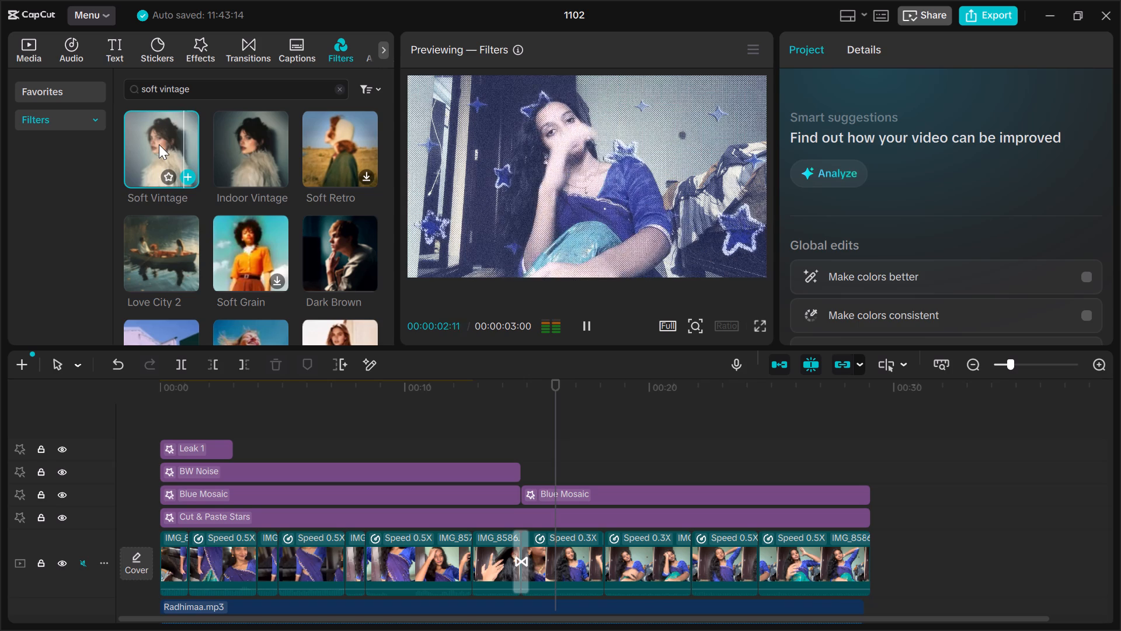
{"action": "left_click", "coordinate": [236, 146]}
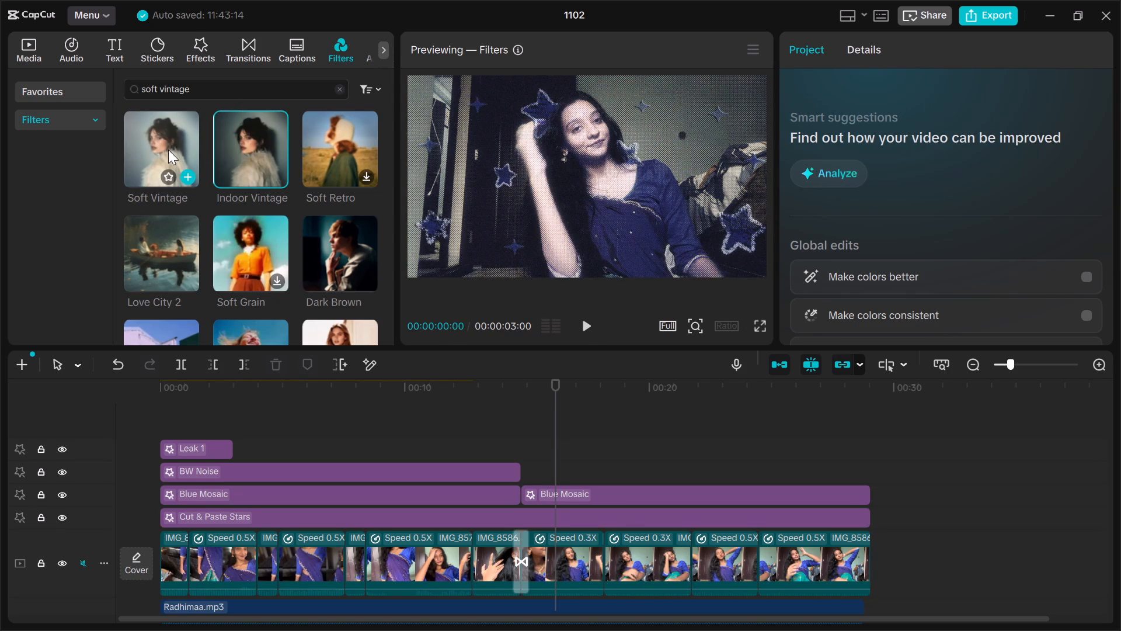
Play the timeline from near the beginning to about 22:03 with the Cut & Paste Stars track temporarily hidden.
{"action": "left_click", "coordinate": [58, 515]}
{"action": "left_click", "coordinate": [180, 406]}
{"action": "key", "text": "space"}
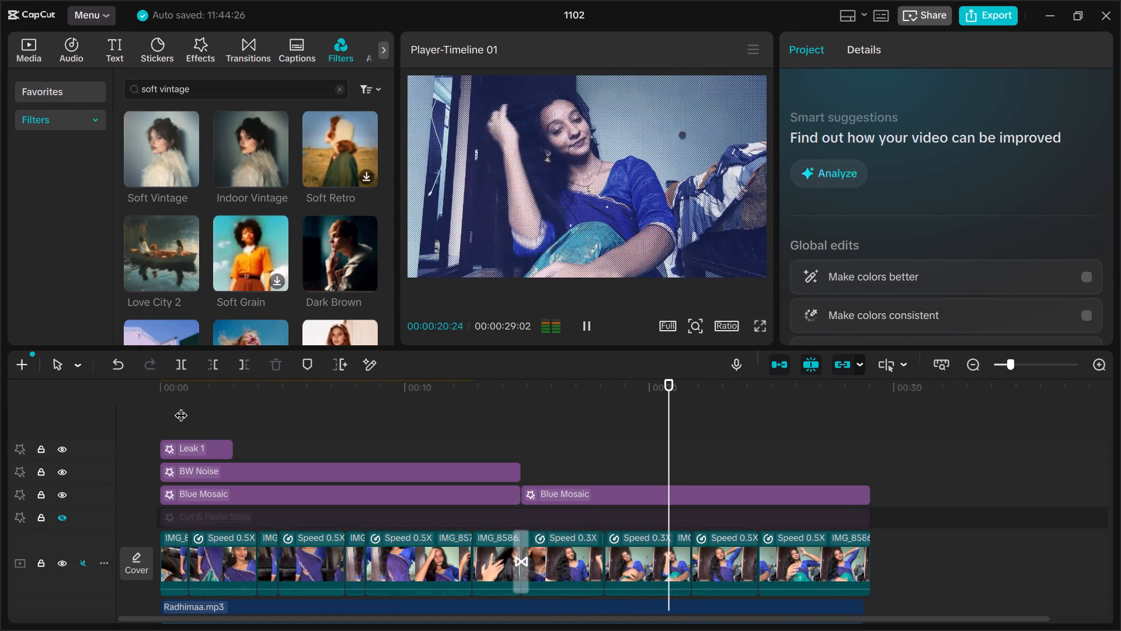
{"action": "key", "text": "space"}
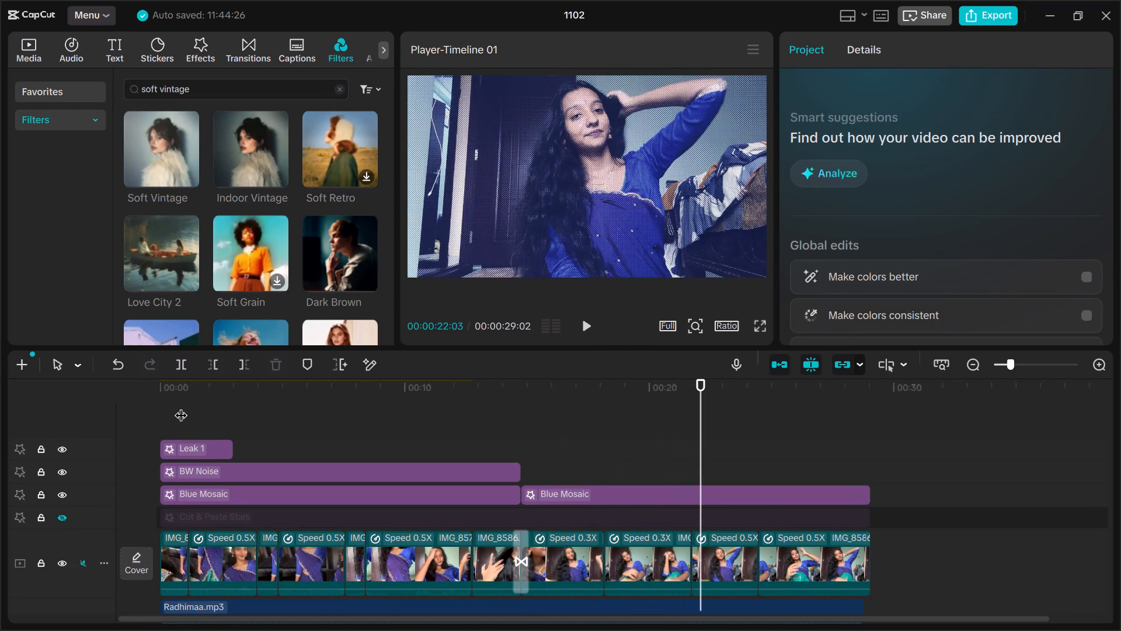
{"action": "left_click", "coordinate": [60, 518]}
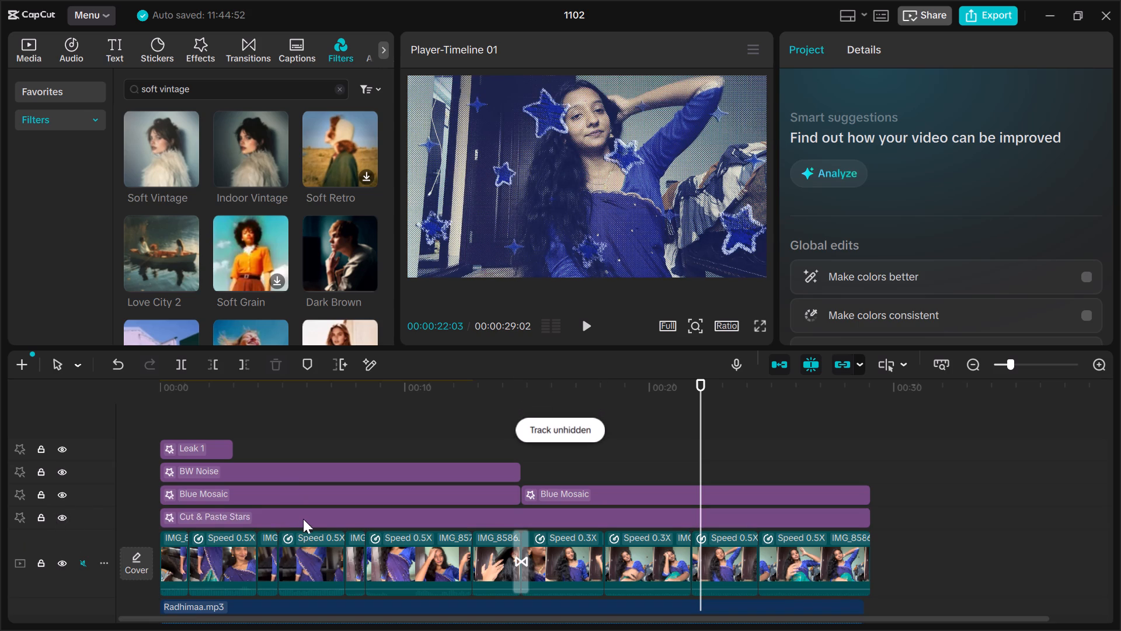
Select the Cut & Paste Stars effect and play the timeline from 22:03 to about 25:02.
{"action": "left_click", "coordinate": [305, 516]}
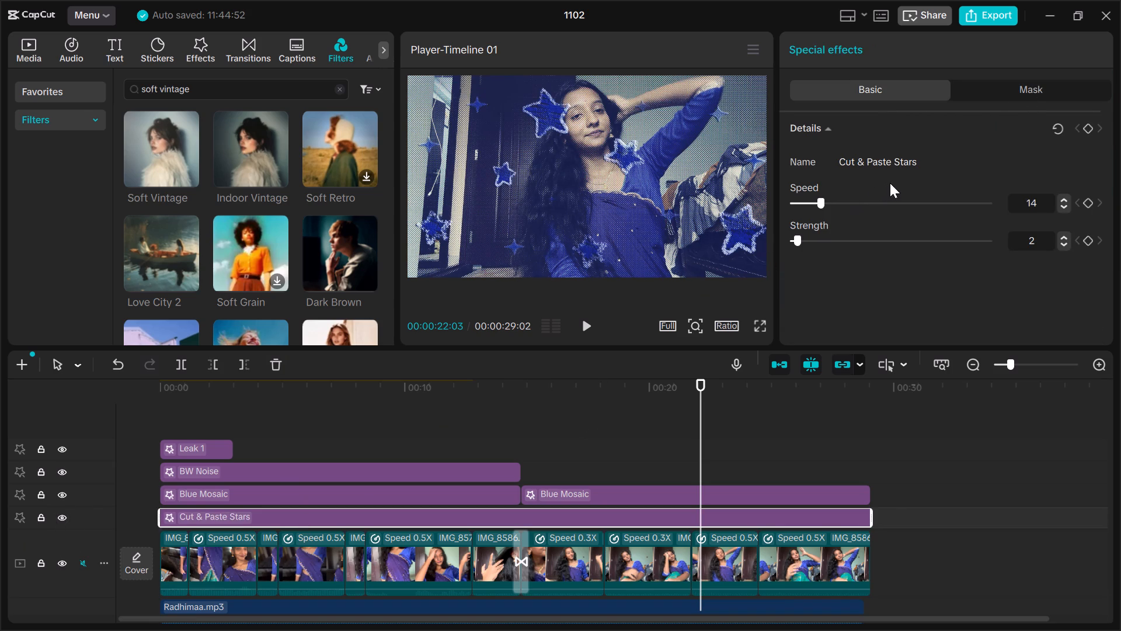
{"action": "key", "text": "space"}
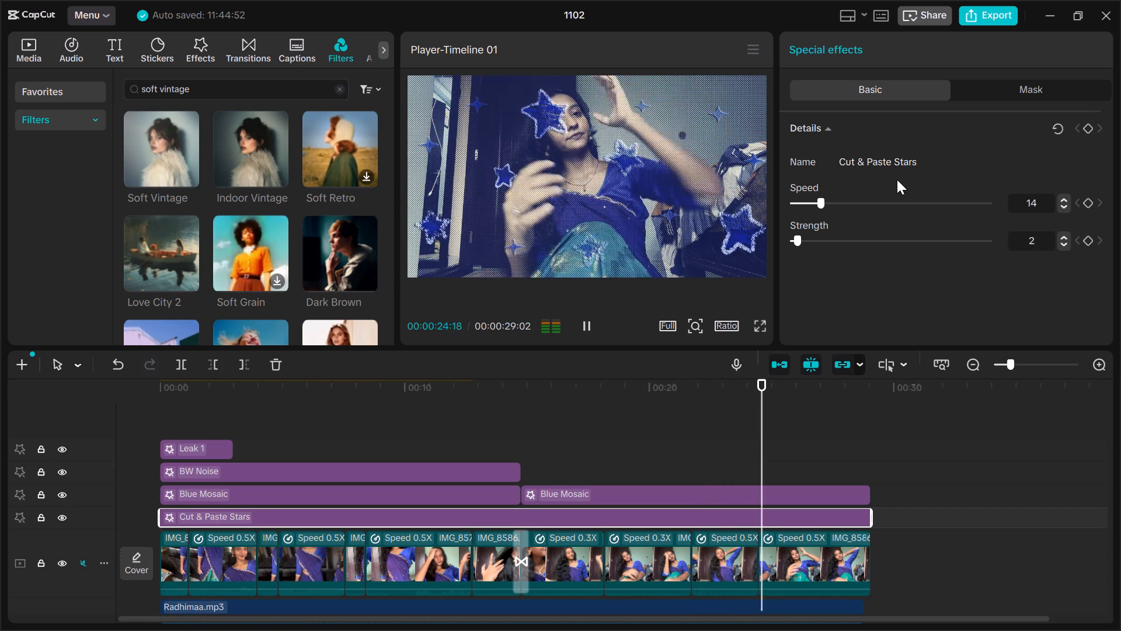
{"action": "key", "text": "space"}
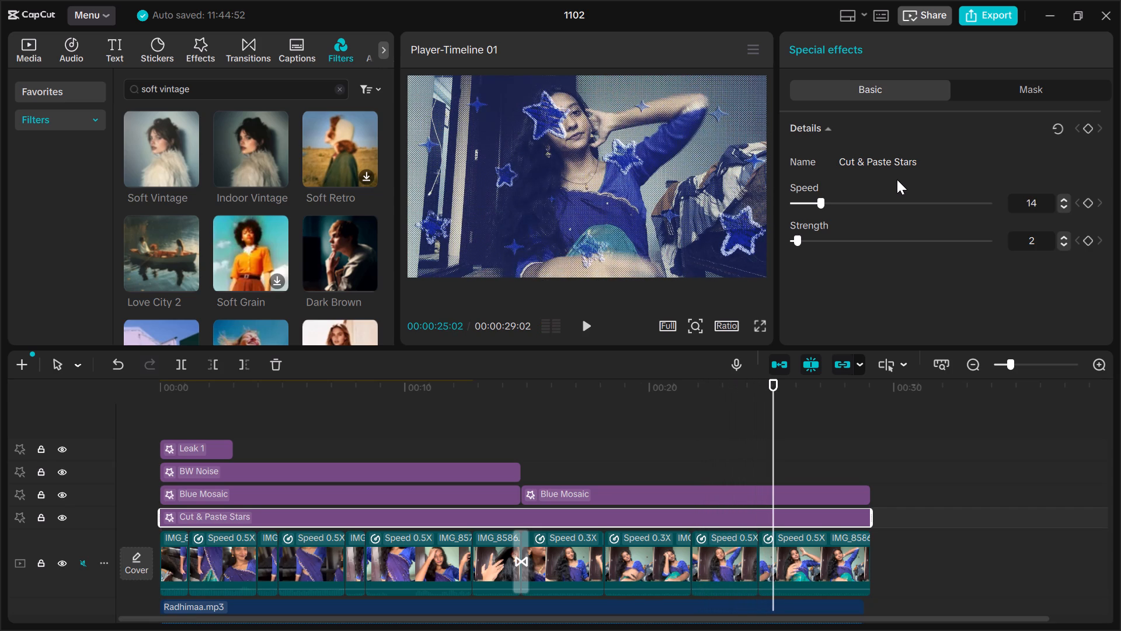
Play the timeline from 07:17 to 10:00 and look over the mask and basic settings of the Cut & Paste Stars effect.
{"action": "key", "text": "Up"}
{"action": "key", "text": "Up"}
{"action": "key", "text": "Up"}
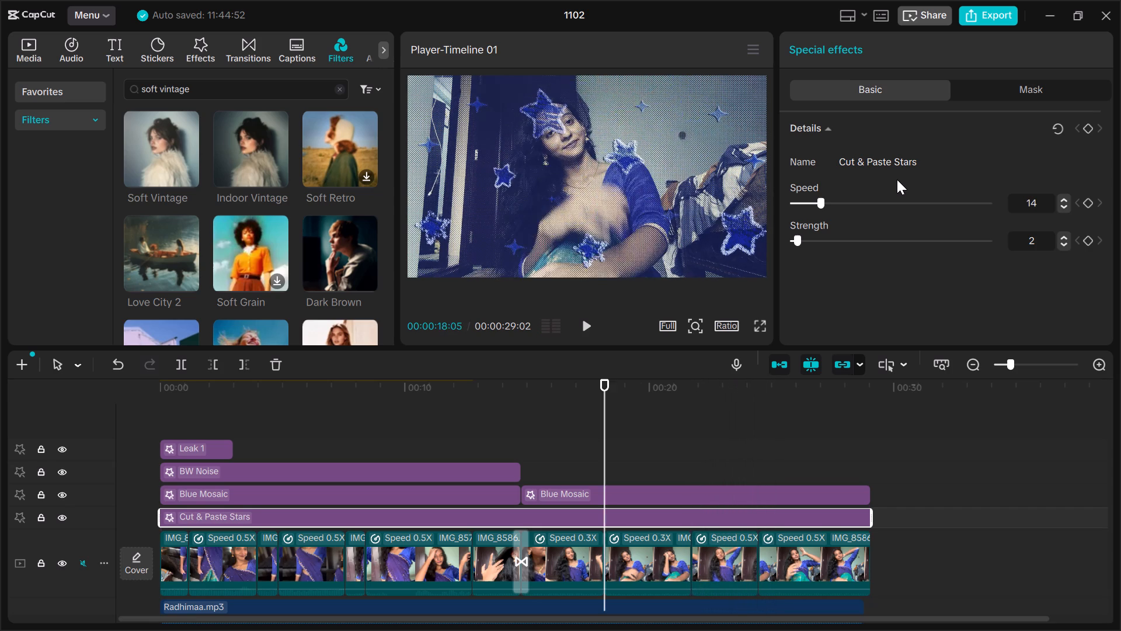
{"action": "key", "text": "Up"}
{"action": "key", "text": "Up"}
{"action": "key", "text": "Up"}
{"action": "key", "text": "Up"}
{"action": "key", "text": "Up"}
{"action": "key", "text": "Up"}
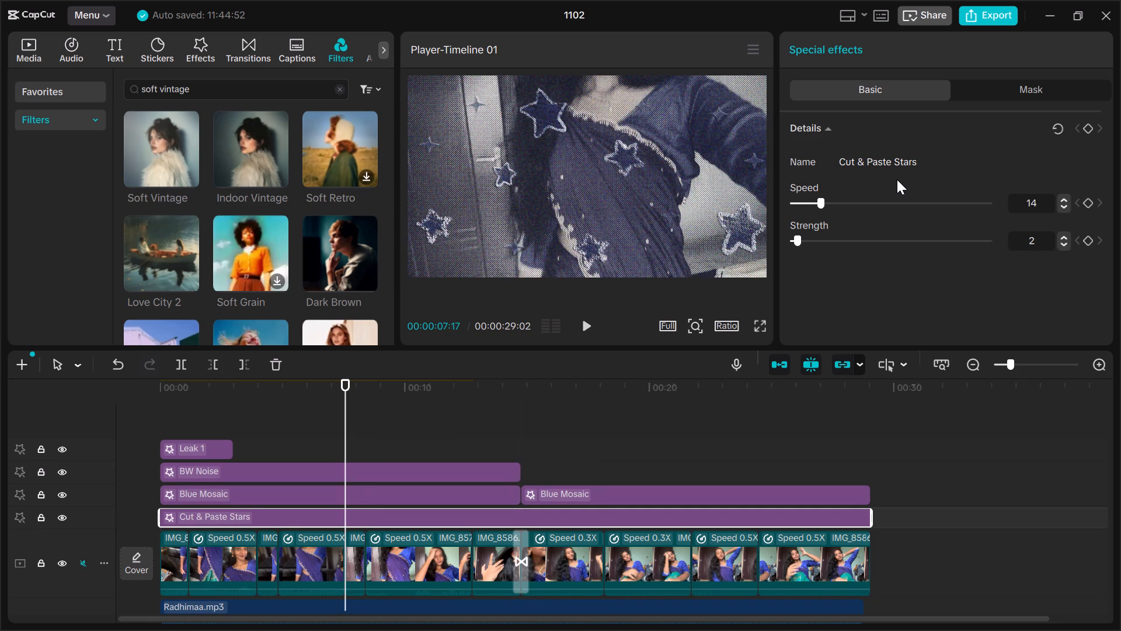
{"action": "key", "text": "space"}
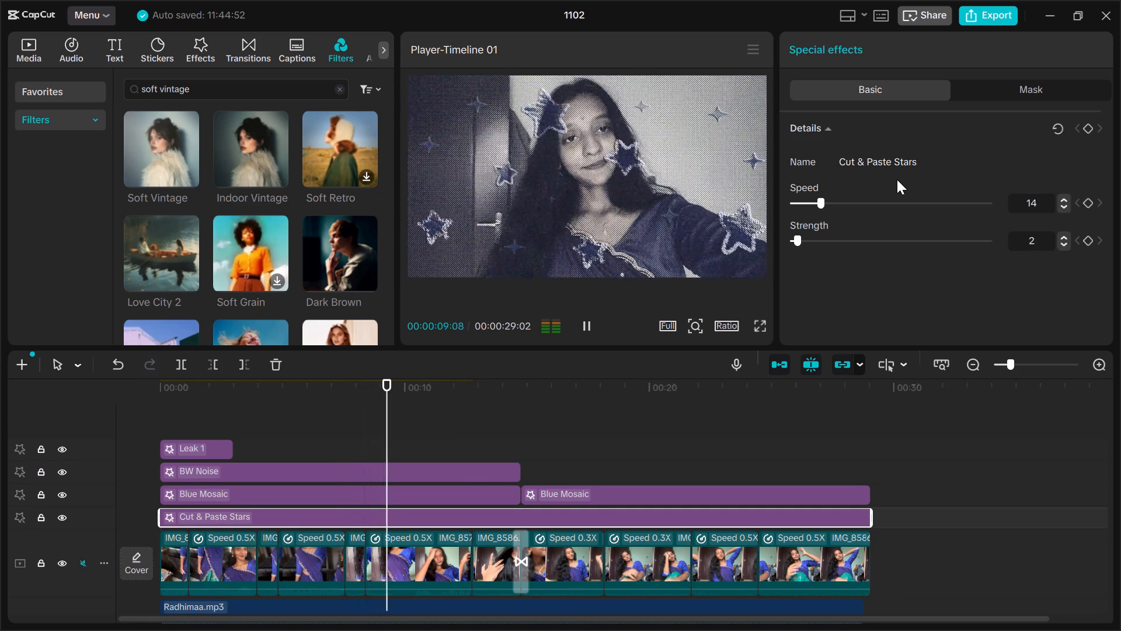
{"action": "key", "text": "space"}
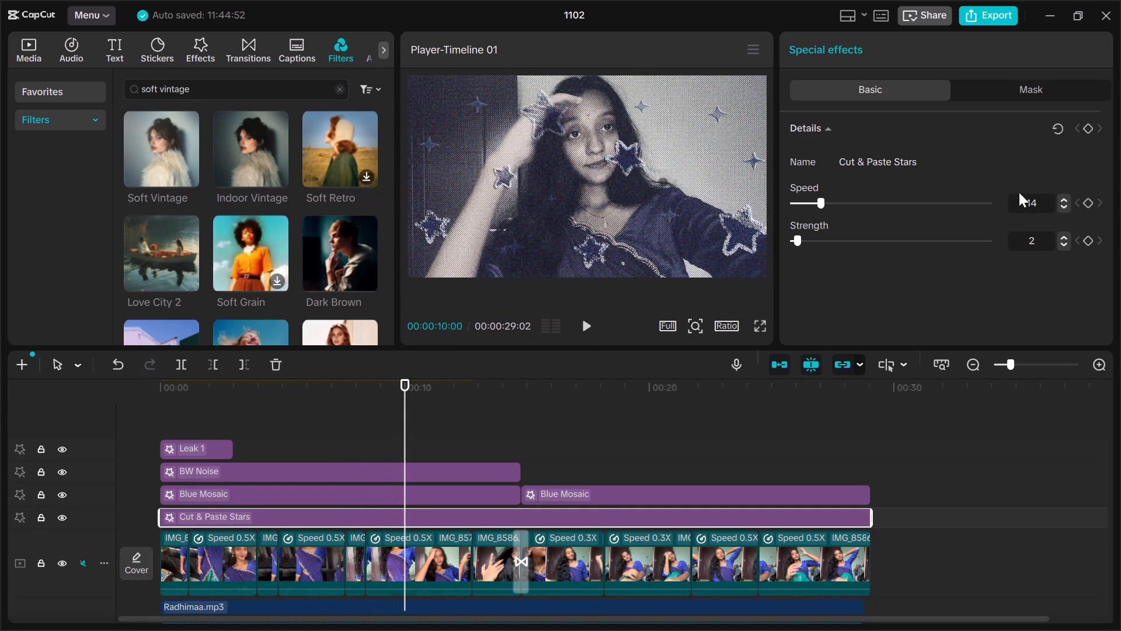
{"action": "left_click", "coordinate": [990, 84]}
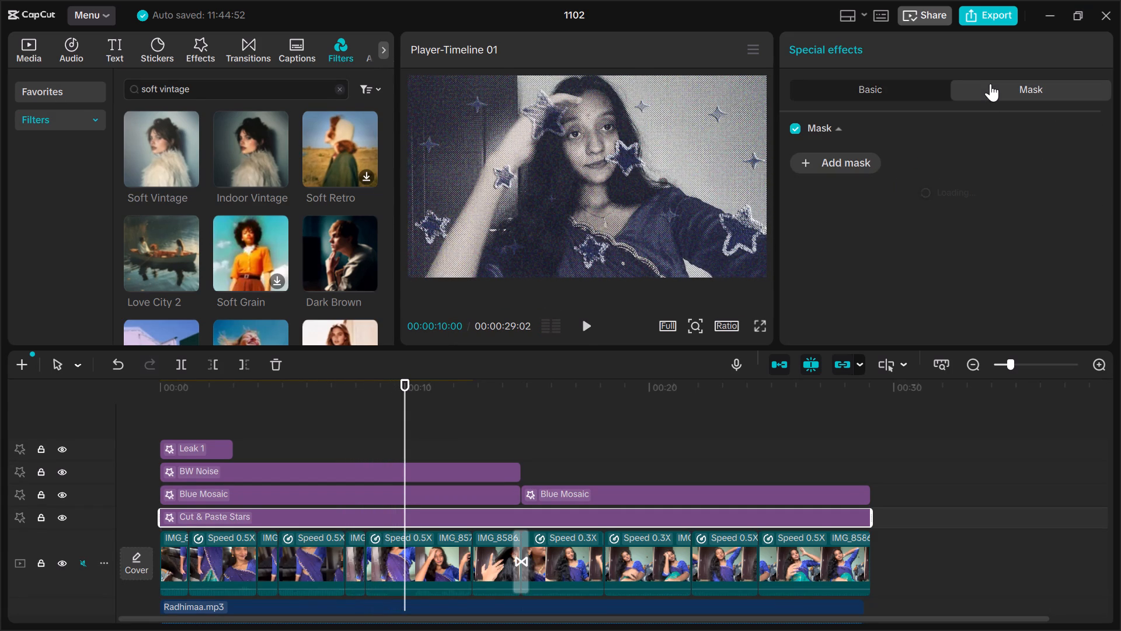
{"action": "left_click", "coordinate": [877, 89]}
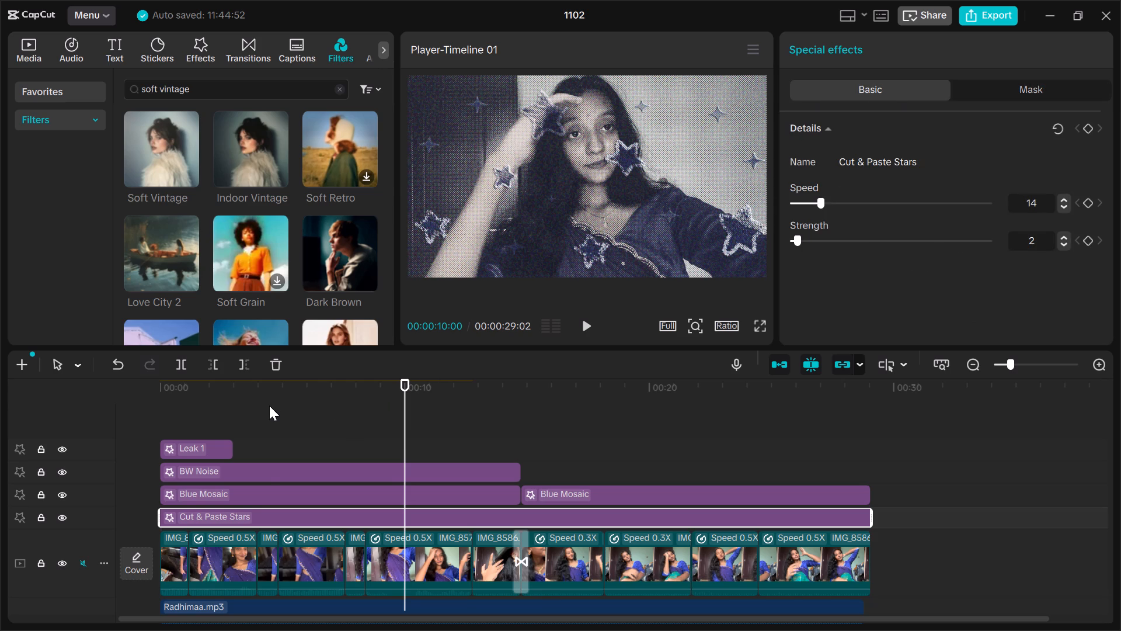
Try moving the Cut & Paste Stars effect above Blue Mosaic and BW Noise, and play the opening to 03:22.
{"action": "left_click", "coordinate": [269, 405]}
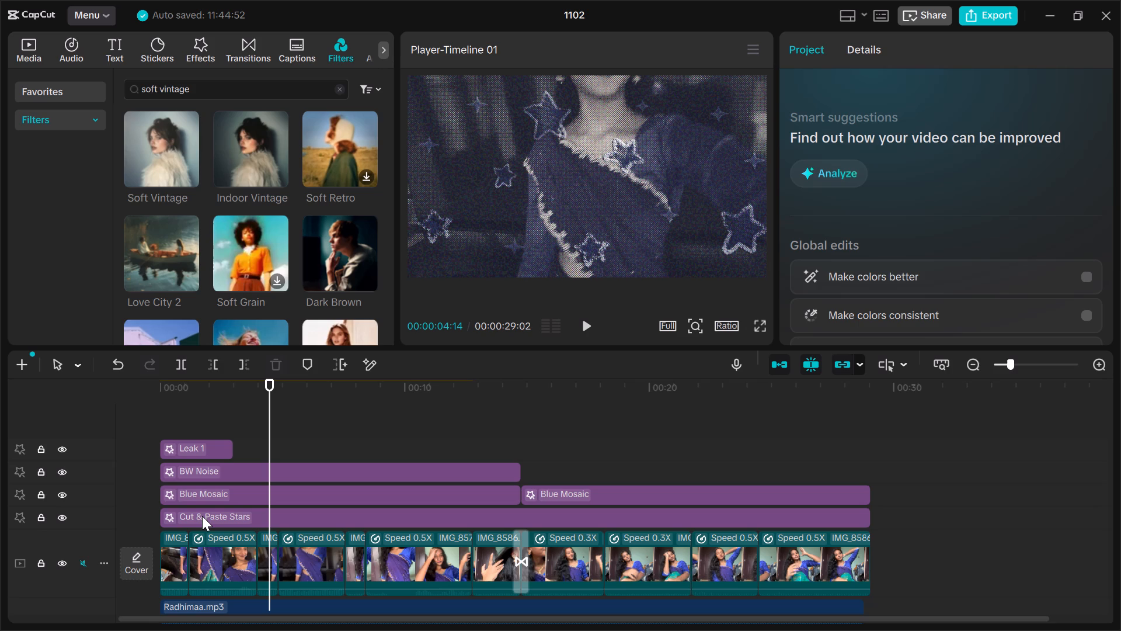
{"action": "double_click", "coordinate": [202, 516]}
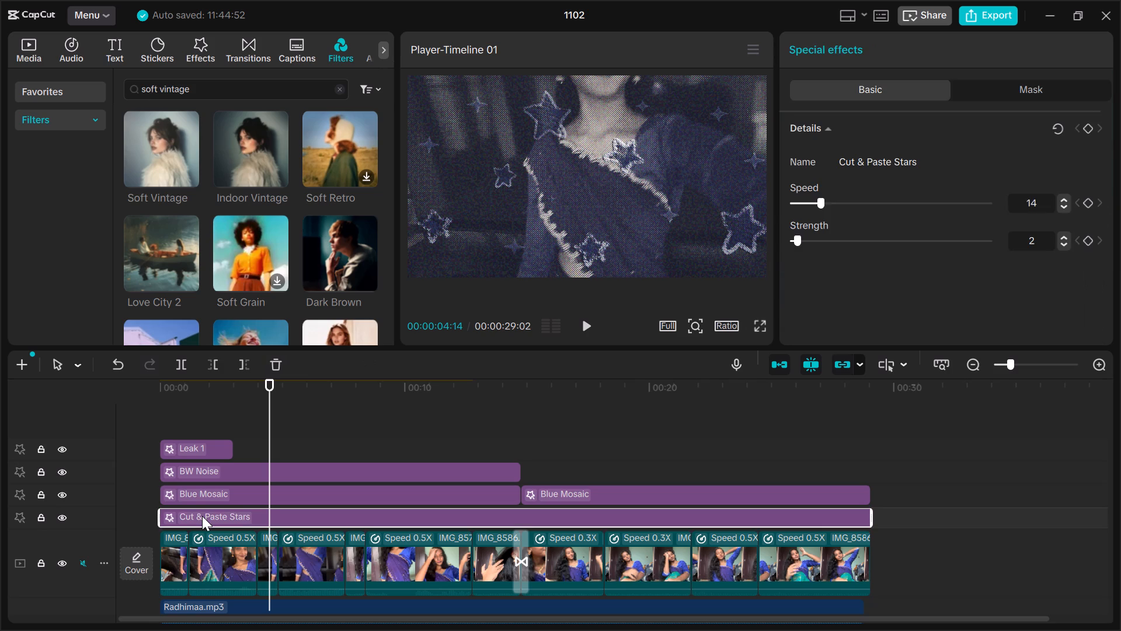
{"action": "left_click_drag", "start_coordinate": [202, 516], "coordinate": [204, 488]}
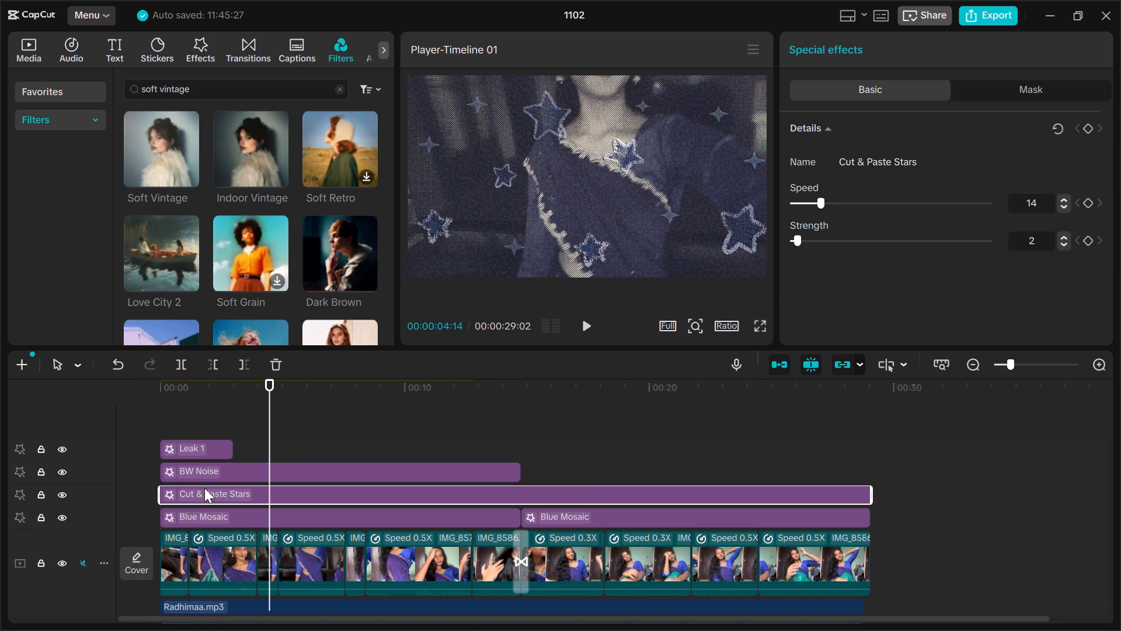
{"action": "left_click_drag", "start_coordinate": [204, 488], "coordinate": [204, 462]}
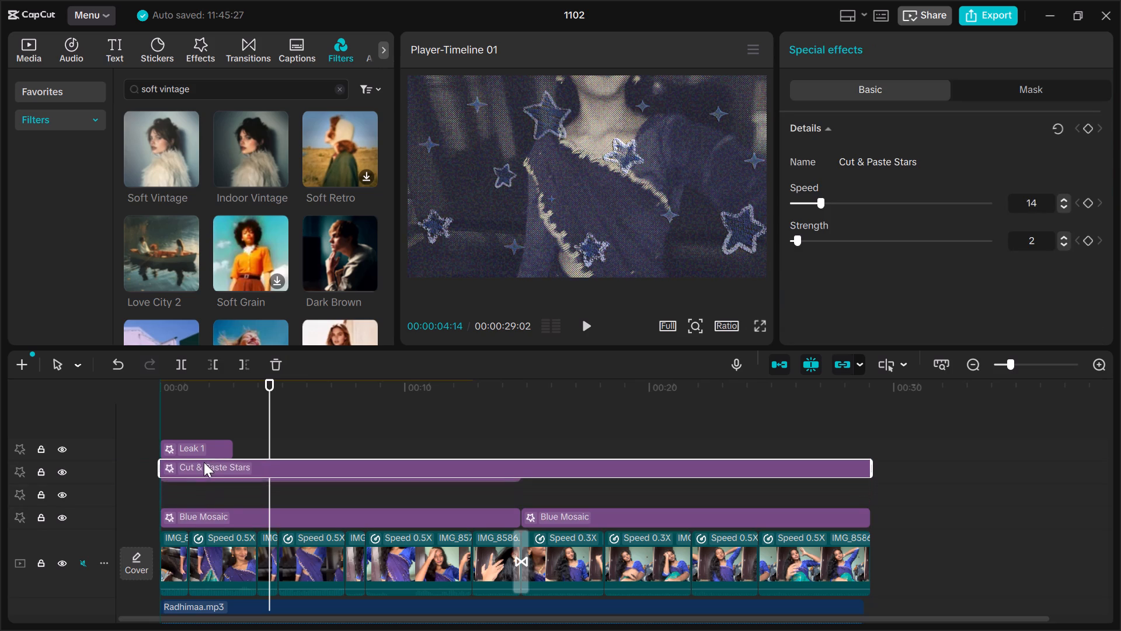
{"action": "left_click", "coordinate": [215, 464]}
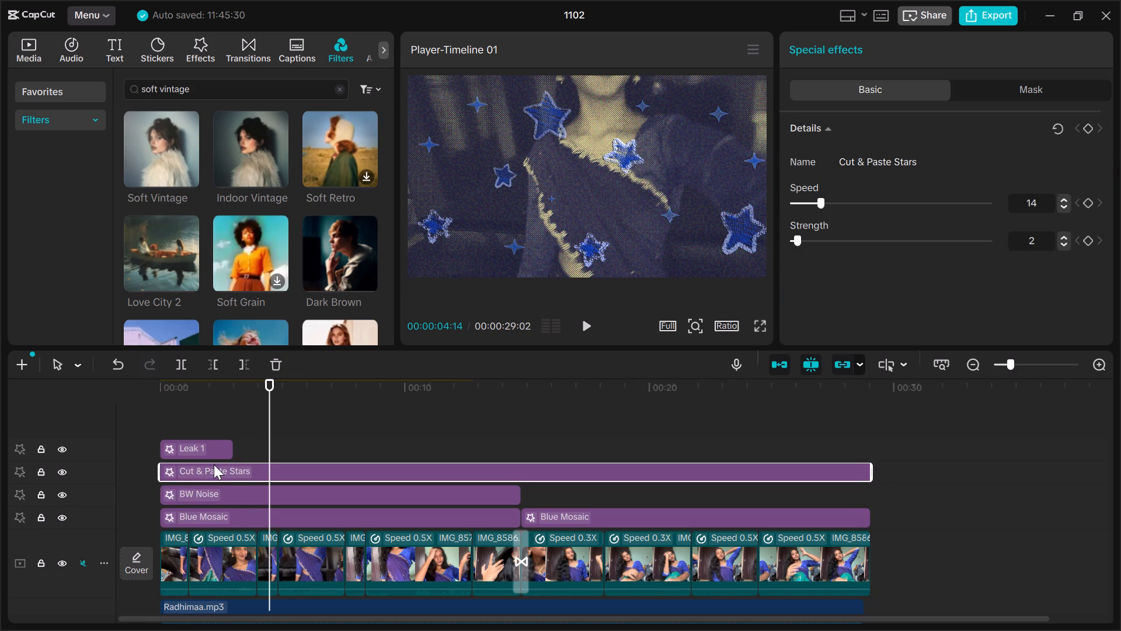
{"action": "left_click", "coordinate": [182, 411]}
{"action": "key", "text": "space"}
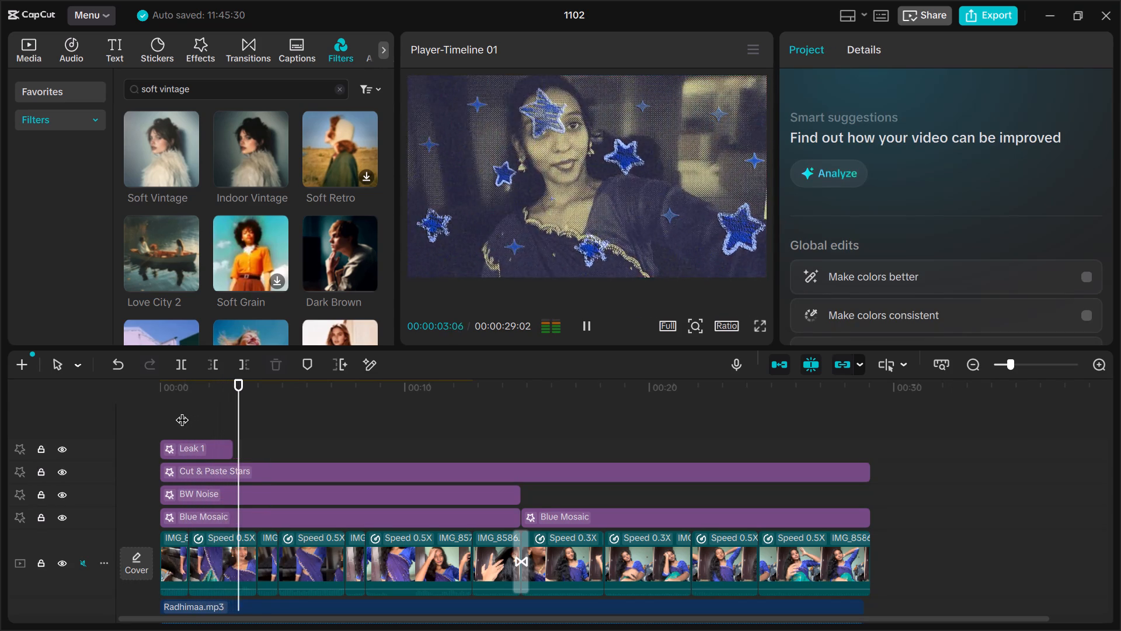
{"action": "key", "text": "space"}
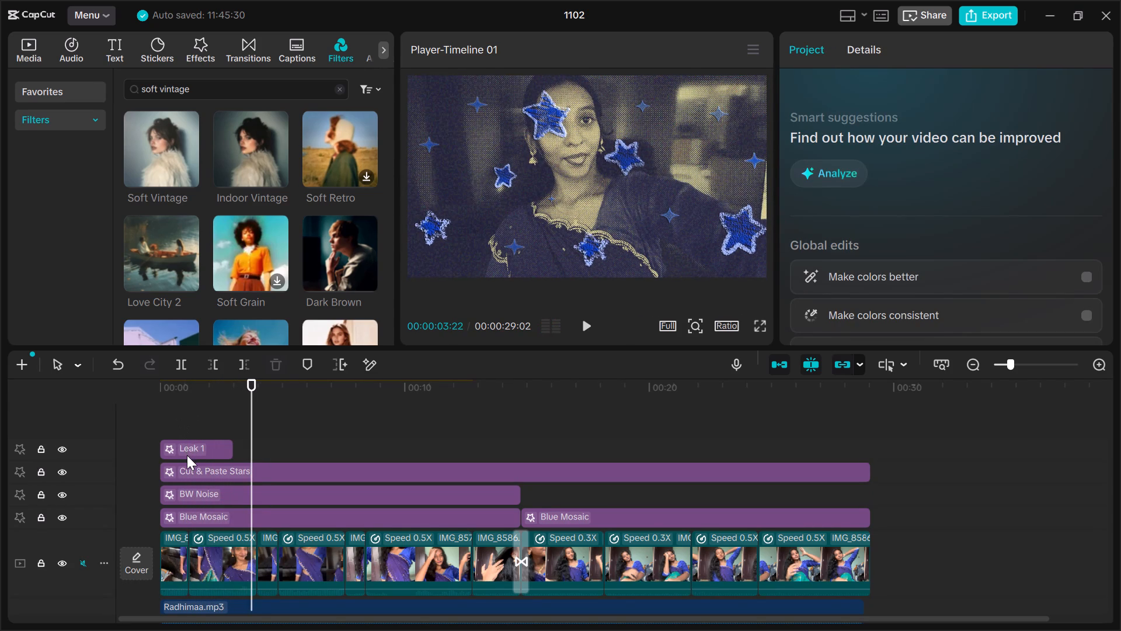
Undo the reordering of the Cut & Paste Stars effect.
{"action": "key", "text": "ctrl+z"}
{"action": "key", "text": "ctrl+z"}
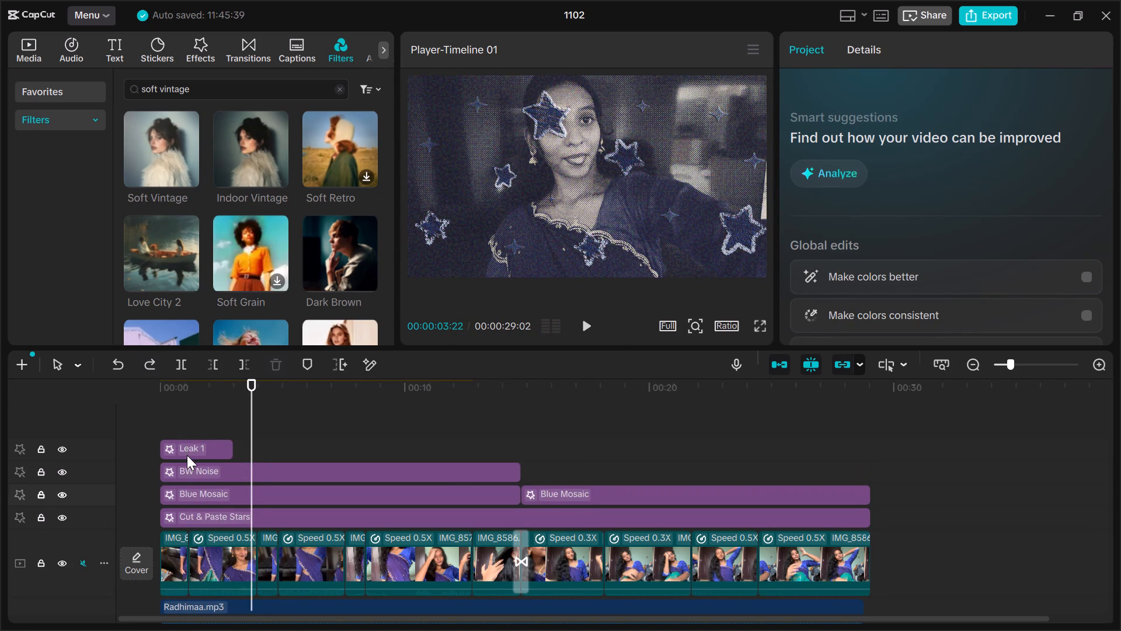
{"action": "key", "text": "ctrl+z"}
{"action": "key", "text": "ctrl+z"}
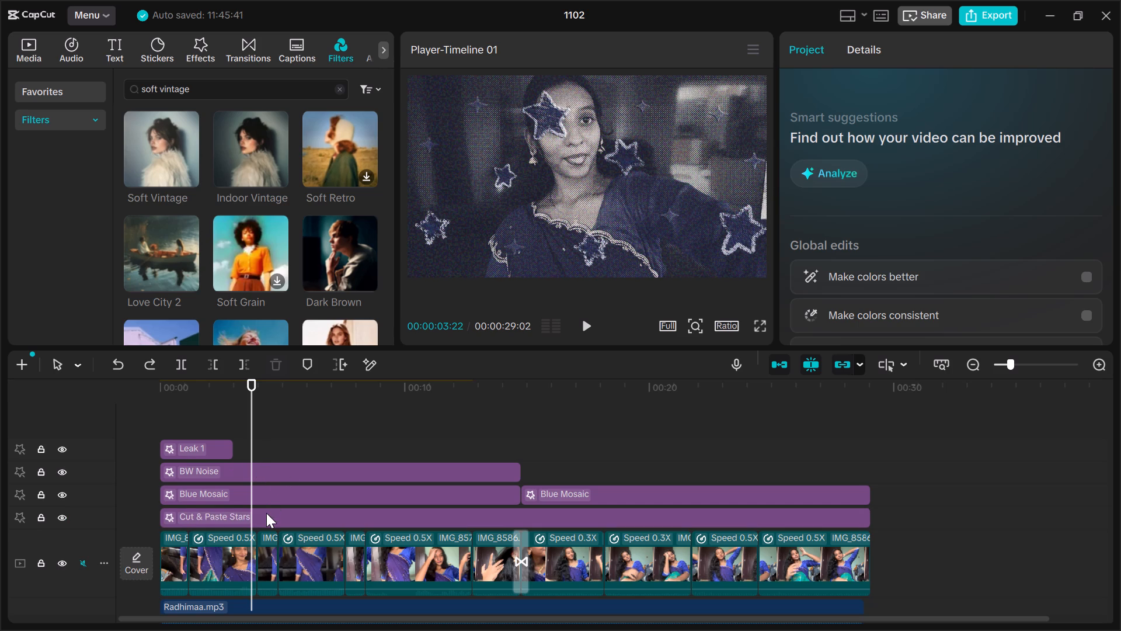
Play the timeline from 03:22 to 18:07, and examine the details of the Cut & Paste Stars effect.
{"action": "left_click", "coordinate": [207, 519]}
{"action": "left_click", "coordinate": [224, 410]}
{"action": "key", "text": "space"}
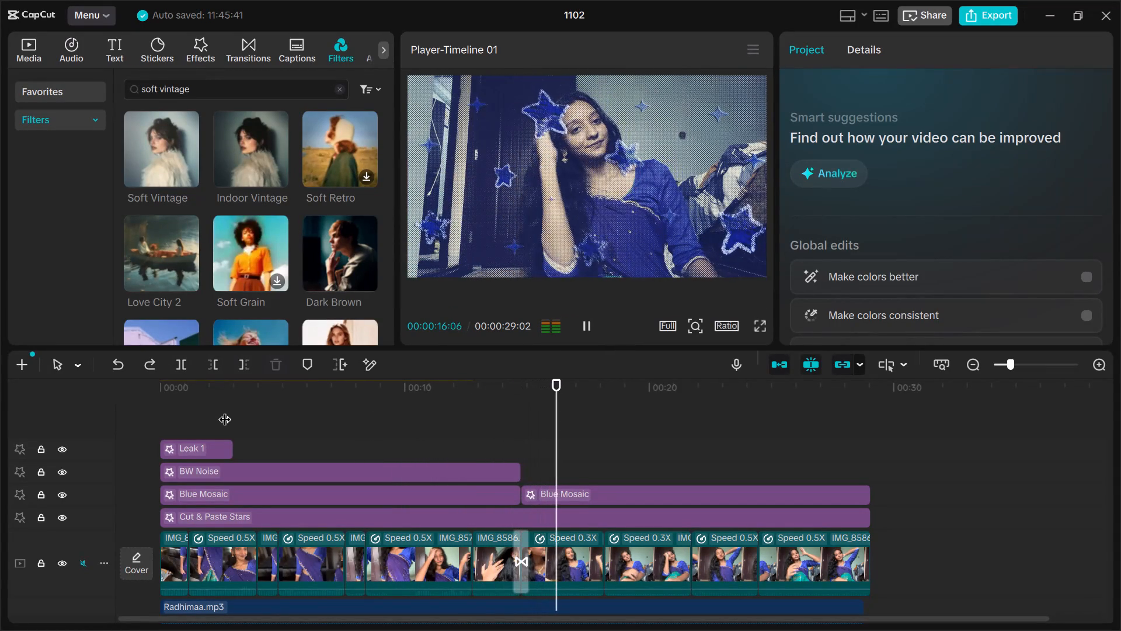
{"action": "key", "text": "space"}
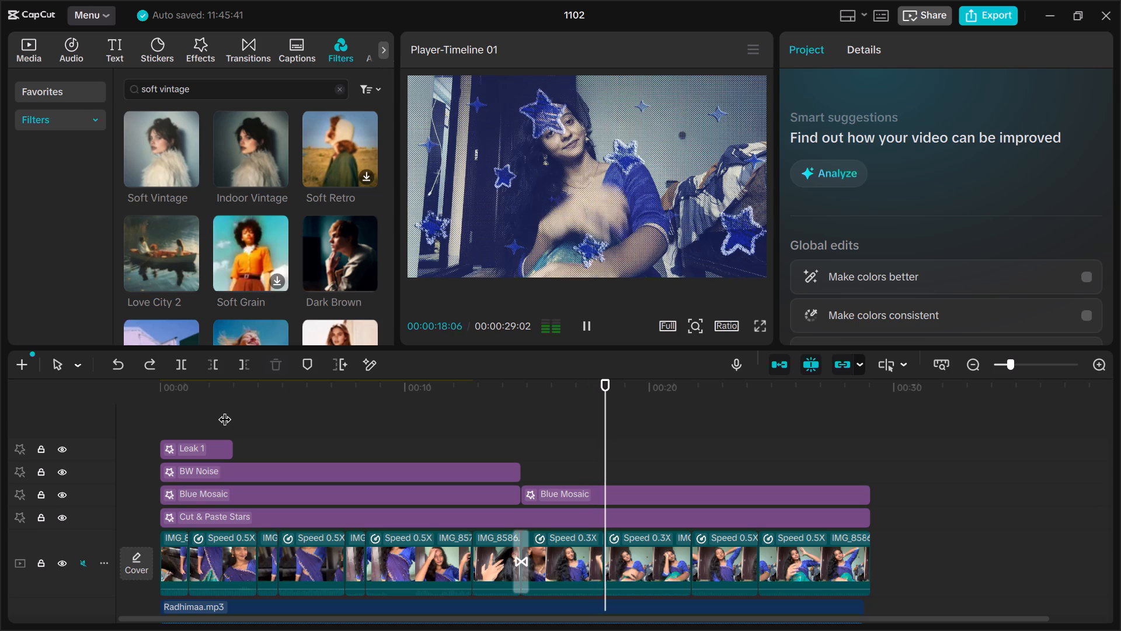
{"action": "left_click", "coordinate": [213, 516]}
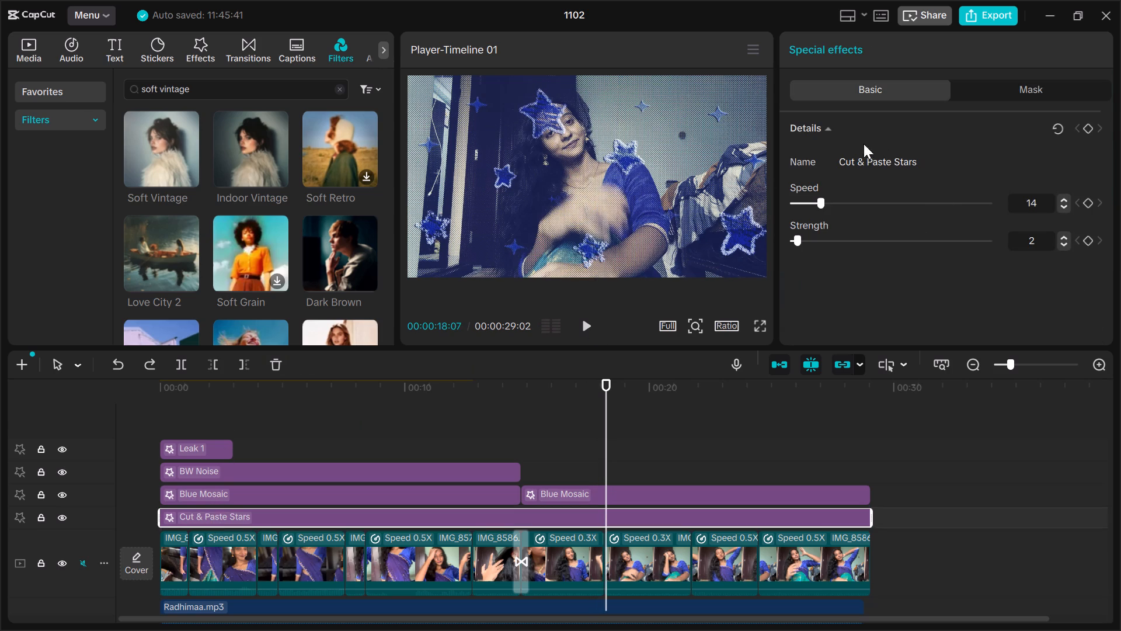
{"action": "left_click", "coordinate": [833, 130]}
{"action": "left_click", "coordinate": [830, 128]}
Search the video effects for cut and paste and browse the results.
{"action": "left_click", "coordinate": [201, 51]}
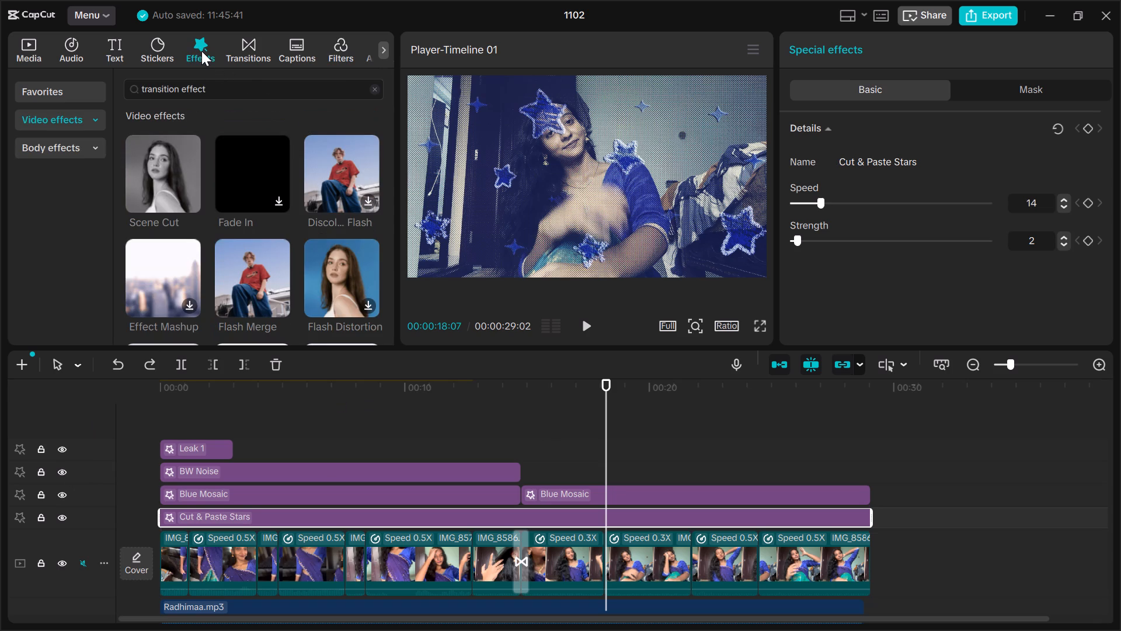
{"action": "left_click", "coordinate": [223, 93]}
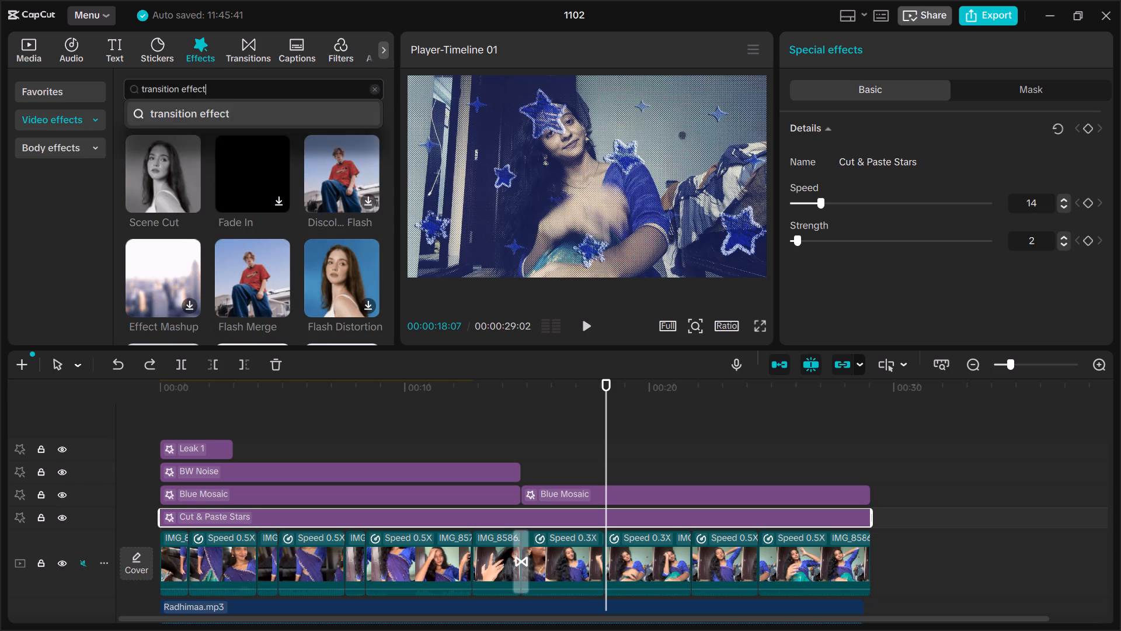
{"action": "left_click", "coordinate": [376, 92]}
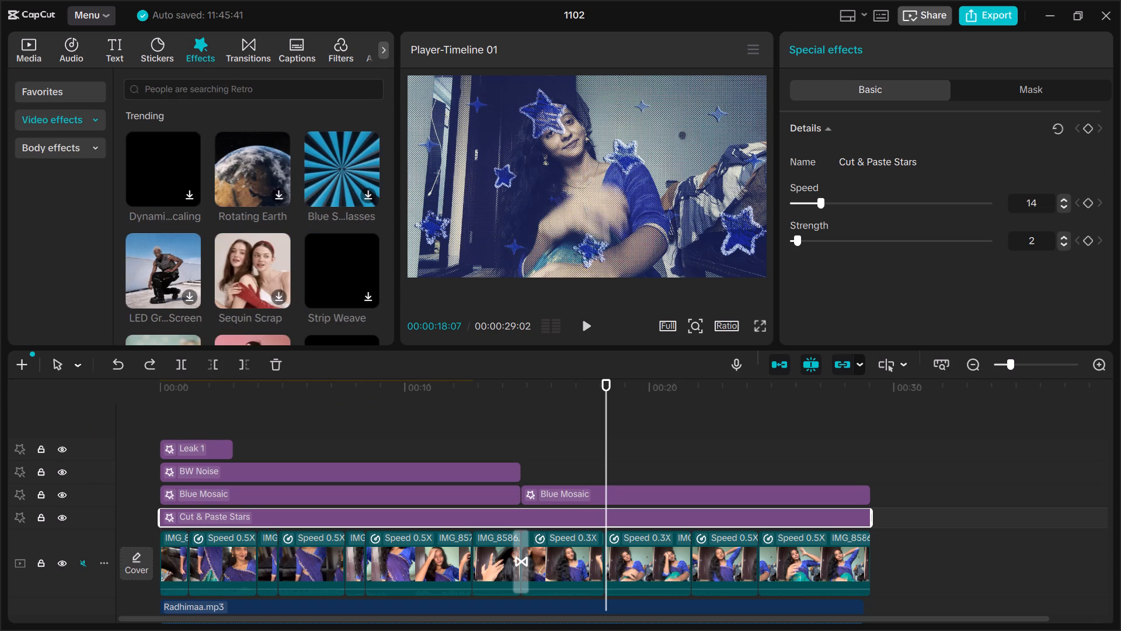
{"action": "left_click", "coordinate": [331, 93]}
{"action": "left_click", "coordinate": [172, 155]}
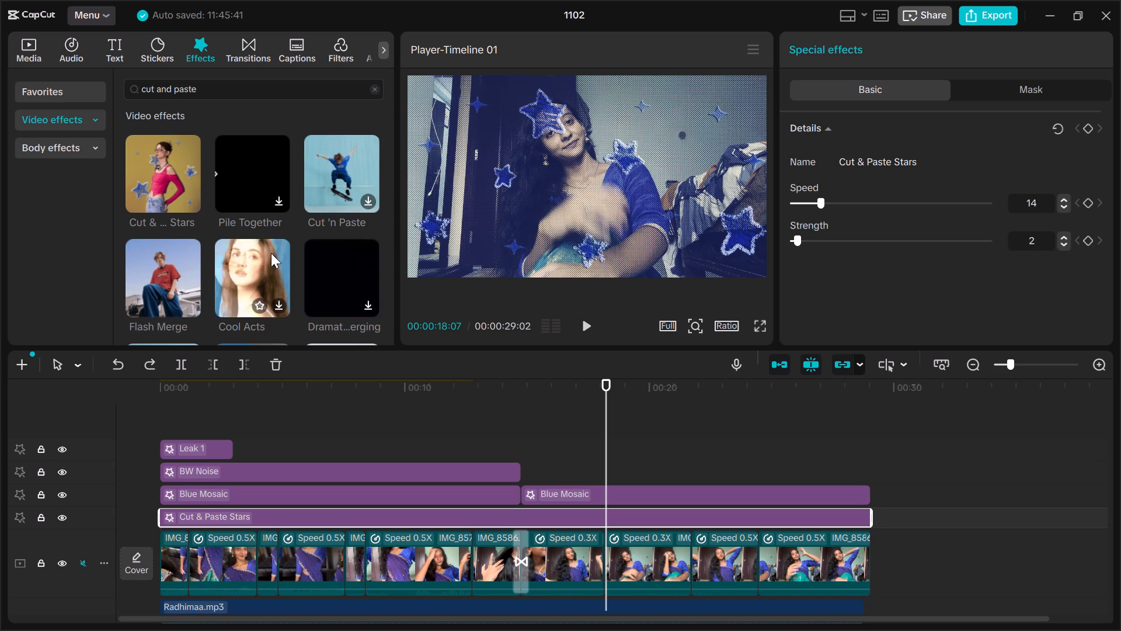
{"action": "scroll", "coordinate": [270, 253], "scroll_direction": "down", "scroll_amount": 1}
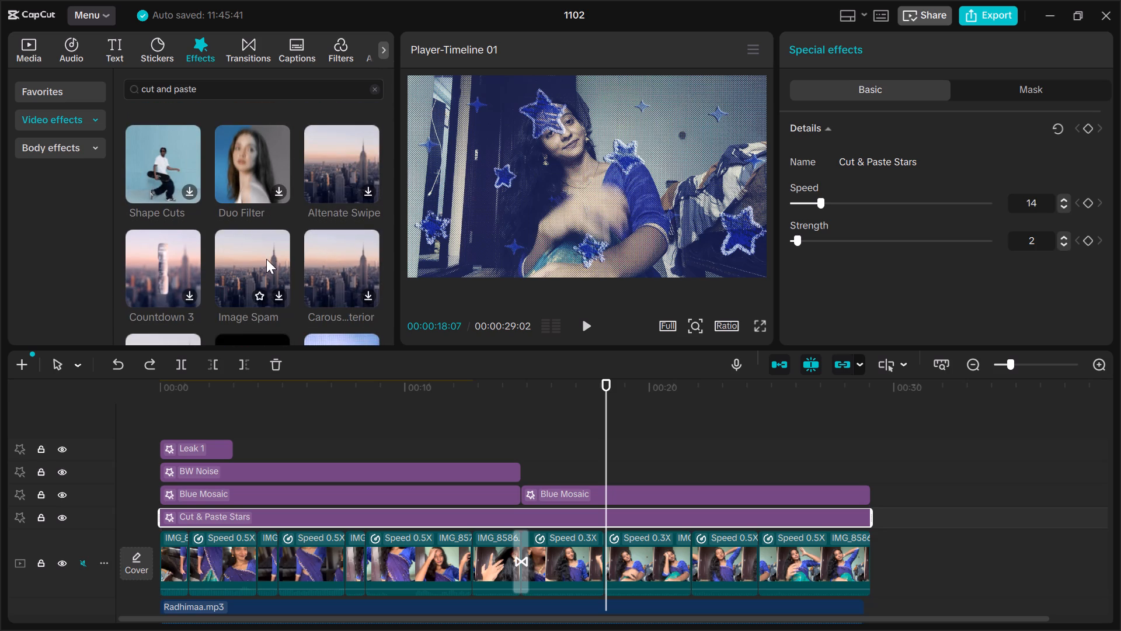
Preview the timeline to 06:07 and set the Cut & Paste Stars effect's strength to 6.
{"action": "left_click", "coordinate": [256, 414]}
{"action": "key", "text": "space"}
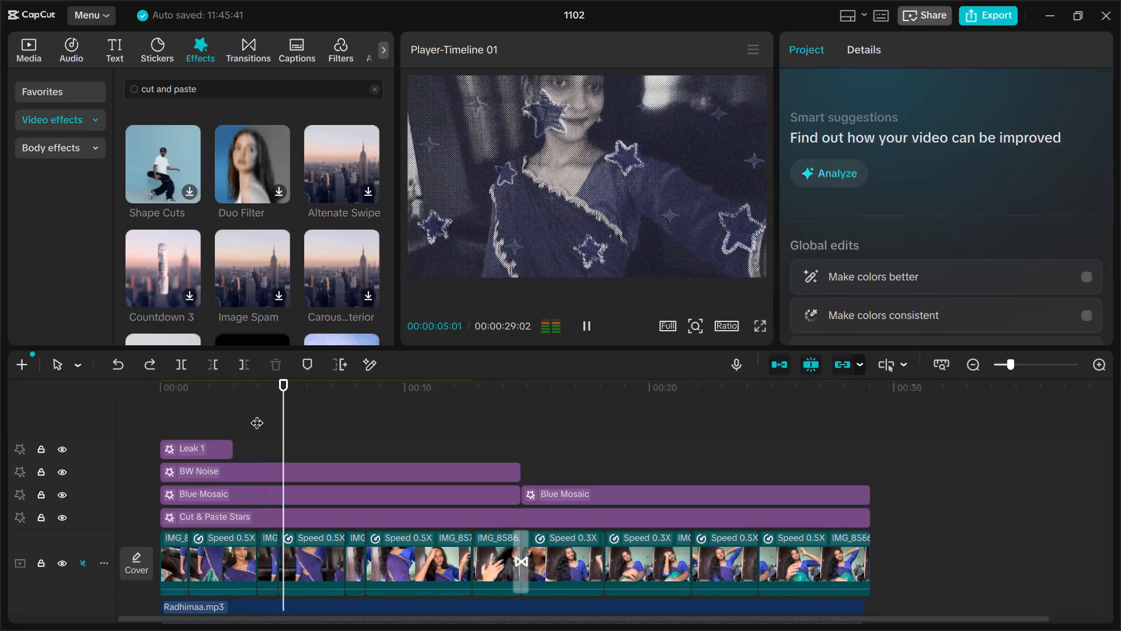
{"action": "key", "text": "space"}
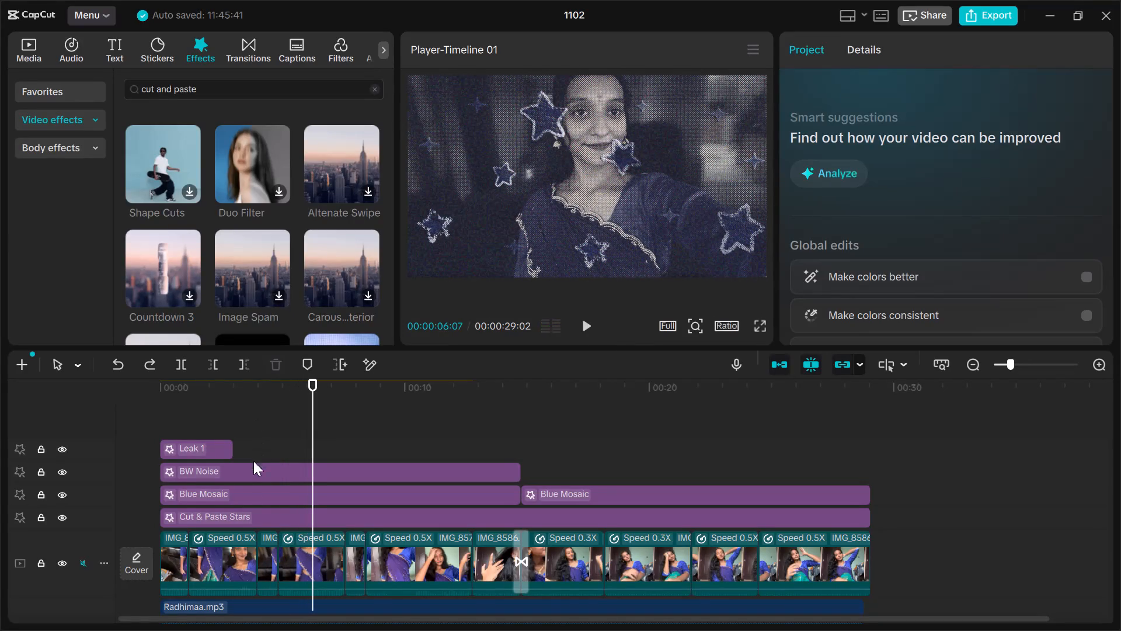
{"action": "left_click", "coordinate": [252, 513]}
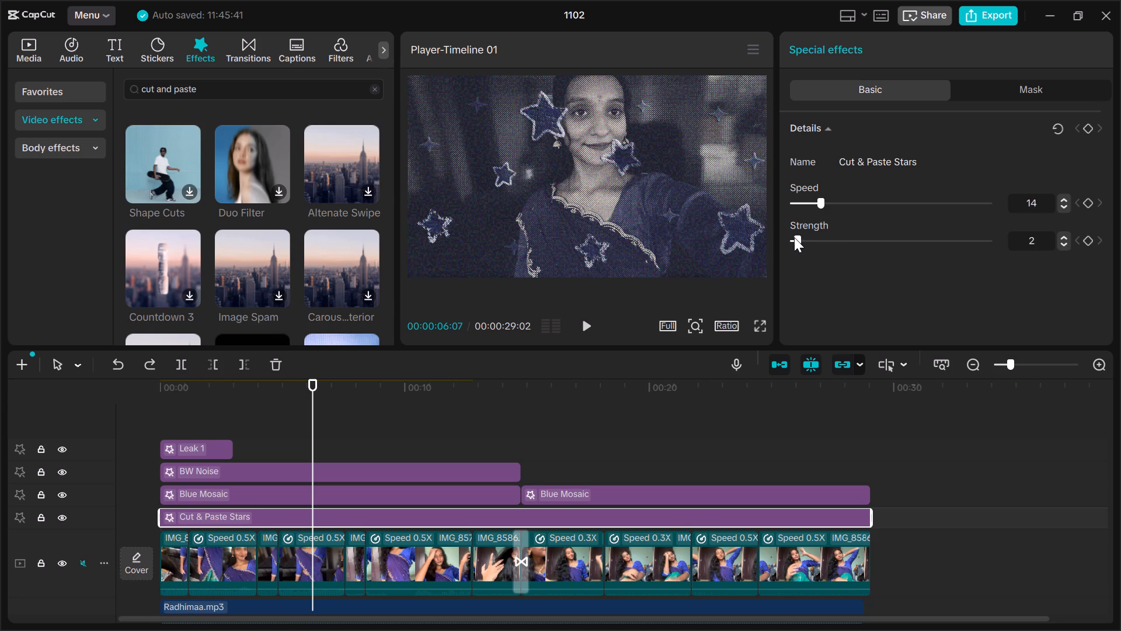
{"action": "left_click_drag", "start_coordinate": [796, 244], "coordinate": [954, 212]}
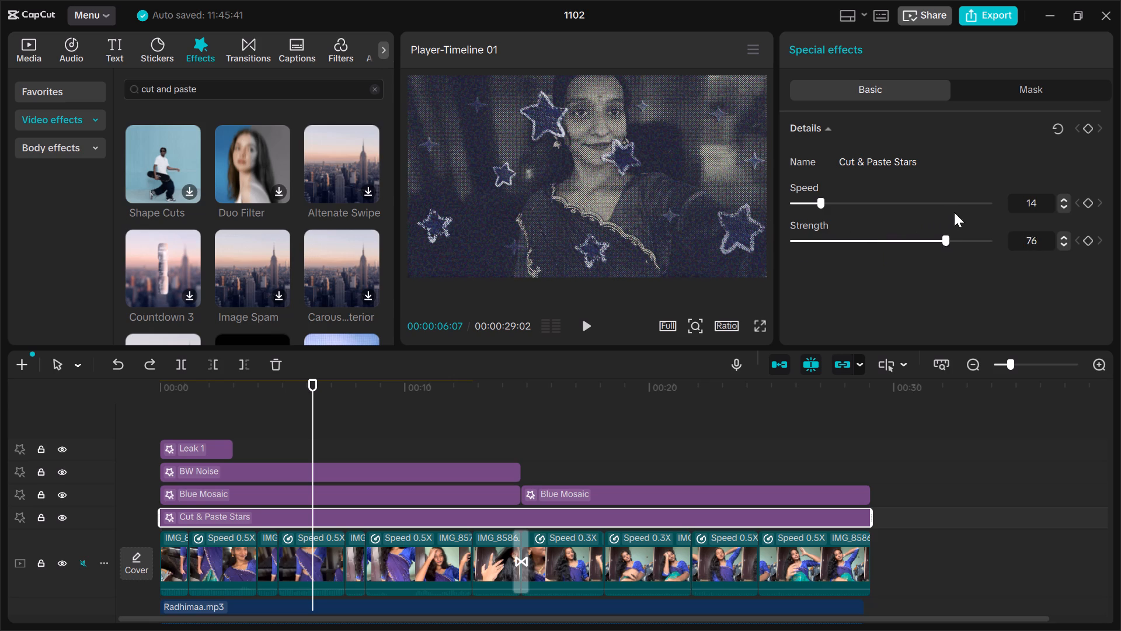
{"action": "left_click_drag", "start_coordinate": [954, 212], "coordinate": [789, 255]}
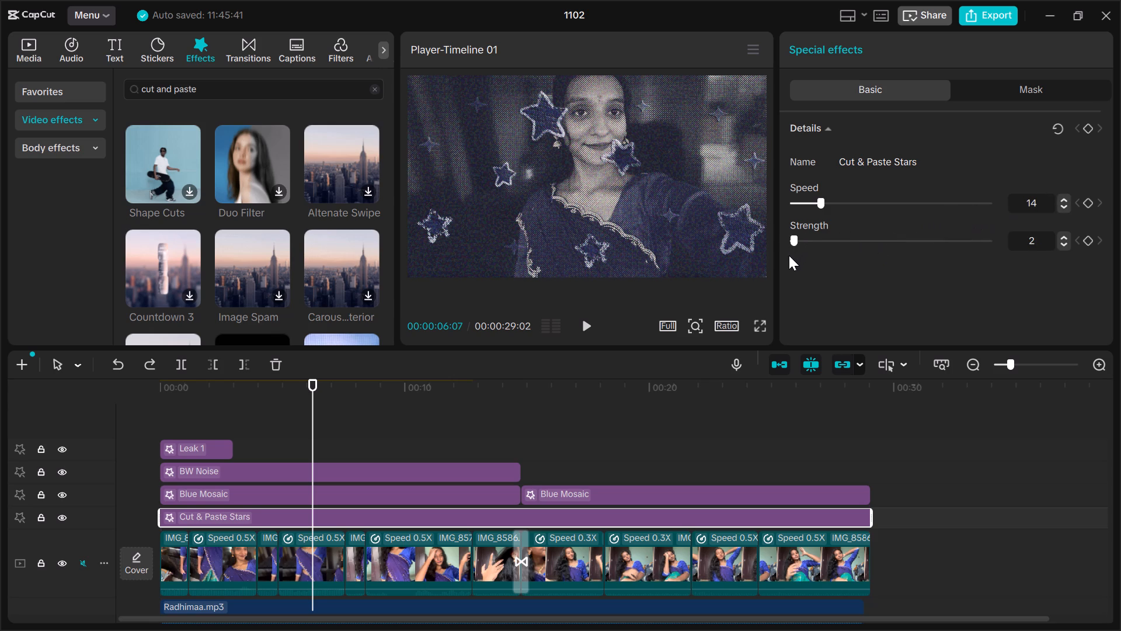
{"action": "left_click_drag", "start_coordinate": [789, 255], "coordinate": [800, 256]}
{"action": "left_click_drag", "start_coordinate": [800, 256], "coordinate": [803, 256]}
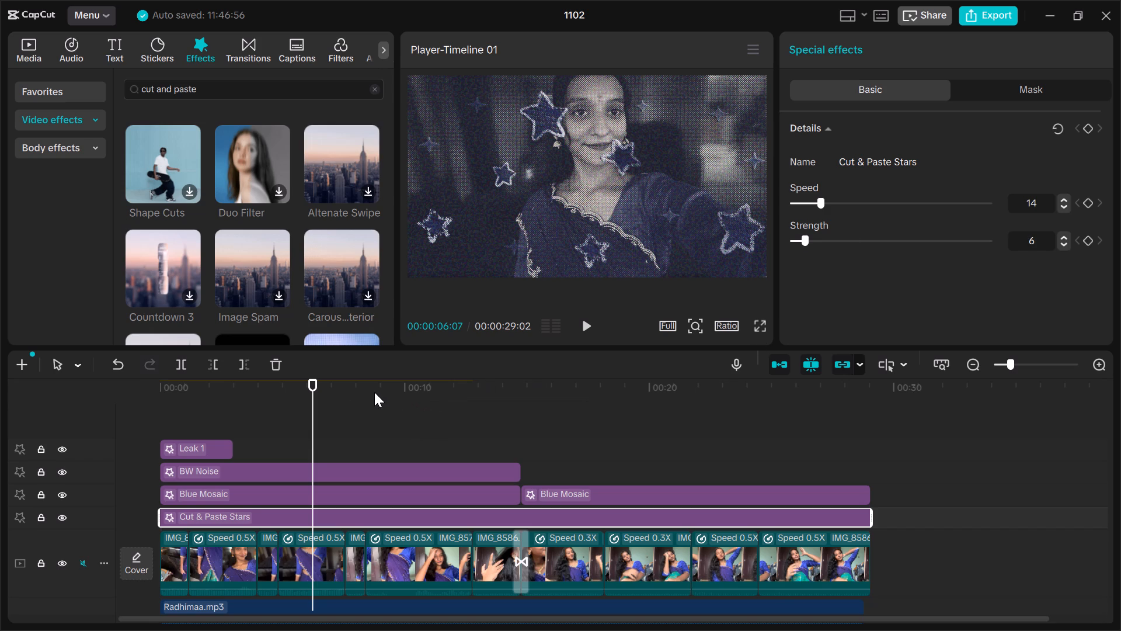
Play the timeline from about 9 seconds to 25:06.
{"action": "left_click", "coordinate": [374, 392]}
{"action": "key", "text": "space"}
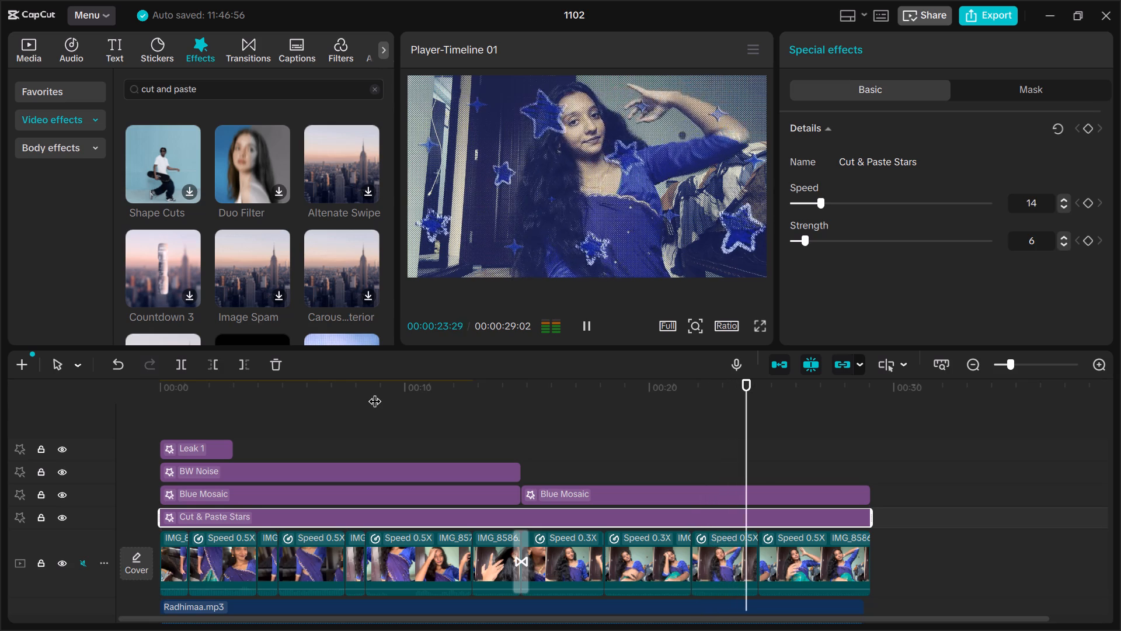
{"action": "key", "text": "space"}
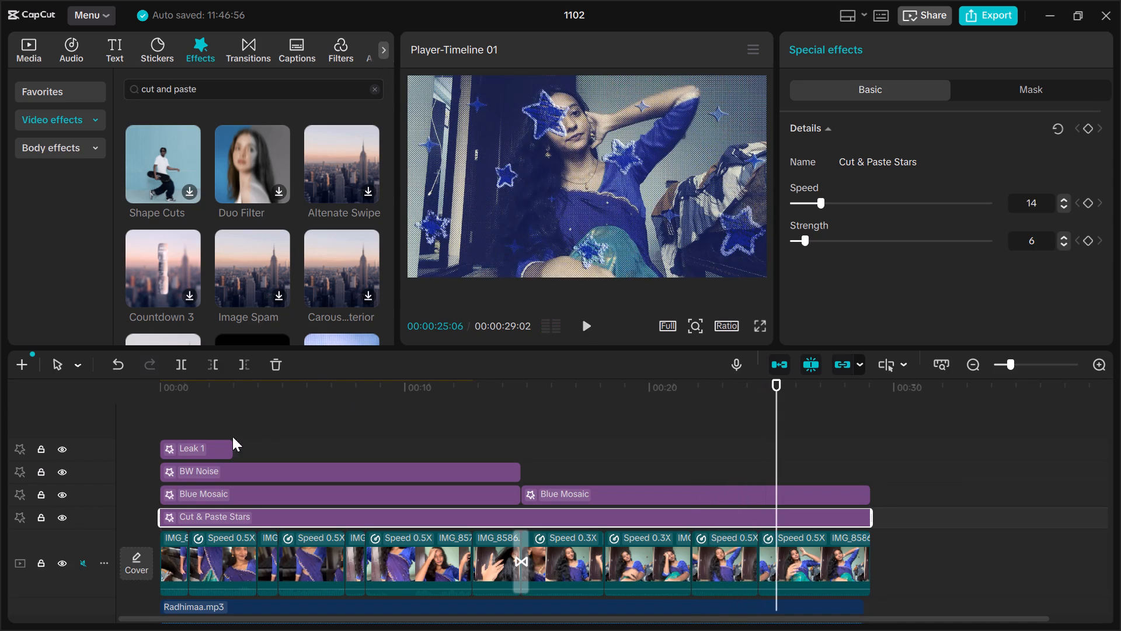
Hide the Cut & Paste Stars effect track.
{"action": "left_click", "coordinate": [60, 515]}
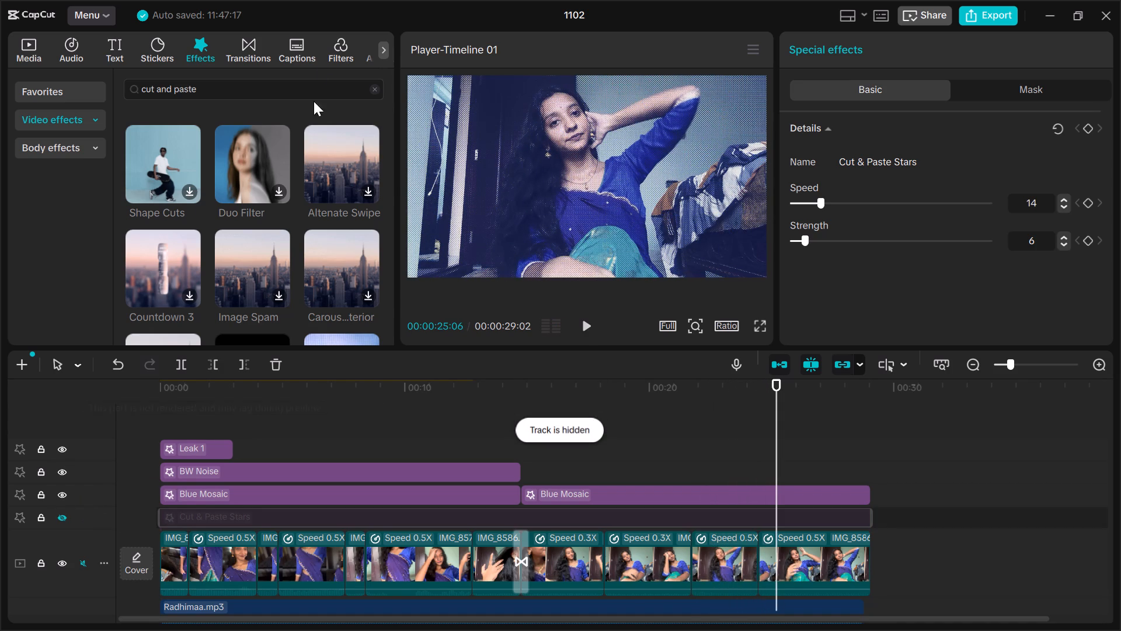
Preview the Soft Vintage, Love City 2 and Soft Retro filters from the soft vintage search on the frame at 25:06.
{"action": "left_click", "coordinate": [338, 42]}
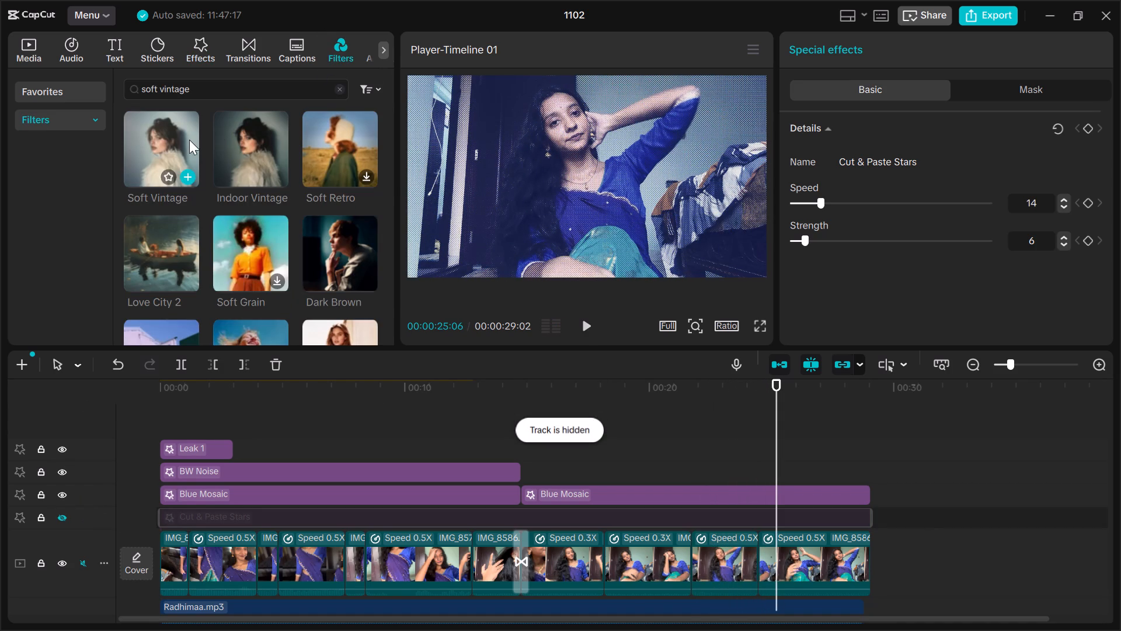
{"action": "left_click", "coordinate": [154, 122]}
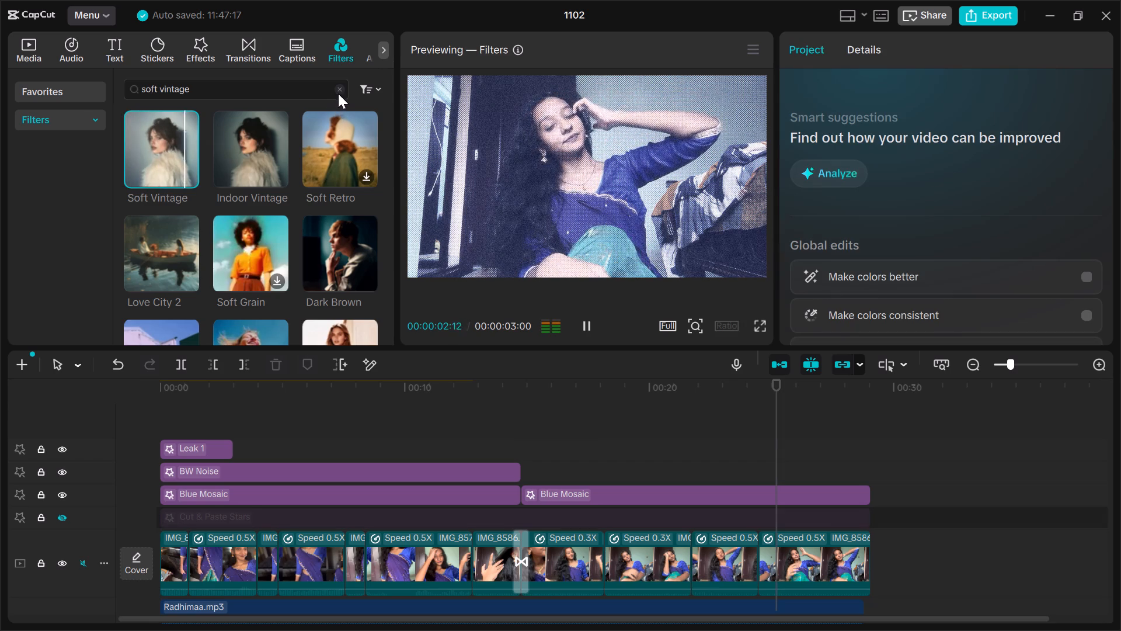
{"action": "left_click", "coordinate": [164, 235]}
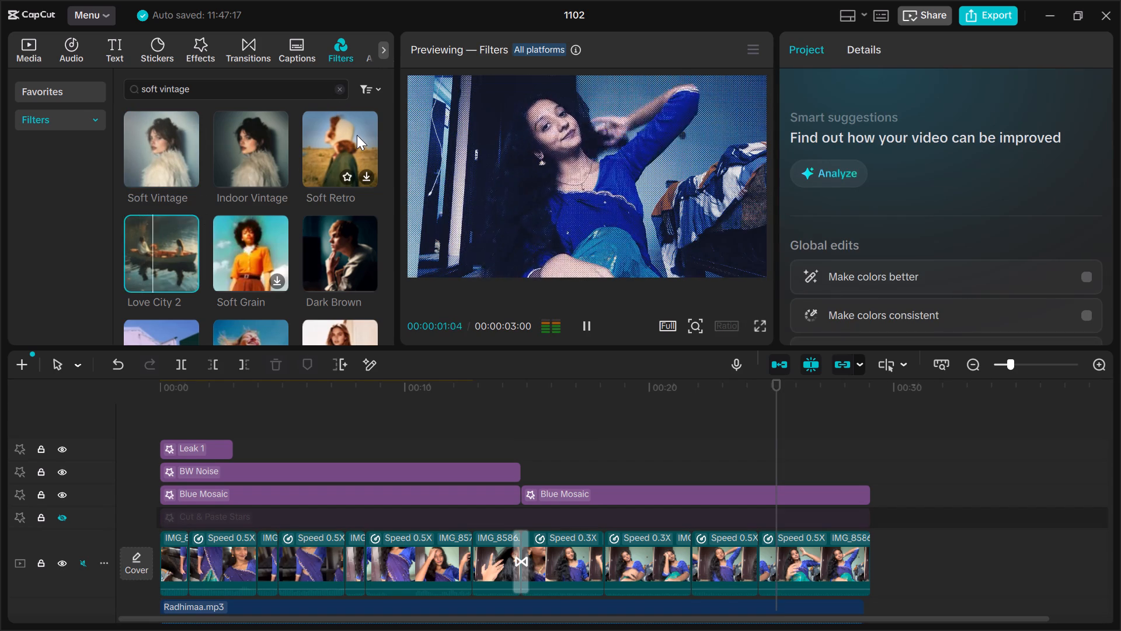
{"action": "left_click", "coordinate": [357, 135]}
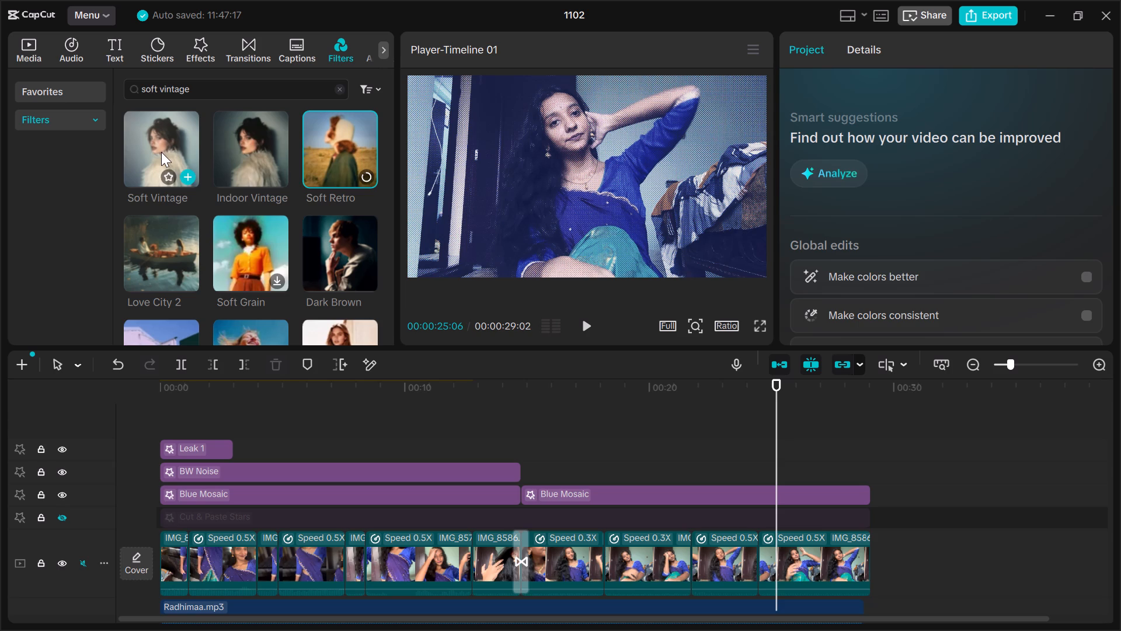
{"action": "left_click", "coordinate": [161, 152]}
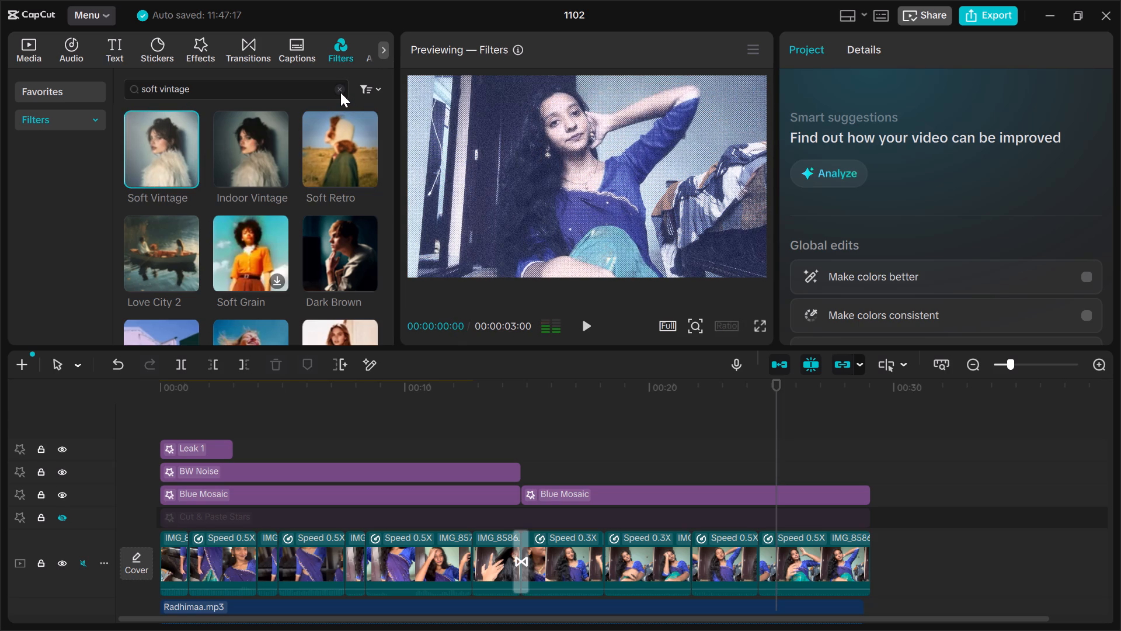
Search the filters for glow and preview Glow, Cloud Glow and Angelic Glow.
{"action": "left_click", "coordinate": [340, 92]}
{"action": "left_click", "coordinate": [267, 93]}
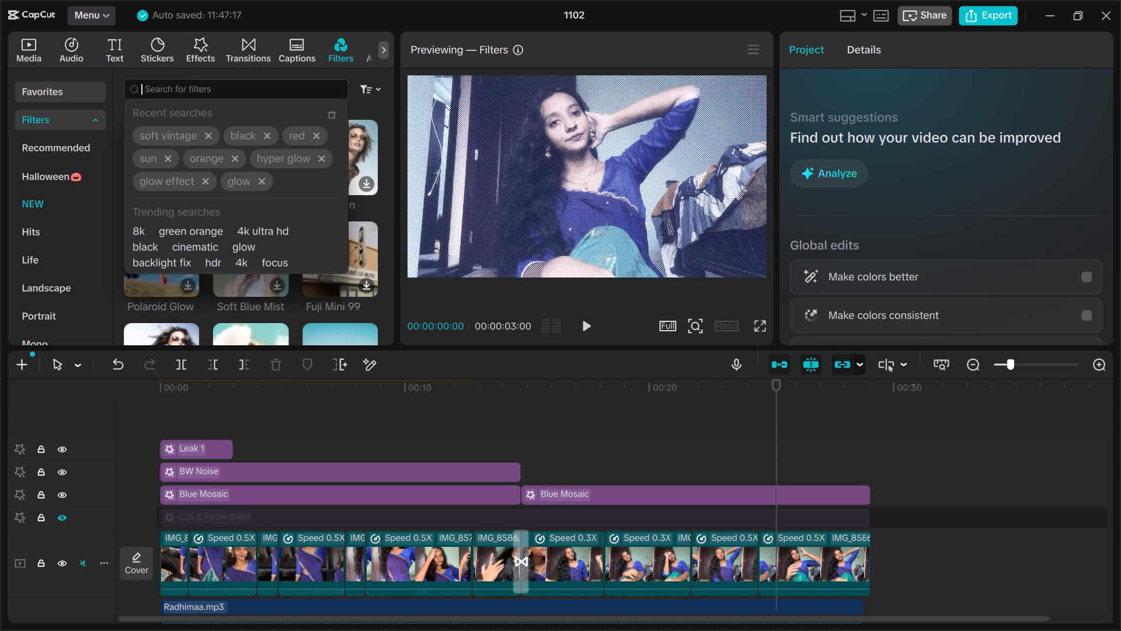
{"action": "left_click", "coordinate": [238, 176]}
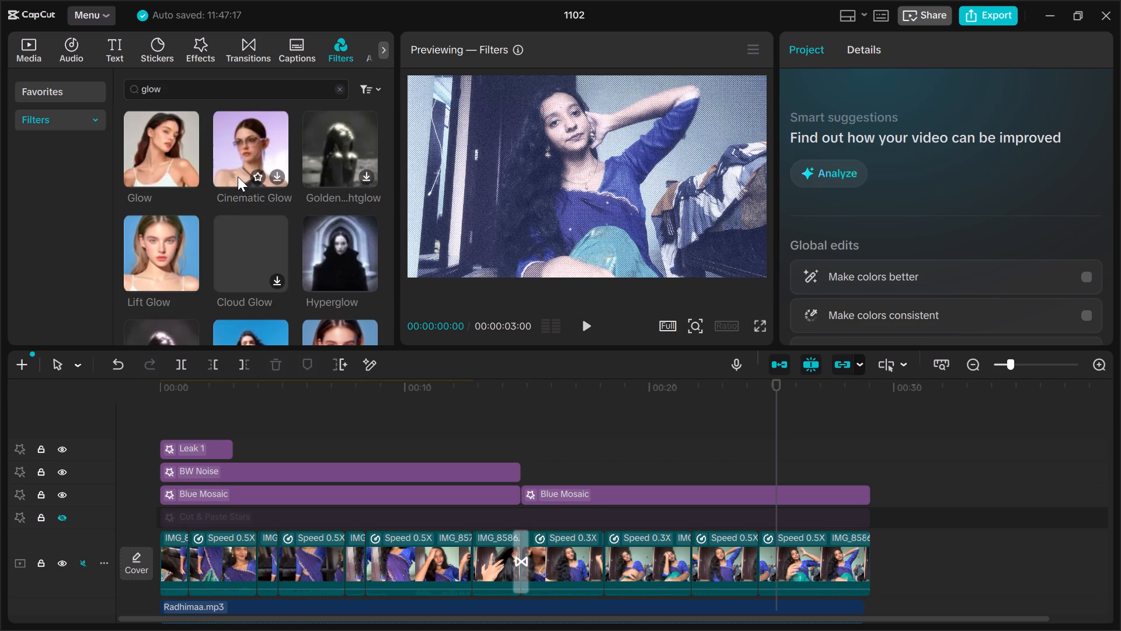
{"action": "left_click", "coordinate": [133, 143]}
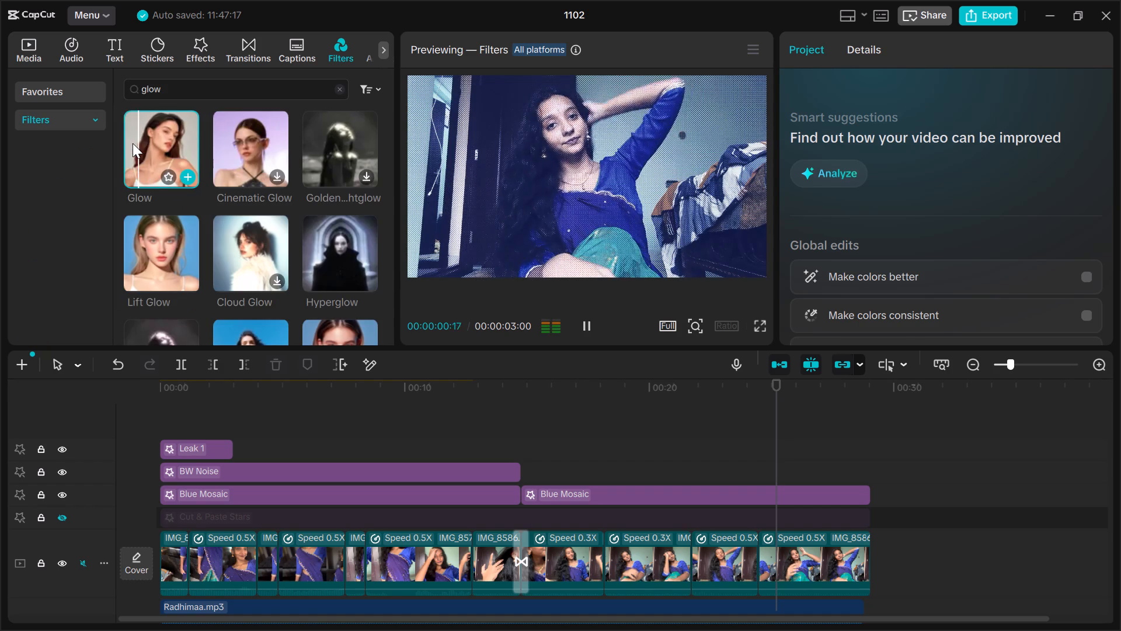
{"action": "left_click", "coordinate": [223, 238]}
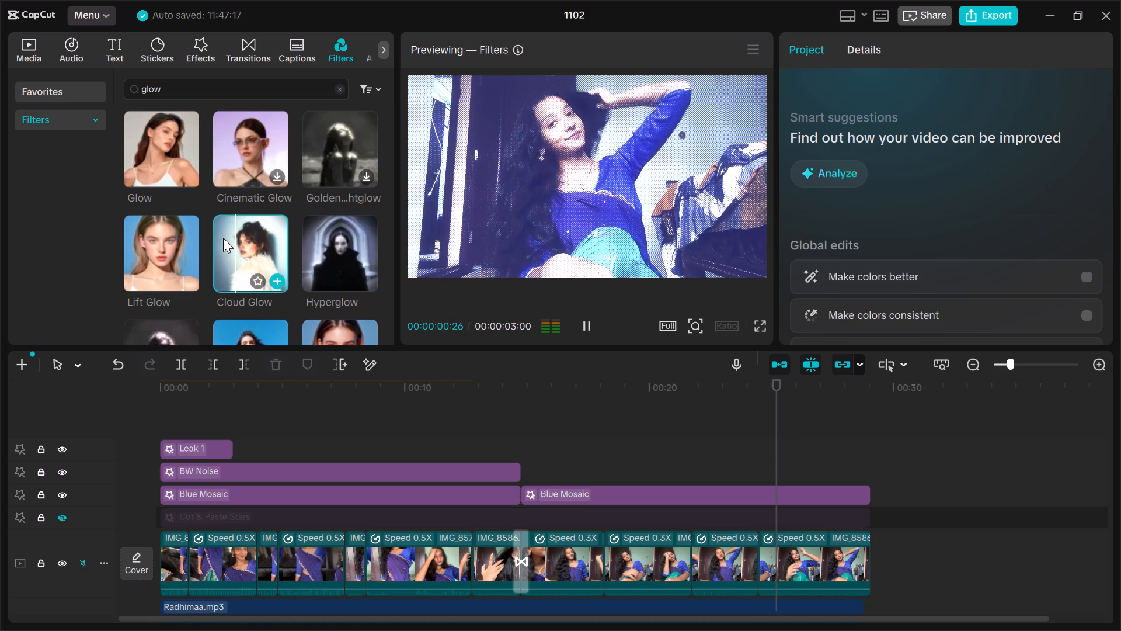
{"action": "scroll", "coordinate": [223, 238], "scroll_direction": "down", "scroll_amount": 1}
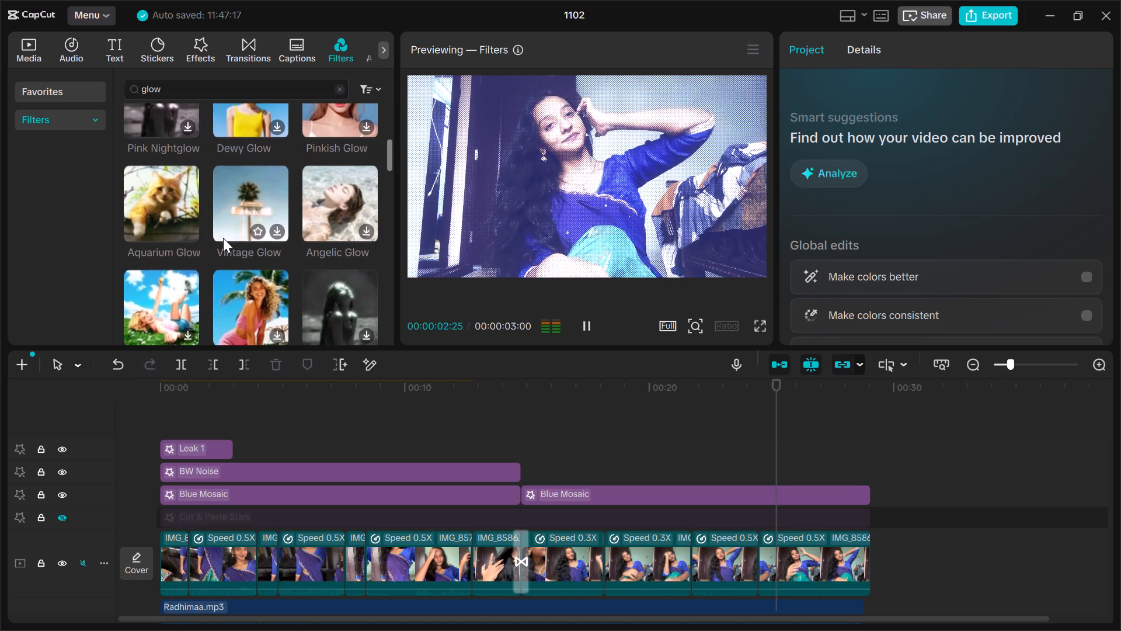
{"action": "scroll", "coordinate": [223, 238], "scroll_direction": "down", "scroll_amount": 1}
{"action": "left_click", "coordinate": [335, 188]}
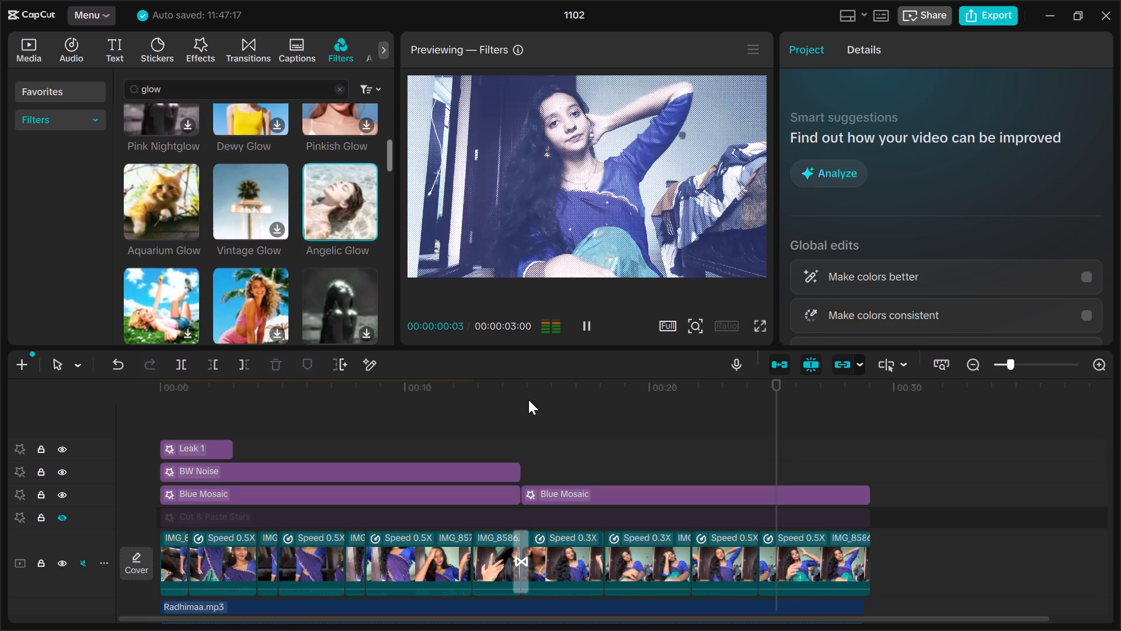
Preview the Angelic Glow, Cloud Glow and Lift Glow filters on the clips at 14:12, and clear the filter search.
{"action": "left_click", "coordinate": [516, 404]}
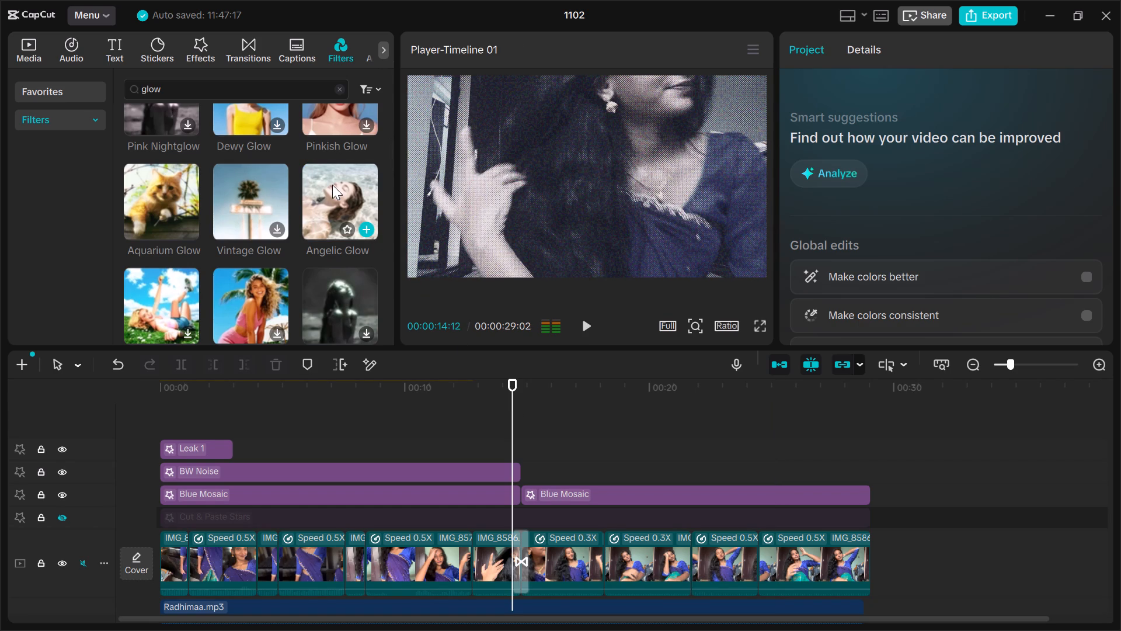
{"action": "left_click", "coordinate": [332, 185]}
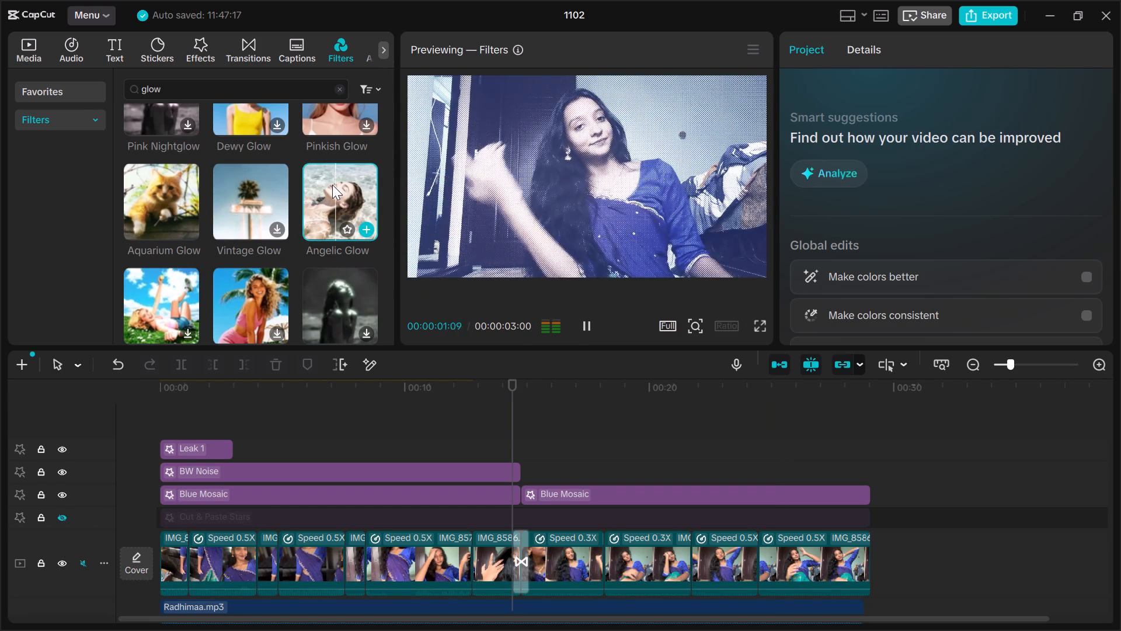
{"action": "scroll", "coordinate": [332, 185], "scroll_direction": "up", "scroll_amount": 1}
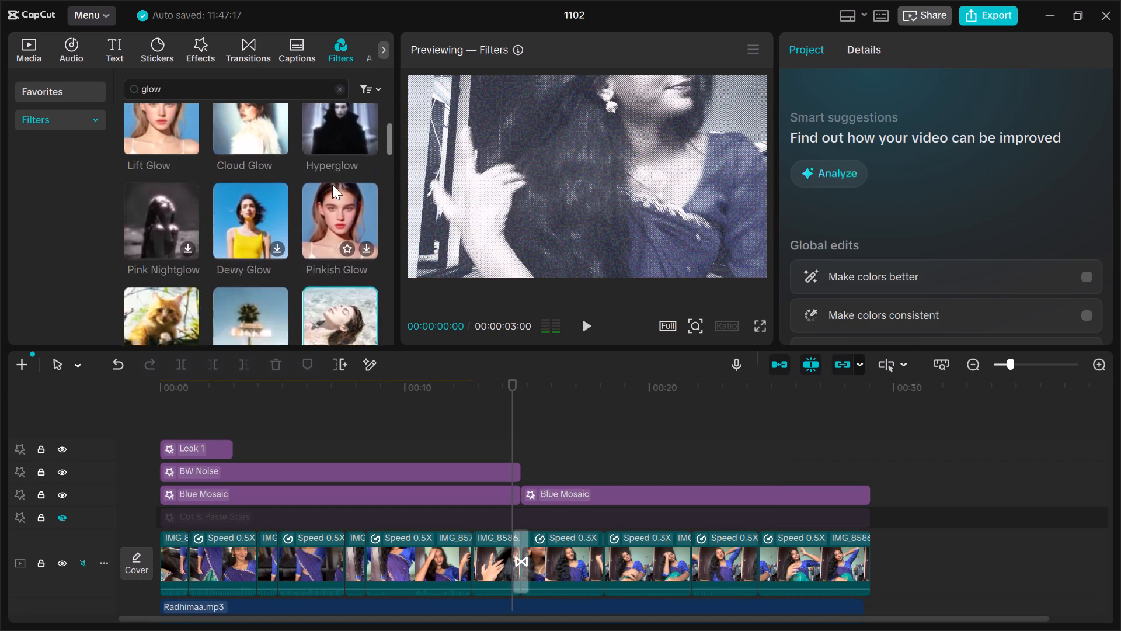
{"action": "scroll", "coordinate": [332, 185], "scroll_direction": "up", "scroll_amount": 1}
{"action": "left_click", "coordinate": [235, 202]}
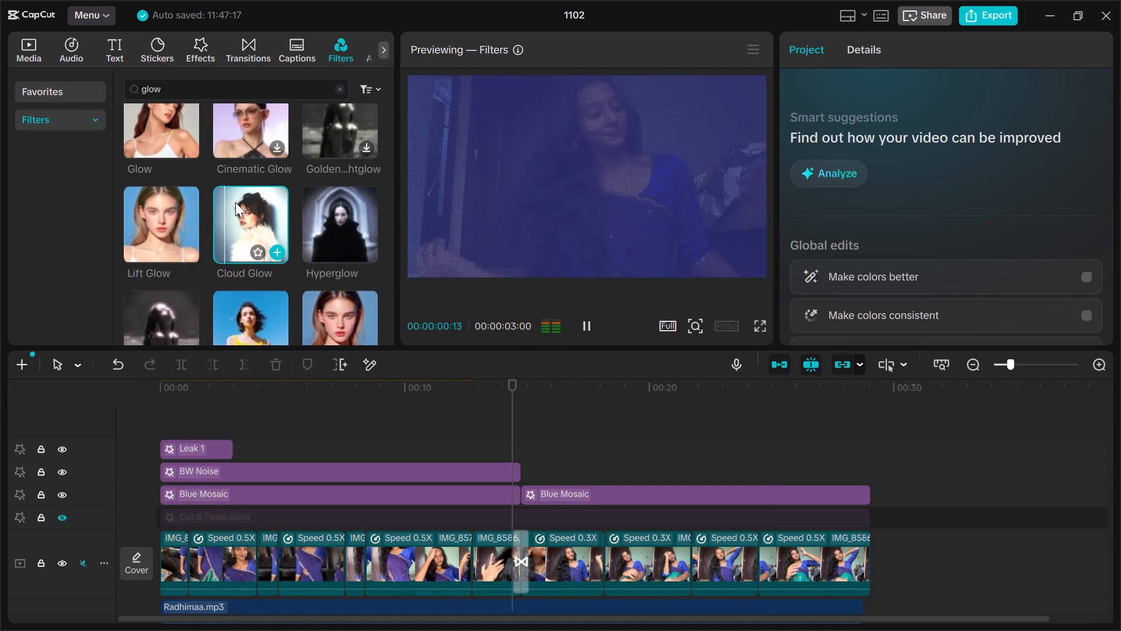
{"action": "left_click", "coordinate": [139, 203]}
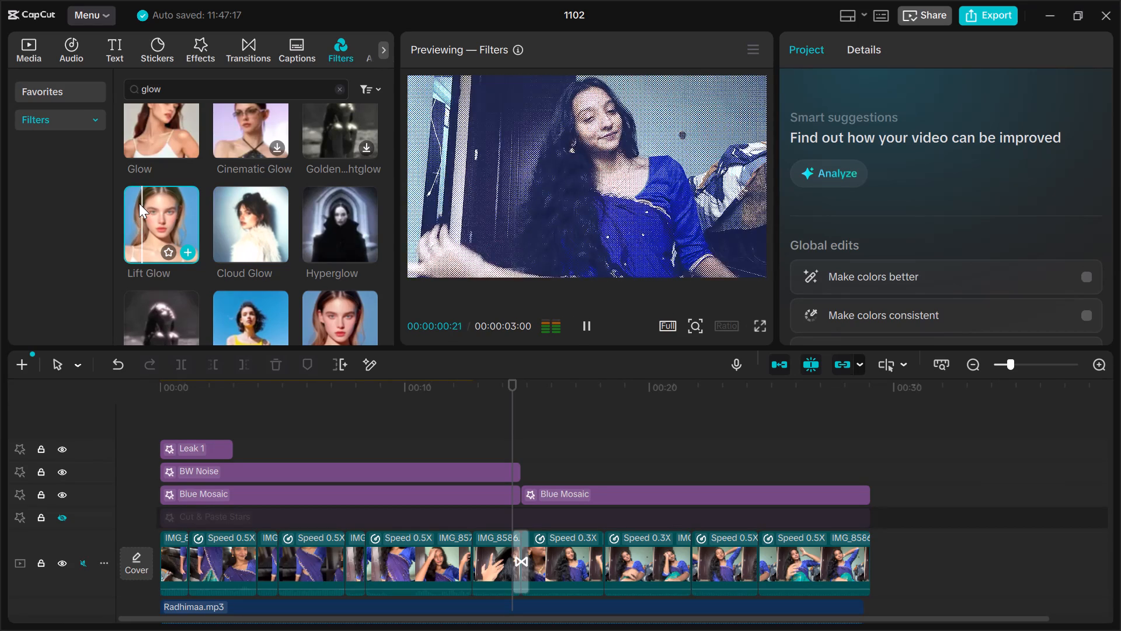
{"action": "left_click", "coordinate": [243, 212]}
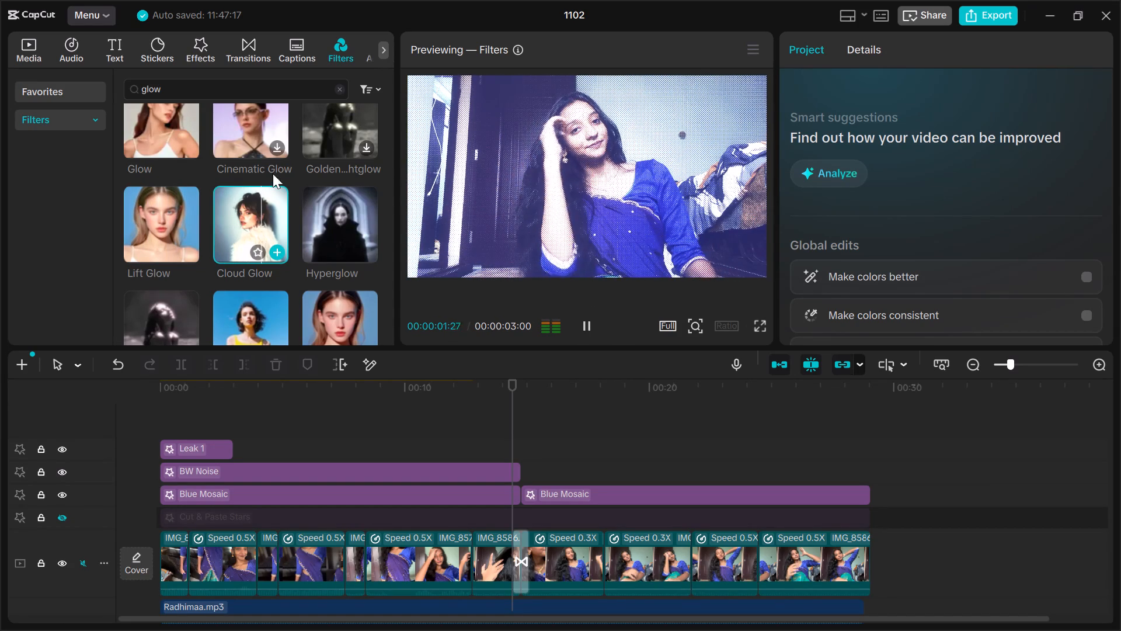
{"action": "left_click", "coordinate": [339, 89]}
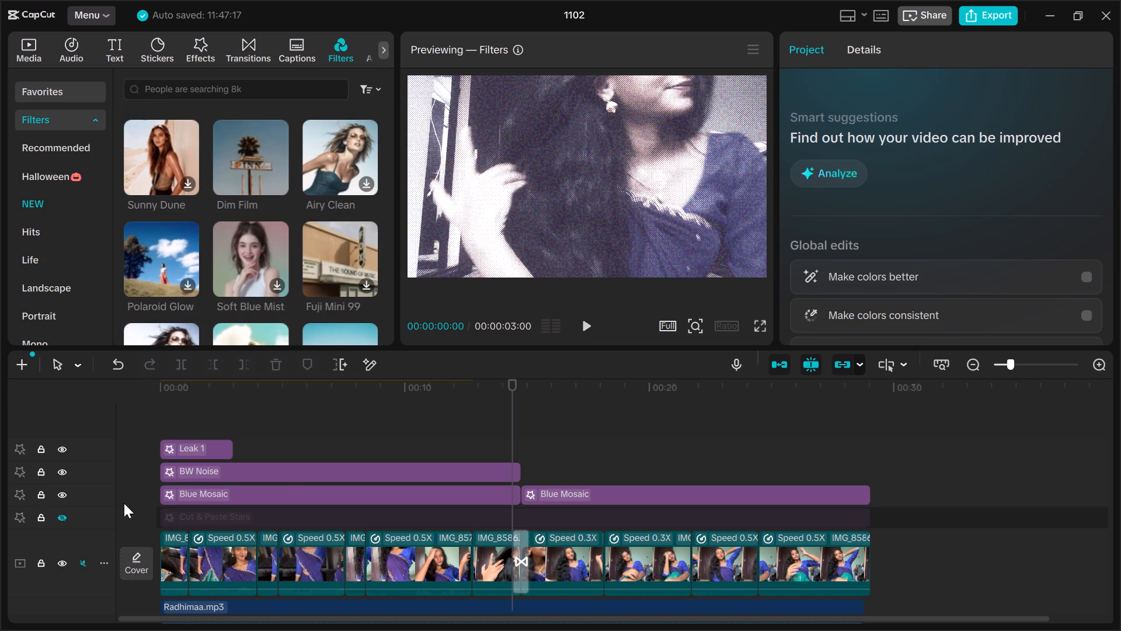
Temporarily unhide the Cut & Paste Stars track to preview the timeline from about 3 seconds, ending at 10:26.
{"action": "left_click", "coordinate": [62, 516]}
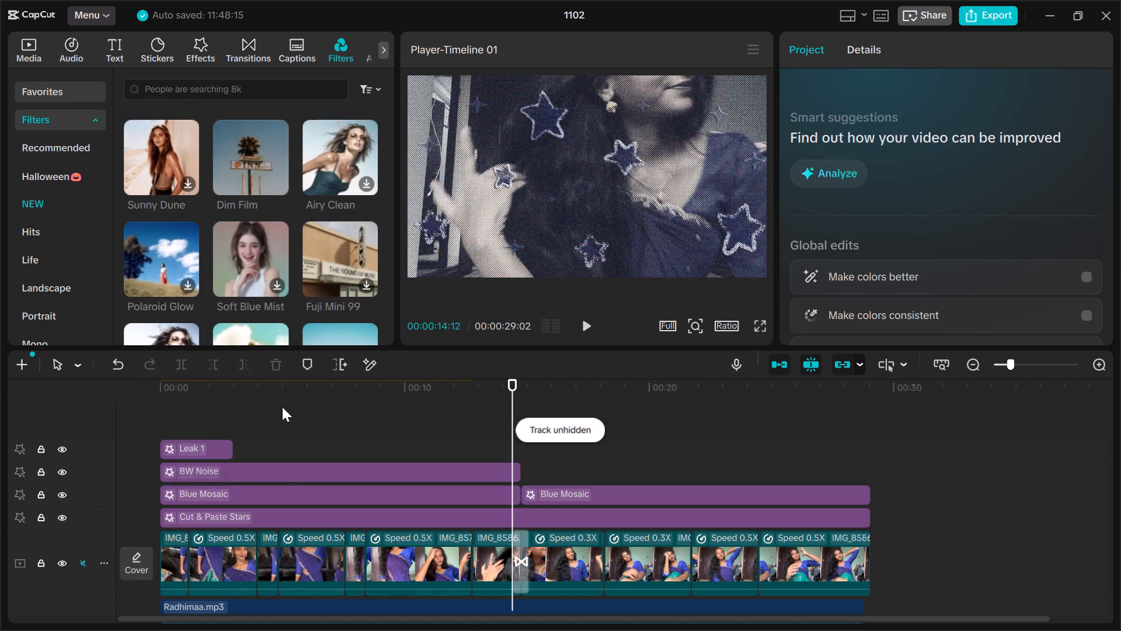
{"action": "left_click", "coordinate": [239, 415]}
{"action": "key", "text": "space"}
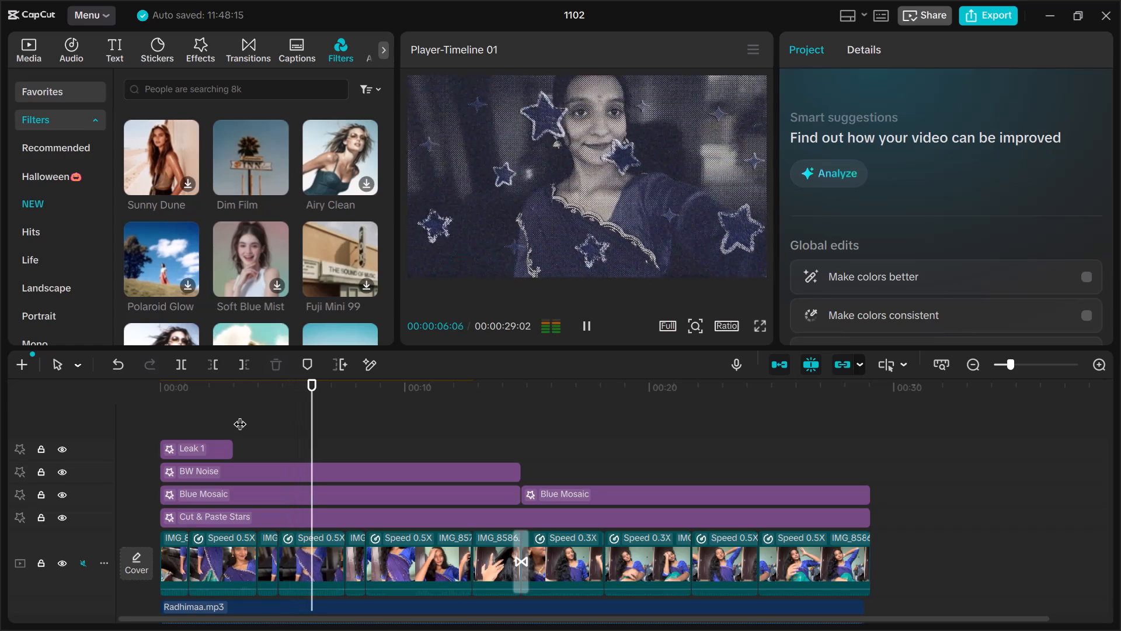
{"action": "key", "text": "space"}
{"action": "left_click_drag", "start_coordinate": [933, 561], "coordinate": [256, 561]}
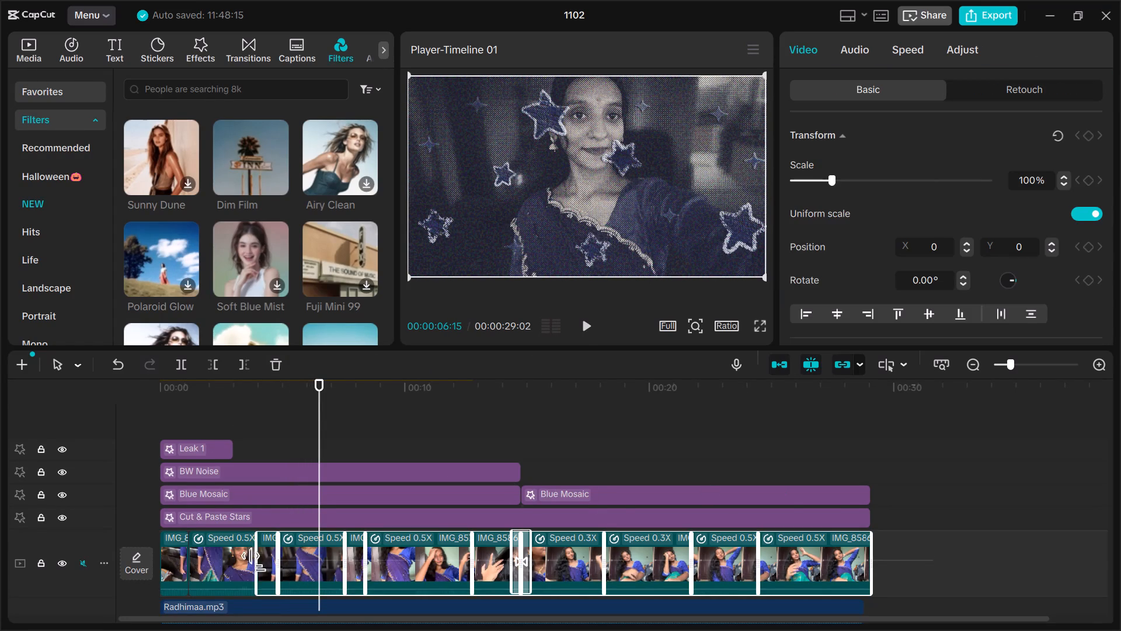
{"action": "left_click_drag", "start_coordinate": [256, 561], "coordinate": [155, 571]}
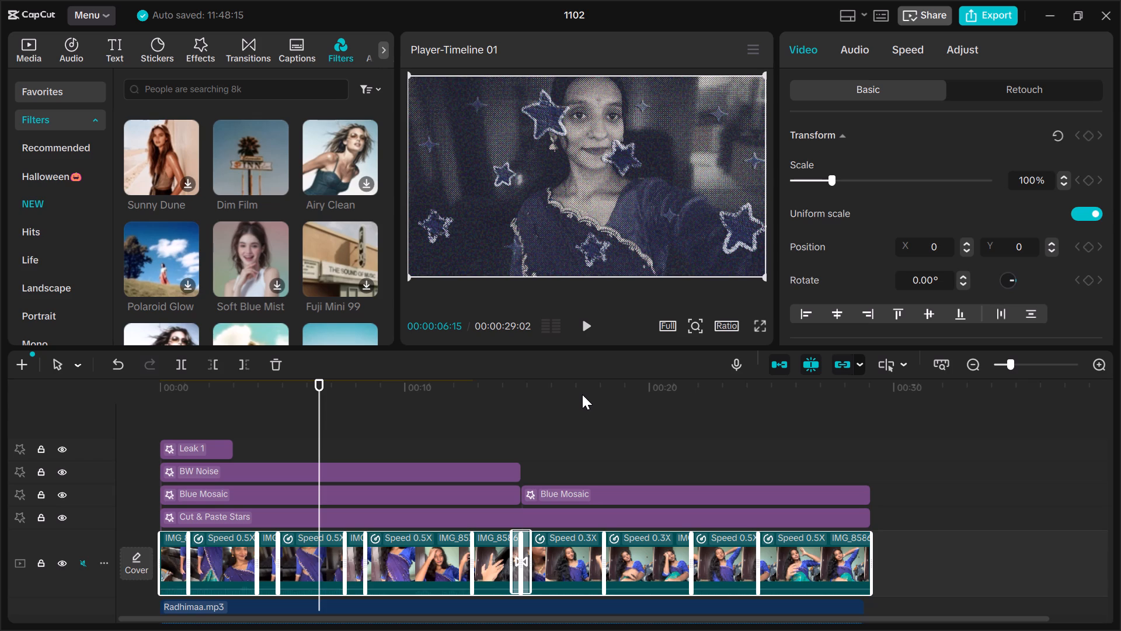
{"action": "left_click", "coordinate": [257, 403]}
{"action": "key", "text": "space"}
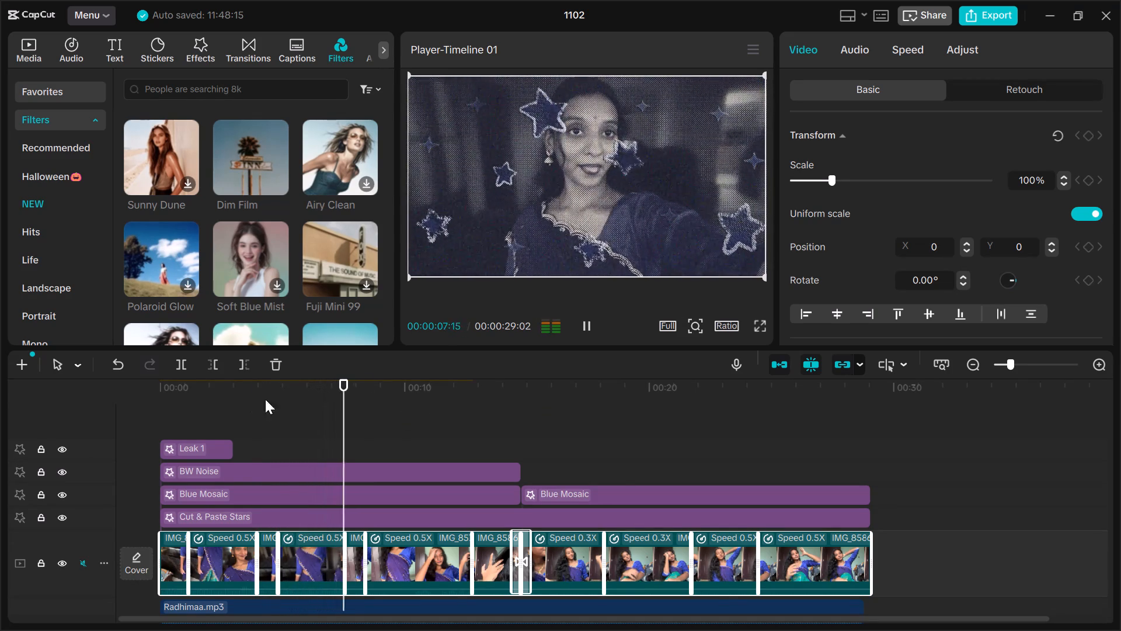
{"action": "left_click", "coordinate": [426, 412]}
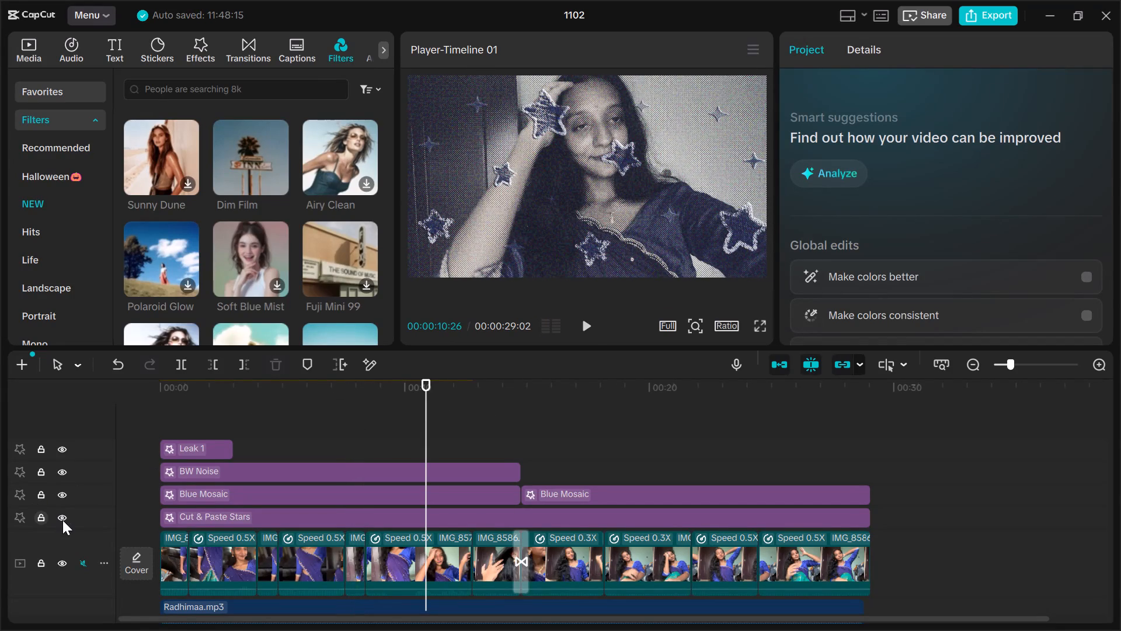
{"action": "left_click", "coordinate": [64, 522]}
Play the timeline from about 1 second to 05:27.
{"action": "left_click", "coordinate": [193, 410]}
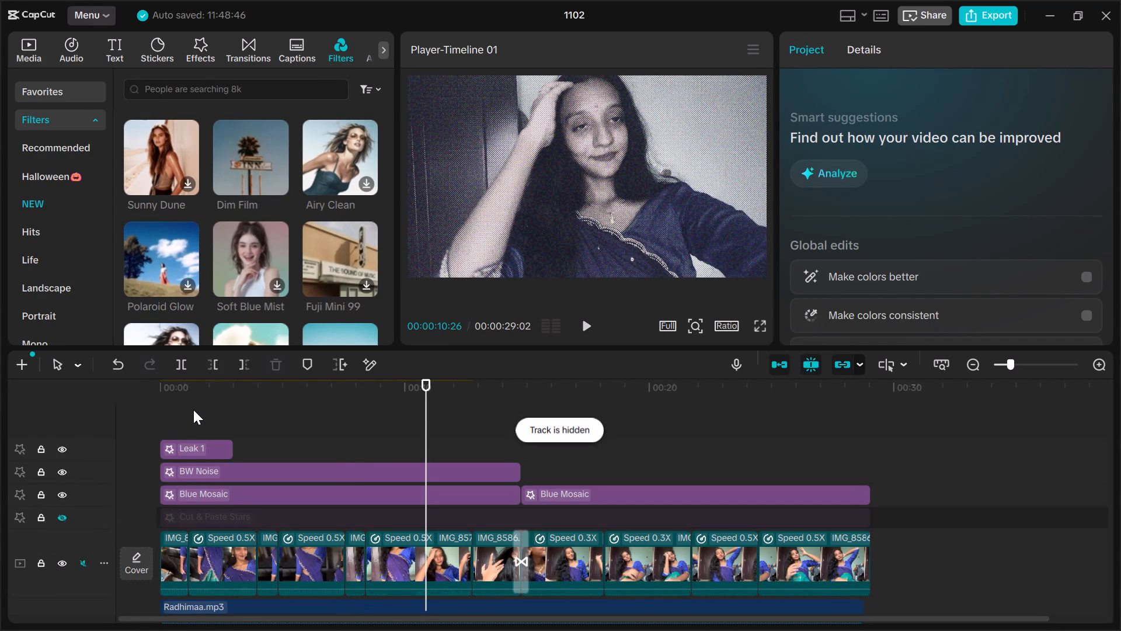
{"action": "key", "text": "space"}
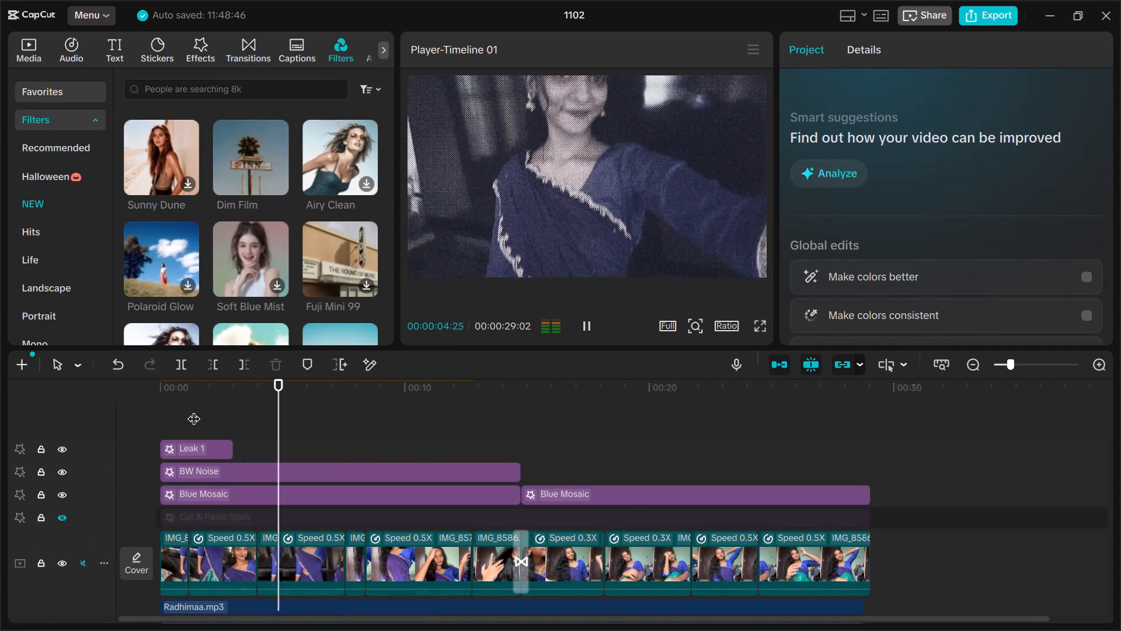
{"action": "key", "text": "space"}
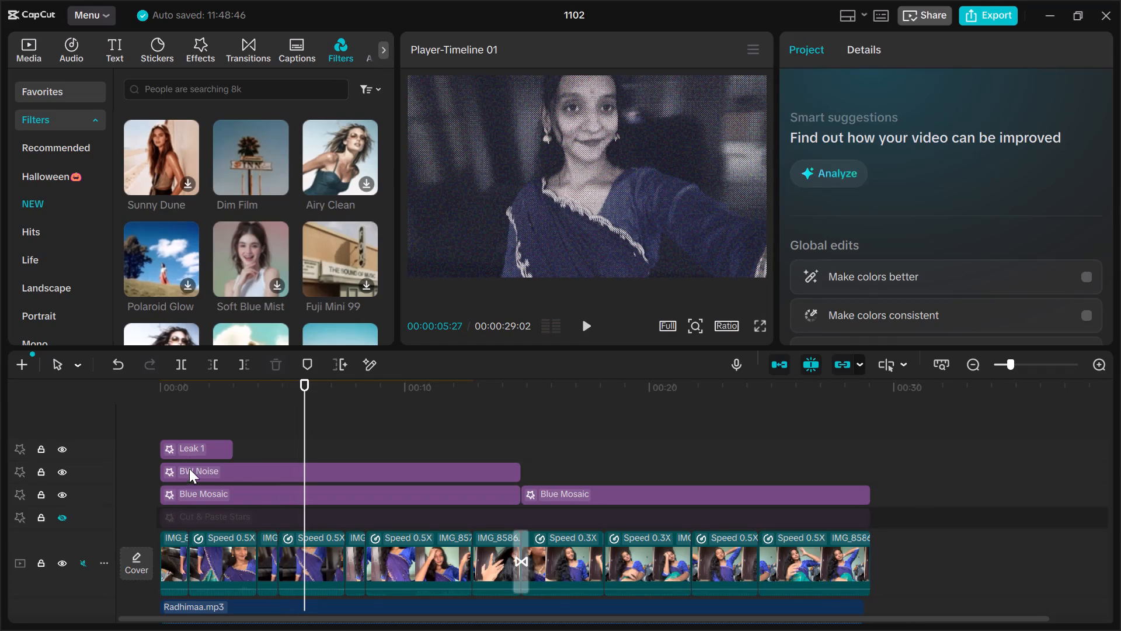
Compare the frame at 05:27 with and without BW Noise, leaving the BW Noise track hidden.
{"action": "left_click", "coordinate": [62, 470]}
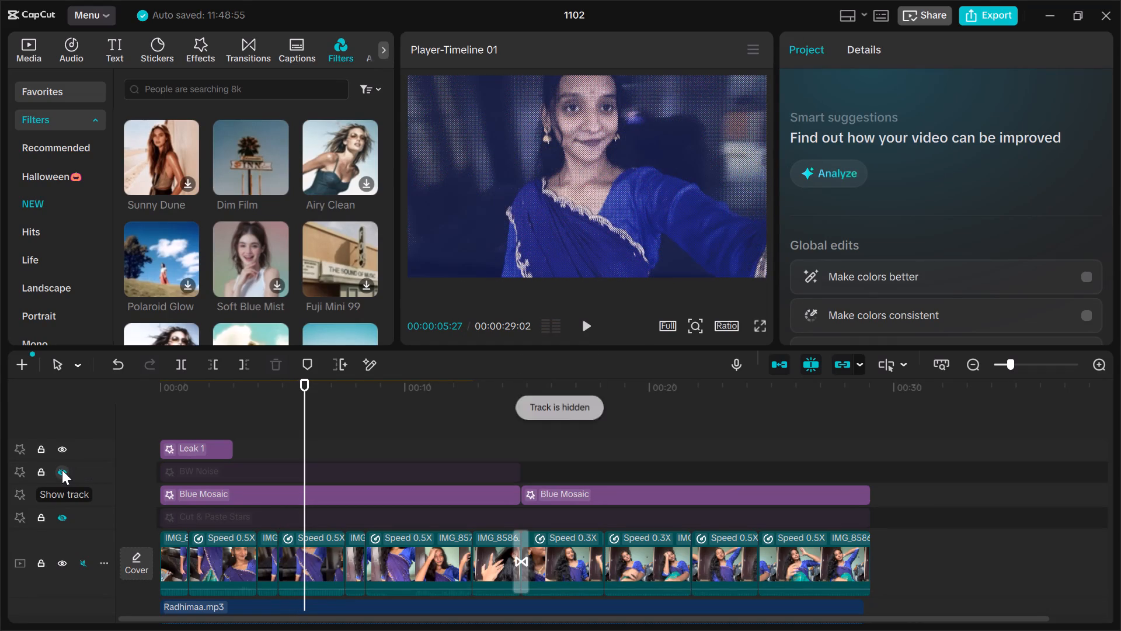
{"action": "left_click", "coordinate": [62, 470]}
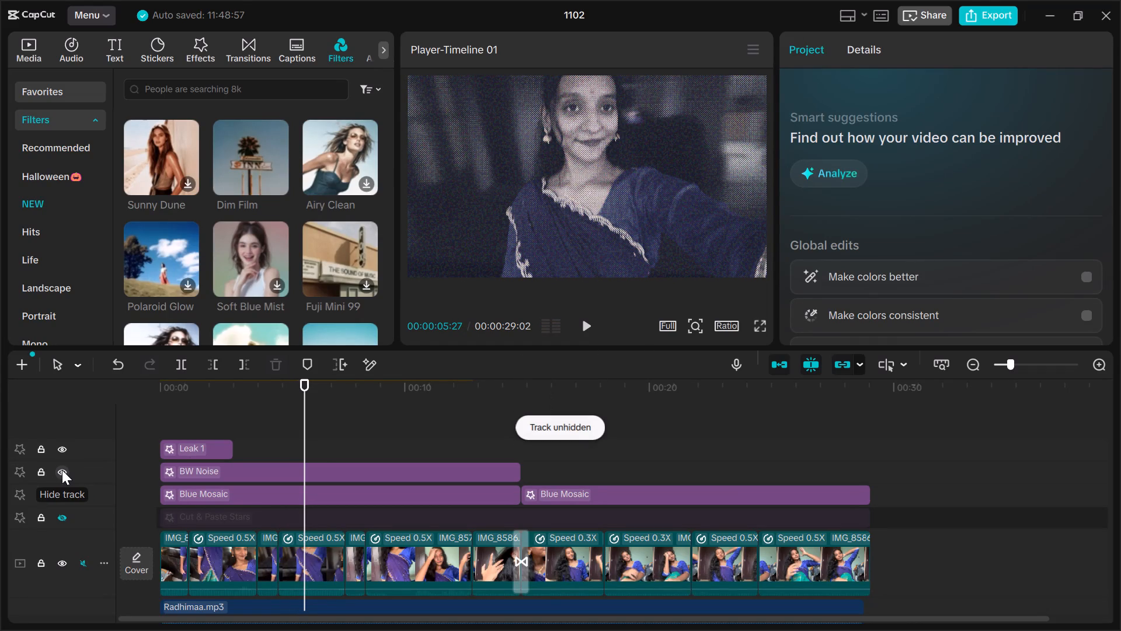
{"action": "left_click", "coordinate": [62, 470]}
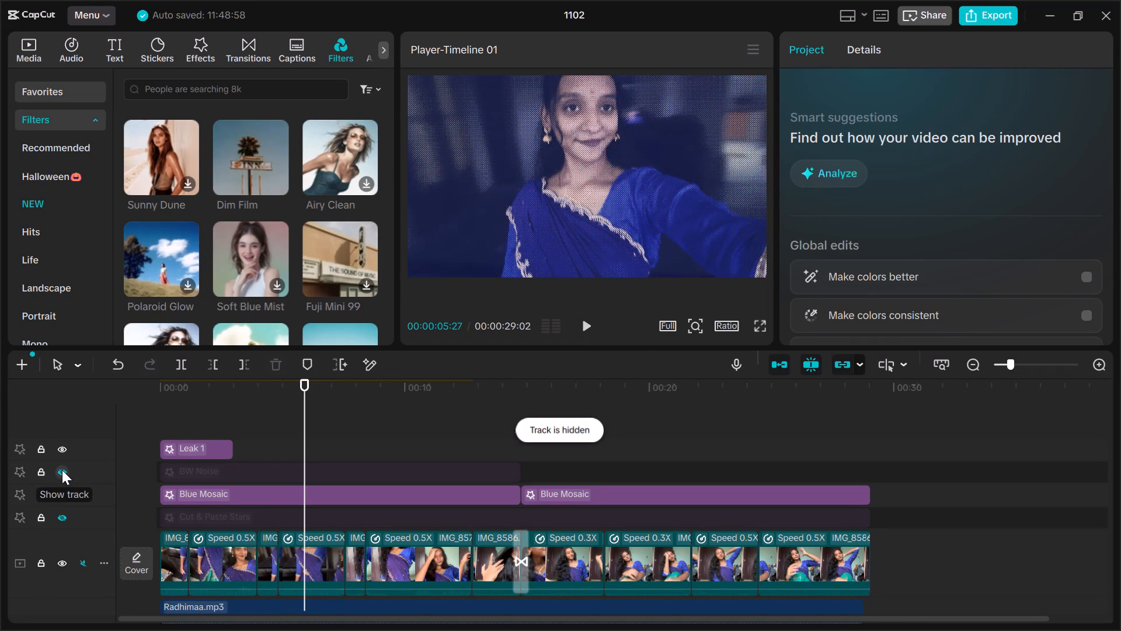
Search the filters for black and preview BW 3, BW1, Noir Flash, Cool Black and Elegant B&W on the clips.
{"action": "left_click", "coordinate": [259, 90]}
{"action": "left_click", "coordinate": [242, 133]}
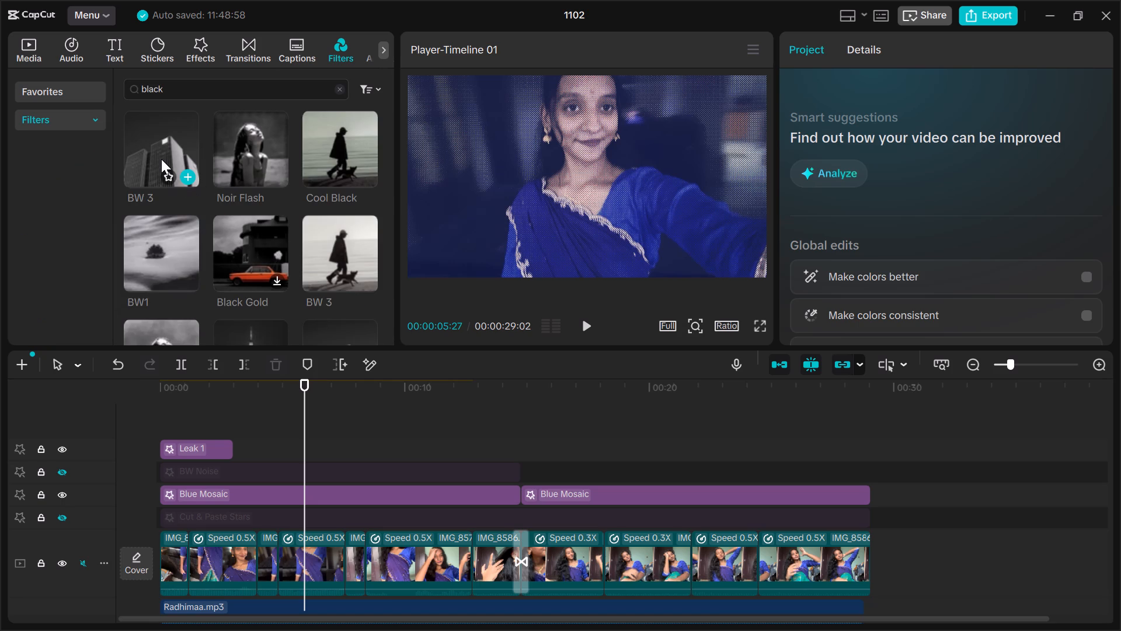
{"action": "left_click", "coordinate": [161, 159]}
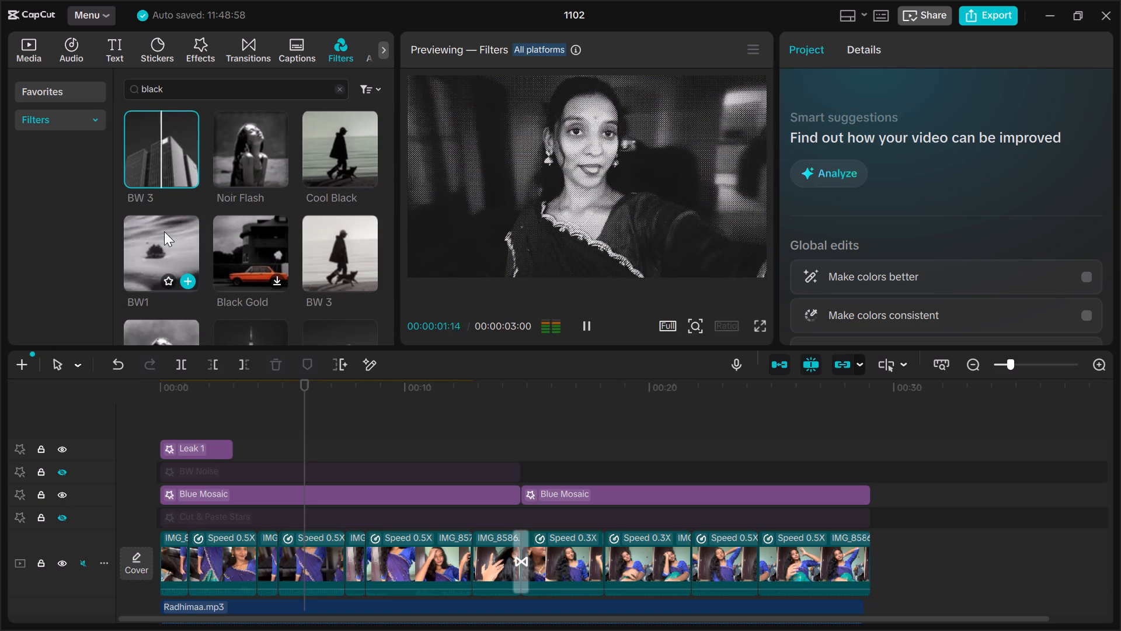
{"action": "left_click", "coordinate": [164, 231]}
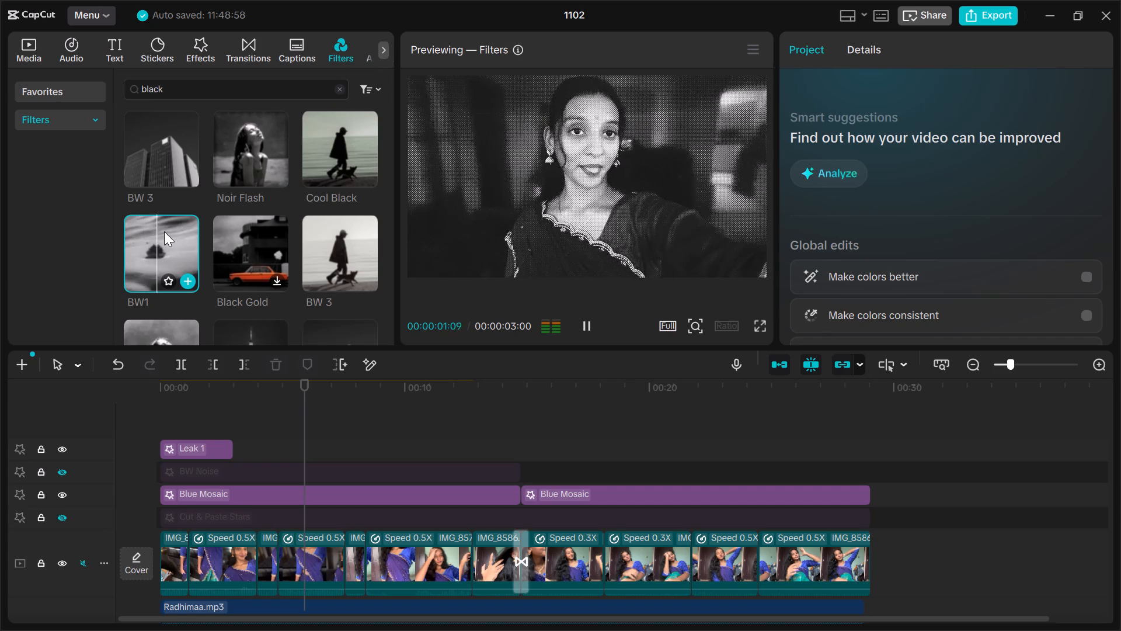
{"action": "left_click", "coordinate": [257, 140]}
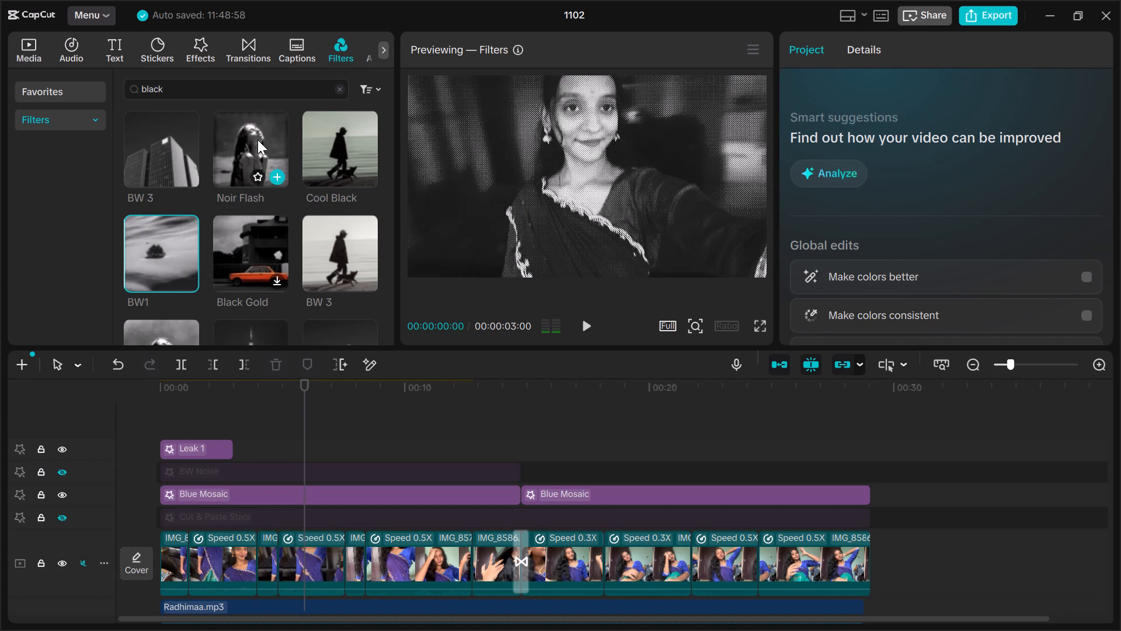
{"action": "left_click", "coordinate": [350, 127]}
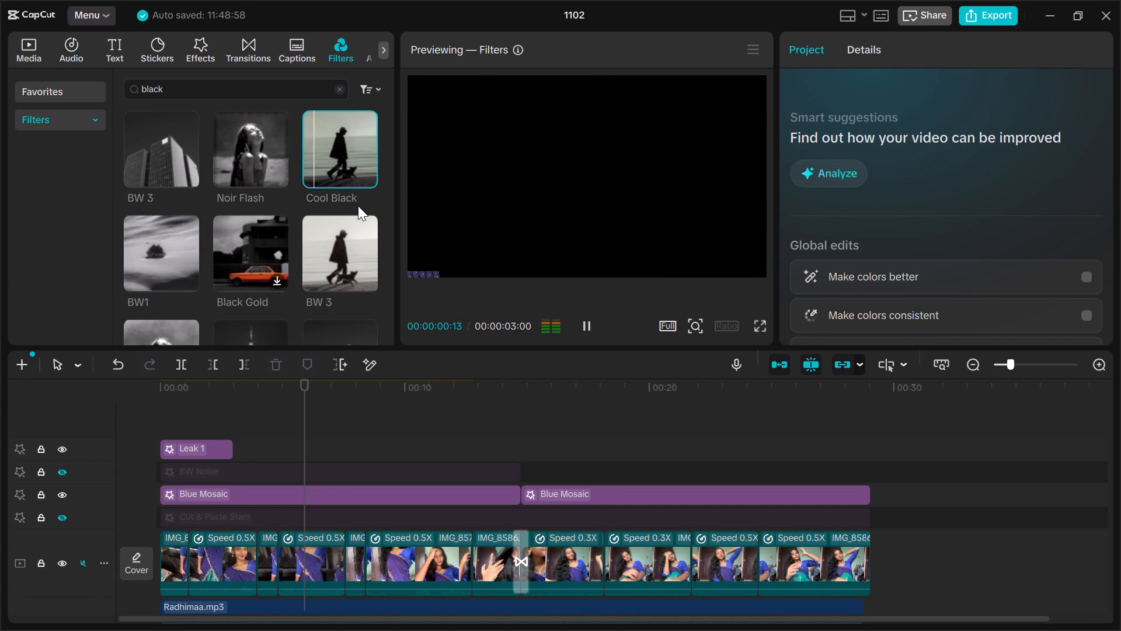
{"action": "left_click", "coordinate": [336, 234]}
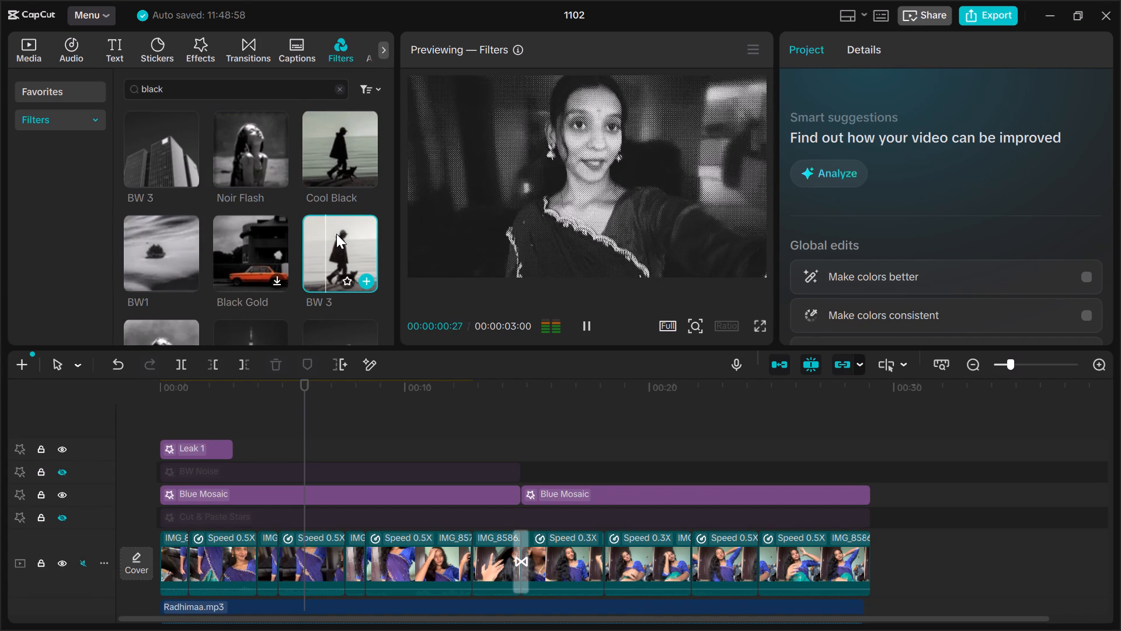
{"action": "scroll", "coordinate": [208, 248], "scroll_direction": "down", "scroll_amount": 1}
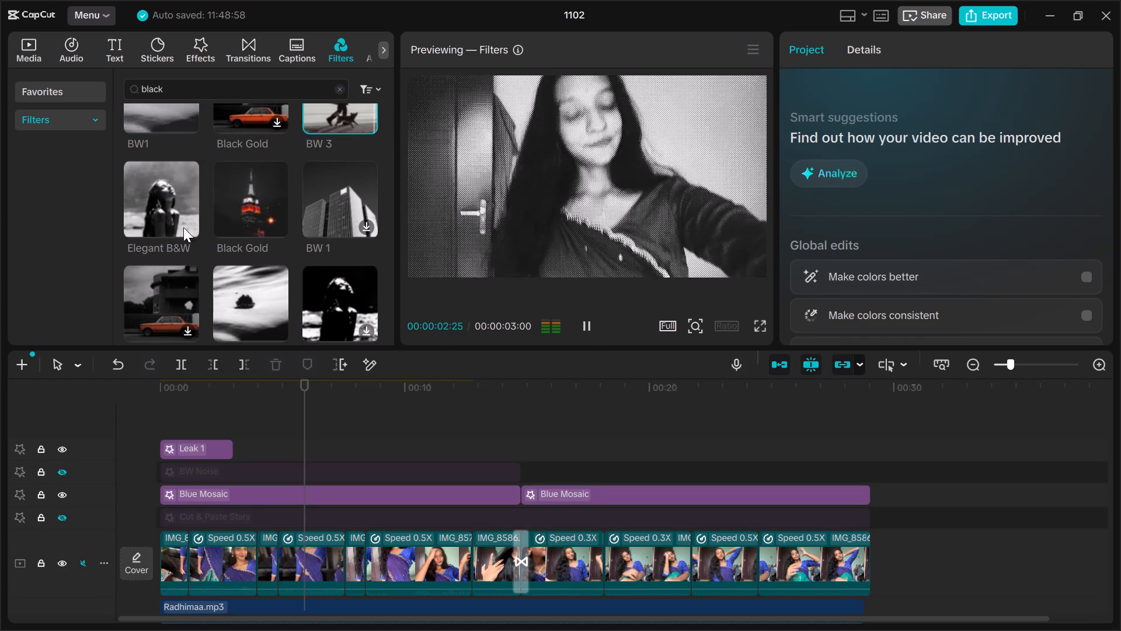
{"action": "left_click", "coordinate": [143, 187]}
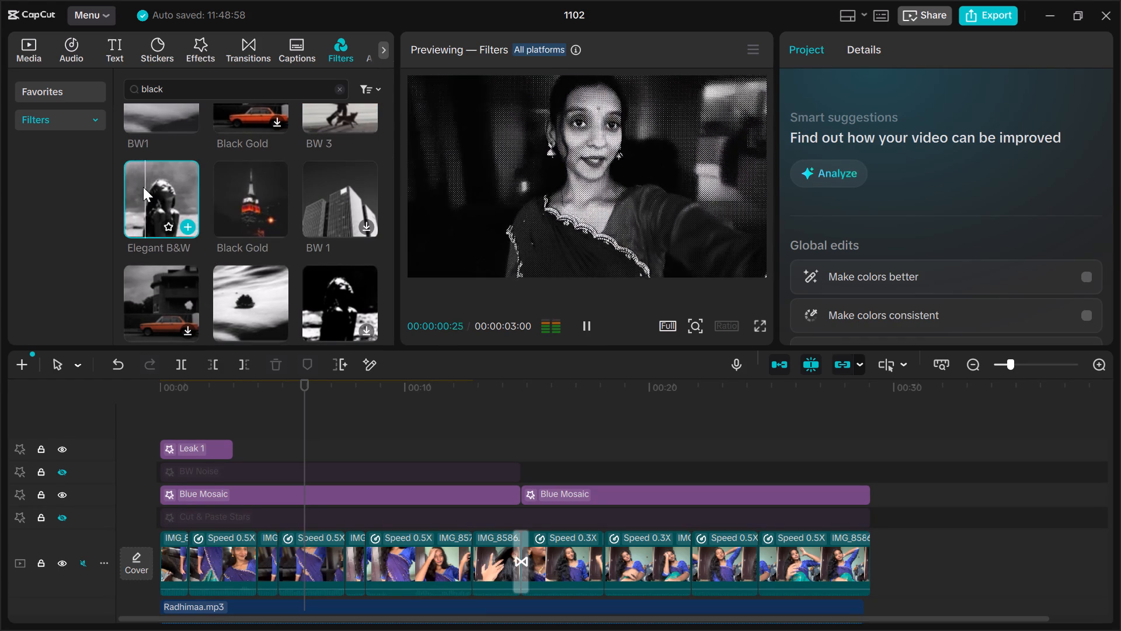
{"action": "scroll", "coordinate": [143, 187], "scroll_direction": "up", "scroll_amount": 2}
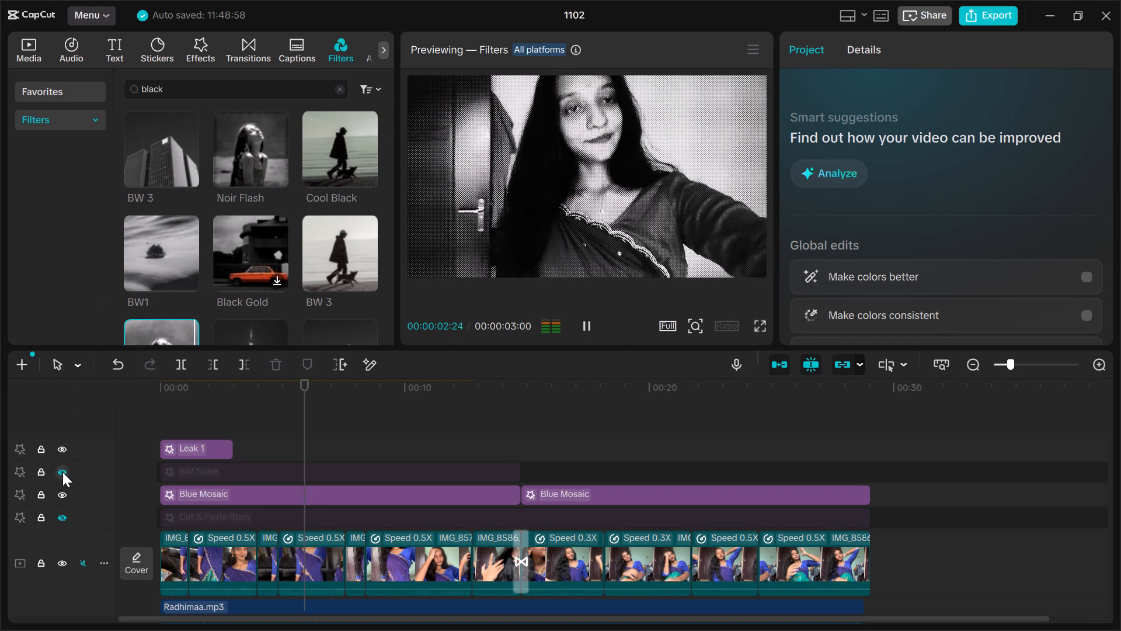
Unhide the BW Noise and Cut & Paste Stars tracks while playing the timeline from 01:05.
{"action": "left_click", "coordinate": [62, 473]}
{"action": "left_click", "coordinate": [189, 396]}
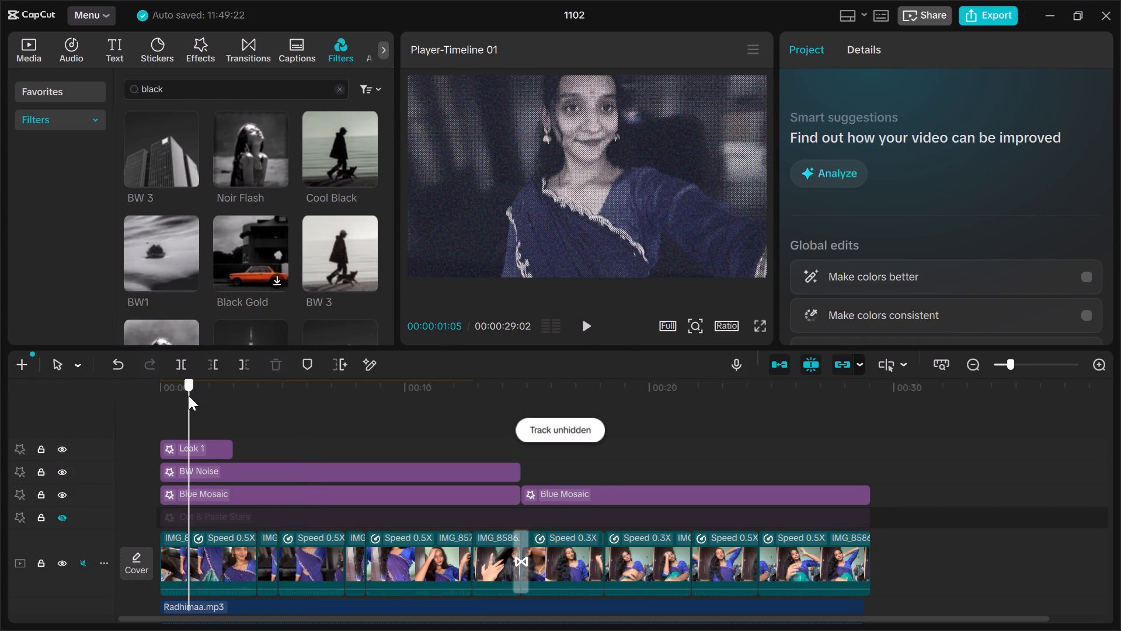
{"action": "key", "text": "space"}
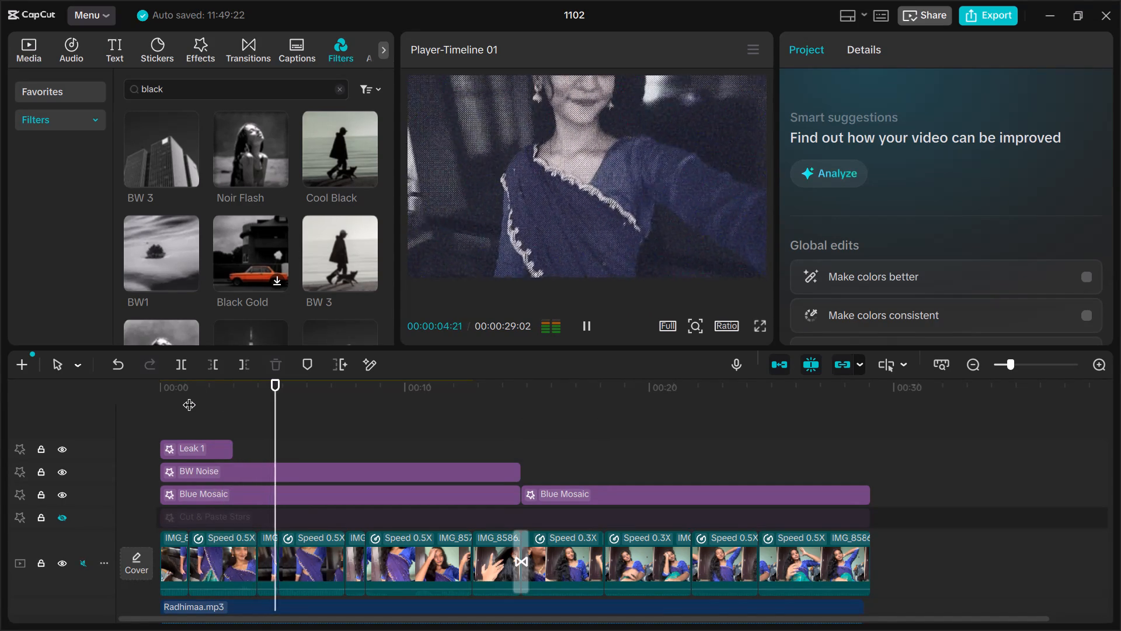
{"action": "left_click", "coordinate": [61, 518]}
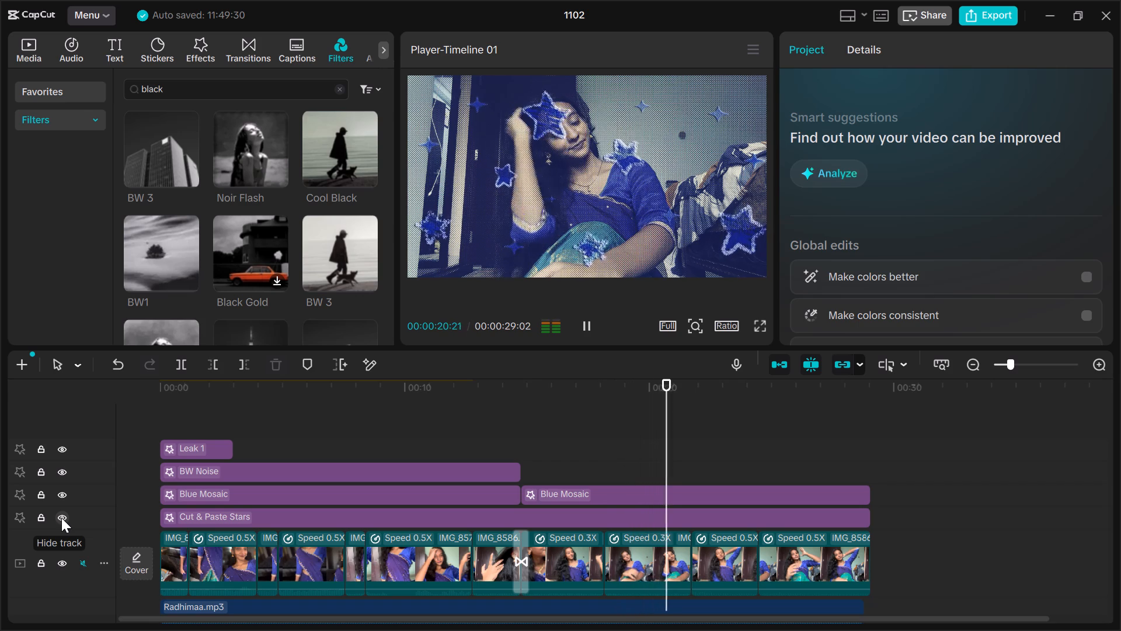
{"action": "key", "text": "space"}
Split the Cut & Paste Stars effect at the 14:23 cut and delete the part after it.
{"action": "key", "text": "Up"}
{"action": "key", "text": "Up"}
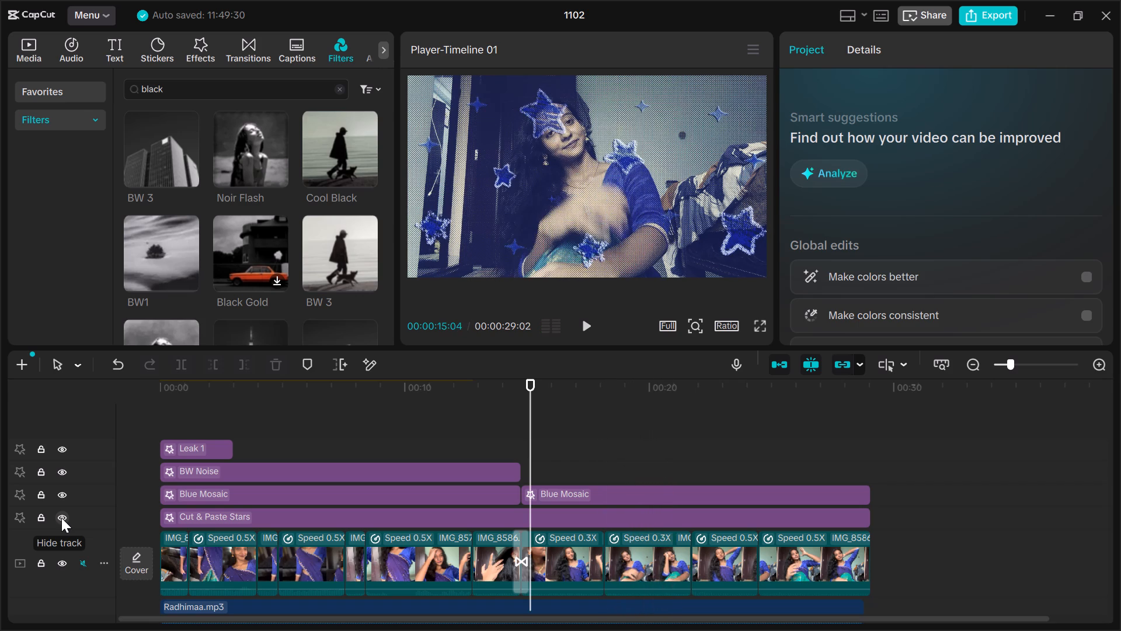
{"action": "key", "text": "Up"}
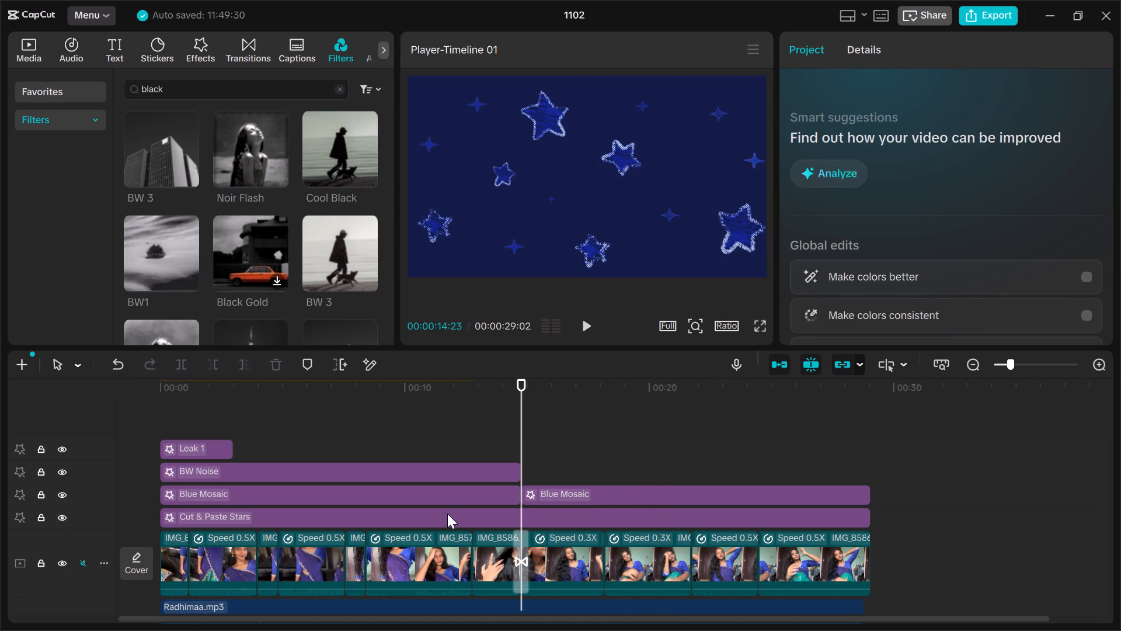
{"action": "left_click", "coordinate": [447, 514]}
{"action": "key", "text": "ctrl+b"}
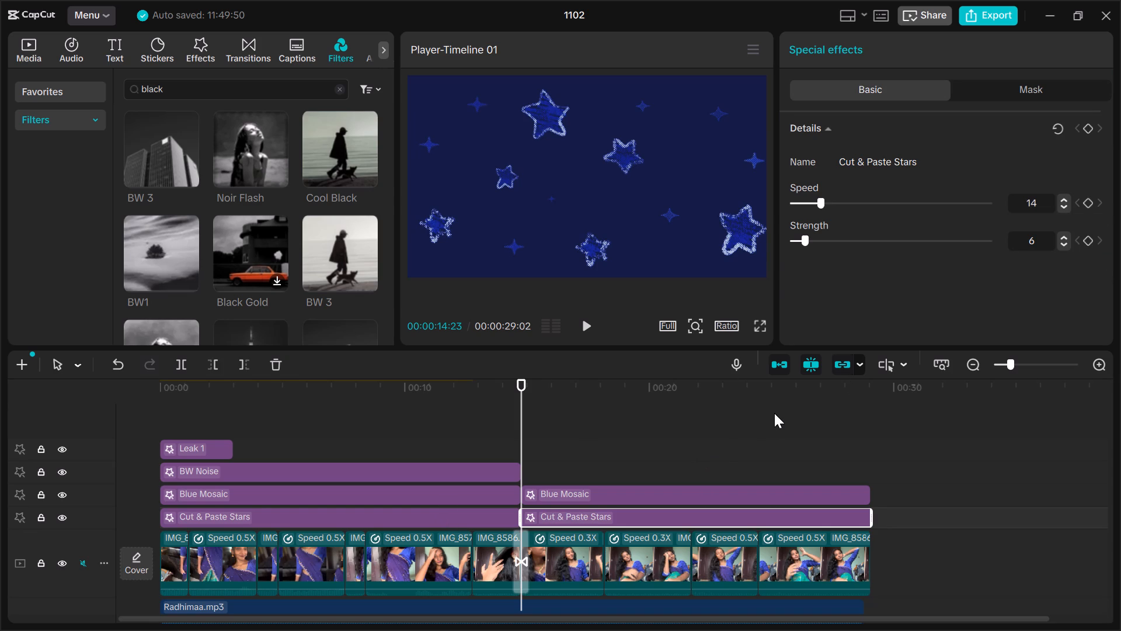
{"action": "key", "text": "BackSpace"}
Review the timeline cut by cut back to the start, and play it from 08:12 to 23:25.
{"action": "key", "text": "Up"}
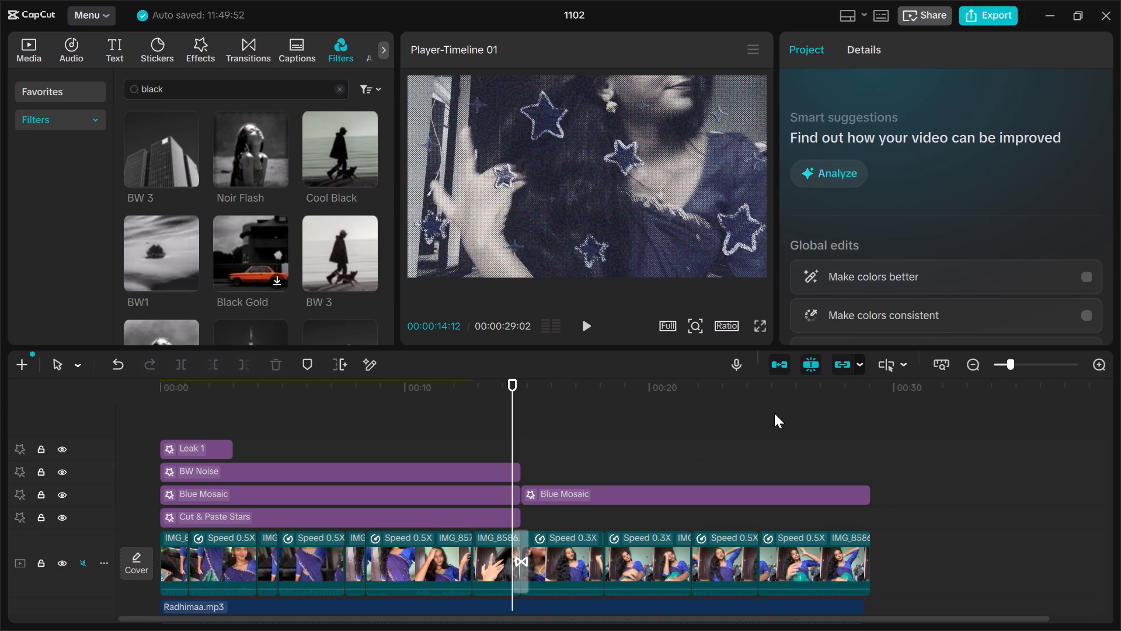
{"action": "key", "text": "Up"}
{"action": "key", "text": "Up"}
{"action": "key", "text": "Up"}
{"action": "key", "text": "Up"}
{"action": "key", "text": "Up"}
{"action": "key", "text": "Up"}
{"action": "key", "text": "Up"}
{"action": "key", "text": "Up"}
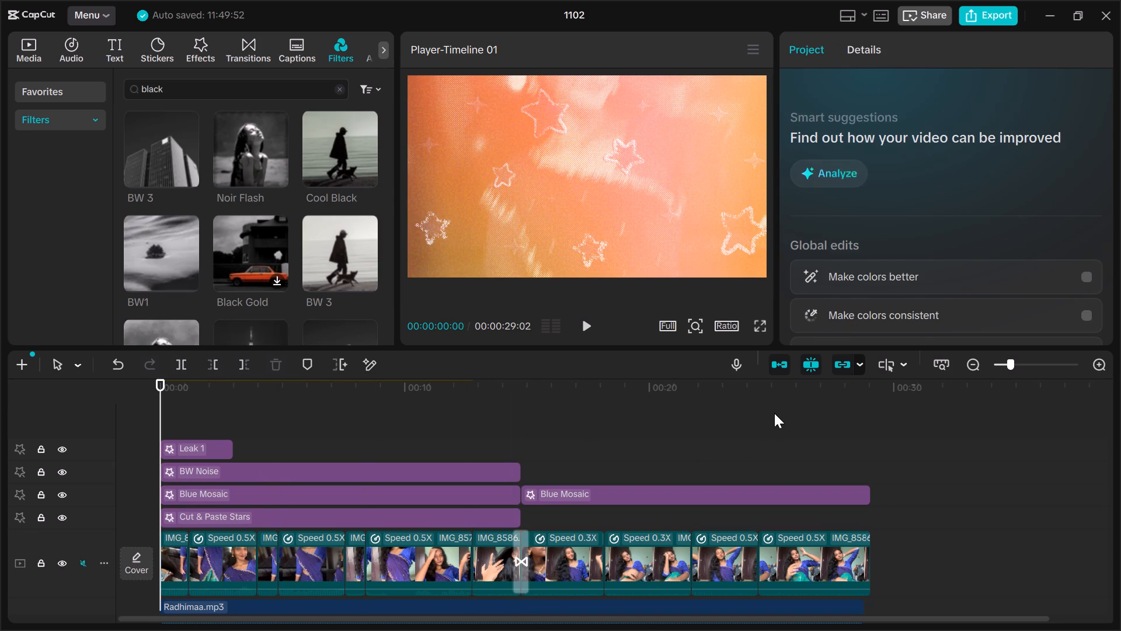
{"action": "key", "text": "Down"}
{"action": "key", "text": "Down"}
{"action": "key", "text": "Down"}
{"action": "key", "text": "Down"}
{"action": "key", "text": "Down"}
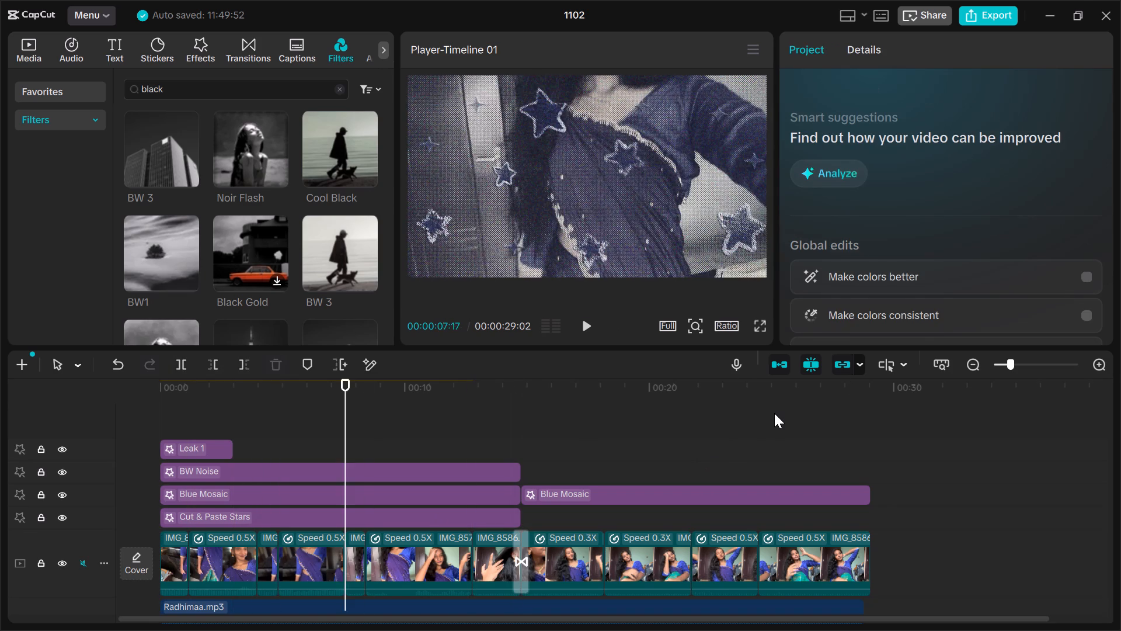
{"action": "key", "text": "Down"}
{"action": "key", "text": "Down"}
{"action": "key", "text": "Up"}
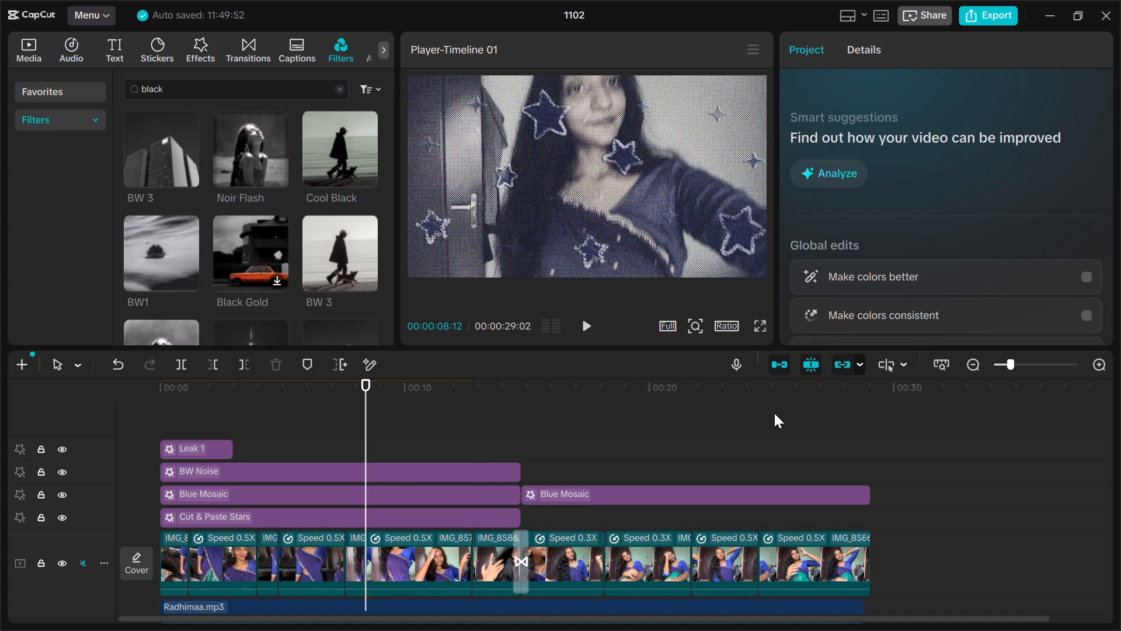
{"action": "key", "text": "space"}
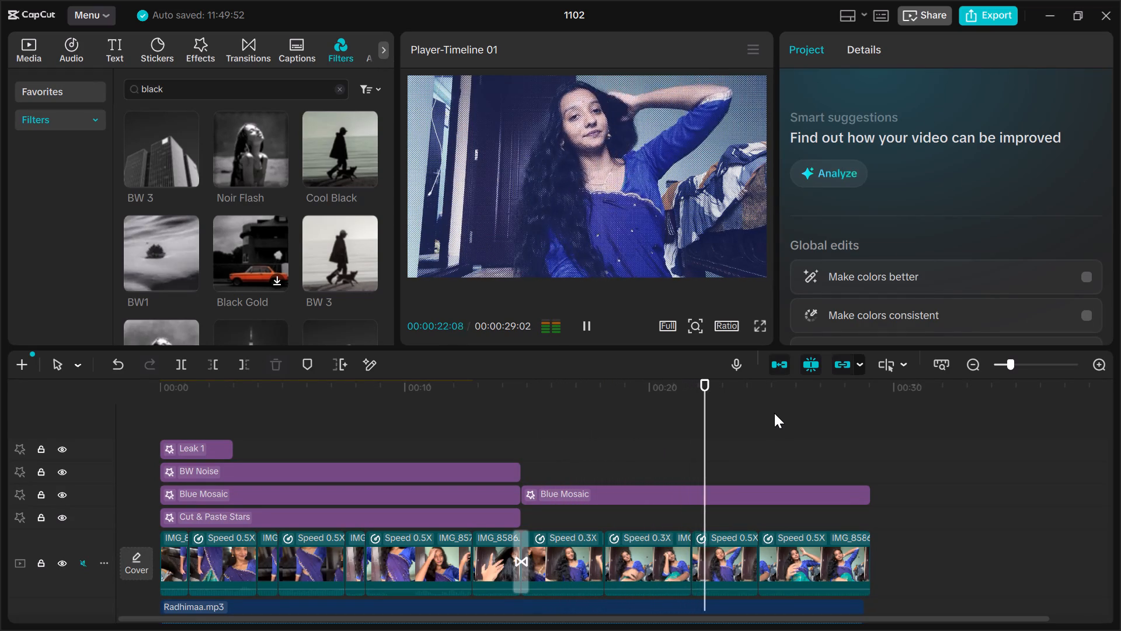
{"action": "key", "text": "space"}
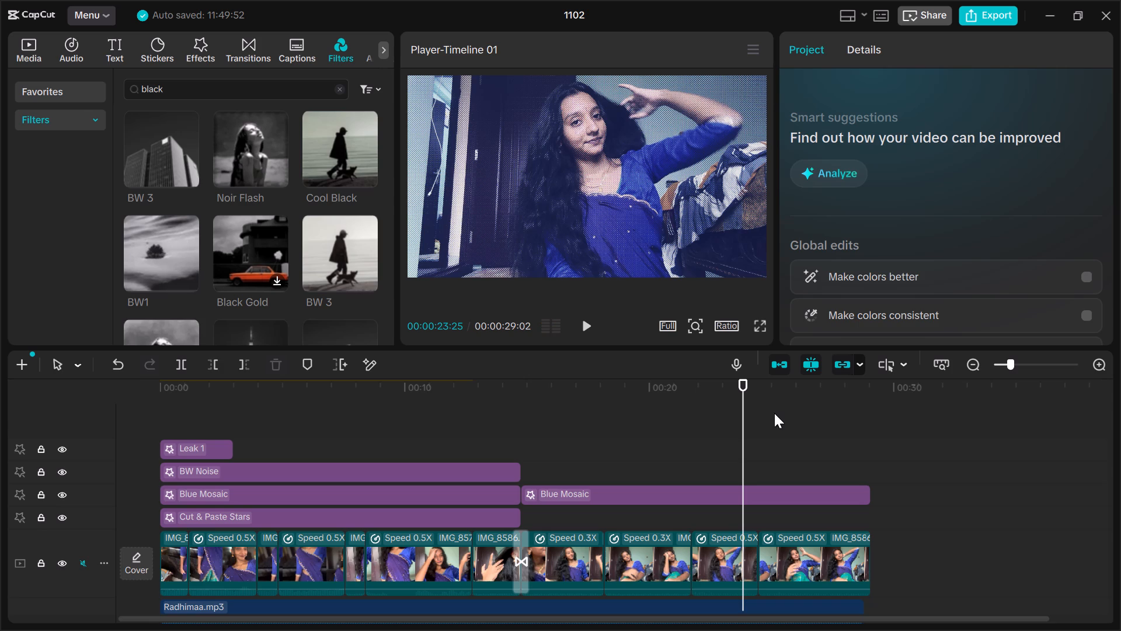
Browse the Body effects categories in the effects library and return to Video effects.
{"action": "left_click", "coordinate": [203, 39]}
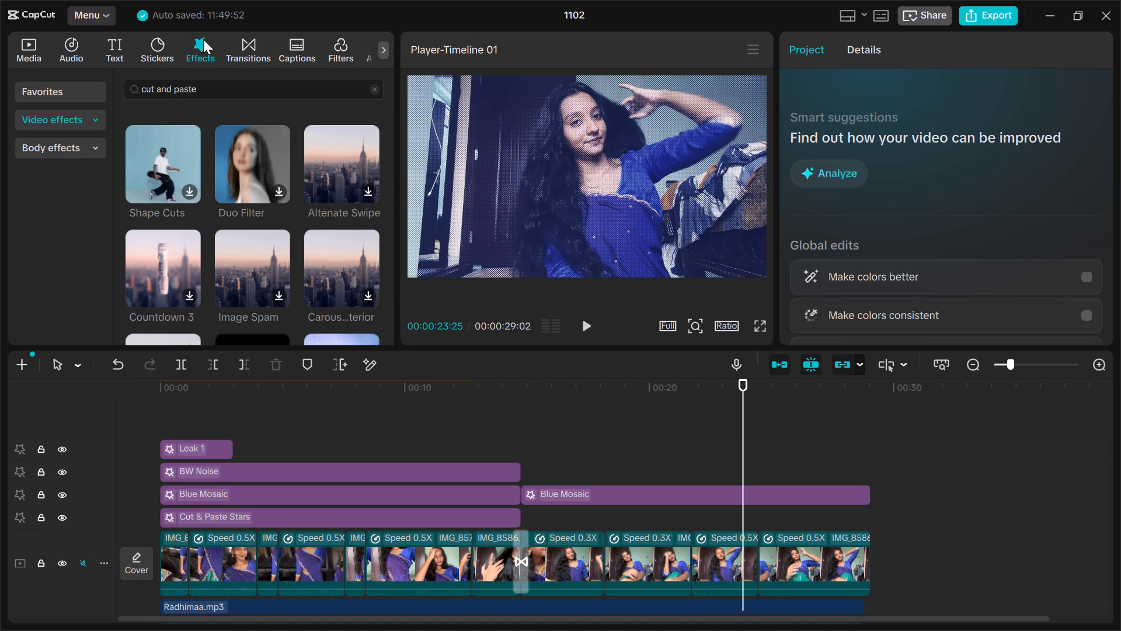
{"action": "left_click", "coordinate": [62, 150]}
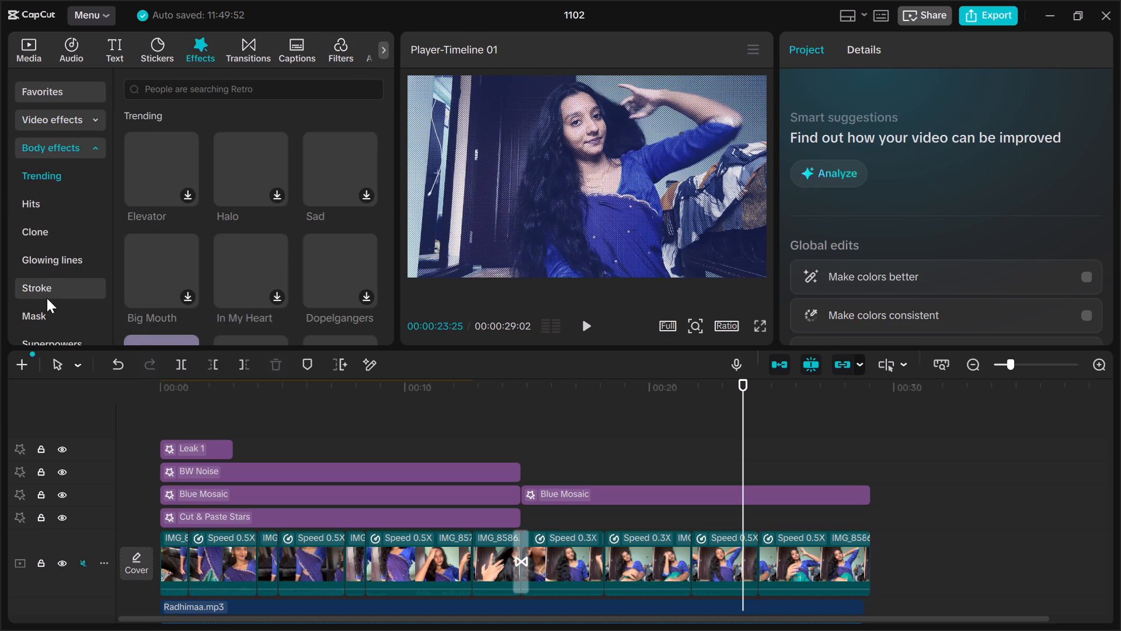
{"action": "scroll", "coordinate": [47, 298], "scroll_direction": "up", "scroll_amount": 2}
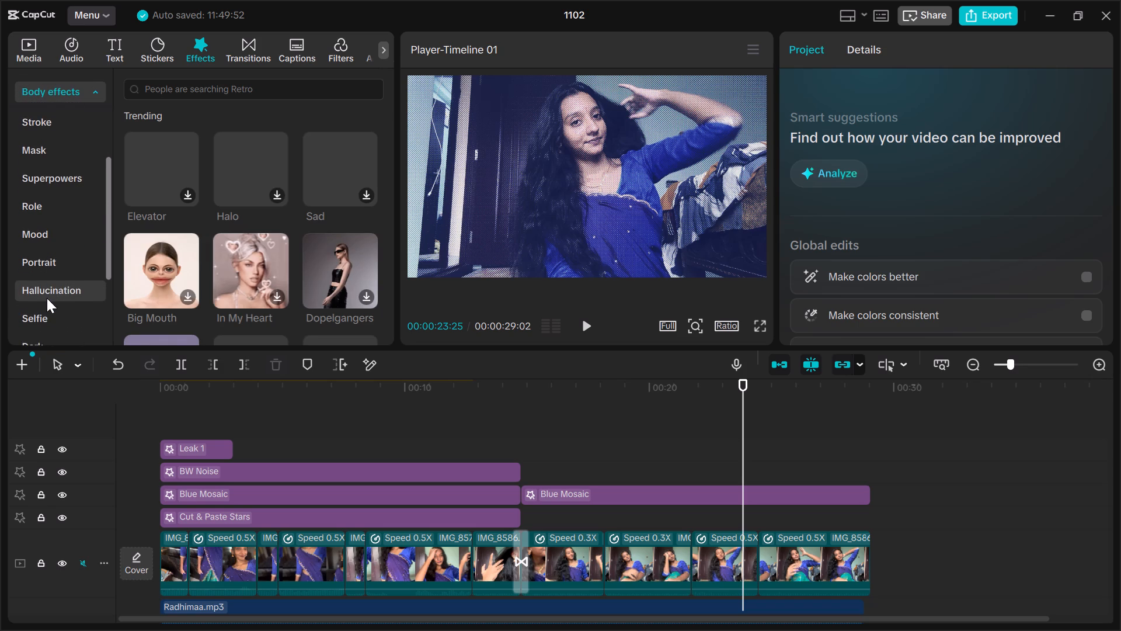
{"action": "scroll", "coordinate": [47, 298], "scroll_direction": "up", "scroll_amount": 2}
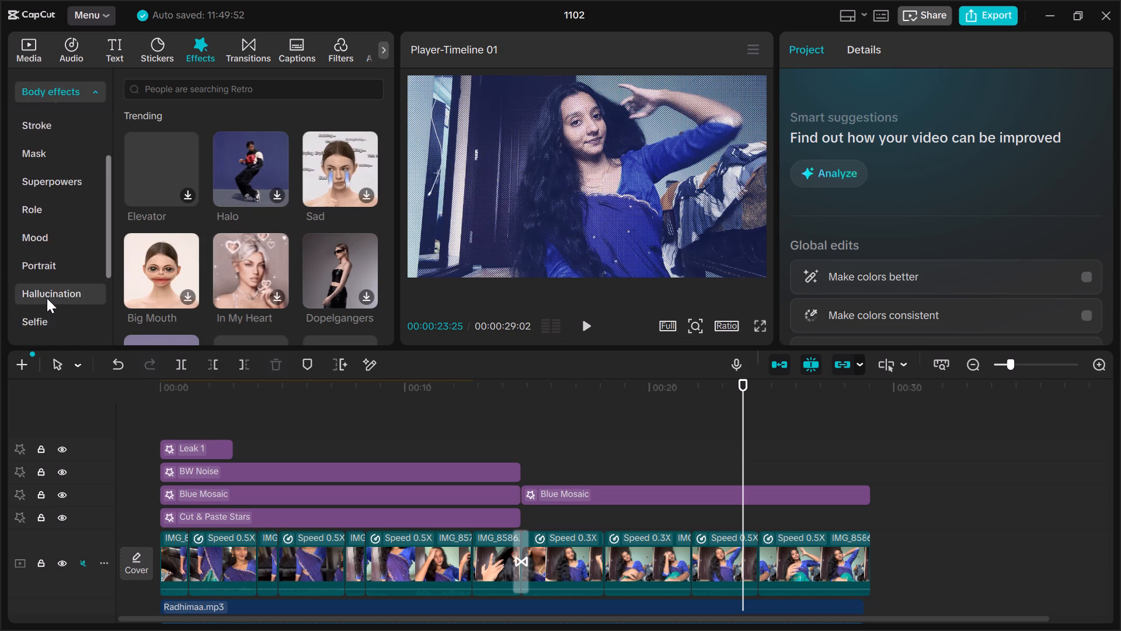
{"action": "scroll", "coordinate": [47, 298], "scroll_direction": "up", "scroll_amount": 1}
{"action": "left_click", "coordinate": [70, 123]}
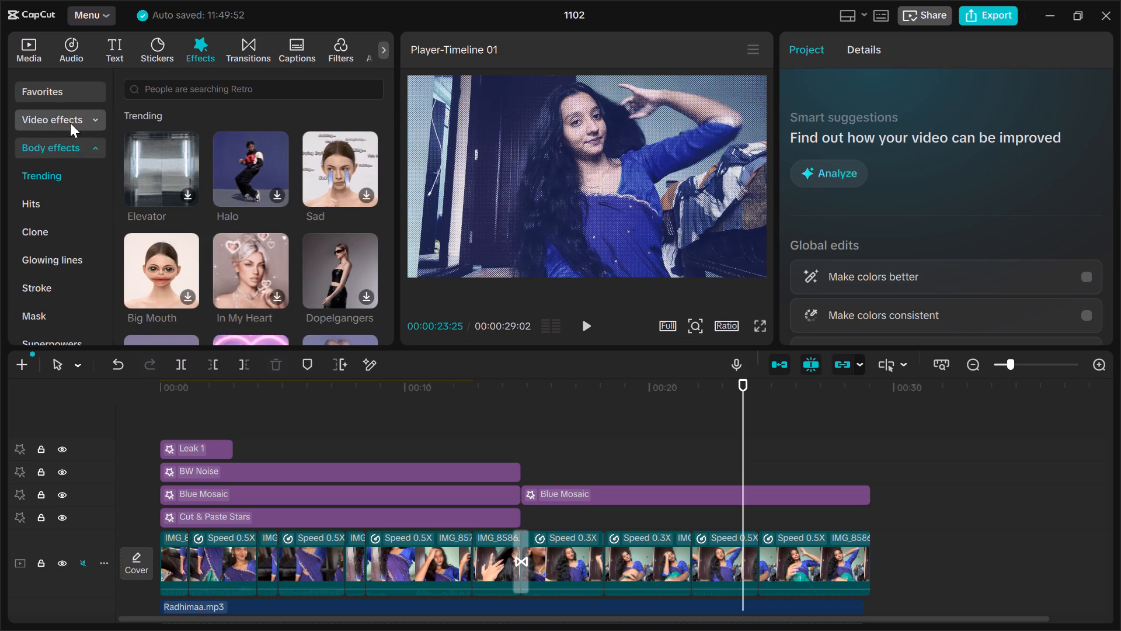
Search the video effects for film frame and preview Film Frame, Jumpy Film and Rolling Film at 23:25.
{"action": "left_click", "coordinate": [166, 86]}
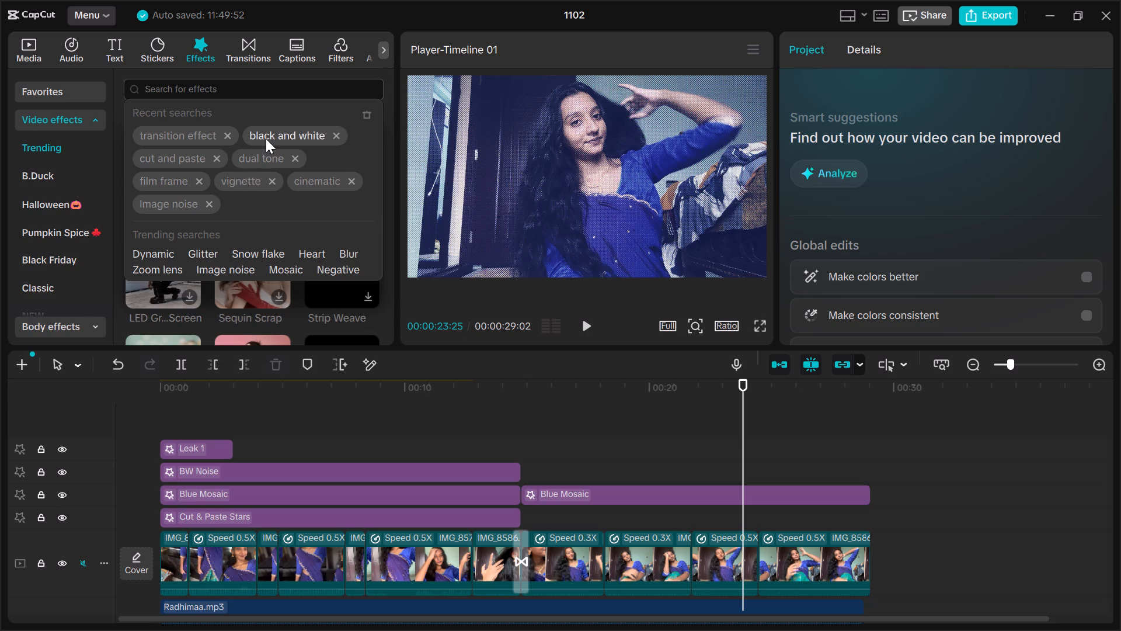
{"action": "left_click", "coordinate": [172, 180]}
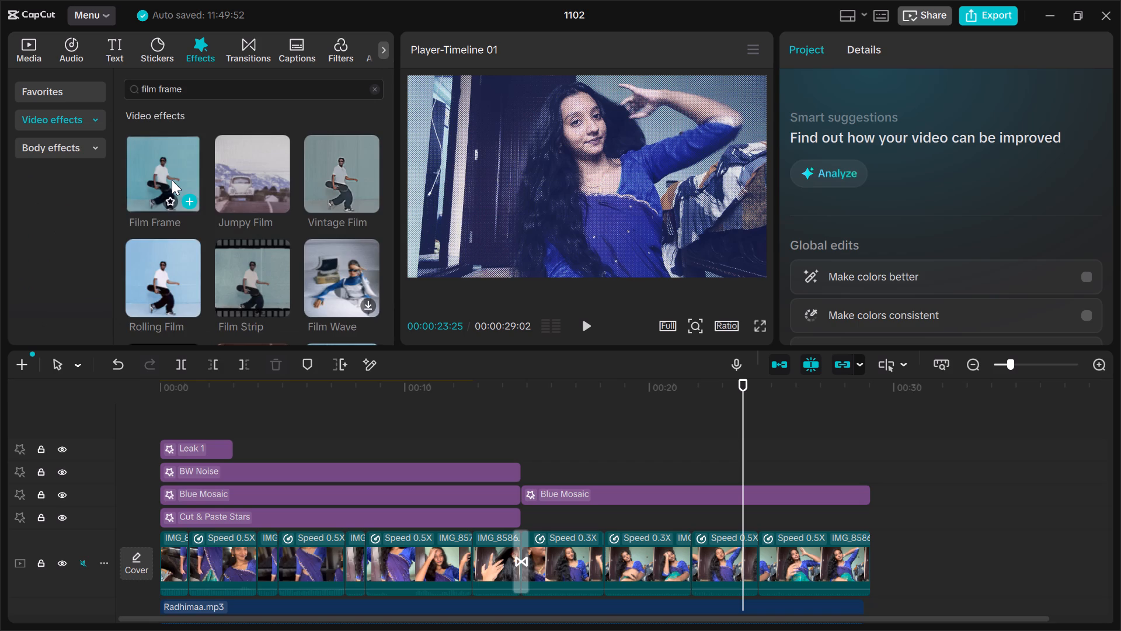
{"action": "left_click", "coordinate": [172, 180]}
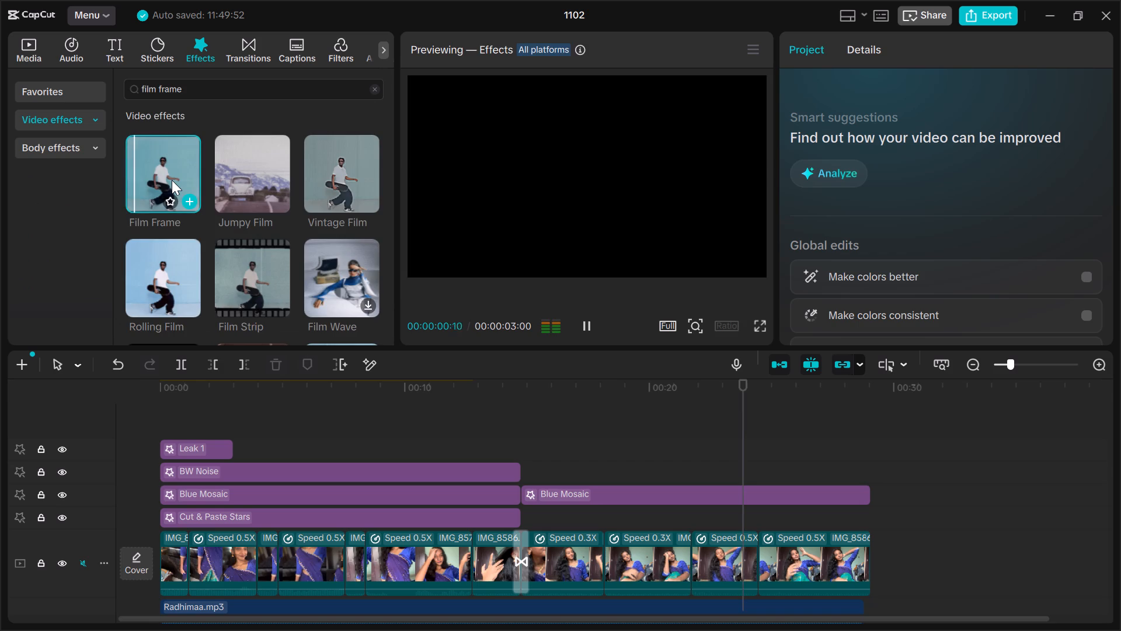
{"action": "left_click", "coordinate": [234, 170]}
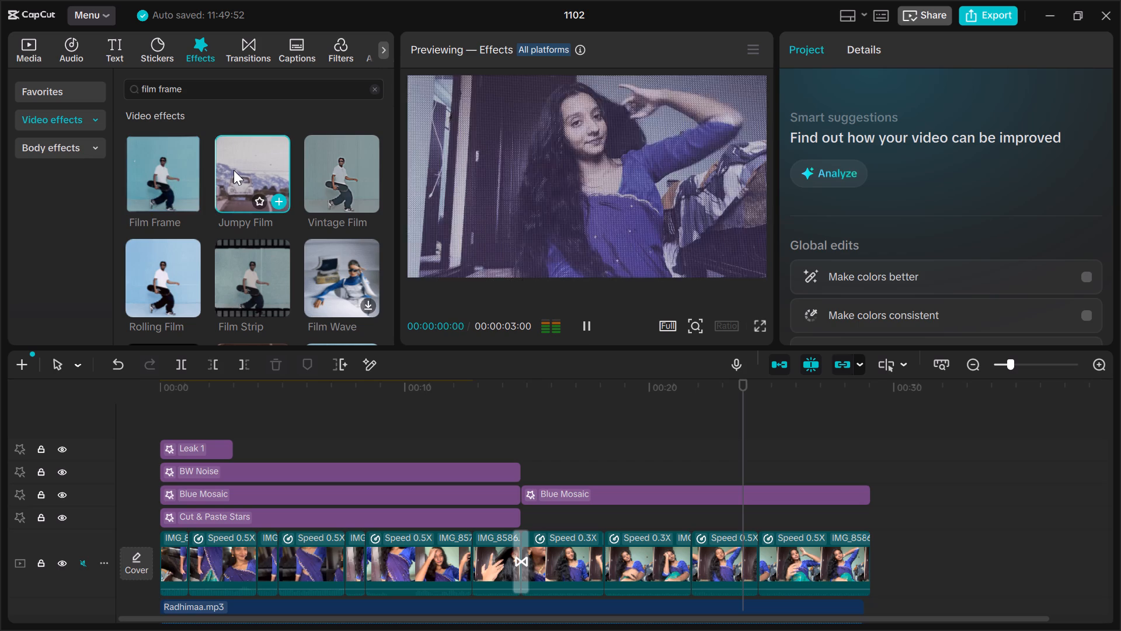
{"action": "left_click", "coordinate": [163, 267]}
{"action": "scroll", "coordinate": [163, 267], "scroll_direction": "down", "scroll_amount": 1}
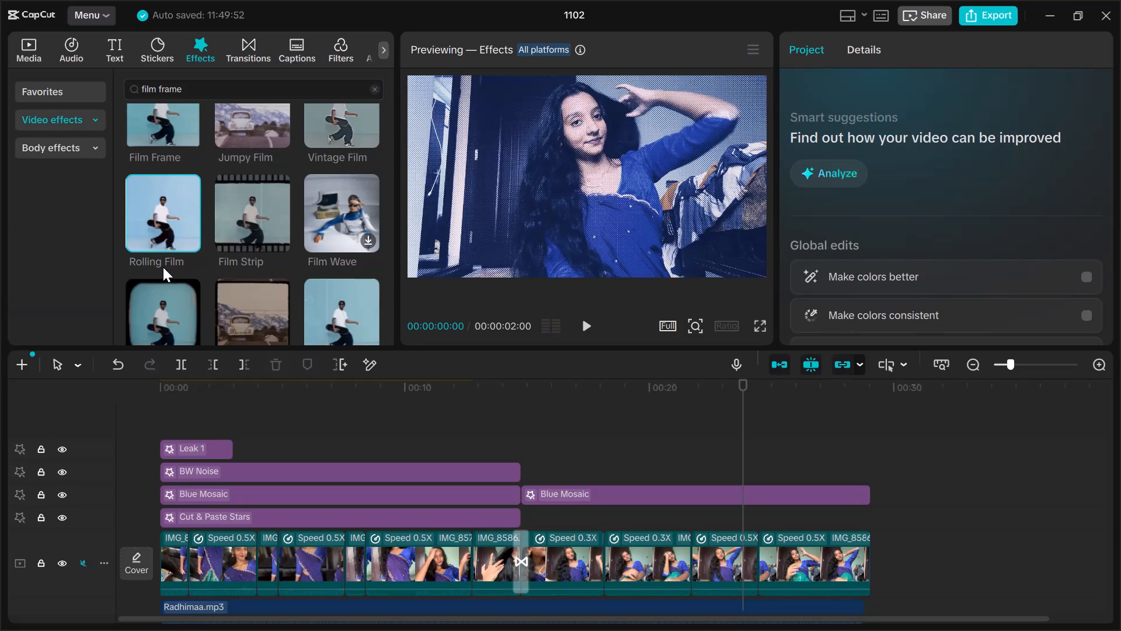
{"action": "key", "text": "Up"}
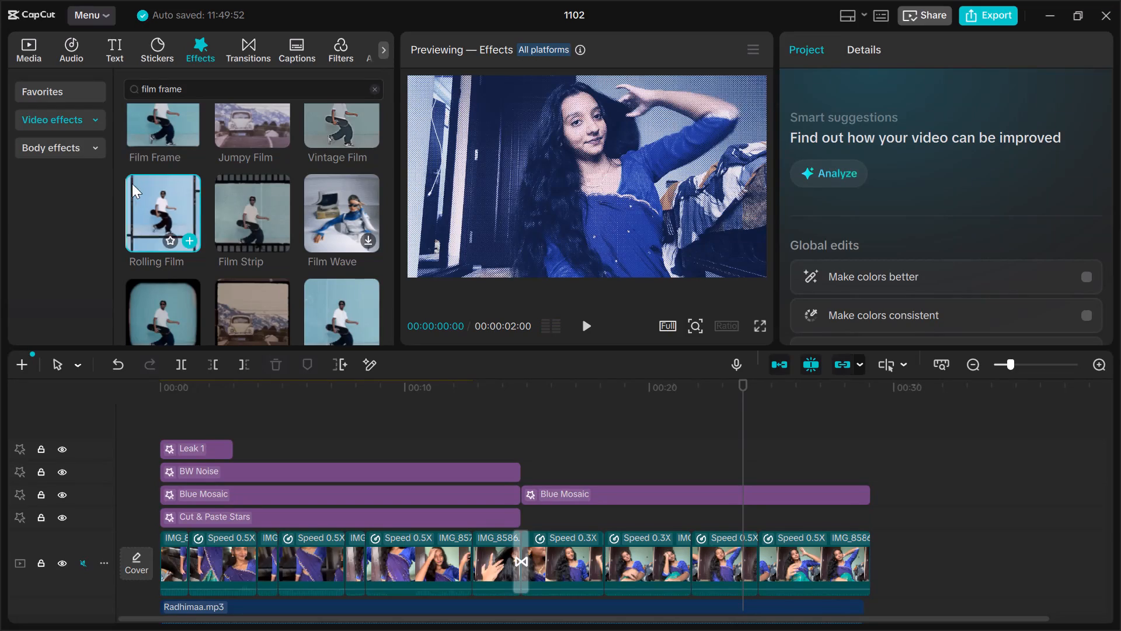
Add the Rolling Film effect above the clips, starting at the beginning of the second Blue Mosaic segment.
{"action": "left_click_drag", "start_coordinate": [137, 181], "coordinate": [514, 459]}
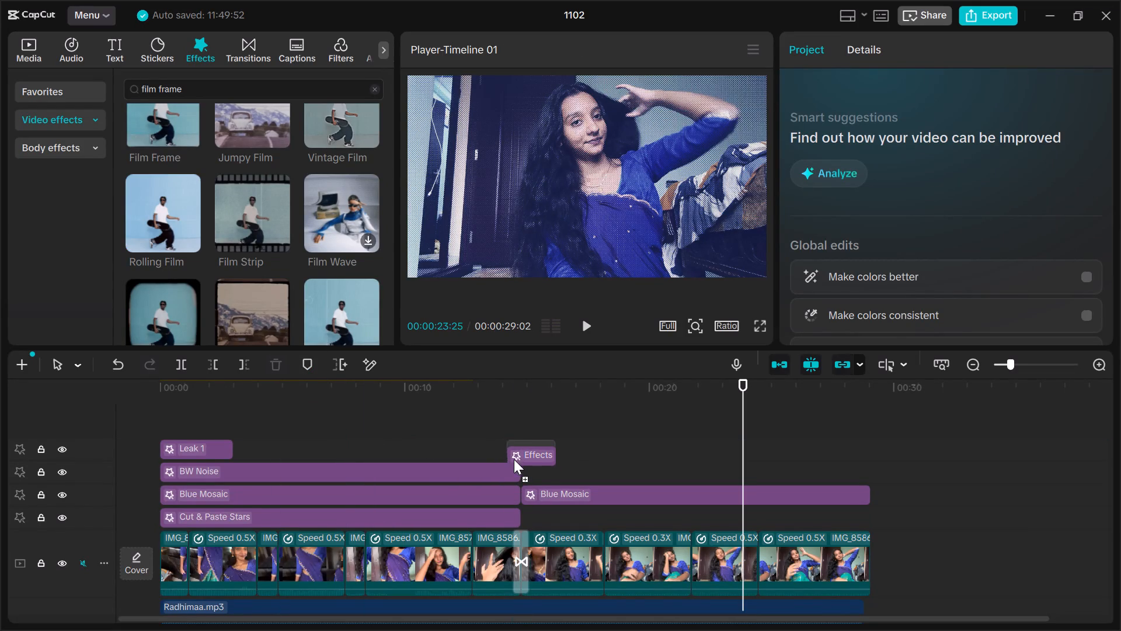
{"action": "left_click_drag", "start_coordinate": [514, 459], "coordinate": [518, 462]}
Play the timeline from 13:22 to 19:25 to check the Rolling Film effect across the transition.
{"action": "left_click", "coordinate": [496, 443]}
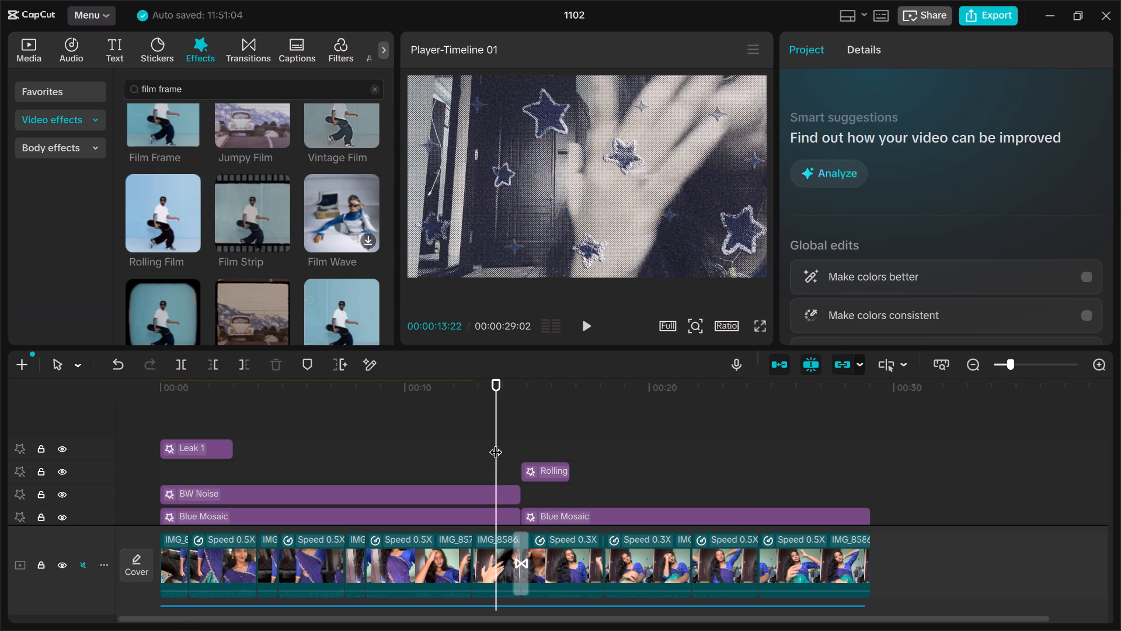
{"action": "key", "text": "space"}
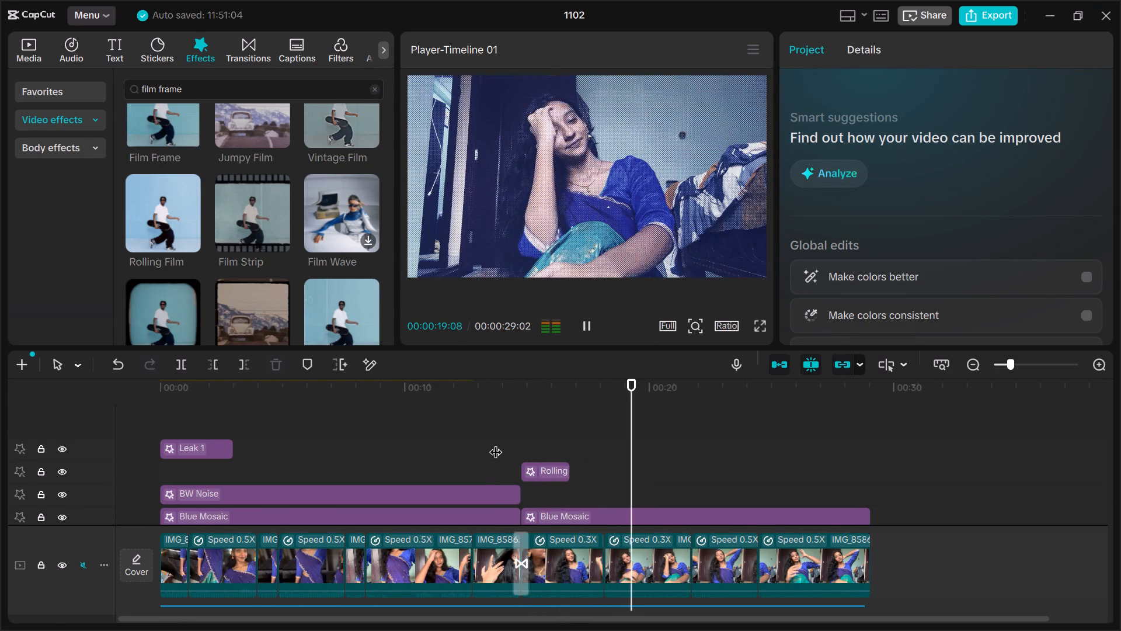
{"action": "key", "text": "space"}
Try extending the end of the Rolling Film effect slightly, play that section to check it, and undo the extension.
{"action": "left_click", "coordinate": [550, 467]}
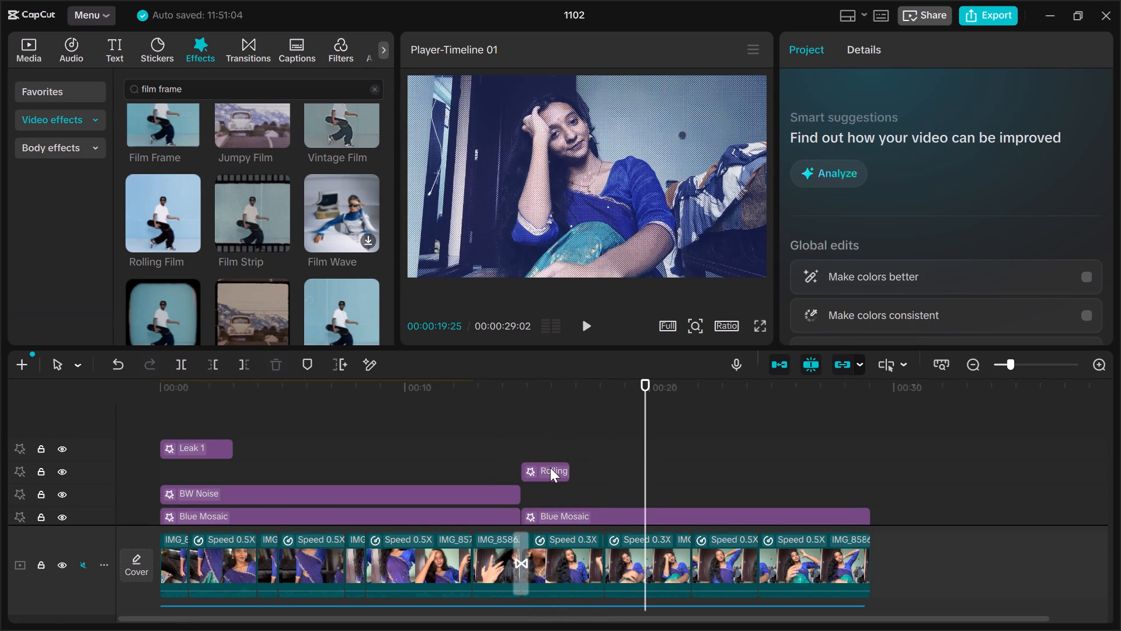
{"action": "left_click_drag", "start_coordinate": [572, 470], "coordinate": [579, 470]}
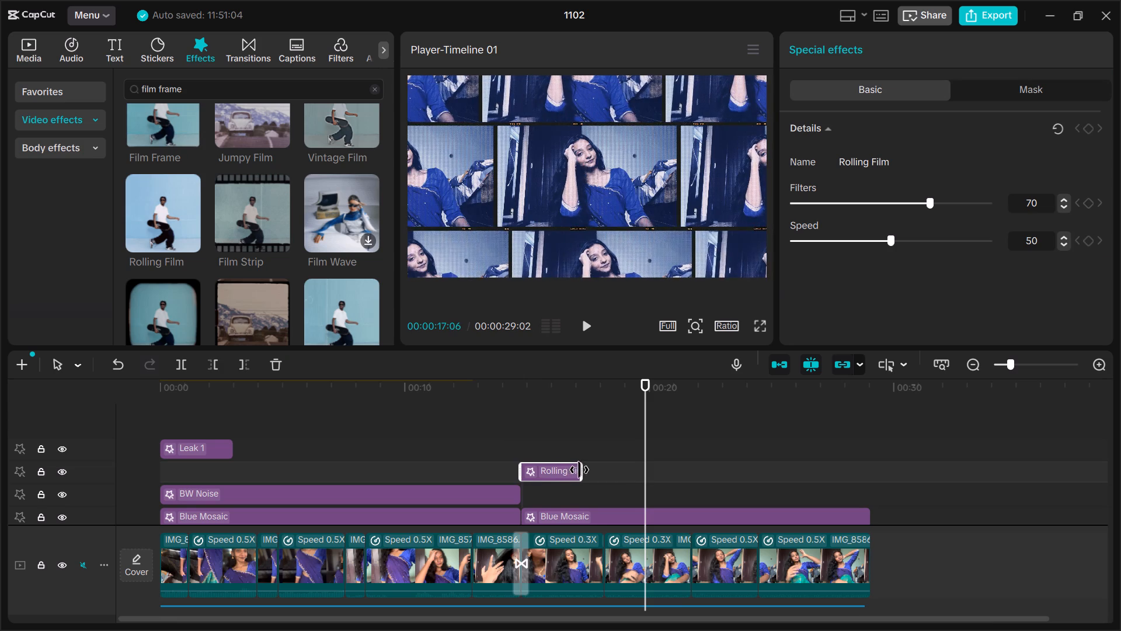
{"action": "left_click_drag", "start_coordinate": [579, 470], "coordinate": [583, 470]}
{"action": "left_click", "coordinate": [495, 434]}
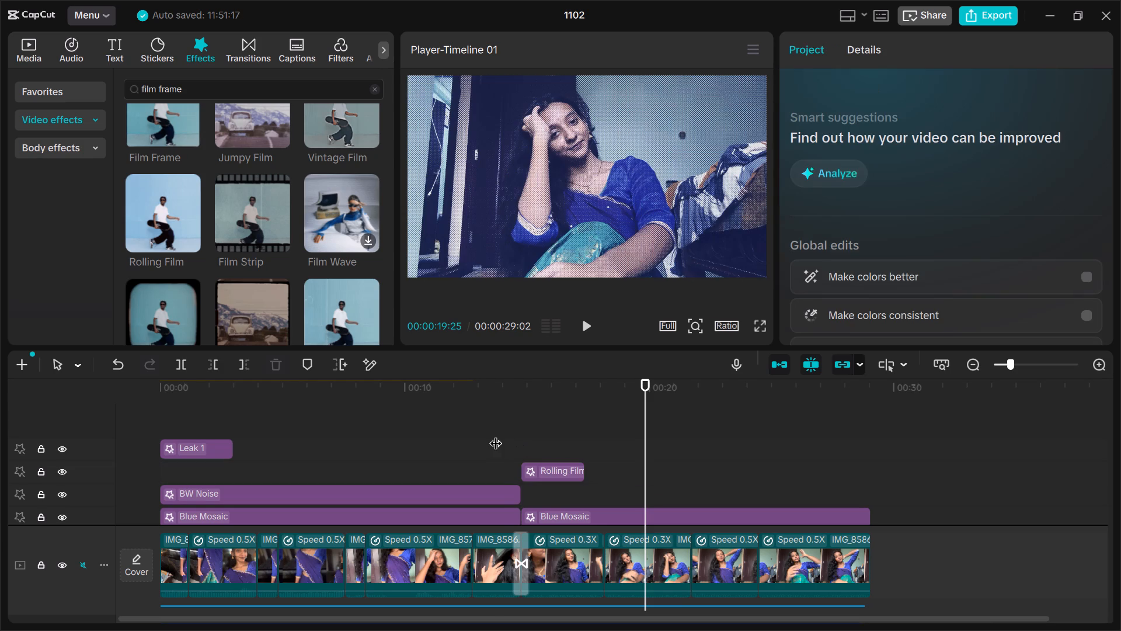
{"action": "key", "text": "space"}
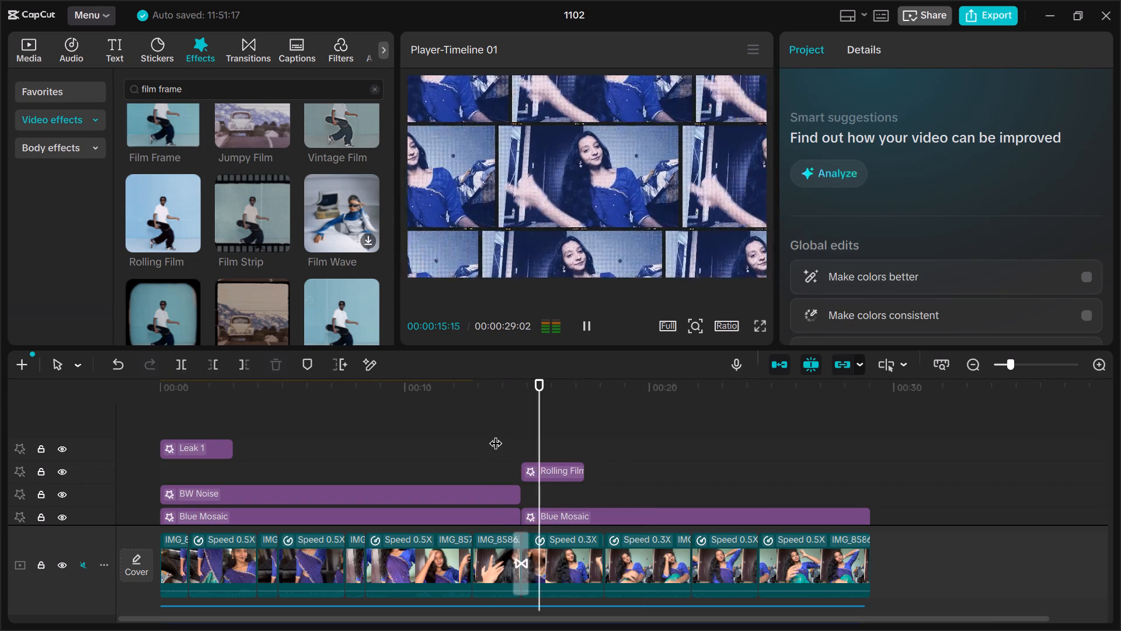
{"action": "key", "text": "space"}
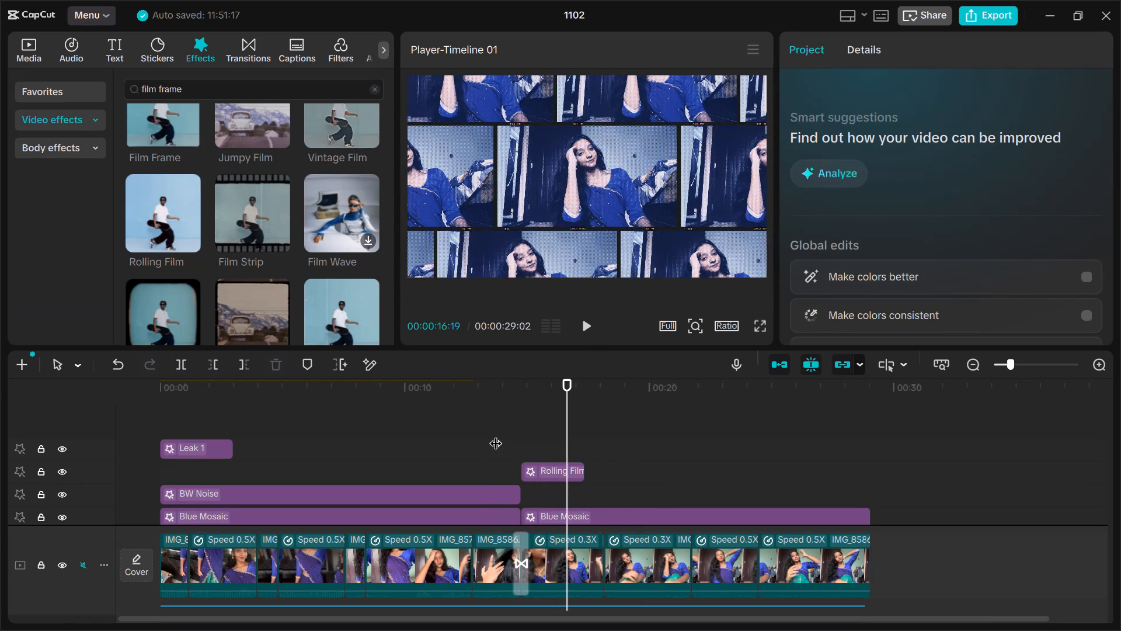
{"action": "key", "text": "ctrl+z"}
Return to the cut before the Rolling Film effect and play the timeline through to 21:03.
{"action": "key", "text": "Up"}
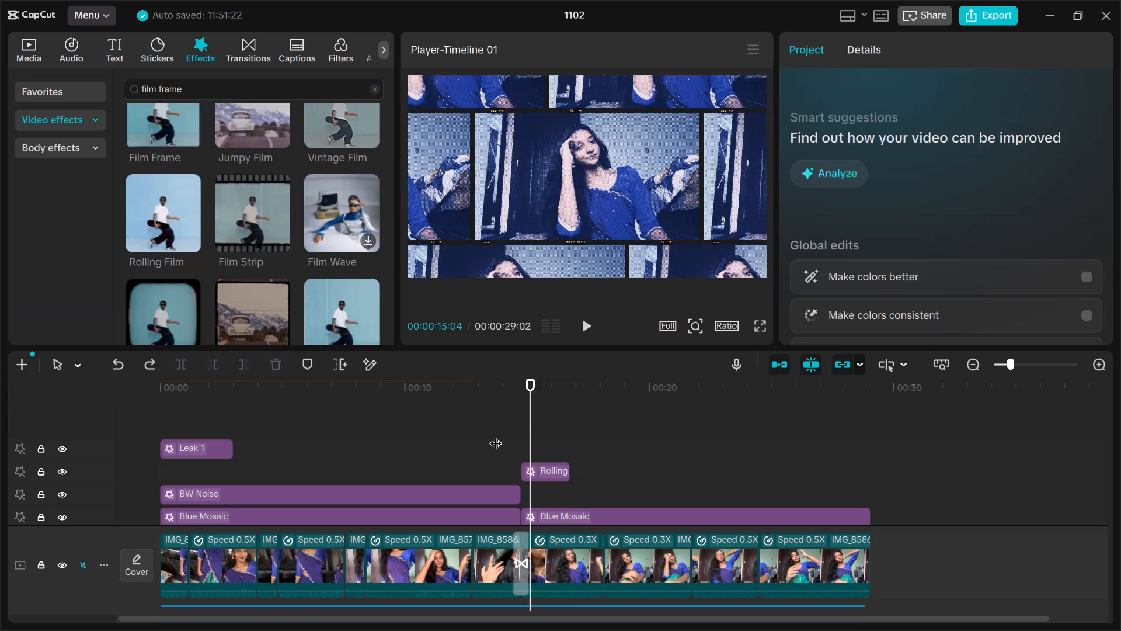
{"action": "key", "text": "Up"}
{"action": "key", "text": "space"}
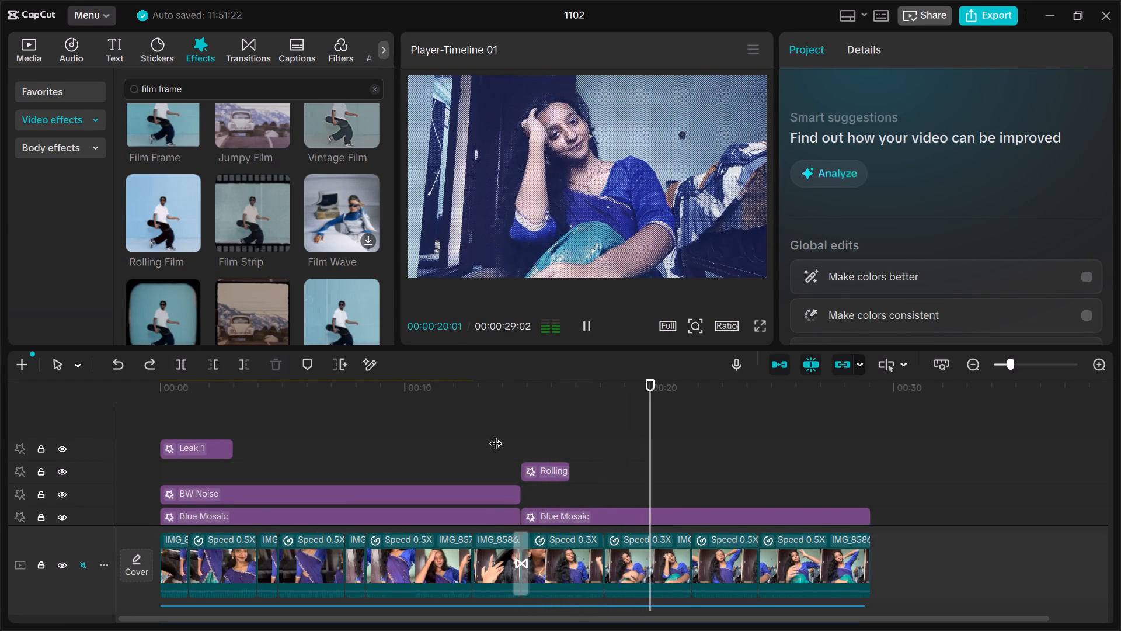
{"action": "key", "text": "space"}
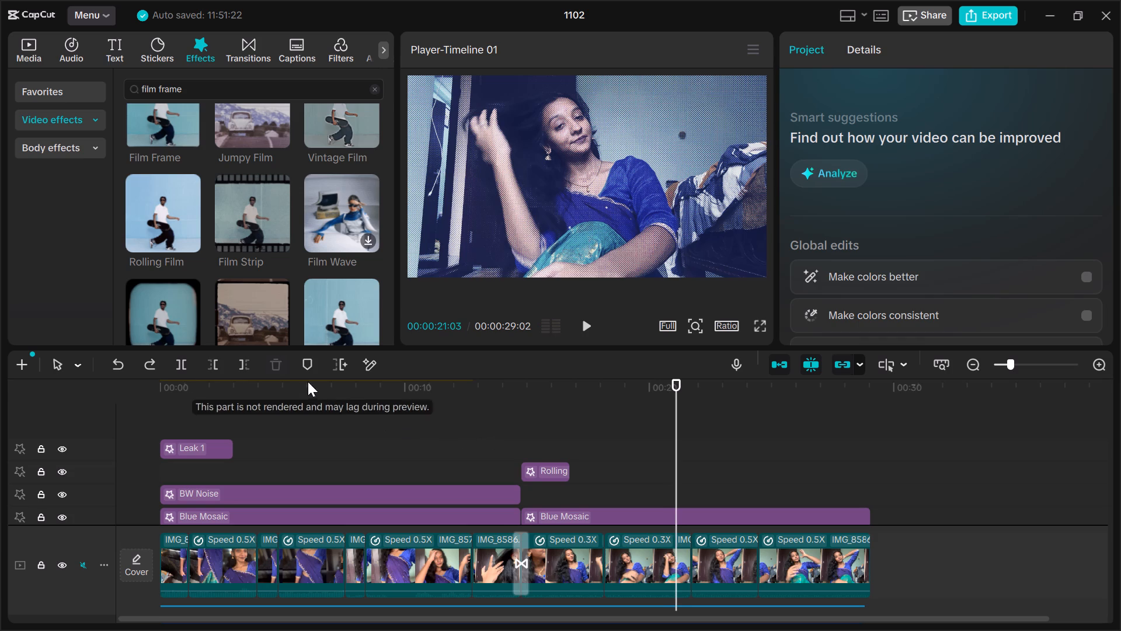
Preview the Film Frame 2, Film 4, Retro Flicker, Film Fever and Antique Film effects from the film frame search.
{"action": "left_click", "coordinate": [173, 320]}
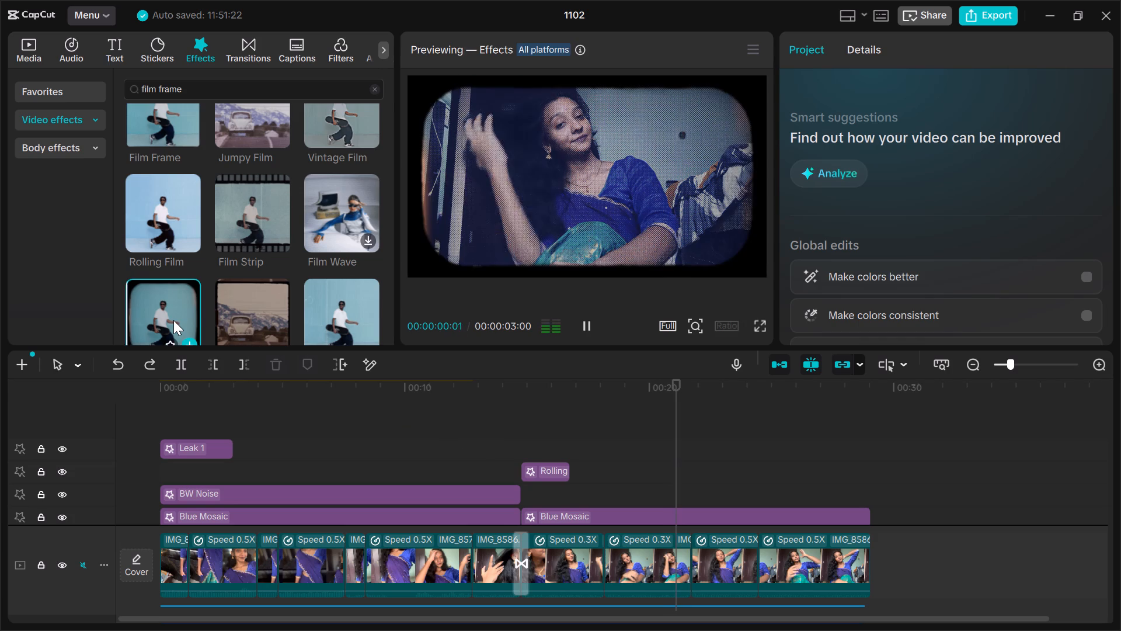
{"action": "left_click", "coordinate": [261, 301]}
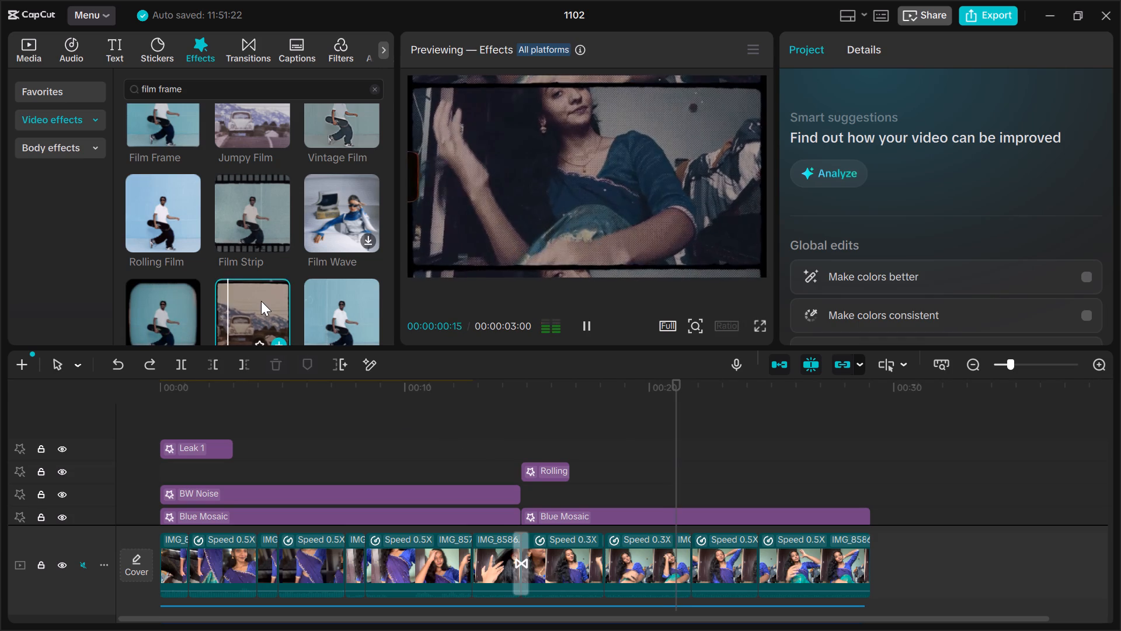
{"action": "left_click", "coordinate": [351, 302]}
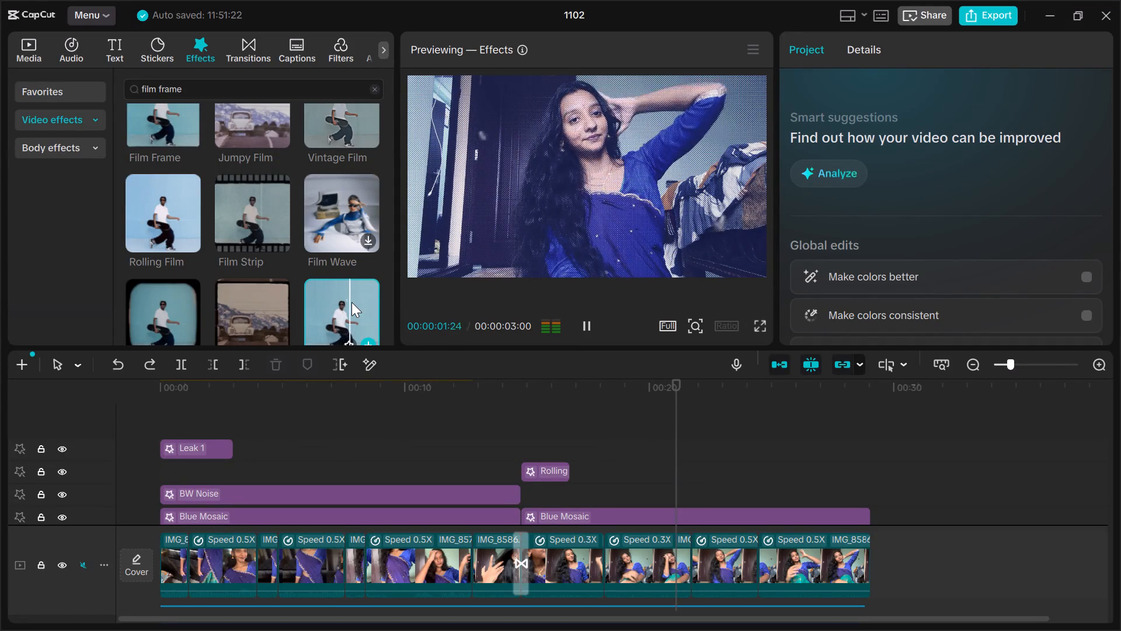
{"action": "scroll", "coordinate": [351, 302], "scroll_direction": "down", "scroll_amount": 1}
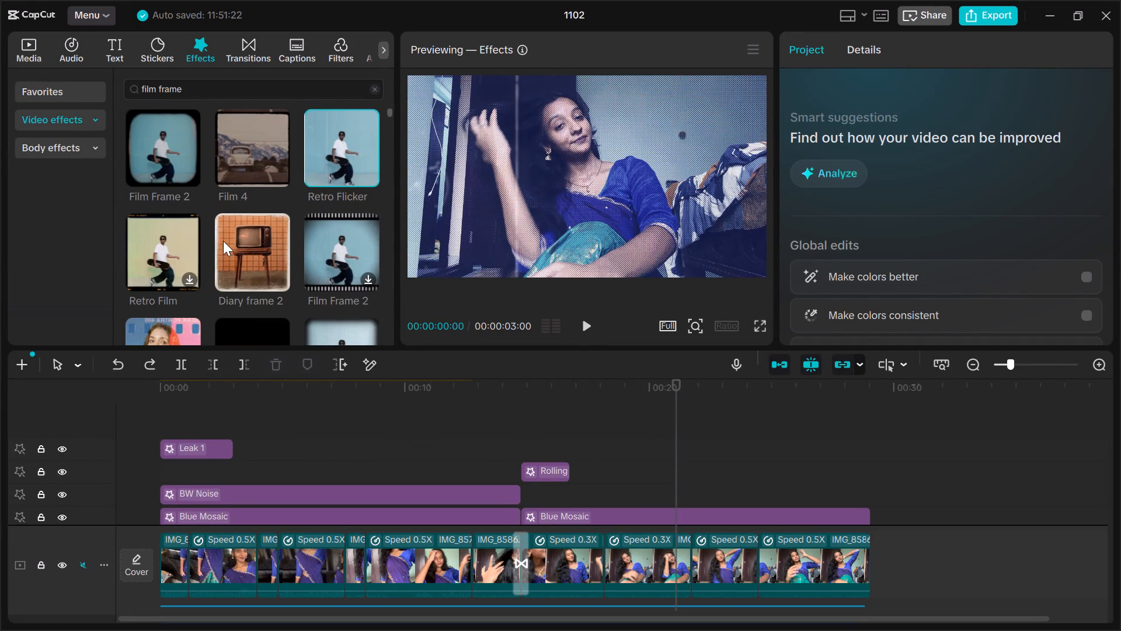
{"action": "scroll", "coordinate": [162, 238], "scroll_direction": "down", "scroll_amount": 1}
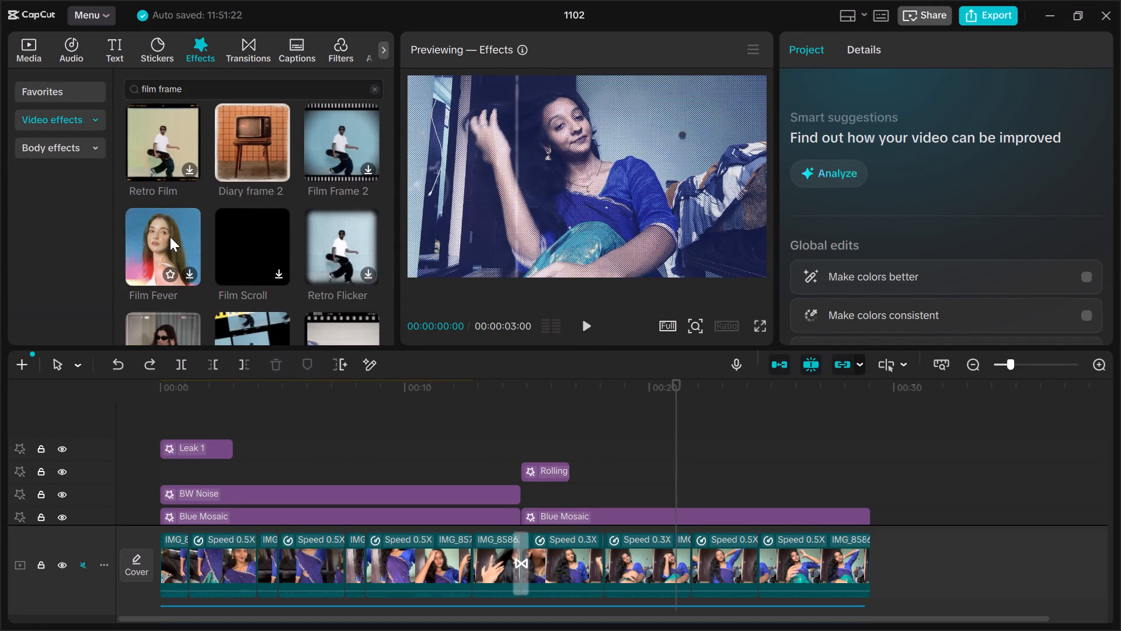
{"action": "left_click", "coordinate": [162, 240]}
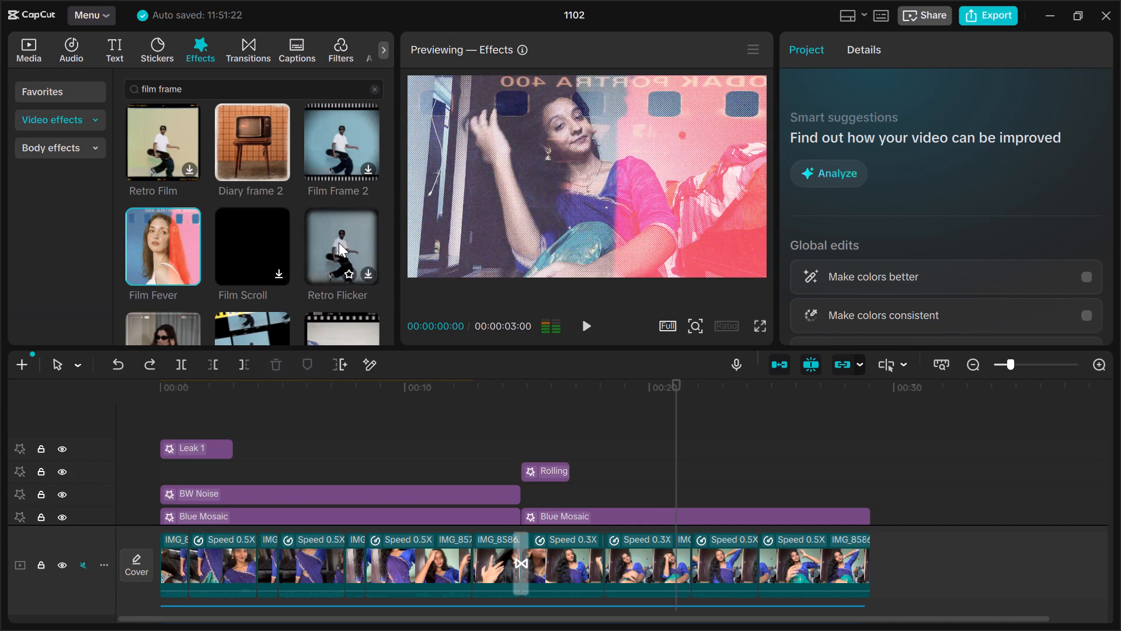
{"action": "scroll", "coordinate": [339, 242], "scroll_direction": "down", "scroll_amount": 1}
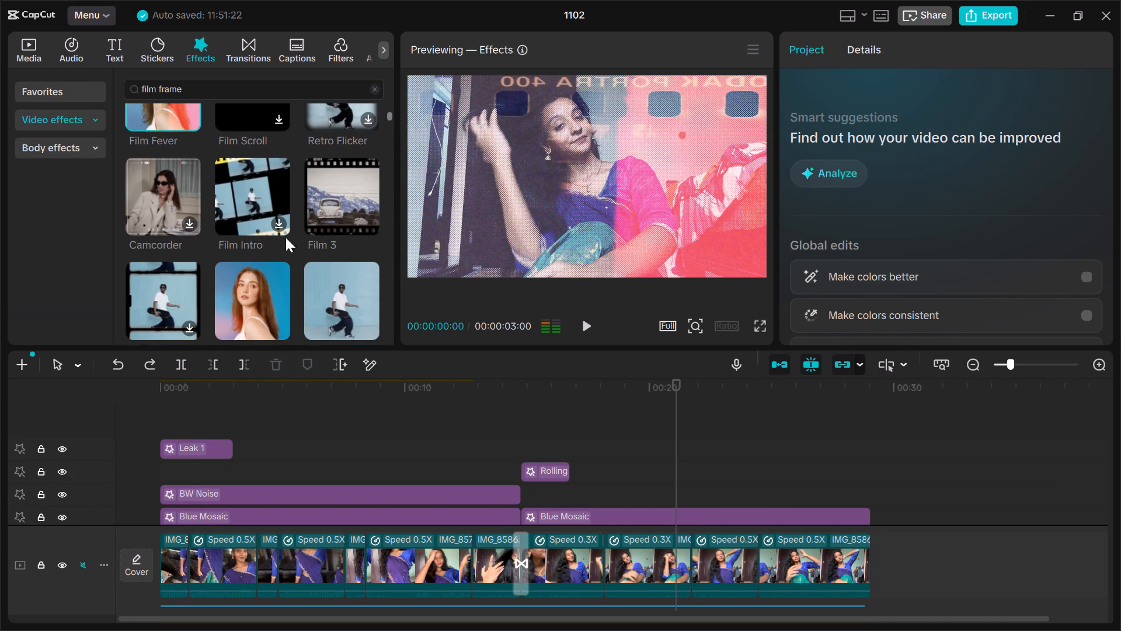
{"action": "left_click", "coordinate": [330, 296]}
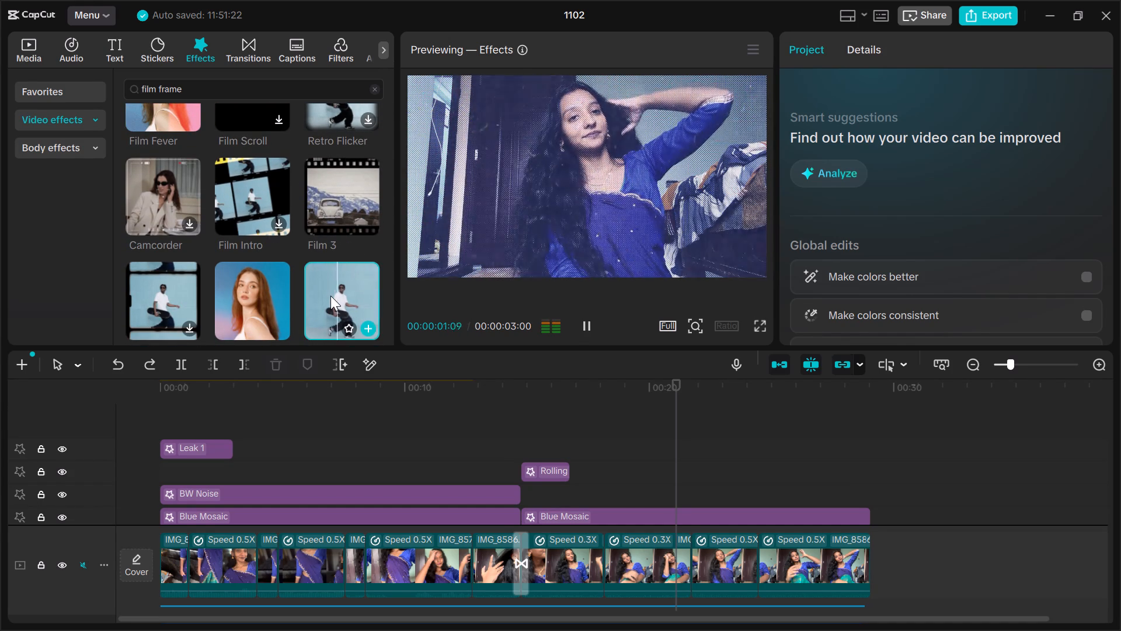
{"action": "scroll", "coordinate": [330, 296], "scroll_direction": "down", "scroll_amount": 1}
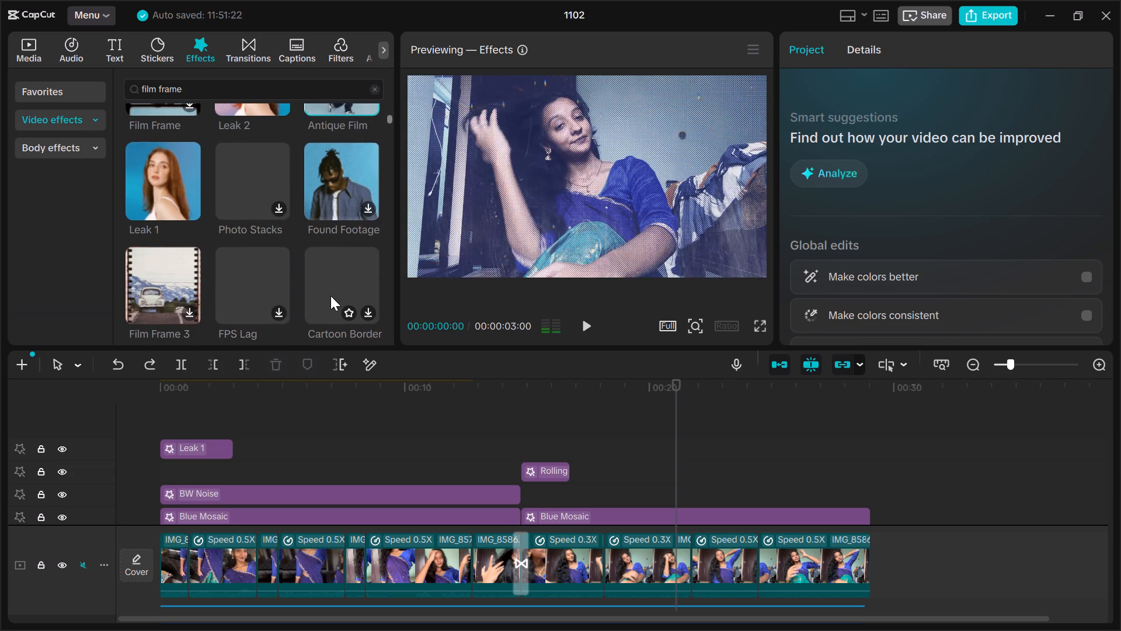
Add the Antique Film effect on the BW Noise track, starting where the Rolling Film effect ends.
{"action": "scroll", "coordinate": [266, 193], "scroll_direction": "up", "scroll_amount": 7}
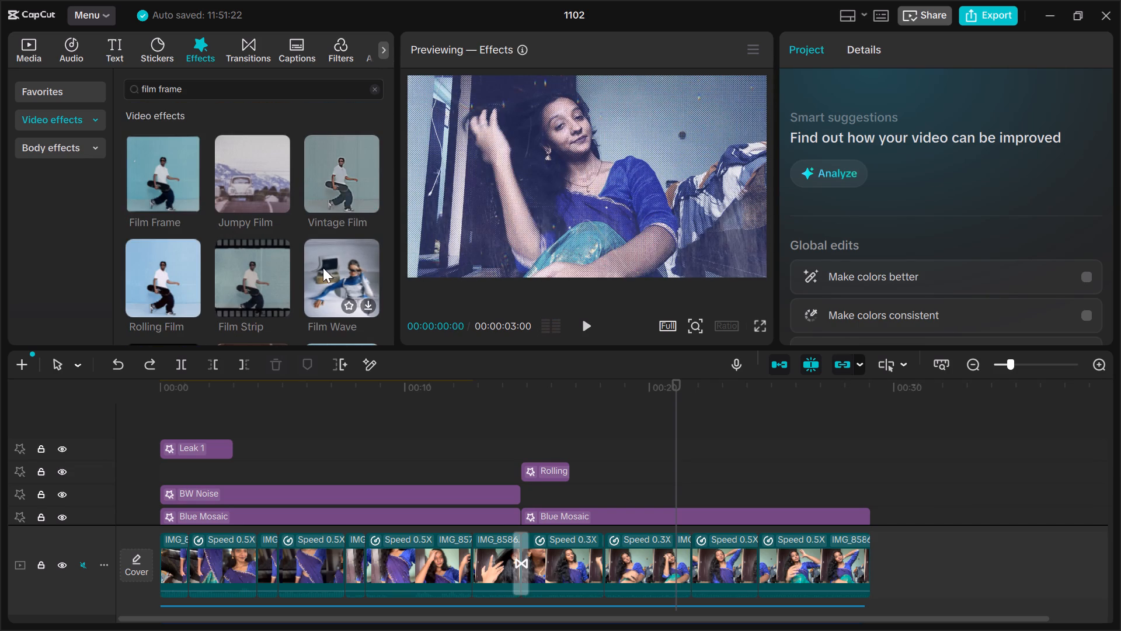
{"action": "scroll", "coordinate": [287, 266], "scroll_direction": "down", "scroll_amount": 1}
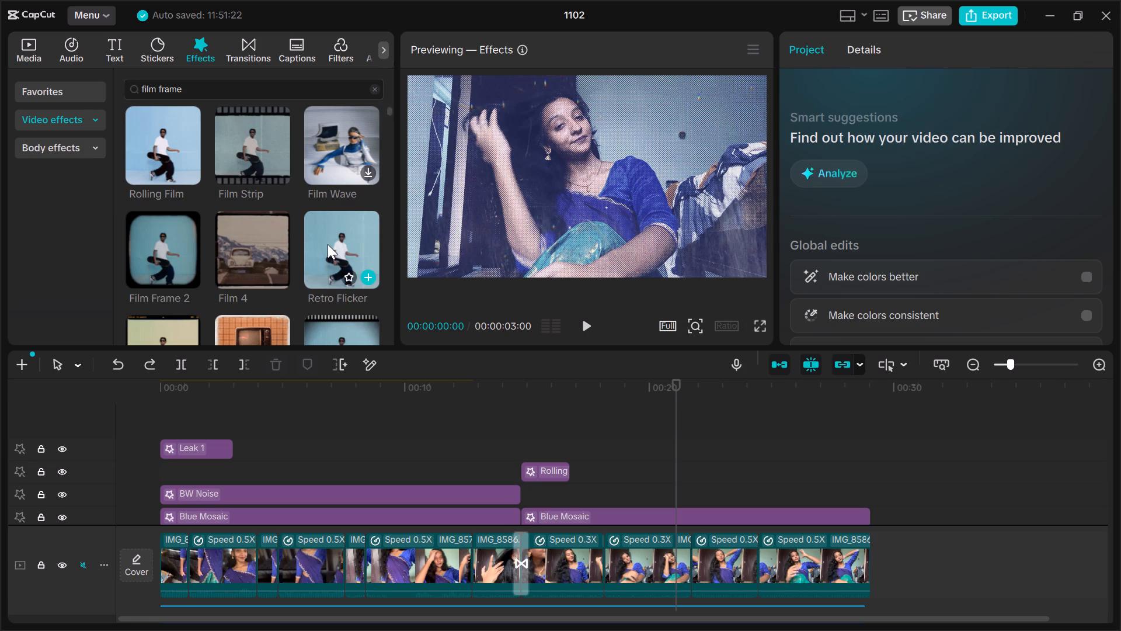
{"action": "scroll", "coordinate": [330, 244], "scroll_direction": "down", "scroll_amount": 2}
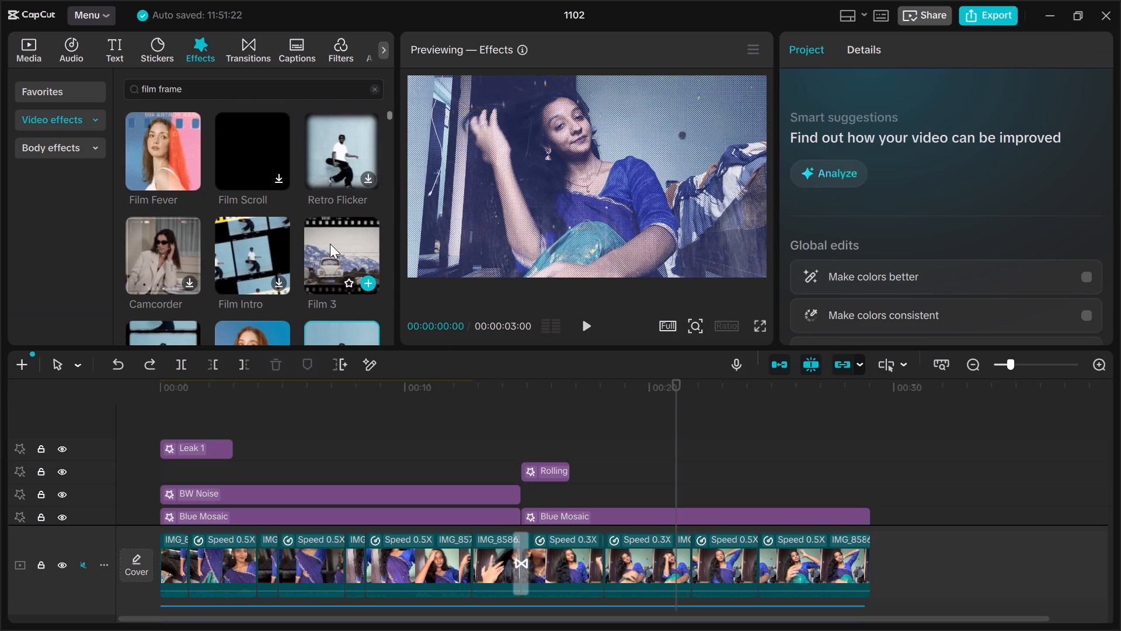
{"action": "scroll", "coordinate": [329, 288], "scroll_direction": "down", "scroll_amount": 1}
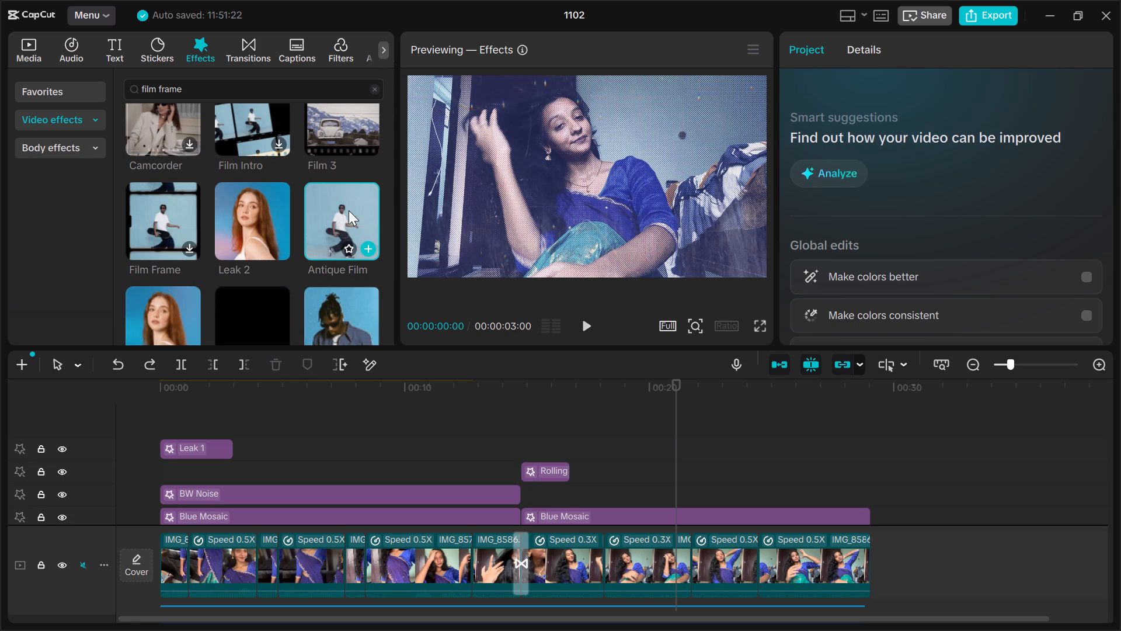
{"action": "left_click_drag", "start_coordinate": [349, 210], "coordinate": [573, 486]}
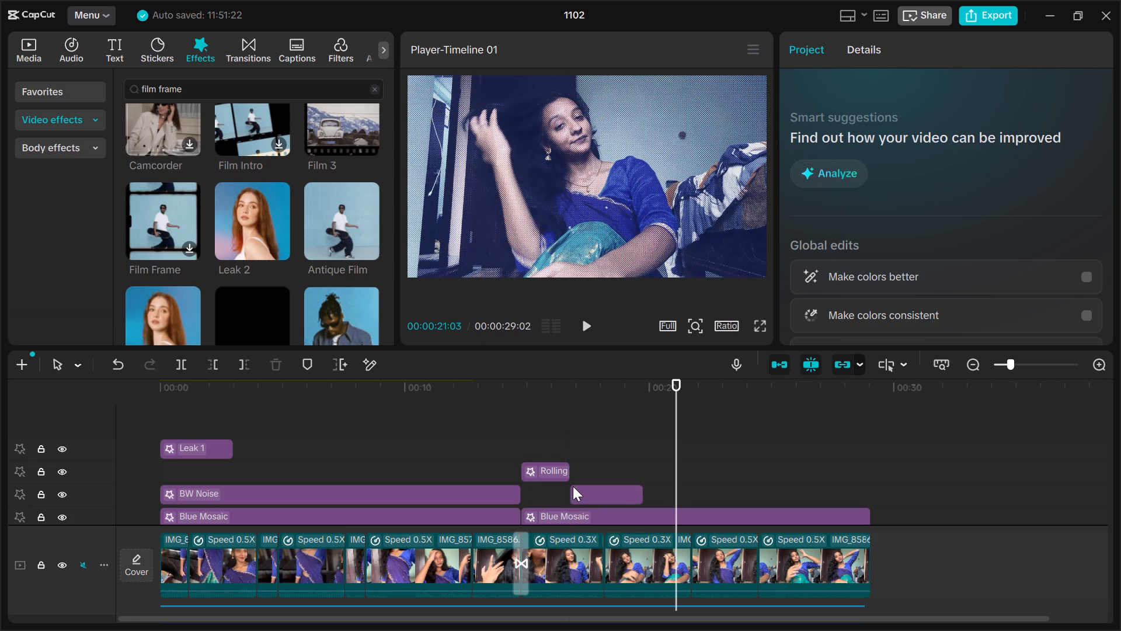
{"action": "left_click", "coordinate": [536, 415]}
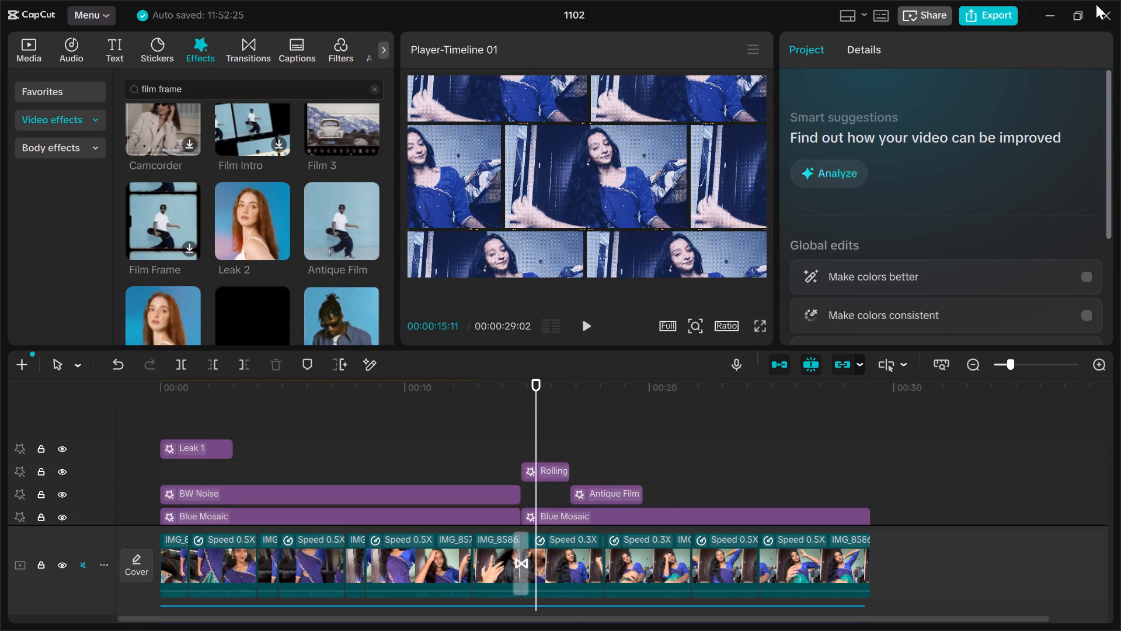
Close project 1102 and return to the home screen.
{"action": "left_click", "coordinate": [1099, 9]}
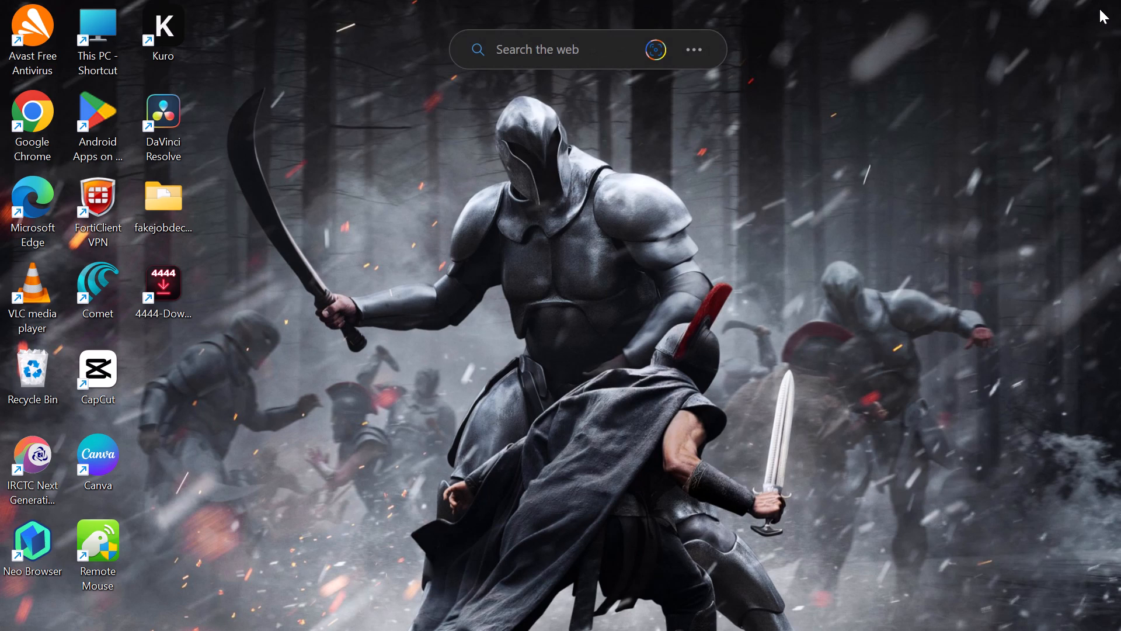
Look through the saved projects on the home screen for an earlier edit to open.
{"action": "scroll", "coordinate": [596, 432], "scroll_direction": "down", "scroll_amount": 5}
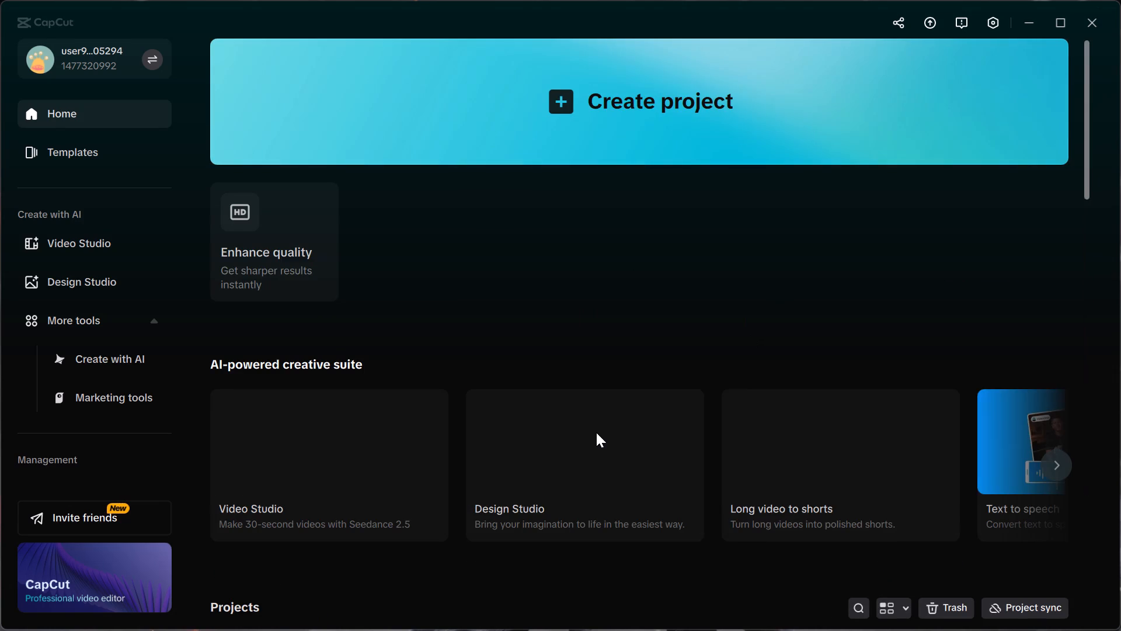
{"action": "scroll", "coordinate": [596, 432], "scroll_direction": "down", "scroll_amount": 1}
{"action": "scroll", "coordinate": [589, 527], "scroll_direction": "down", "scroll_amount": 8}
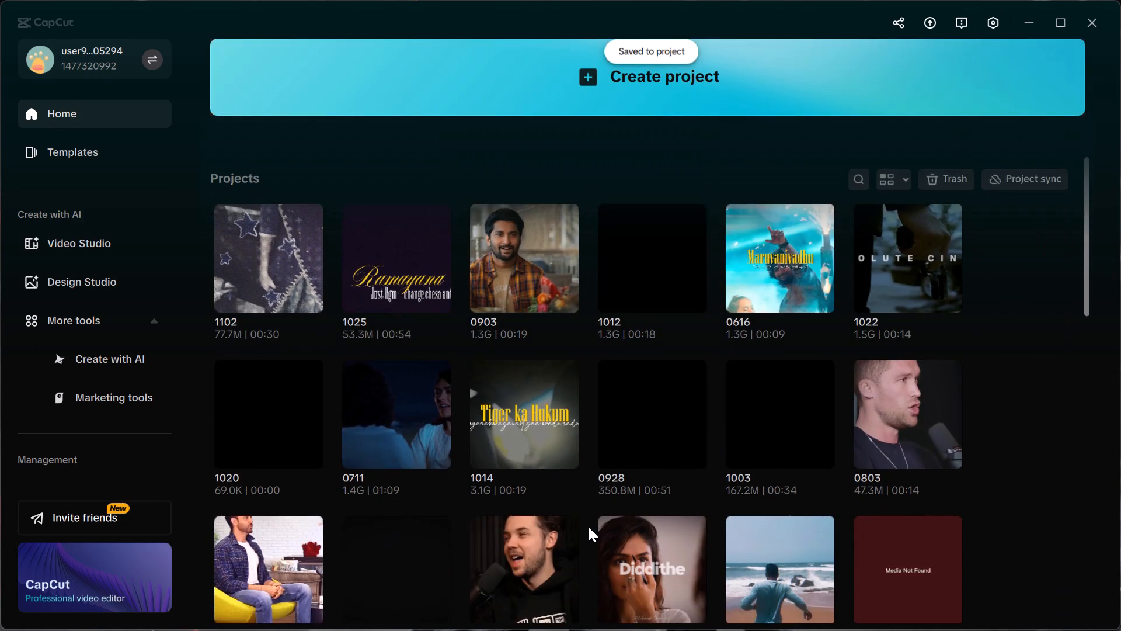
{"action": "scroll", "coordinate": [589, 527], "scroll_direction": "down", "scroll_amount": 10}
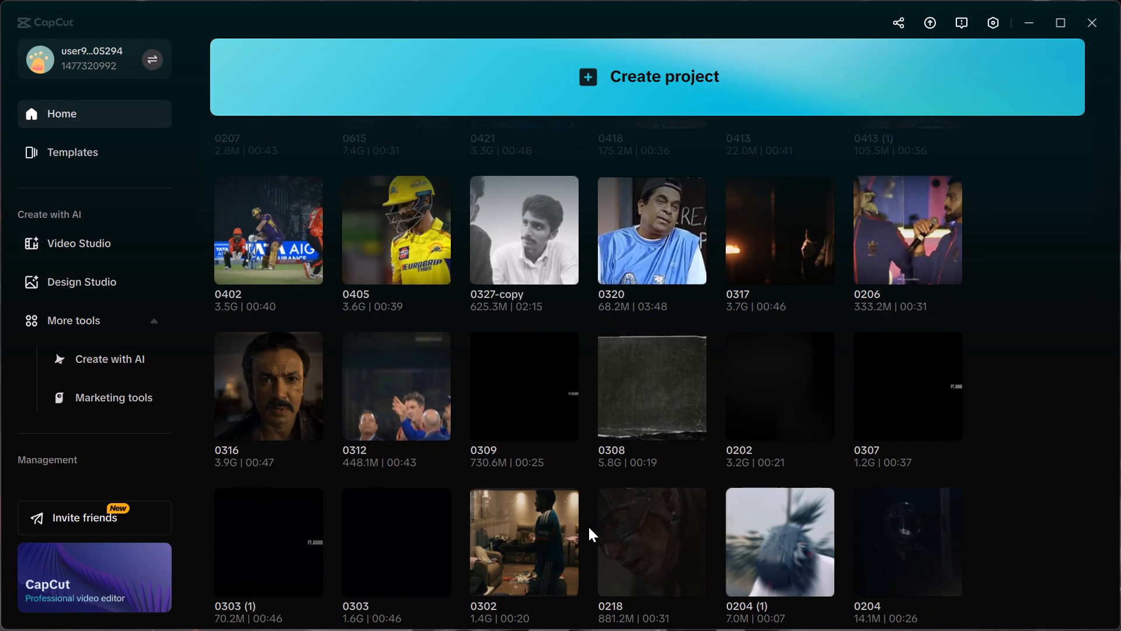
{"action": "scroll", "coordinate": [589, 527], "scroll_direction": "up", "scroll_amount": 6}
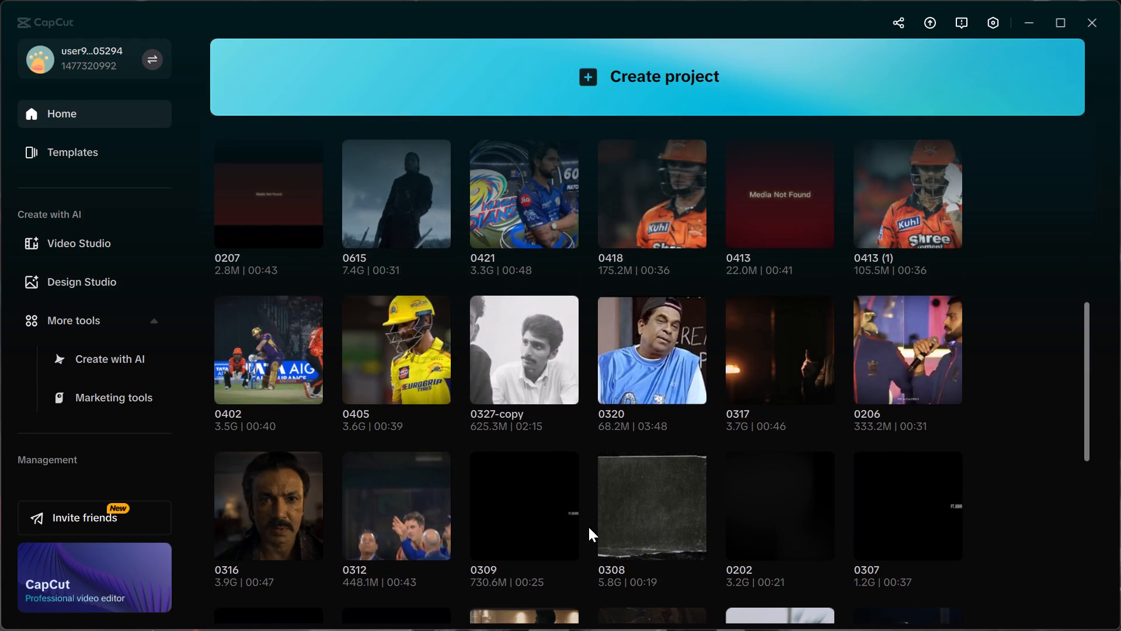
{"action": "scroll", "coordinate": [589, 527], "scroll_direction": "down", "scroll_amount": 6}
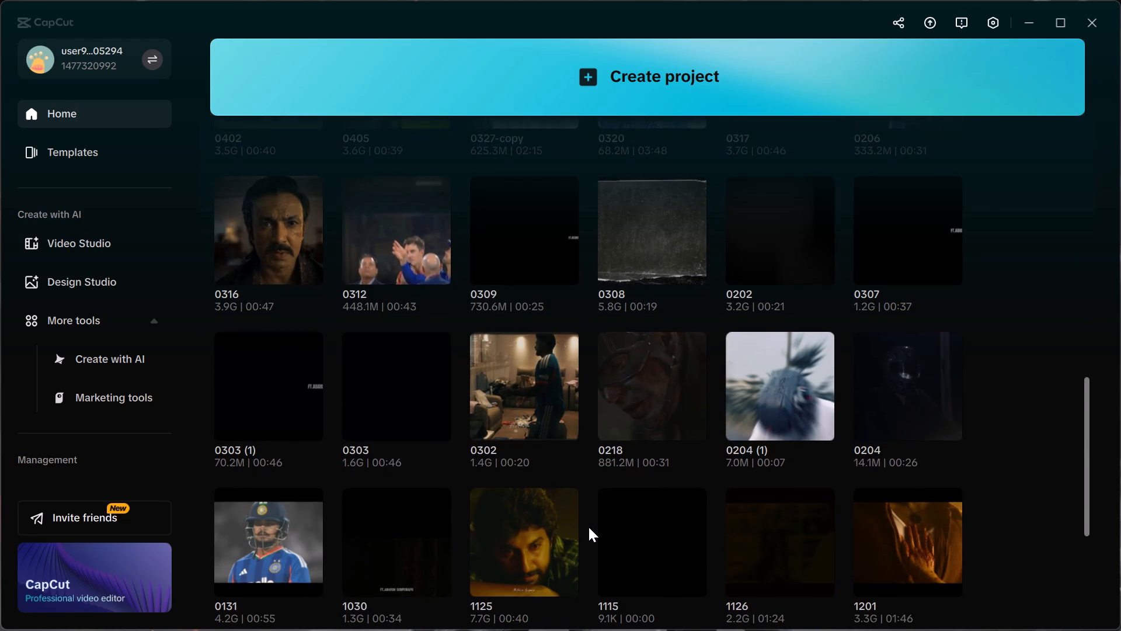
{"action": "scroll", "coordinate": [589, 527], "scroll_direction": "down", "scroll_amount": 4}
{"action": "scroll", "coordinate": [589, 527], "scroll_direction": "up", "scroll_amount": 13}
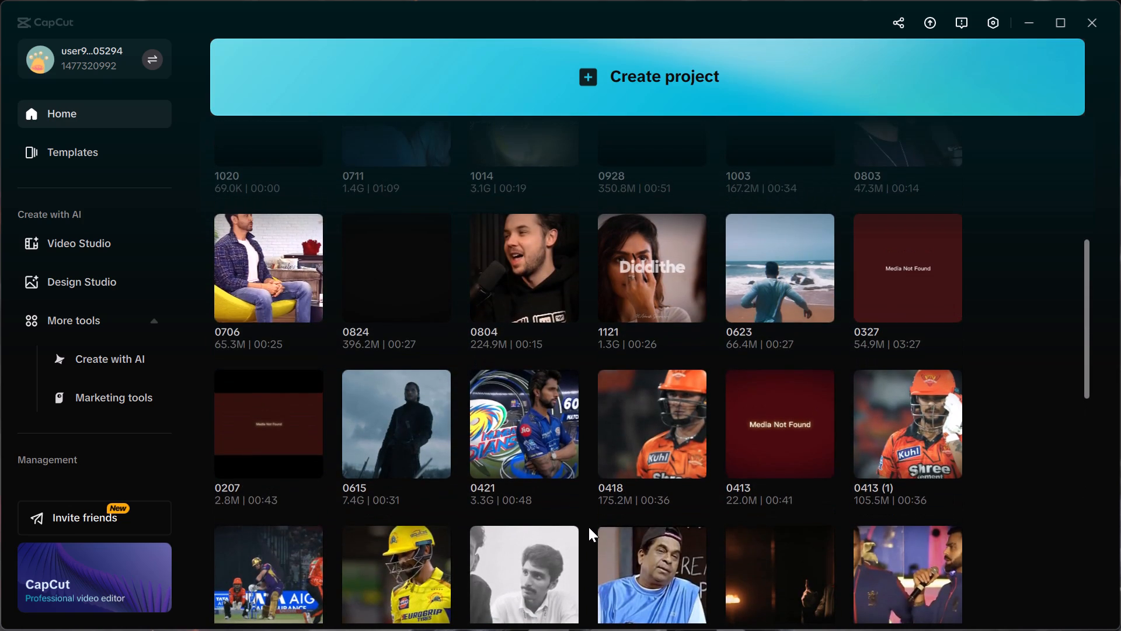
{"action": "scroll", "coordinate": [589, 527], "scroll_direction": "up", "scroll_amount": 5}
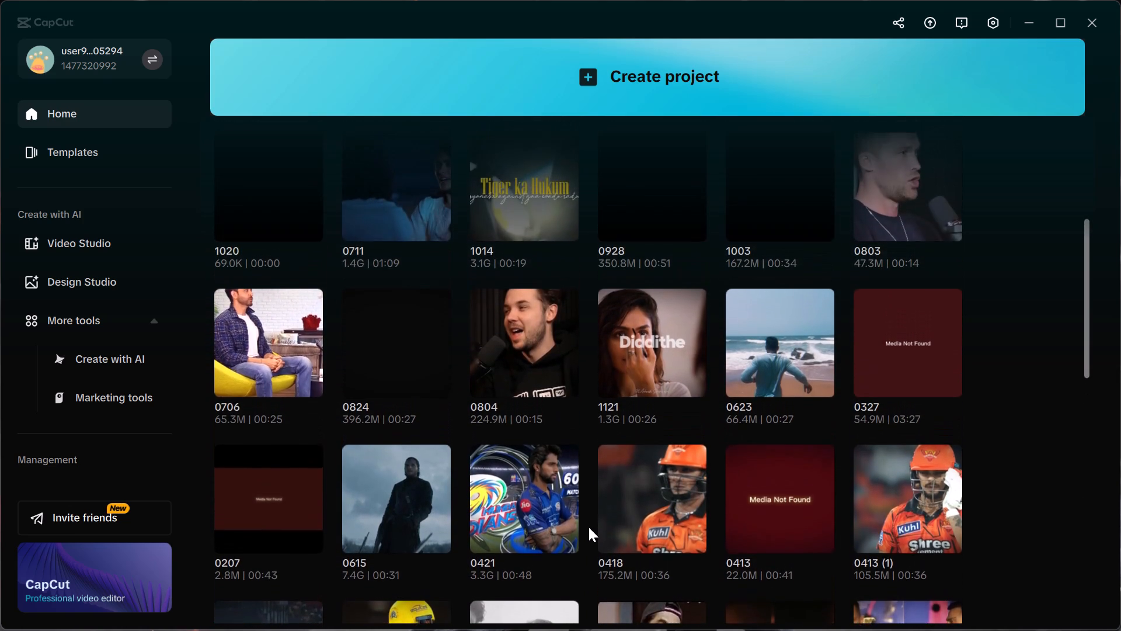
{"action": "scroll", "coordinate": [589, 527], "scroll_direction": "up", "scroll_amount": 3}
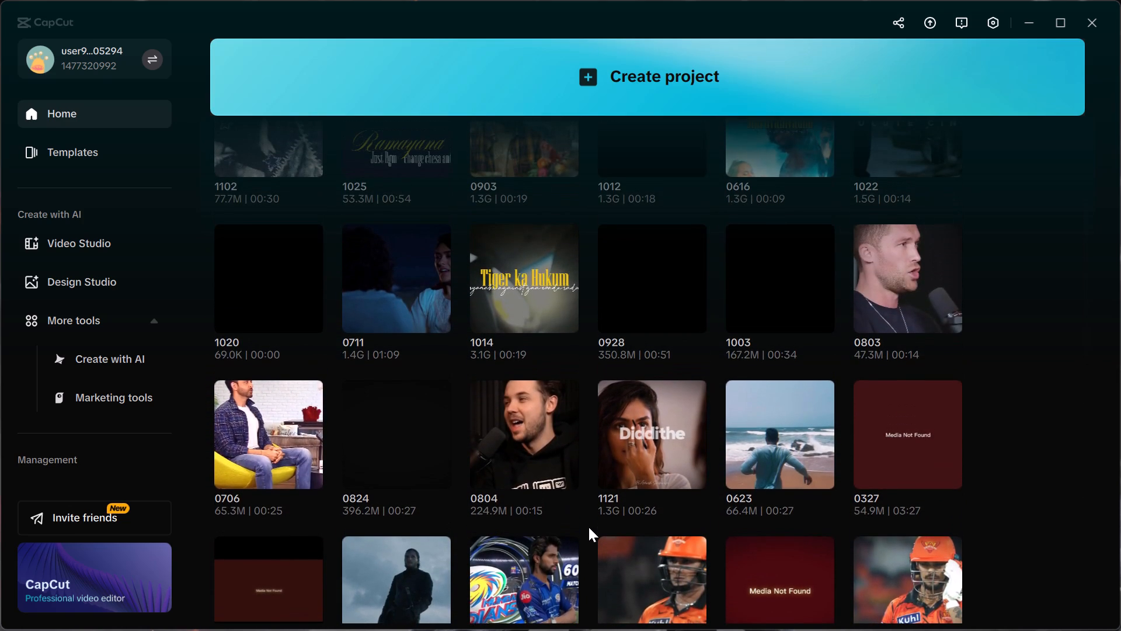
Open project 0824 without linking its missing media, view its timeline, and close it again.
{"action": "double_click", "coordinate": [362, 419]}
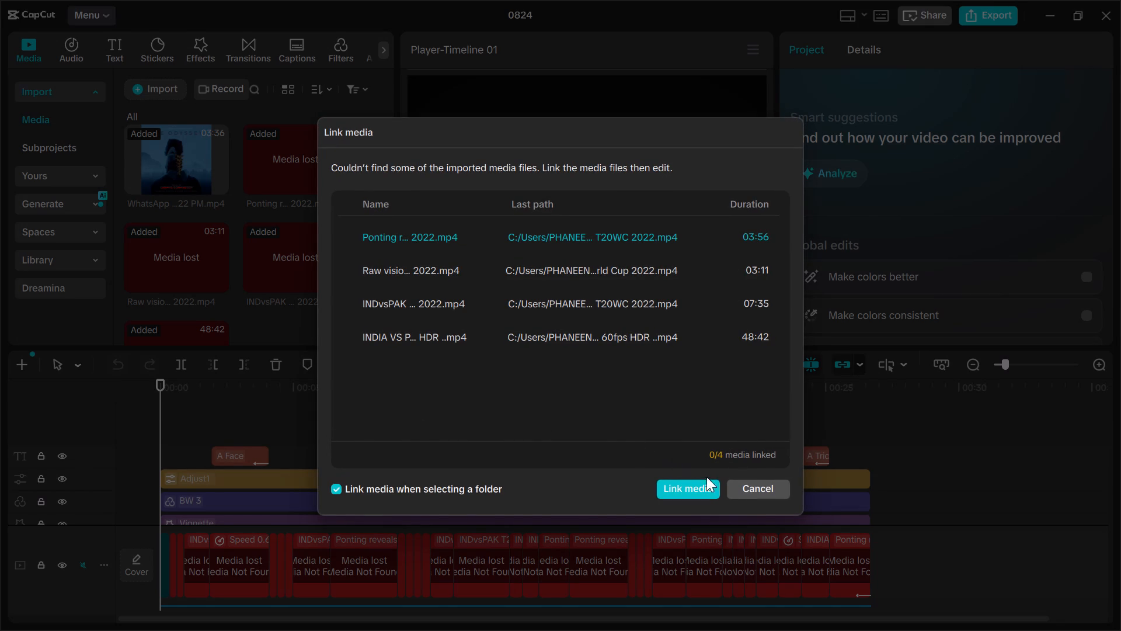
{"action": "left_click", "coordinate": [746, 488]}
{"action": "left_click", "coordinate": [281, 412]}
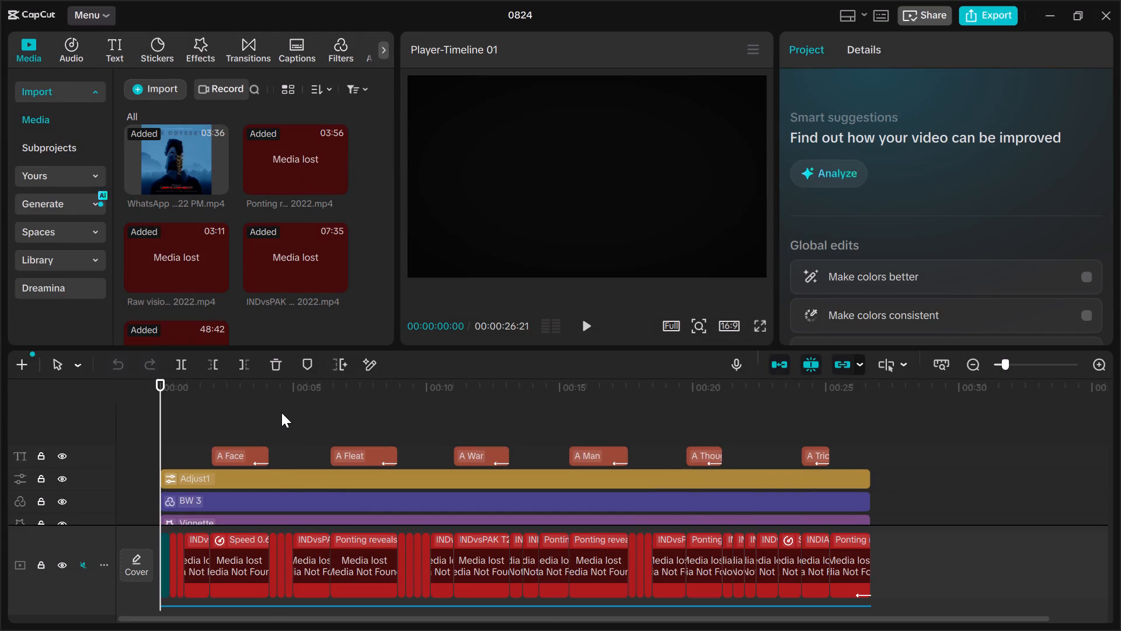
{"action": "left_click", "coordinate": [1106, 15]}
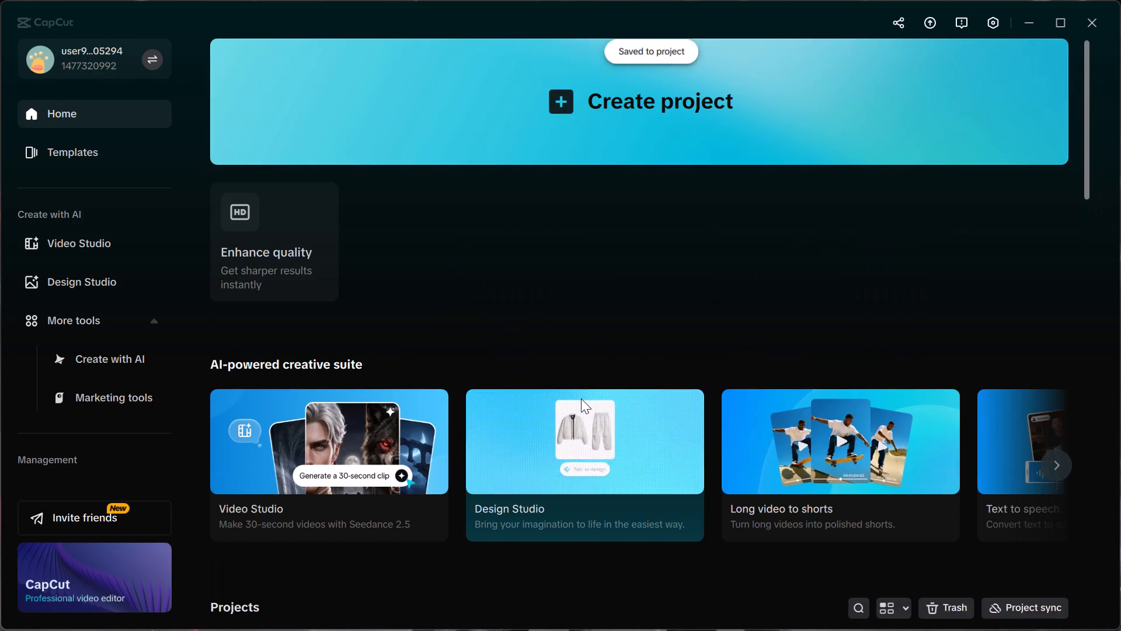
Look through the saved projects list again for another project to open.
{"action": "scroll", "coordinate": [581, 398], "scroll_direction": "down", "scroll_amount": 10}
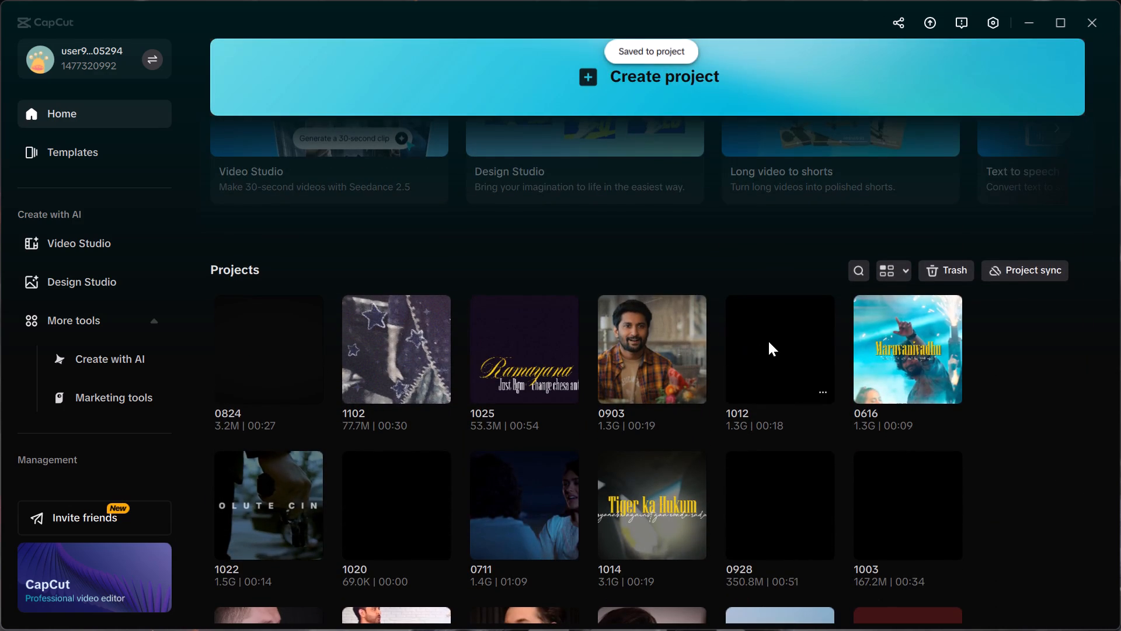
{"action": "scroll", "coordinate": [772, 341], "scroll_direction": "down", "scroll_amount": 3}
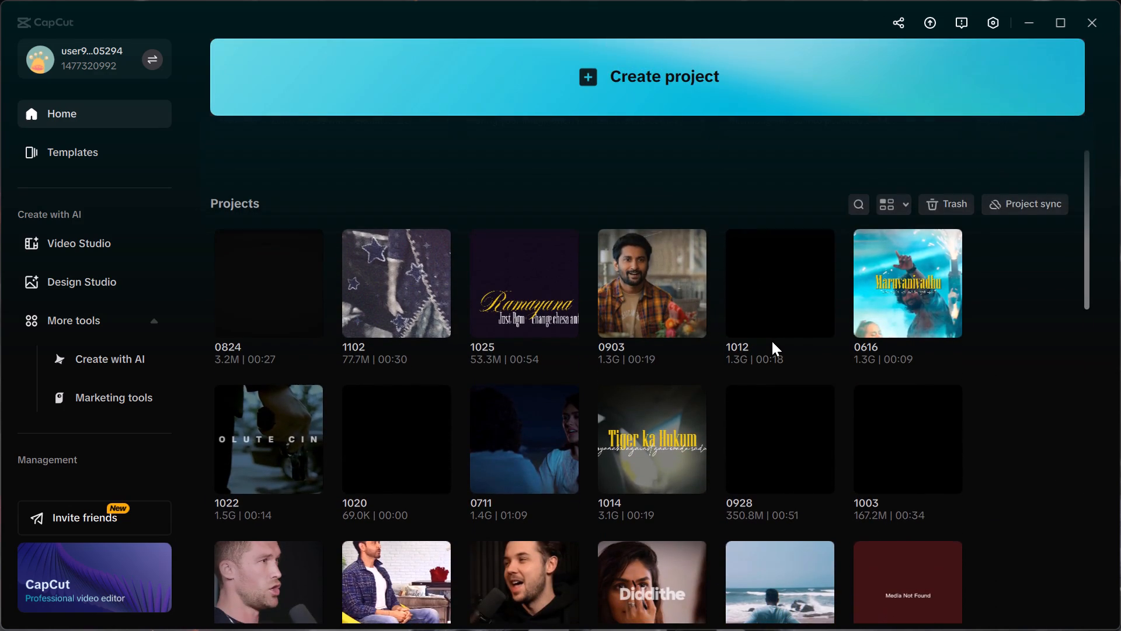
{"action": "scroll", "coordinate": [772, 341], "scroll_direction": "down", "scroll_amount": 1}
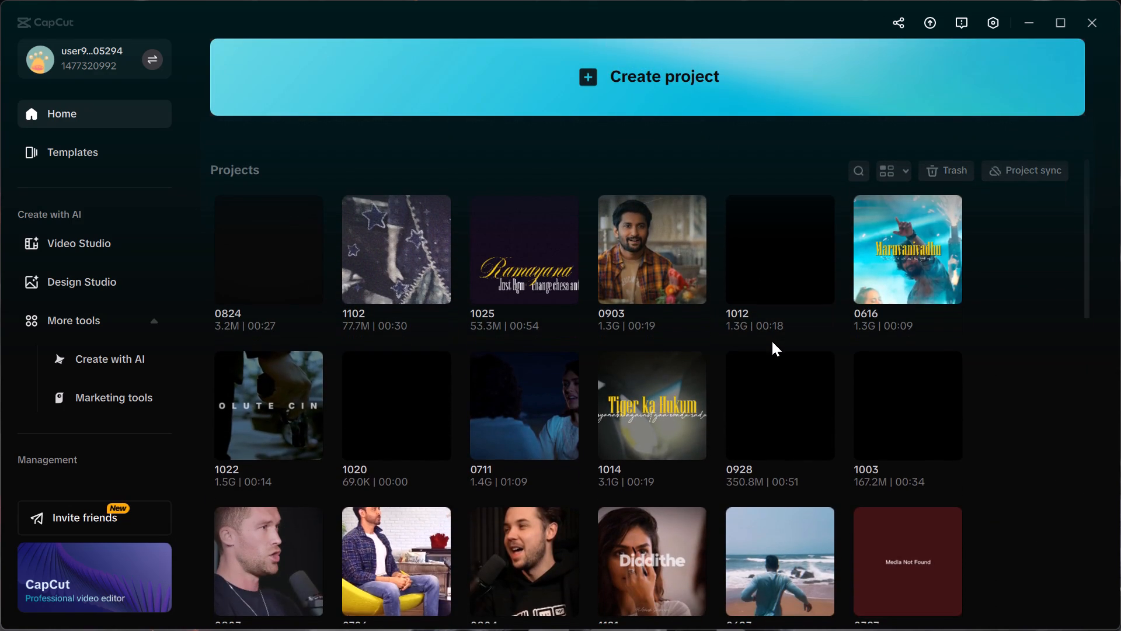
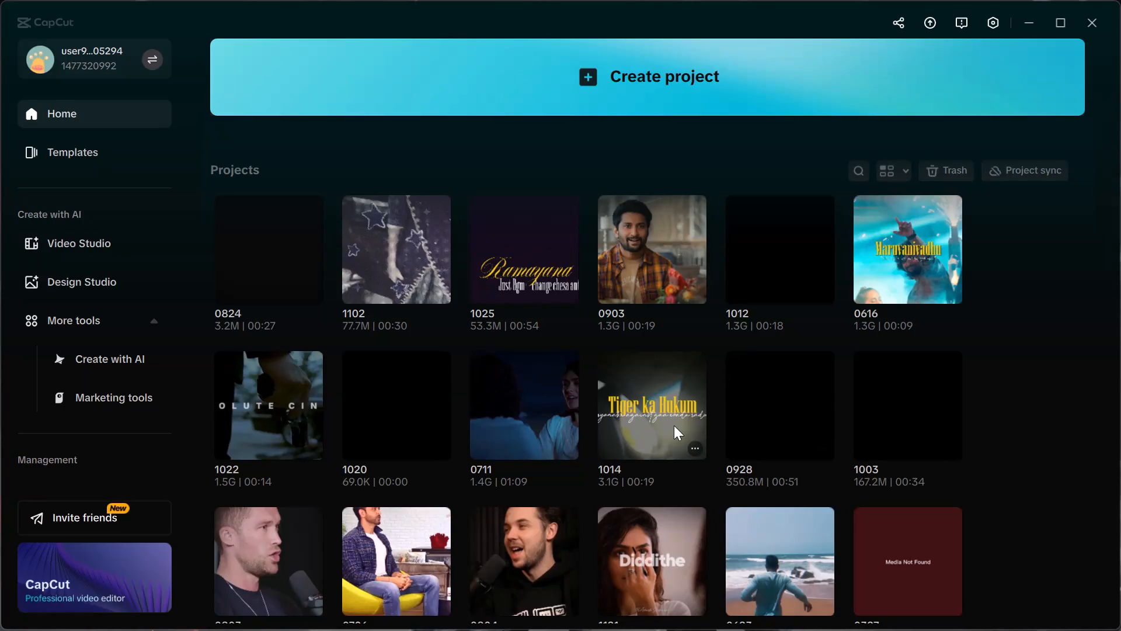
Look through the saved projects on the home screen for another earlier edit to open.
{"action": "scroll", "coordinate": [674, 425], "scroll_direction": "down", "scroll_amount": 2}
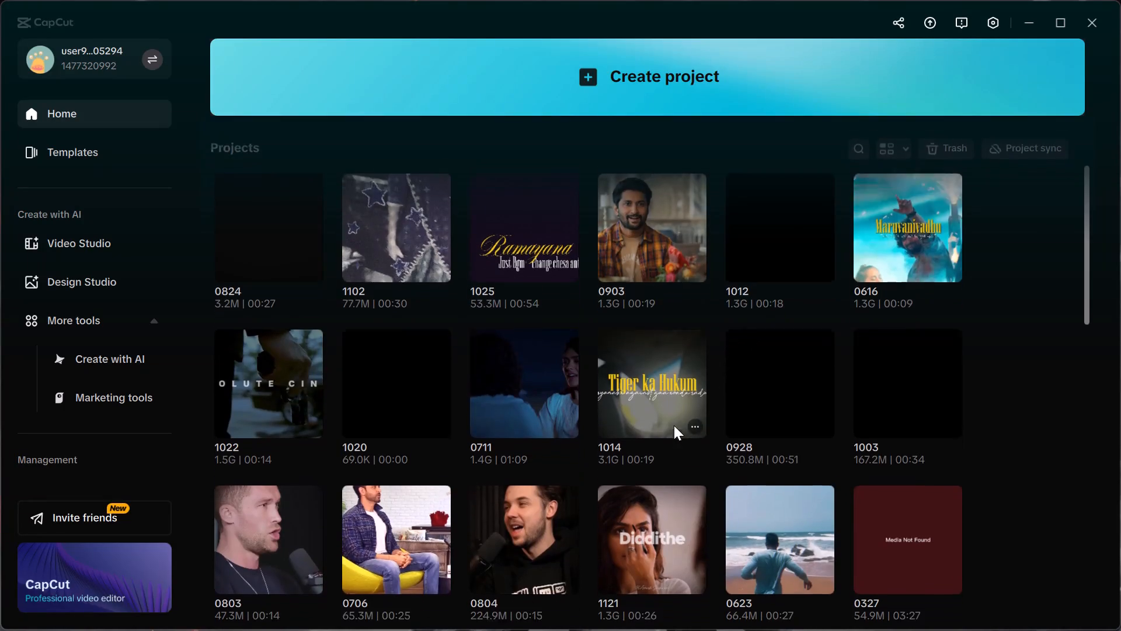
{"action": "scroll", "coordinate": [674, 425], "scroll_direction": "down", "scroll_amount": 10}
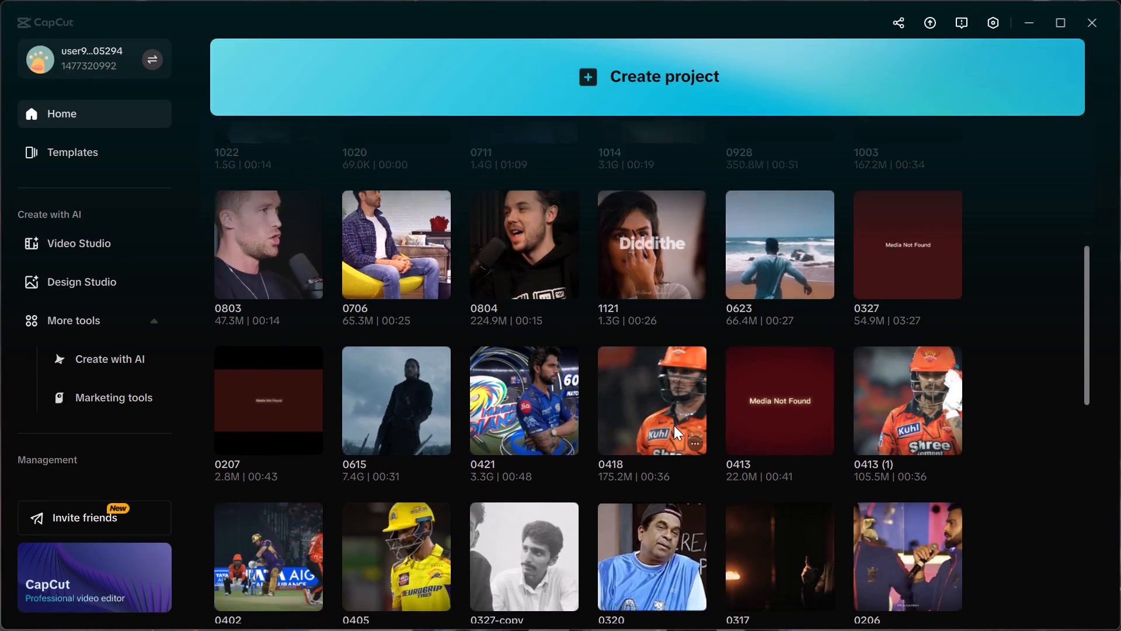
{"action": "scroll", "coordinate": [674, 425], "scroll_direction": "down", "scroll_amount": 17}
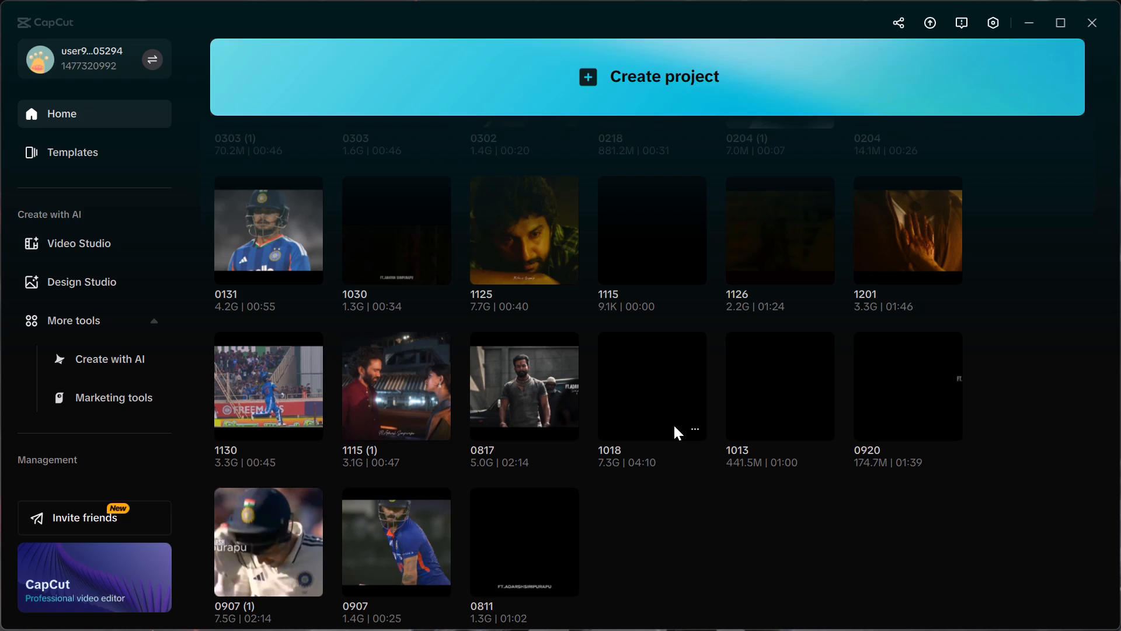
{"action": "scroll", "coordinate": [674, 425], "scroll_direction": "up", "scroll_amount": 10}
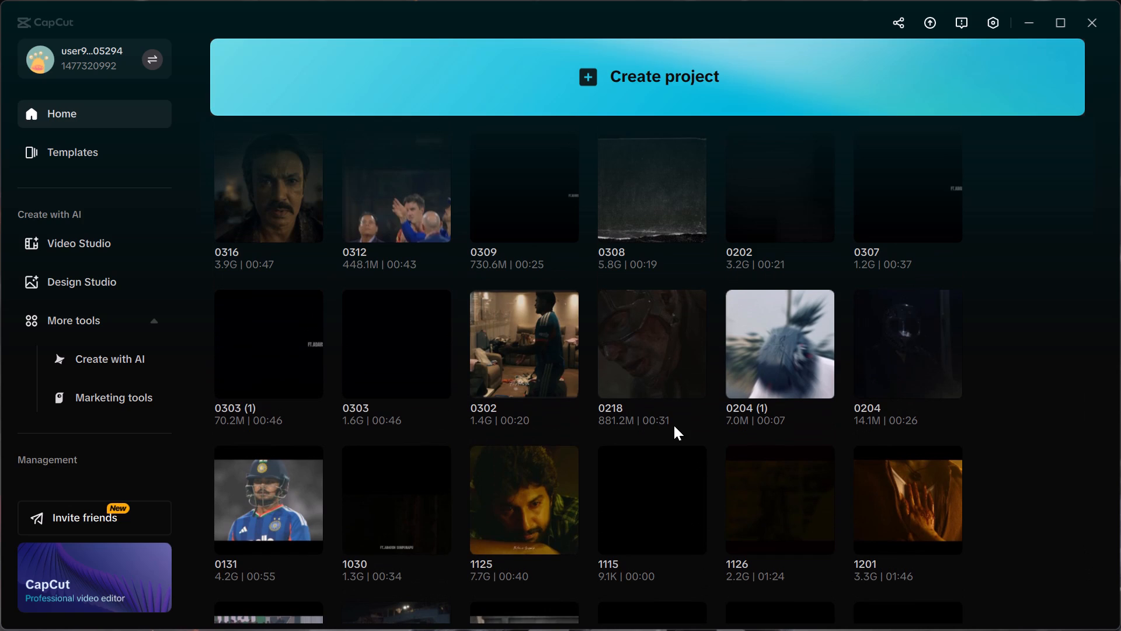
Open project 1030 without linking its missing media, play the opening of its timeline, and close it again.
{"action": "double_click", "coordinate": [381, 490]}
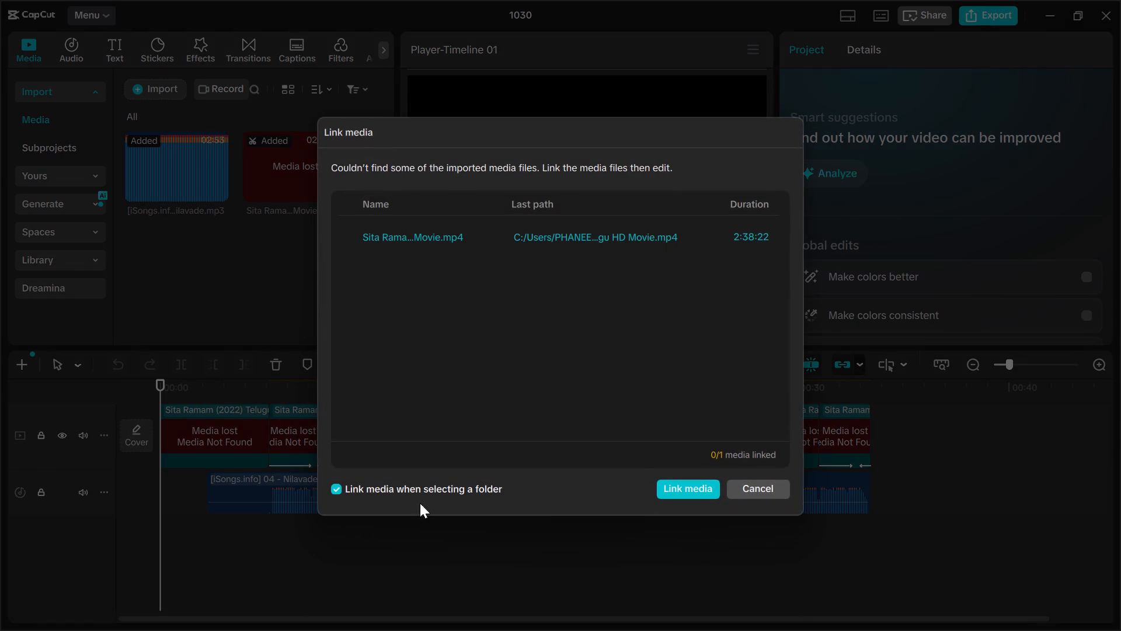
{"action": "left_click", "coordinate": [757, 493]}
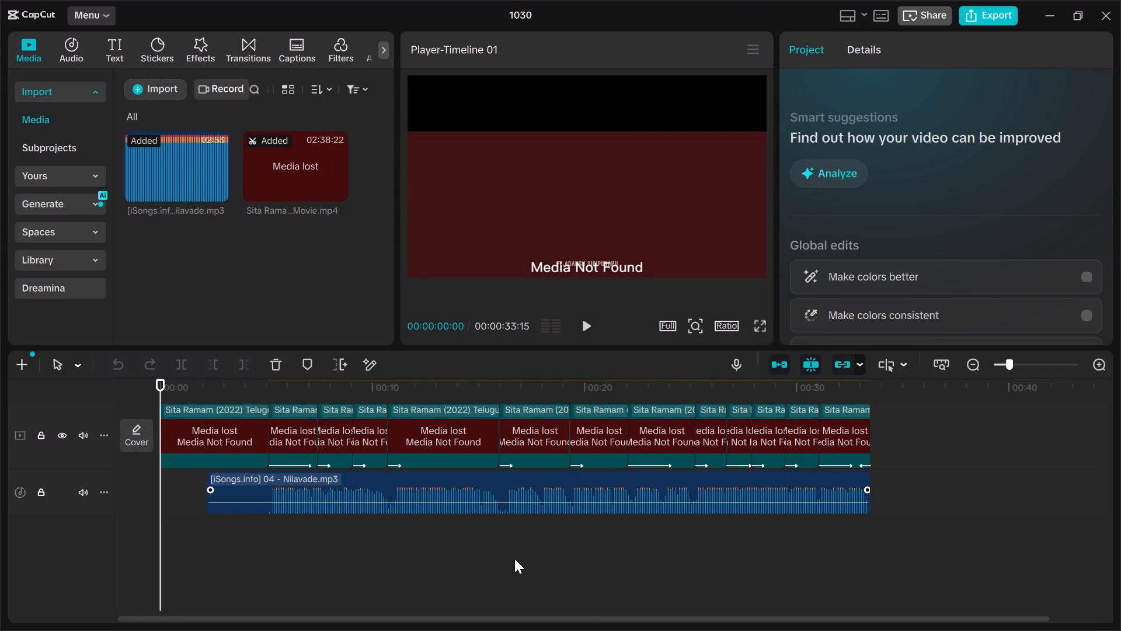
{"action": "key", "text": "space"}
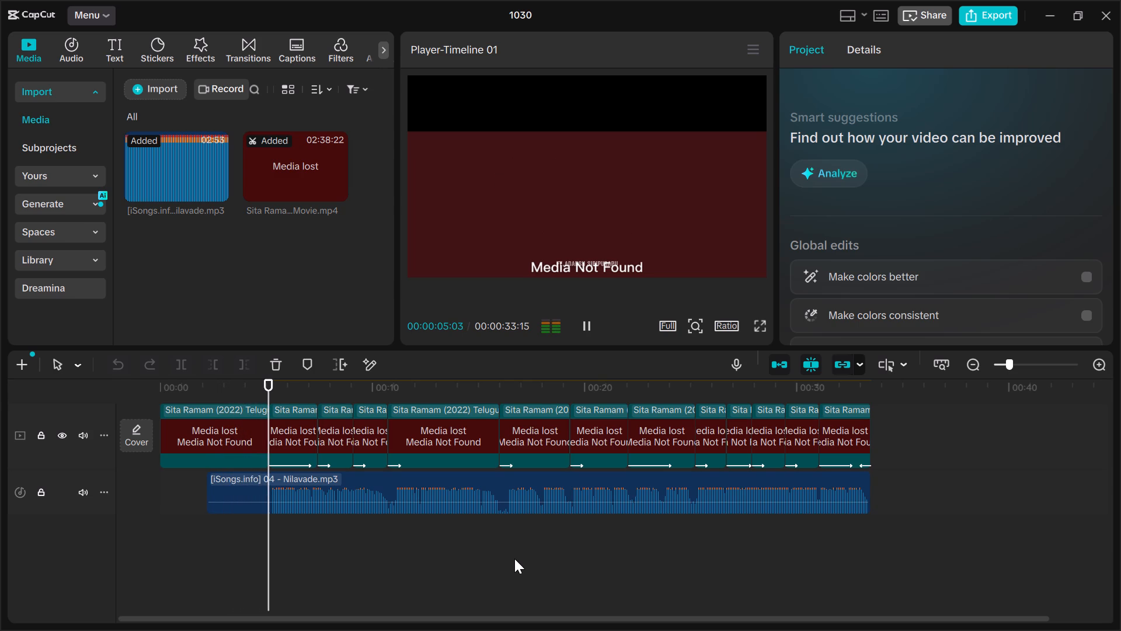
{"action": "key", "text": "space"}
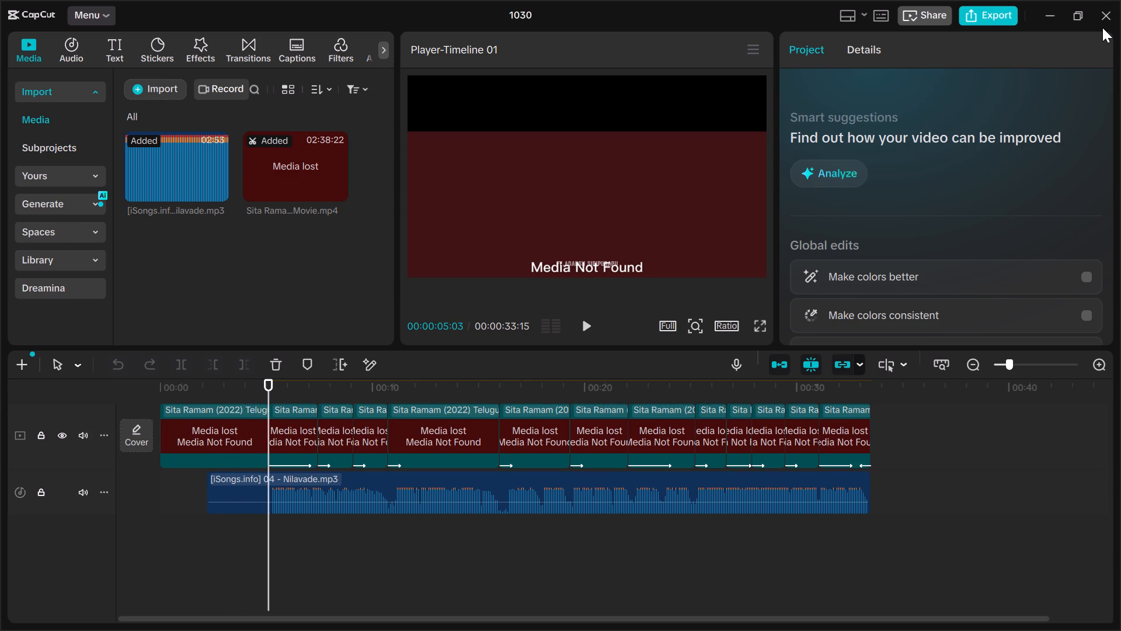
{"action": "left_click", "coordinate": [1102, 27]}
Look through the saved projects list again for a different earlier edit to check.
{"action": "scroll", "coordinate": [613, 560], "scroll_direction": "down", "scroll_amount": 12}
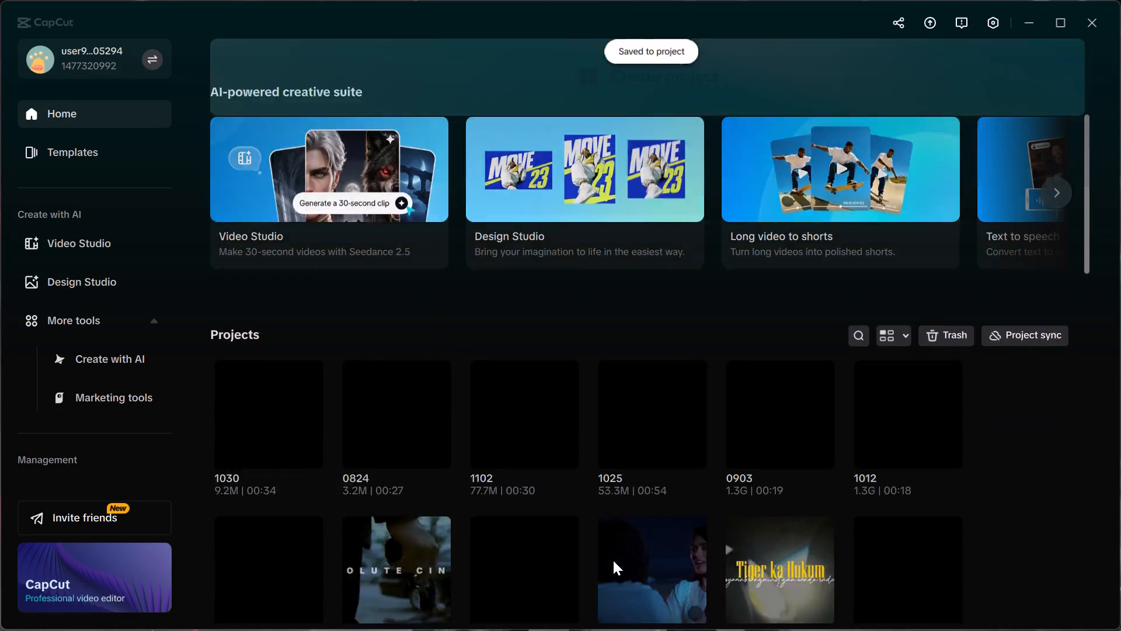
{"action": "scroll", "coordinate": [613, 560], "scroll_direction": "down", "scroll_amount": 12}
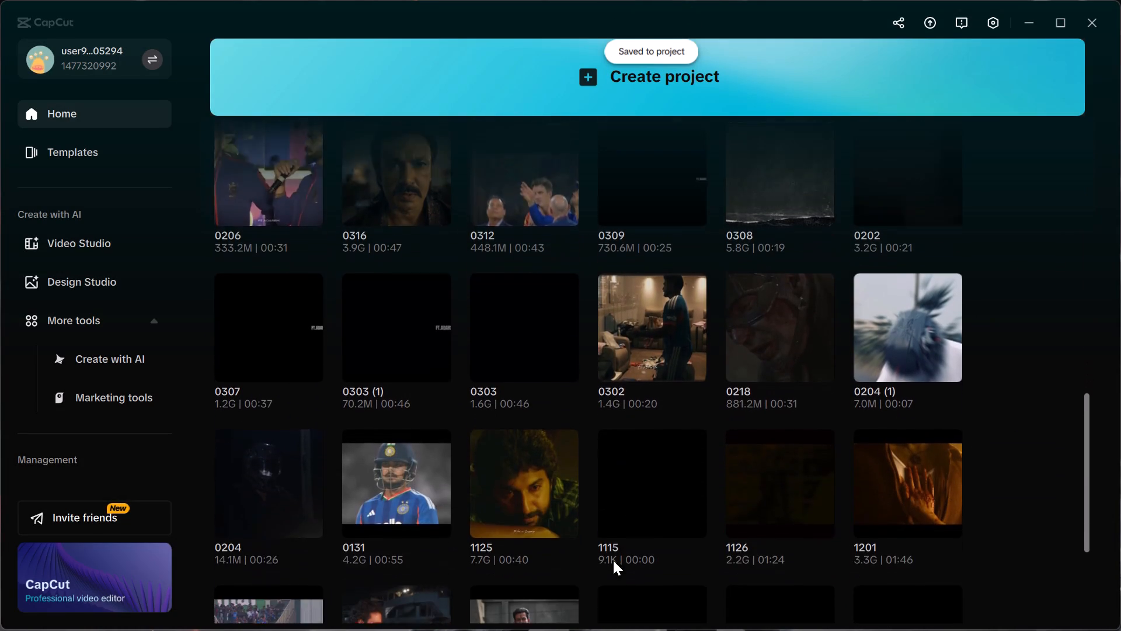
{"action": "scroll", "coordinate": [613, 560], "scroll_direction": "down", "scroll_amount": 9}
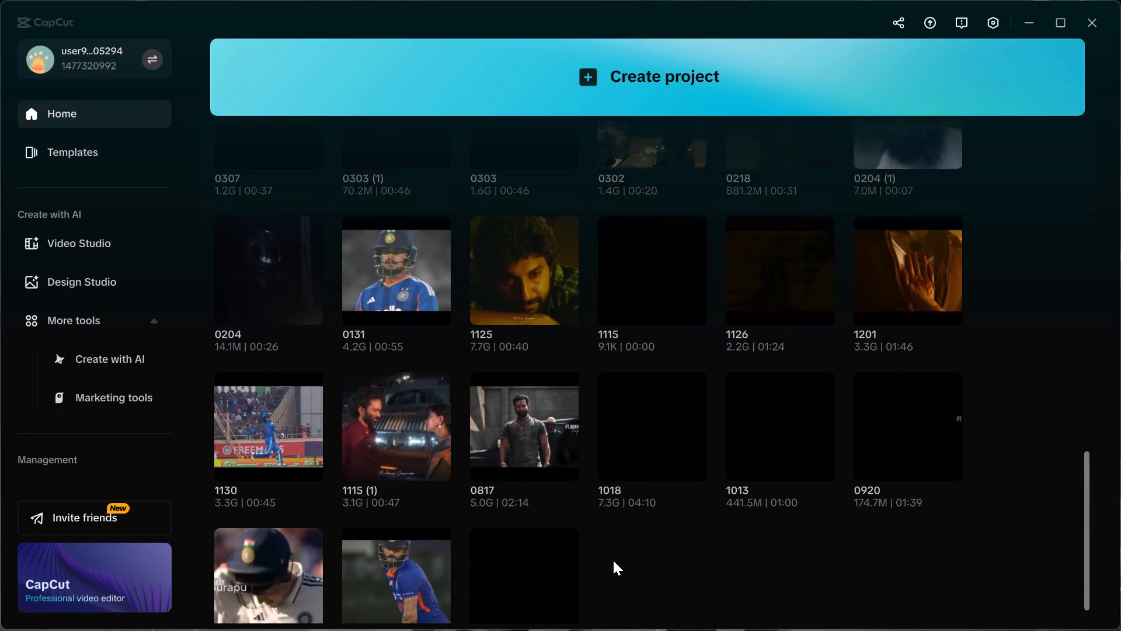
{"action": "scroll", "coordinate": [613, 560], "scroll_direction": "down", "scroll_amount": 3}
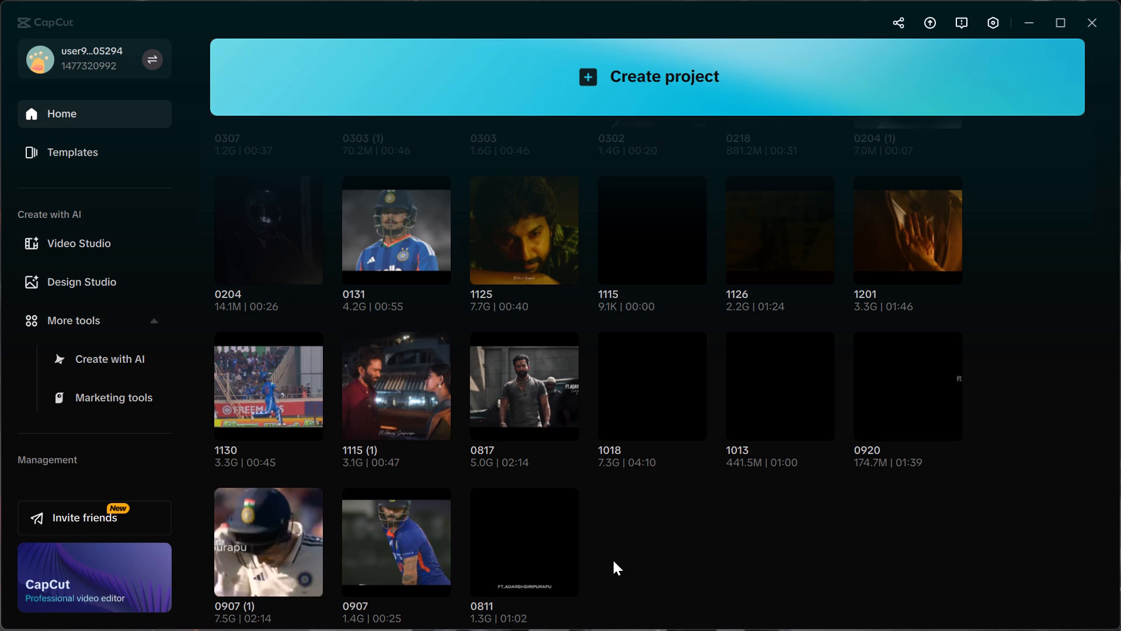
{"action": "scroll", "coordinate": [613, 560], "scroll_direction": "down", "scroll_amount": 2}
{"action": "scroll", "coordinate": [239, 307], "scroll_direction": "up", "scroll_amount": 4}
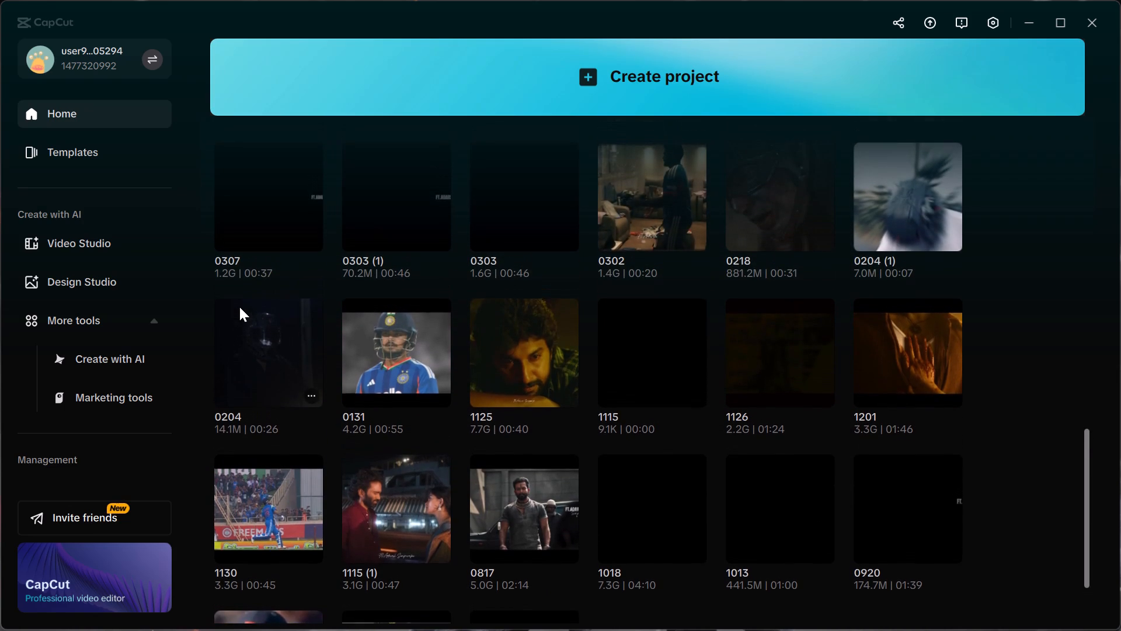
{"action": "scroll", "coordinate": [861, 216], "scroll_direction": "up", "scroll_amount": 2}
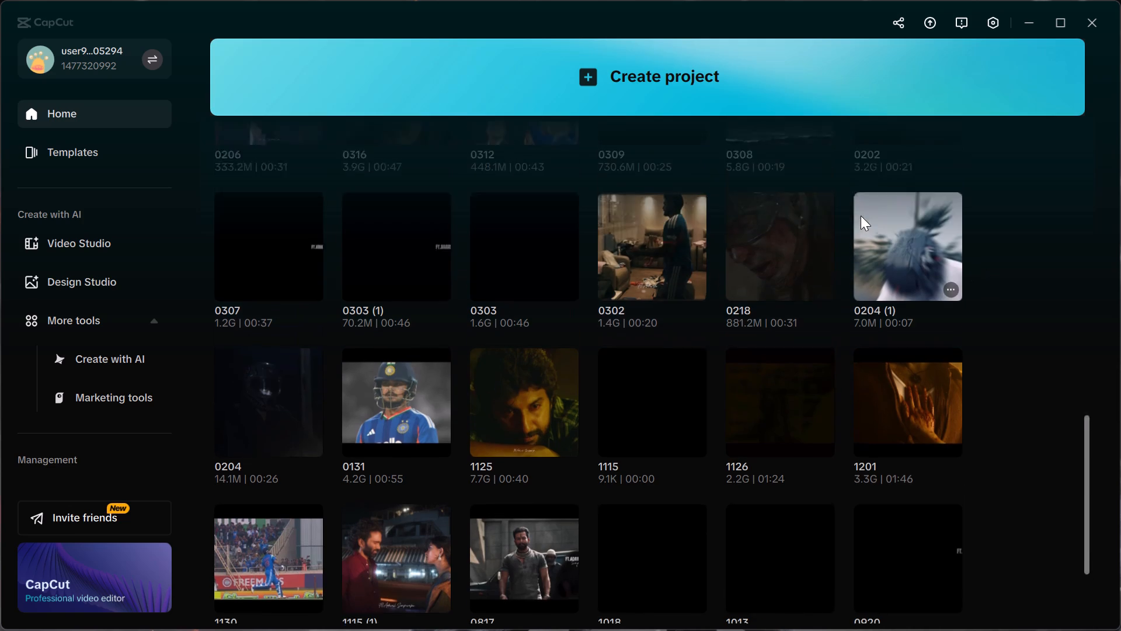
{"action": "scroll", "coordinate": [861, 216], "scroll_direction": "up", "scroll_amount": 5}
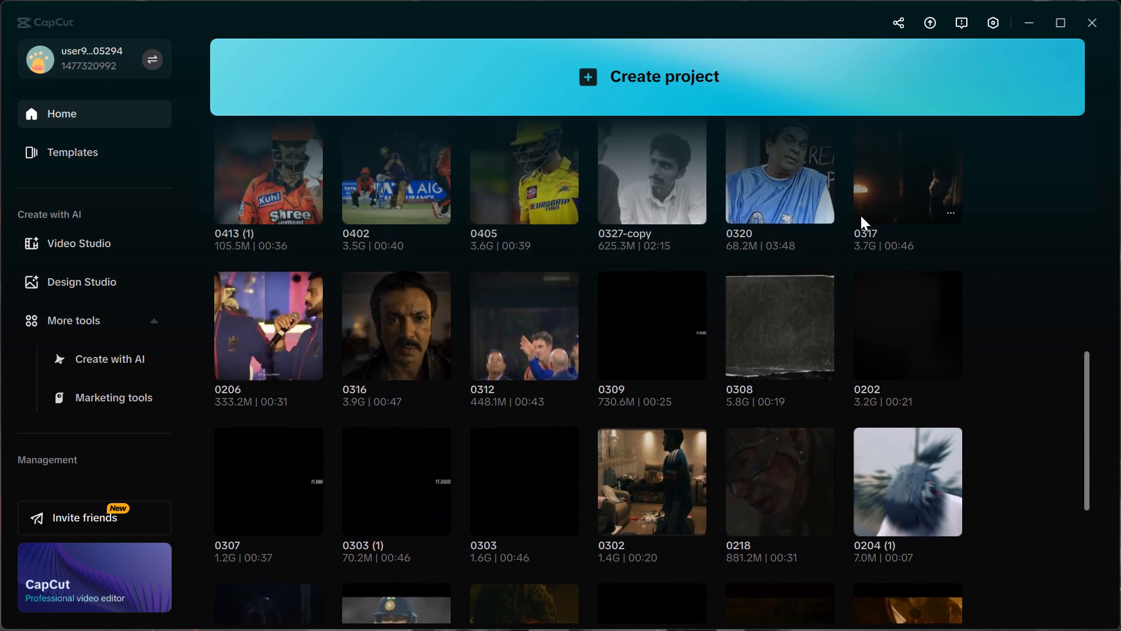
Open project 0202 without linking its missing media, review its effect layers and play from the second transition, then close it.
{"action": "double_click", "coordinate": [882, 332]}
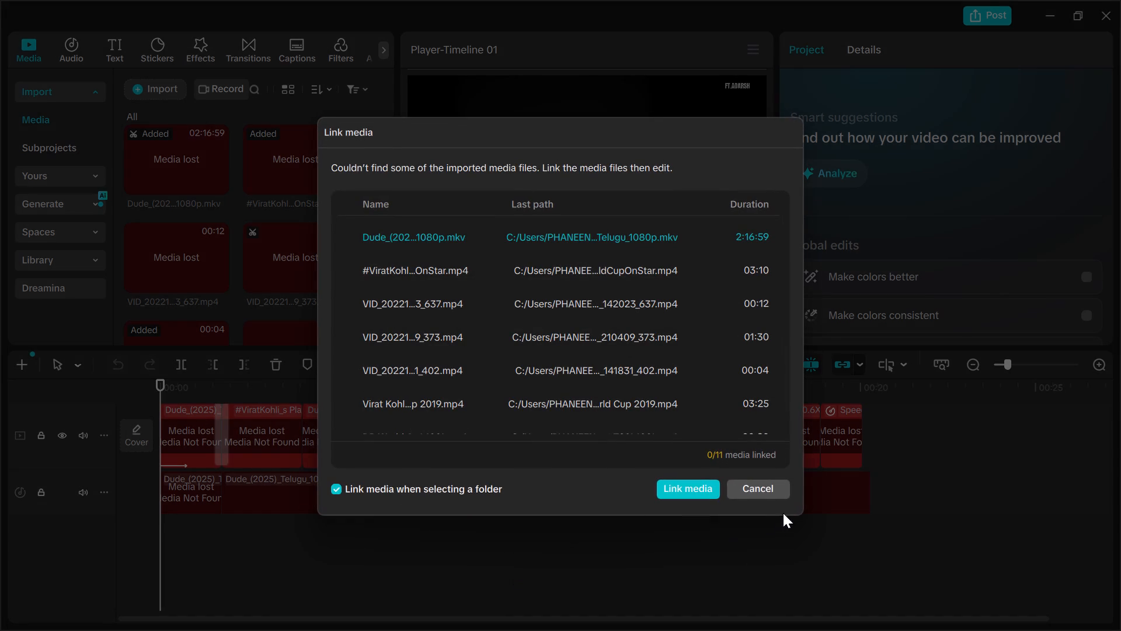
{"action": "left_click_drag", "start_coordinate": [748, 486], "coordinate": [615, 532]}
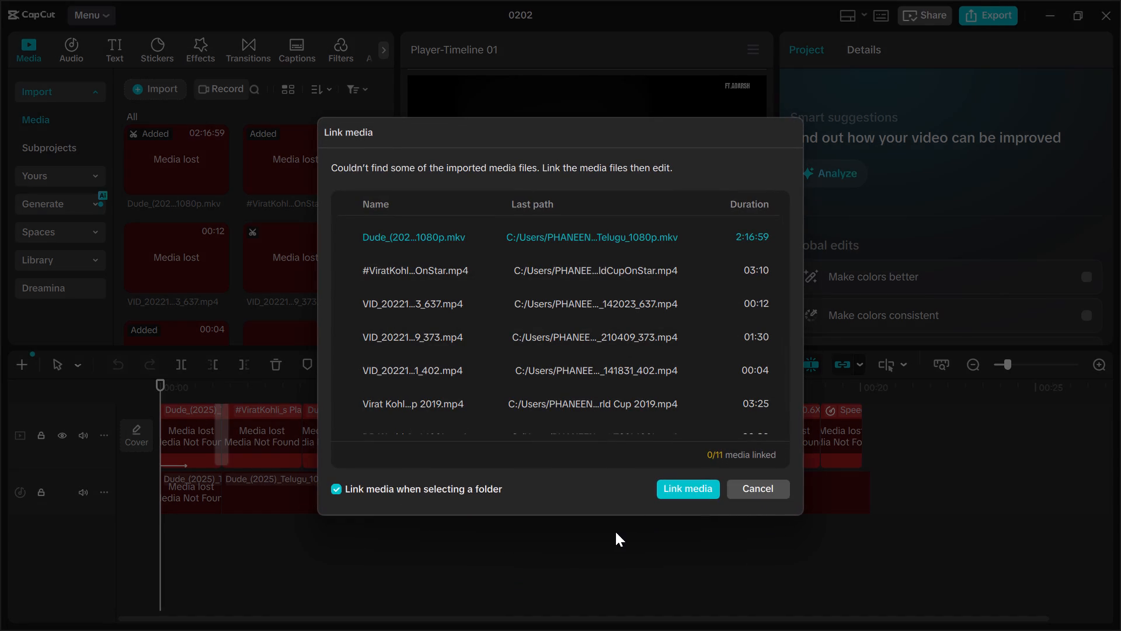
{"action": "left_click", "coordinate": [746, 493]}
{"action": "scroll", "coordinate": [567, 521], "scroll_direction": "up", "scroll_amount": 1}
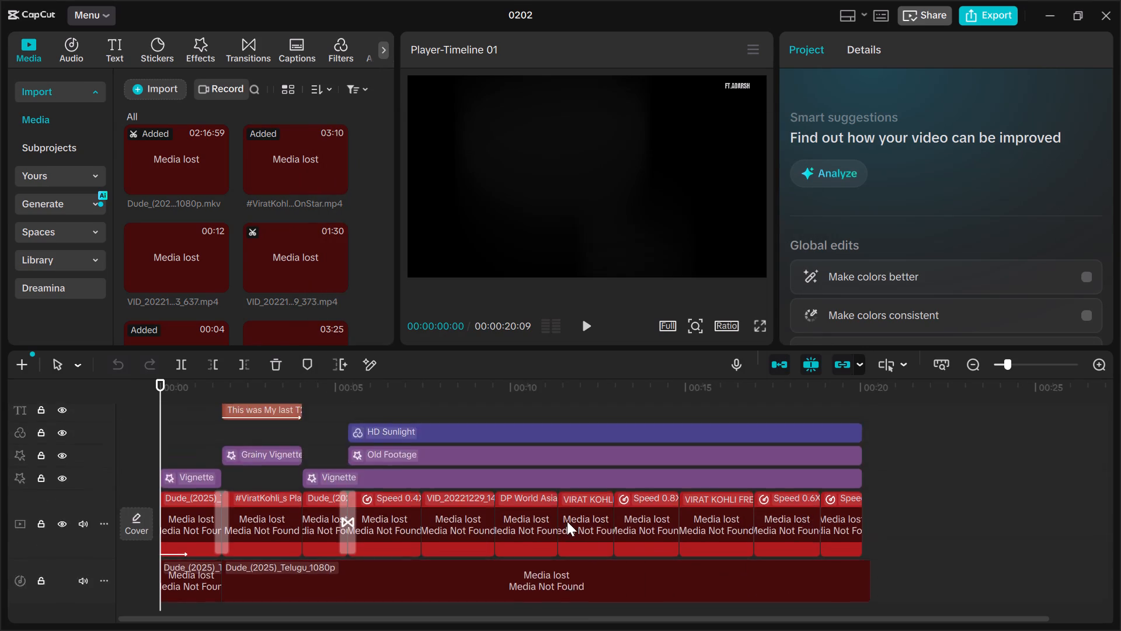
{"action": "scroll", "coordinate": [567, 521], "scroll_direction": "up", "scroll_amount": 2}
{"action": "scroll", "coordinate": [567, 521], "scroll_direction": "down", "scroll_amount": 1}
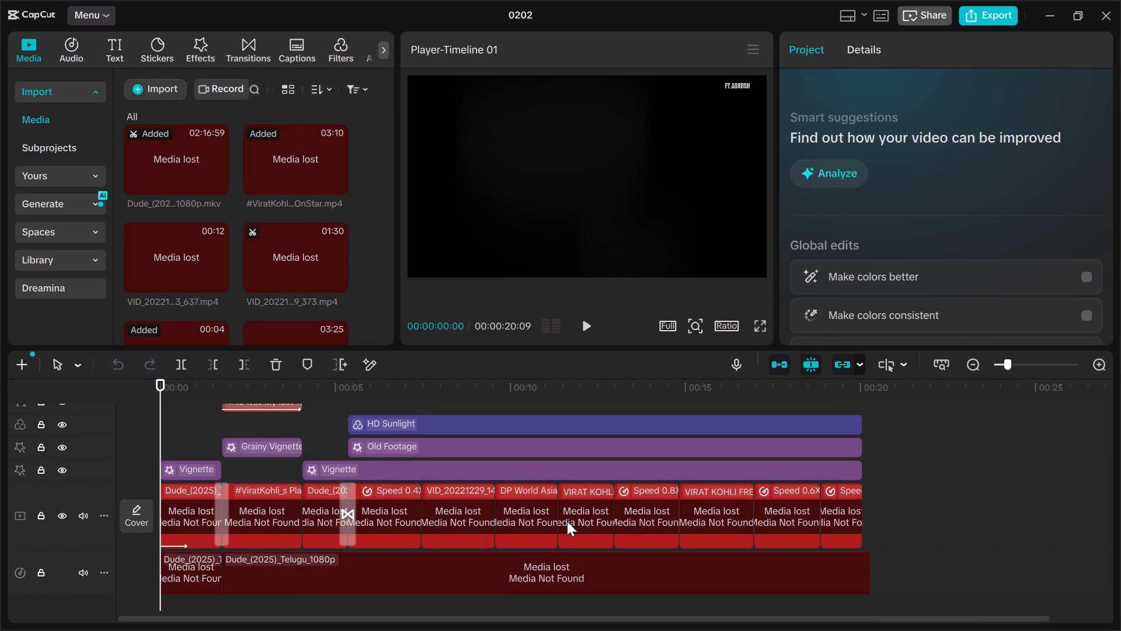
{"action": "scroll", "coordinate": [567, 521], "scroll_direction": "down", "scroll_amount": 1}
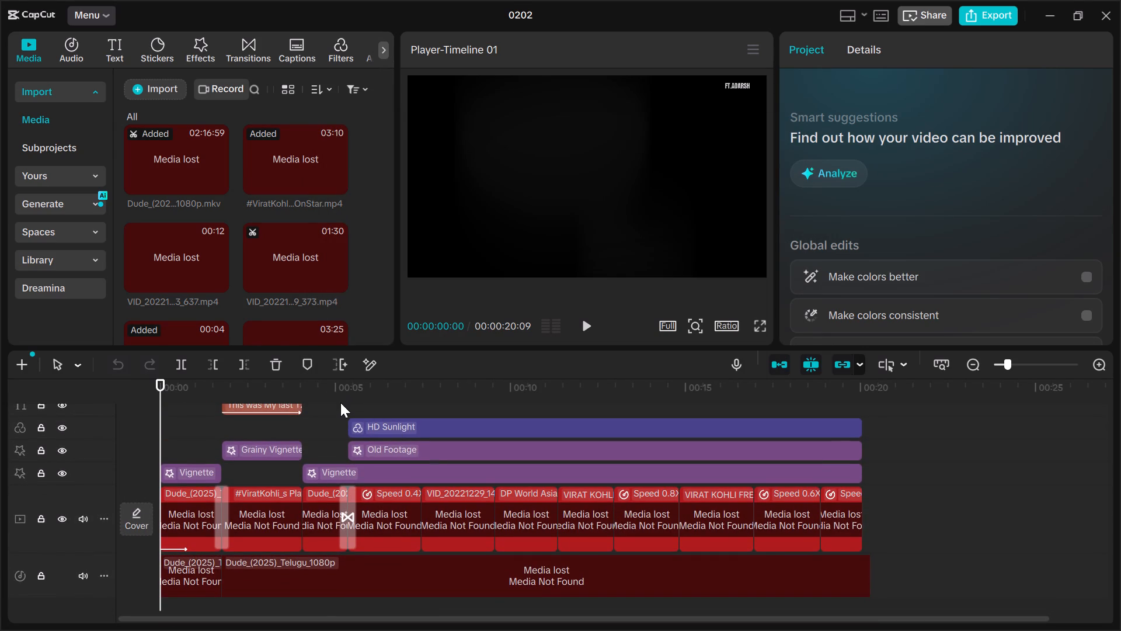
{"action": "left_click", "coordinate": [340, 403]}
{"action": "key", "text": "space"}
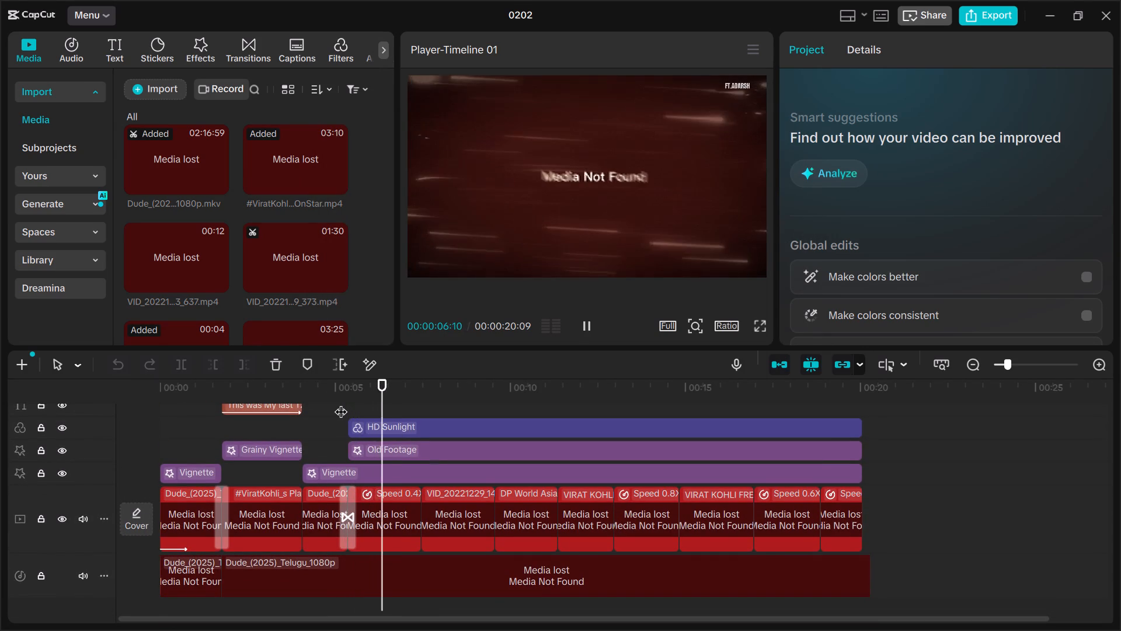
{"action": "key", "text": "space"}
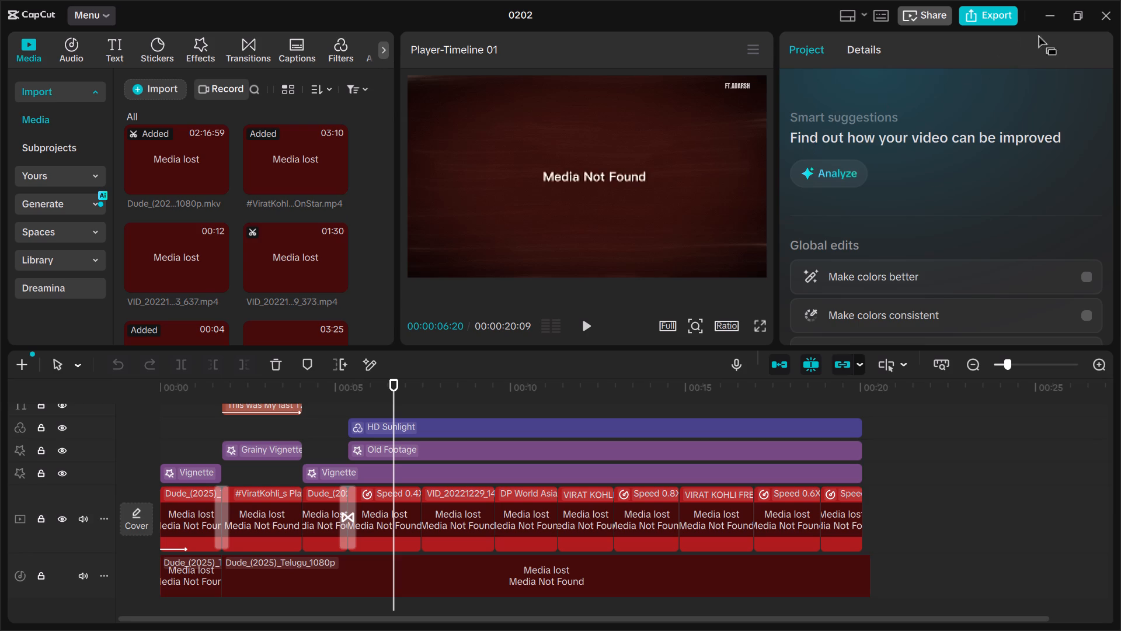
{"action": "left_click", "coordinate": [1115, 10]}
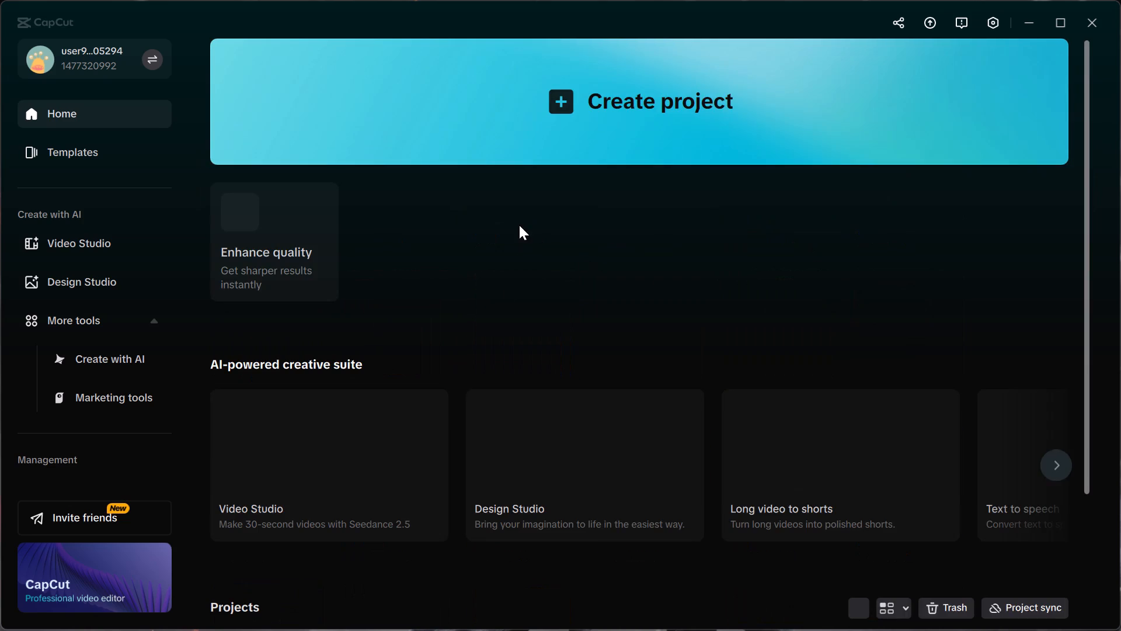
Reopen project 1102 from the saved projects.
{"action": "scroll", "coordinate": [496, 348], "scroll_direction": "down", "scroll_amount": 9}
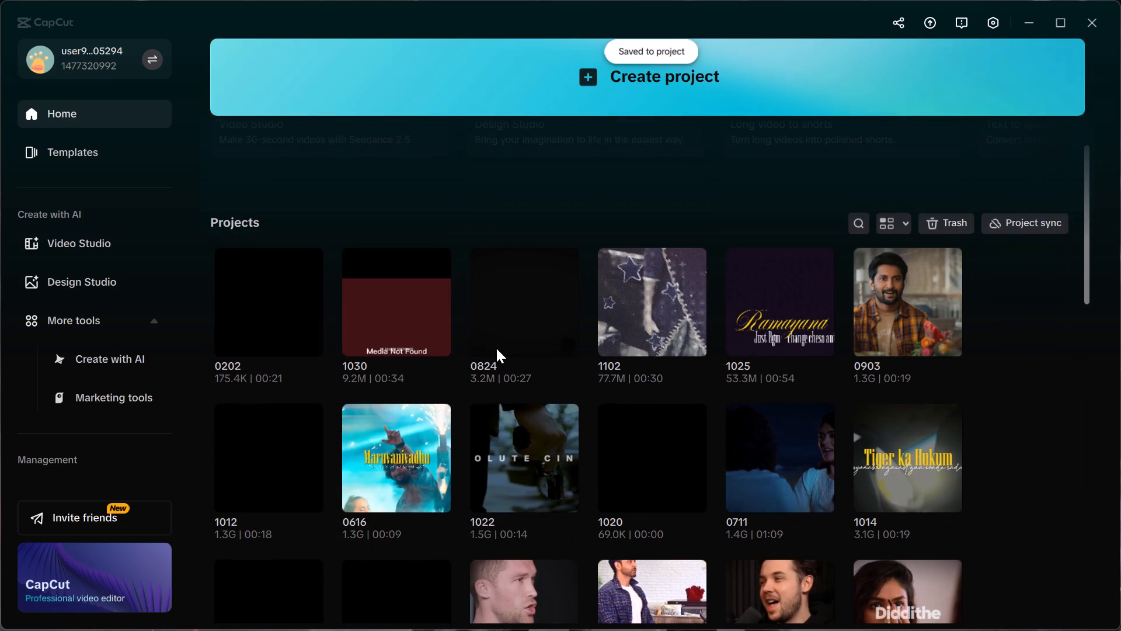
{"action": "double_click", "coordinate": [665, 271]}
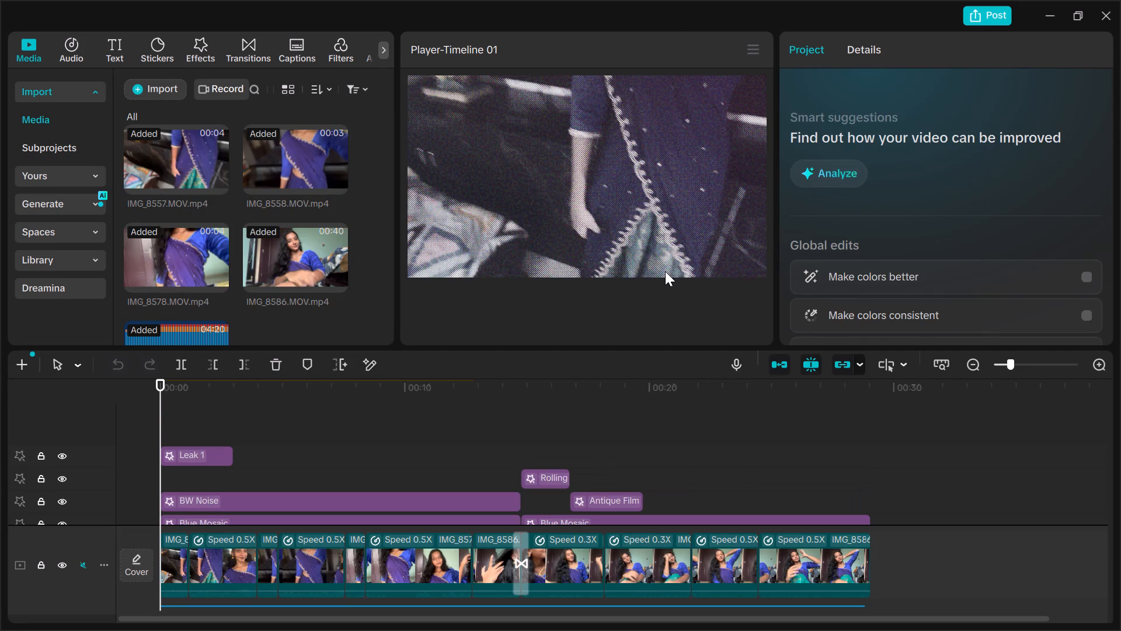
Search the effects for old footage and place Old Footage on the Rolling effect's track, directly after it and above Antique Film.
{"action": "scroll", "coordinate": [665, 271], "scroll_direction": "down", "scroll_amount": 2}
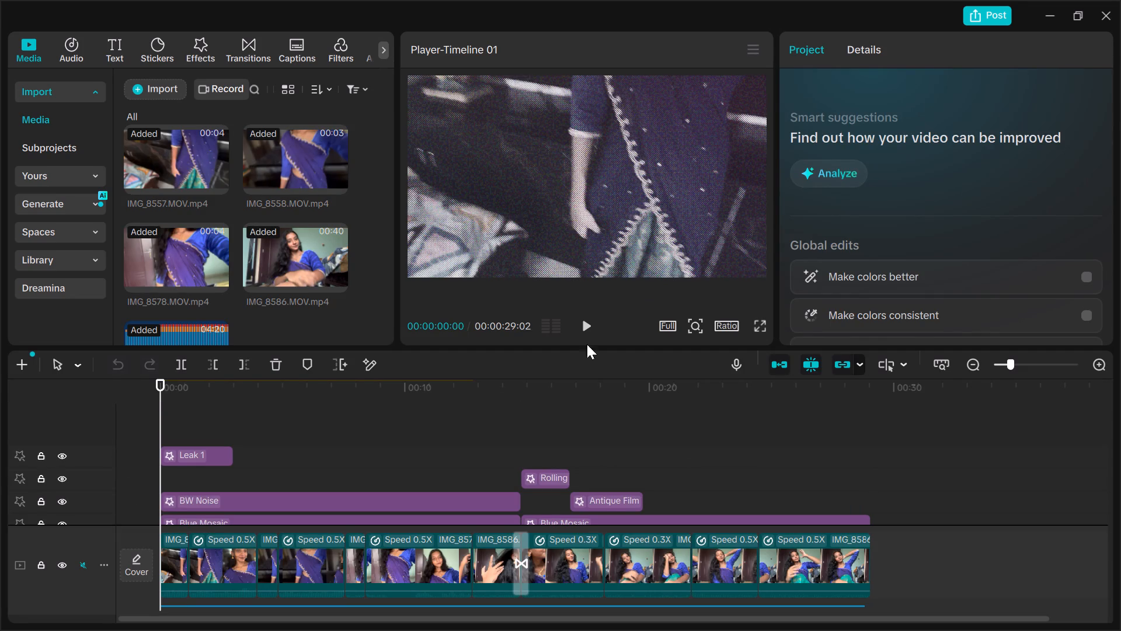
{"action": "left_click", "coordinate": [517, 419]}
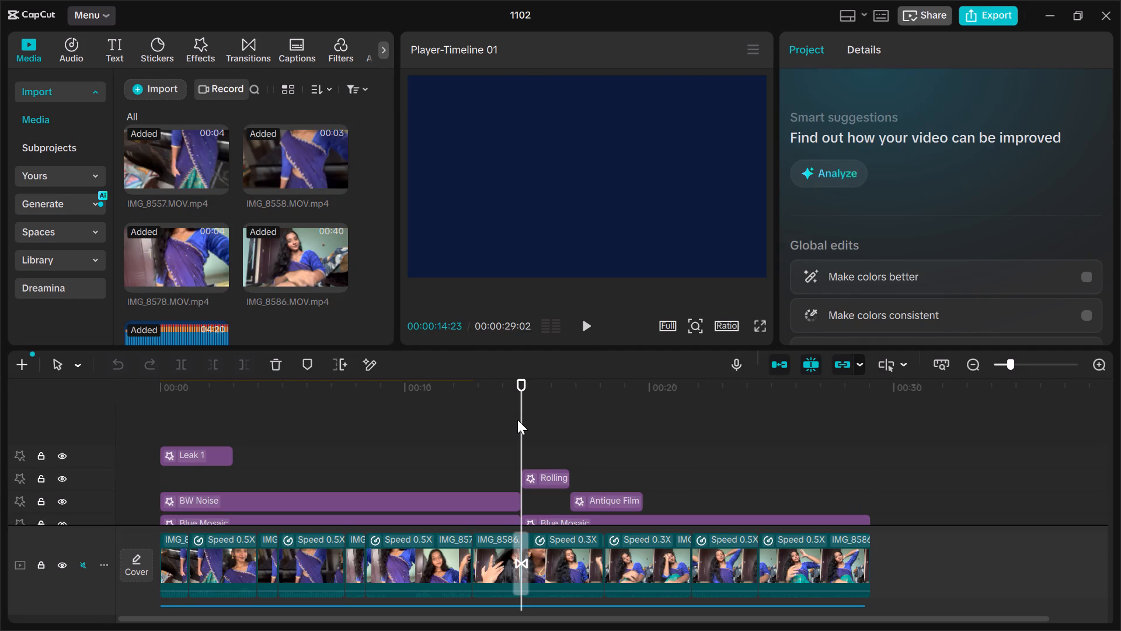
{"action": "left_click", "coordinate": [200, 51]}
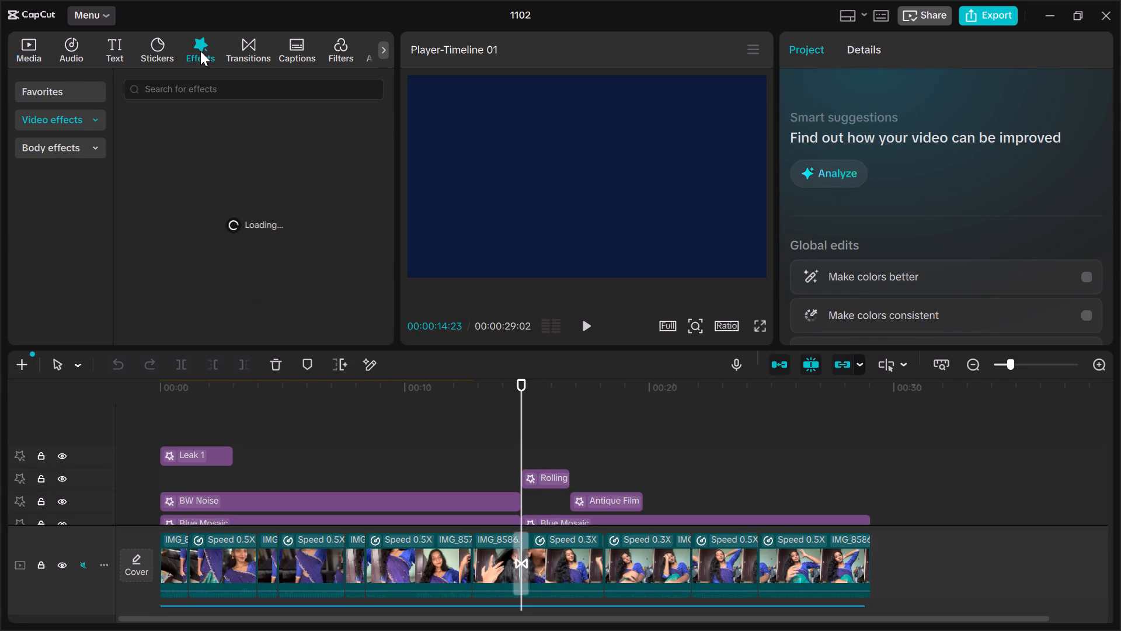
{"action": "left_click", "coordinate": [232, 92]}
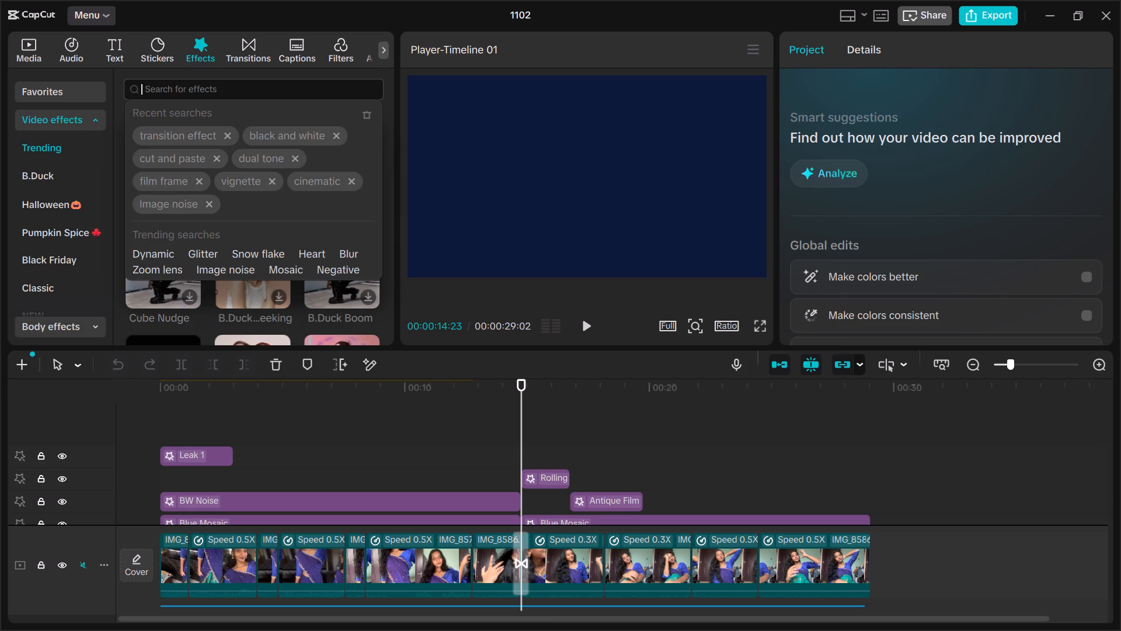
{"action": "type", "text": "old"}
{"action": "key", "text": "space"}
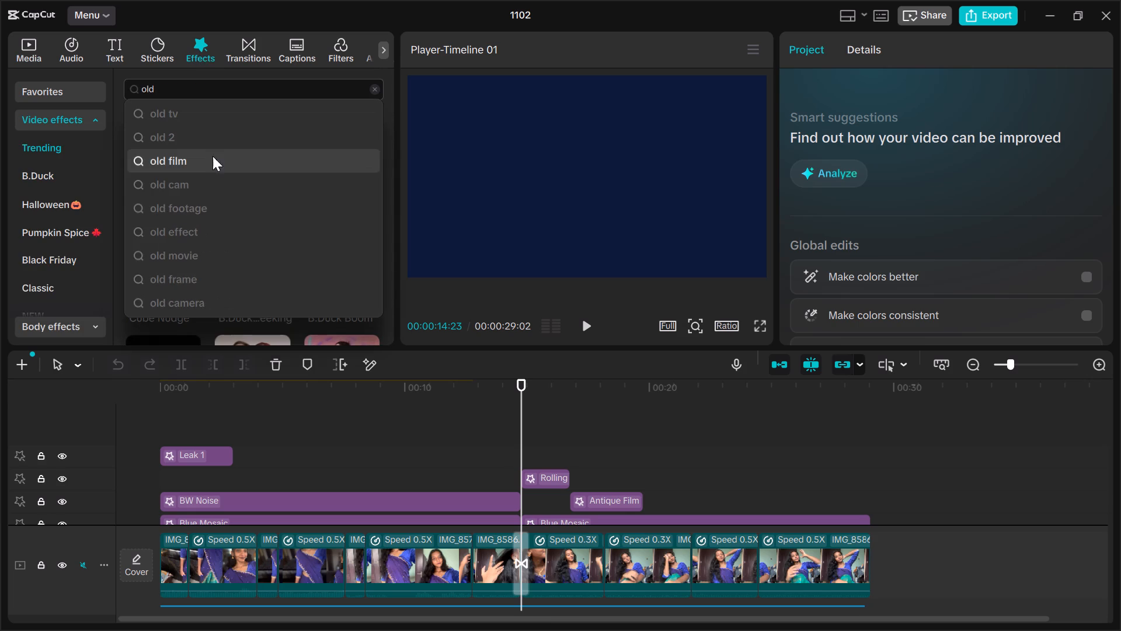
{"action": "left_click", "coordinate": [203, 212]}
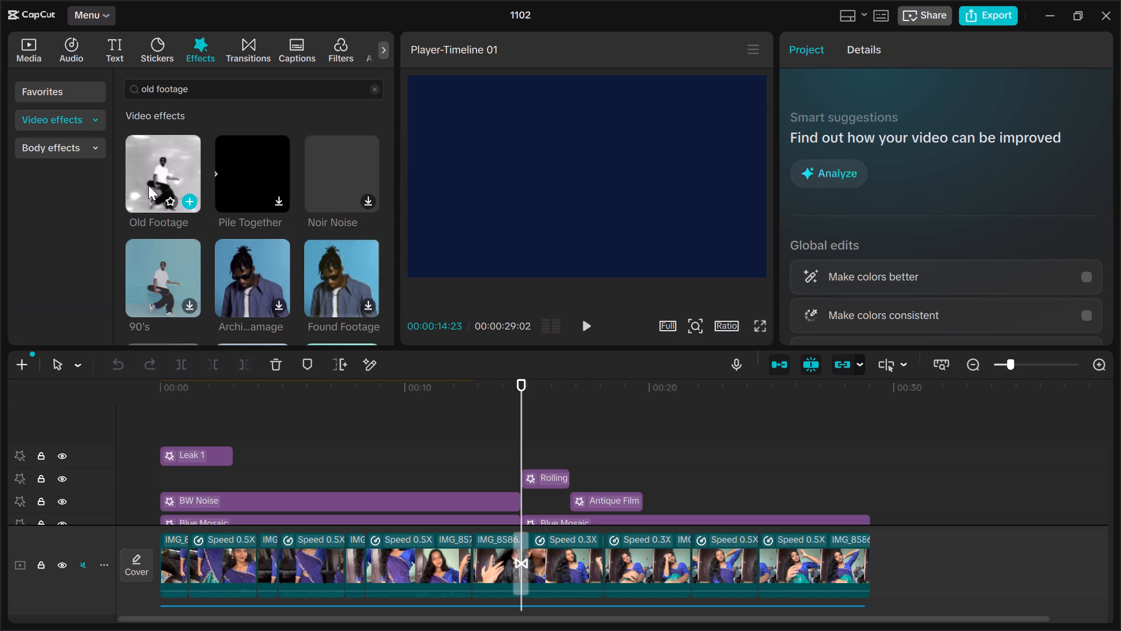
{"action": "left_click", "coordinate": [143, 159]}
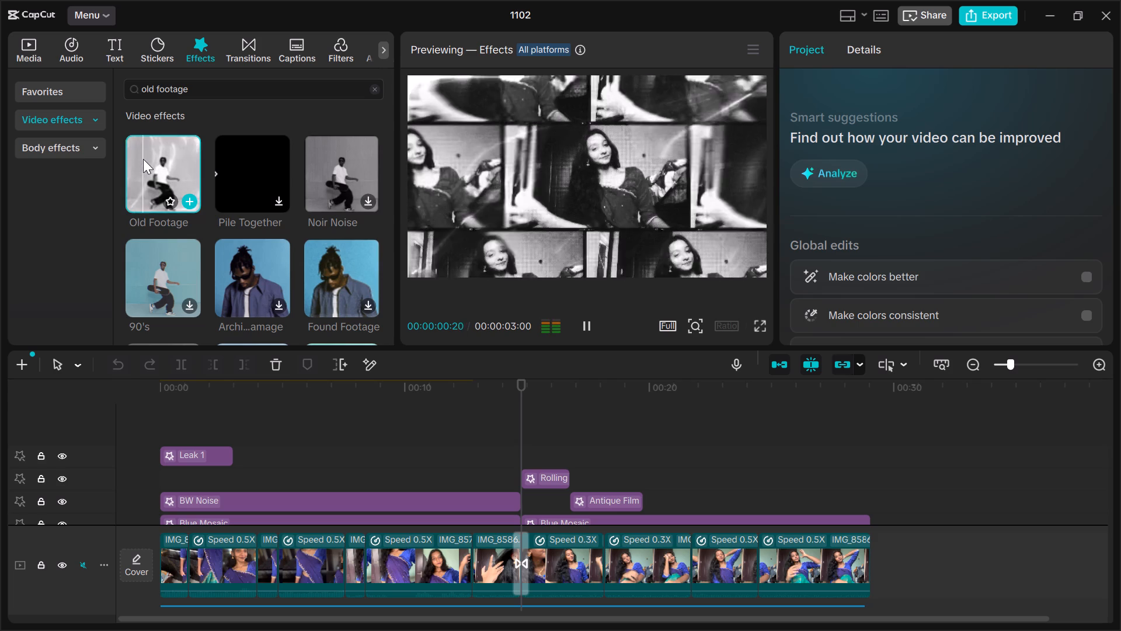
{"action": "left_click_drag", "start_coordinate": [143, 159], "coordinate": [490, 439]}
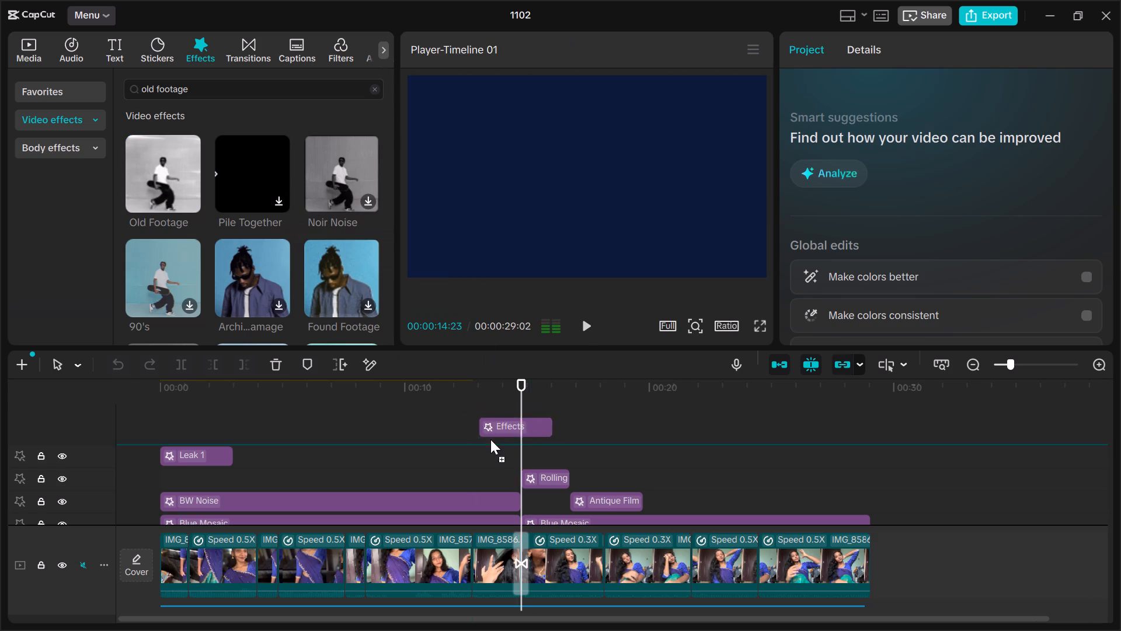
{"action": "left_click_drag", "start_coordinate": [490, 439], "coordinate": [566, 469]}
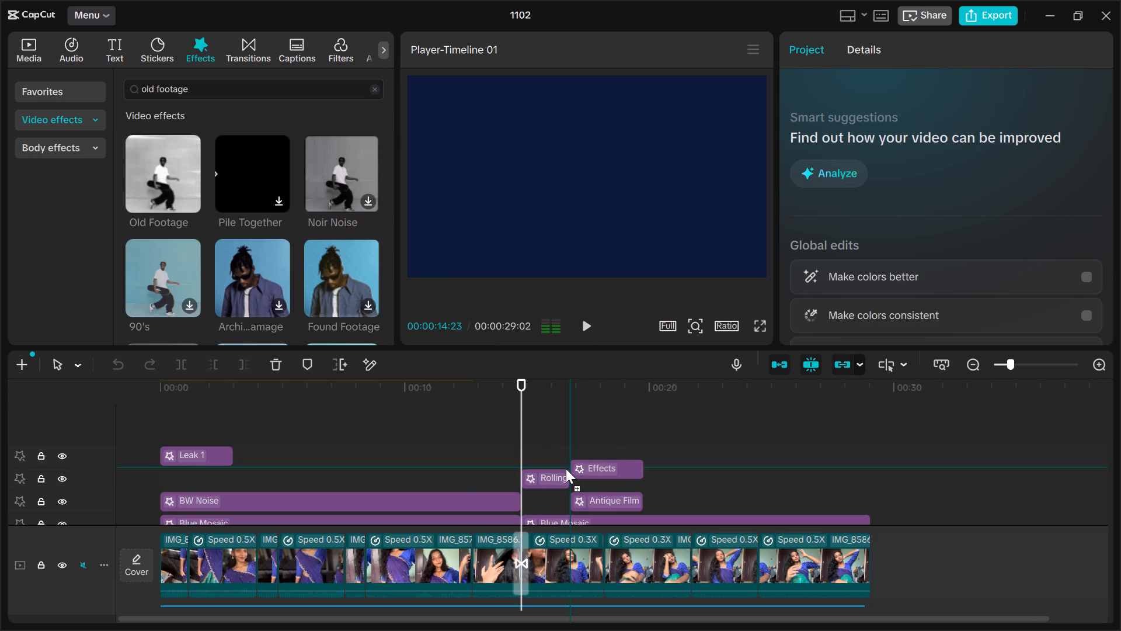
{"action": "left_click_drag", "start_coordinate": [566, 469], "coordinate": [569, 479]}
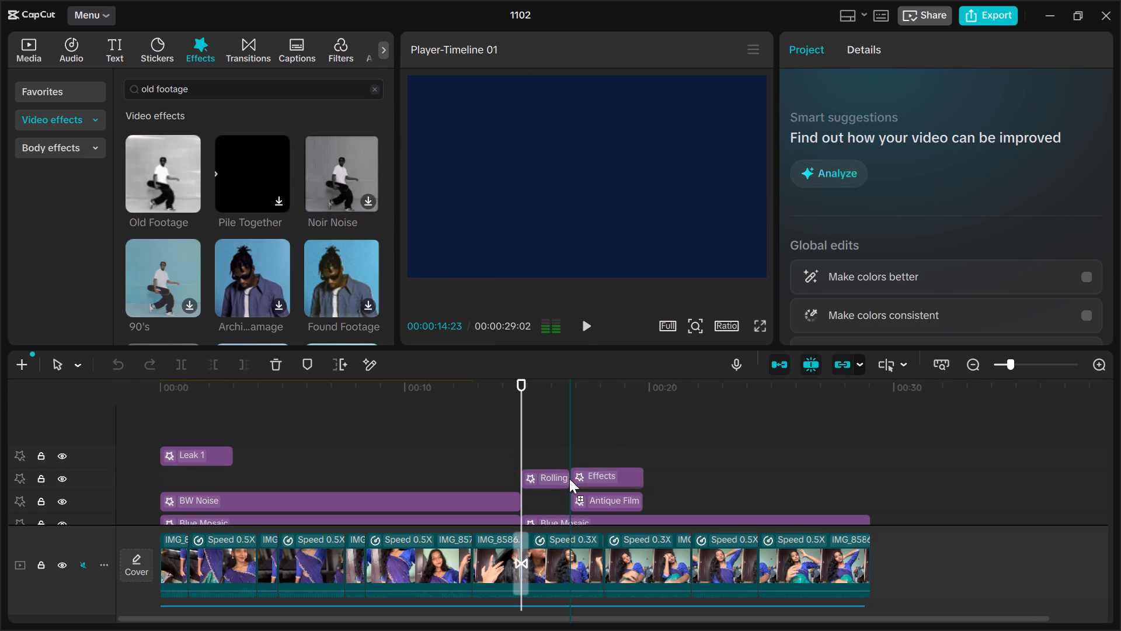
{"action": "left_click_drag", "start_coordinate": [569, 479], "coordinate": [570, 481]}
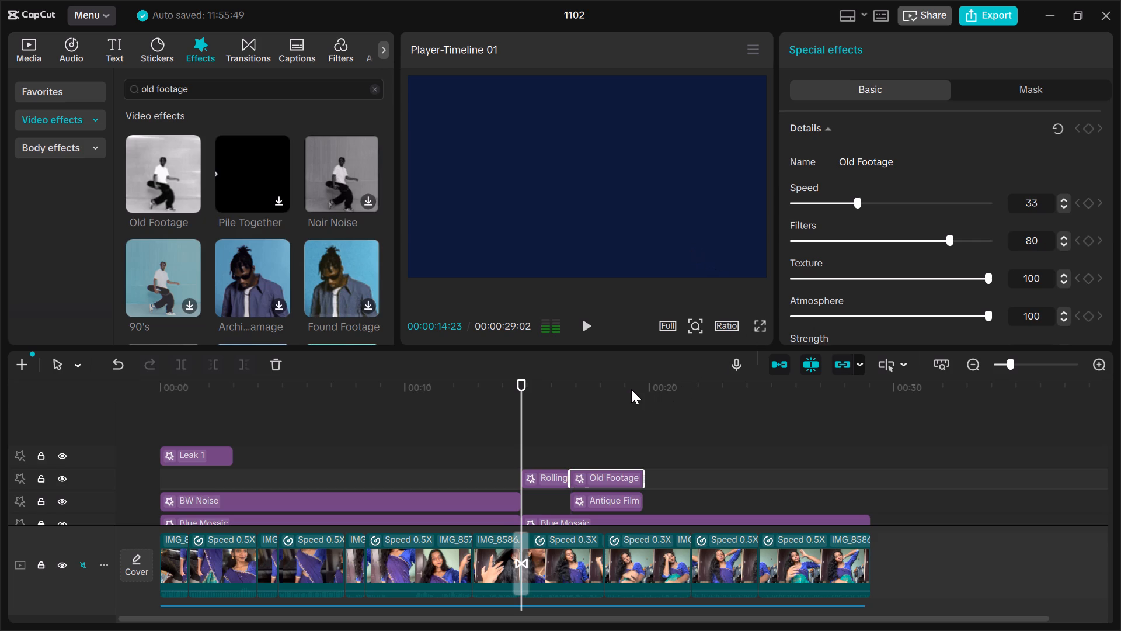
Set the Old Footage effect's Filters to 0 and play a moment of that section.
{"action": "left_click", "coordinate": [599, 391]}
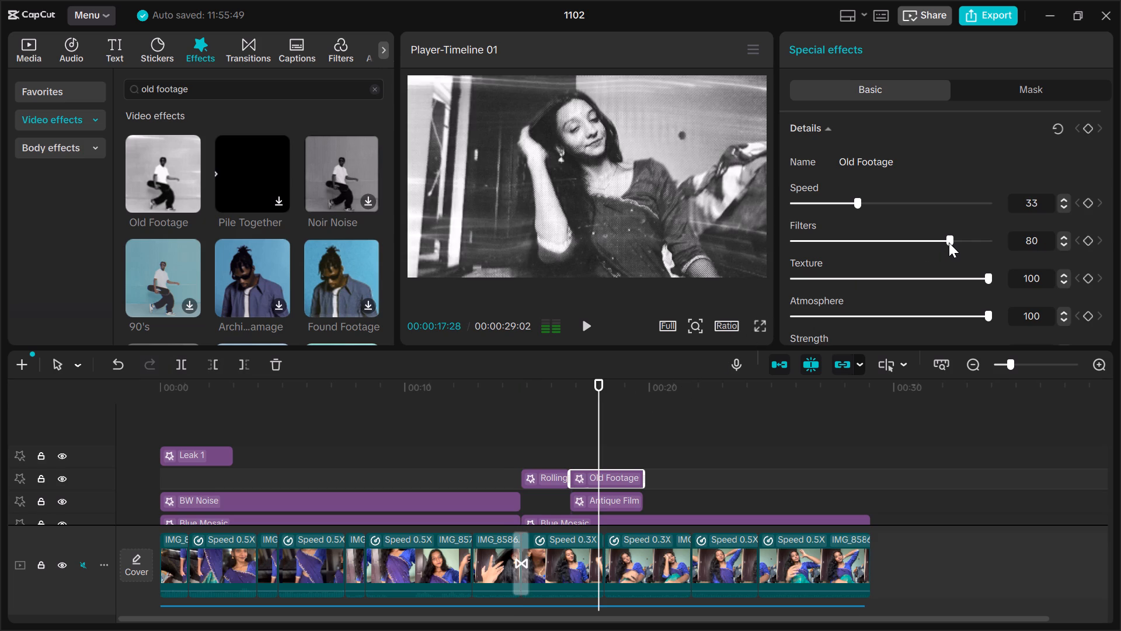
{"action": "left_click_drag", "start_coordinate": [949, 242], "coordinate": [780, 248]}
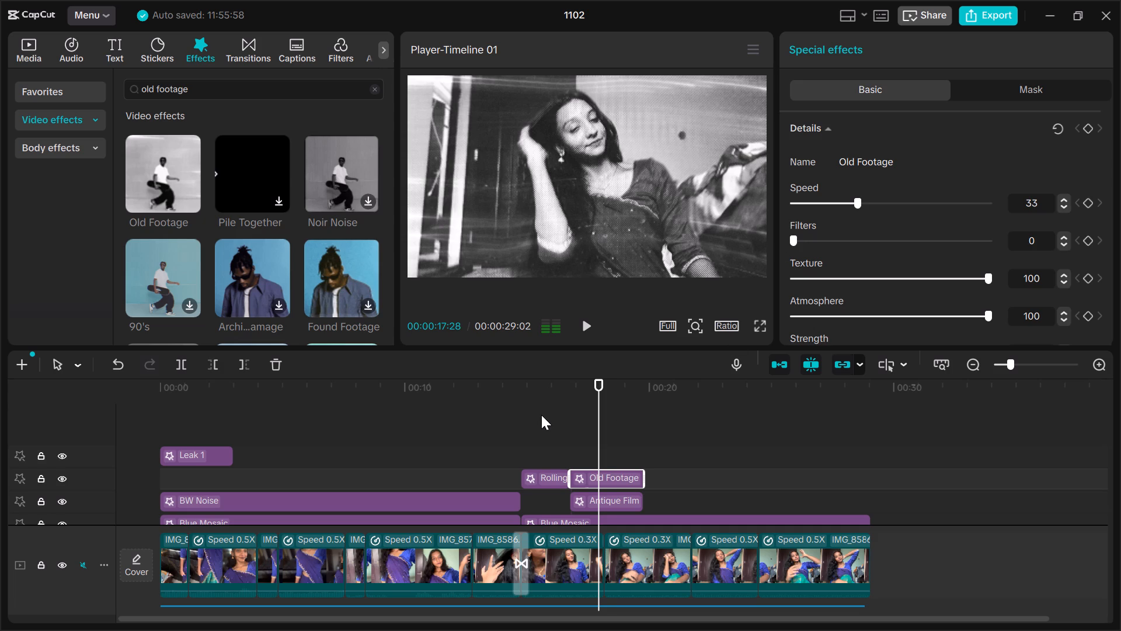
{"action": "key", "text": "space"}
{"action": "key", "text": "space"}
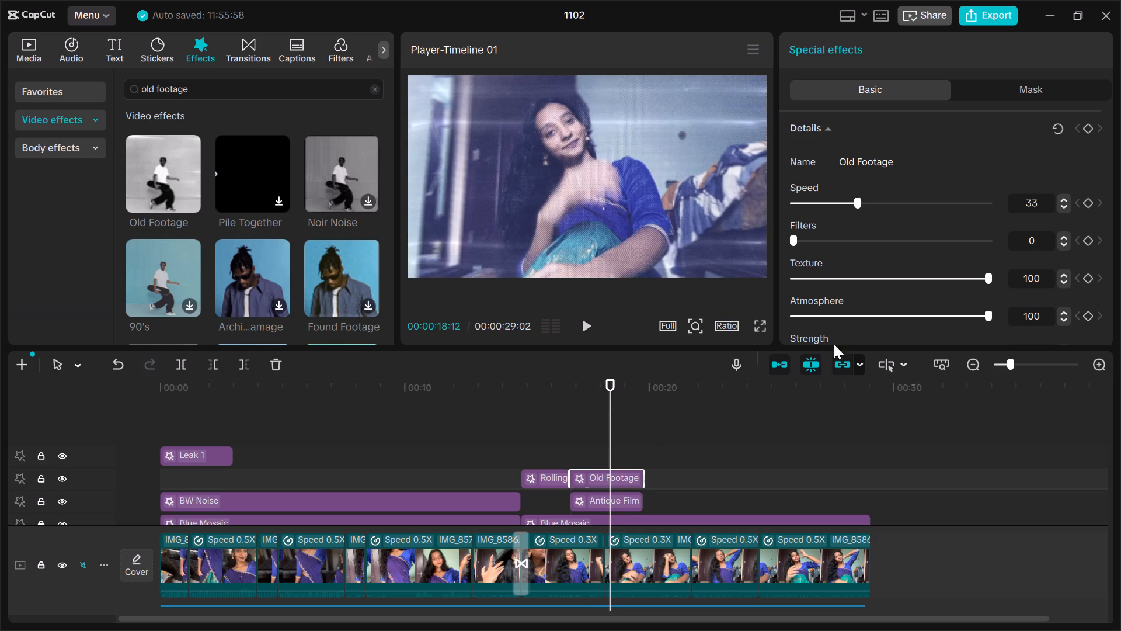
Set Old Footage's Strength to 52 and Speed to 42, and play part of the effect again.
{"action": "scroll", "coordinate": [899, 276], "scroll_direction": "down", "scroll_amount": 1}
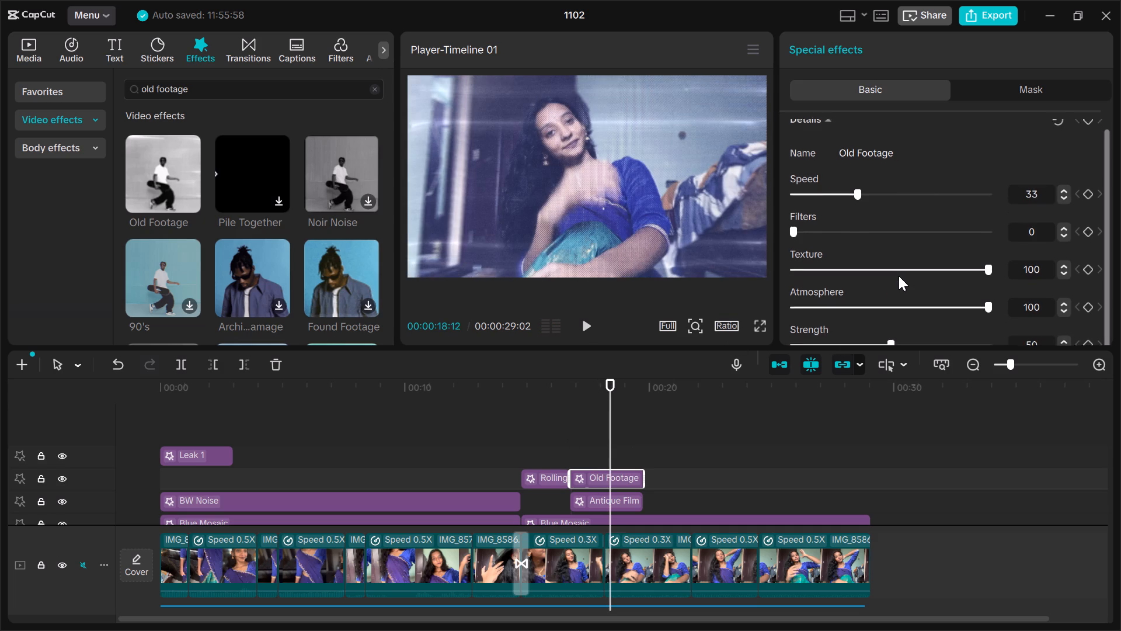
{"action": "scroll", "coordinate": [899, 276], "scroll_direction": "down", "scroll_amount": 2}
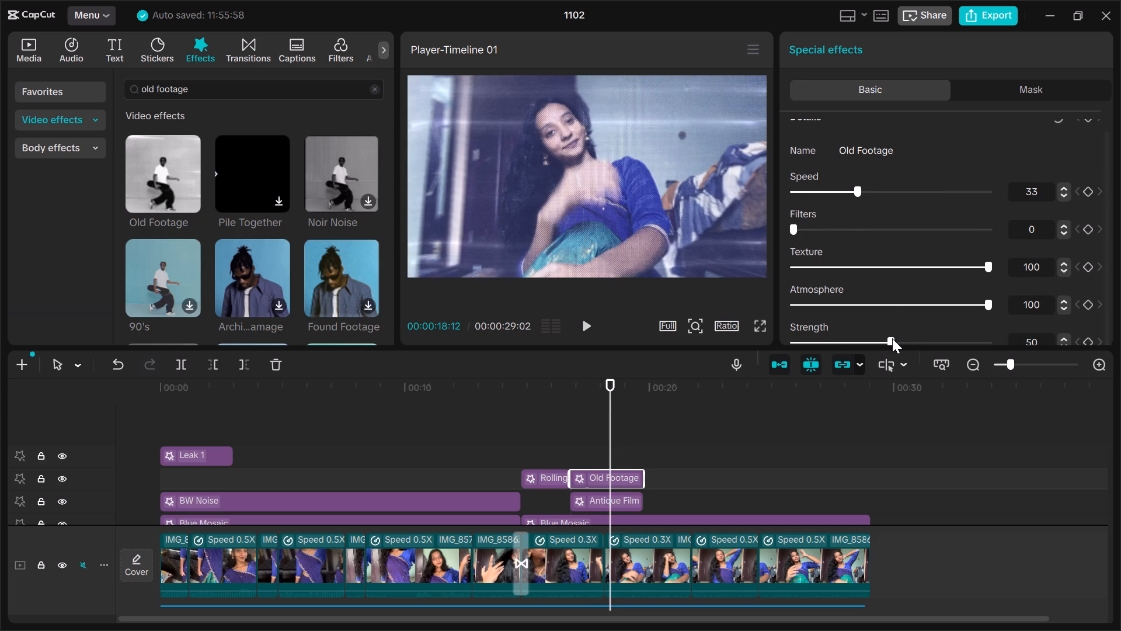
{"action": "left_click", "coordinate": [891, 339]}
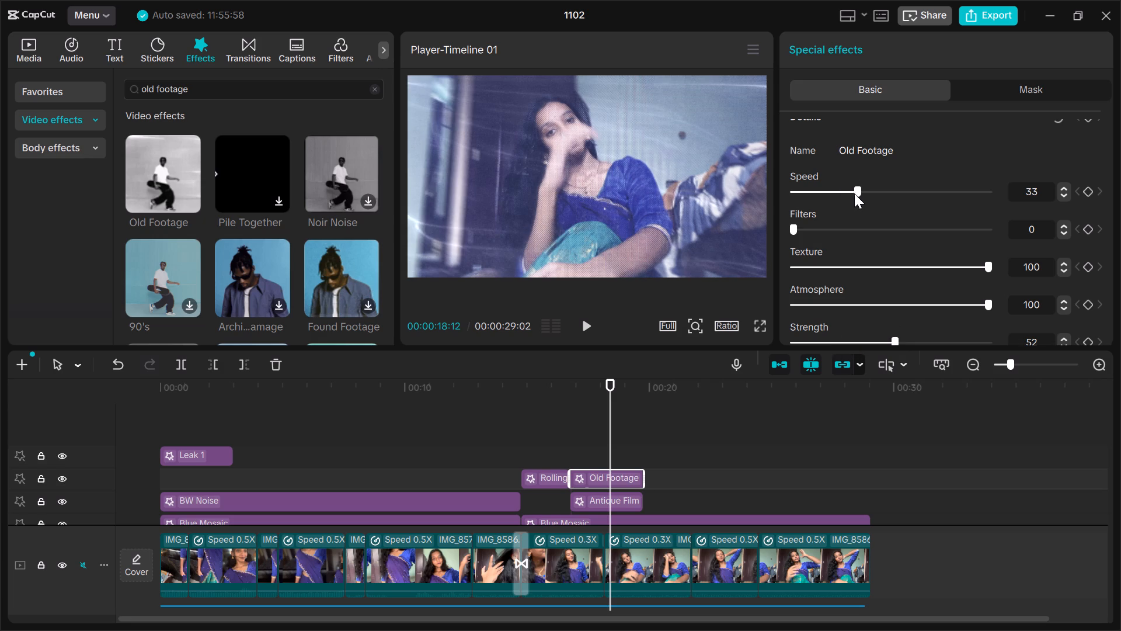
{"action": "left_click_drag", "start_coordinate": [858, 192], "coordinate": [876, 190]}
{"action": "left_click", "coordinate": [544, 396]}
{"action": "key", "text": "space"}
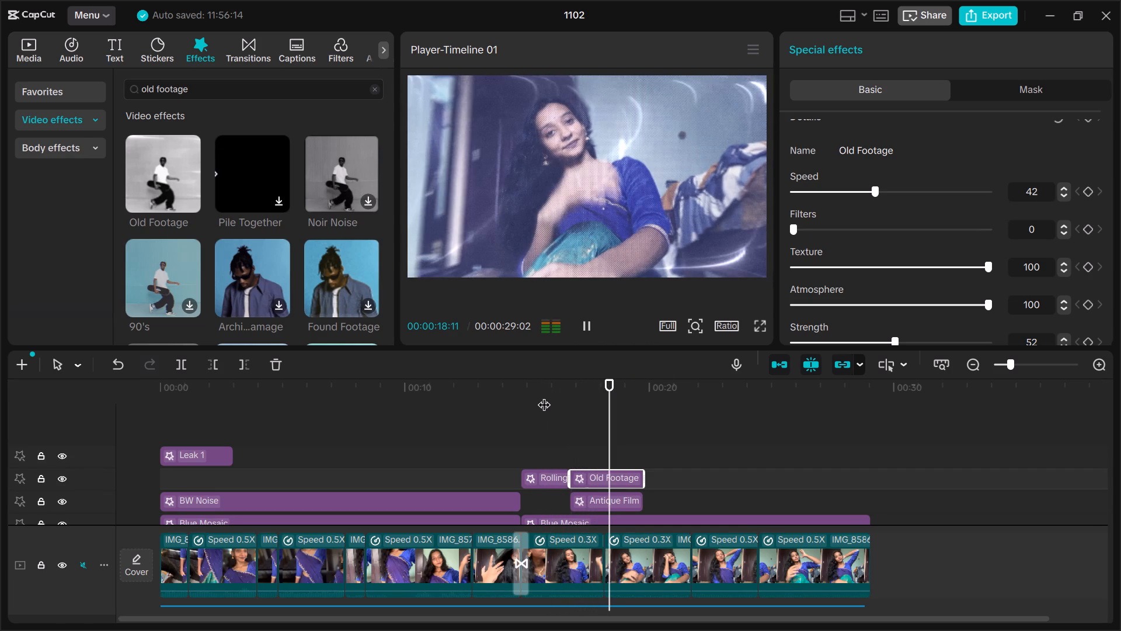
{"action": "key", "text": "space"}
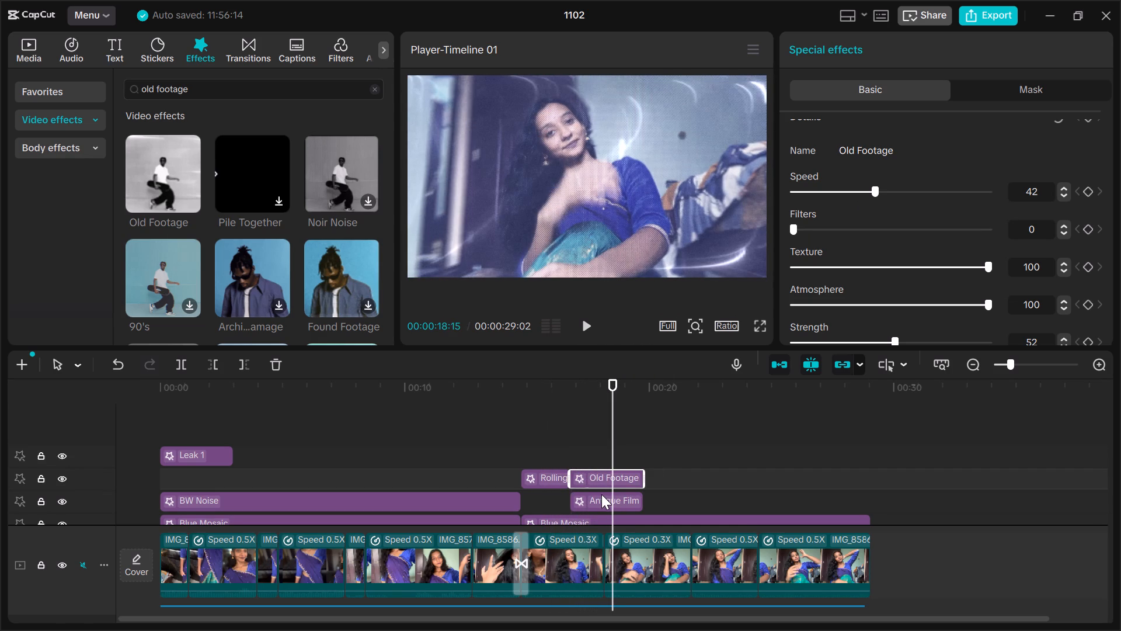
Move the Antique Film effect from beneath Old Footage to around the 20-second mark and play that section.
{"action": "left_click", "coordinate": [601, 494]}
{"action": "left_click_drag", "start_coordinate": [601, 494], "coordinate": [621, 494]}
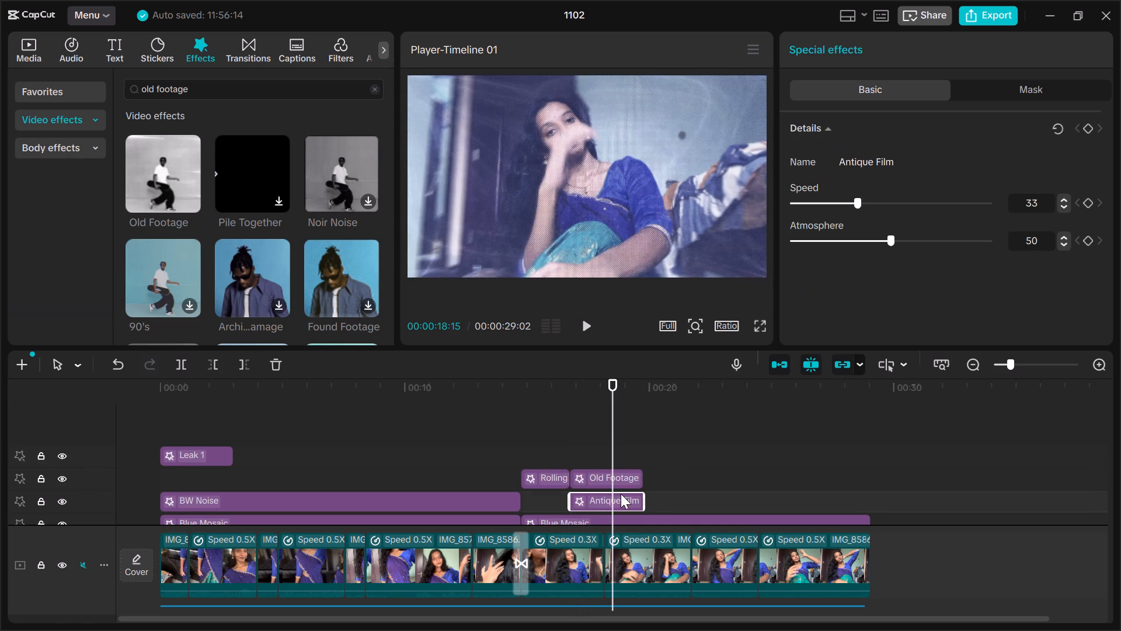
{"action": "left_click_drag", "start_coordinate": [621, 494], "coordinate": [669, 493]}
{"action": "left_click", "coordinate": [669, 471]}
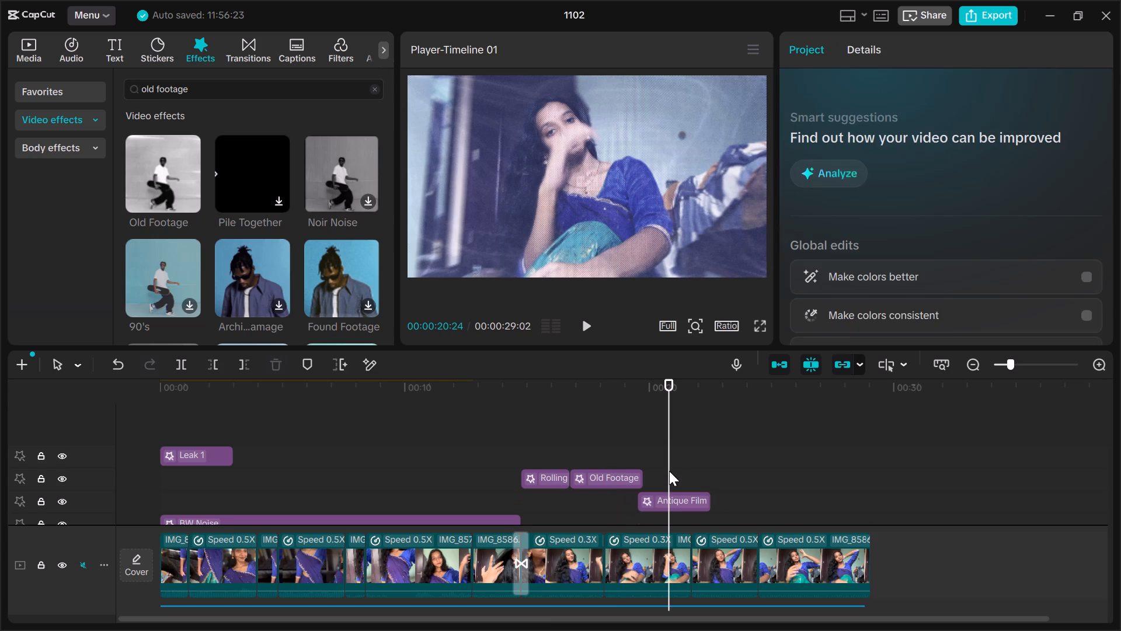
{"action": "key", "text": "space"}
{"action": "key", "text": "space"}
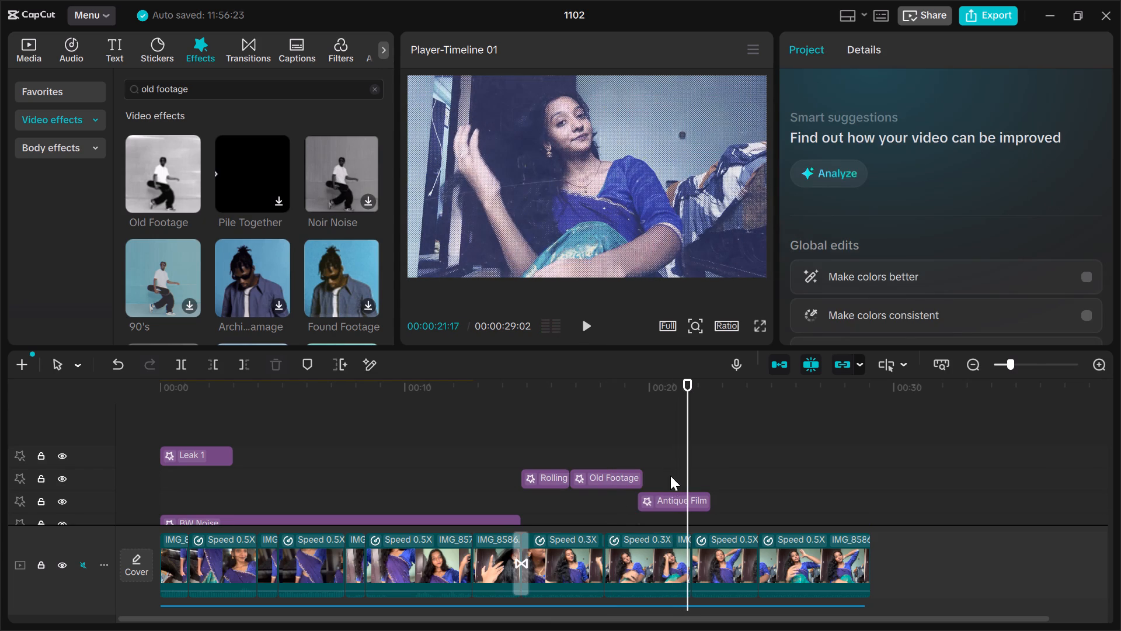
Delete the Antique Film effect and play from the Rolling effect into Old Footage.
{"action": "left_click", "coordinate": [672, 495]}
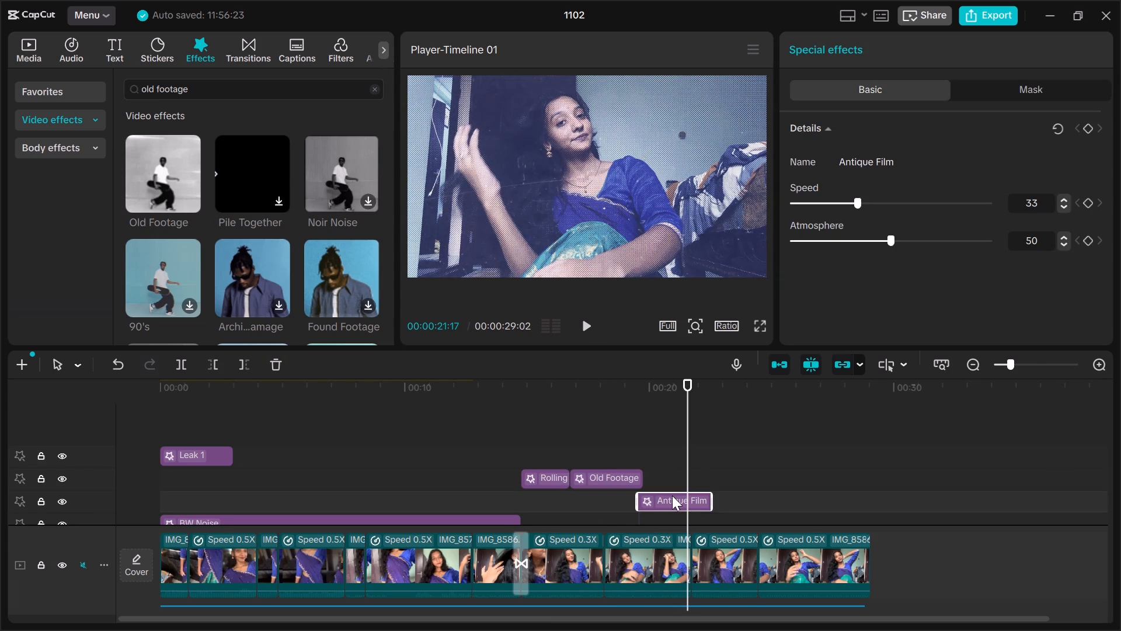
{"action": "key", "text": "Delete"}
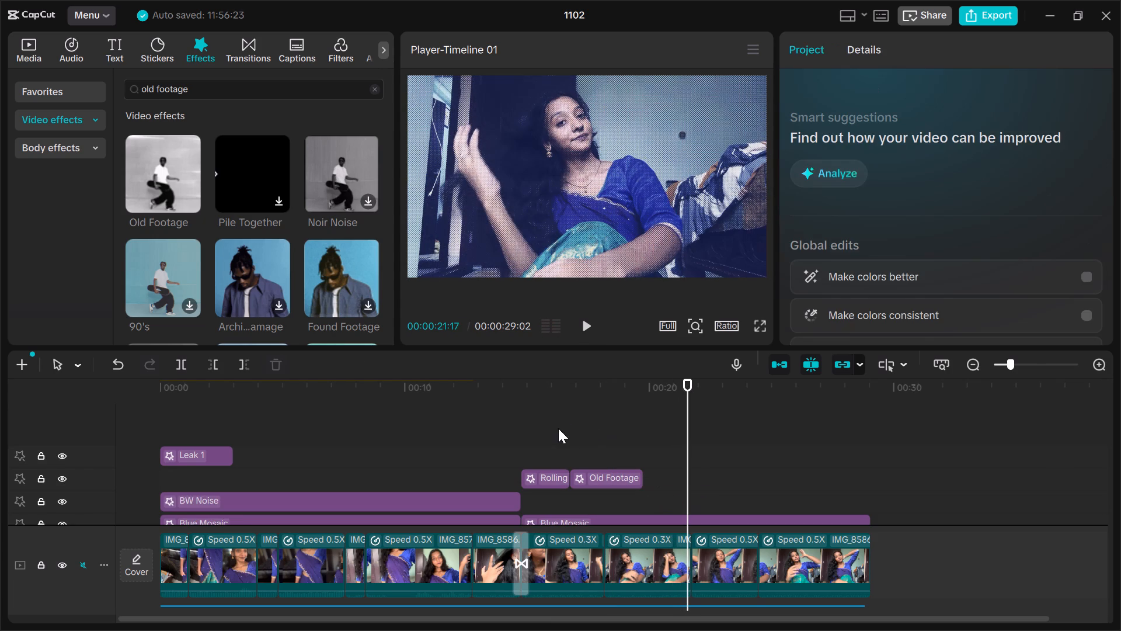
{"action": "left_click", "coordinate": [558, 428]}
{"action": "key", "text": "space"}
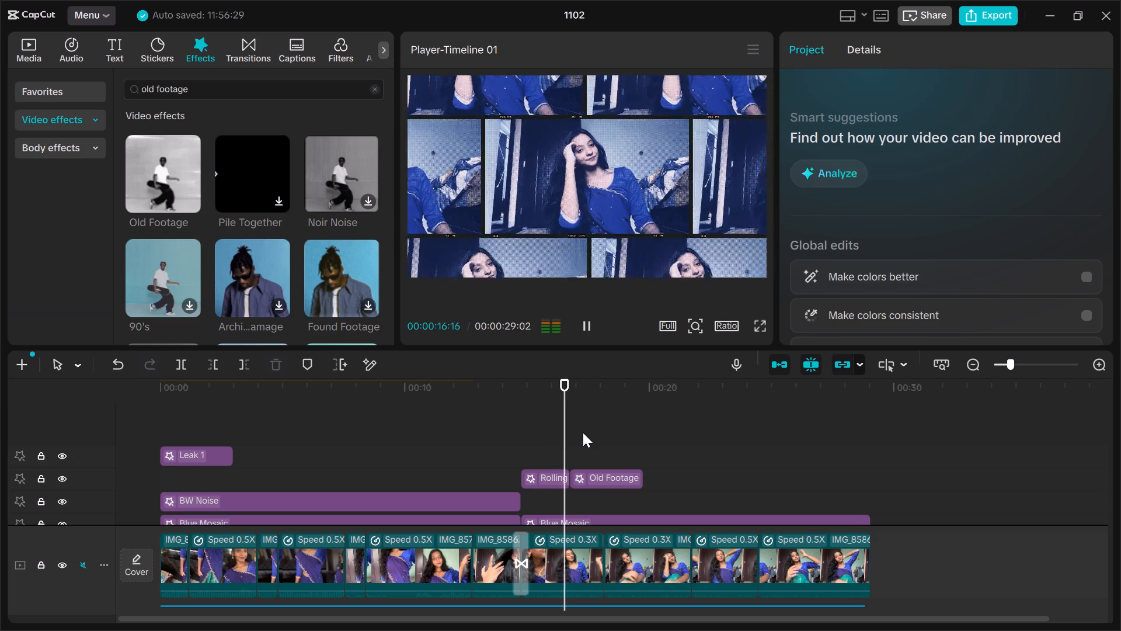
{"action": "key", "text": "space"}
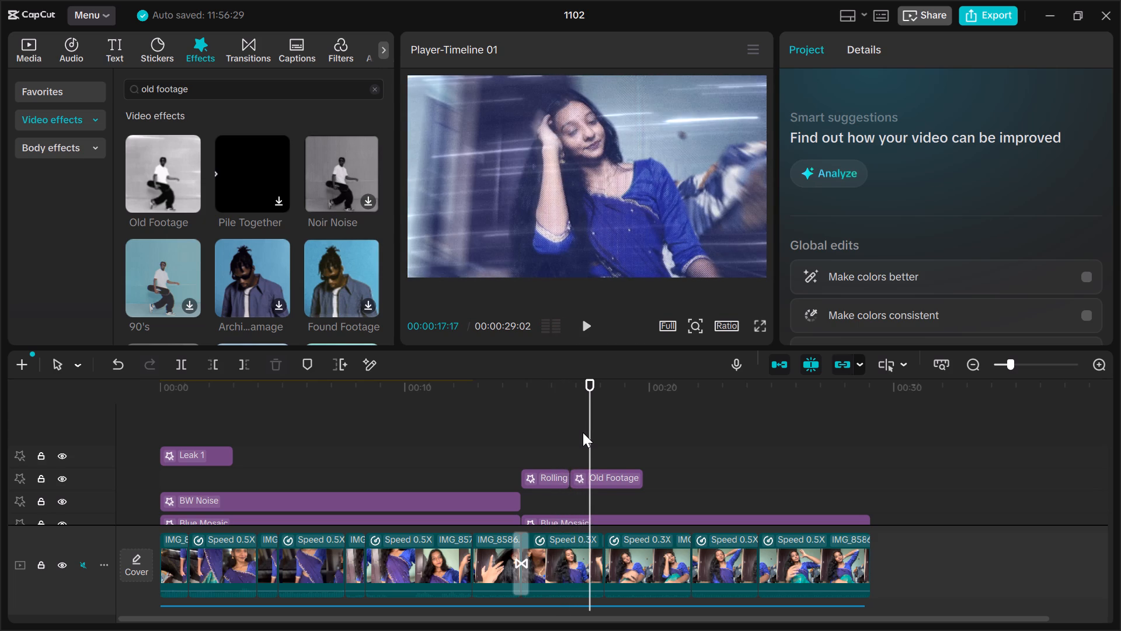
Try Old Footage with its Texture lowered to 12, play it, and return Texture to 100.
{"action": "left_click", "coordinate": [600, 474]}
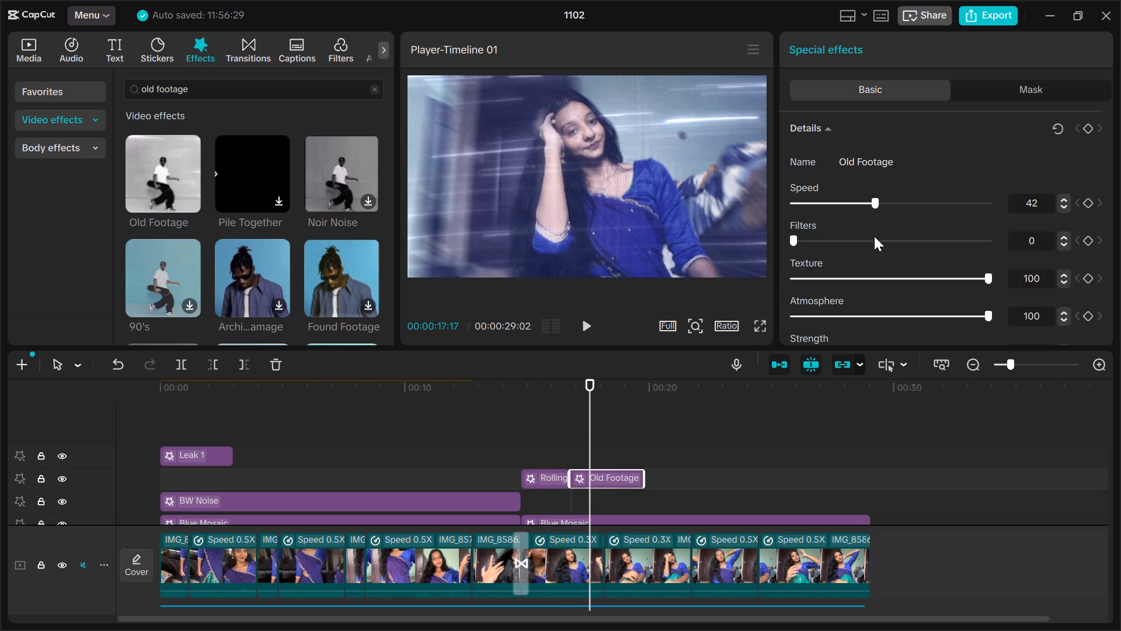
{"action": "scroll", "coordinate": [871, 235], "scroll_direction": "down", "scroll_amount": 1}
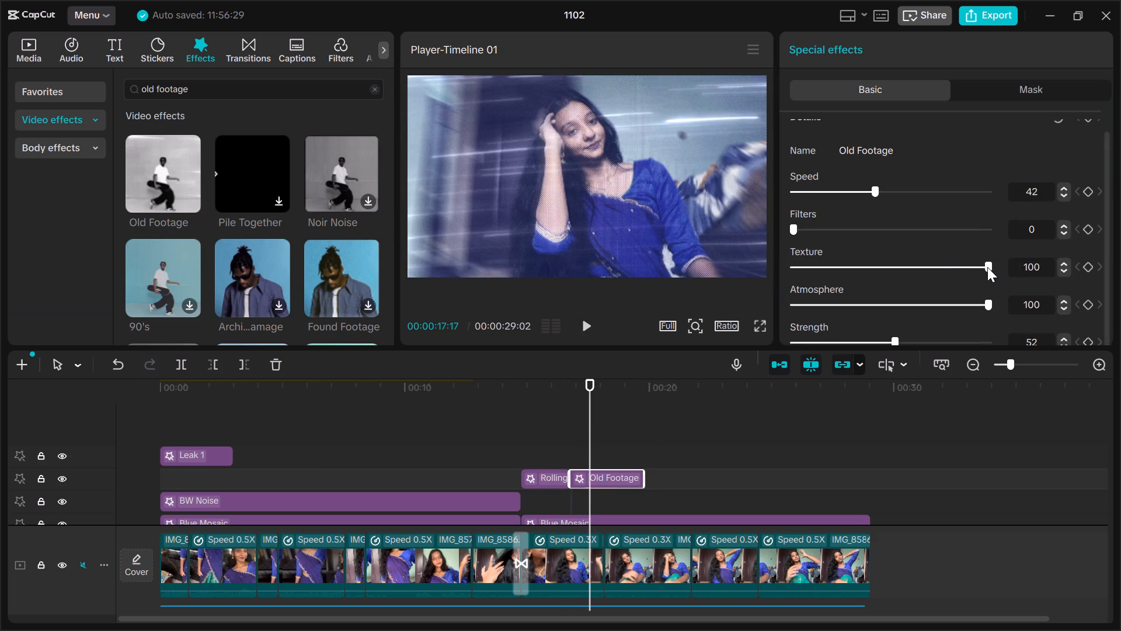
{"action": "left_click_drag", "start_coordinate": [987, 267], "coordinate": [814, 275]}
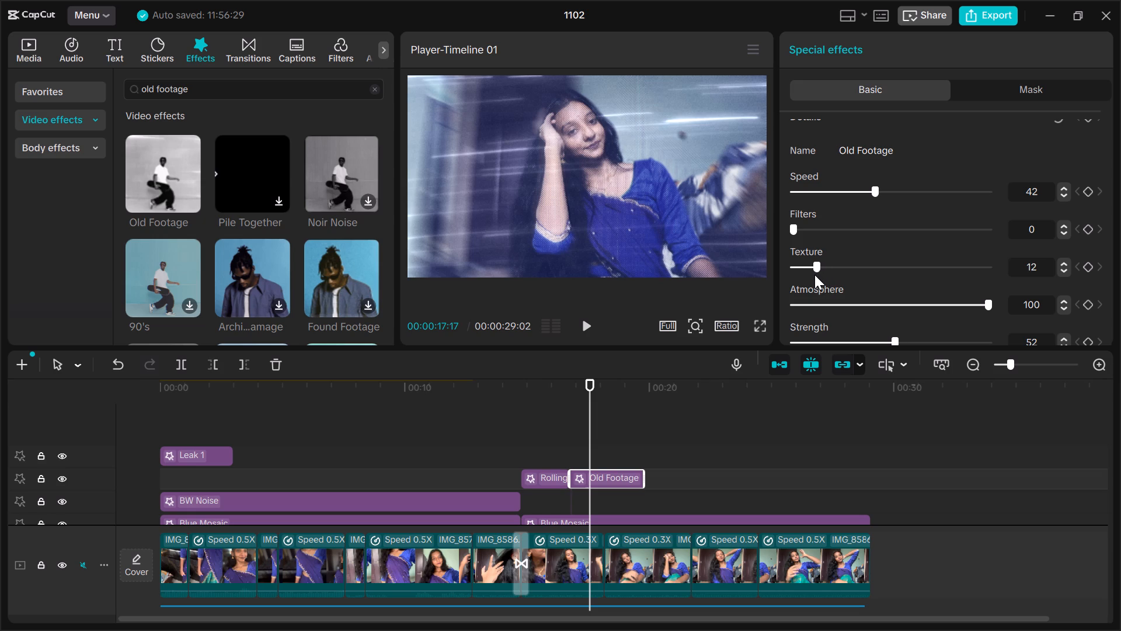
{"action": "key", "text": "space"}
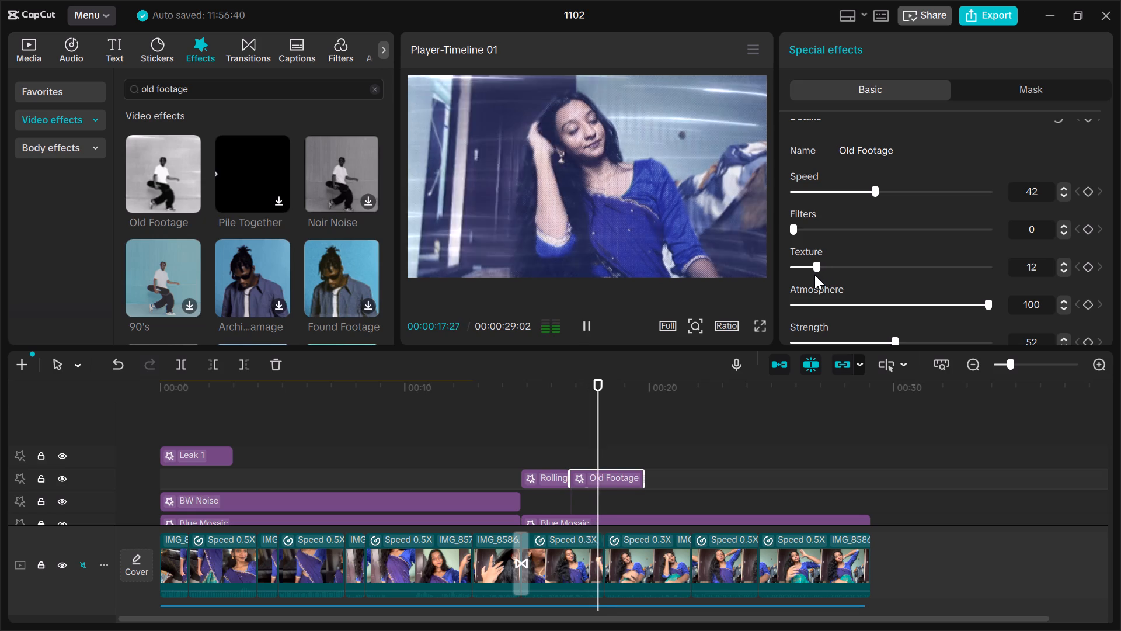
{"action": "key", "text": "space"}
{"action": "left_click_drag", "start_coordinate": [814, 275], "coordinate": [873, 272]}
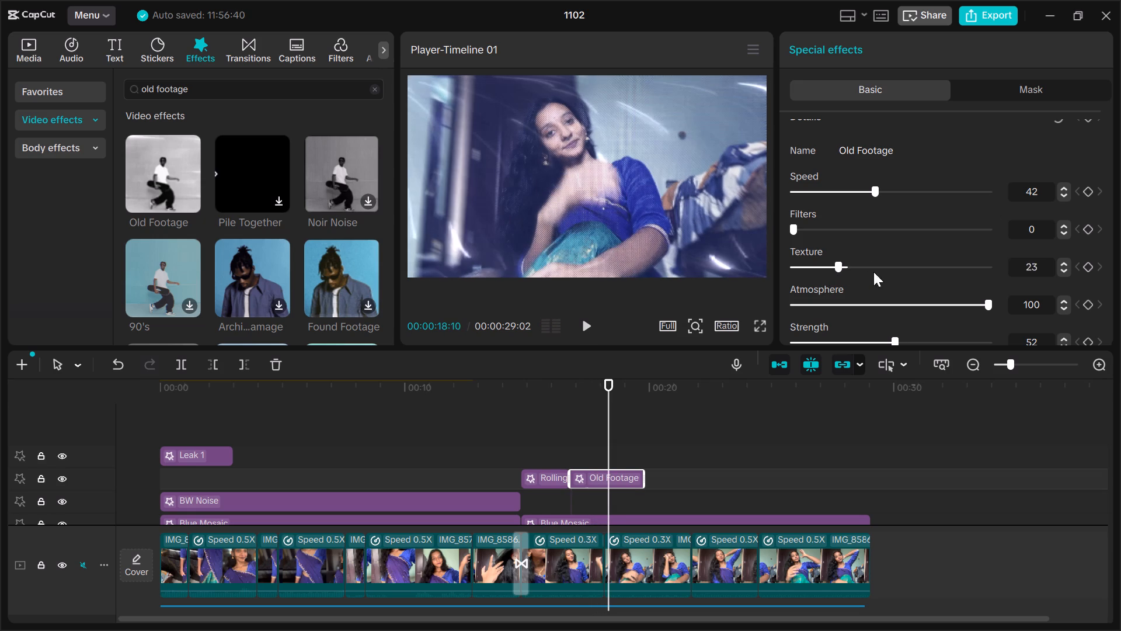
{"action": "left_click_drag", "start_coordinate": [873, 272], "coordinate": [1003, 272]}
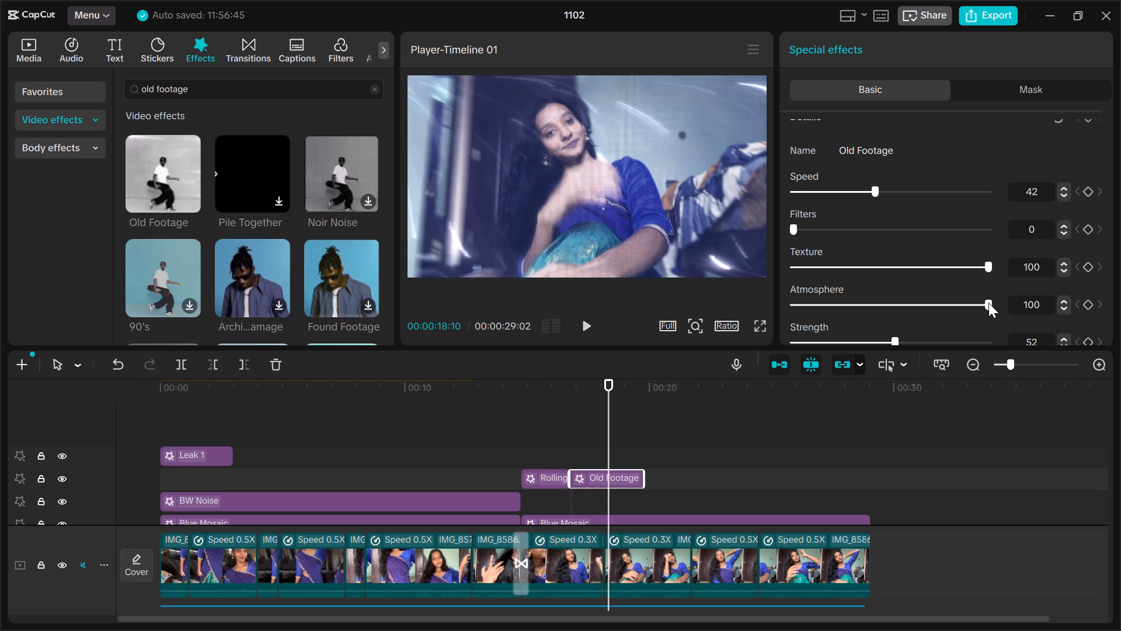
Set Old Footage's Atmosphere to 6 and play part of the effect.
{"action": "left_click_drag", "start_coordinate": [988, 303], "coordinate": [805, 304]}
{"action": "key", "text": "space"}
{"action": "key", "text": "space"}
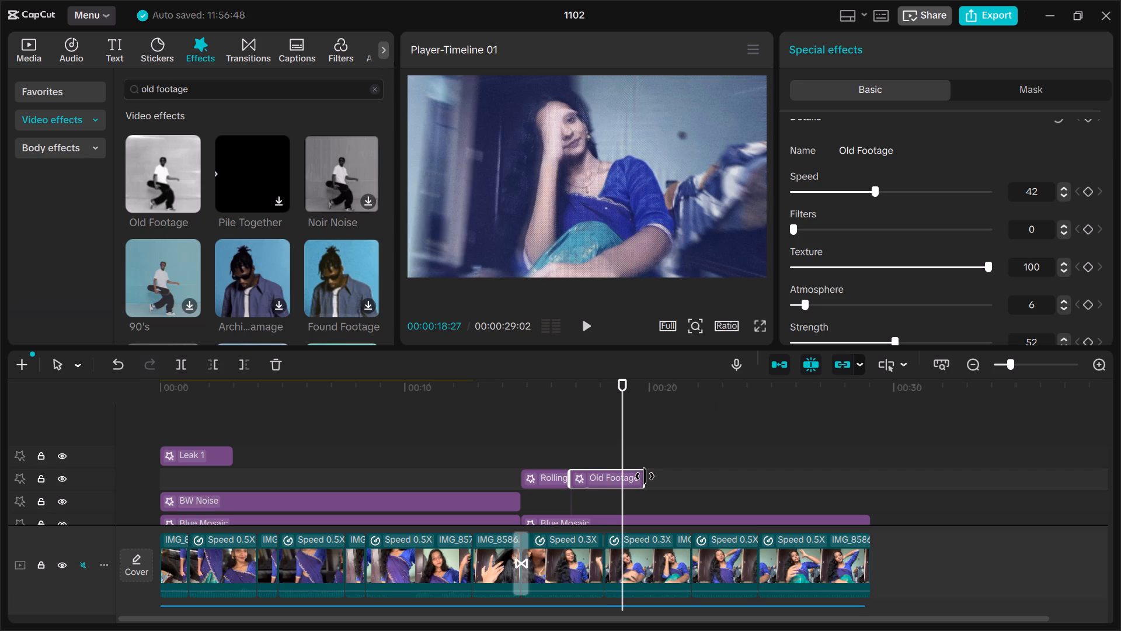
Extend the end of the Old Footage effect to about the 29-second mark and play part of it.
{"action": "left_click_drag", "start_coordinate": [645, 476], "coordinate": [860, 465]}
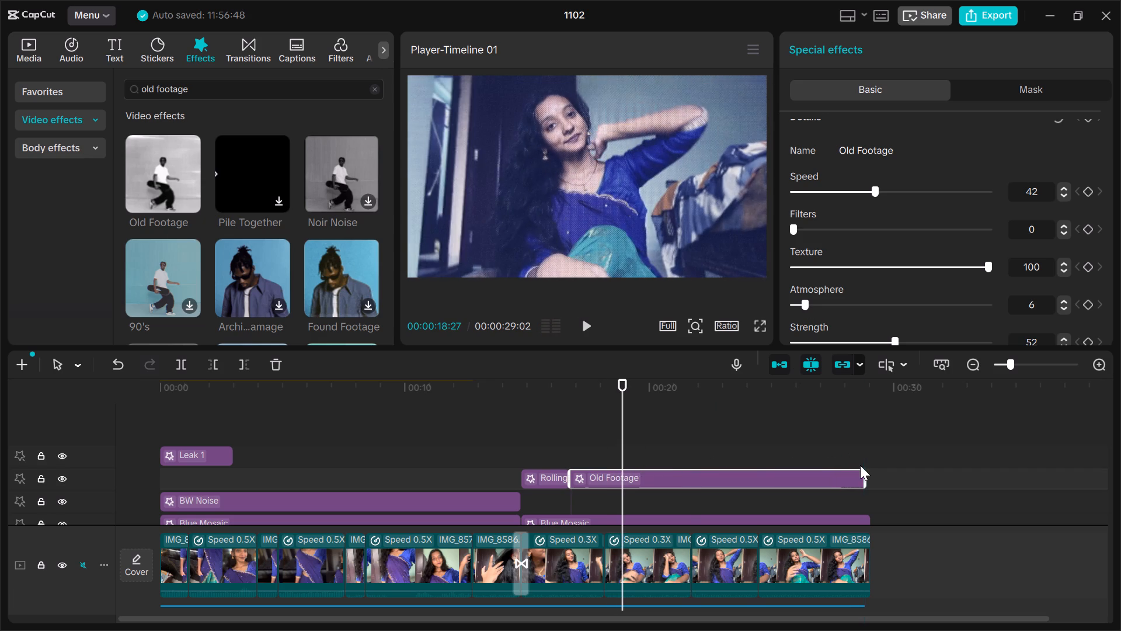
{"action": "left_click", "coordinate": [583, 442]}
{"action": "key", "text": "space"}
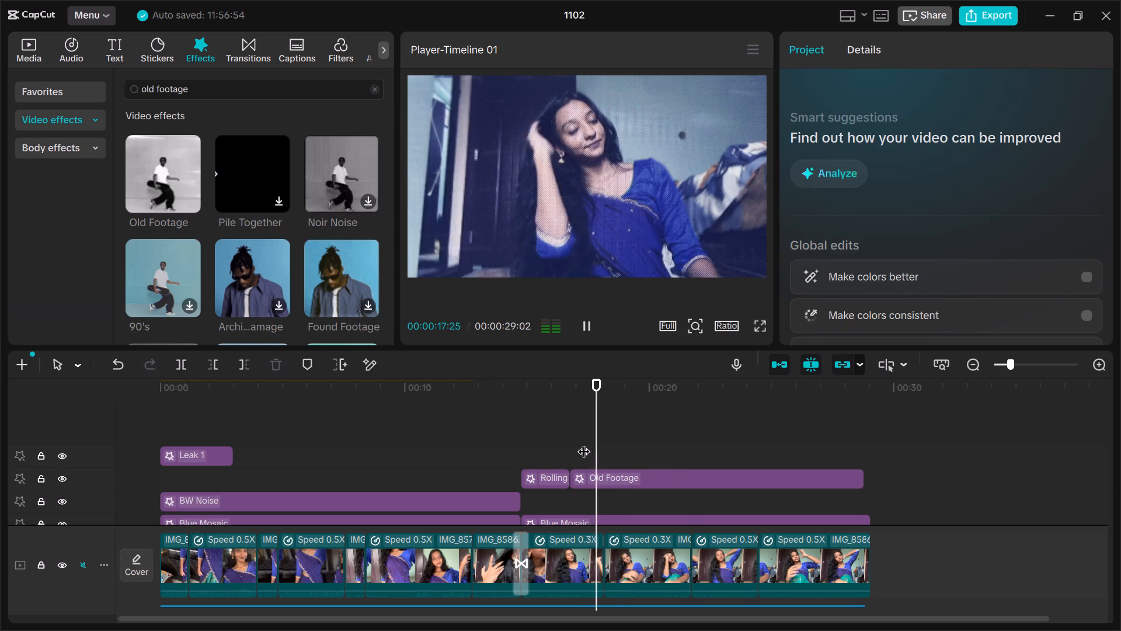
{"action": "key", "text": "space"}
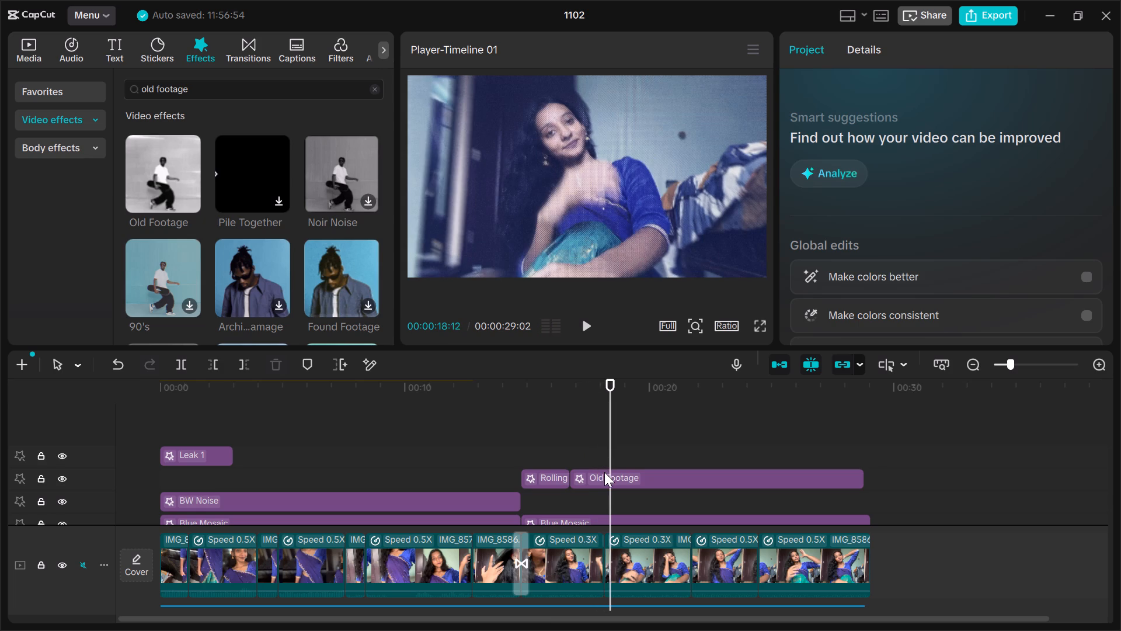
Set Old Footage's Atmosphere to 100.
{"action": "left_click", "coordinate": [604, 472]}
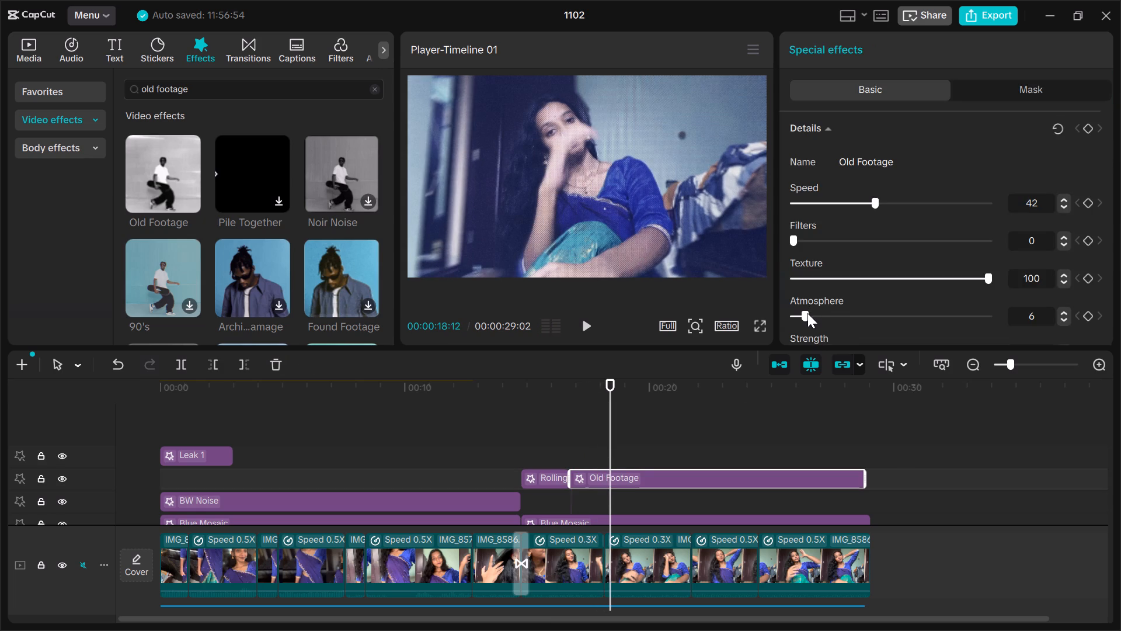
{"action": "left_click_drag", "start_coordinate": [807, 313], "coordinate": [1010, 310]}
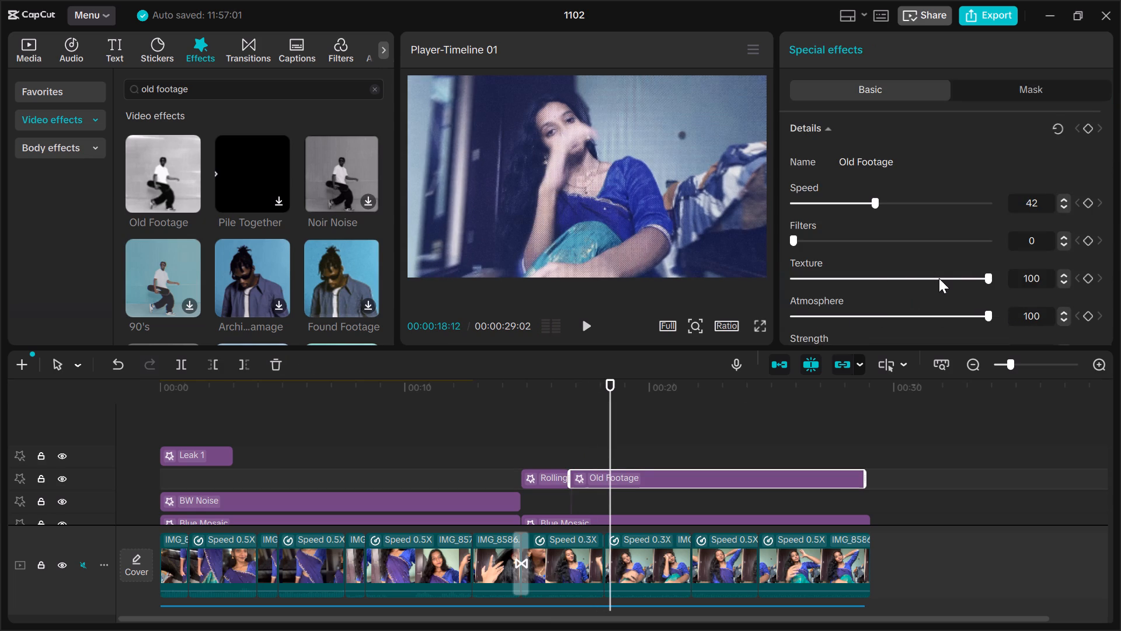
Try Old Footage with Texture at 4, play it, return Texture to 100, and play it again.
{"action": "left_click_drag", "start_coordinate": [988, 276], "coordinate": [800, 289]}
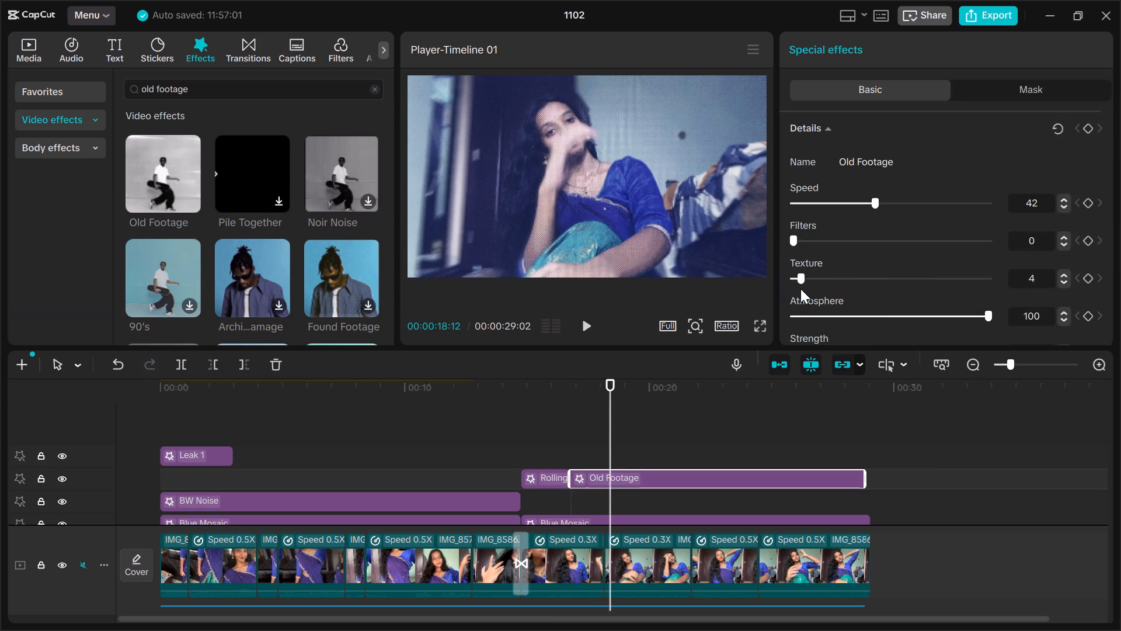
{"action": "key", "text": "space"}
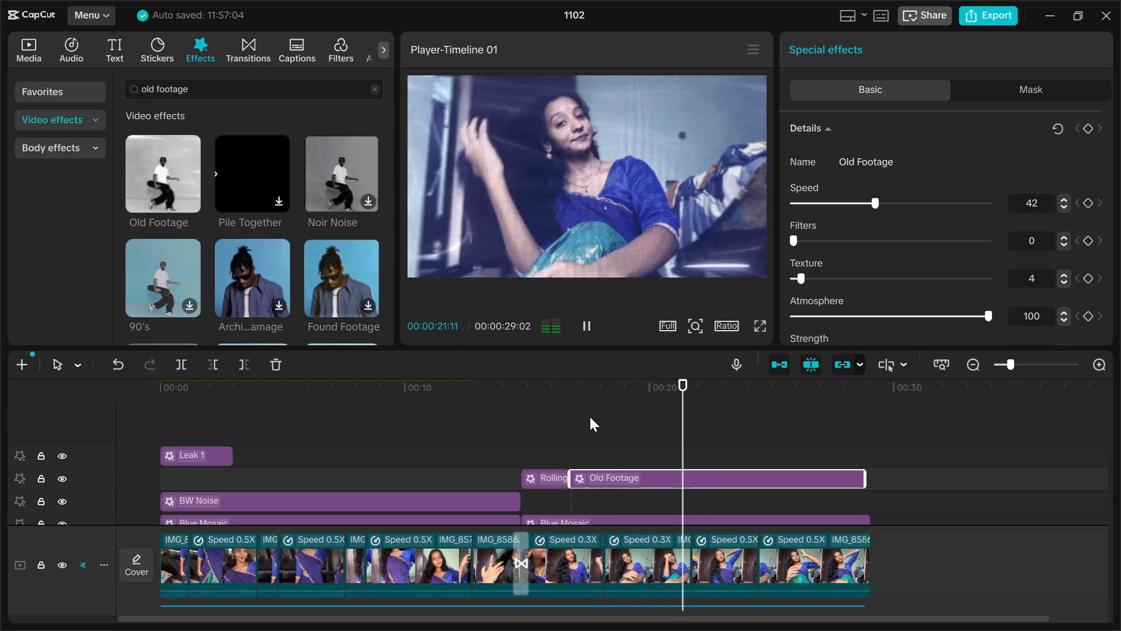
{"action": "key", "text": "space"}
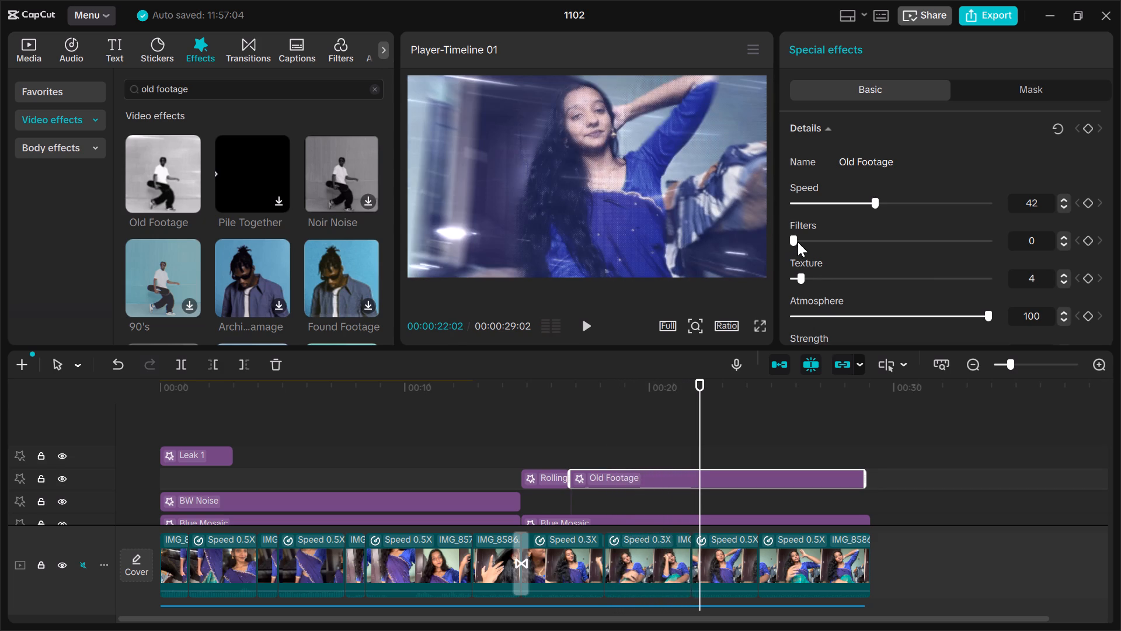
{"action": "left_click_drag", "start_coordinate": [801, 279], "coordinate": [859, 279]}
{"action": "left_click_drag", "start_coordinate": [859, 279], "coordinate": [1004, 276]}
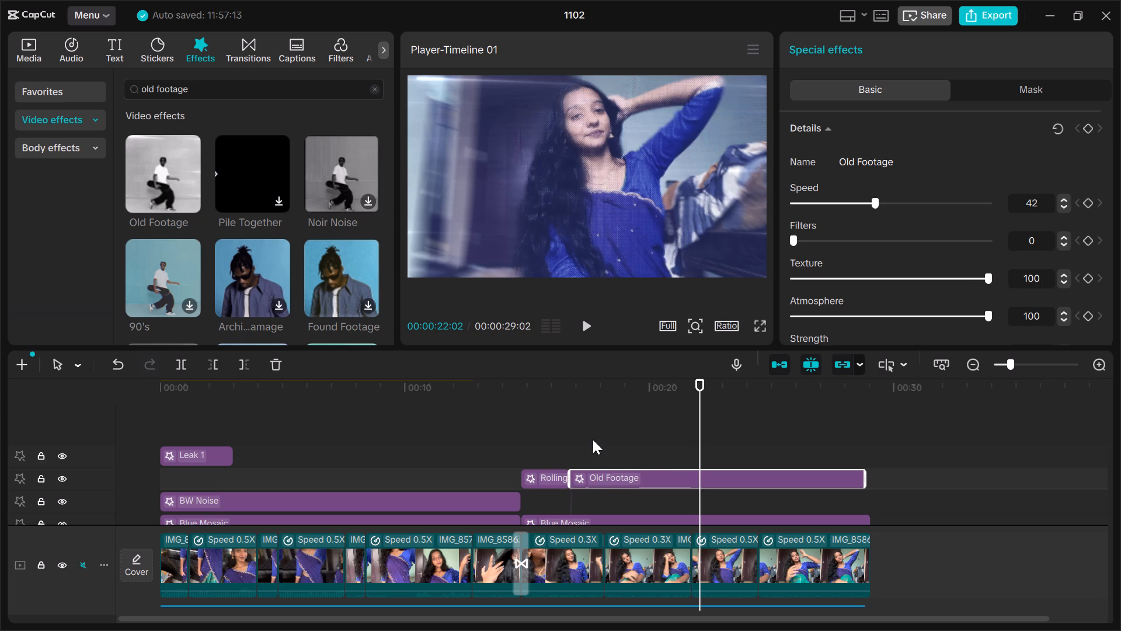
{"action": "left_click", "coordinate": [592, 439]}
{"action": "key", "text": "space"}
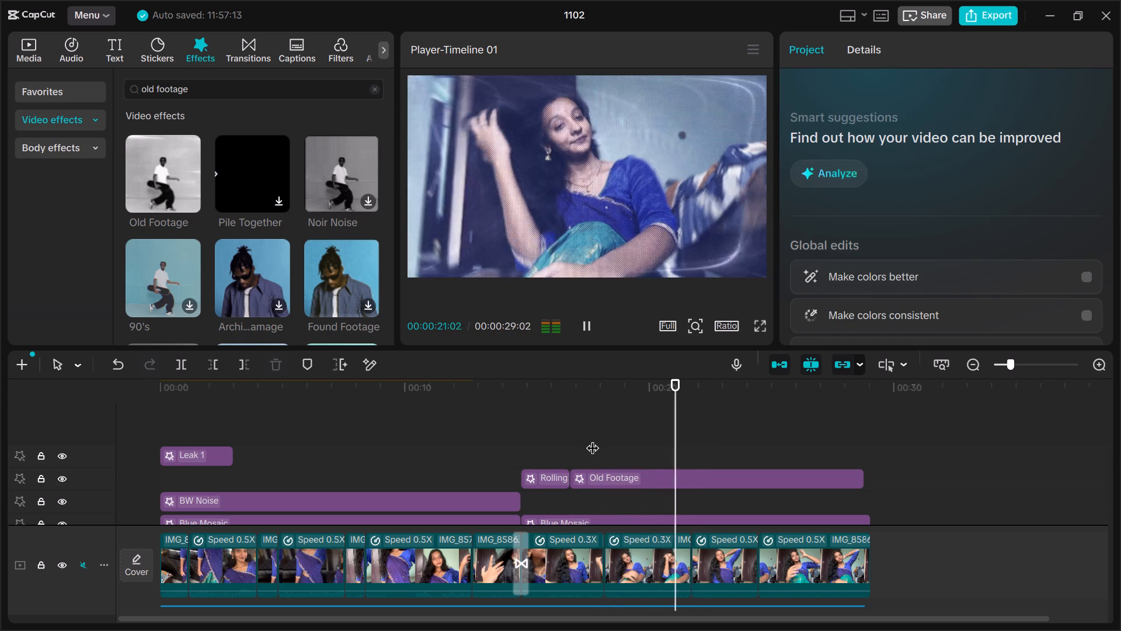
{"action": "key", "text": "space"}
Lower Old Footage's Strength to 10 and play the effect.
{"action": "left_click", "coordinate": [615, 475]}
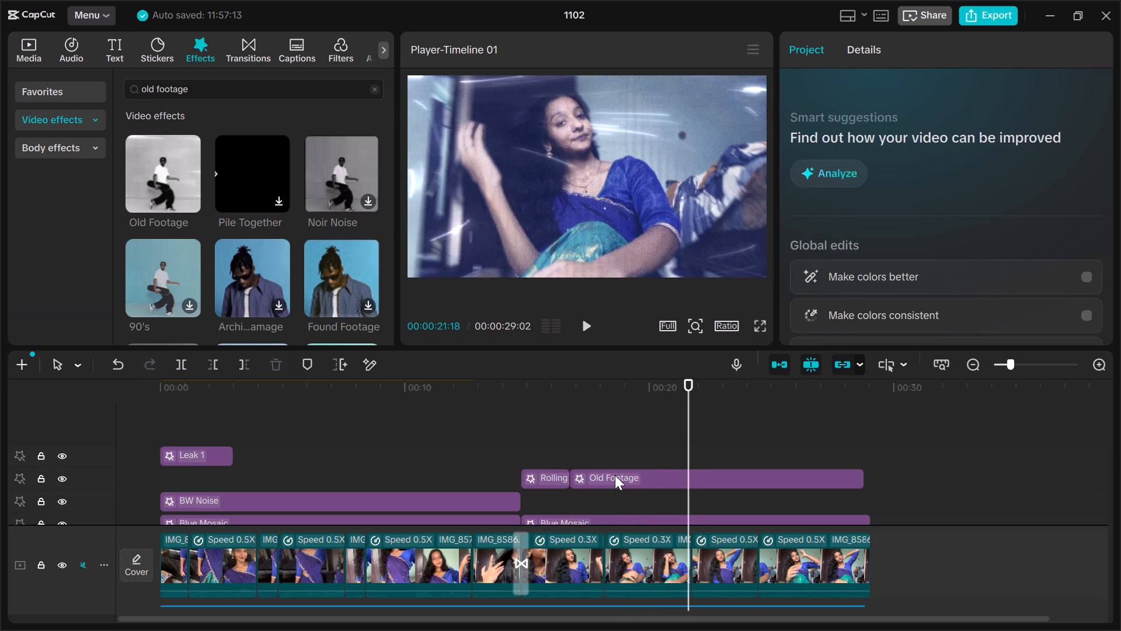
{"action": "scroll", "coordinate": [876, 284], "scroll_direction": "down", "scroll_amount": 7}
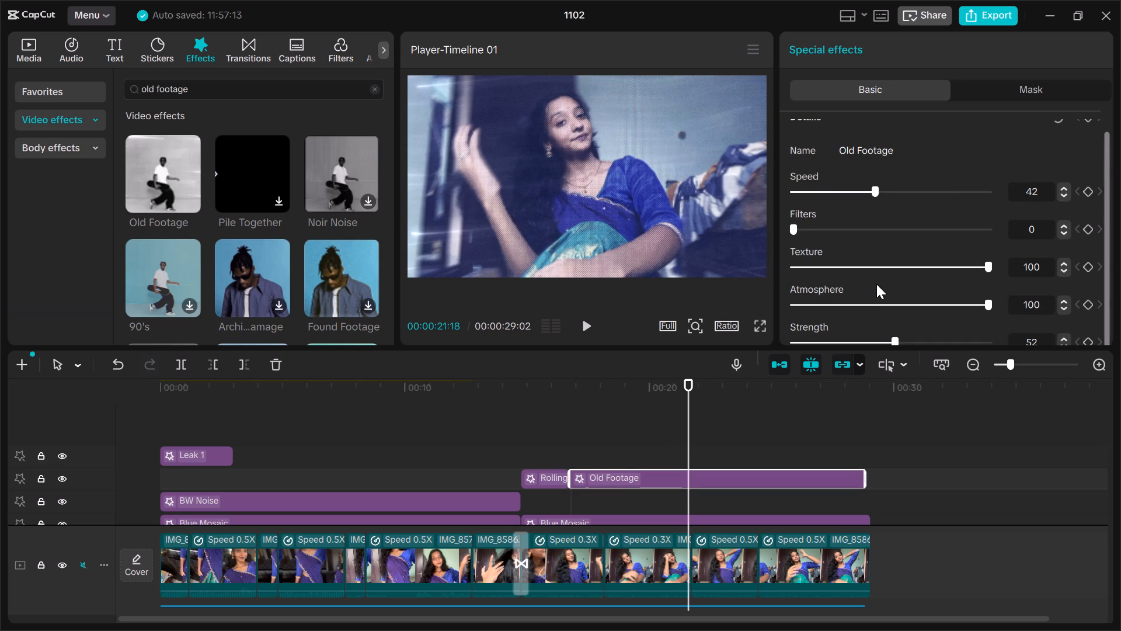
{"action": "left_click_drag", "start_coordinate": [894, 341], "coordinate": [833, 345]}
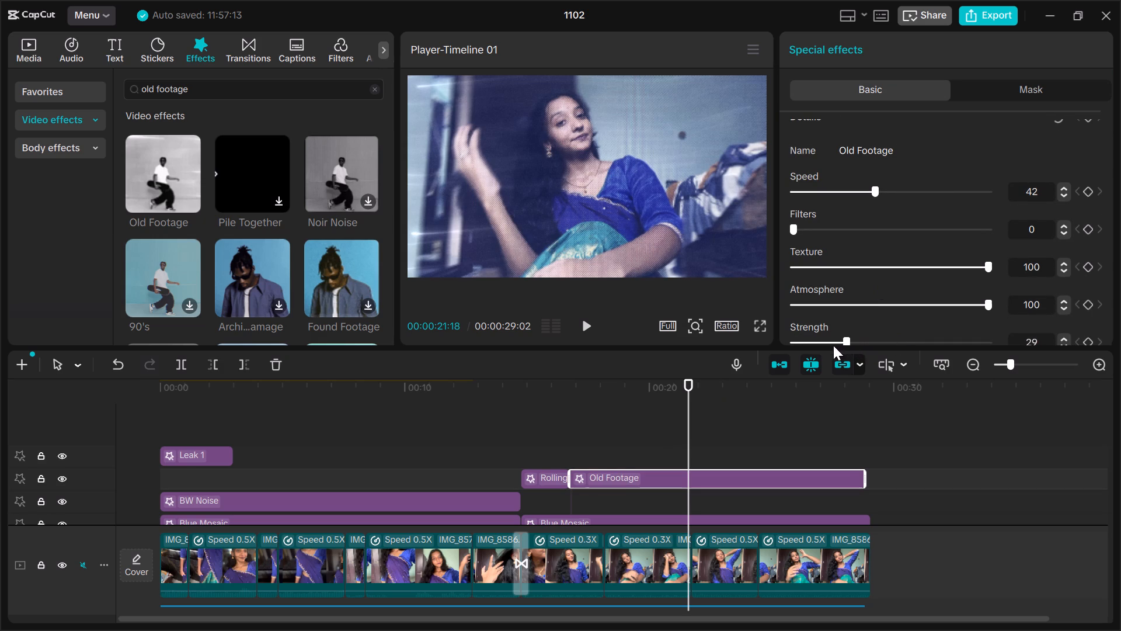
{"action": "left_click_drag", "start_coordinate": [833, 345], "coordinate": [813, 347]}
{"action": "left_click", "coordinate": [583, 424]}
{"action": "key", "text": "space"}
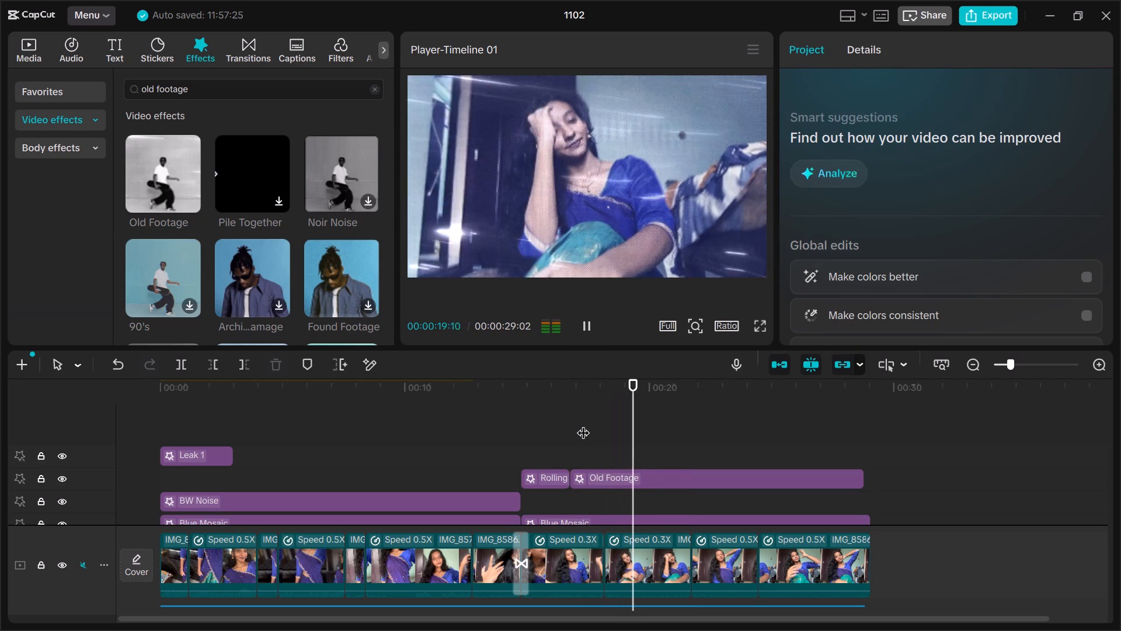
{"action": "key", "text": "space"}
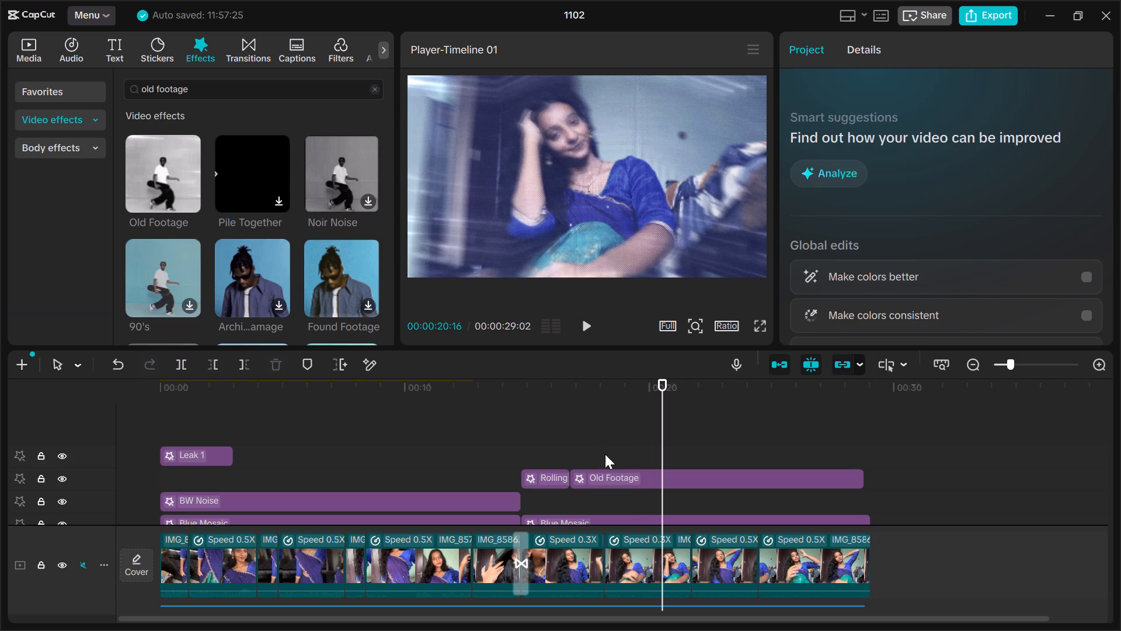
Set Old Footage's Speed to 33 and play from the Rolling effect into Old Footage.
{"action": "left_click", "coordinate": [614, 469]}
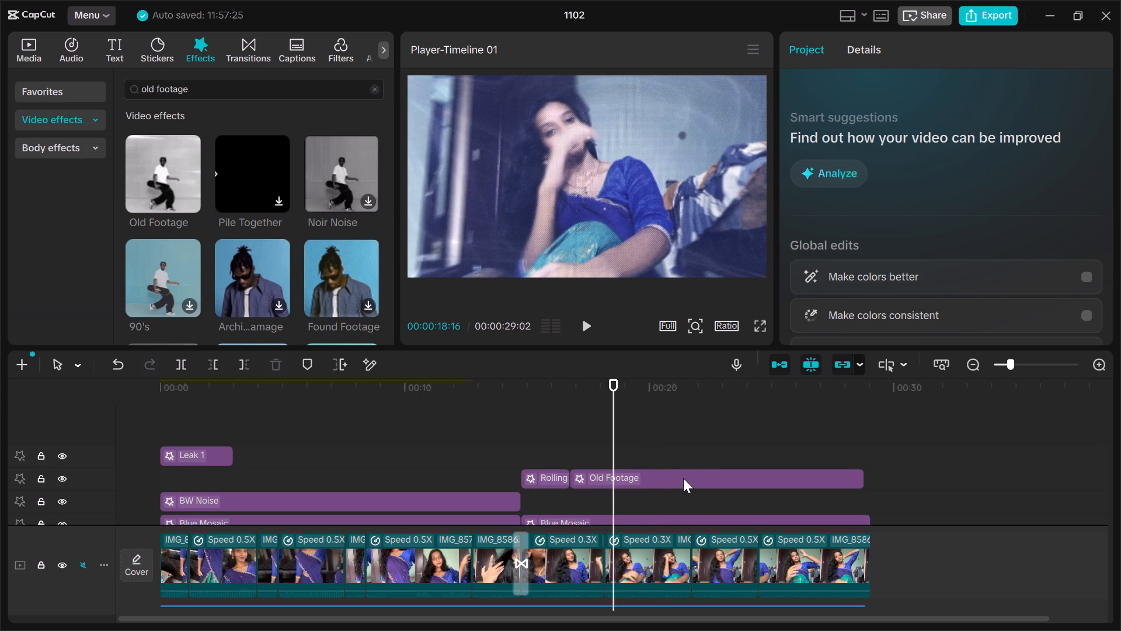
{"action": "left_click", "coordinate": [683, 478]}
{"action": "scroll", "coordinate": [892, 301], "scroll_direction": "down", "scroll_amount": 8}
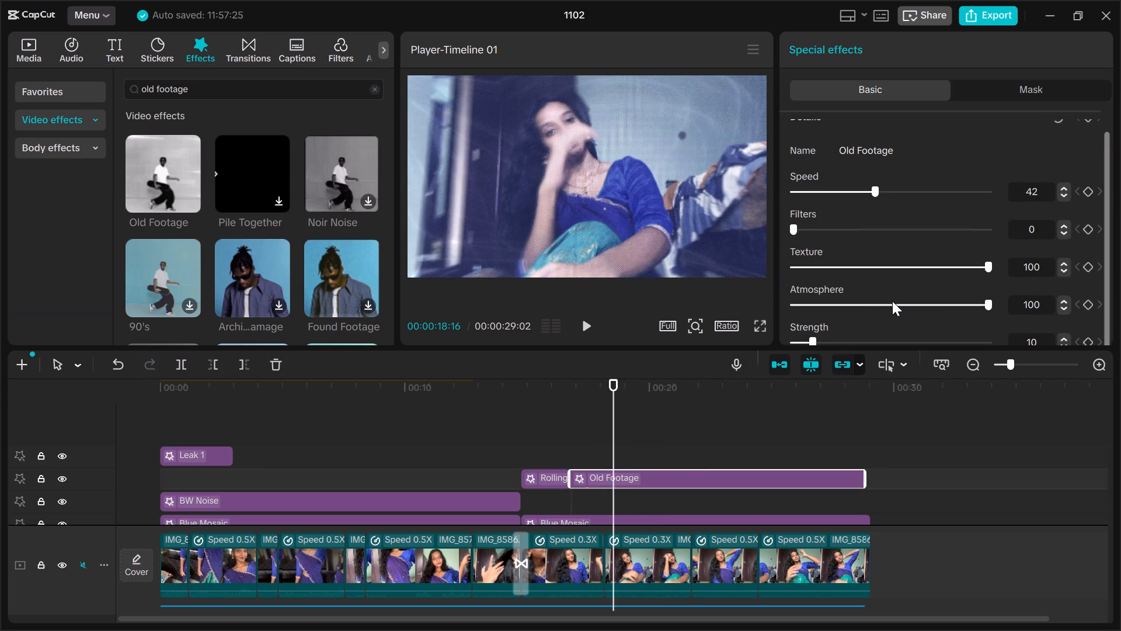
{"action": "scroll", "coordinate": [892, 301], "scroll_direction": "down", "scroll_amount": 4}
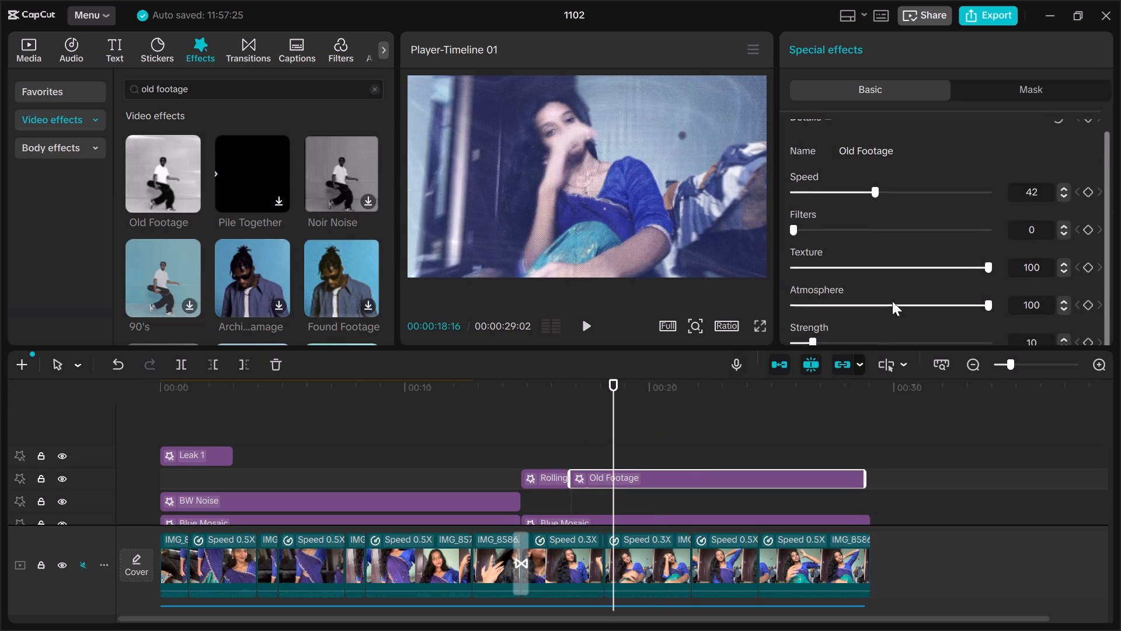
{"action": "scroll", "coordinate": [892, 301], "scroll_direction": "down", "scroll_amount": 3}
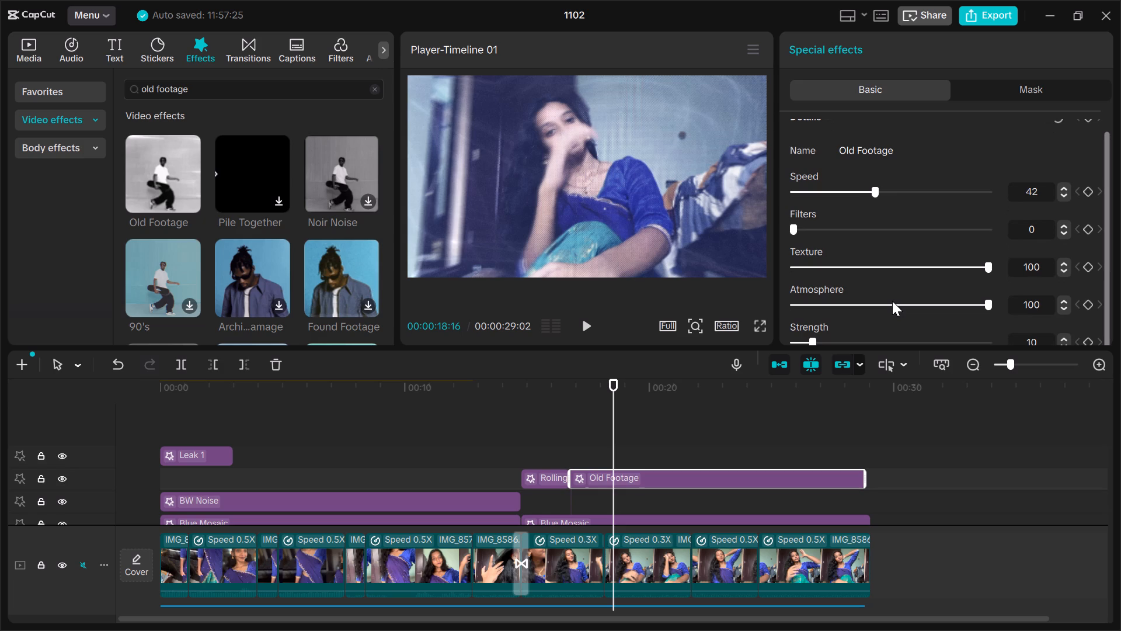
{"action": "left_click", "coordinate": [835, 193]}
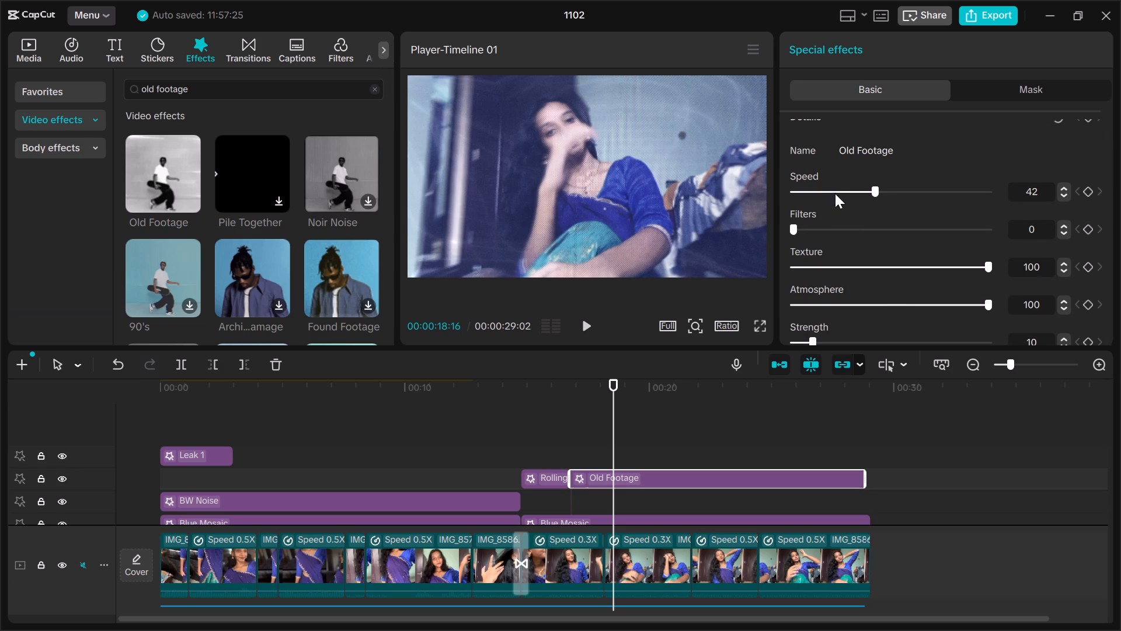
{"action": "left_click_drag", "start_coordinate": [835, 193], "coordinate": [843, 193]}
{"action": "left_click_drag", "start_coordinate": [843, 193], "coordinate": [852, 193]}
{"action": "left_click_drag", "start_coordinate": [852, 193], "coordinate": [857, 193]}
{"action": "left_click_drag", "start_coordinate": [857, 193], "coordinate": [858, 193]}
{"action": "left_click", "coordinate": [555, 406]}
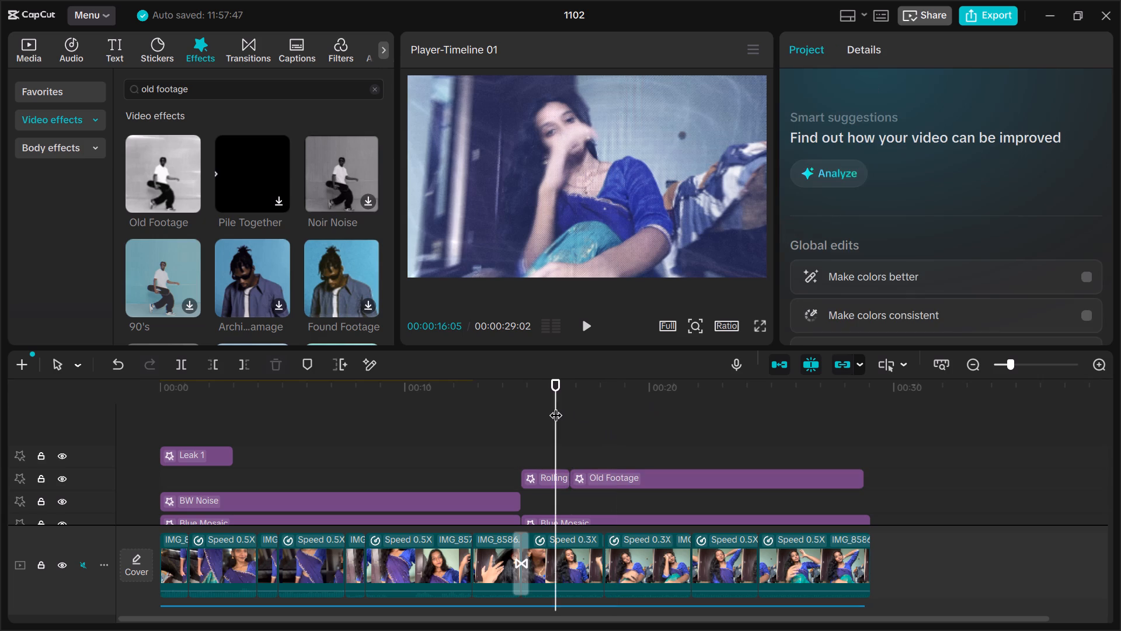
{"action": "key", "text": "space"}
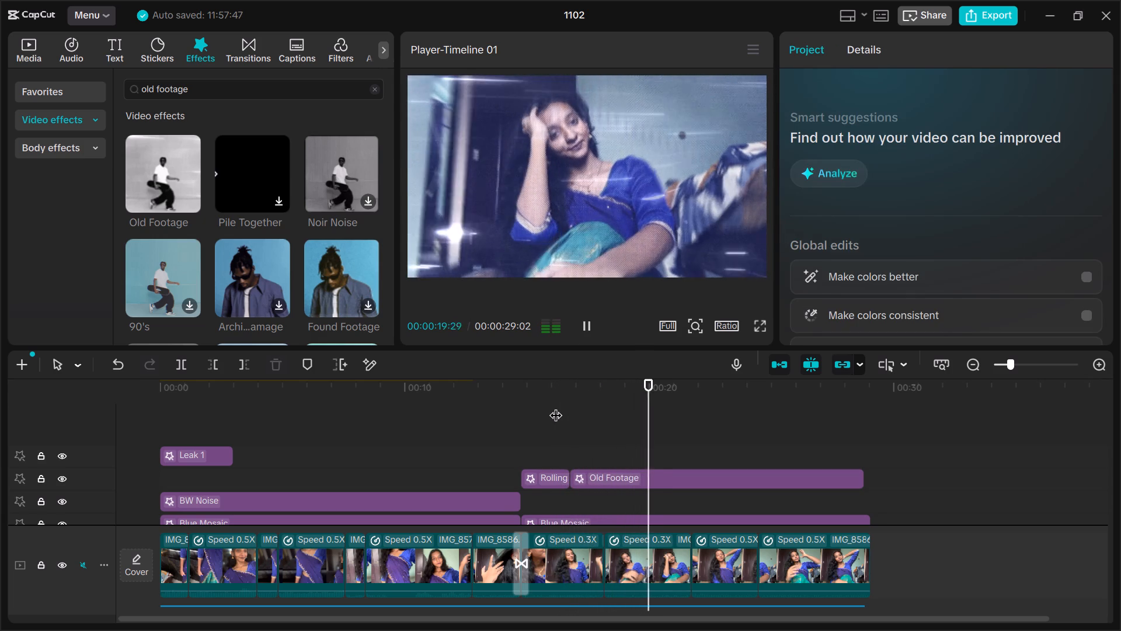
Stop playback, raise Old Footage's Strength to 100, and play the effect.
{"action": "left_click", "coordinate": [635, 476]}
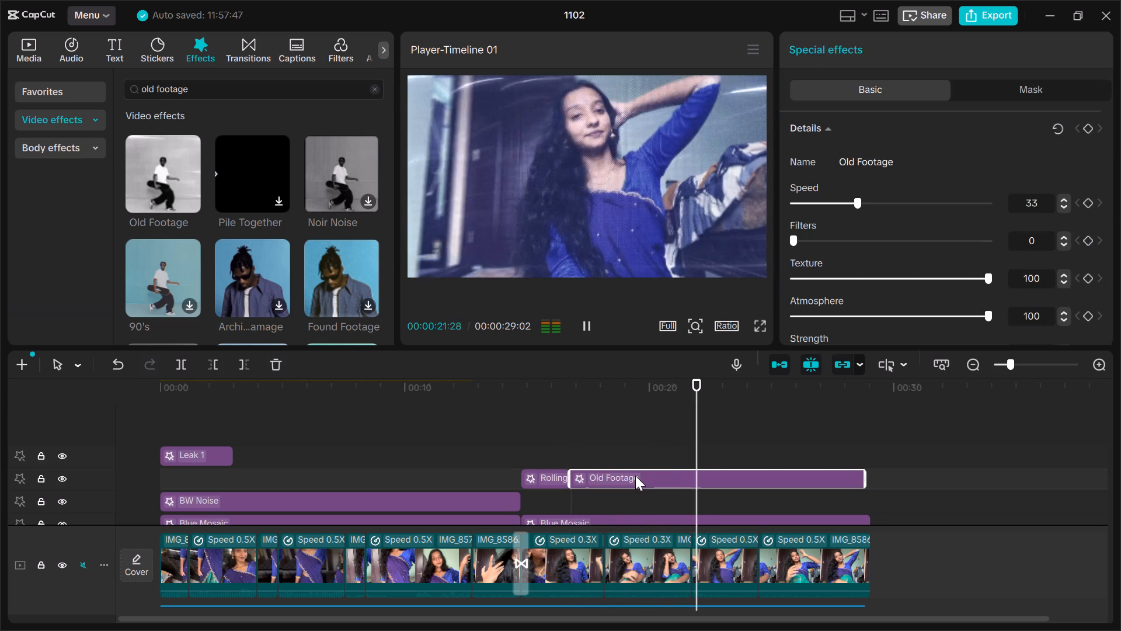
{"action": "key", "text": "space"}
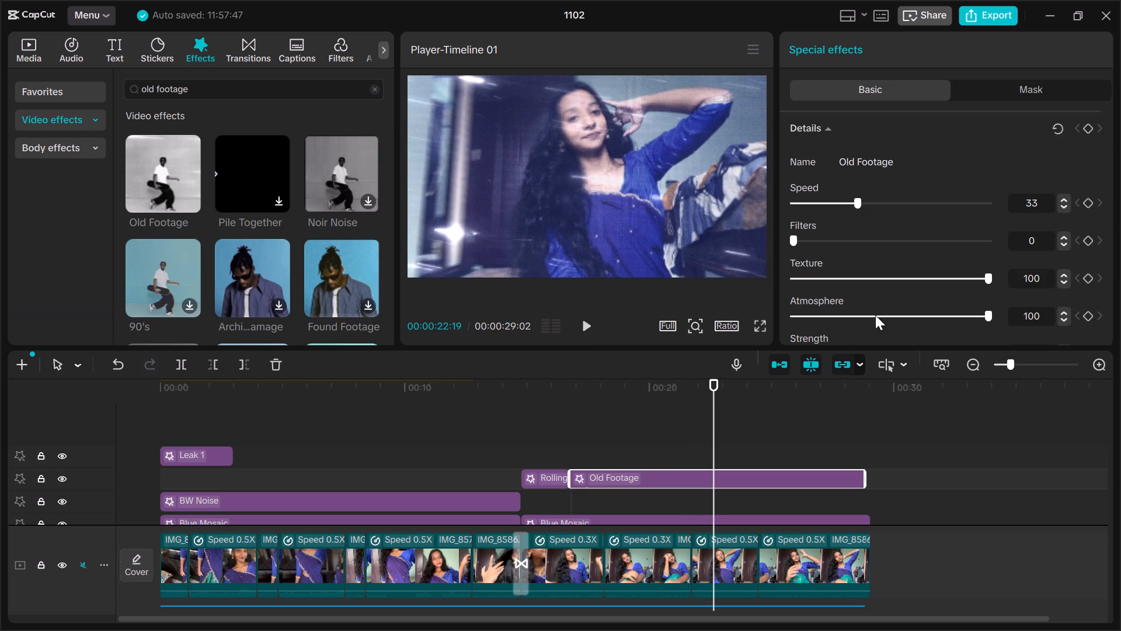
{"action": "scroll", "coordinate": [883, 285], "scroll_direction": "down", "scroll_amount": 4}
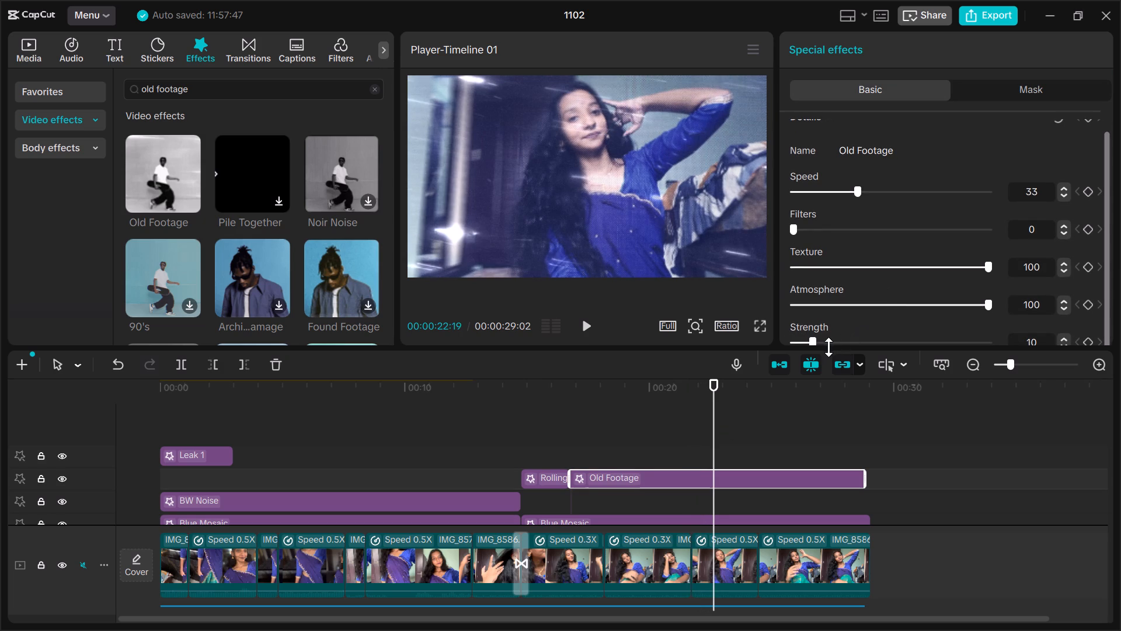
{"action": "left_click_drag", "start_coordinate": [814, 341], "coordinate": [907, 332]}
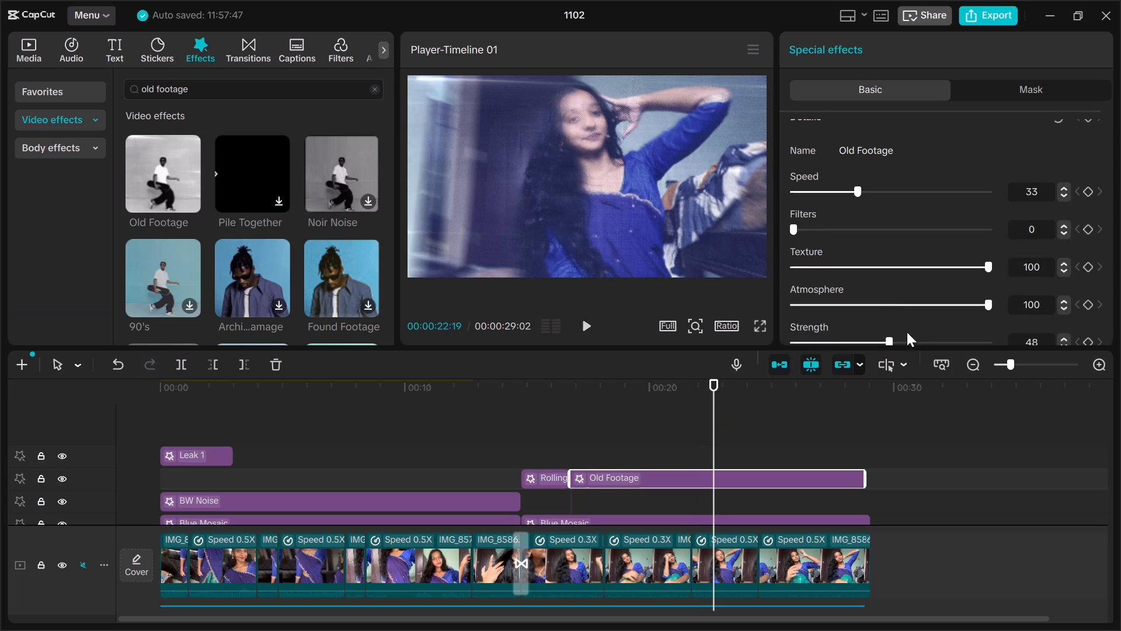
{"action": "left_click_drag", "start_coordinate": [907, 332], "coordinate": [1000, 329]}
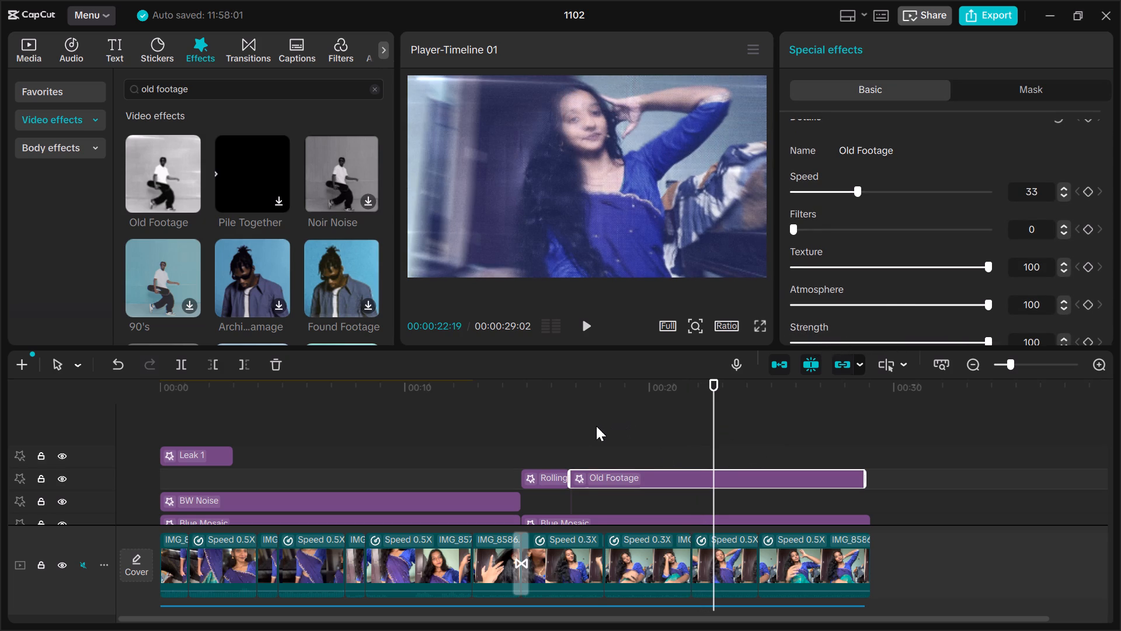
{"action": "left_click", "coordinate": [596, 426]}
{"action": "key", "text": "space"}
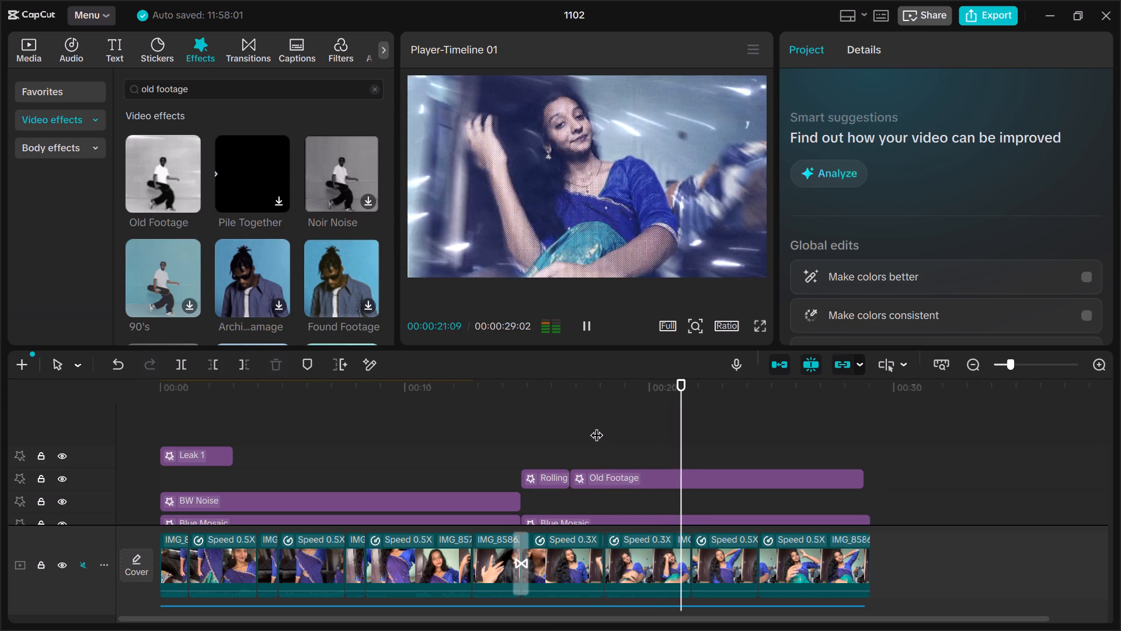
{"action": "key", "text": "space"}
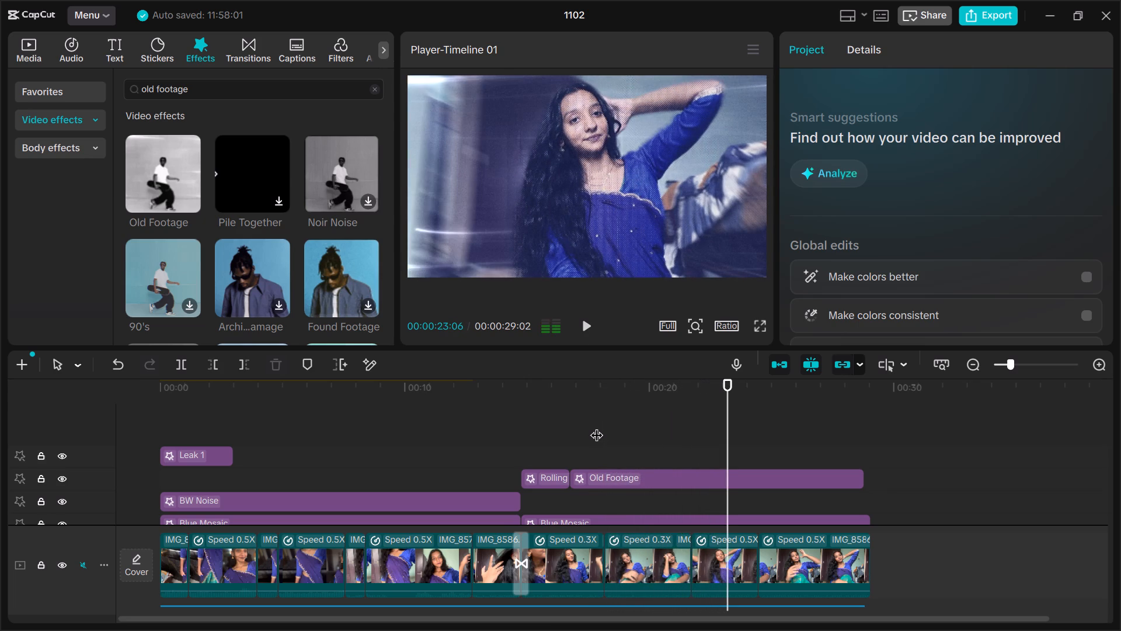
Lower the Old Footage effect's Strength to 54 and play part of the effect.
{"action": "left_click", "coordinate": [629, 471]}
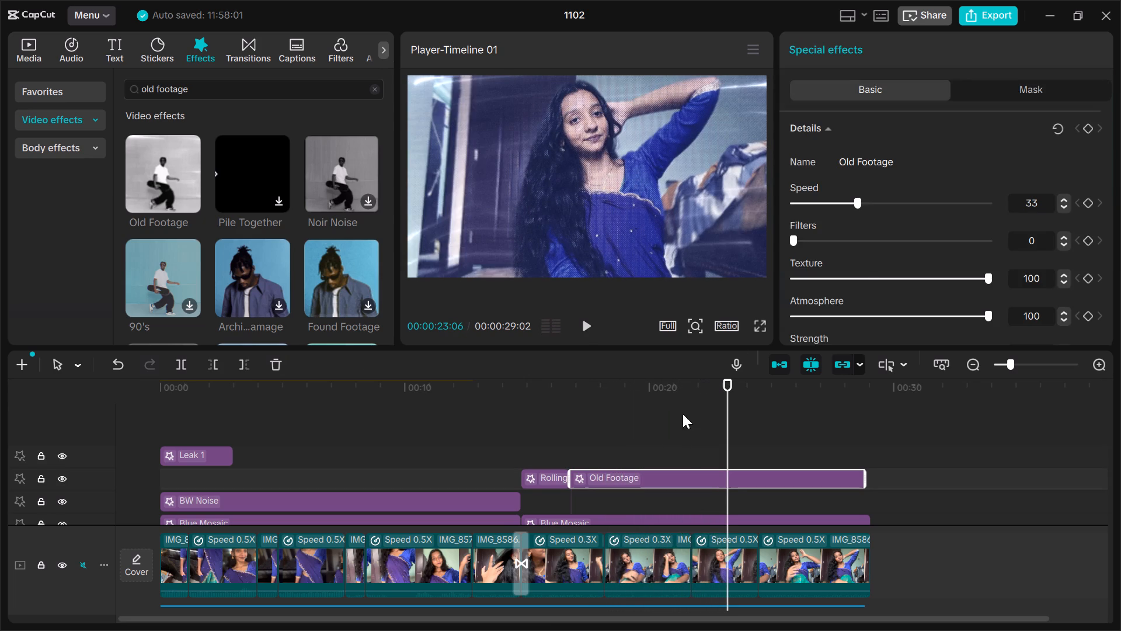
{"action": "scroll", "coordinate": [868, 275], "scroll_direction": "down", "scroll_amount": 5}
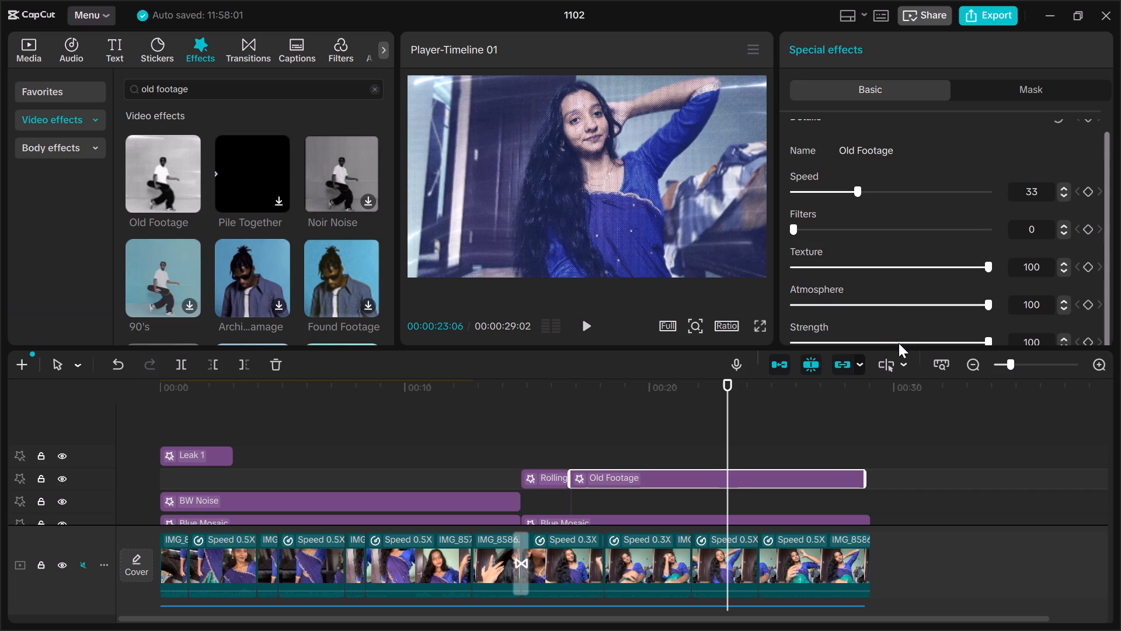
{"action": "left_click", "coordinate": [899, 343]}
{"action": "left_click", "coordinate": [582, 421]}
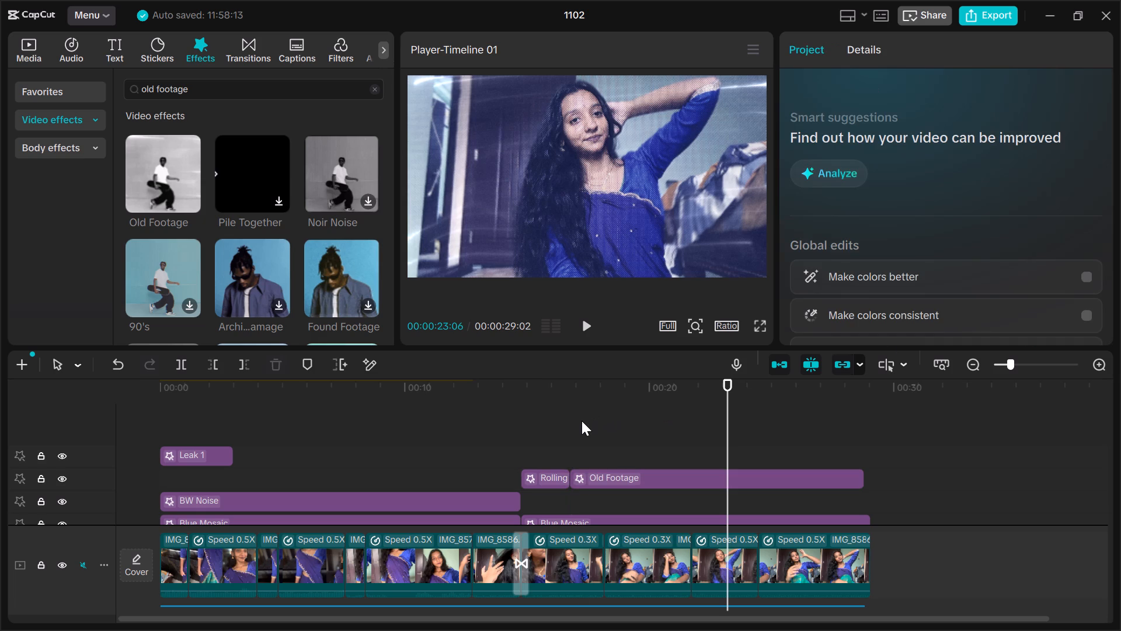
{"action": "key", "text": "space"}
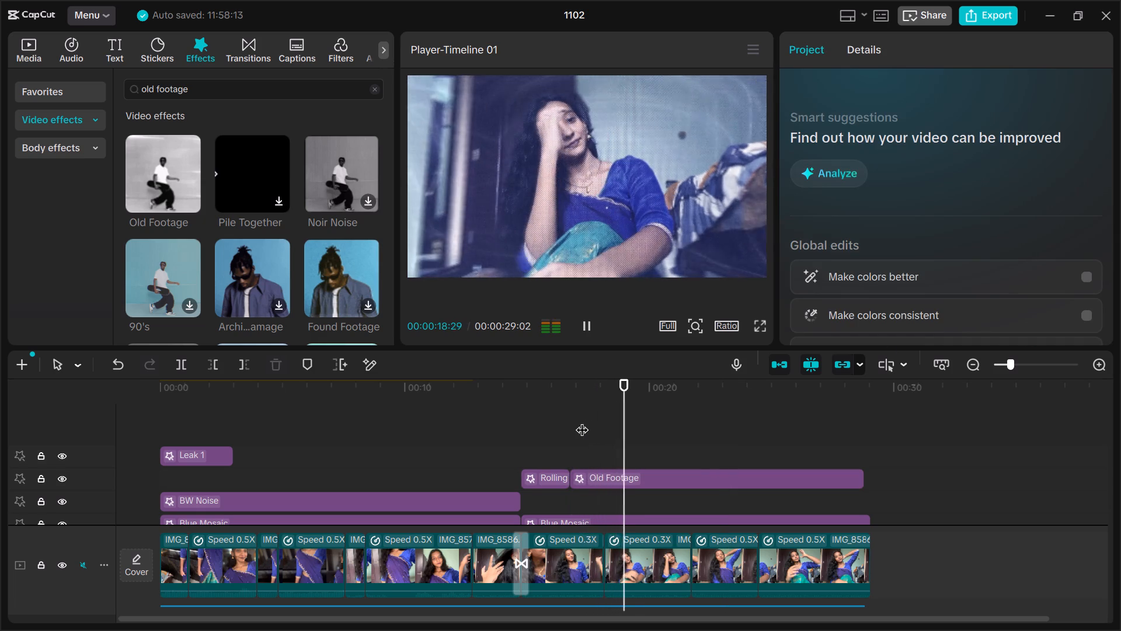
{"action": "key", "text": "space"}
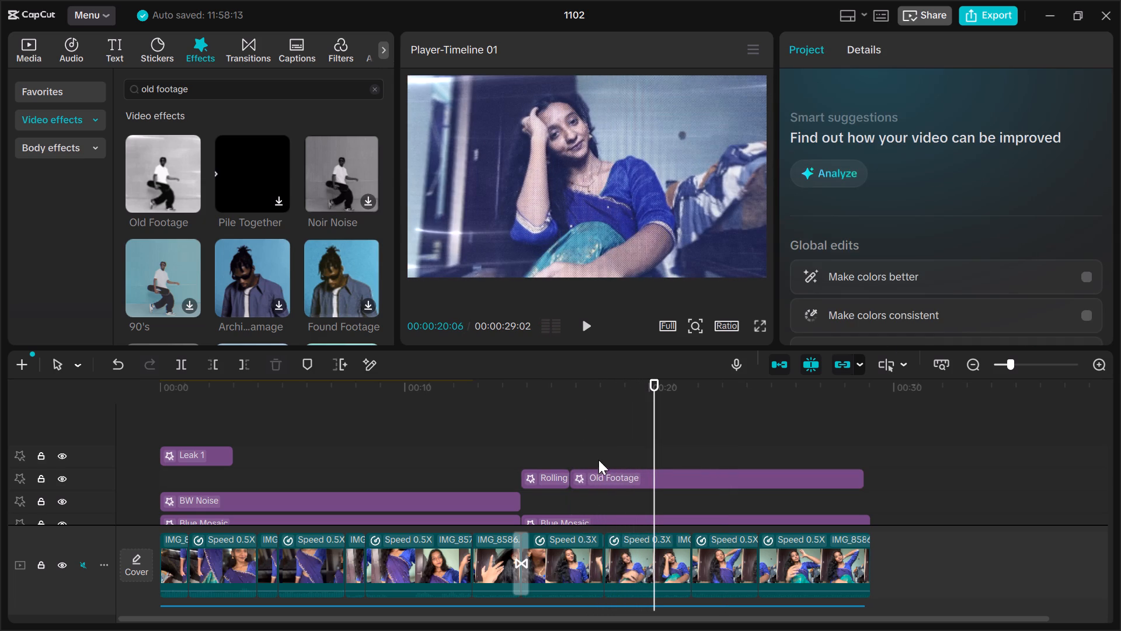
Raise the Old Footage effect's Strength to slightly above 65 and play part of the effect.
{"action": "left_click", "coordinate": [602, 481]}
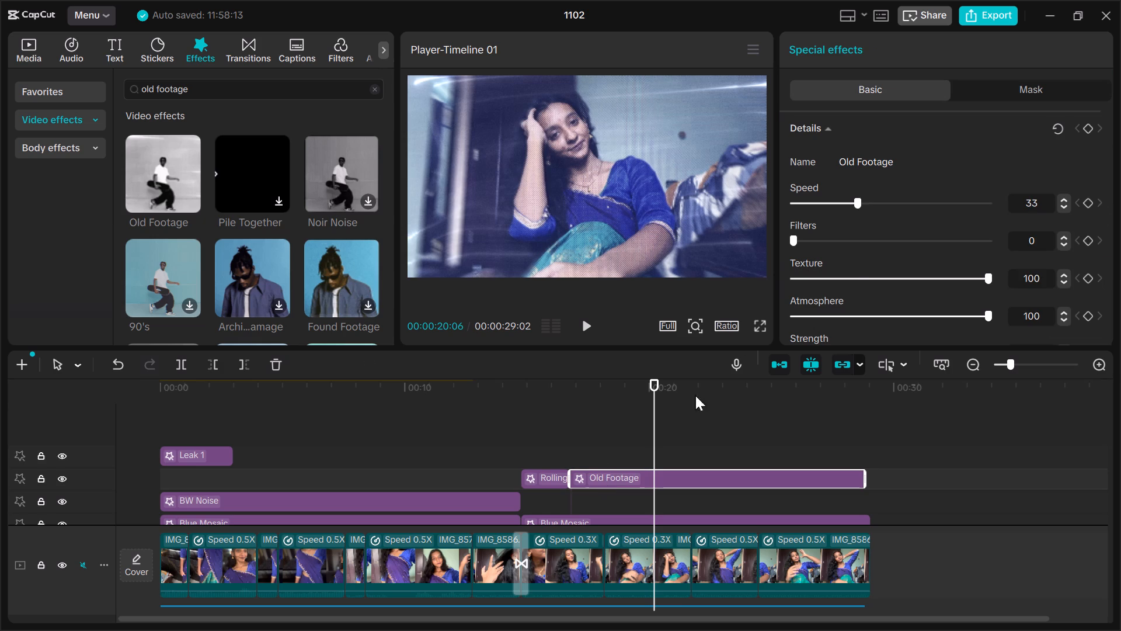
{"action": "scroll", "coordinate": [857, 273], "scroll_direction": "down", "scroll_amount": 7}
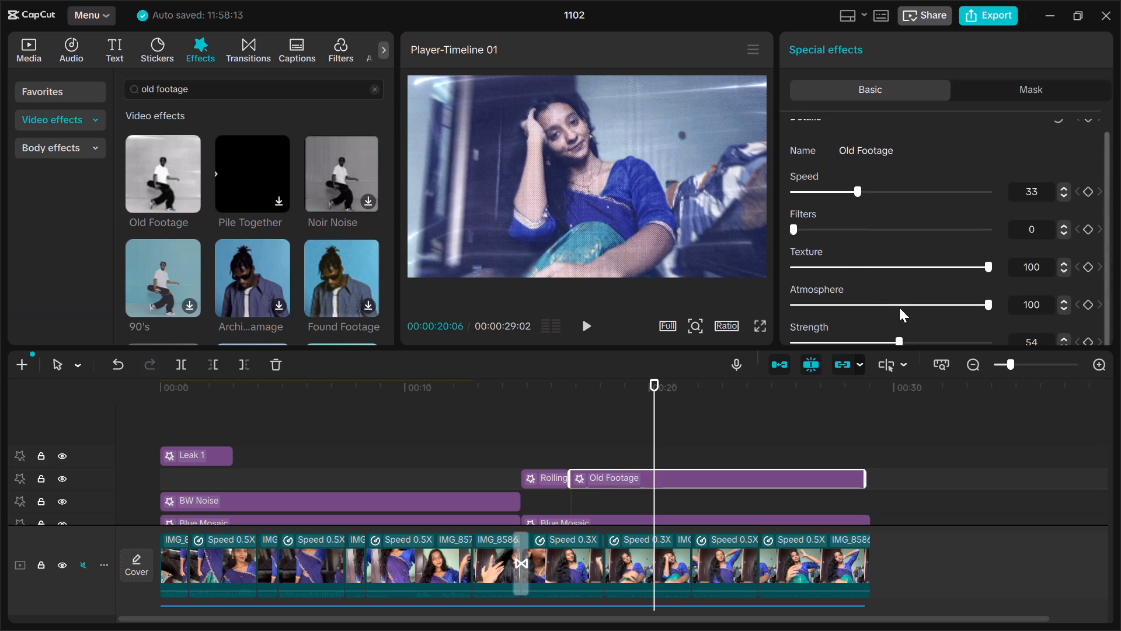
{"action": "left_click_drag", "start_coordinate": [900, 339], "coordinate": [908, 339]}
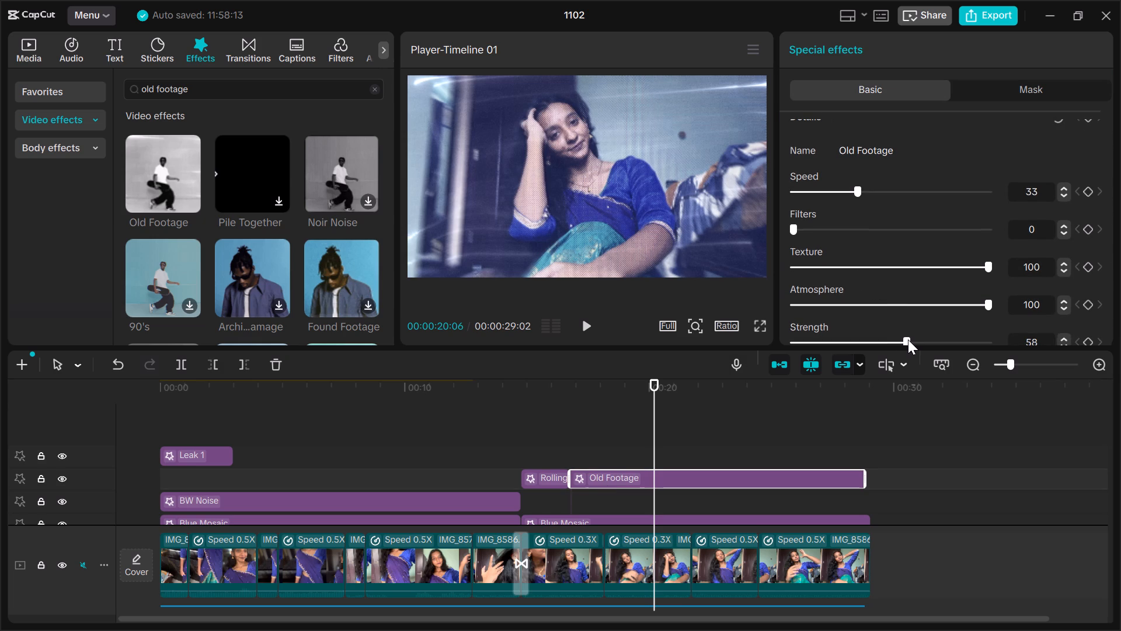
{"action": "left_click_drag", "start_coordinate": [908, 339], "coordinate": [922, 340]}
{"action": "left_click_drag", "start_coordinate": [922, 340], "coordinate": [926, 341]}
{"action": "left_click", "coordinate": [588, 431]}
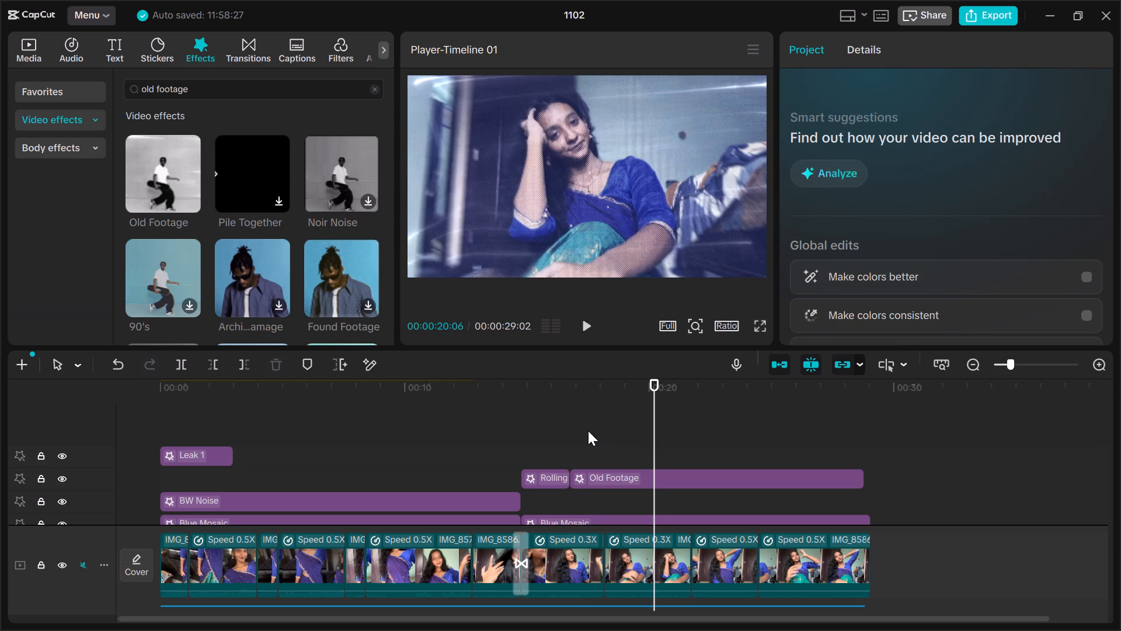
{"action": "key", "text": "space"}
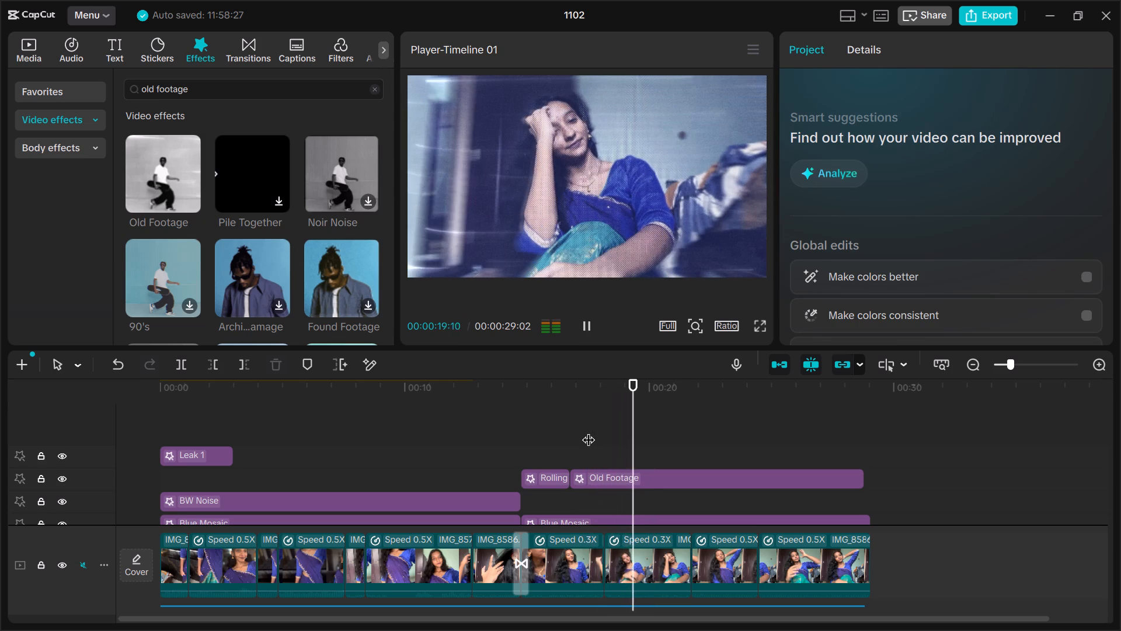
{"action": "key", "text": "space"}
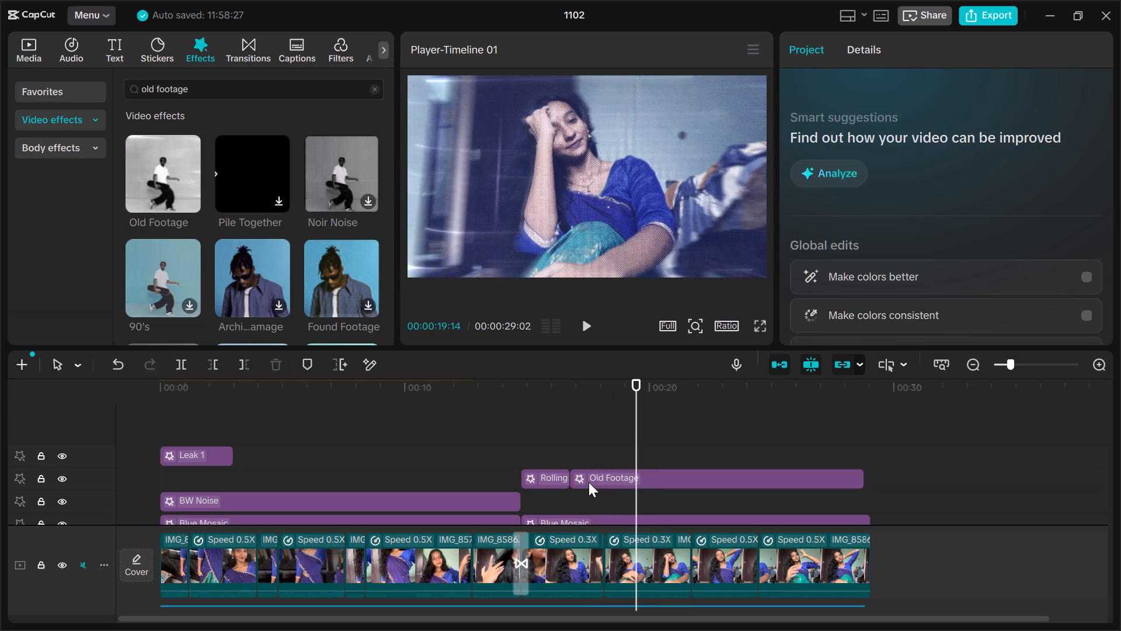
Move Old Footage onto the BW Noise track, extend its start back to BW Noise's end, and play the section.
{"action": "left_click_drag", "start_coordinate": [589, 482], "coordinate": [589, 501]}
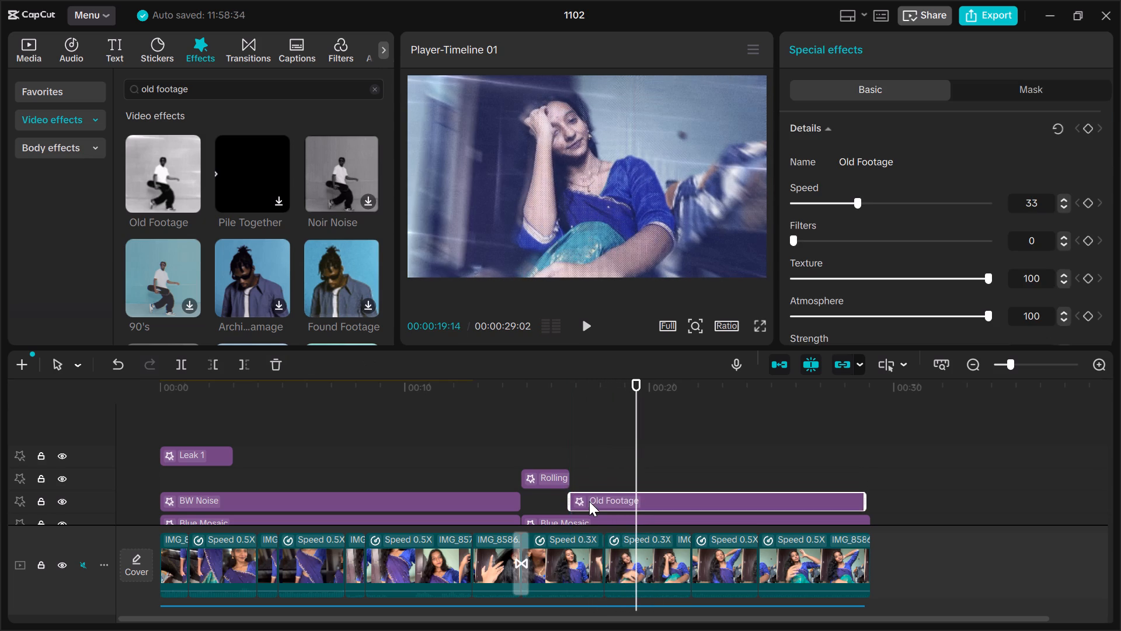
{"action": "left_click_drag", "start_coordinate": [569, 498], "coordinate": [530, 502]}
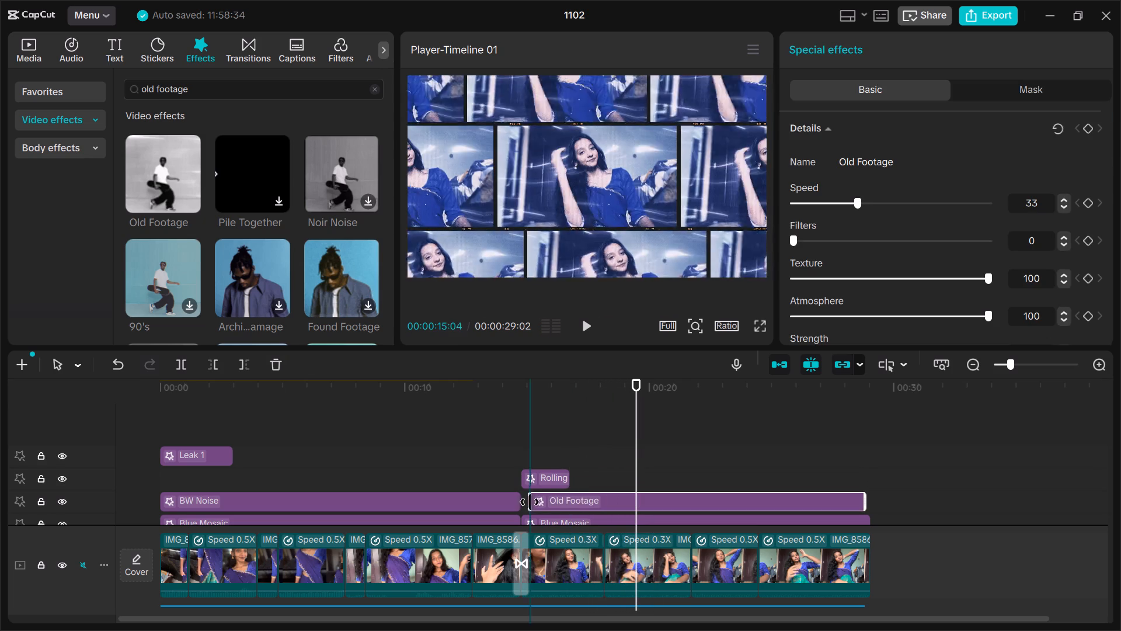
{"action": "left_click_drag", "start_coordinate": [530, 502], "coordinate": [520, 502]}
{"action": "left_click", "coordinate": [483, 481]}
{"action": "key", "text": "space"}
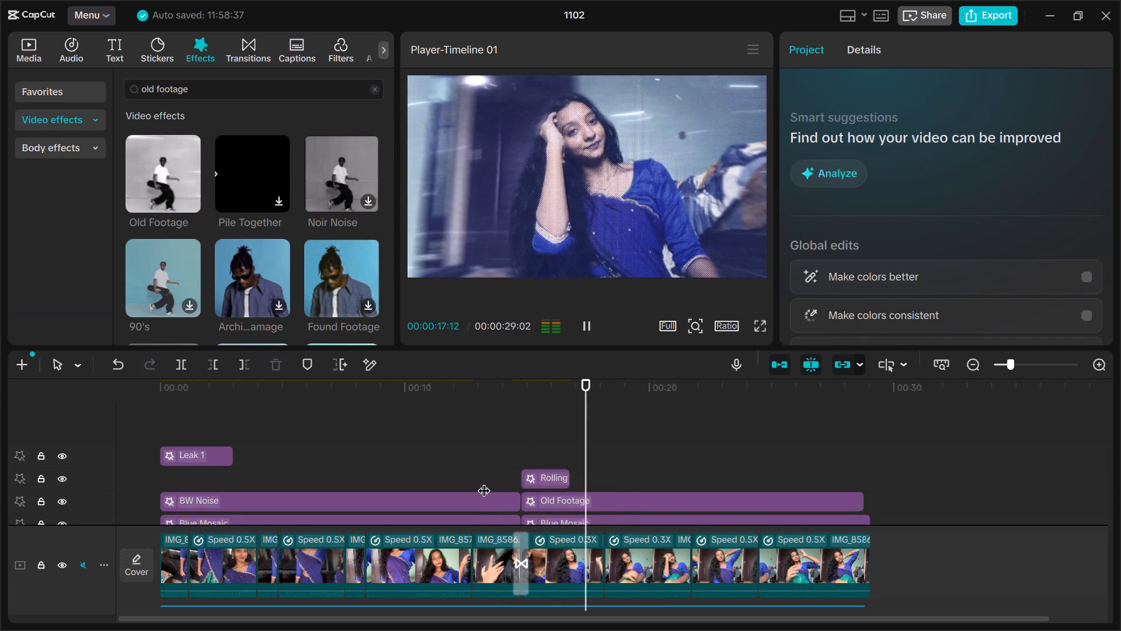
{"action": "key", "text": "space"}
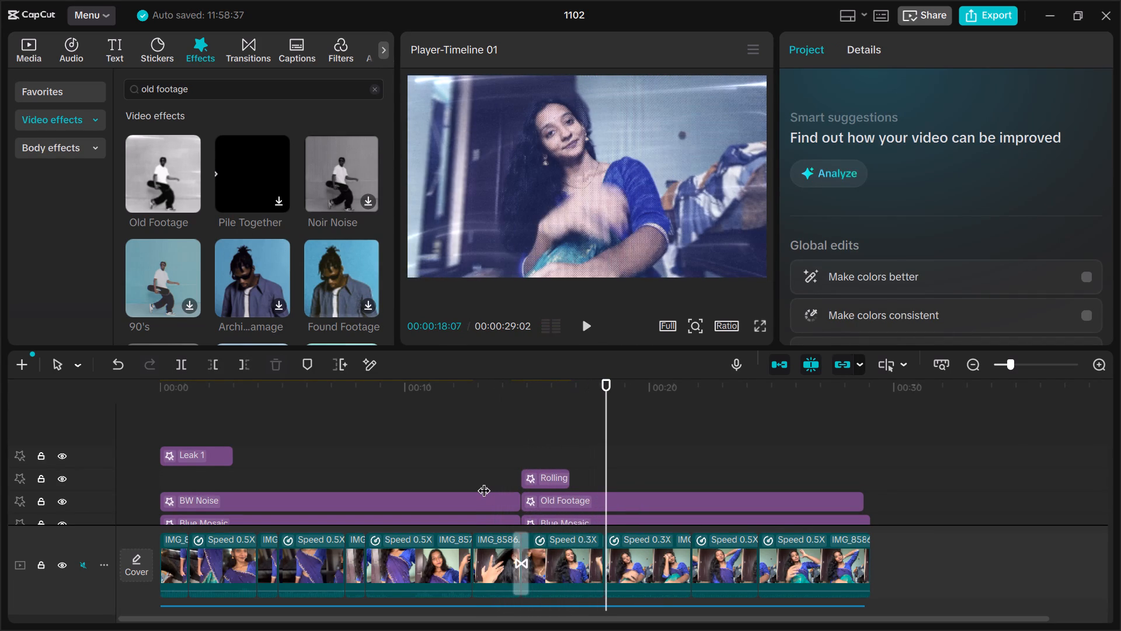
Go back through the clips to the start of the timeline and briefly play the opening.
{"action": "key", "text": "Up"}
{"action": "key", "text": "Up"}
{"action": "key", "text": "Up"}
{"action": "key", "text": "Up"}
{"action": "key", "text": "Up"}
{"action": "key", "text": "Up"}
{"action": "key", "text": "Up"}
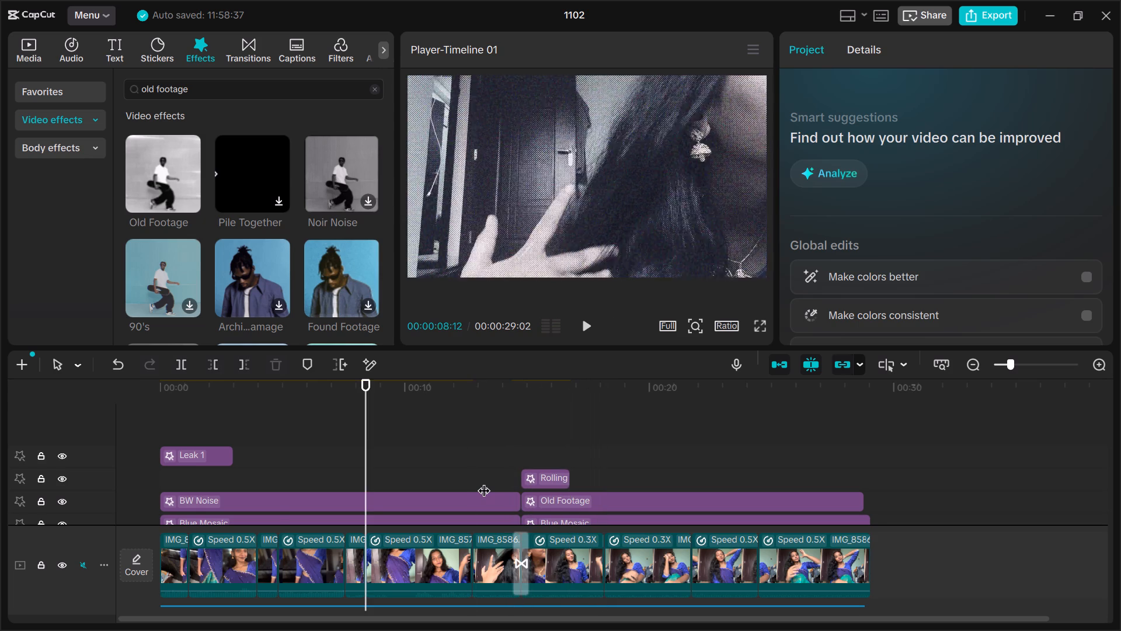
{"action": "key", "text": "Up"}
{"action": "key", "text": "Up"}
{"action": "key", "text": "Up"}
{"action": "key", "text": "Up"}
{"action": "key", "text": "Up"}
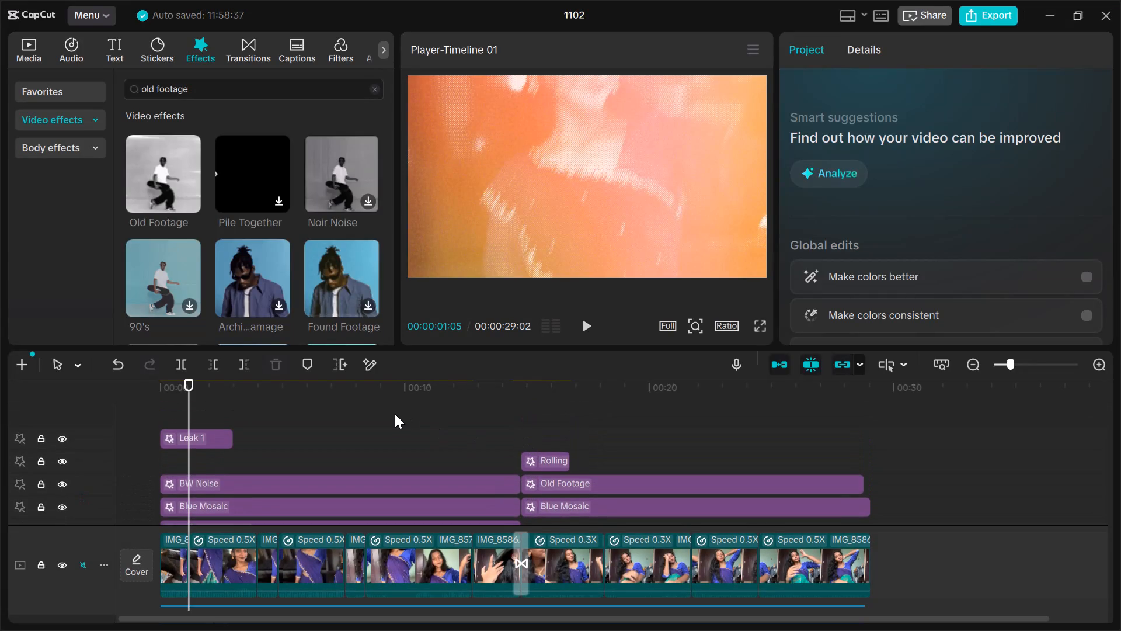
{"action": "scroll", "coordinate": [395, 414], "scroll_direction": "down", "scroll_amount": 1}
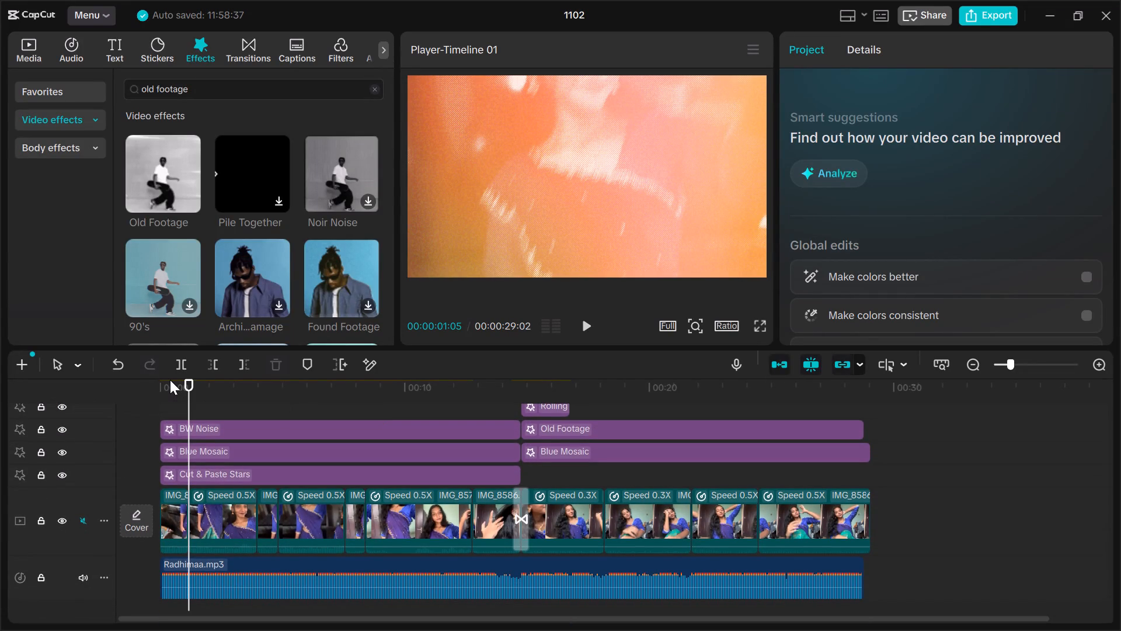
{"action": "key", "text": "Home"}
{"action": "key", "text": "space"}
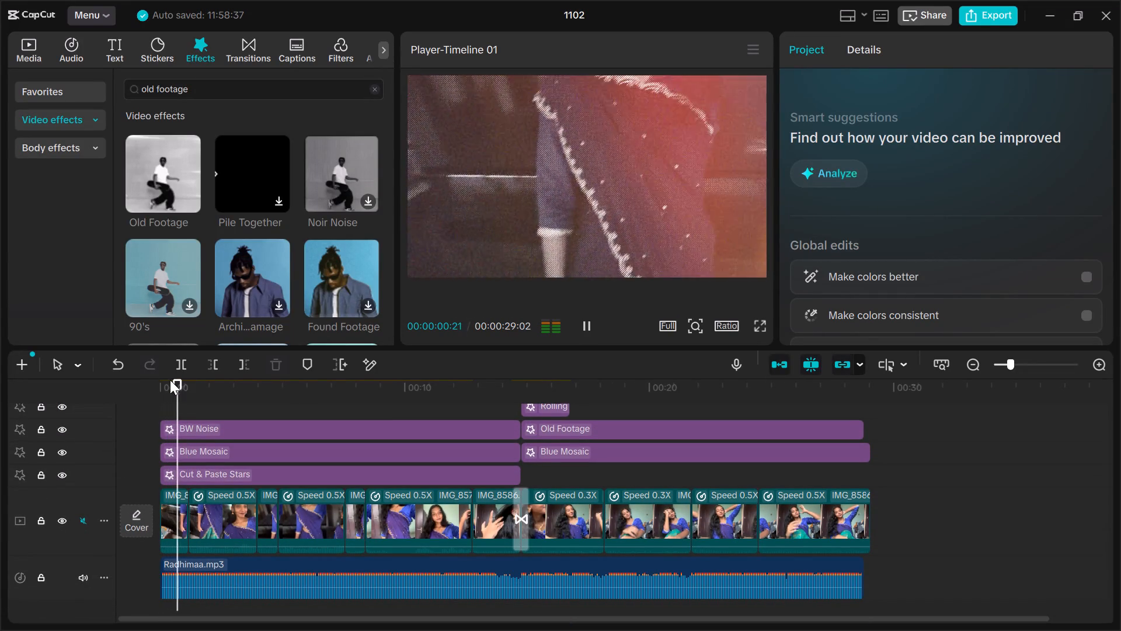
{"action": "key", "text": "space"}
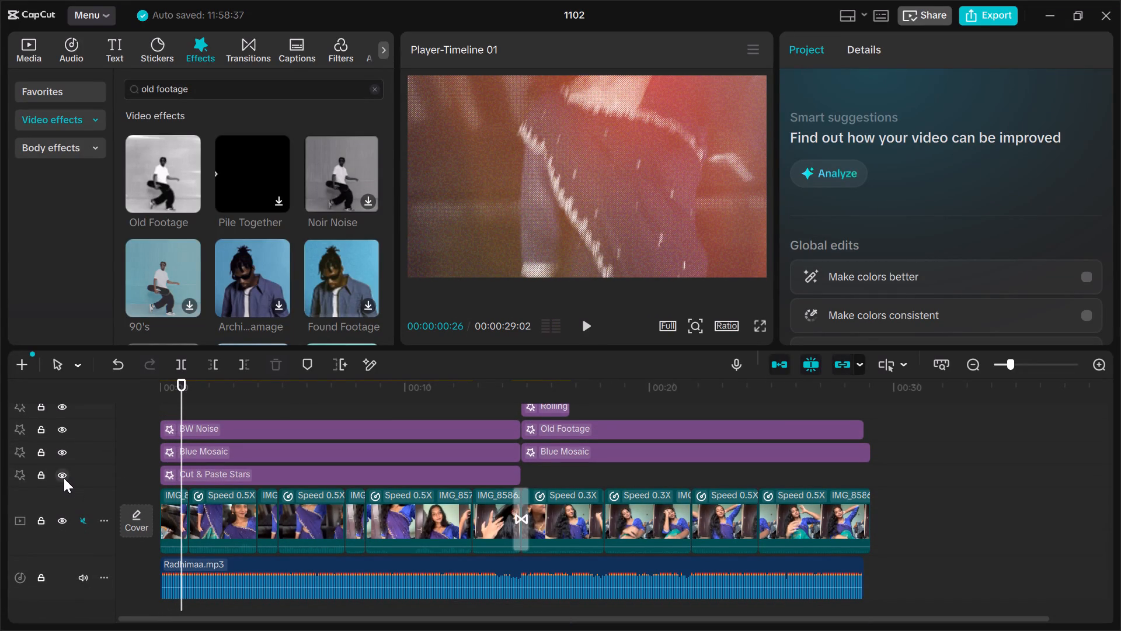
Hide and unhide the Cut & Paste Stars track, inspect that effect's settings, and replay the opening from the start.
{"action": "left_click", "coordinate": [64, 478]}
{"action": "left_click", "coordinate": [64, 478]}
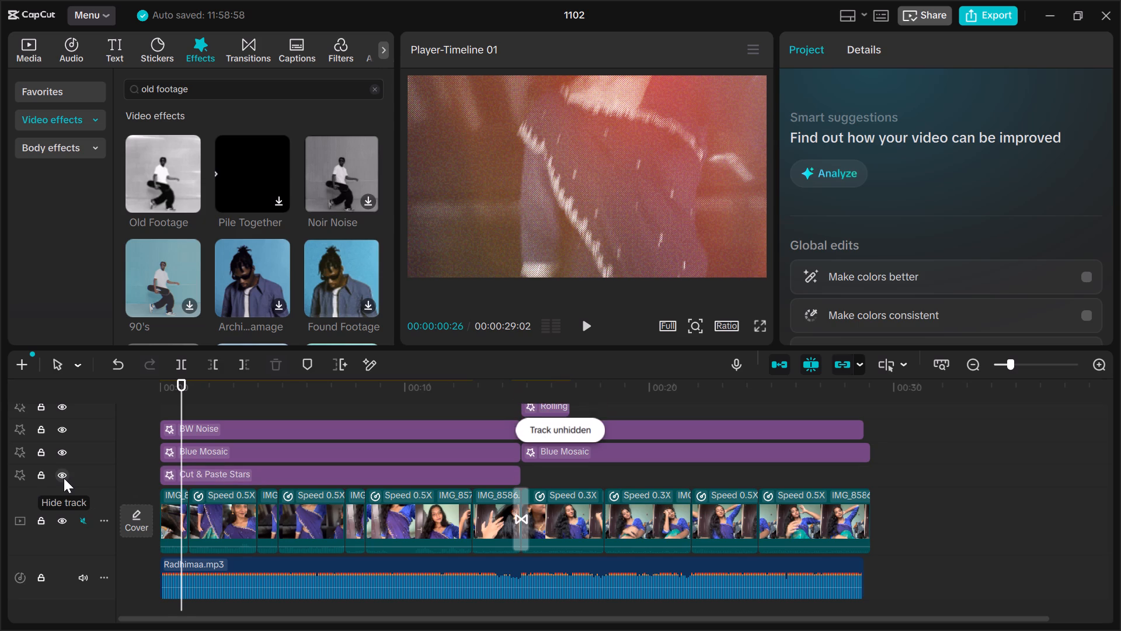
{"action": "key", "text": "space"}
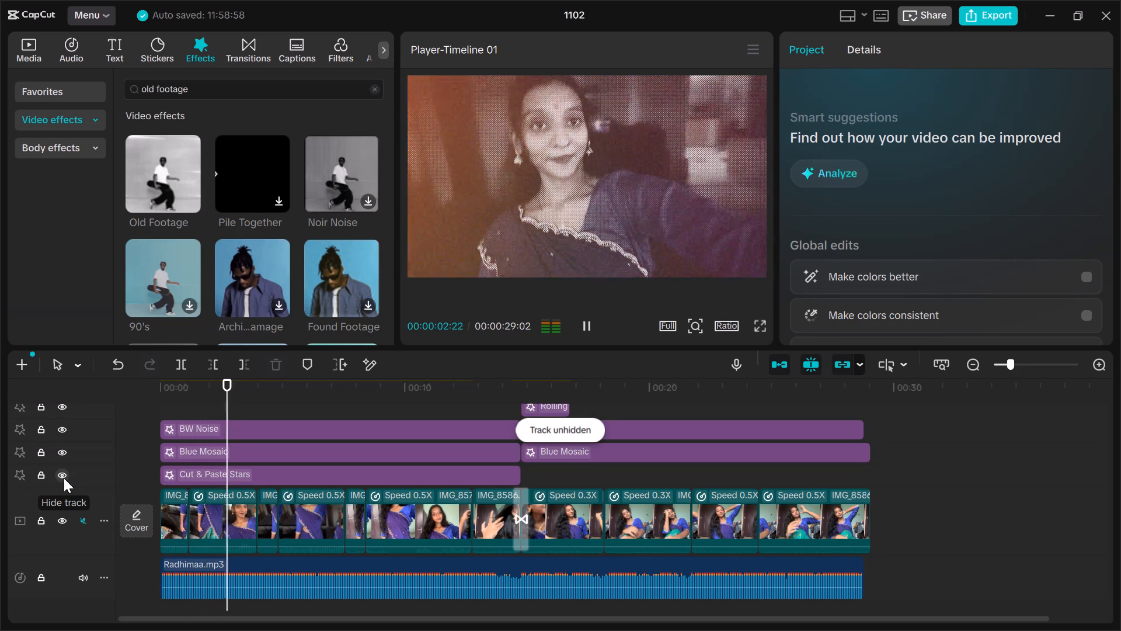
{"action": "key", "text": "space"}
{"action": "left_click", "coordinate": [206, 470]}
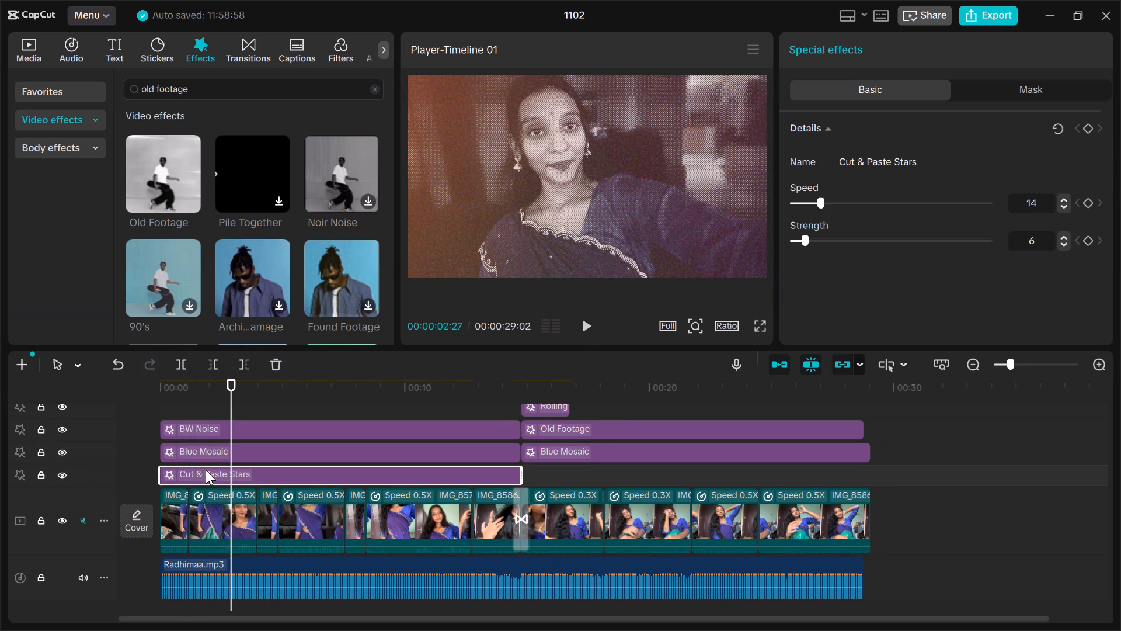
{"action": "left_click", "coordinate": [289, 391]}
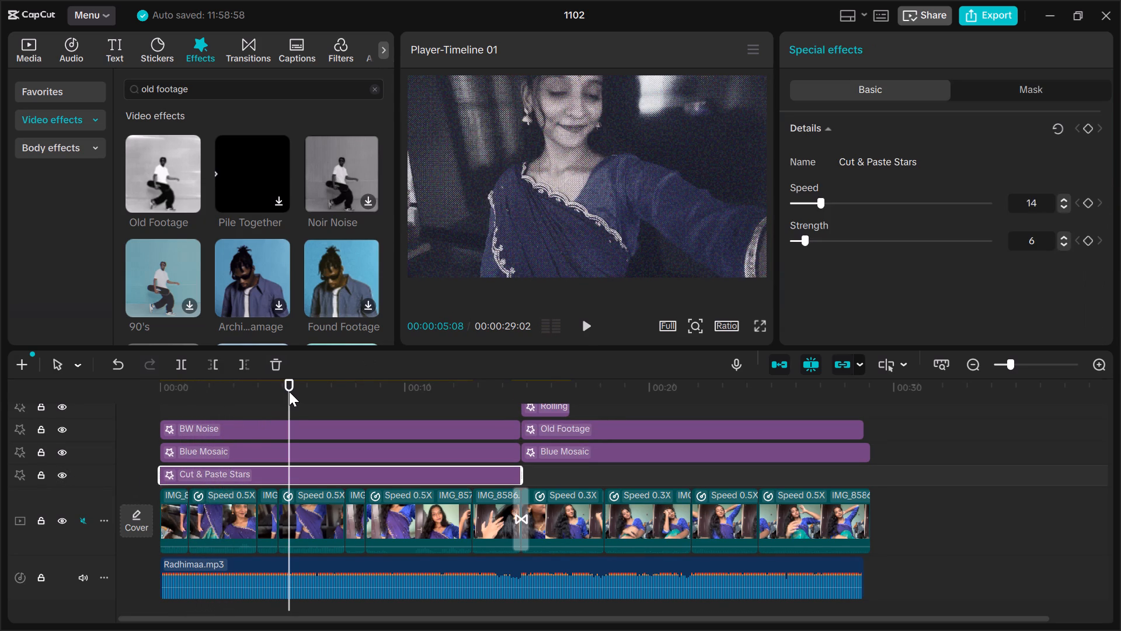
{"action": "key", "text": "Home"}
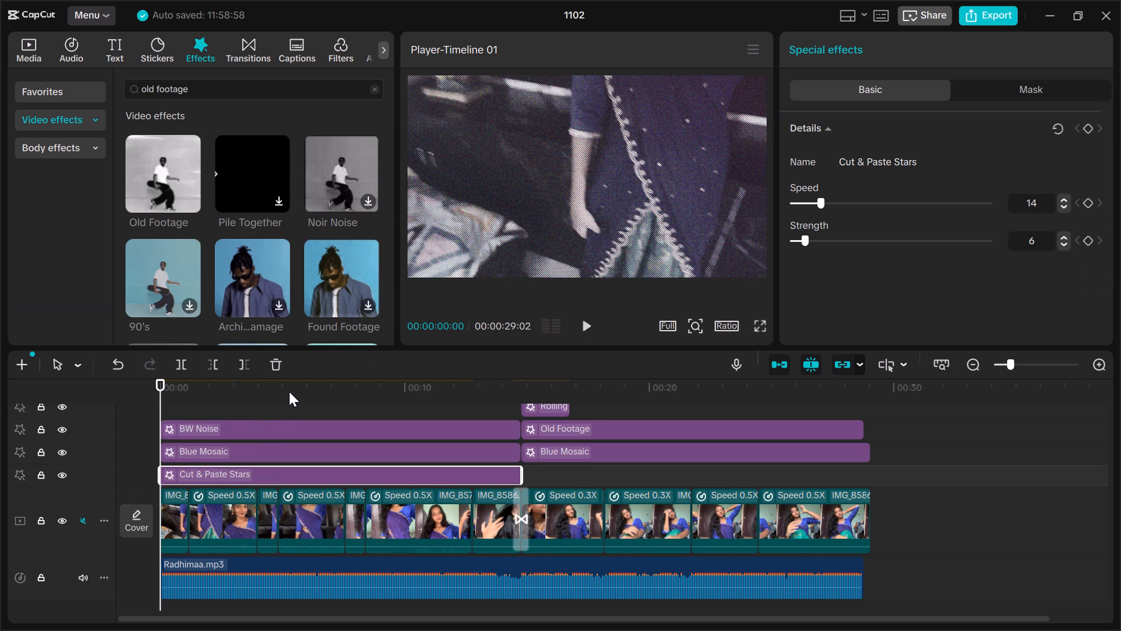
{"action": "key", "text": "space"}
{"action": "key", "text": "space"}
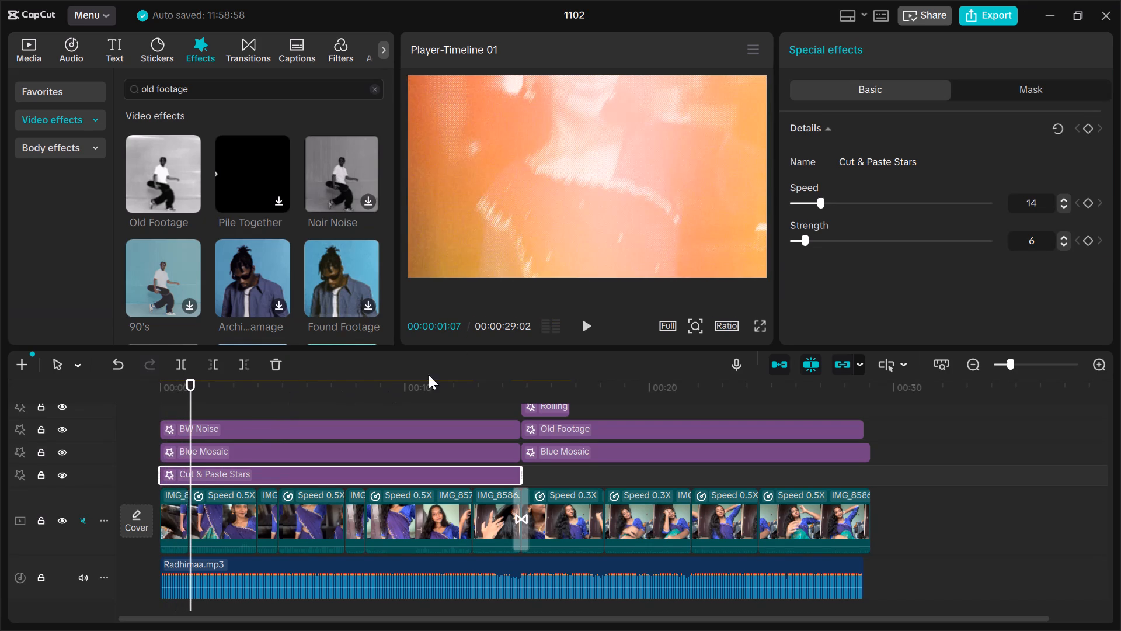
Switch to Google Chrome, search for "radhima songs download", and look through the results and related searches.
{"action": "double_click", "coordinate": [52, 131]}
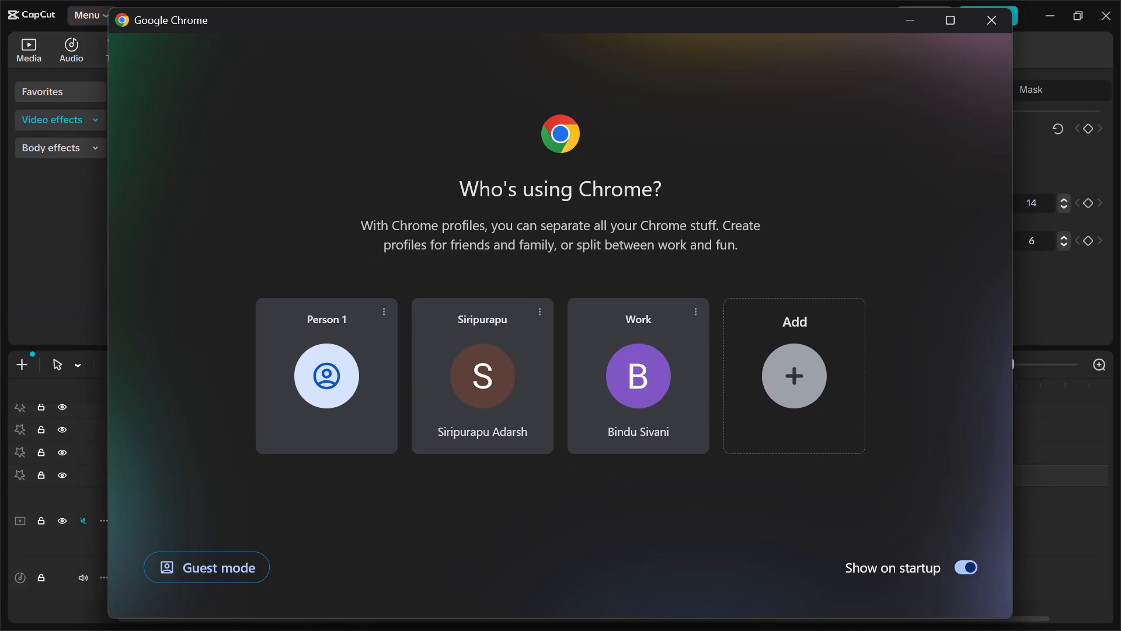
{"action": "left_click", "coordinate": [479, 361]}
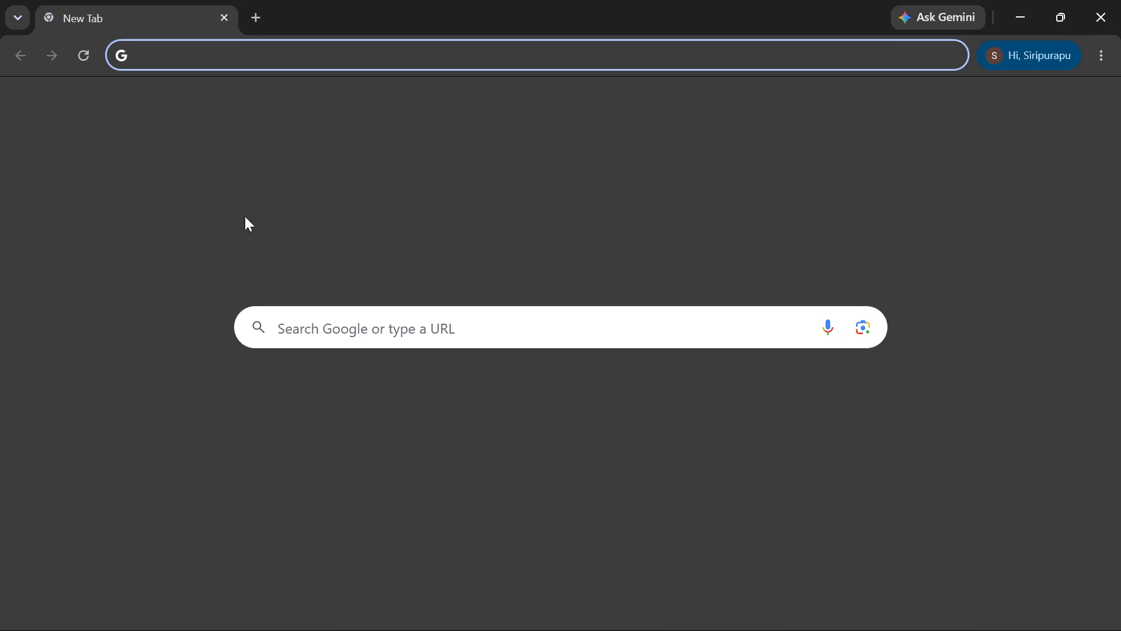
{"action": "left_click", "coordinate": [402, 320]}
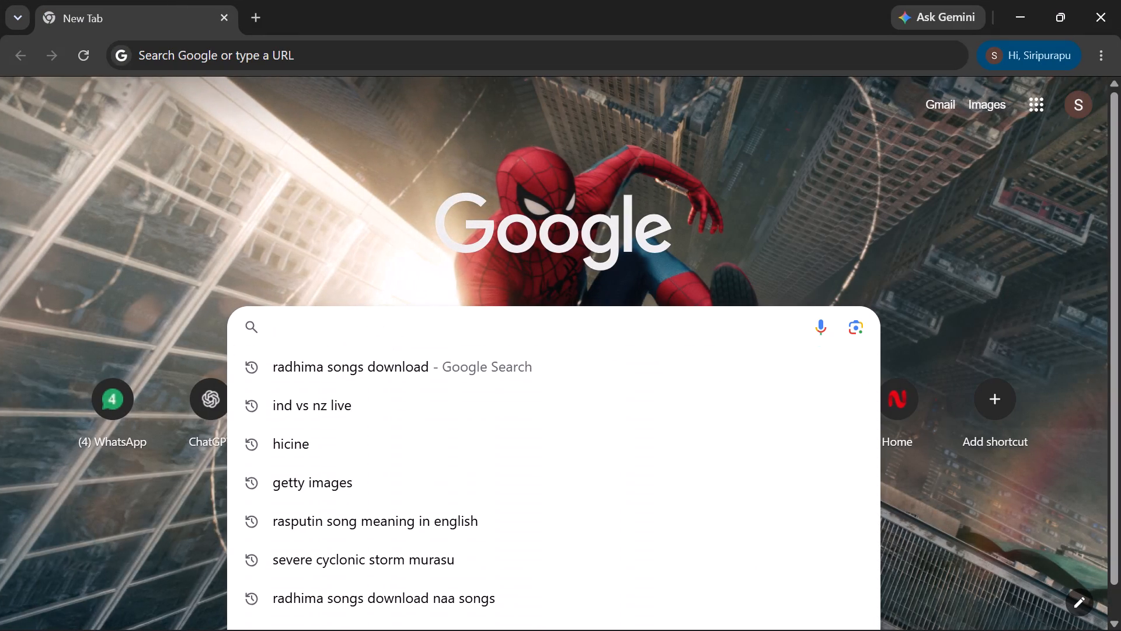
{"action": "left_click", "coordinate": [368, 370]}
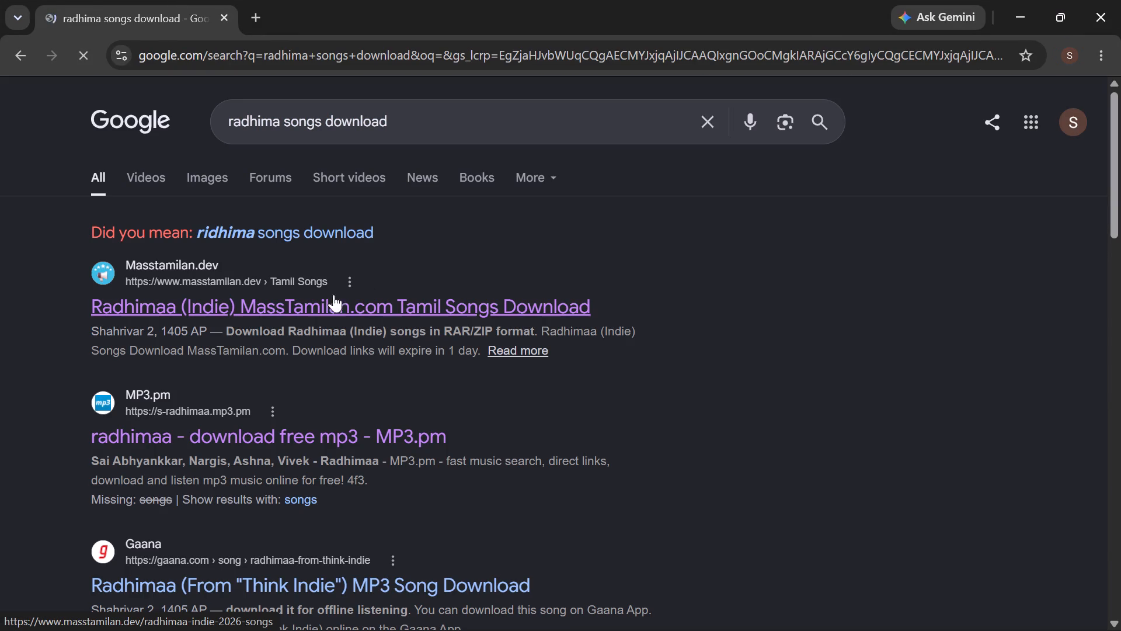
{"action": "scroll", "coordinate": [295, 342], "scroll_direction": "down", "scroll_amount": 7}
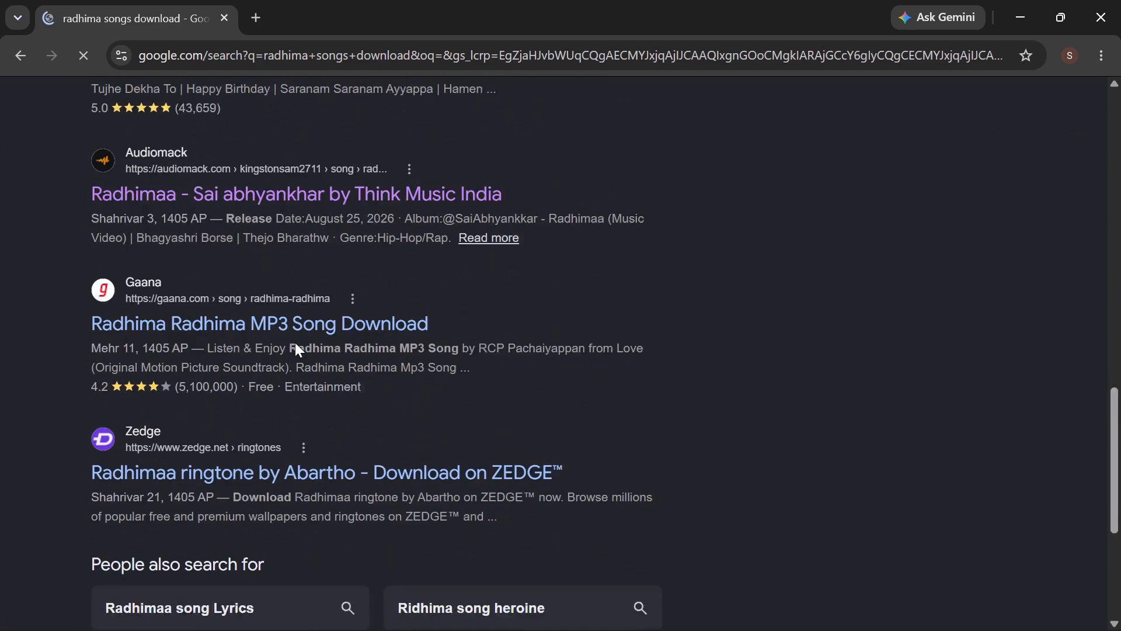
{"action": "scroll", "coordinate": [295, 342], "scroll_direction": "down", "scroll_amount": 1}
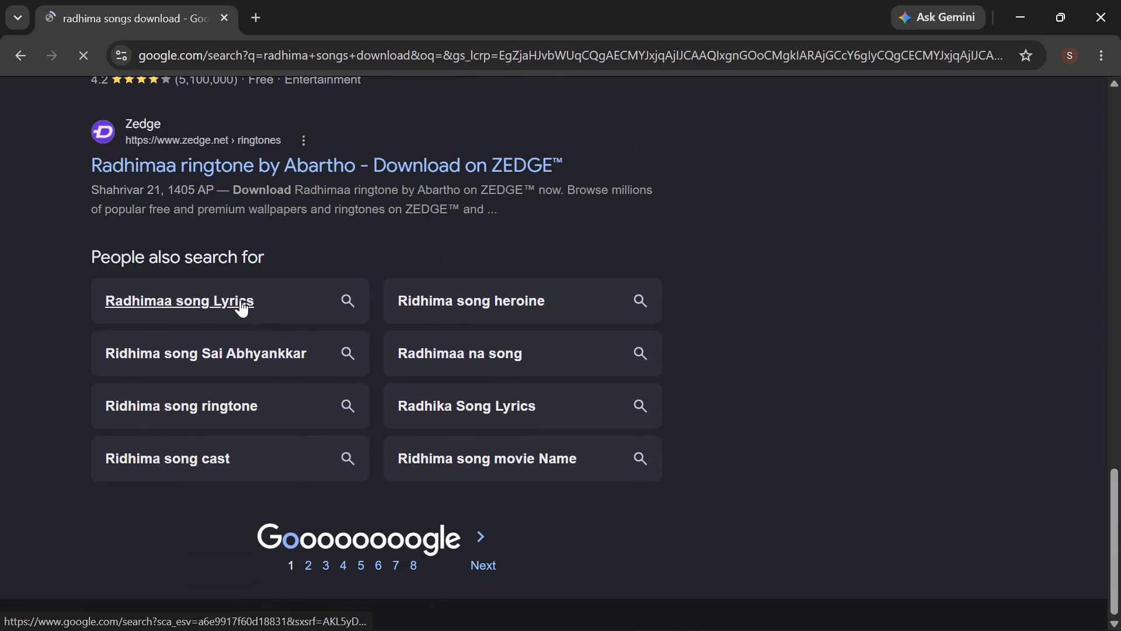
Follow the related search "Radhimaa song Lyrics" and open the iLyricsHub result for Radhimaa Lyrics.
{"action": "left_click", "coordinate": [239, 297]}
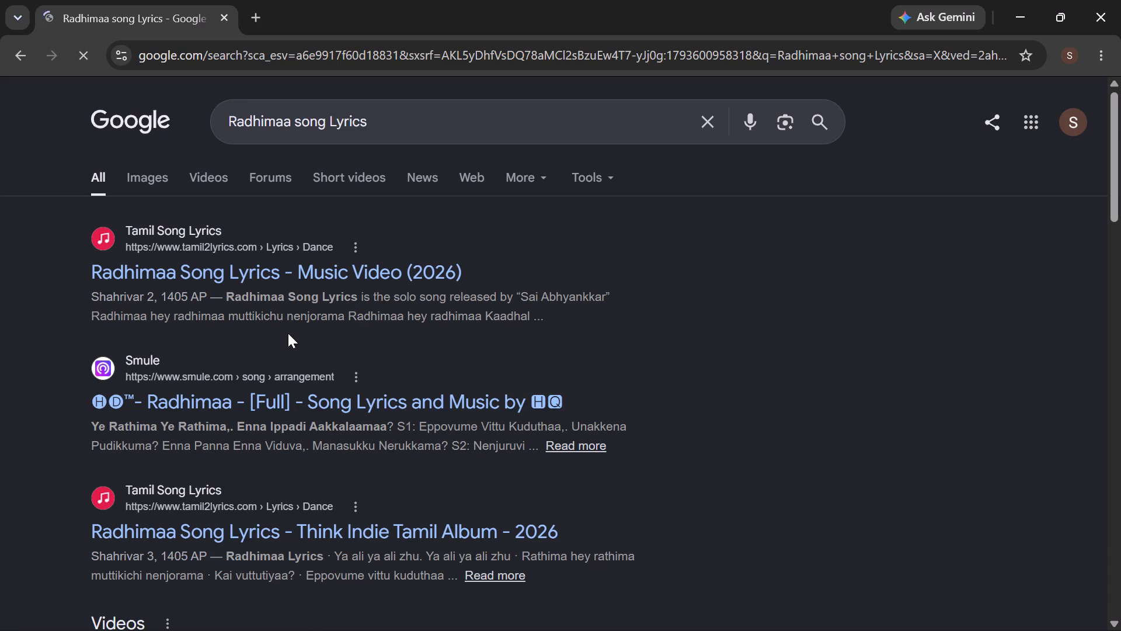
{"action": "scroll", "coordinate": [288, 333], "scroll_direction": "down", "scroll_amount": 5}
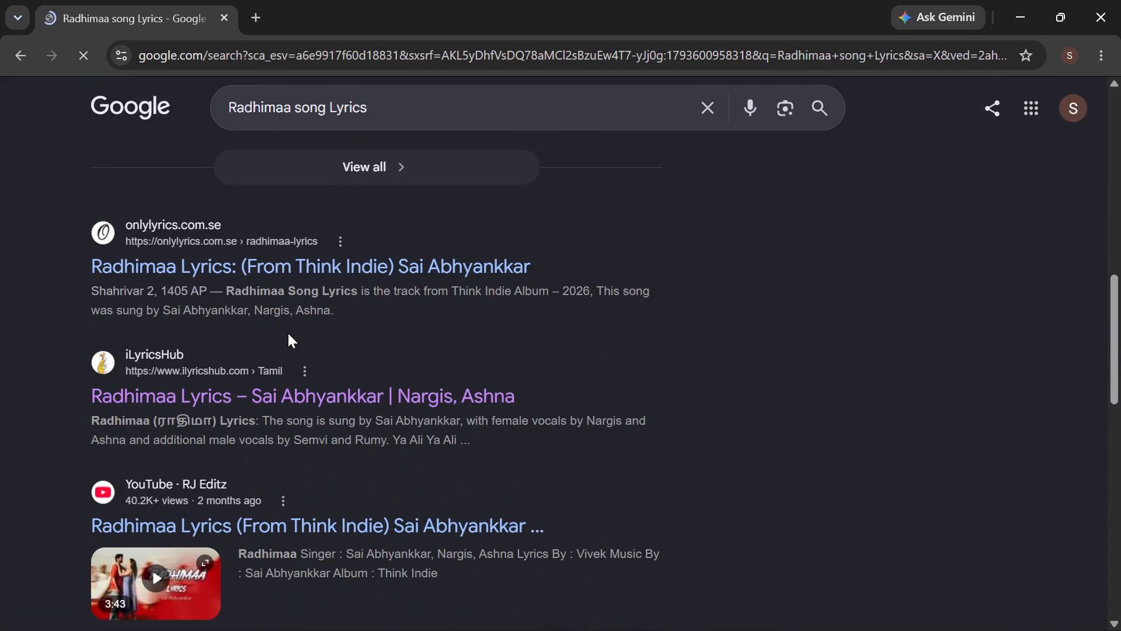
{"action": "scroll", "coordinate": [288, 333], "scroll_direction": "down", "scroll_amount": 1}
{"action": "left_click", "coordinate": [270, 392]}
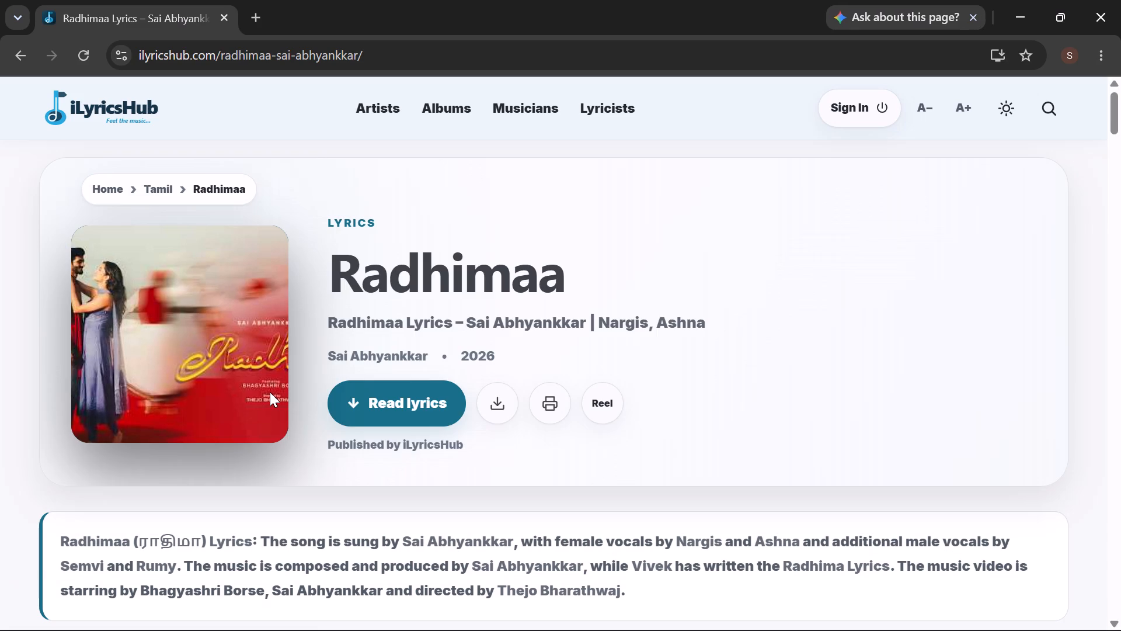
Read through the romanized Radhimaa lyrics on the iLyricsHub page.
{"action": "scroll", "coordinate": [270, 392], "scroll_direction": "down", "scroll_amount": 4}
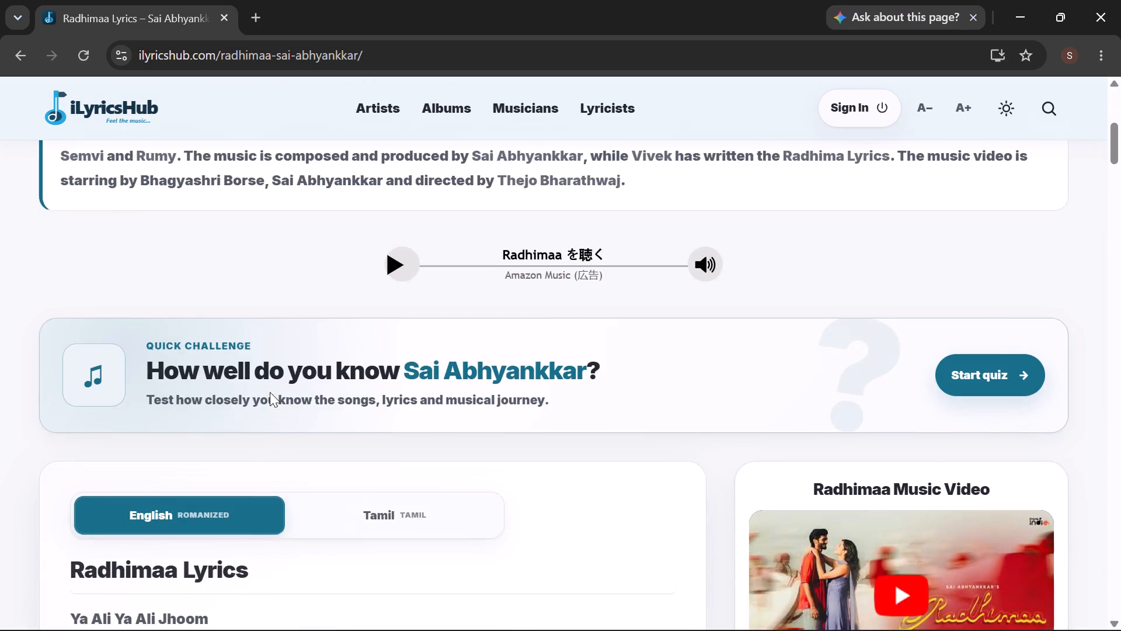
{"action": "scroll", "coordinate": [270, 392], "scroll_direction": "down", "scroll_amount": 6}
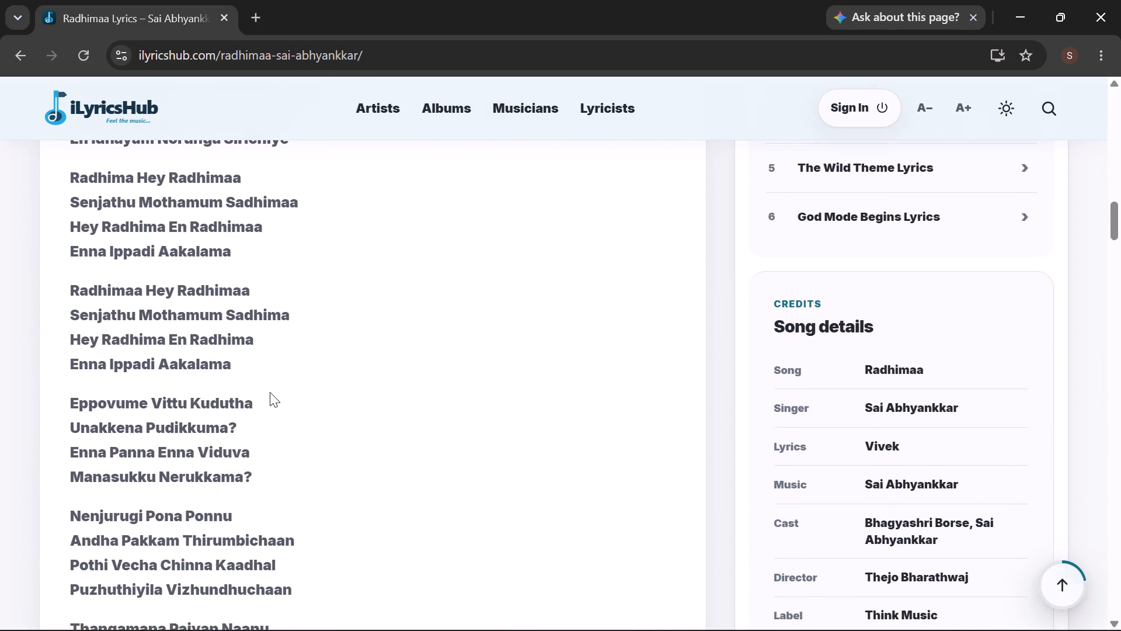
{"action": "scroll", "coordinate": [270, 392], "scroll_direction": "down", "scroll_amount": 5}
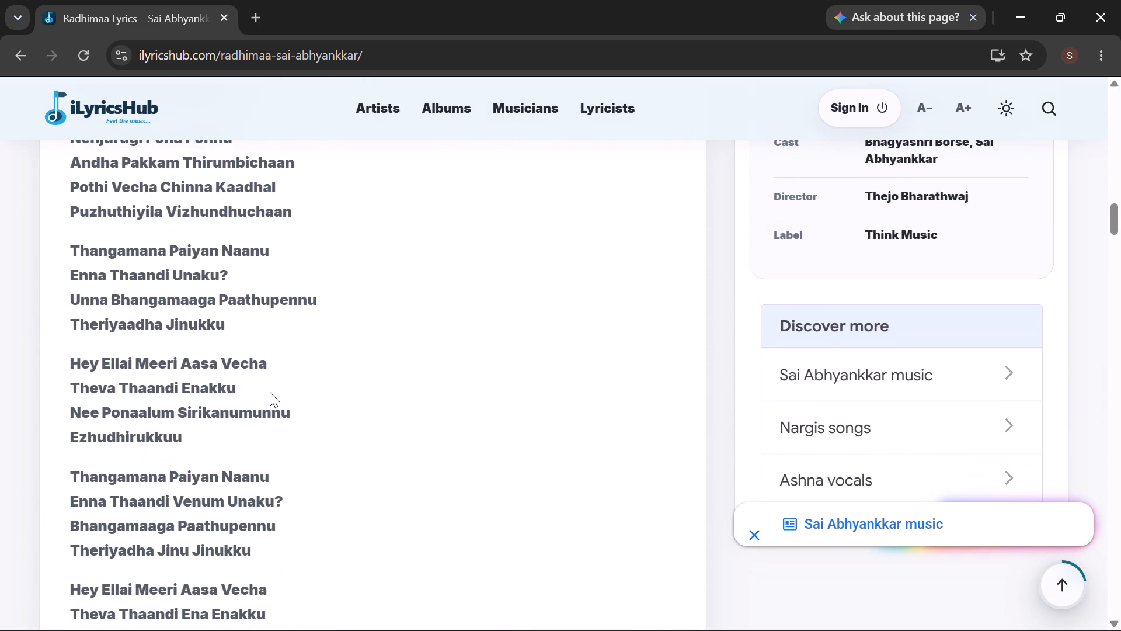
{"action": "scroll", "coordinate": [270, 392], "scroll_direction": "down", "scroll_amount": 1}
{"action": "scroll", "coordinate": [270, 392], "scroll_direction": "up", "scroll_amount": 1}
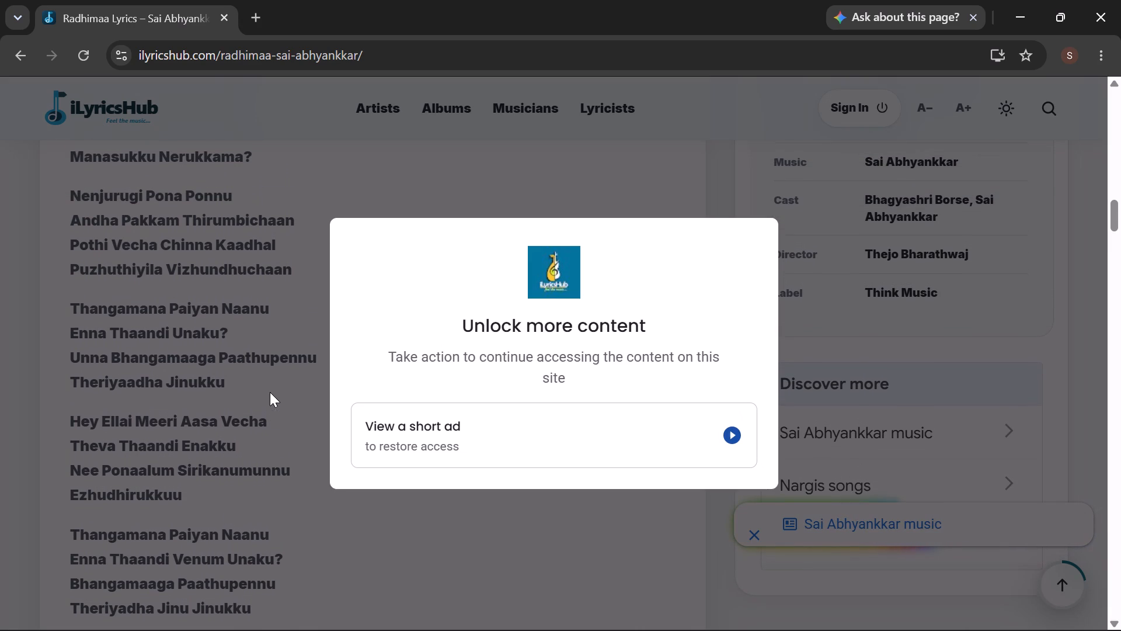
{"action": "scroll", "coordinate": [270, 392], "scroll_direction": "up", "scroll_amount": 1}
View the short ad to restore access to the lyrics page, resuming it until finished, and close it.
{"action": "left_click", "coordinate": [507, 443]}
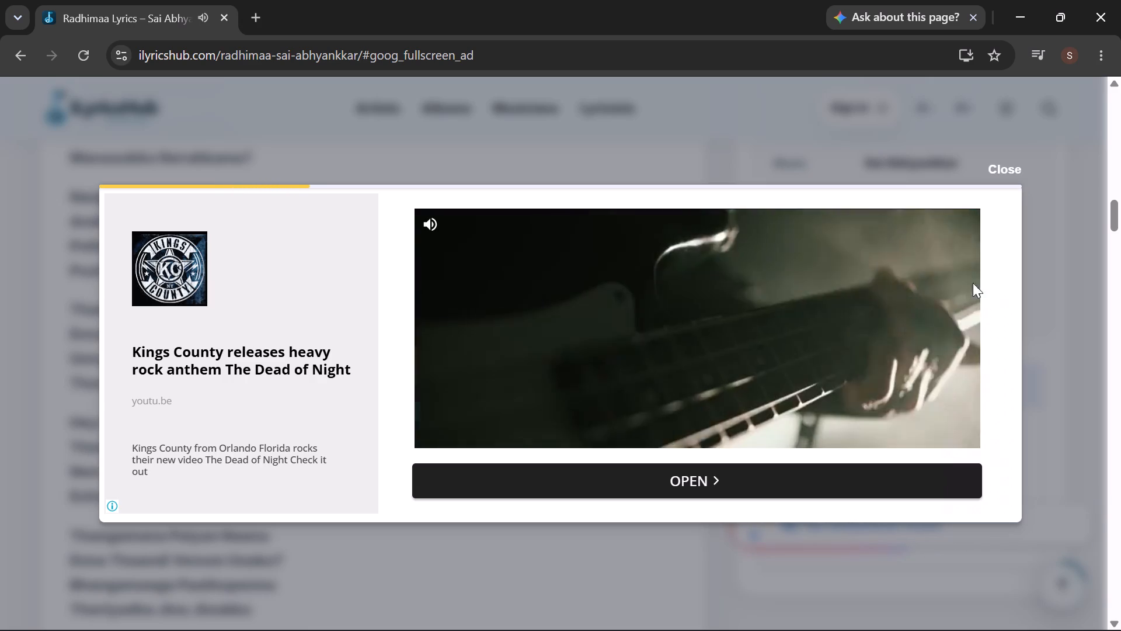
{"action": "left_click", "coordinate": [1009, 169]}
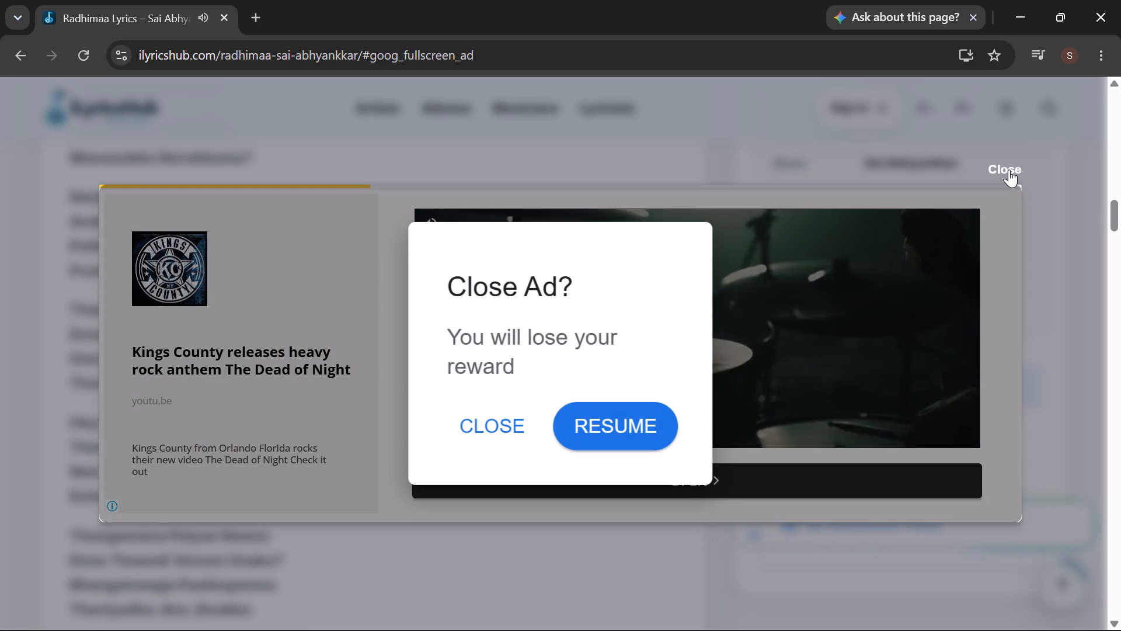
{"action": "left_click", "coordinate": [595, 411]}
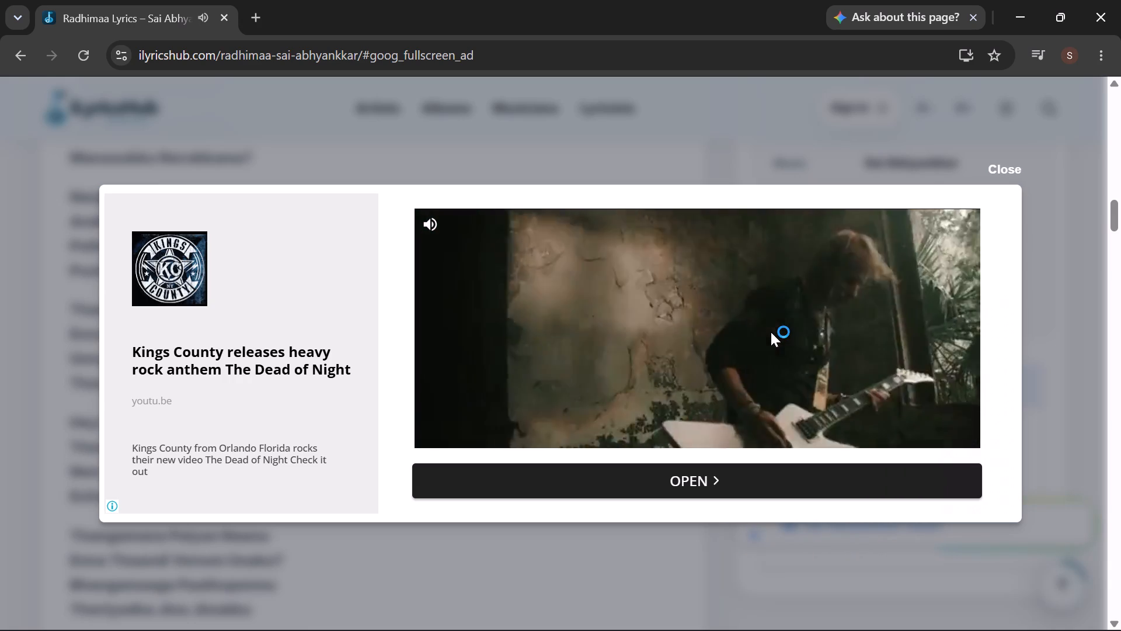
{"action": "left_click", "coordinate": [1000, 169]}
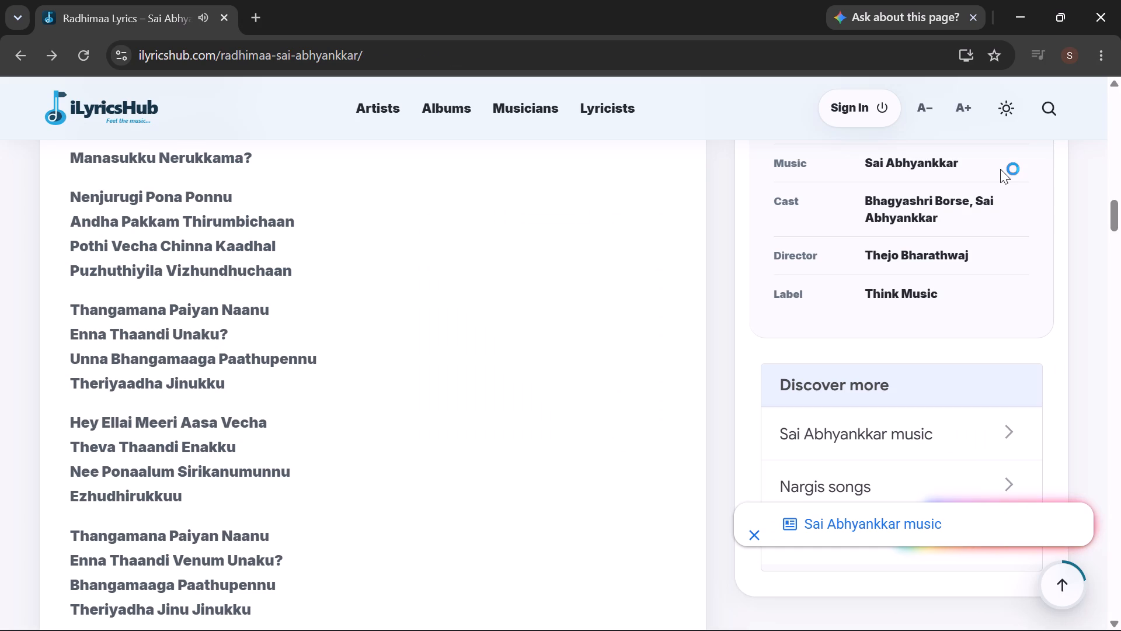
Continue reading the Radhimaa lyrics through the later verses to find the lines used in the video.
{"action": "scroll", "coordinate": [469, 358], "scroll_direction": "down", "scroll_amount": 5}
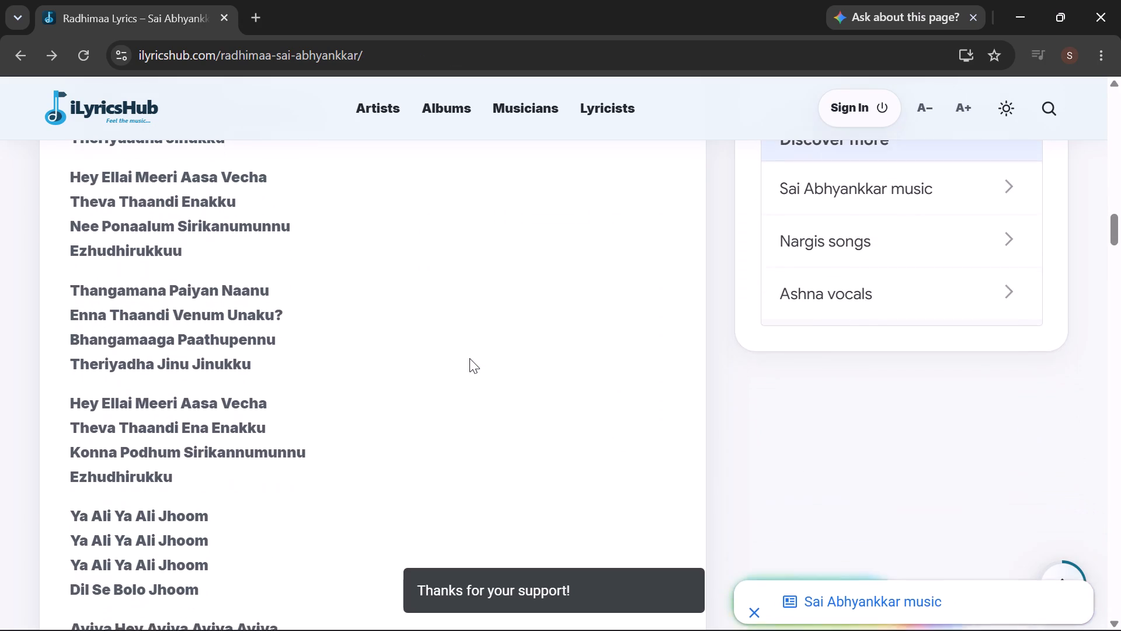
{"action": "scroll", "coordinate": [469, 358], "scroll_direction": "down", "scroll_amount": 7}
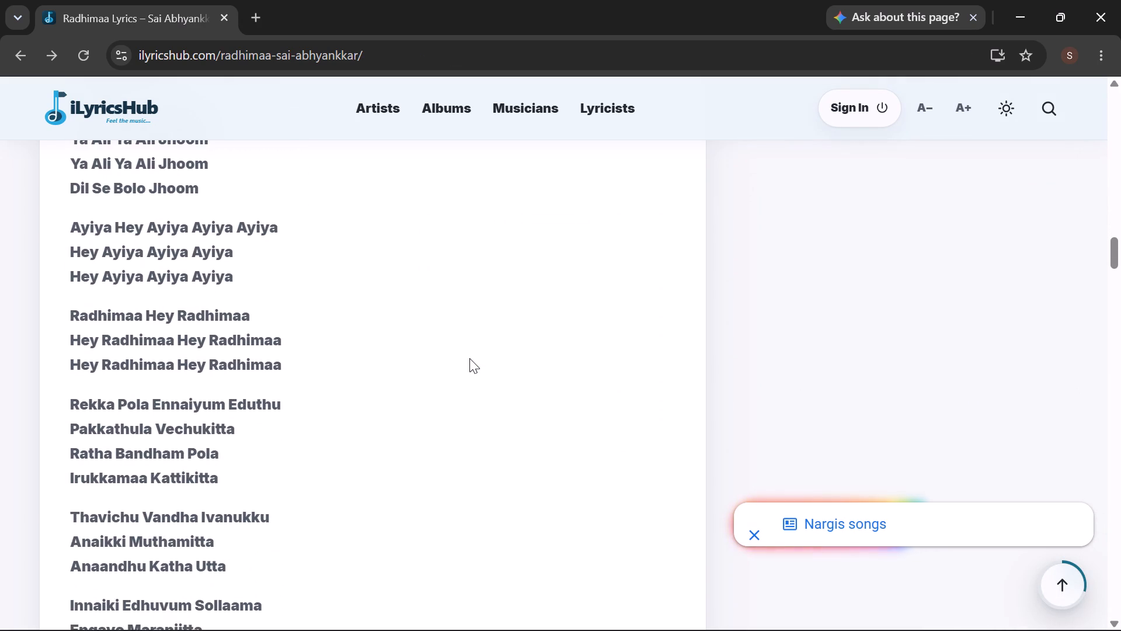
{"action": "scroll", "coordinate": [469, 358], "scroll_direction": "down", "scroll_amount": 3}
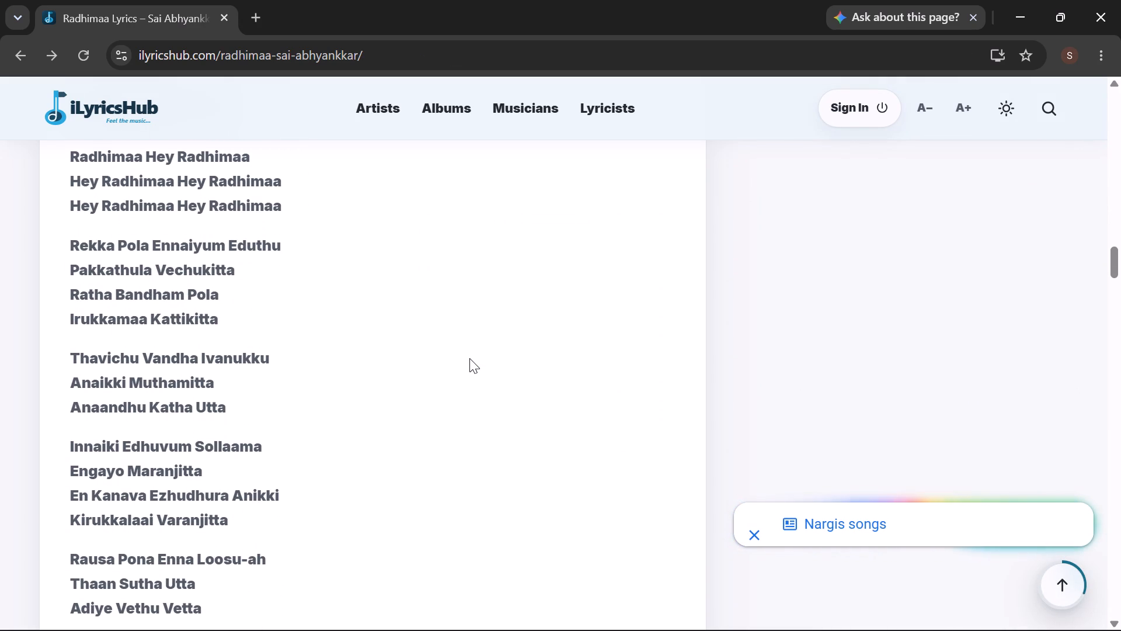
{"action": "scroll", "coordinate": [469, 358], "scroll_direction": "down", "scroll_amount": 3}
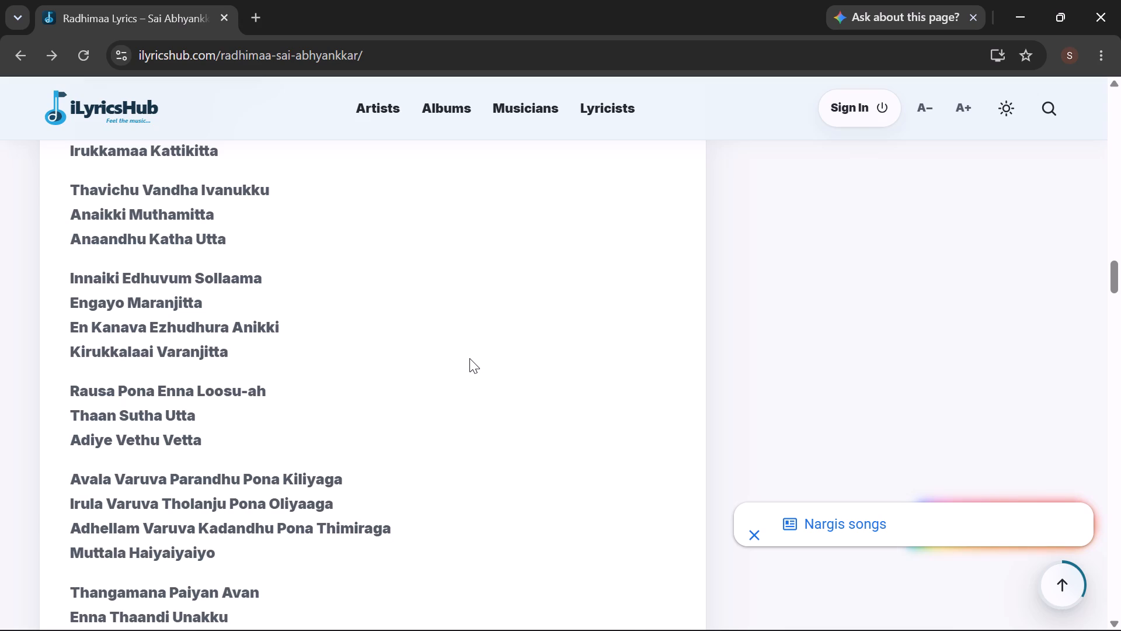
{"action": "scroll", "coordinate": [469, 358], "scroll_direction": "down", "scroll_amount": 2}
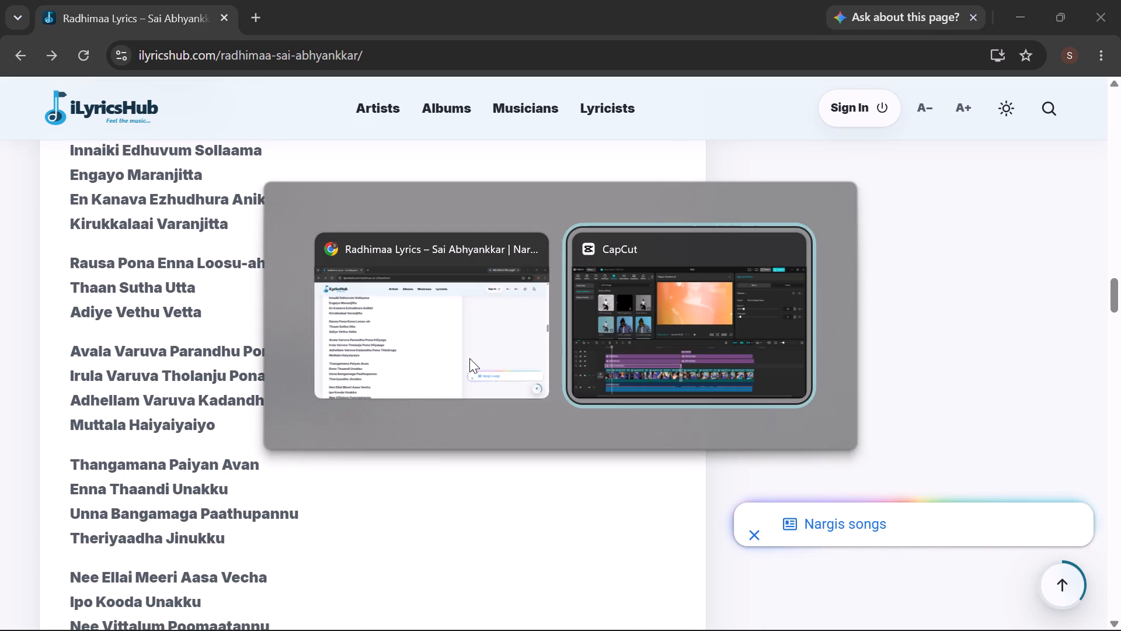
Switch to CapCut and play the opening seconds from the start of the timeline to hear the sung line.
{"action": "key", "text": "Home"}
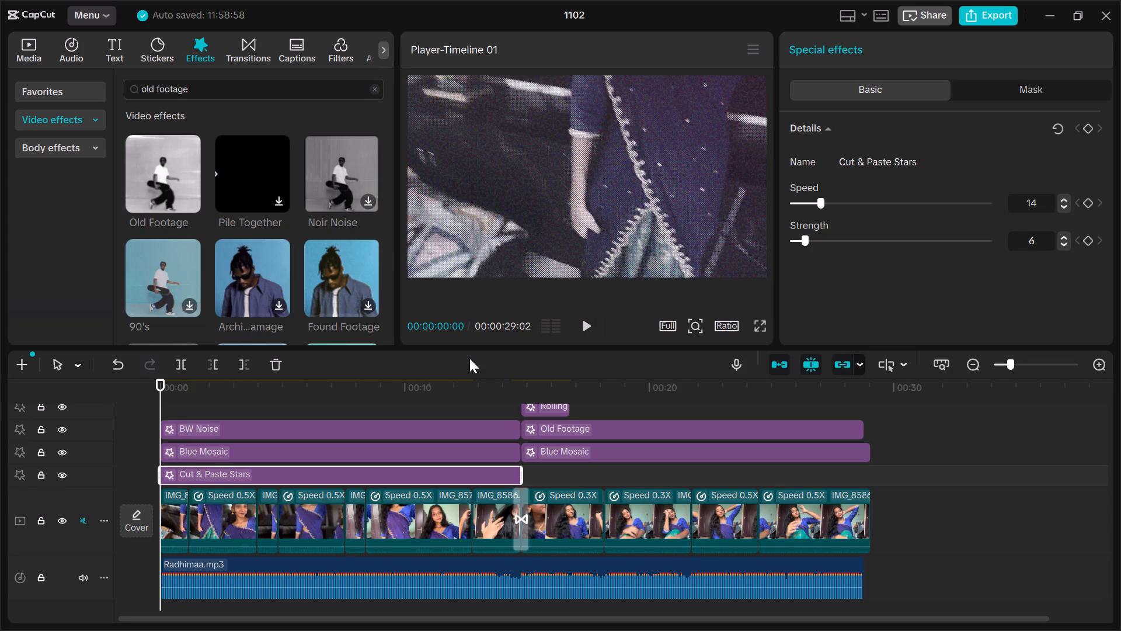
{"action": "key", "text": "space"}
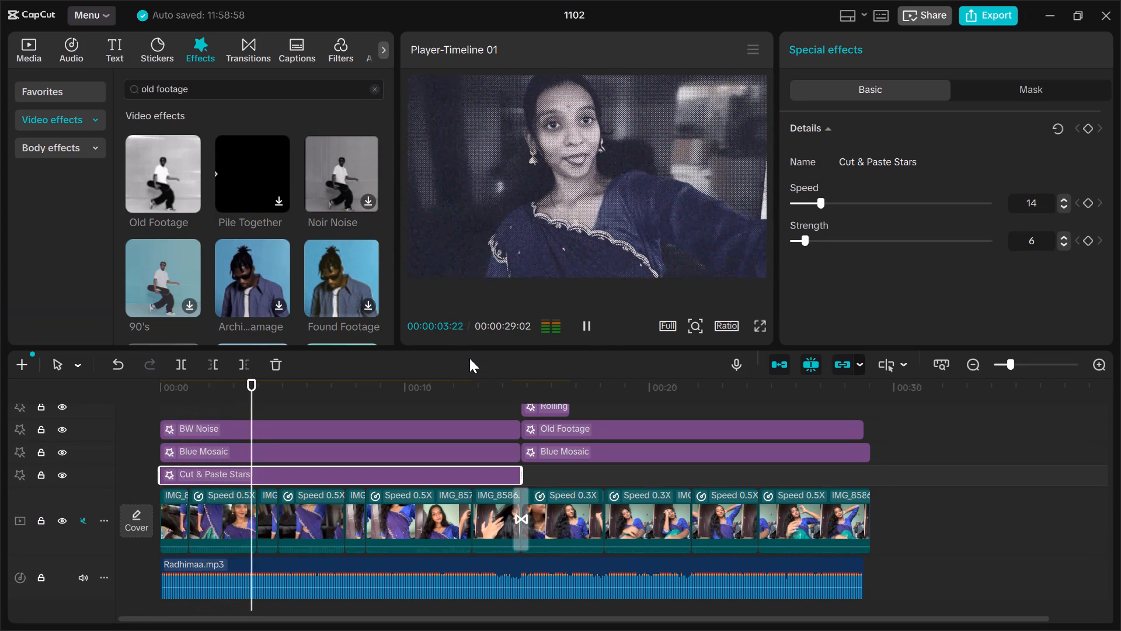
{"action": "key", "text": "space"}
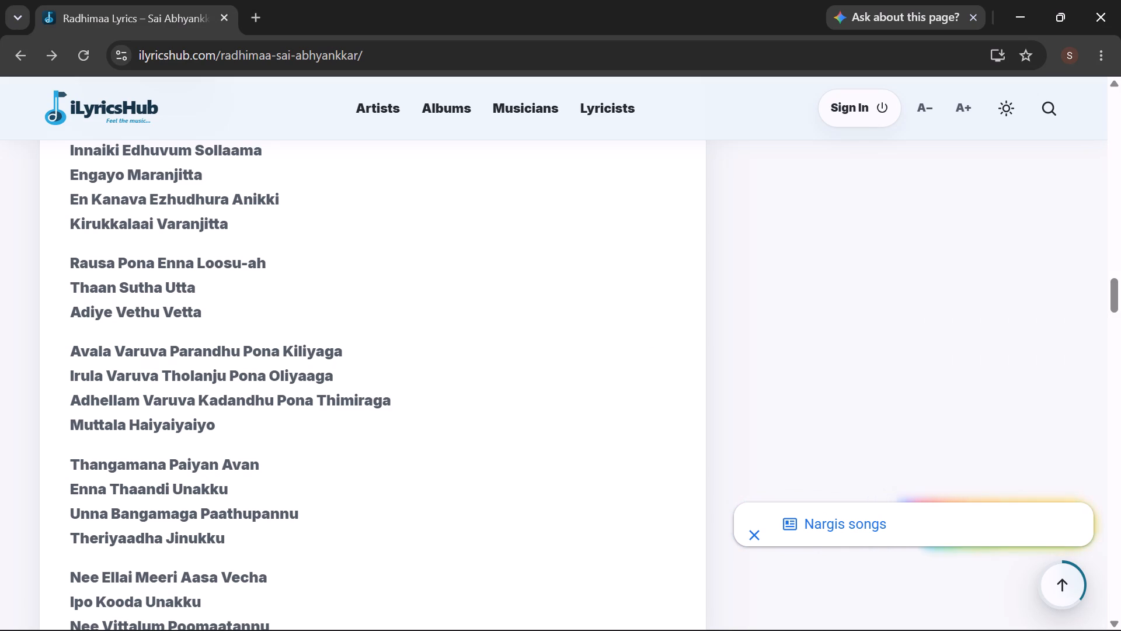
Switch to Google Chrome and copy the lyric line "Avala Varuva Parandhu Pona Kiliyaga".
{"action": "left_click_drag", "start_coordinate": [342, 353], "coordinate": [69, 352]}
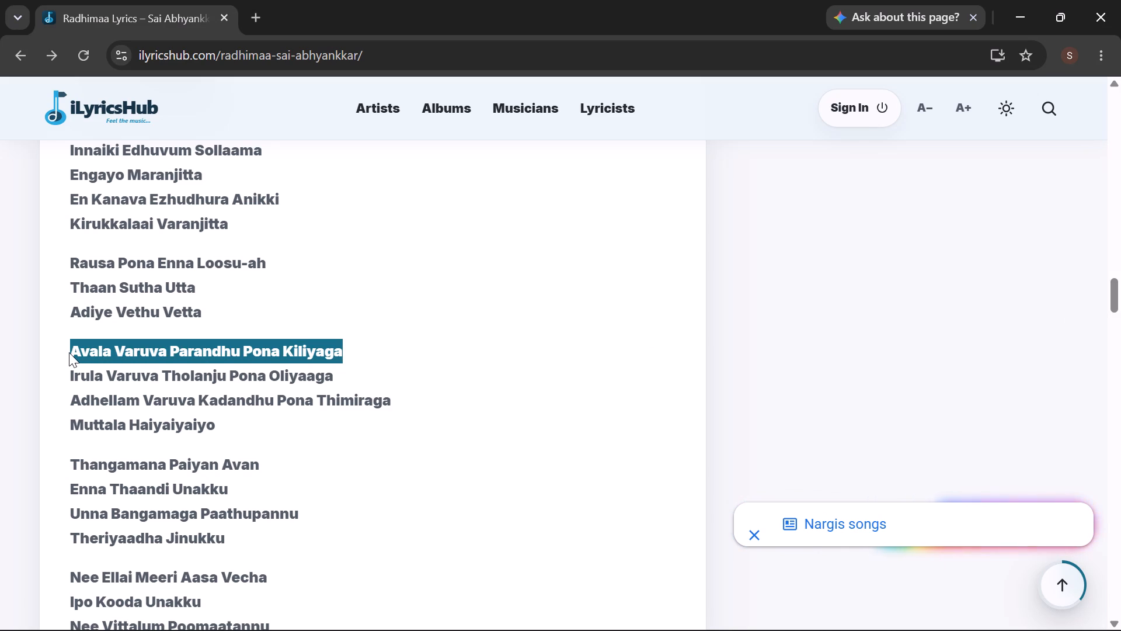
{"action": "key", "text": "ctrl+c"}
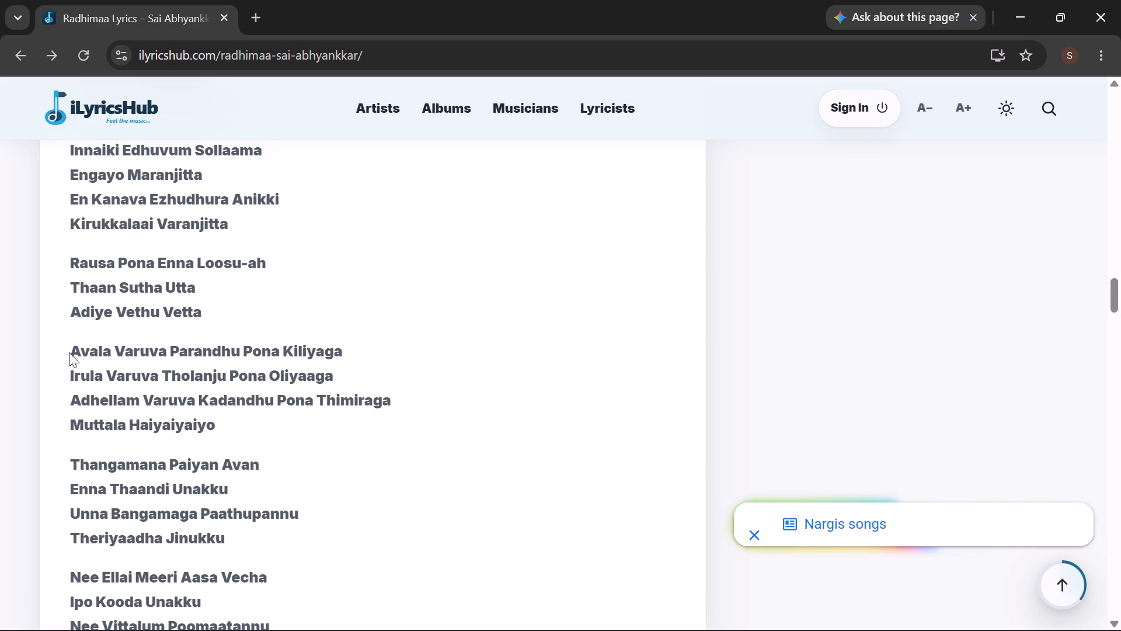
In CapCut, add a default text clip at the start of the timeline and replace its wording with the copied lyric.
{"action": "left_click", "coordinate": [106, 53]}
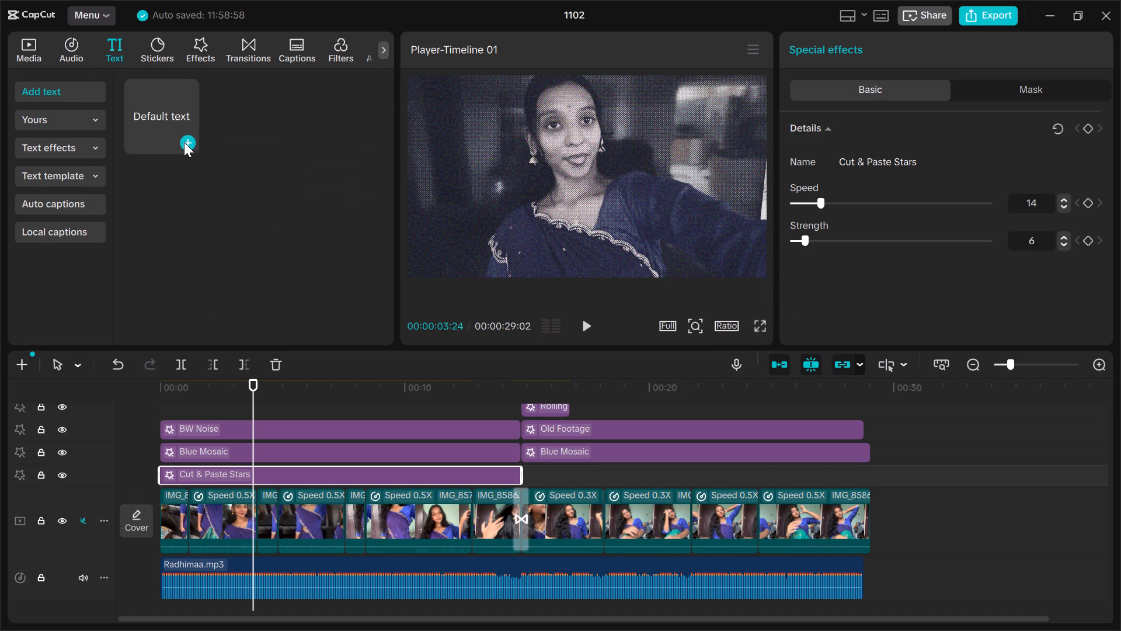
{"action": "key", "text": "Home"}
{"action": "left_click", "coordinate": [186, 142]}
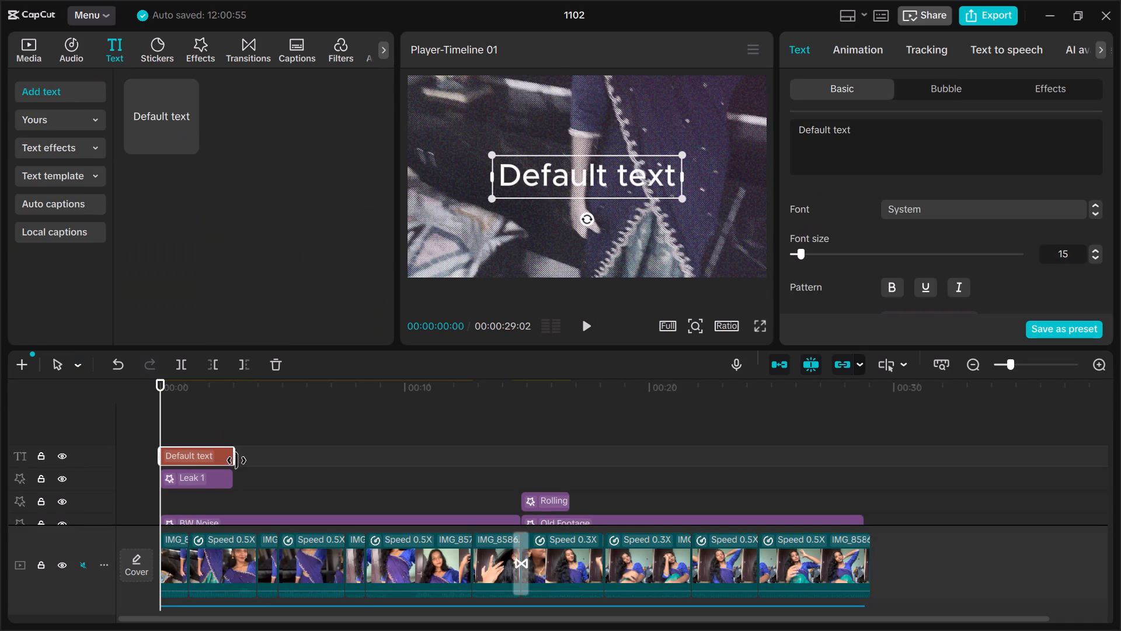
{"action": "left_click", "coordinate": [901, 129]}
{"action": "key", "text": "ctrl+a"}
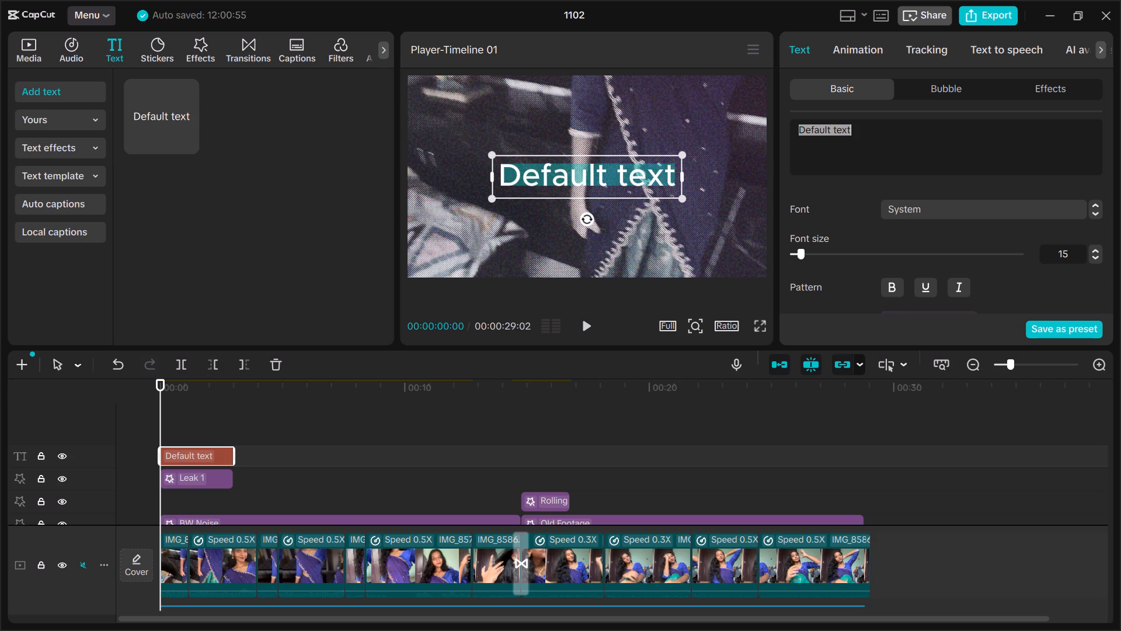
{"action": "key", "text": "ctrl+v"}
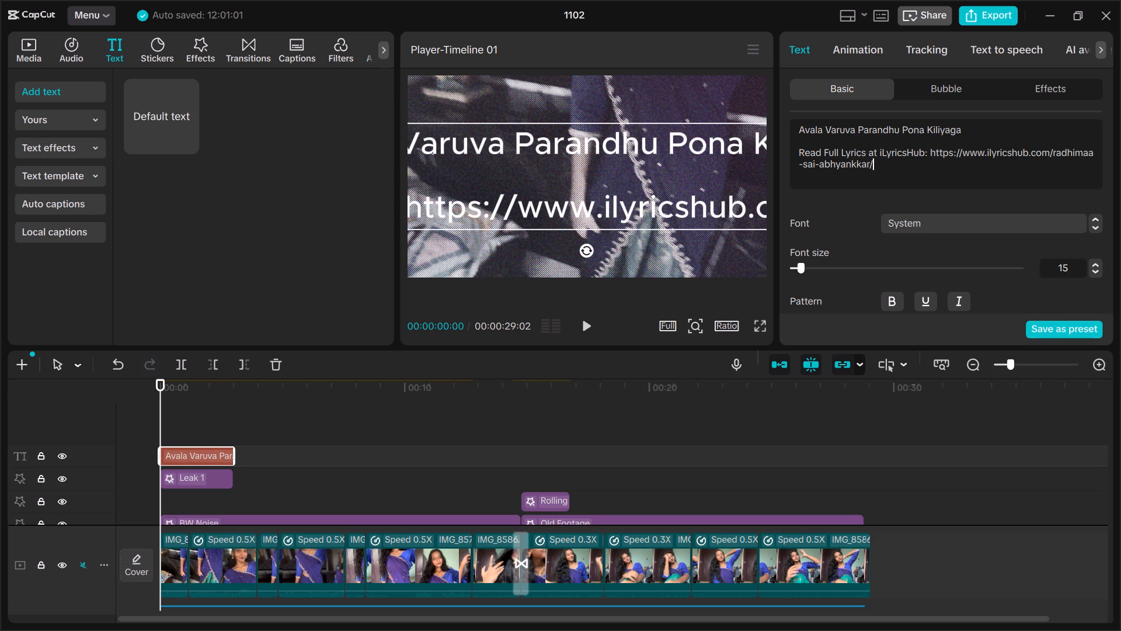
Delete the pasted "Read Full Lyrics at iLyricsHub" attribution and link, leaving only "Avala Varuva Parandhu Pona Kiliyaga" in the text clip.
{"action": "key", "text": "BackSpace"}
{"action": "key", "text": "BackSpace"}
{"action": "key", "text": "BackSpace"}
{"action": "key", "text": "BackSpace"}
{"action": "key", "text": "BackSpace"}
{"action": "key", "text": "BackSpace"}
{"action": "key", "text": "BackSpace"}
{"action": "key", "text": "BackSpace"}
{"action": "key", "text": "BackSpace"}
{"action": "key", "text": "BackSpace"}
{"action": "key", "text": "BackSpace"}
{"action": "key", "text": "BackSpace"}
{"action": "key", "text": "BackSpace"}
{"action": "key", "text": "BackSpace"}
{"action": "key", "text": "BackSpace"}
{"action": "key", "text": "BackSpace"}
{"action": "key", "text": "BackSpace"}
{"action": "key", "text": "BackSpace"}
{"action": "key", "text": "BackSpace"}
{"action": "key", "text": "BackSpace"}
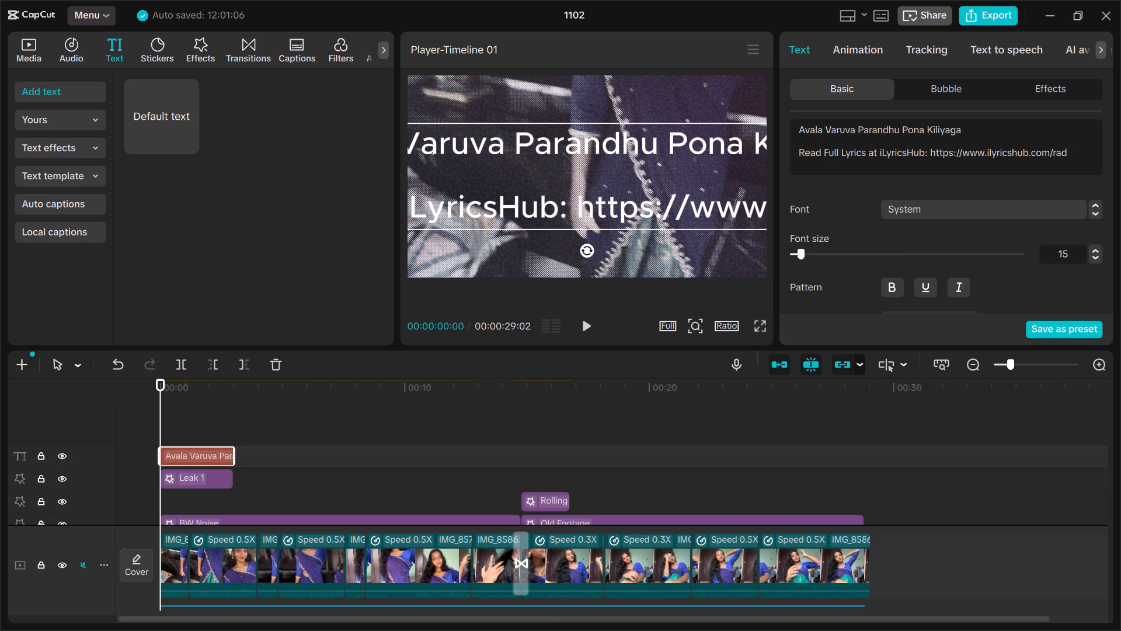
{"action": "key", "text": "ctrl+BackSpace"}
{"action": "key", "text": "ctrl+BackSpace"}
{"action": "key", "text": "ctrl+BackSpace"}
{"action": "key", "text": "shift+BackSpace"}
{"action": "key", "text": "shift+BackSpace"}
{"action": "key", "text": "shift+BackSpace"}
{"action": "key", "text": "shift+BackSpace"}
{"action": "key", "text": "shift+BackSpace"}
{"action": "key", "text": "shift+BackSpace"}
{"action": "key", "text": "shift+BackSpace"}
{"action": "key", "text": "shift+BackSpace"}
{"action": "key", "text": "shift+BackSpace"}
{"action": "key", "text": "shift+BackSpace"}
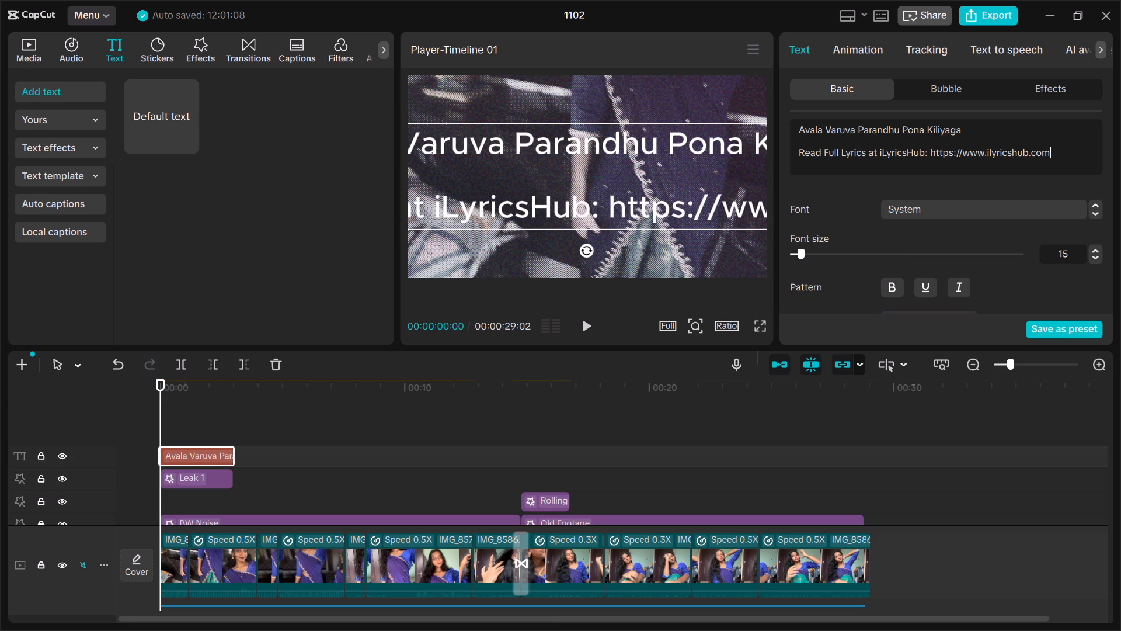
{"action": "key", "text": "shift+BackSpace"}
{"action": "key", "text": "shift+BackSpace"}
{"action": "key", "text": "shift+BackSpace"}
{"action": "key", "text": "shift+BackSpace"}
{"action": "key", "text": "shift+BackSpace"}
{"action": "key", "text": "shift+BackSpace"}
{"action": "key", "text": "shift+BackSpace"}
{"action": "key", "text": "shift+BackSpace"}
{"action": "key", "text": "shift+BackSpace"}
{"action": "key", "text": "shift+BackSpace"}
{"action": "key", "text": "shift+BackSpace"}
{"action": "key", "text": "shift+BackSpace"}
{"action": "key", "text": "shift+BackSpace"}
{"action": "key", "text": "shift+BackSpace"}
{"action": "key", "text": "shift+BackSpace"}
{"action": "key", "text": "shift+BackSpace"}
{"action": "key", "text": "shift+BackSpace"}
{"action": "key", "text": "shift+BackSpace"}
{"action": "key", "text": "ctrl+BackSpace"}
{"action": "key", "text": "ctrl+BackSpace"}
{"action": "key", "text": "ctrl+BackSpace"}
{"action": "key", "text": "ctrl+BackSpace"}
{"action": "key", "text": "ctrl+BackSpace"}
{"action": "key", "text": "ctrl+BackSpace"}
{"action": "key", "text": "ctrl+BackSpace"}
{"action": "key", "text": "ctrl+BackSpace"}
{"action": "key", "text": "ctrl+BackSpace"}
{"action": "key", "text": "ctrl+BackSpace"}
{"action": "key", "text": "ctrl+BackSpace"}
{"action": "key", "text": "ctrl+BackSpace"}
{"action": "key", "text": "ctrl+BackSpace"}
{"action": "key", "text": "ctrl+BackSpace"}
{"action": "key", "text": "ctrl+BackSpace"}
{"action": "key", "text": "ctrl+BackSpace"}
{"action": "key", "text": "ctrl+BackSpace"}
{"action": "key", "text": "ctrl+BackSpace"}
{"action": "key", "text": "ctrl+BackSpace"}
{"action": "key", "text": "ctrl+BackSpace"}
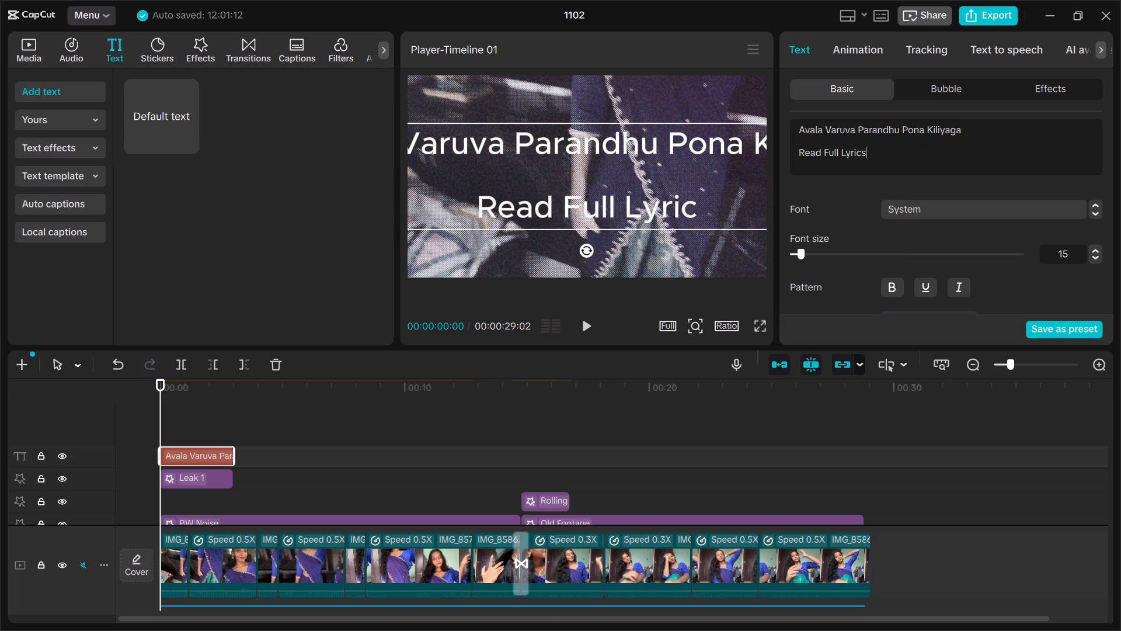
{"action": "key", "text": "BackSpace"}
{"action": "key", "text": "BackSpace"}
{"action": "key", "text": "BackSpace"}
{"action": "key", "text": "BackSpace"}
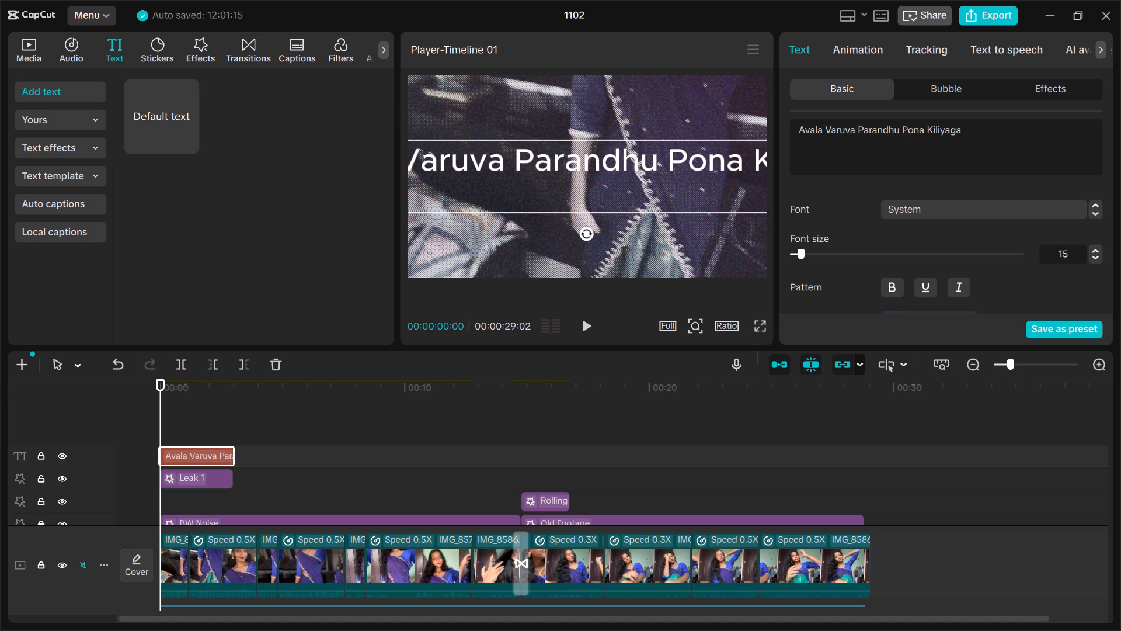
{"action": "key", "text": "BackSpace"}
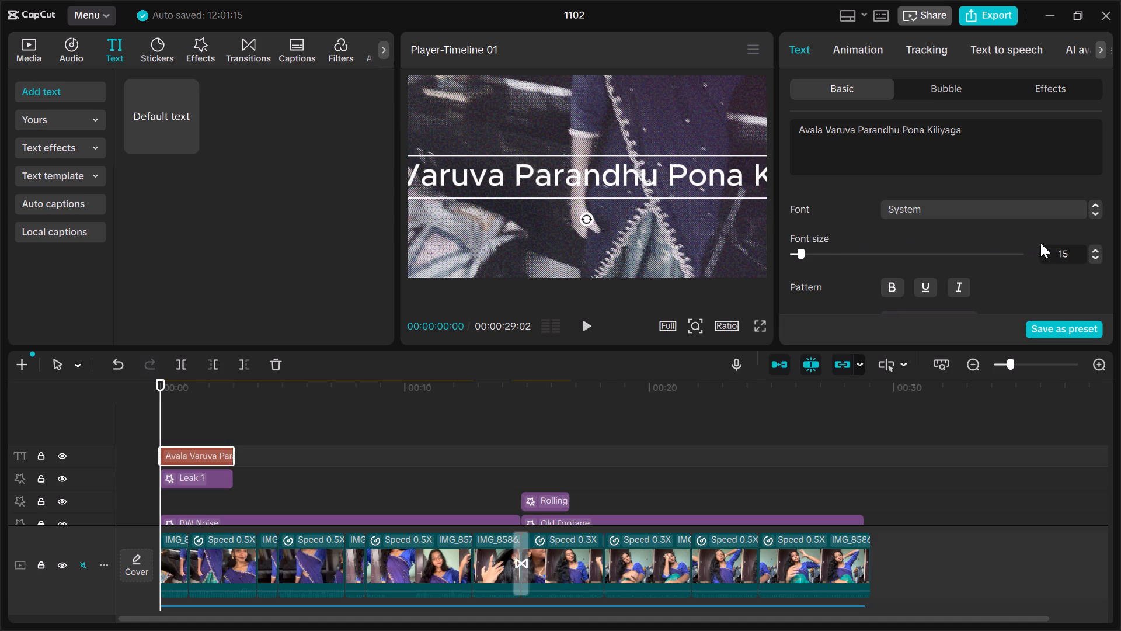
Set the lyric text's font size to 8 and play the opening to check it against the song.
{"action": "left_click", "coordinate": [1094, 257]}
{"action": "triple_click", "coordinate": [1094, 257]}
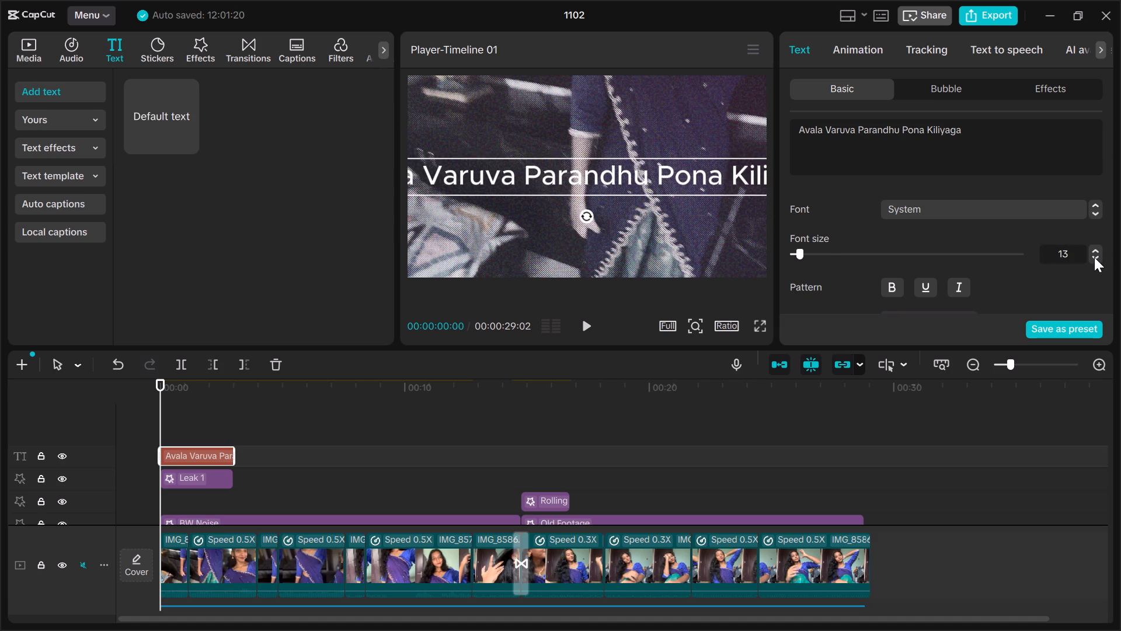
{"action": "triple_click", "coordinate": [1094, 257]}
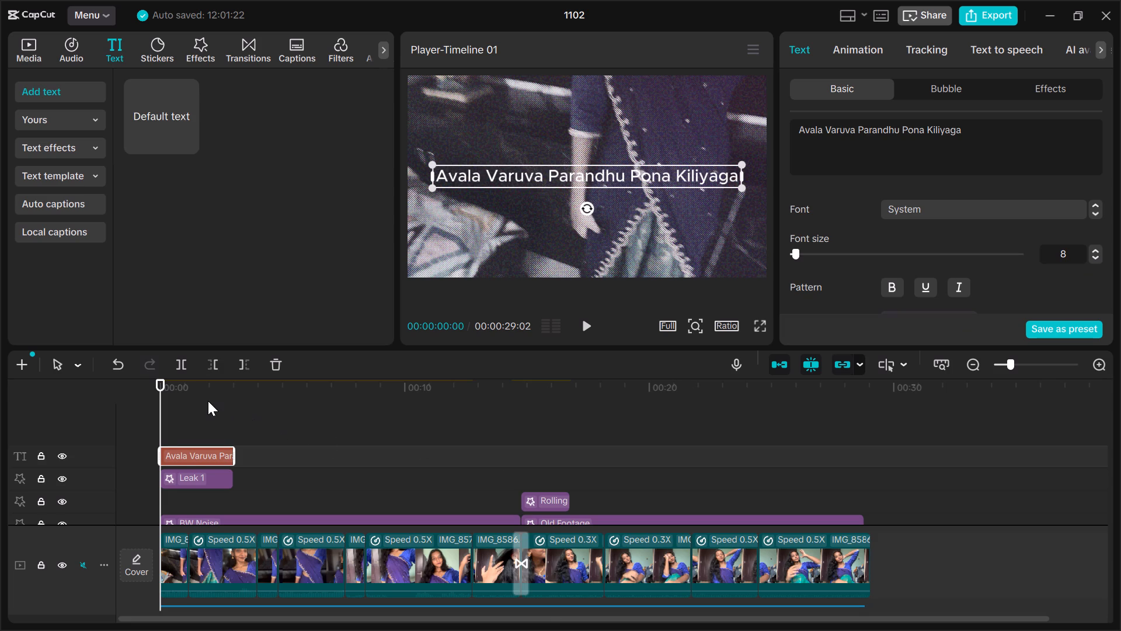
{"action": "key", "text": "space"}
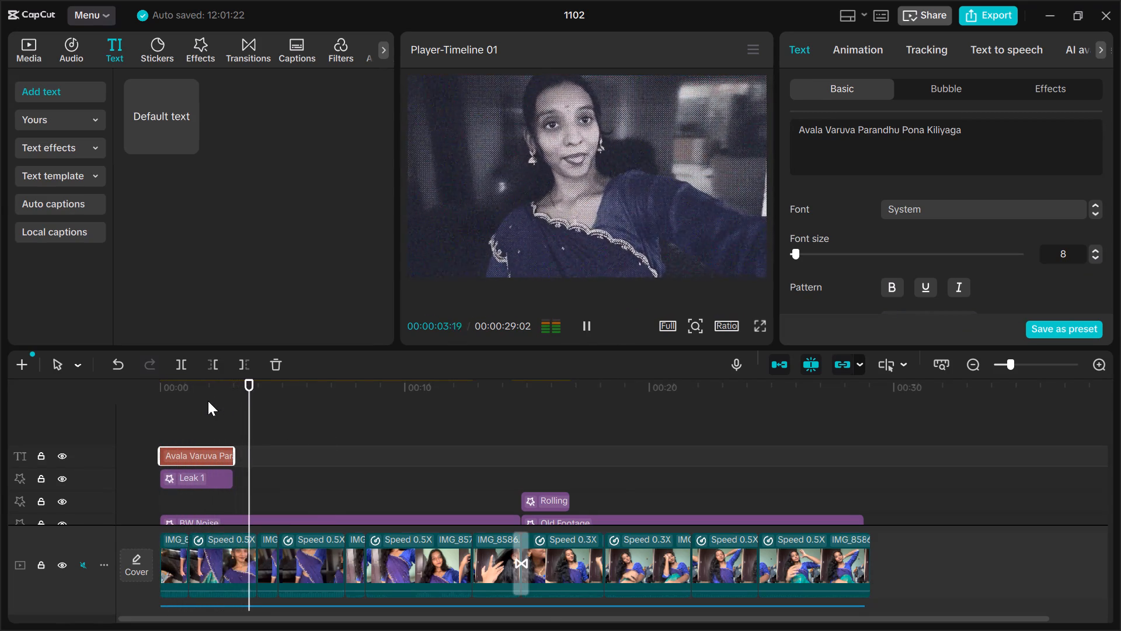
{"action": "key", "text": "space"}
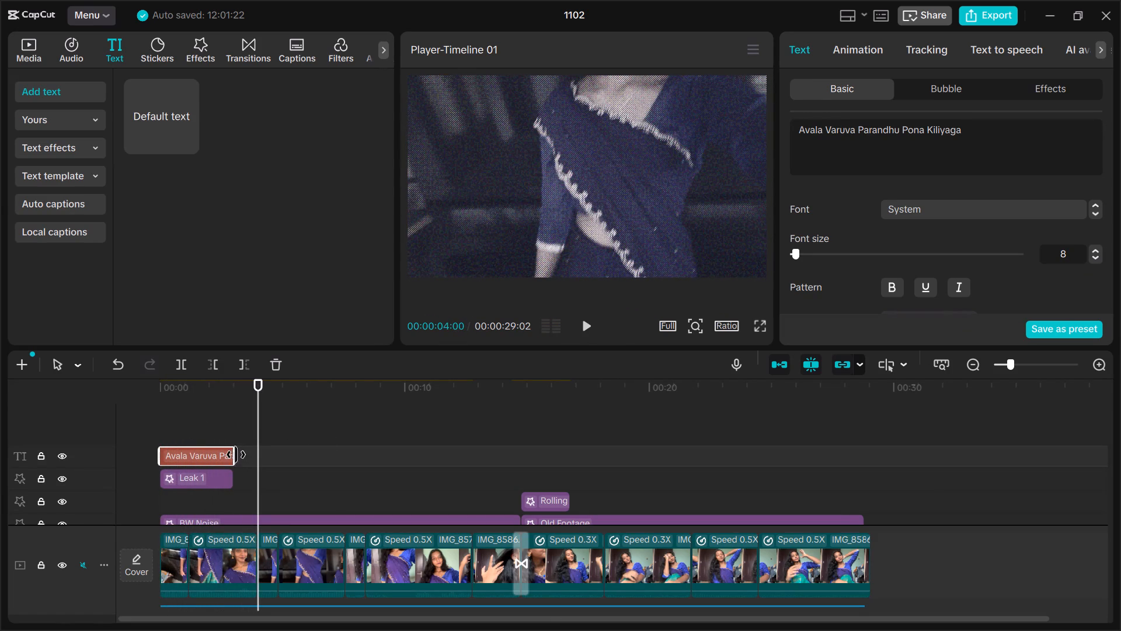
Extend the end of the lyric text clip to 00:00:04:00 and play the opening to check its timing.
{"action": "left_click_drag", "start_coordinate": [234, 455], "coordinate": [257, 453]}
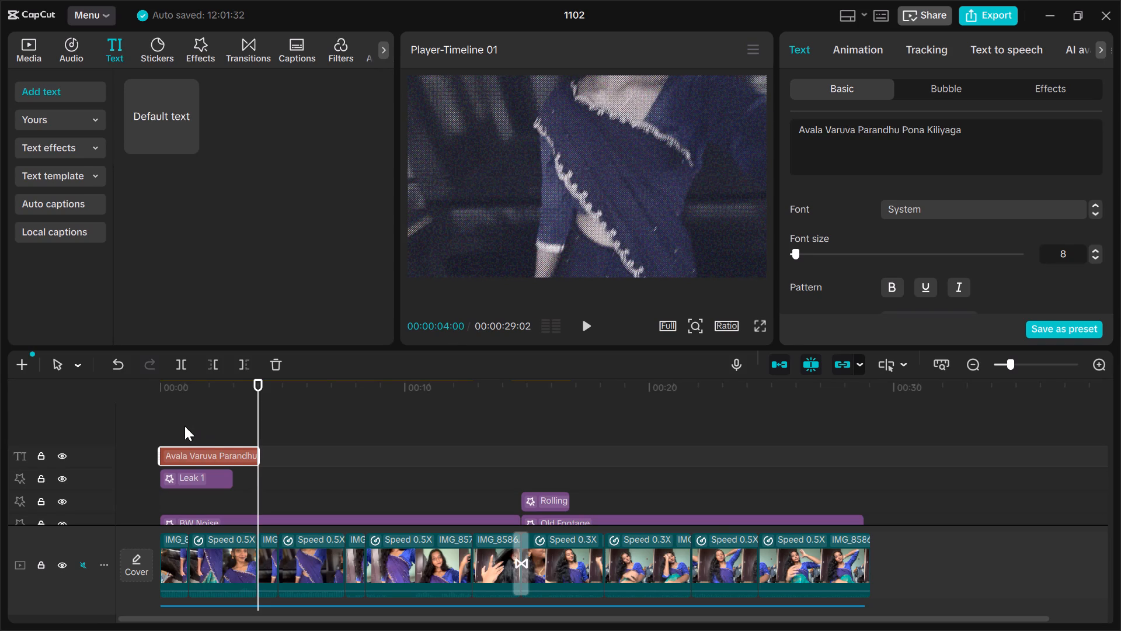
{"action": "left_click", "coordinate": [184, 426]}
{"action": "key", "text": "space"}
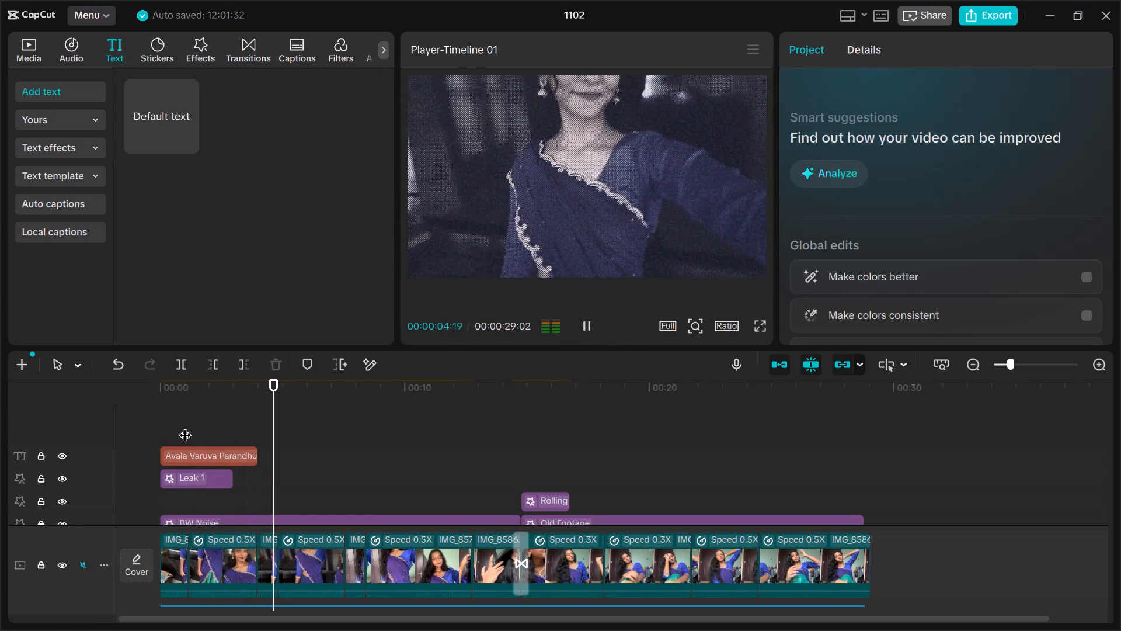
{"action": "key", "text": "space"}
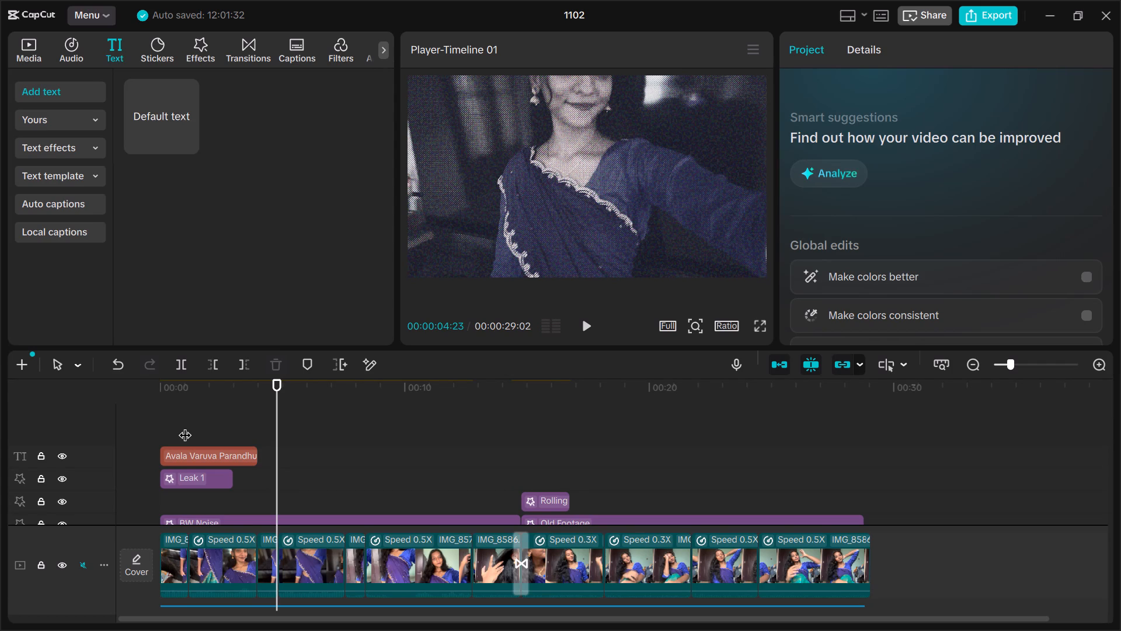
{"action": "key", "text": "Home"}
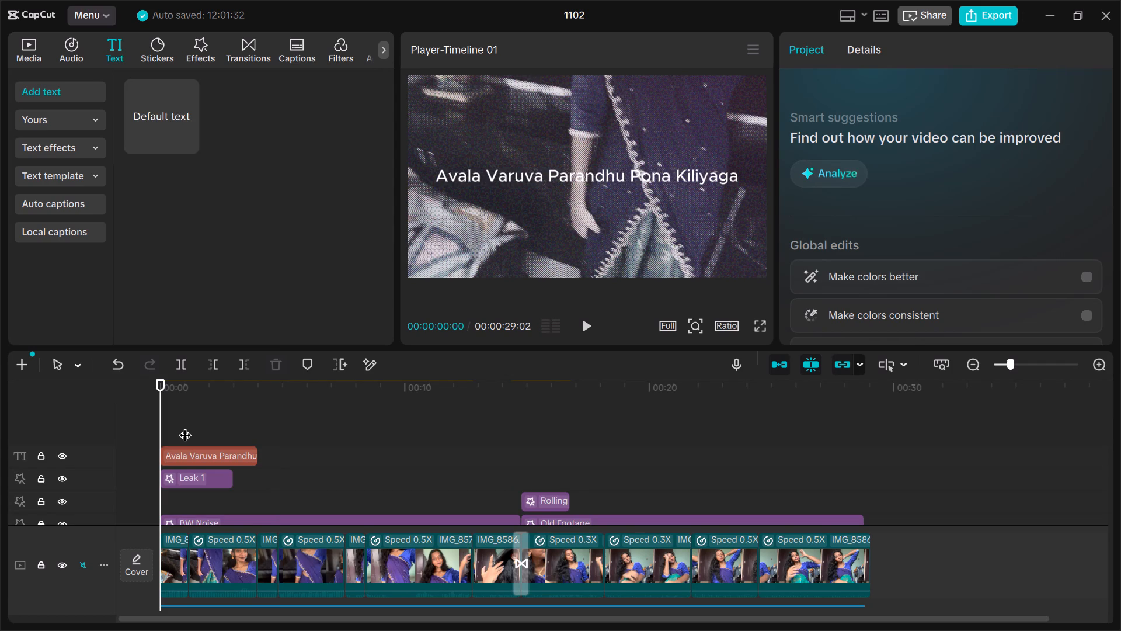
{"action": "key", "text": "space"}
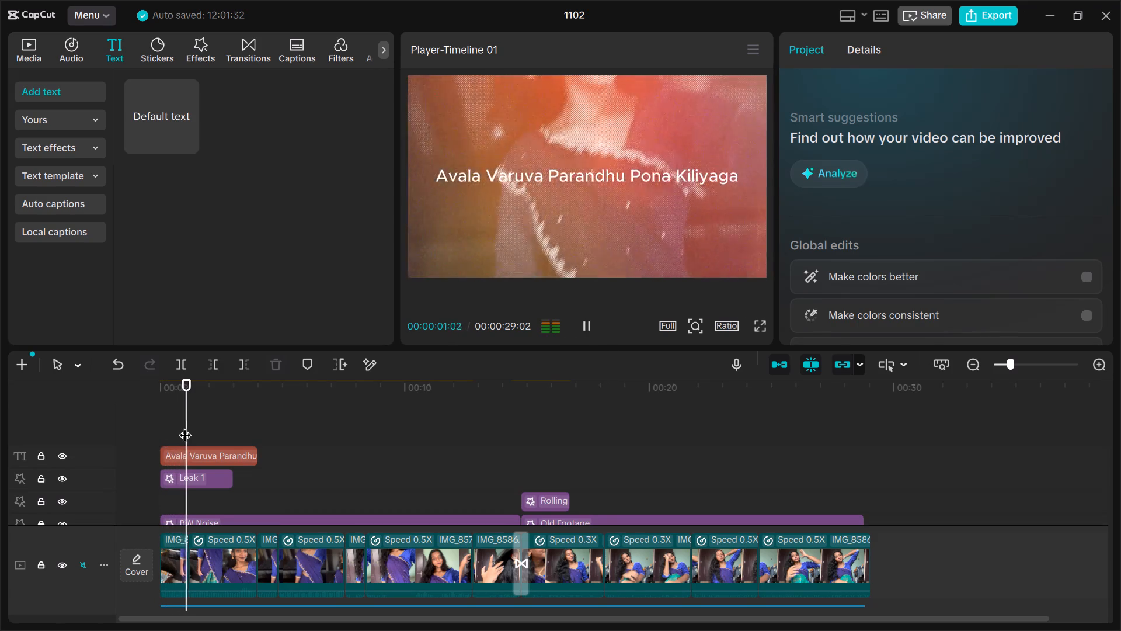
{"action": "key", "text": "space"}
Change the lyric text's font to Inter Black Italic.
{"action": "left_click", "coordinate": [204, 456]}
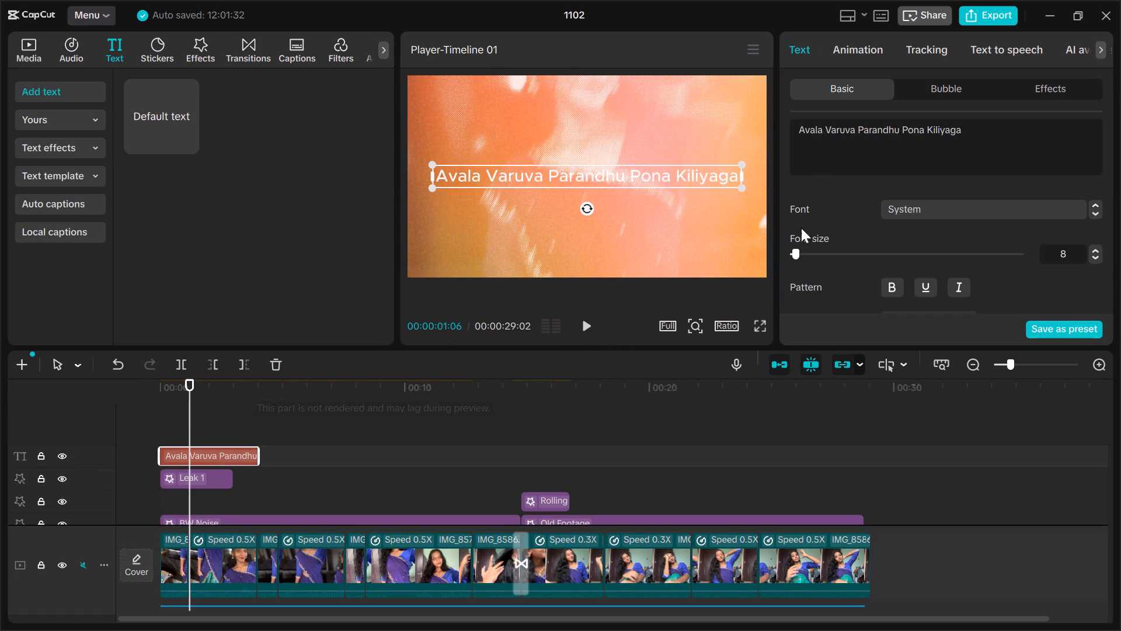
{"action": "left_click", "coordinate": [908, 209]}
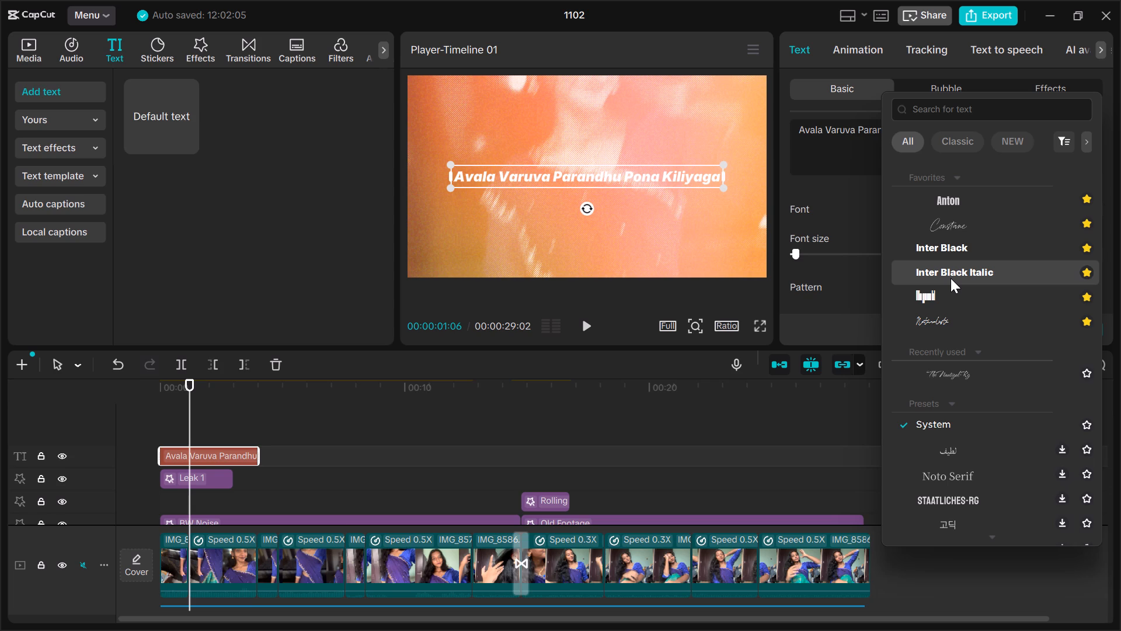
{"action": "left_click", "coordinate": [951, 278]}
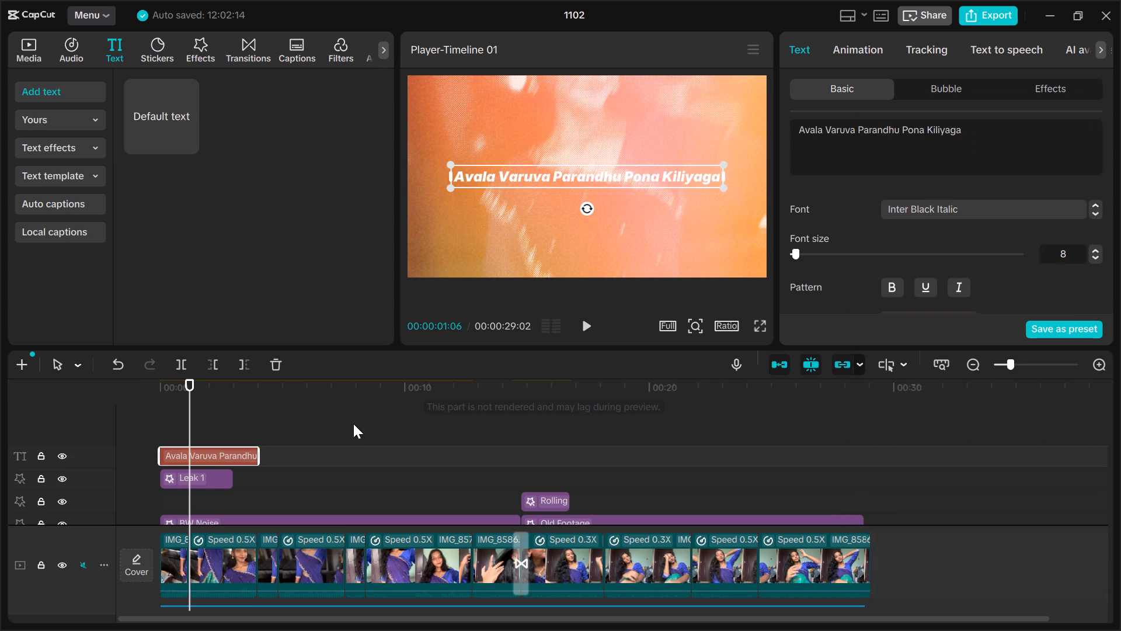
Search the In animations for "writting", try several of the writing and typing styles, and apply Type 2 to the lyric text.
{"action": "left_click", "coordinate": [848, 45]}
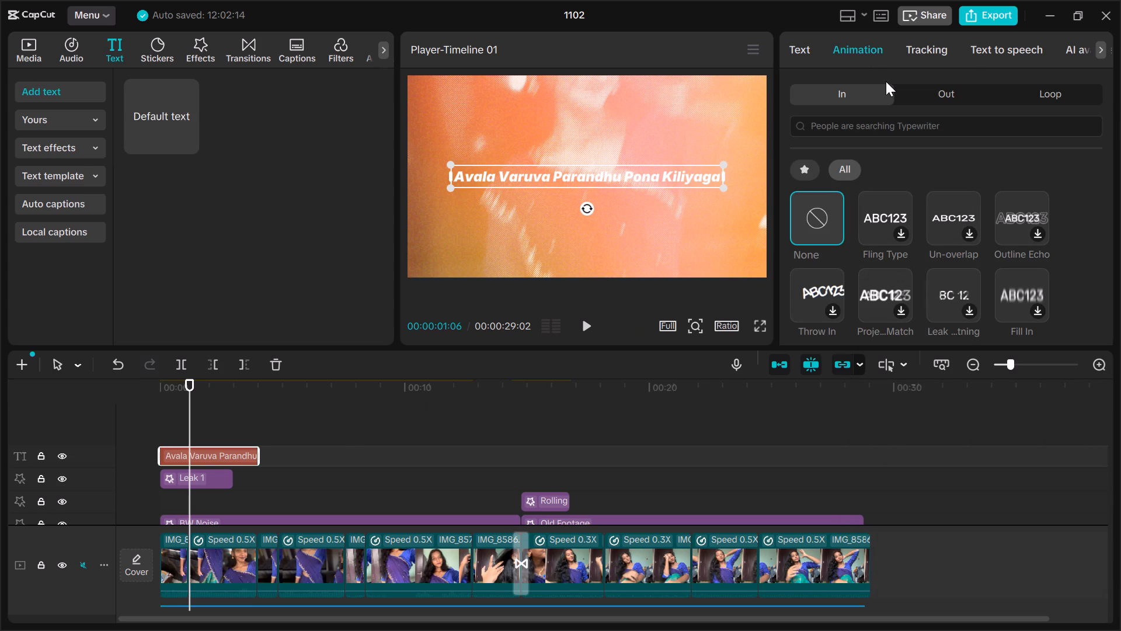
{"action": "left_click", "coordinate": [931, 122]}
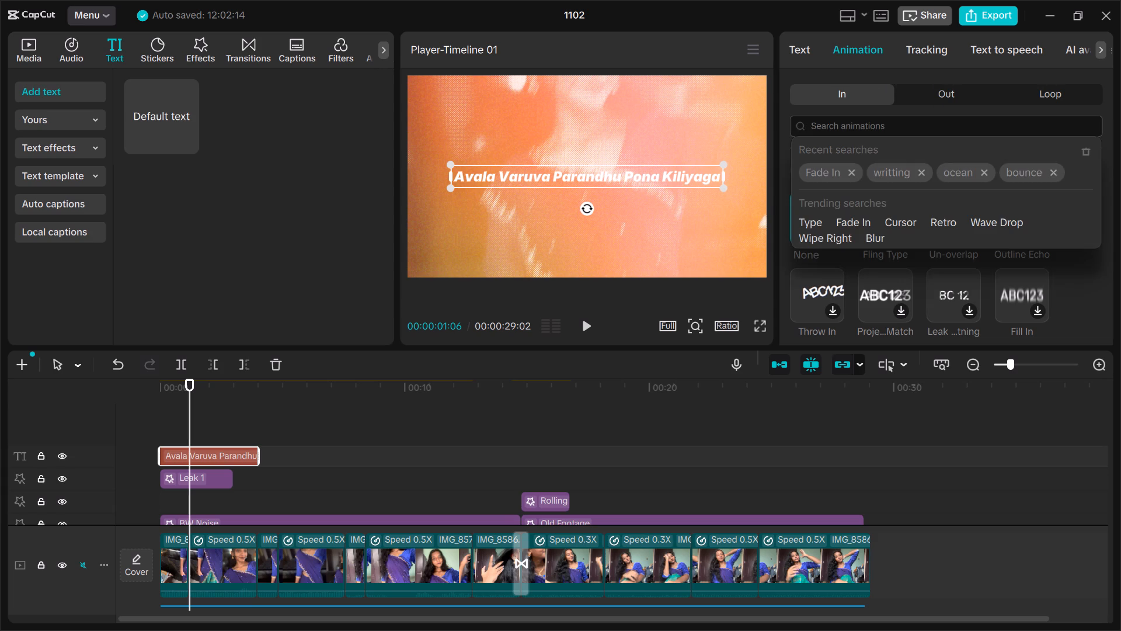
{"action": "left_click", "coordinate": [879, 168]}
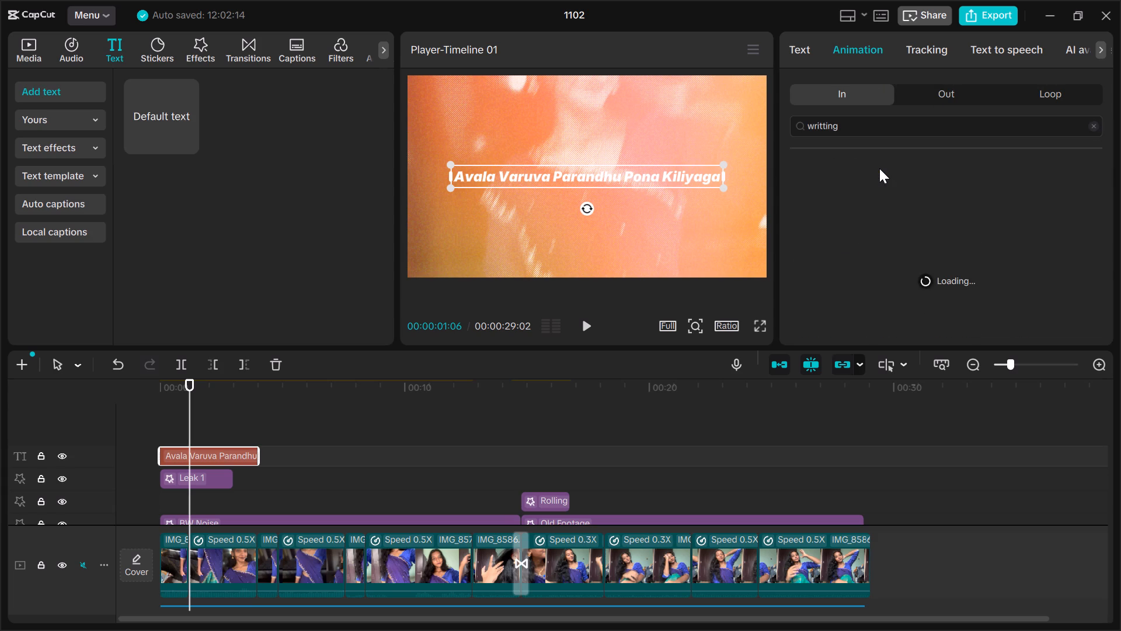
{"action": "left_click", "coordinate": [889, 190]}
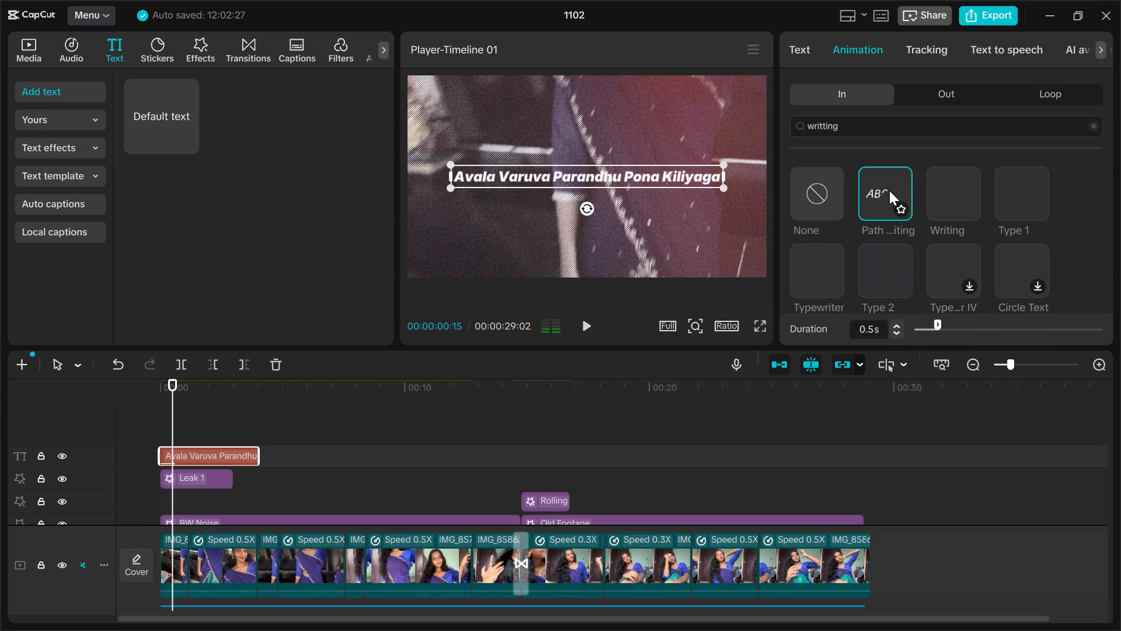
{"action": "left_click", "coordinate": [941, 188]}
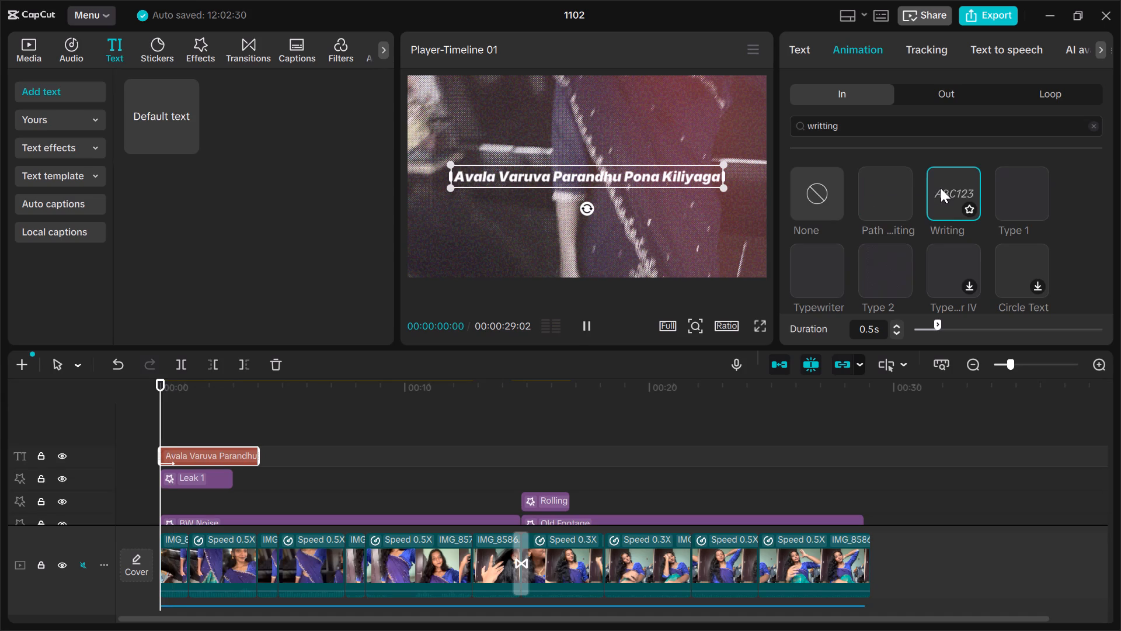
{"action": "left_click", "coordinate": [1005, 184]}
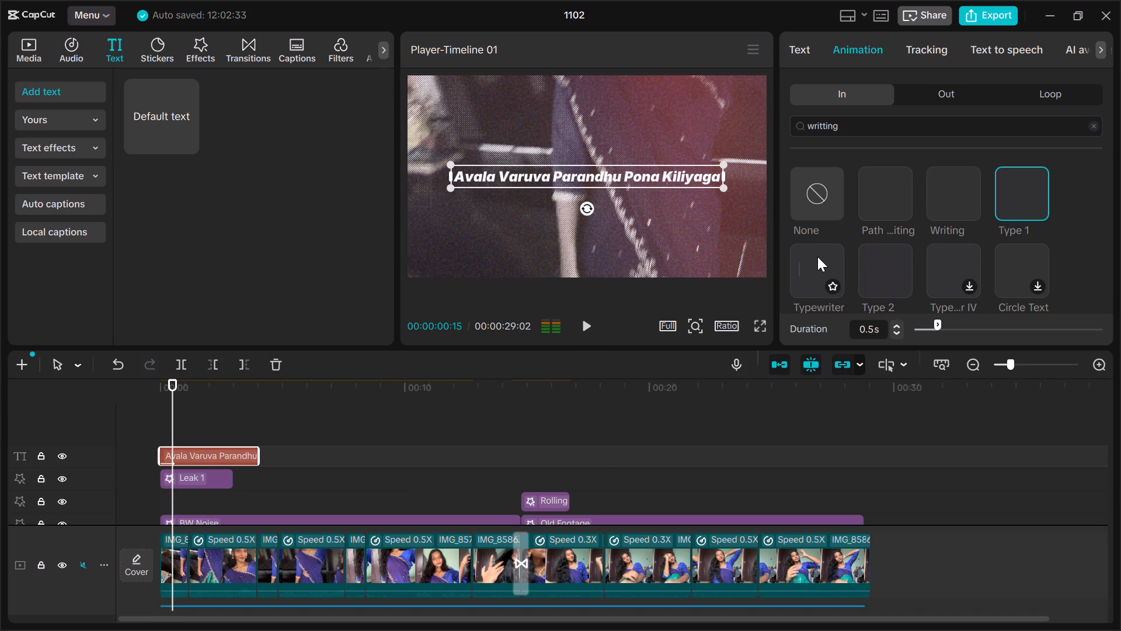
{"action": "left_click", "coordinate": [817, 256]}
{"action": "left_click", "coordinate": [868, 258]}
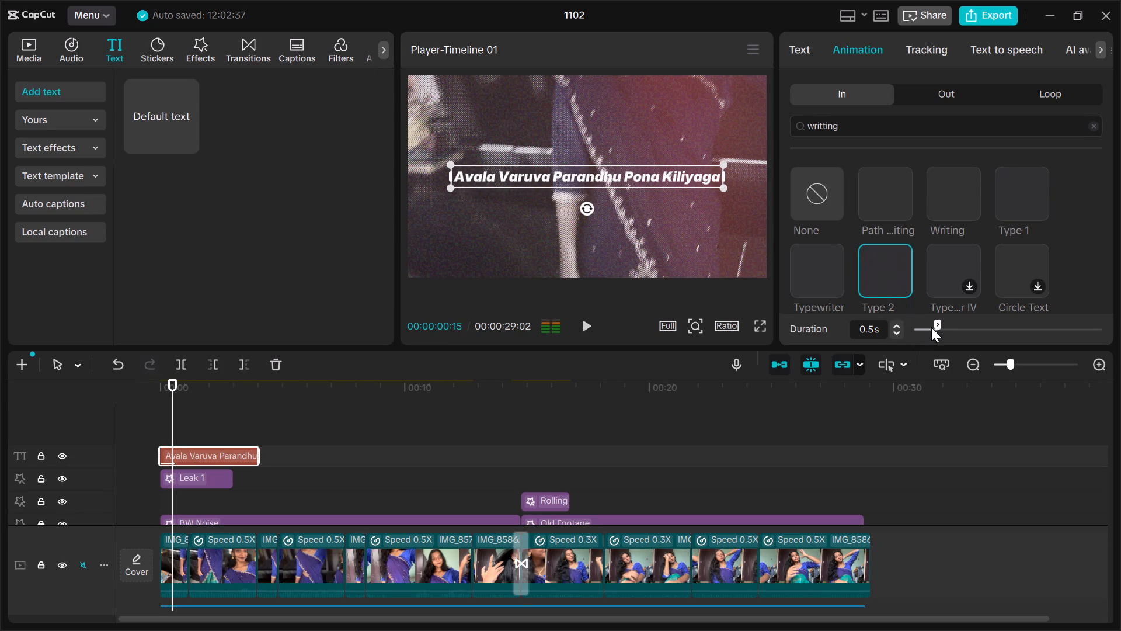
Set the Type 2 animation's duration to 4.0 s and play the opening to check it against the song.
{"action": "left_click_drag", "start_coordinate": [935, 324], "coordinate": [1024, 321]}
{"action": "left_click_drag", "start_coordinate": [1024, 321], "coordinate": [1064, 322]}
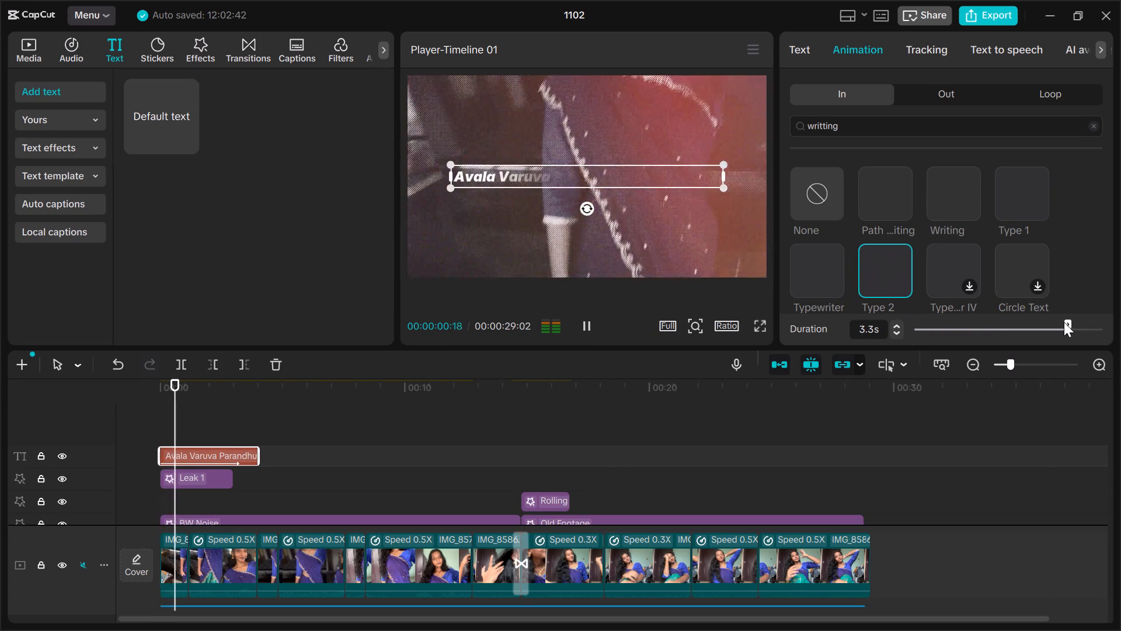
{"action": "left_click_drag", "start_coordinate": [1071, 327], "coordinate": [1116, 323]}
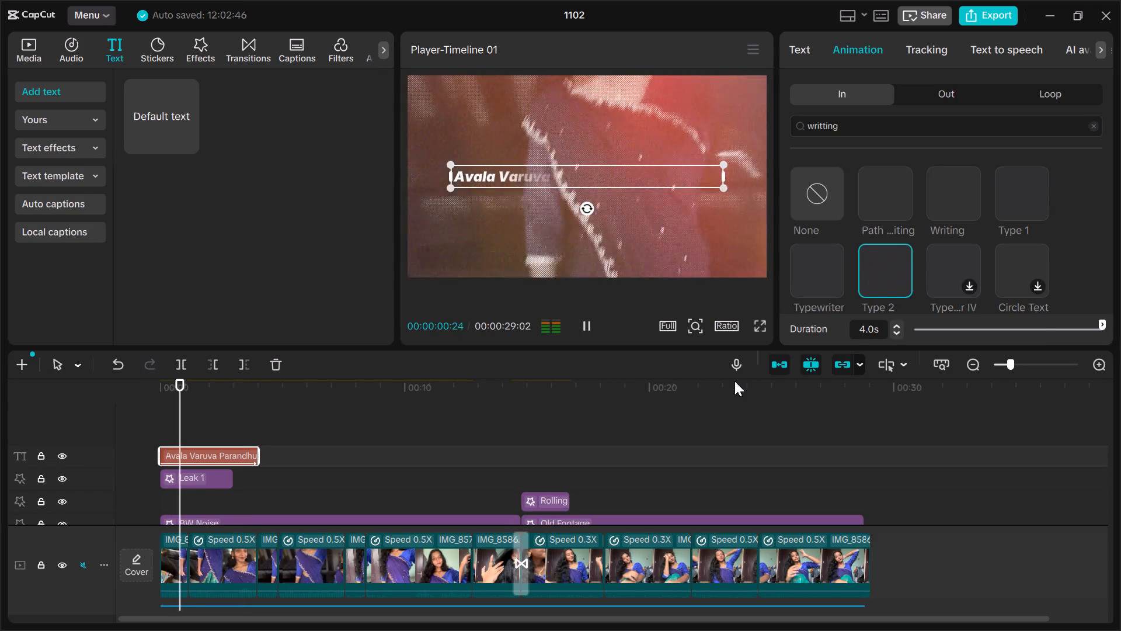
{"action": "key", "text": "space"}
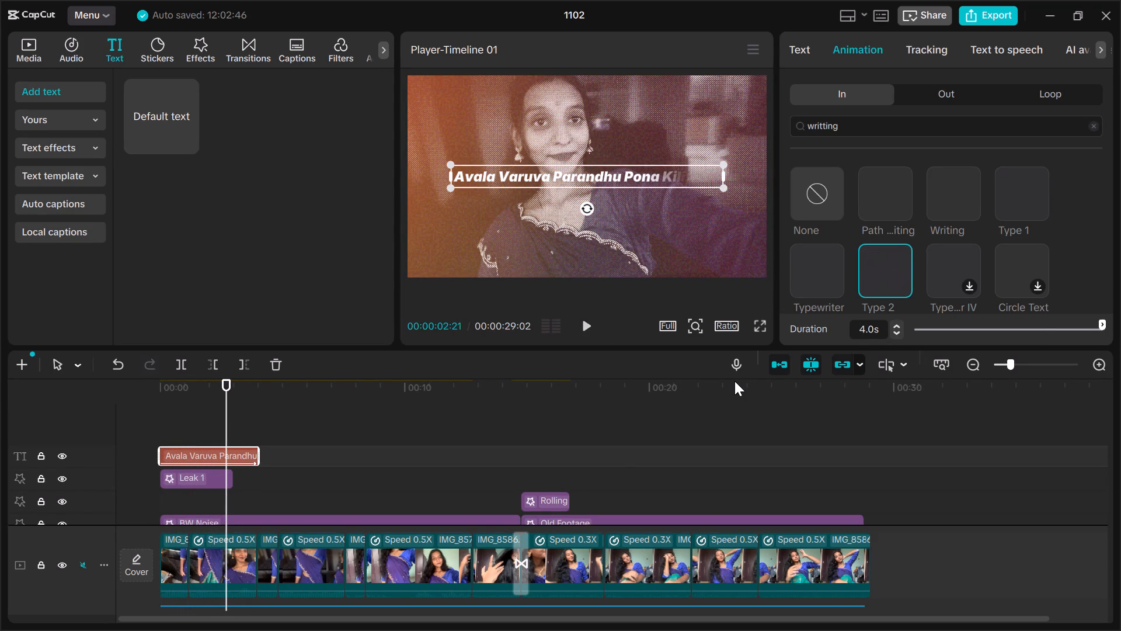
{"action": "key", "text": "space"}
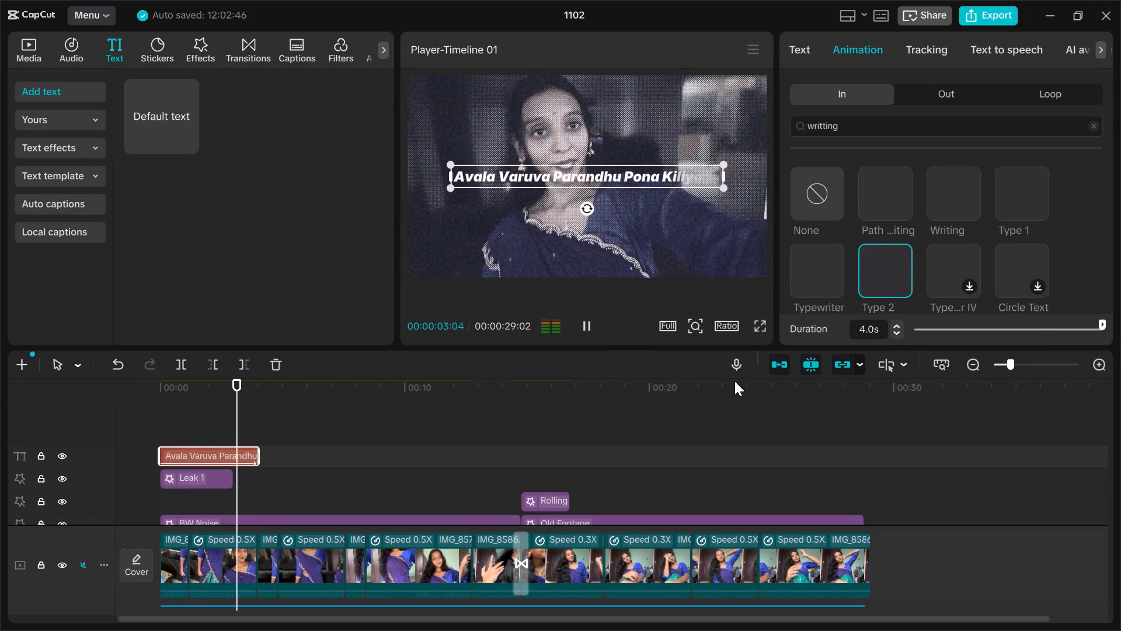
{"action": "key", "text": "space"}
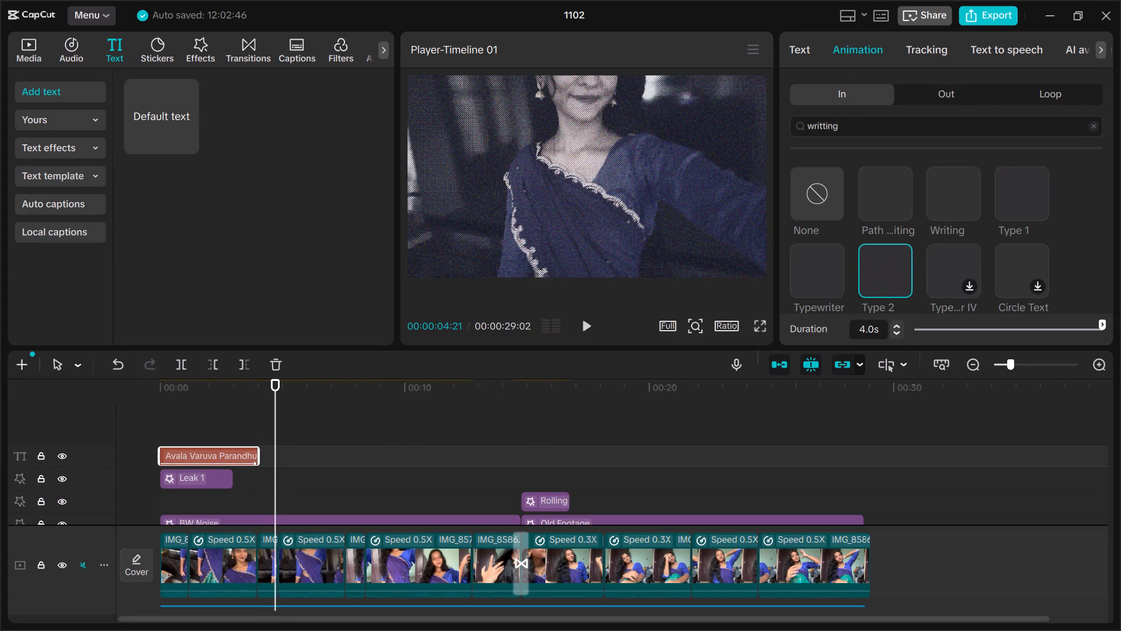
Replay the opening from the start and check how the animated lyric's font and word timing fit the song.
{"action": "left_click", "coordinate": [802, 48]}
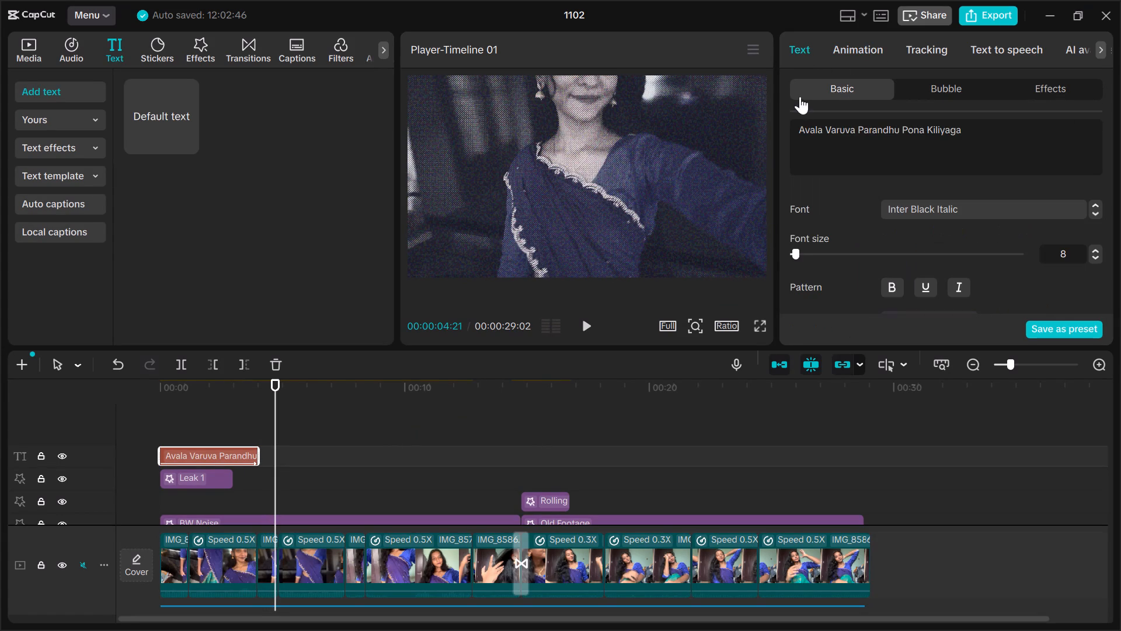
{"action": "key", "text": "Home"}
{"action": "key", "text": "space"}
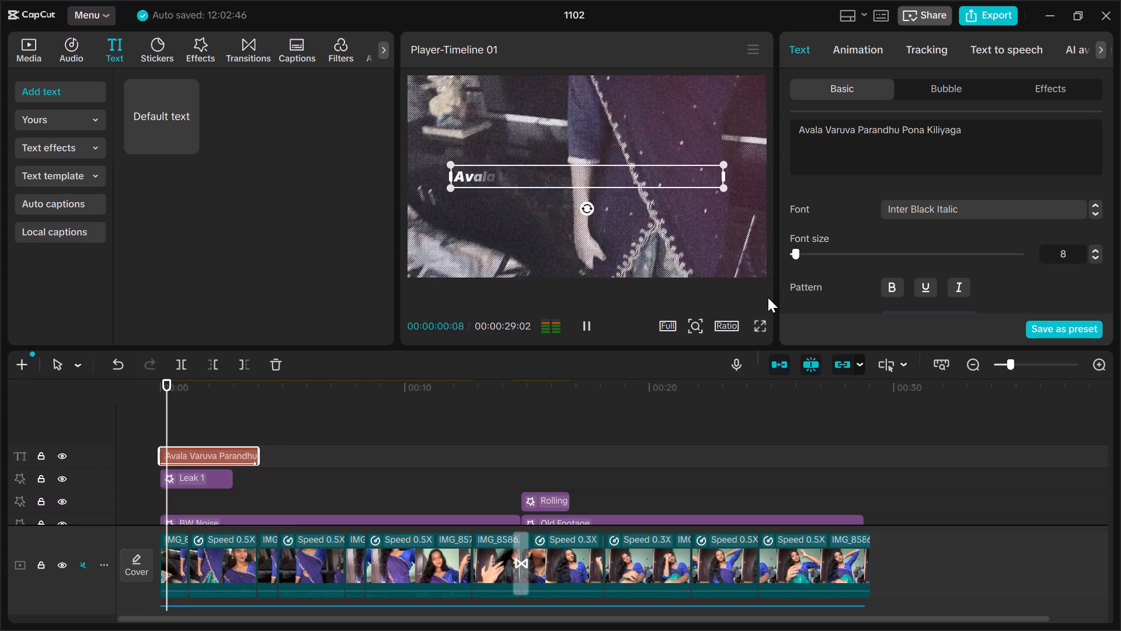
{"action": "key", "text": "space"}
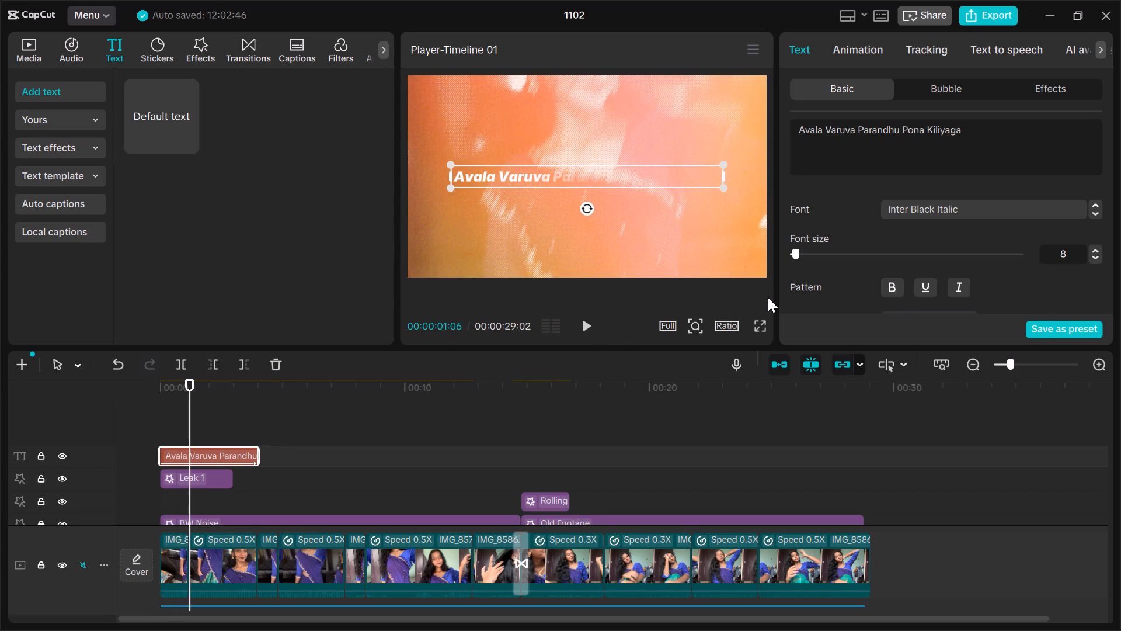
{"action": "left_click", "coordinate": [991, 209]}
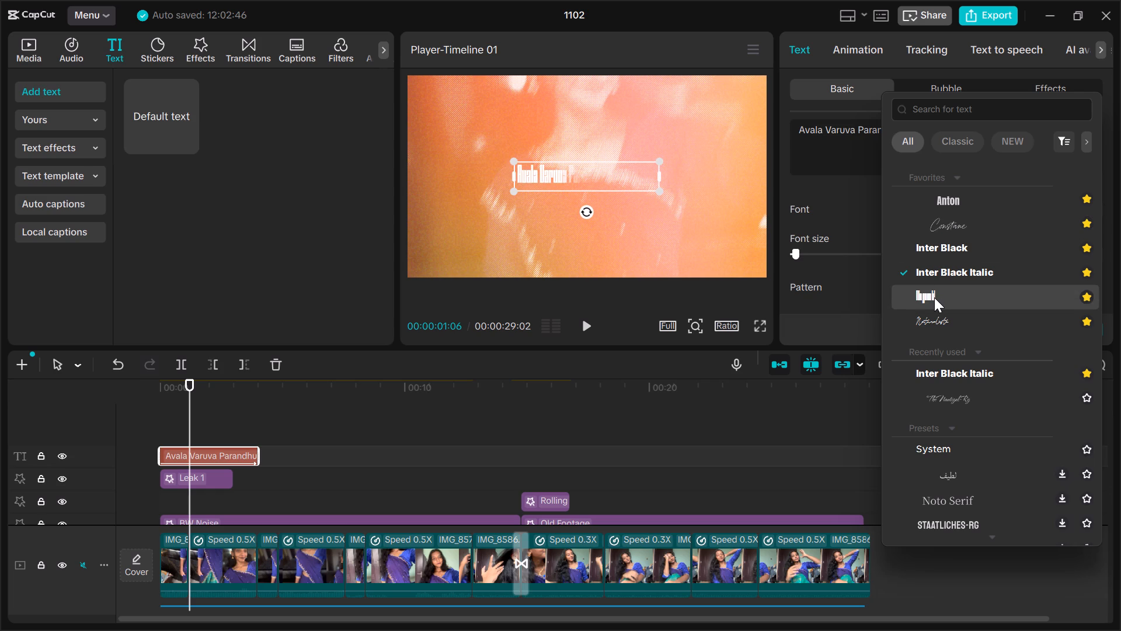
{"action": "left_click", "coordinate": [309, 415]}
{"action": "key", "text": "Home"}
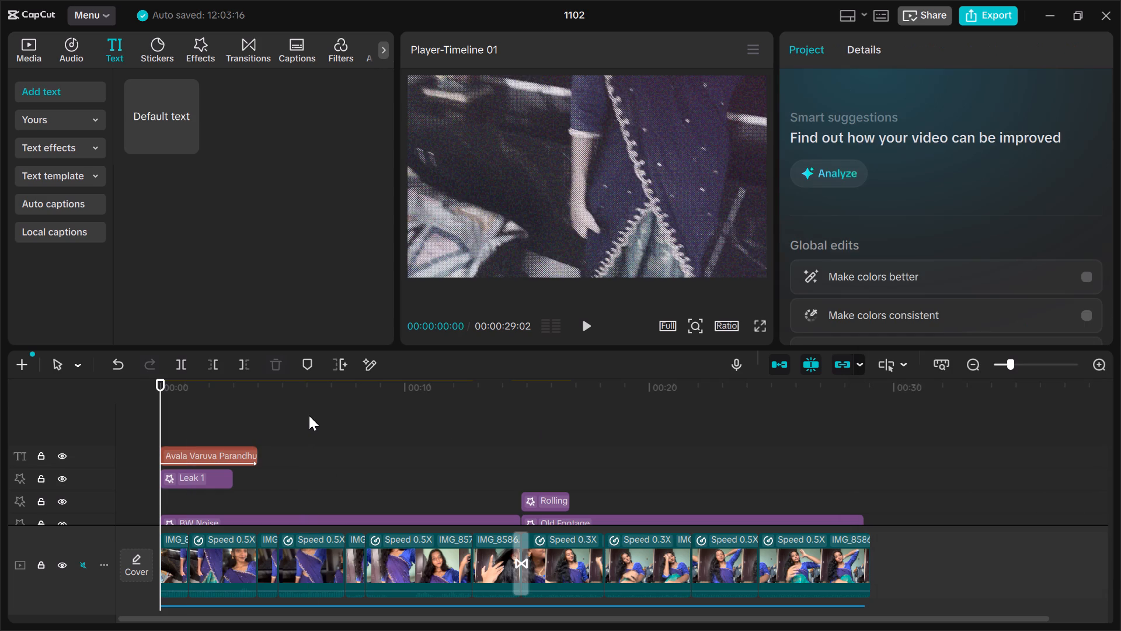
{"action": "key", "text": "space"}
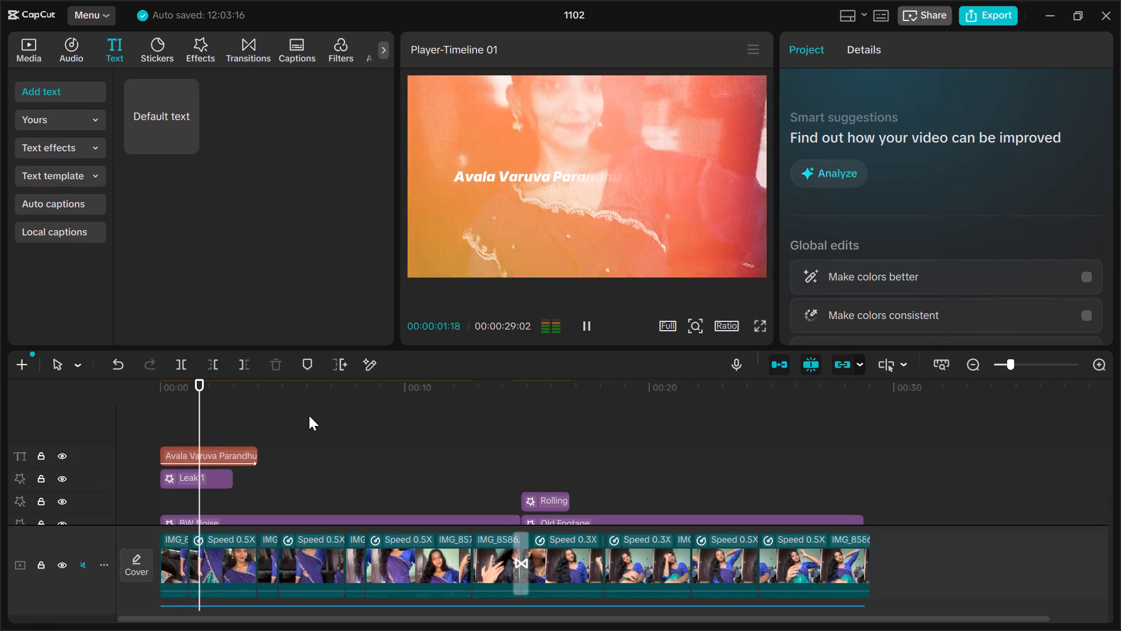
{"action": "key", "text": "space"}
{"action": "key", "text": "space"}
{"action": "key", "text": "space"}
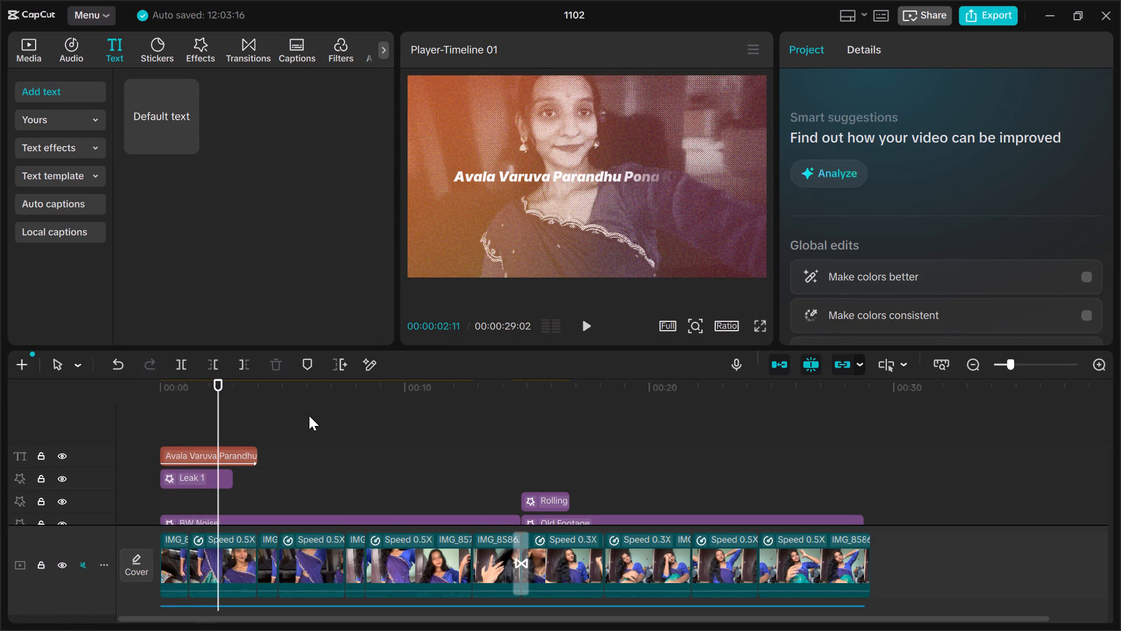
Find the sung break in the lyric line by playback and split the text clip at 00:00:02:16.
{"action": "key", "text": "Up"}
{"action": "key", "text": "Up"}
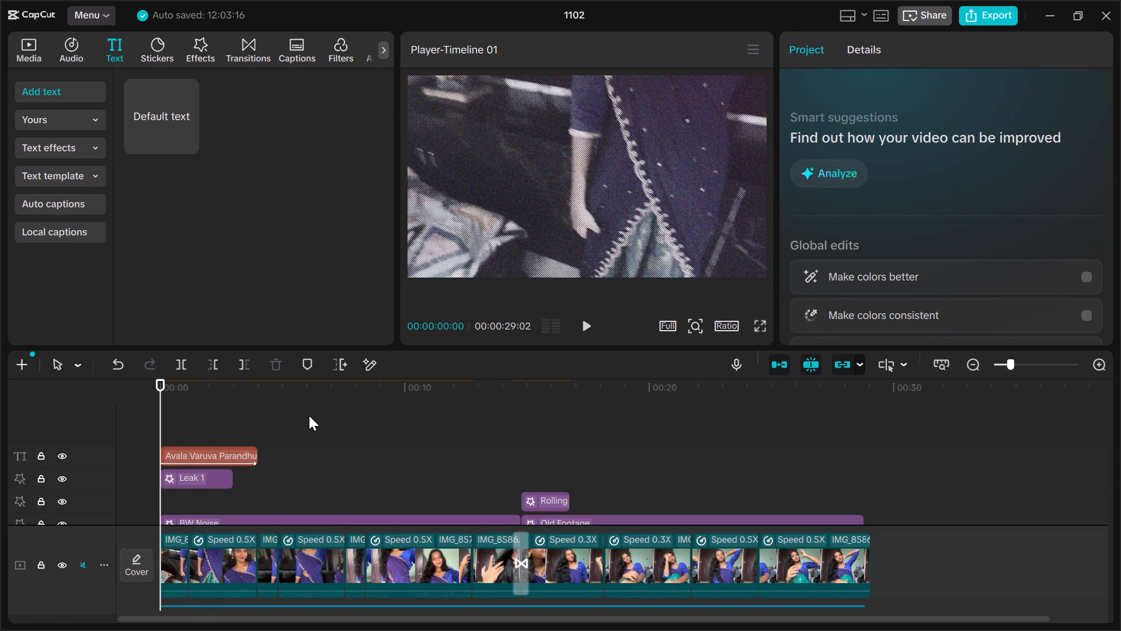
{"action": "key", "text": "space"}
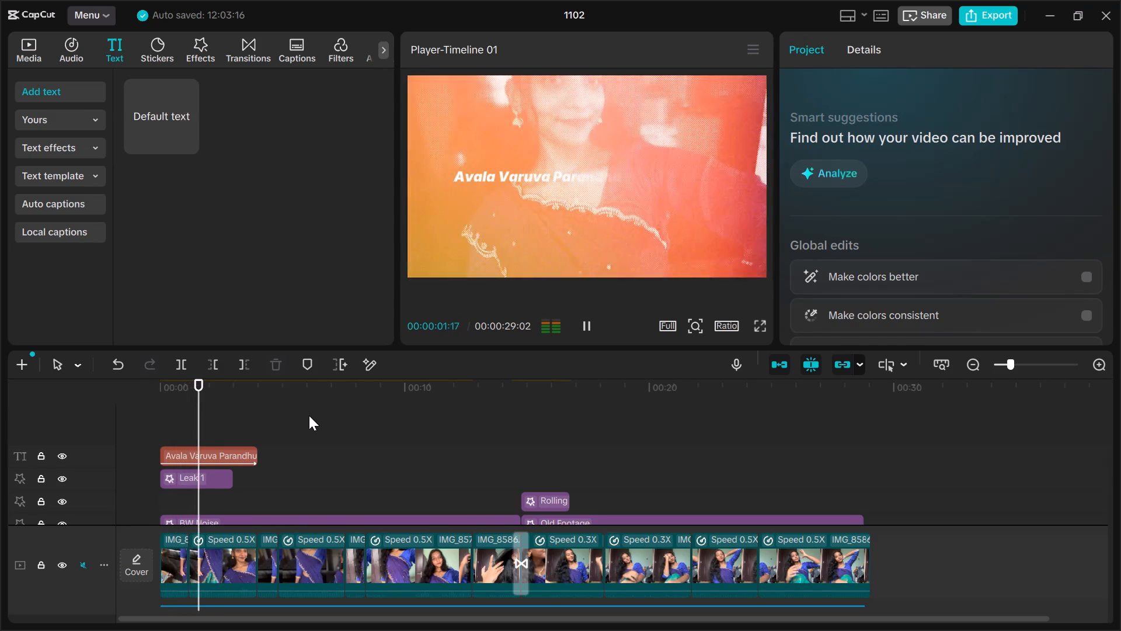
{"action": "key", "text": "space"}
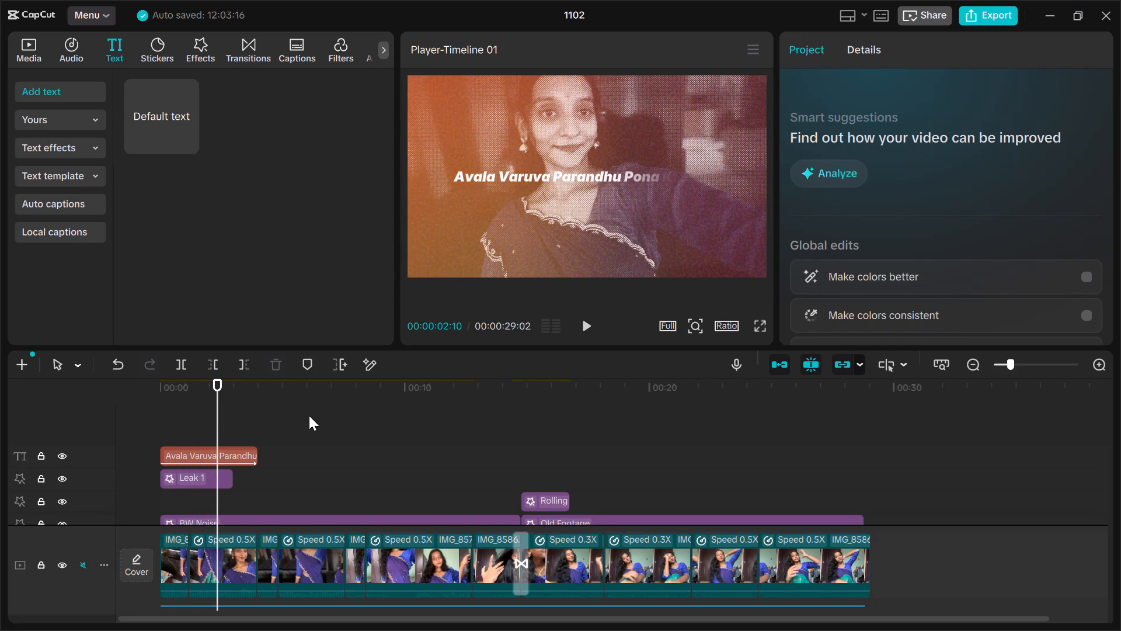
{"action": "key", "text": "space"}
{"action": "key", "text": "space"}
{"action": "key", "text": "Left"}
{"action": "key", "text": "Left"}
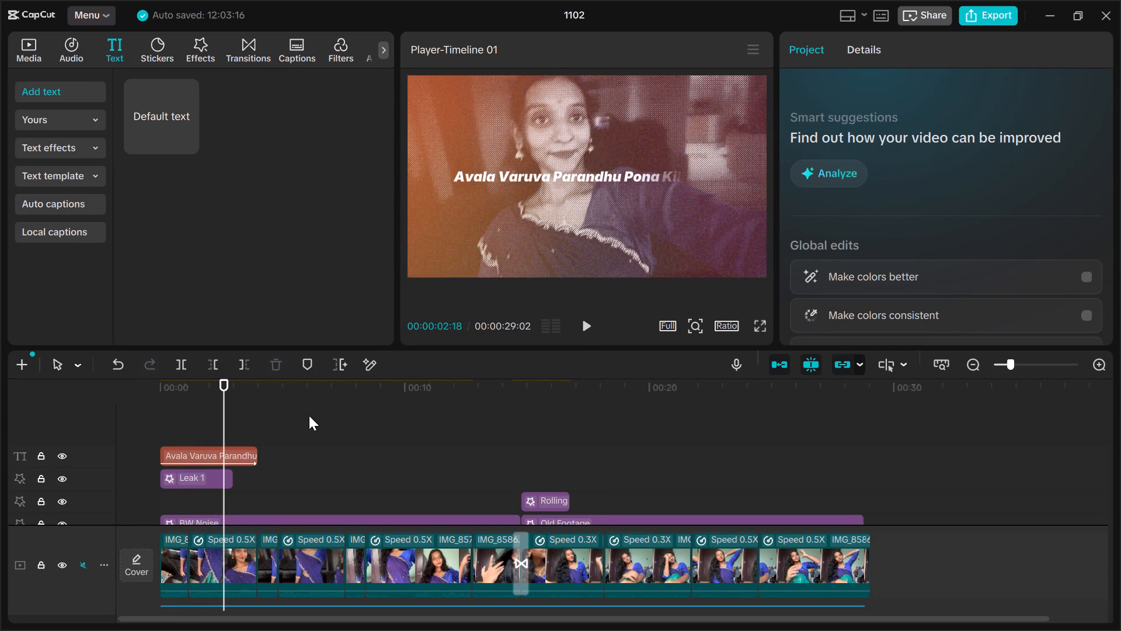
{"action": "key", "text": "Left"}
{"action": "key", "text": "Left"}
{"action": "left_click", "coordinate": [229, 454]}
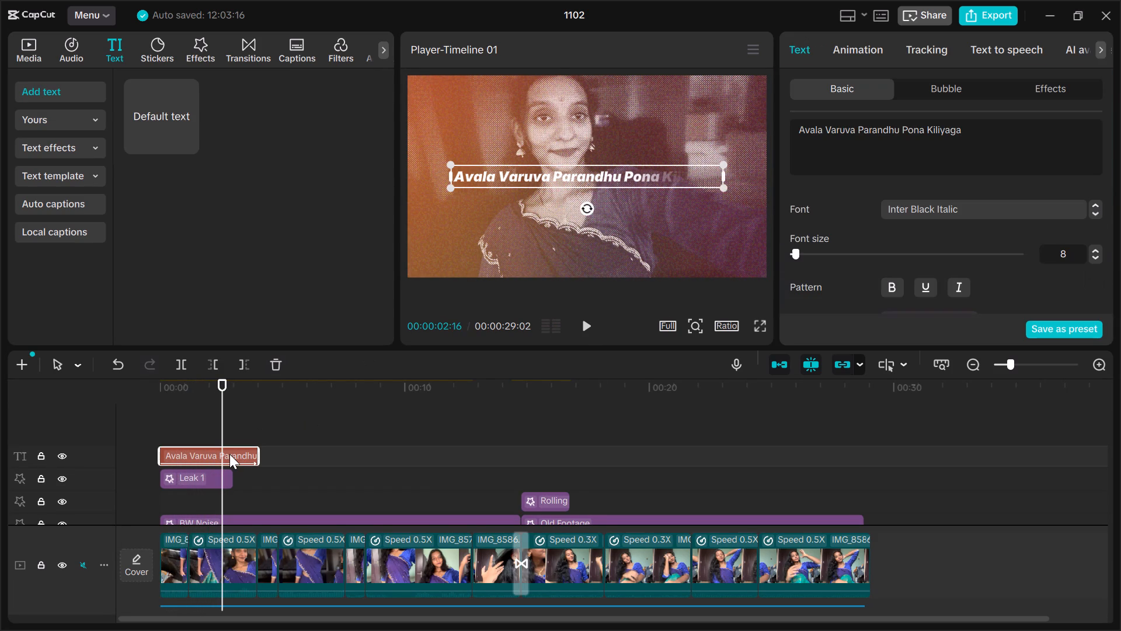
{"action": "key", "text": "ctrl+b"}
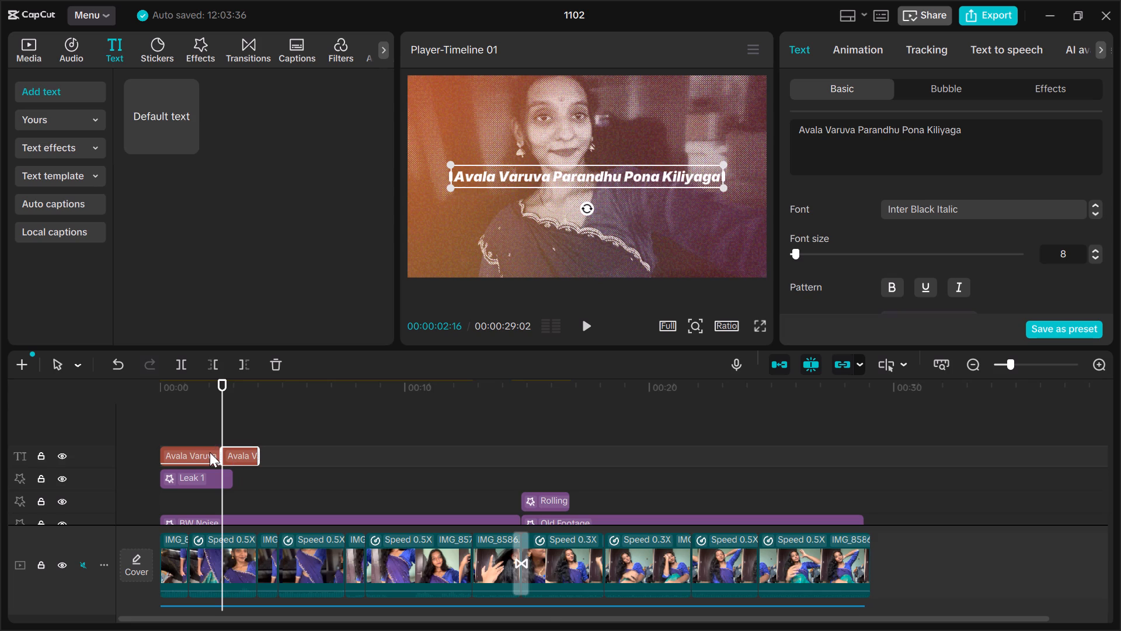
Move the first part of the split lyric clip onto a separate text track above the second part.
{"action": "left_click_drag", "start_coordinate": [210, 452], "coordinate": [210, 439]}
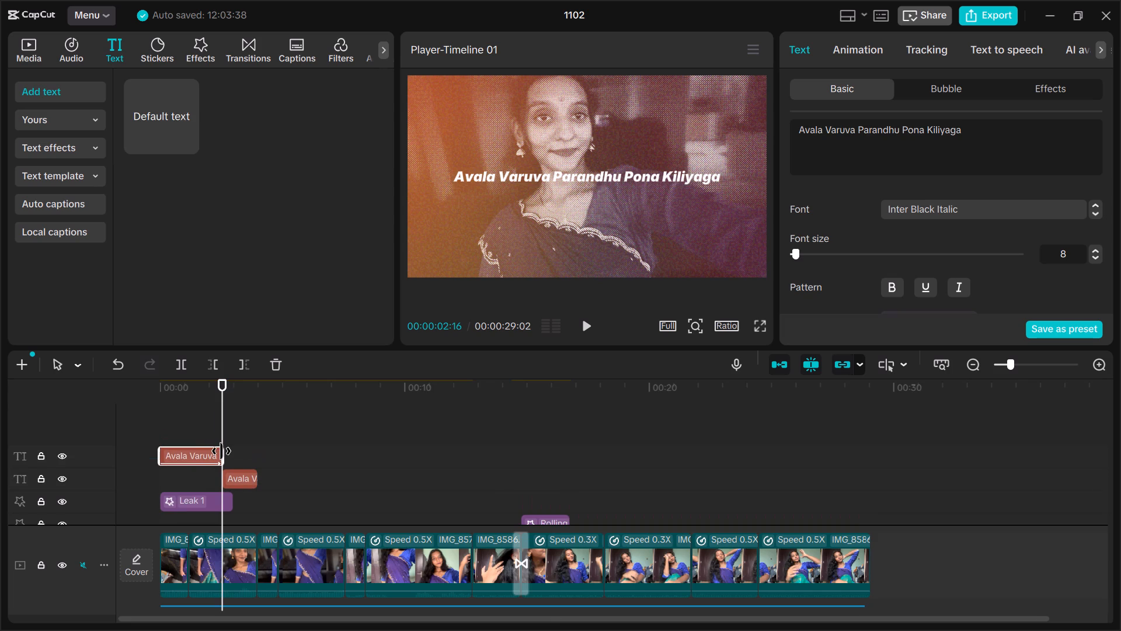
Extend the upper lyric clip to end level with the second part and shorten its text to "Avala Varuva".
{"action": "left_click_drag", "start_coordinate": [221, 451], "coordinate": [259, 452]}
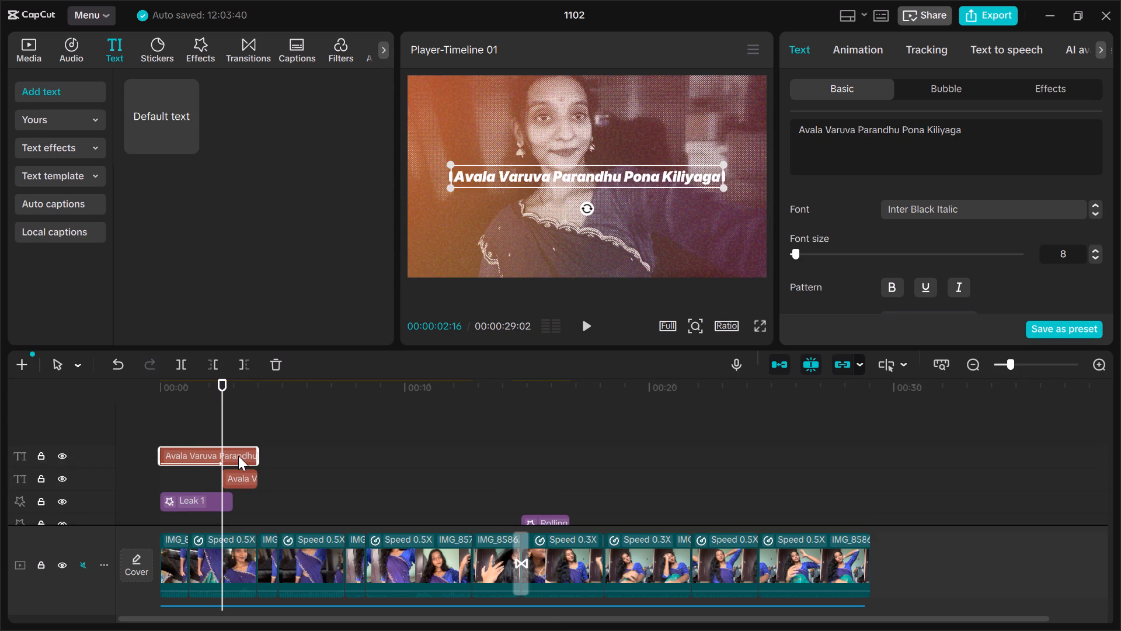
{"action": "left_click", "coordinate": [238, 456]}
{"action": "left_click_drag", "start_coordinate": [965, 131], "coordinate": [859, 130]}
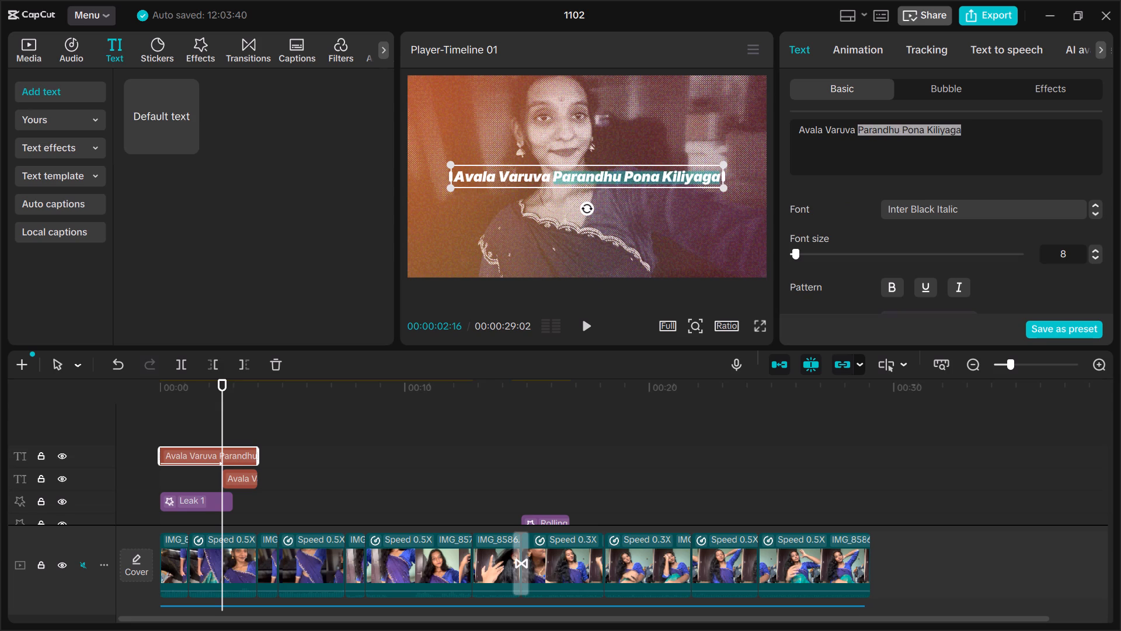
{"action": "key", "text": "BackSpace"}
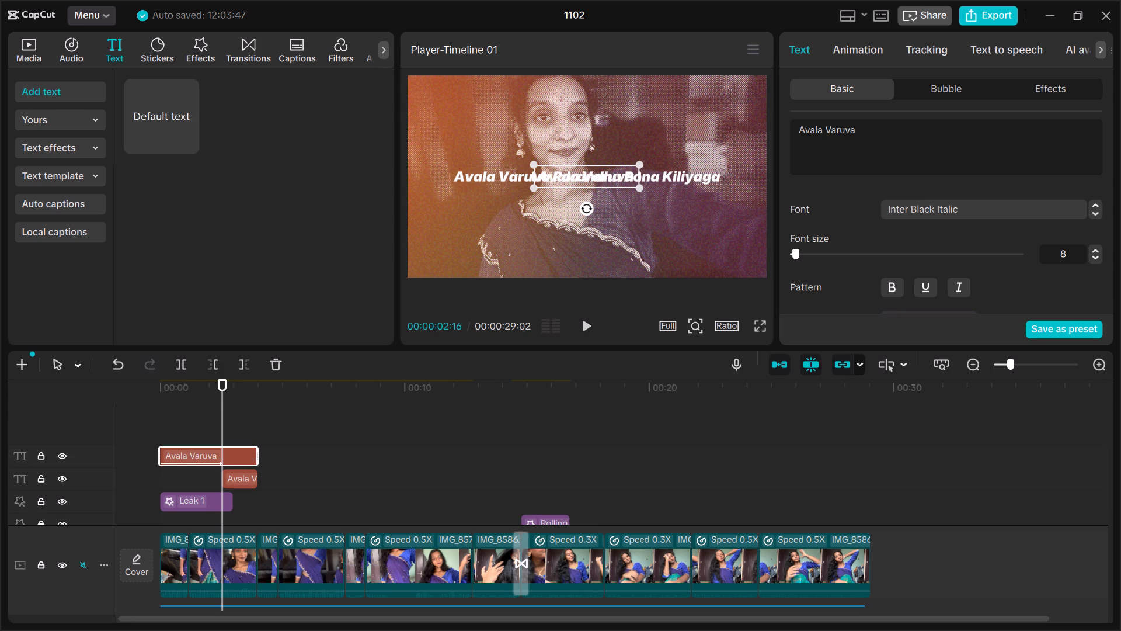
{"action": "key", "text": "BackSpace"}
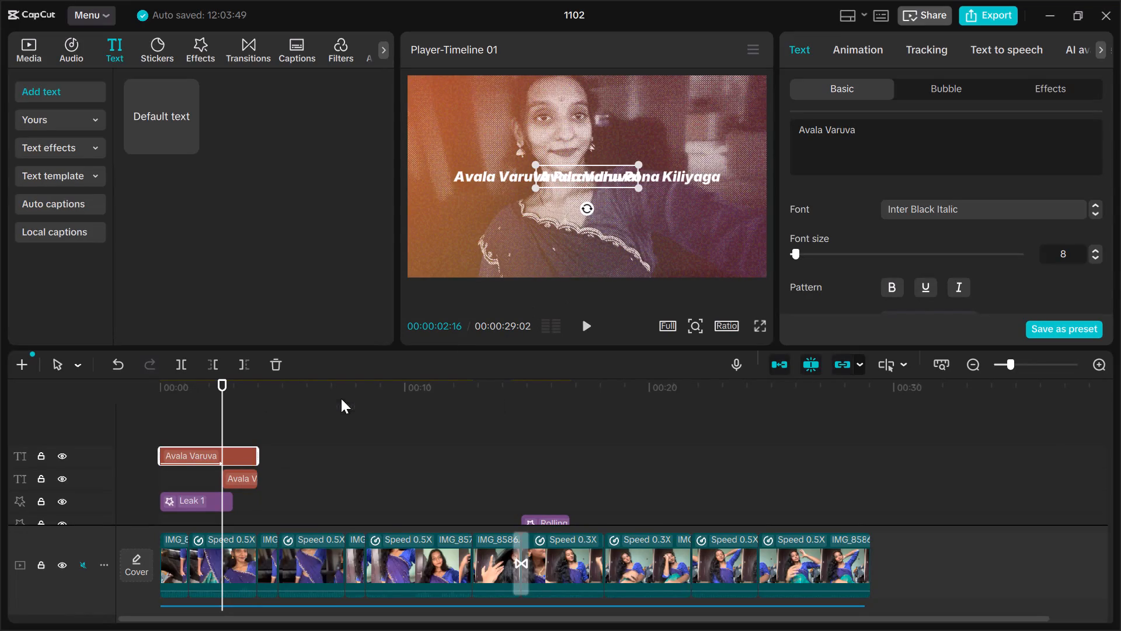
Shorten the second lyric clip's text to "Parandhu Pona Kiliyaga".
{"action": "left_click", "coordinate": [241, 478]}
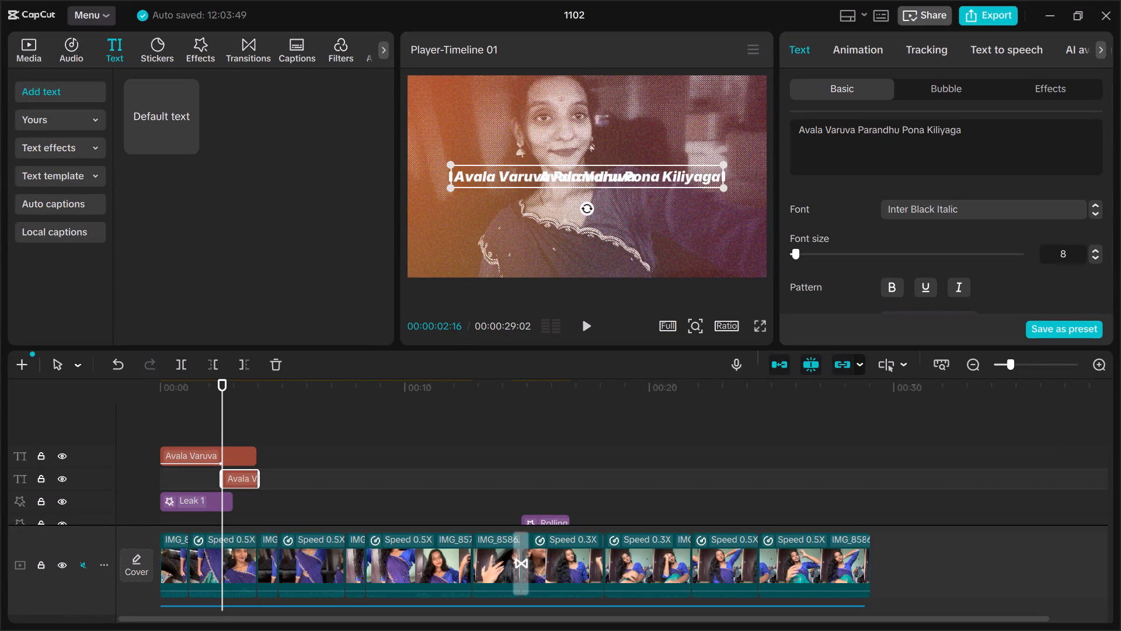
{"action": "left_click", "coordinate": [862, 129]}
{"action": "key", "text": "Left"}
{"action": "key", "text": "BackSpace"}
{"action": "key", "text": "BackSpace"}
{"action": "key", "text": "BackSpace"}
{"action": "key", "text": "BackSpace"}
{"action": "key", "text": "BackSpace"}
{"action": "key", "text": "BackSpace"}
{"action": "key", "text": "BackSpace"}
{"action": "key", "text": "BackSpace"}
{"action": "key", "text": "BackSpace"}
{"action": "key", "text": "BackSpace"}
{"action": "key", "text": "BackSpace"}
{"action": "key", "text": "BackSpace"}
{"action": "key", "text": "BackSpace"}
{"action": "key", "text": "BackSpace"}
{"action": "key", "text": "BackSpace"}
{"action": "key", "text": "BackSpace"}
{"action": "key", "text": "BackSpace"}
{"action": "key", "text": "BackSpace"}
{"action": "key", "text": "BackSpace"}
{"action": "key", "text": "BackSpace"}
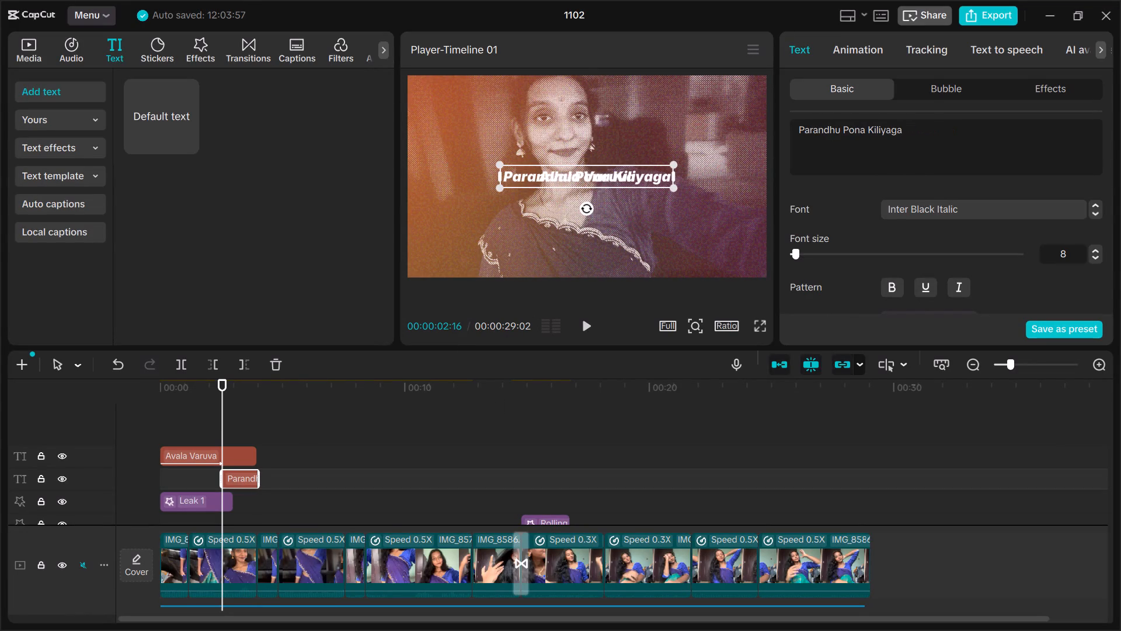
Restyle the "Avala Varuva" text in the Nagasaki font, placed left of and below the frame's centre and enlarged.
{"action": "left_click", "coordinate": [204, 454]}
{"action": "left_click", "coordinate": [913, 209]}
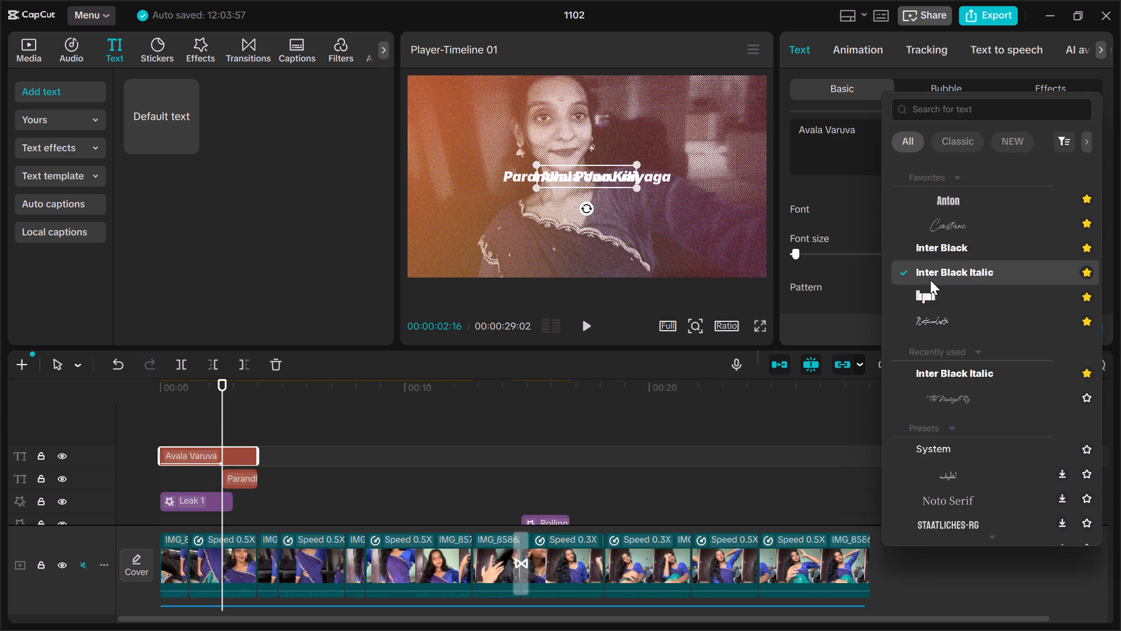
{"action": "left_click", "coordinate": [925, 292]}
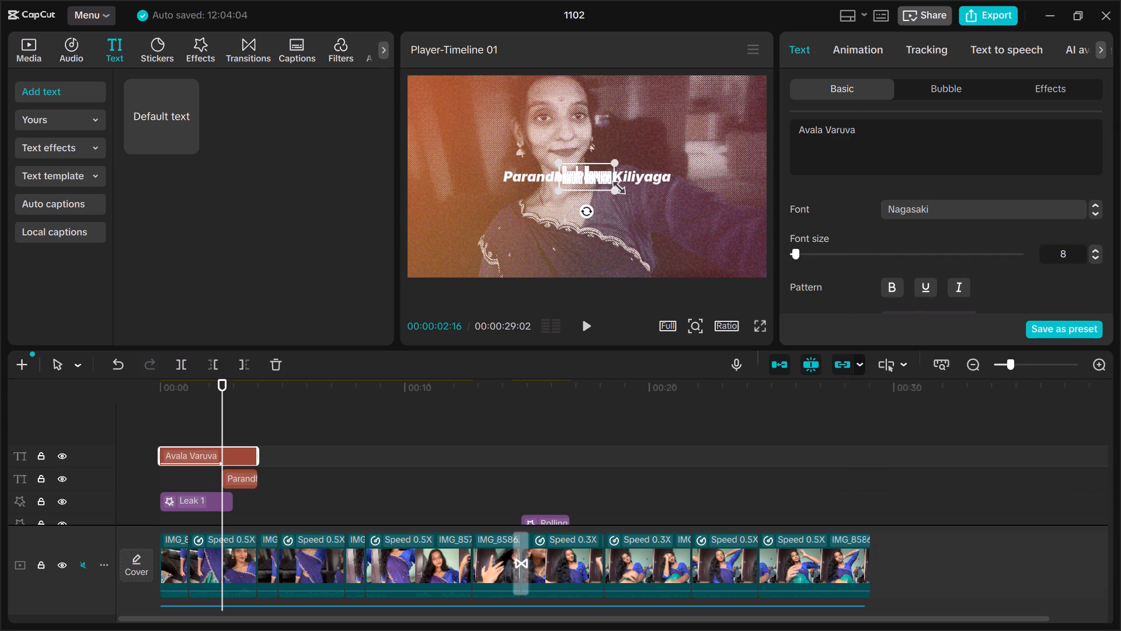
{"action": "left_click_drag", "start_coordinate": [583, 178], "coordinate": [506, 200]}
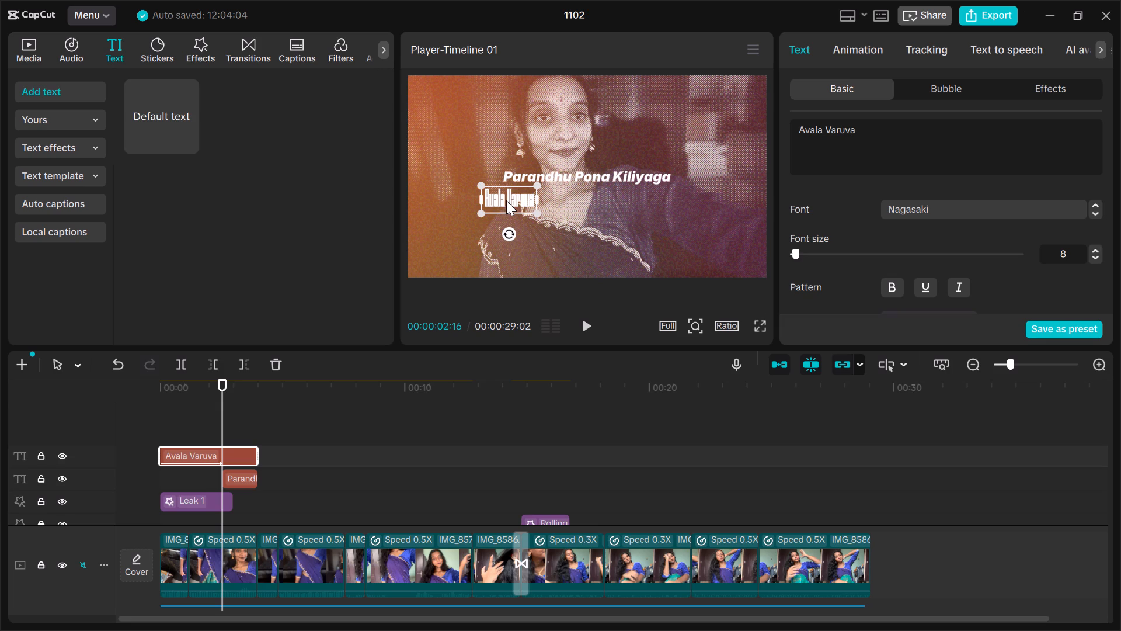
{"action": "left_click", "coordinate": [238, 479]}
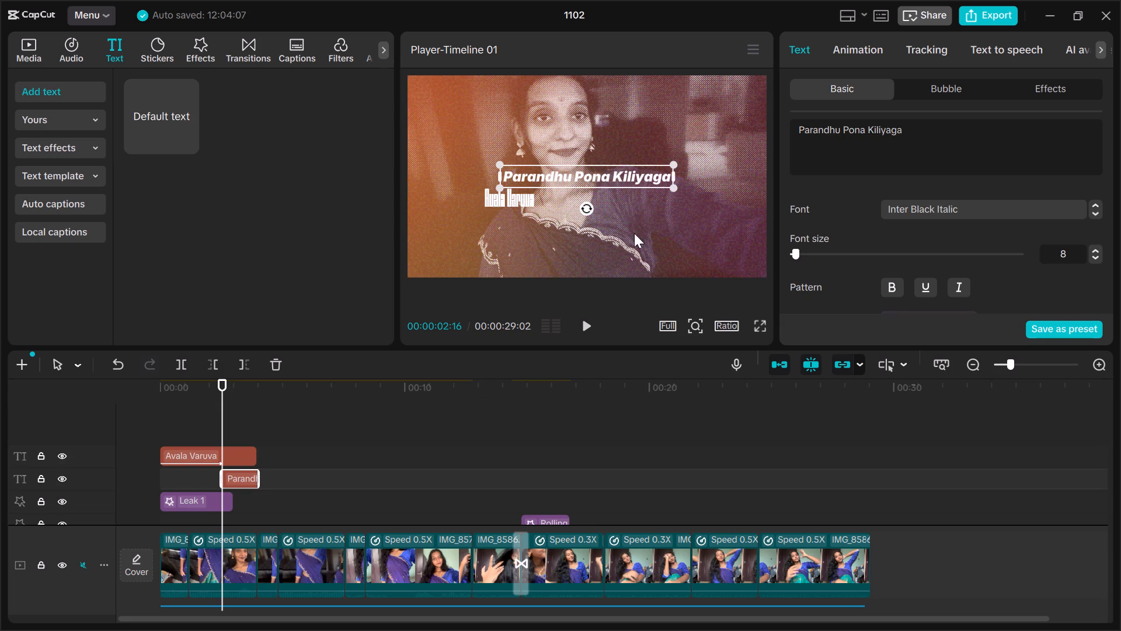
{"action": "left_click", "coordinate": [234, 448]}
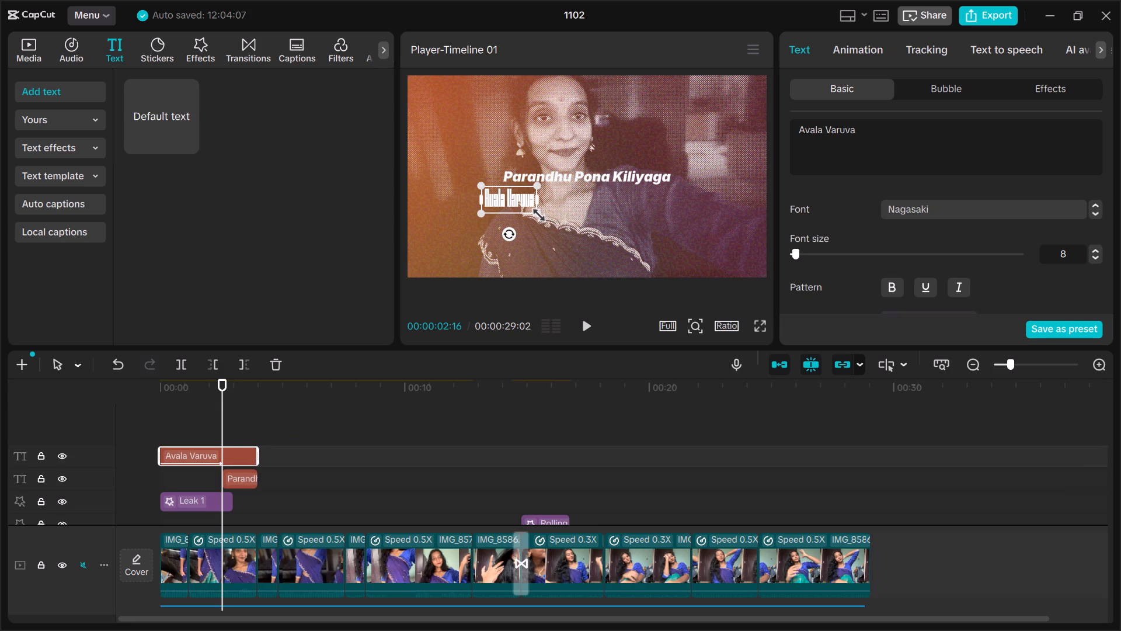
{"action": "left_click_drag", "start_coordinate": [535, 212], "coordinate": [567, 217]}
Change the "Parandhu Pona Kiliyaga" text to the Constane font and enlarge it slightly in the frame.
{"action": "left_click", "coordinate": [241, 477]}
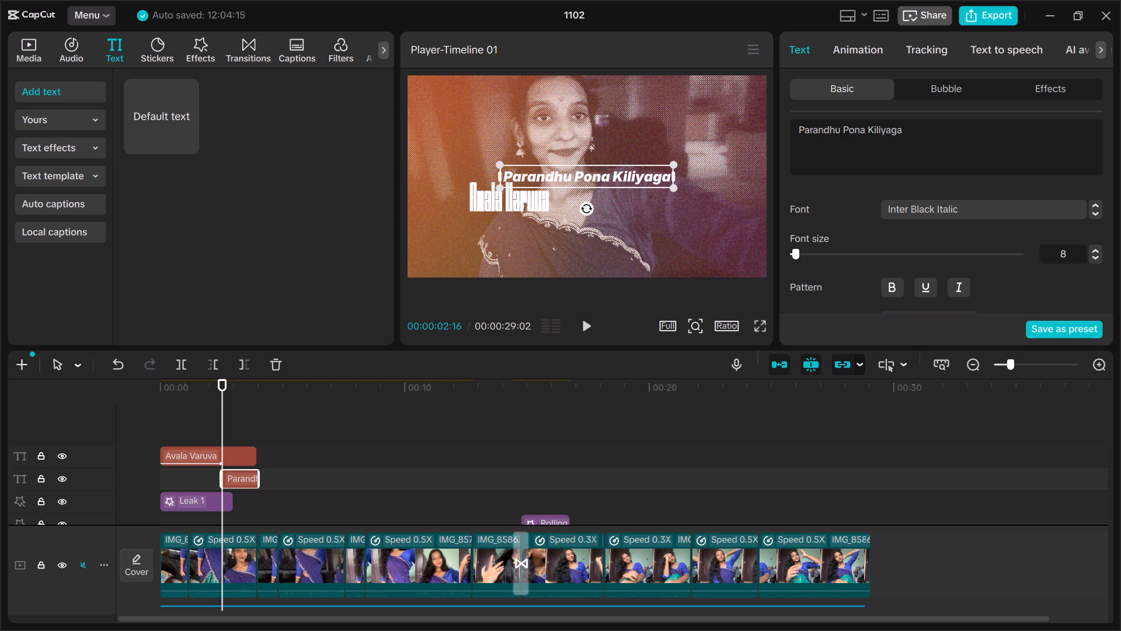
{"action": "left_click", "coordinate": [913, 204]}
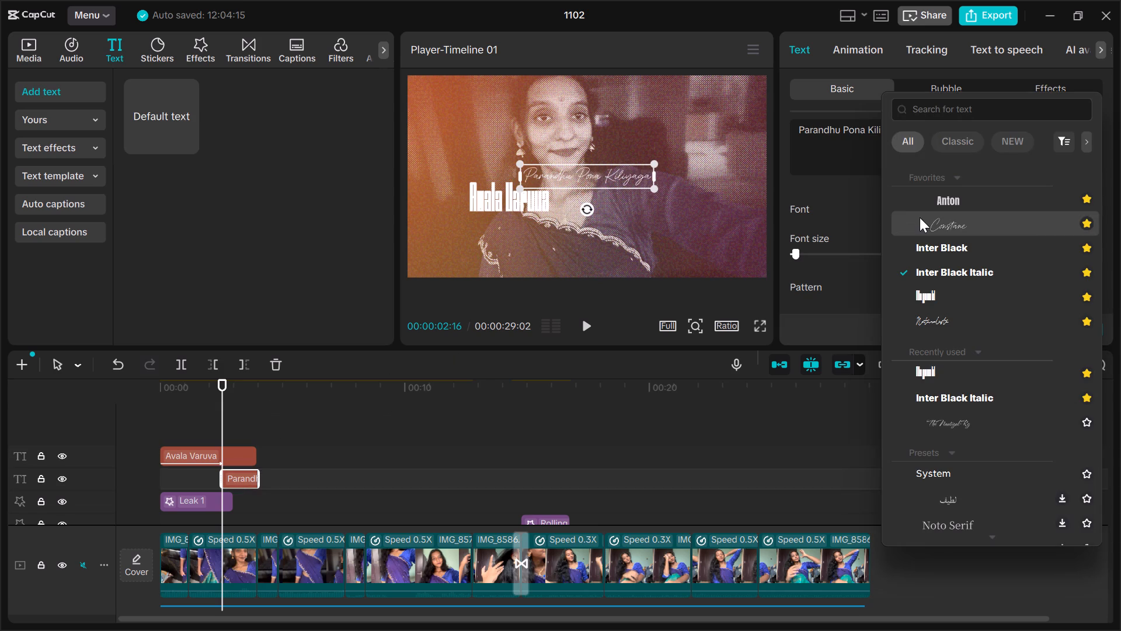
{"action": "left_click", "coordinate": [922, 220]}
{"action": "left_click_drag", "start_coordinate": [649, 186], "coordinate": [669, 188]}
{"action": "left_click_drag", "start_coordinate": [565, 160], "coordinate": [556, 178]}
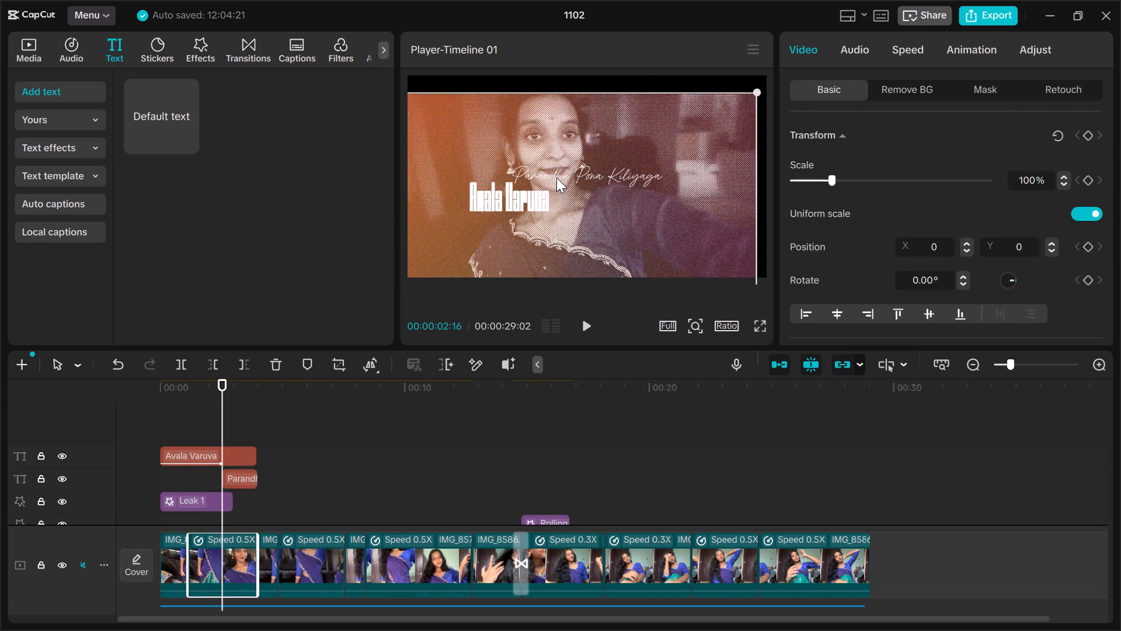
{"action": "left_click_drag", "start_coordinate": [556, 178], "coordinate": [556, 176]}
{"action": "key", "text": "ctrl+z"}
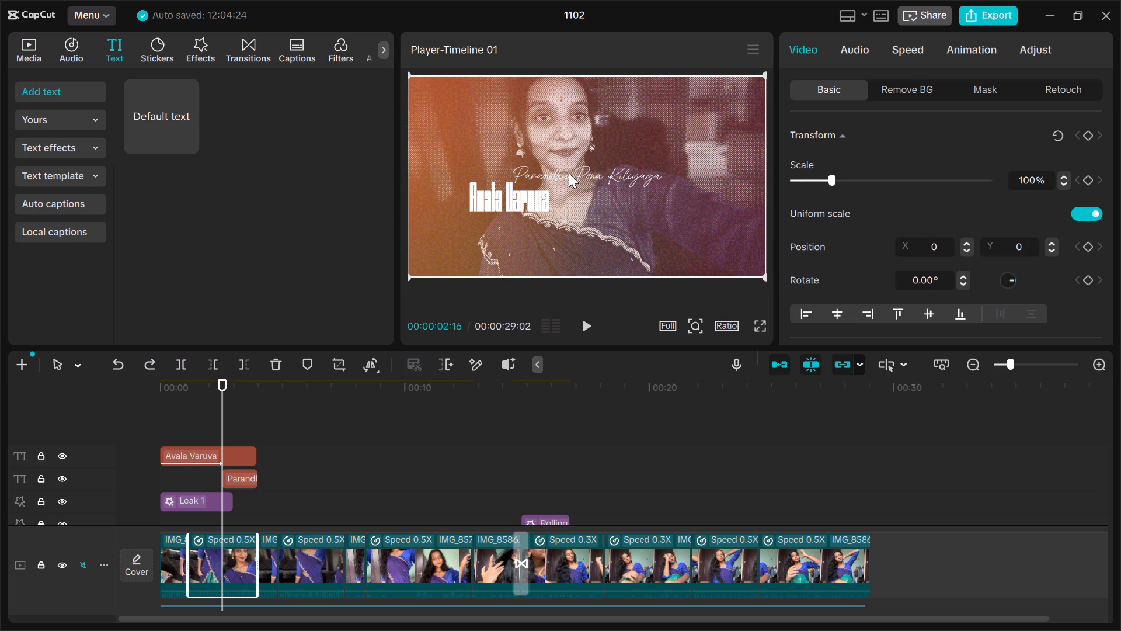
Place the "Parandhu Pona Kiliyaga" text just beneath "Avala Varuva" in the frame, slightly overlapping its lower edge.
{"action": "left_click", "coordinate": [569, 173]}
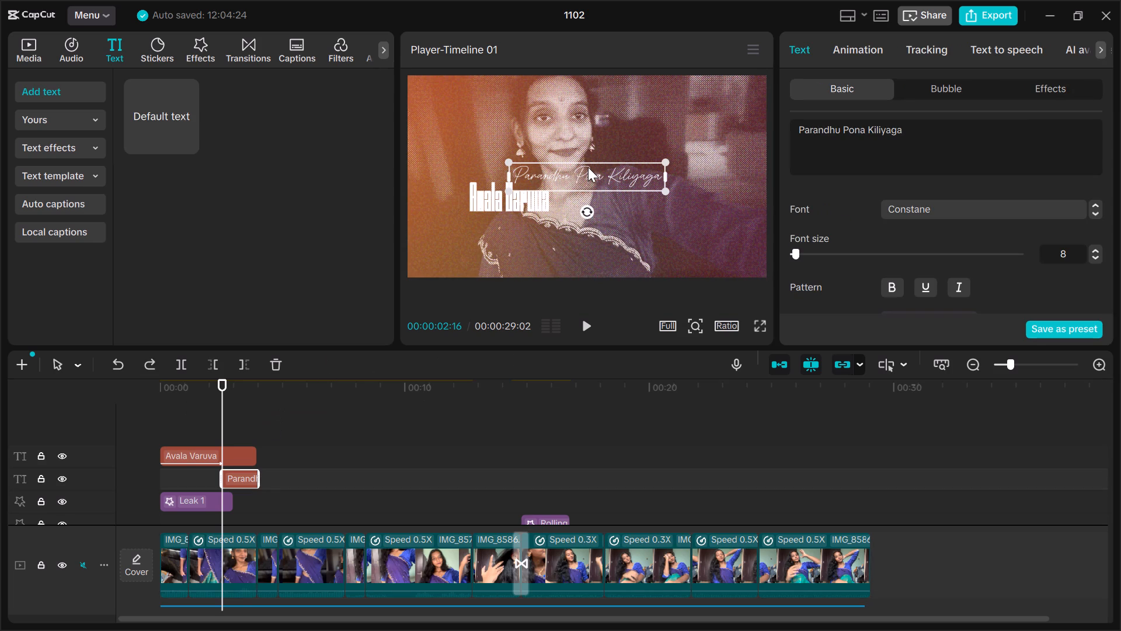
{"action": "left_click_drag", "start_coordinate": [588, 168], "coordinate": [590, 190]}
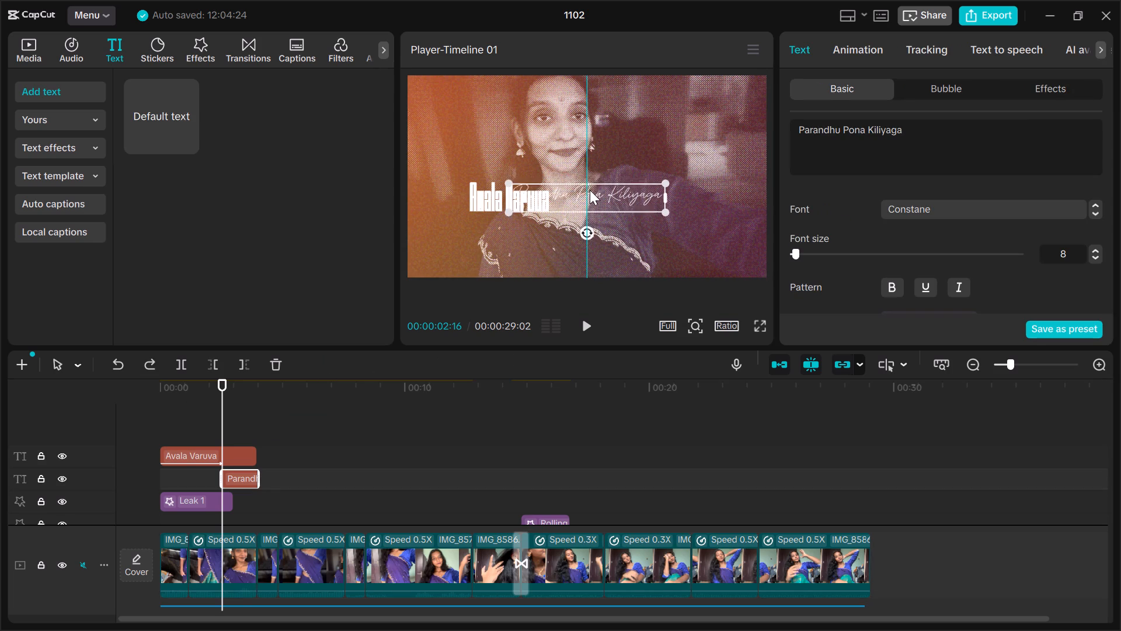
{"action": "left_click_drag", "start_coordinate": [590, 190], "coordinate": [550, 209]}
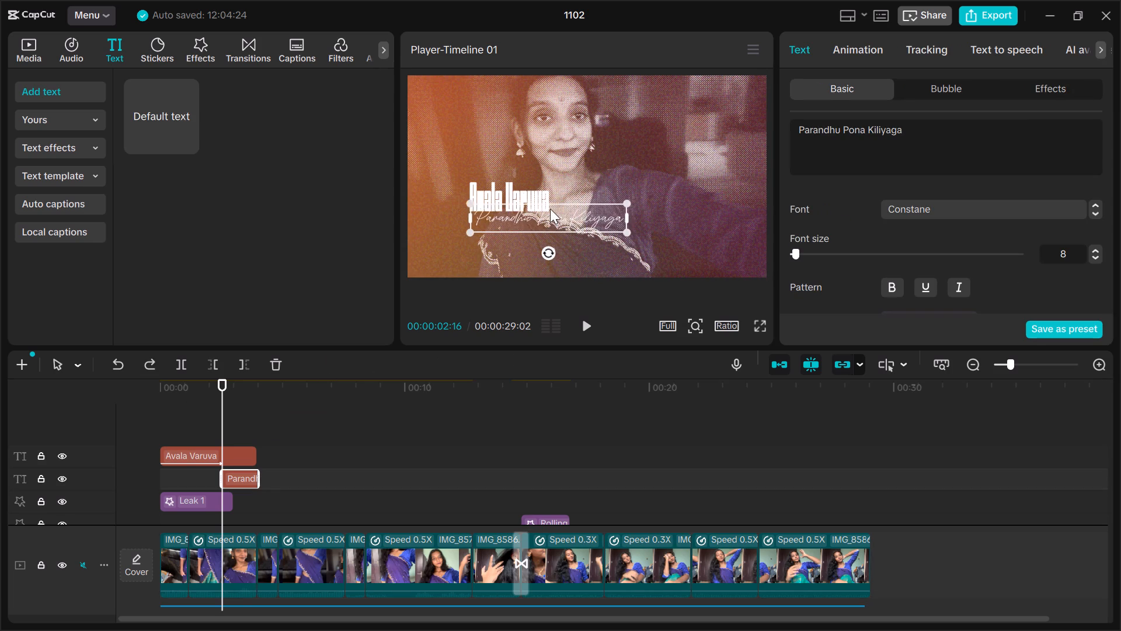
{"action": "left_click_drag", "start_coordinate": [550, 209], "coordinate": [555, 204]}
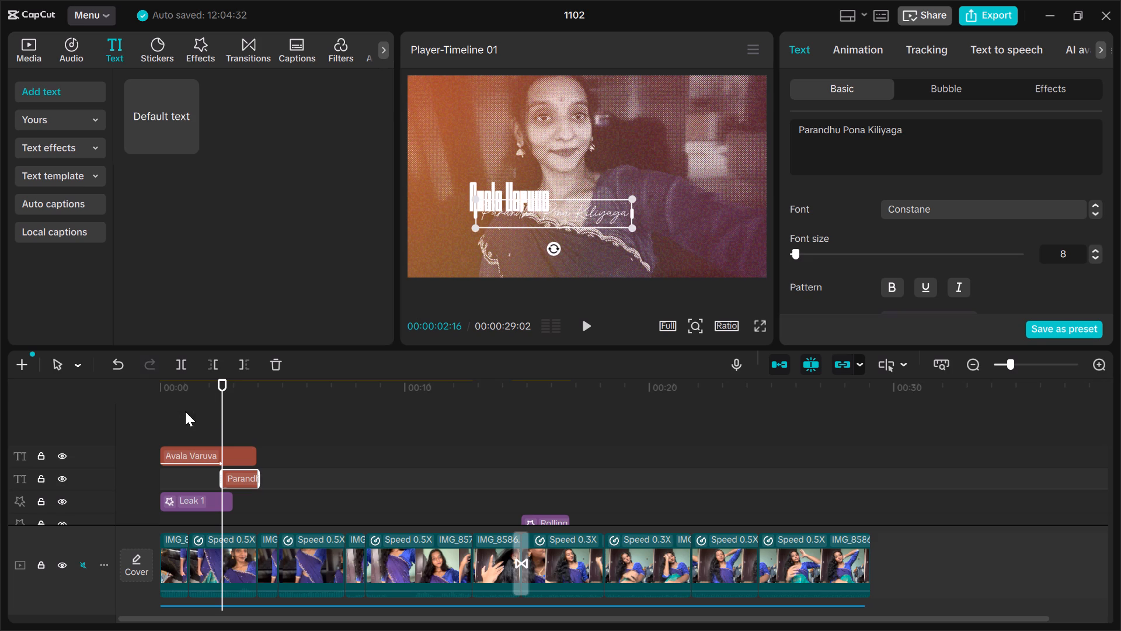
Play the opening from the start to check the look and timing of the two-part lyric.
{"action": "left_click", "coordinate": [171, 424]}
{"action": "key", "text": "Home"}
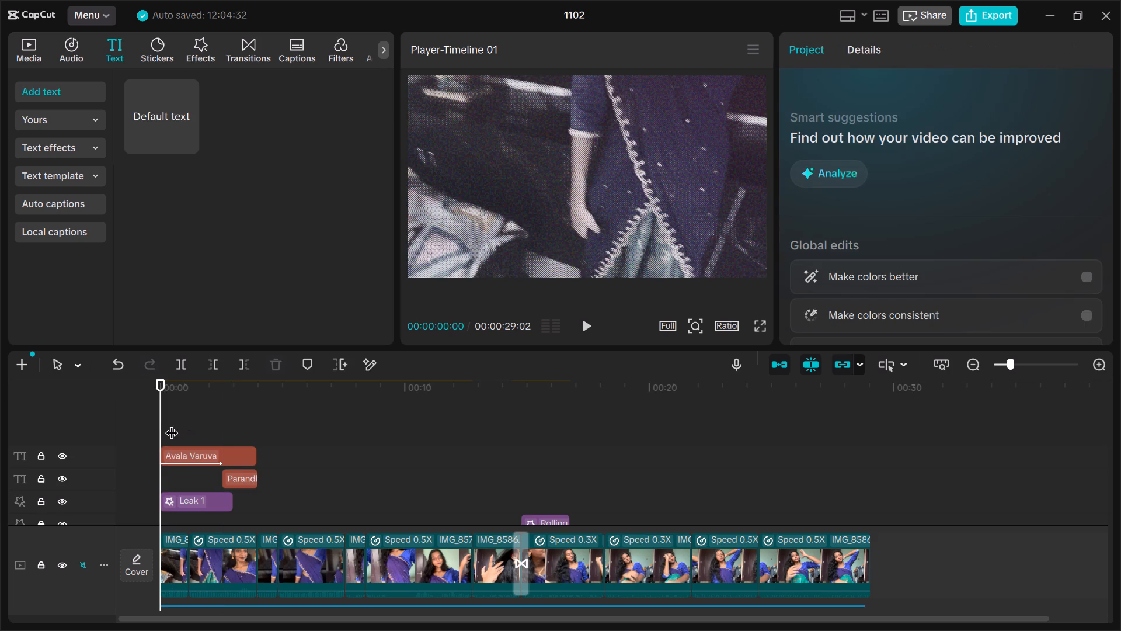
{"action": "key", "text": "space"}
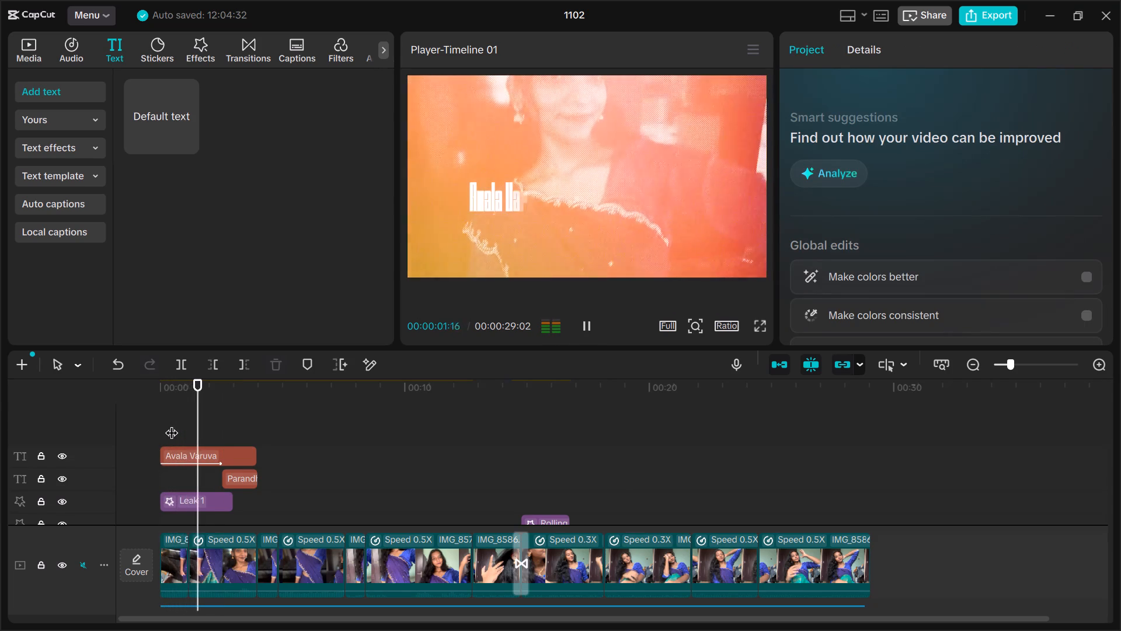
{"action": "key", "text": "space"}
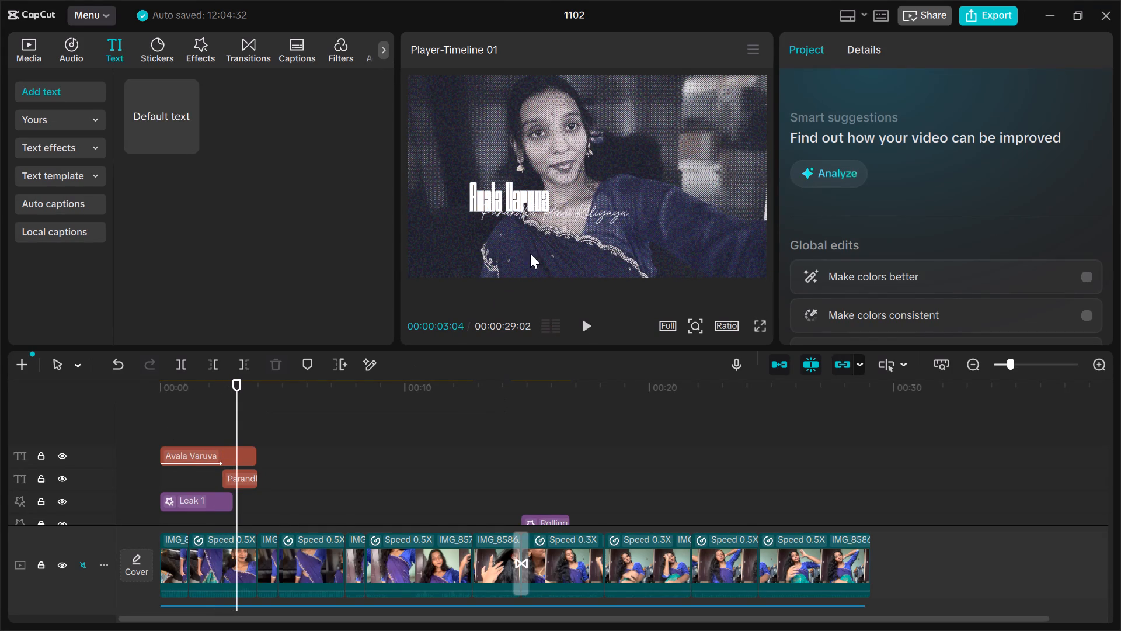
Apply the Type 2 in-animation to the "Parandhu Pona Kiliyaga" clip with a duration of 1.5 s.
{"action": "left_click", "coordinate": [246, 478]}
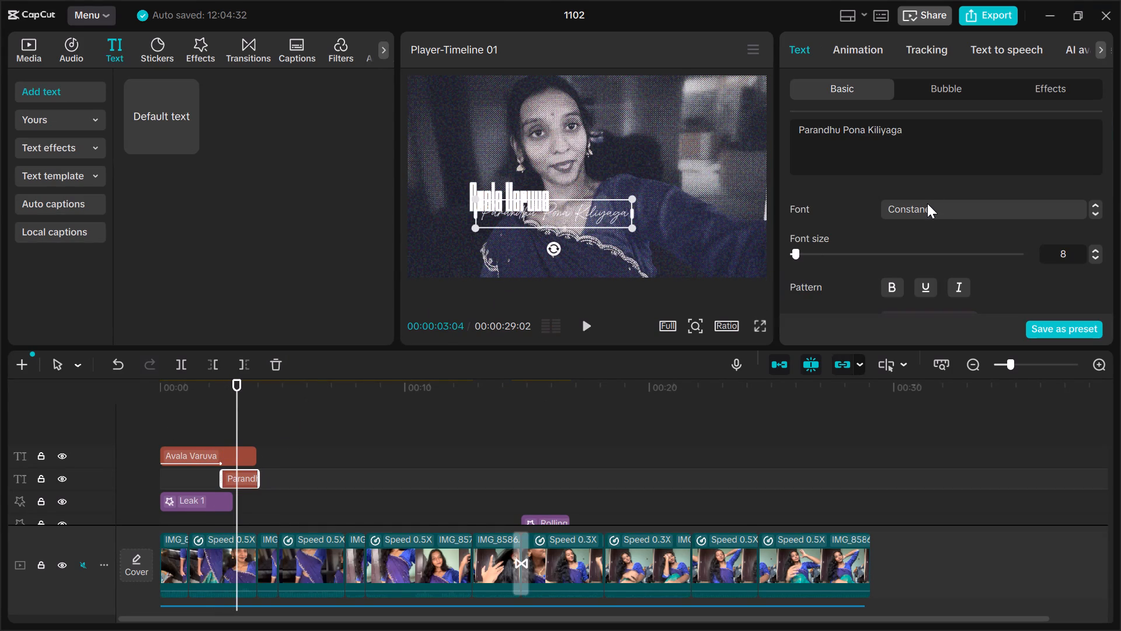
{"action": "left_click", "coordinate": [857, 52]}
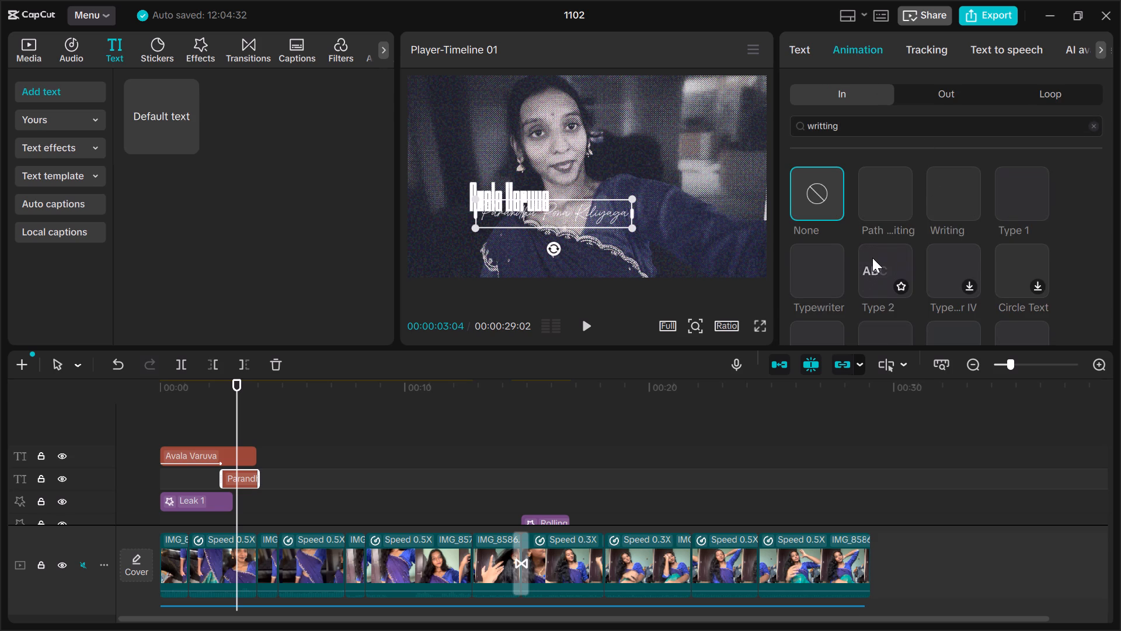
{"action": "left_click", "coordinate": [872, 258]}
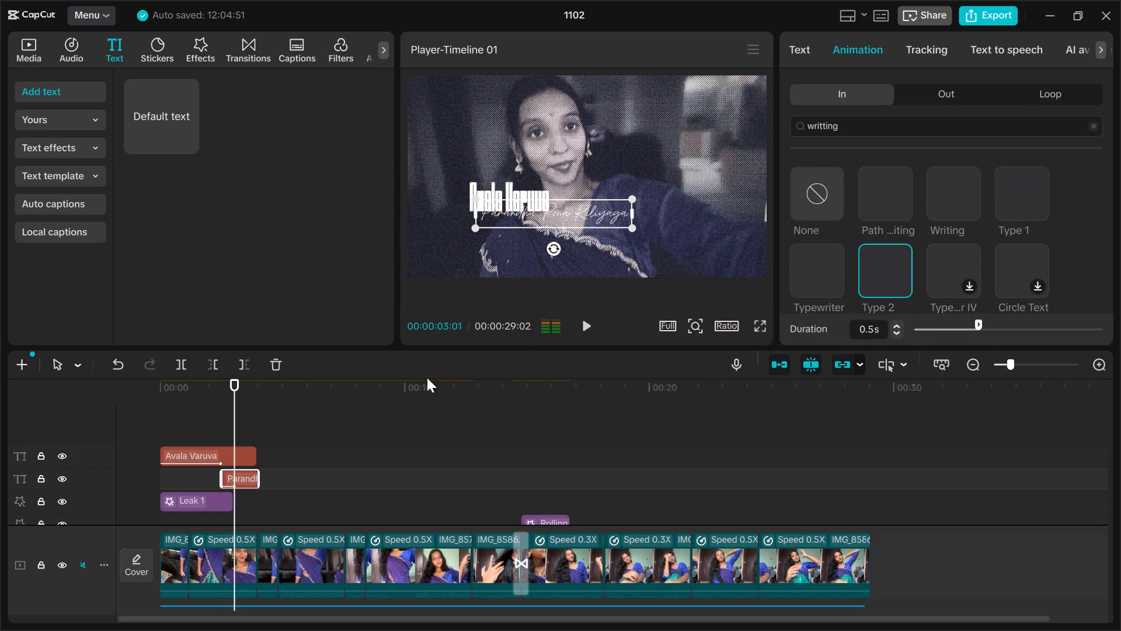
{"action": "left_click_drag", "start_coordinate": [980, 328], "coordinate": [1032, 328]}
{"action": "left_click_drag", "start_coordinate": [1032, 328], "coordinate": [1120, 318]}
Shift the "Parandhu Pona Kiliyaga" text slightly lower under "Avala Varuva" and play the section to check its animation.
{"action": "left_click_drag", "start_coordinate": [581, 216], "coordinate": [586, 244]}
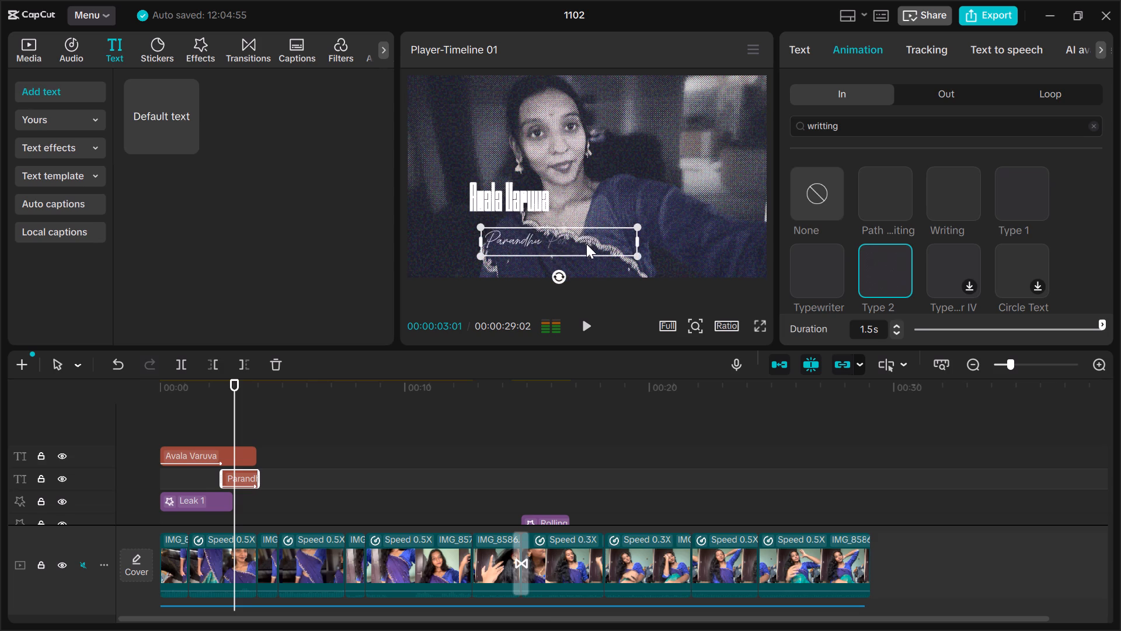
{"action": "left_click_drag", "start_coordinate": [586, 244], "coordinate": [588, 221]}
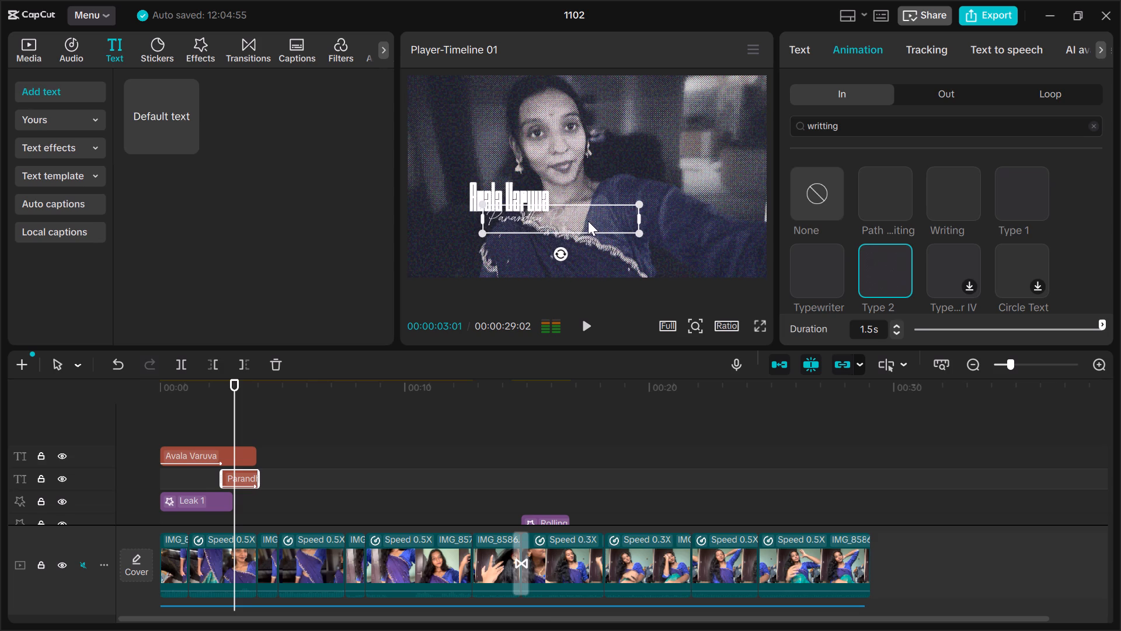
{"action": "left_click_drag", "start_coordinate": [588, 221], "coordinate": [587, 221]}
{"action": "left_click", "coordinate": [179, 414]}
{"action": "key", "text": "space"}
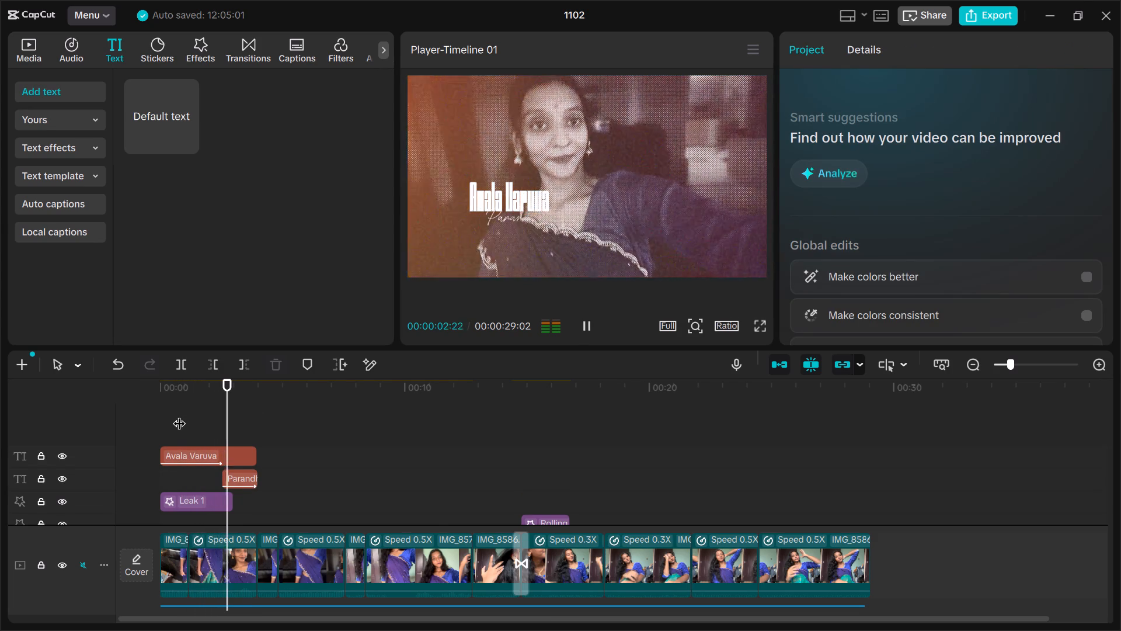
{"action": "key", "text": "space"}
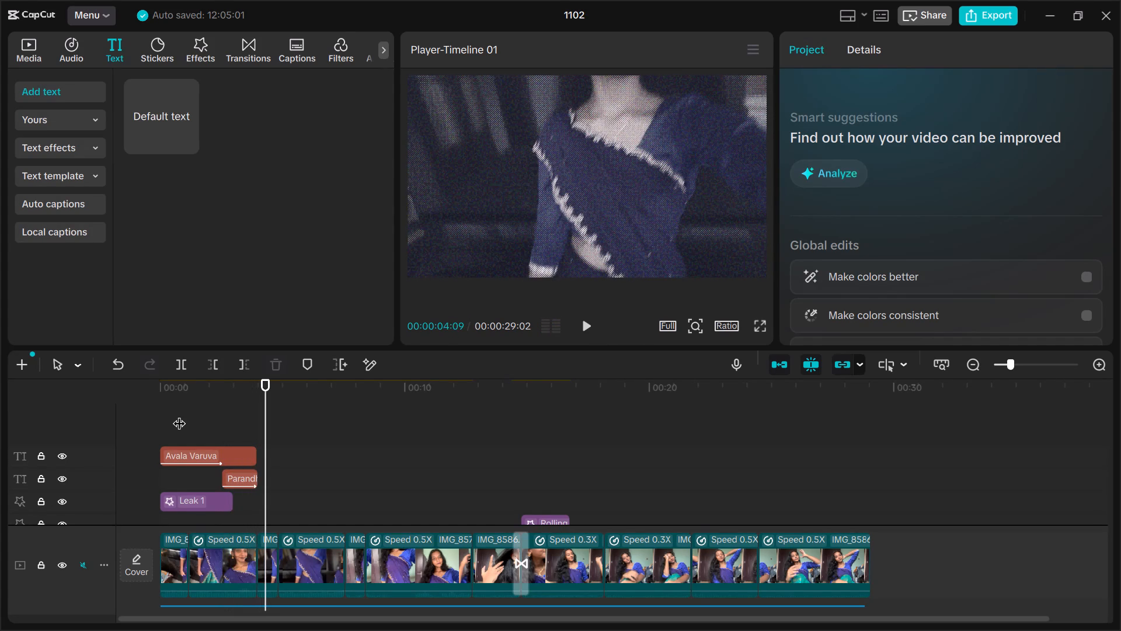
Add a default text clip at 00:00:04:00, right after the "Parandhu Pona Kiliyaga" clip.
{"action": "key", "text": "Up"}
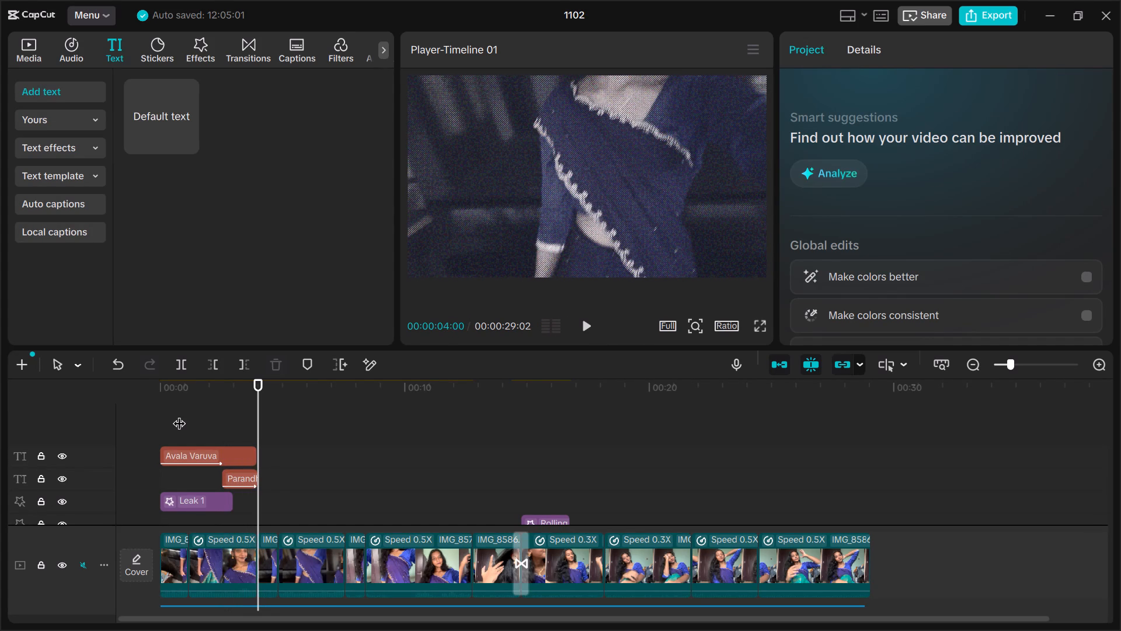
{"action": "left_click", "coordinate": [240, 450]}
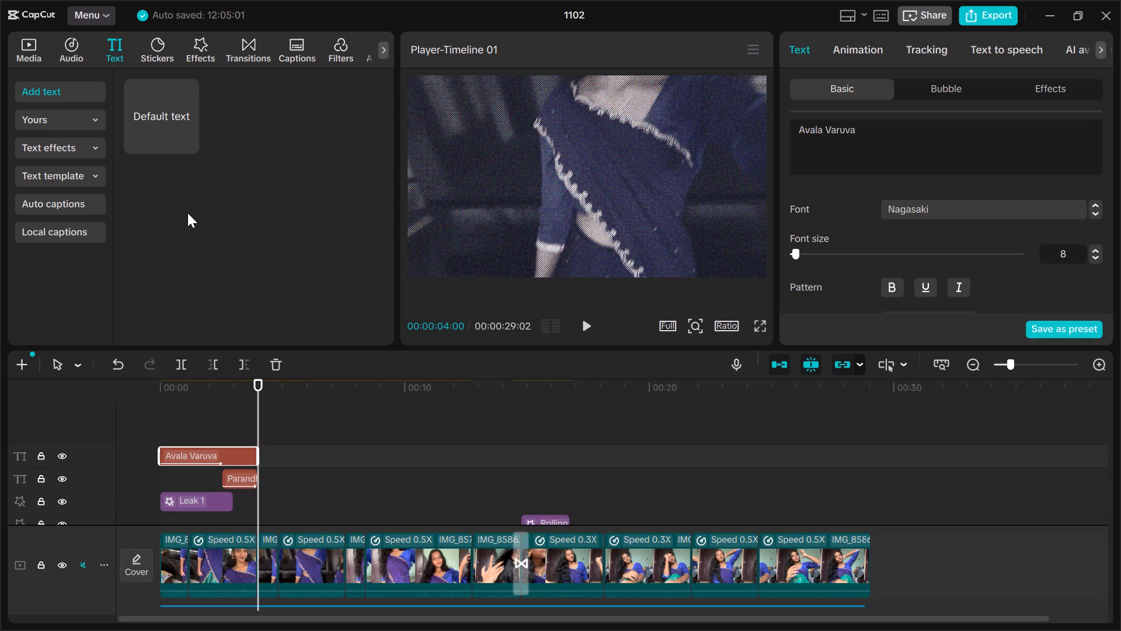
{"action": "left_click", "coordinate": [182, 141]}
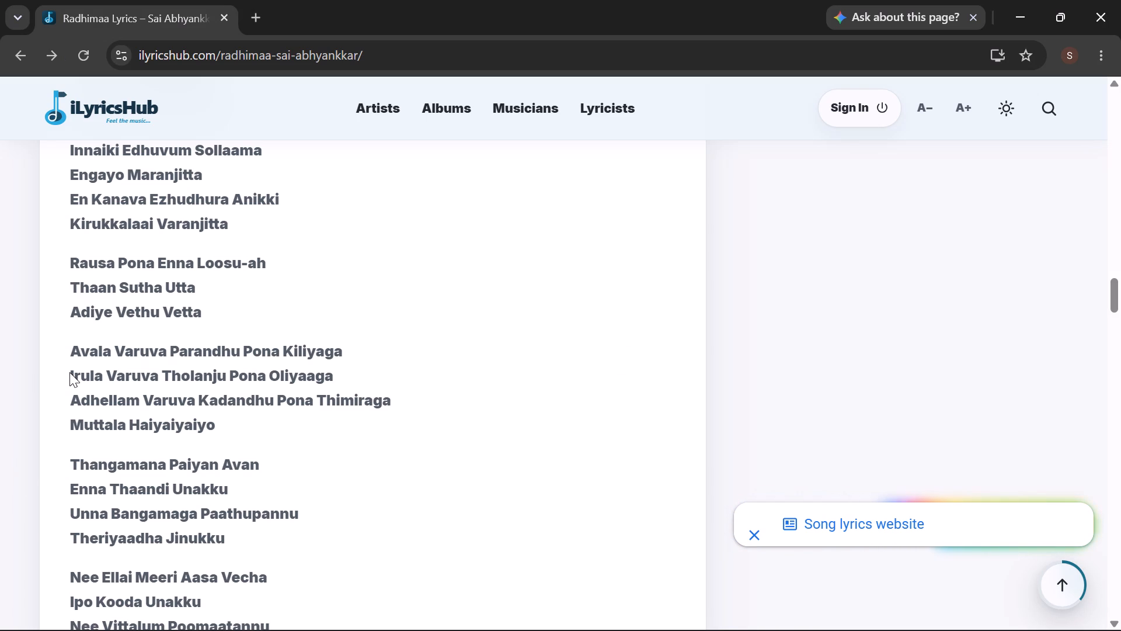
Replace the new clip's text with "Irula Varuva Tholanju Pona Oliyaaga", copied from the Radhimaa lyrics page without the appended source link.
{"action": "left_click_drag", "start_coordinate": [70, 372], "coordinate": [232, 360]}
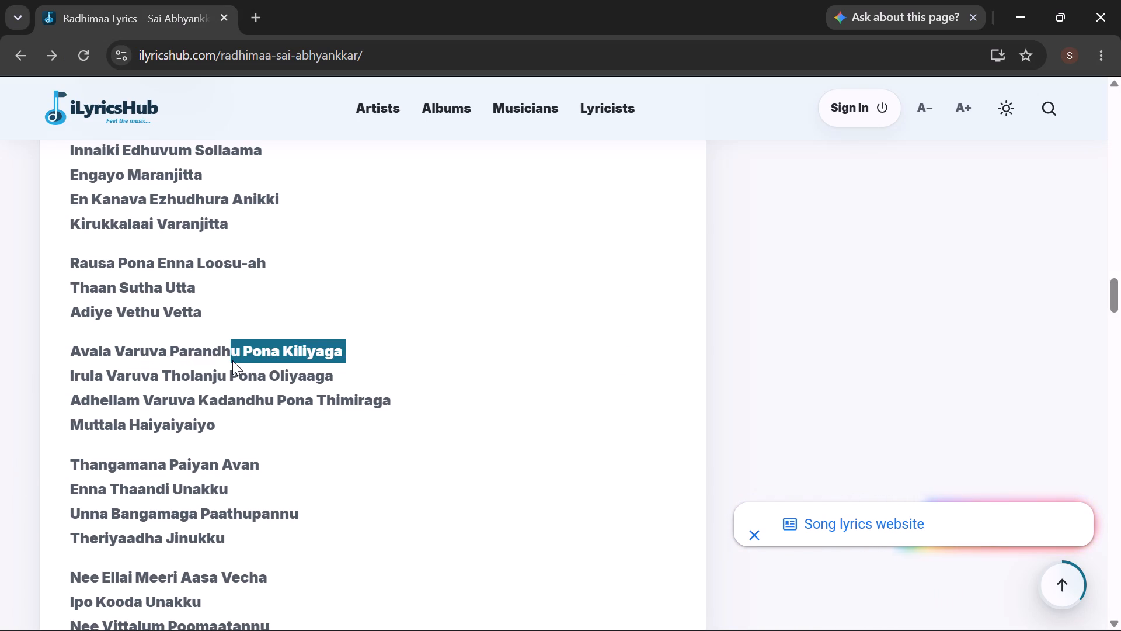
{"action": "left_click_drag", "start_coordinate": [232, 360], "coordinate": [335, 367]}
{"action": "key", "text": "ctrl+c"}
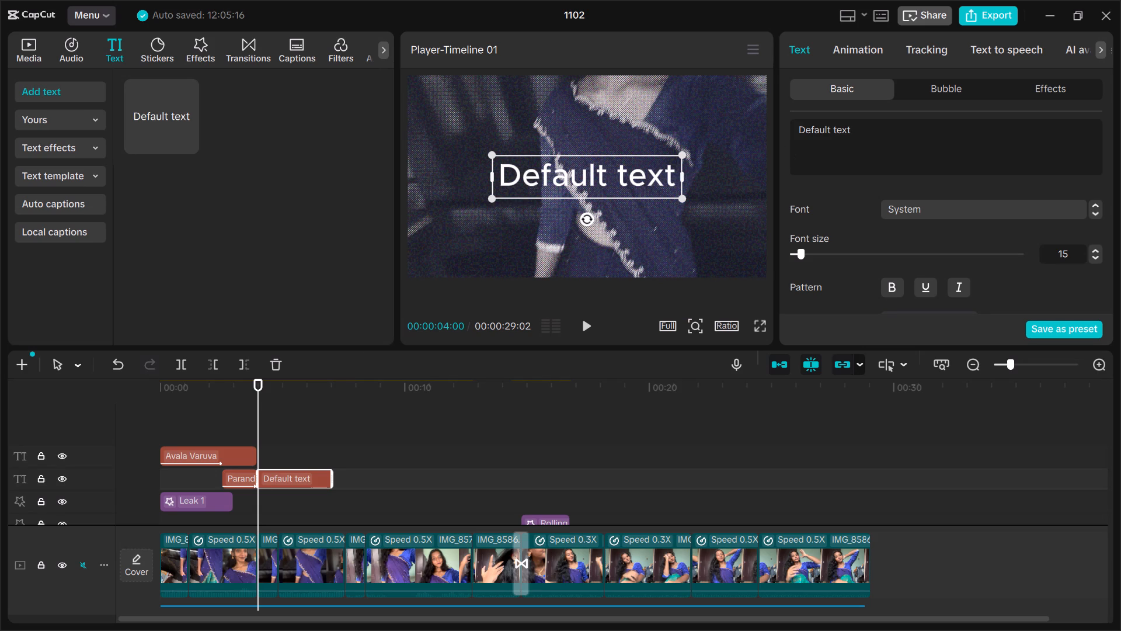
{"action": "left_click", "coordinate": [854, 131]}
{"action": "key", "text": "ctrl+a"}
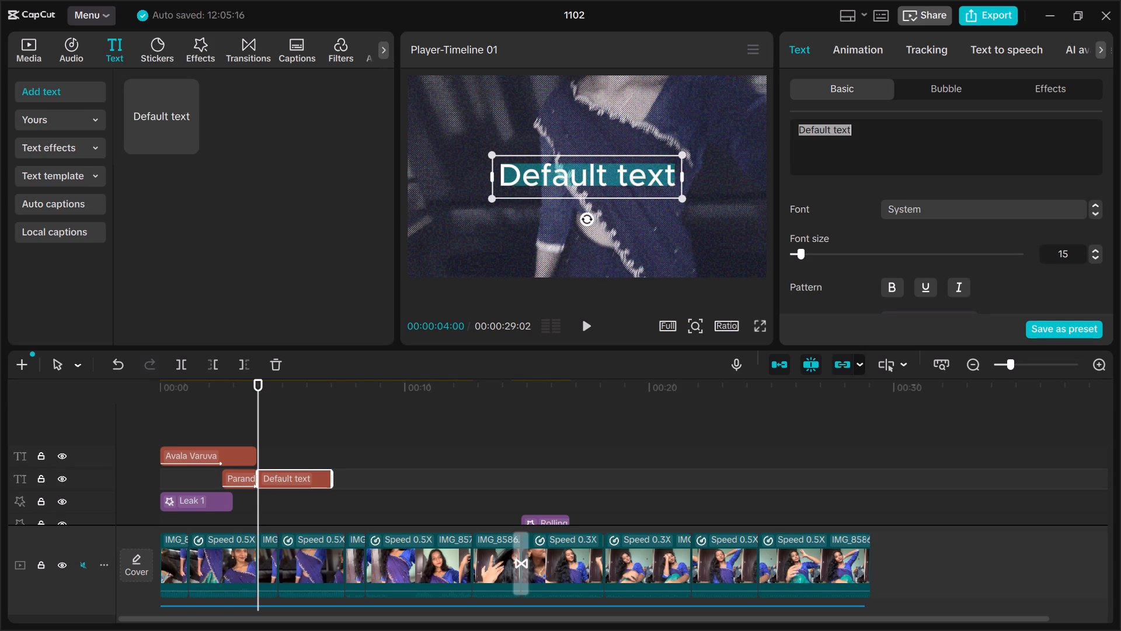
{"action": "key", "text": "ctrl+v"}
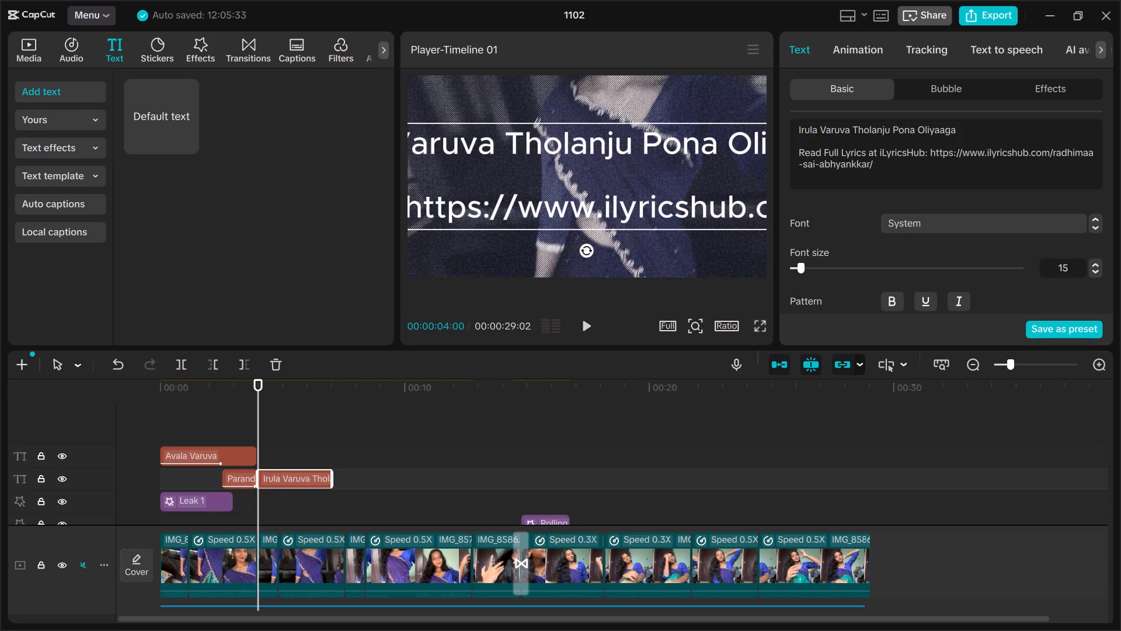
{"action": "left_click_drag", "start_coordinate": [874, 164], "coordinate": [796, 155]}
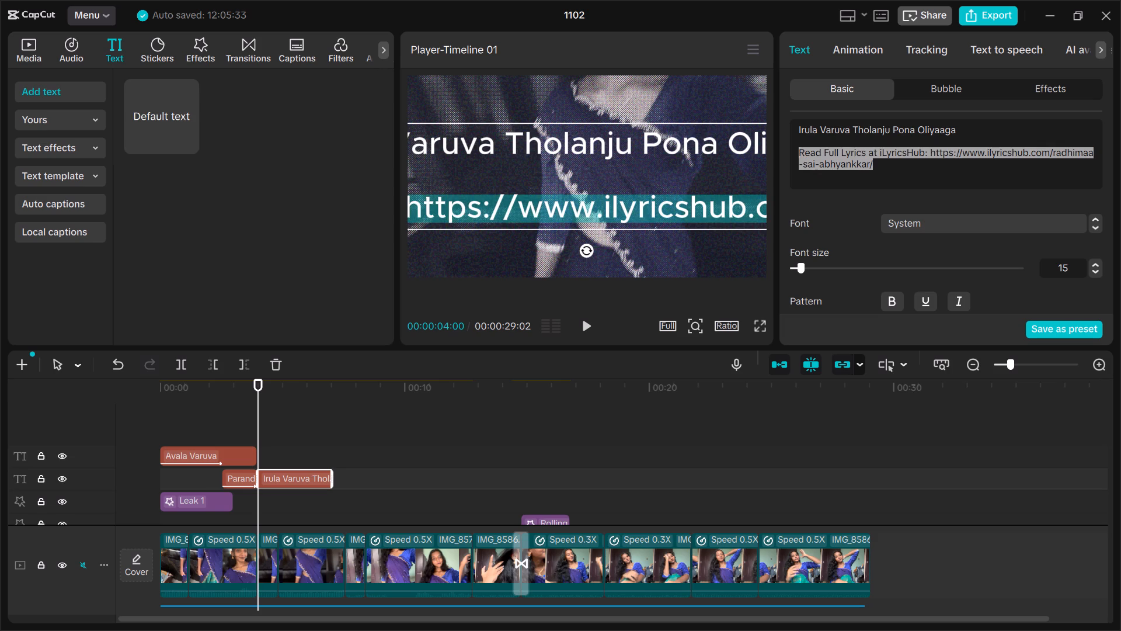
{"action": "key", "text": "BackSpace"}
{"action": "key", "text": "BackSpace"}
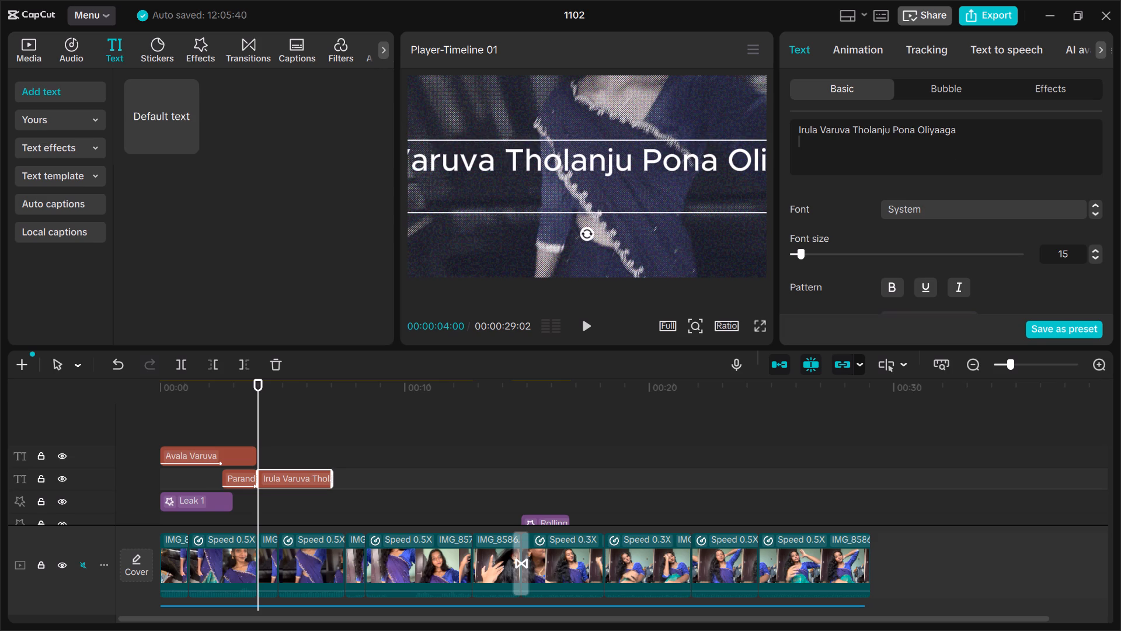
{"action": "key", "text": "BackSpace"}
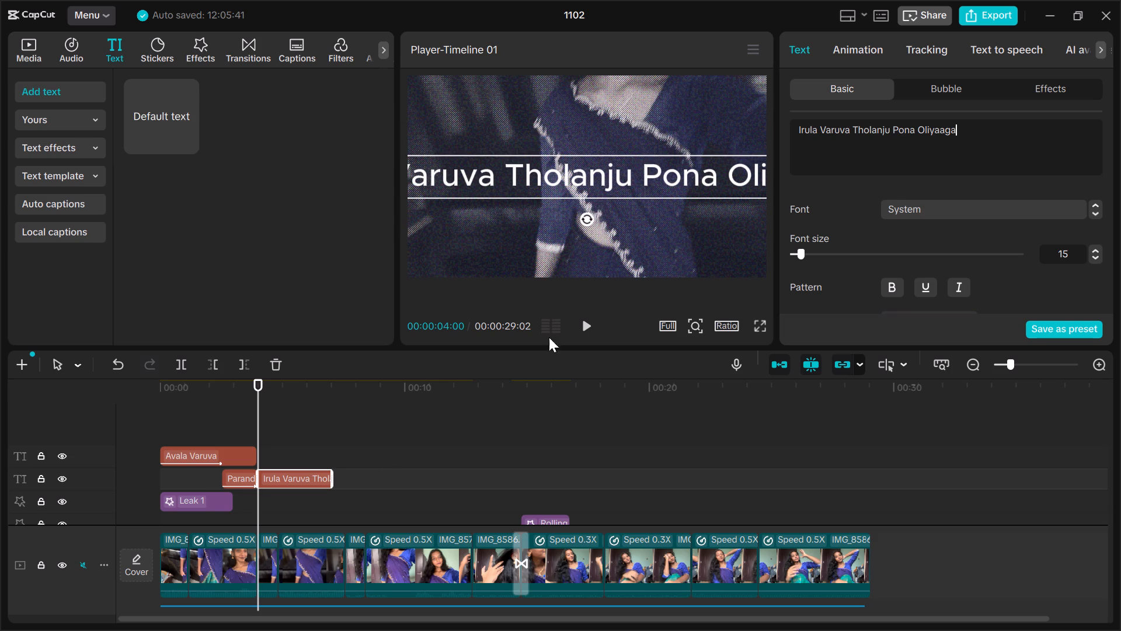
{"action": "key", "text": "space"}
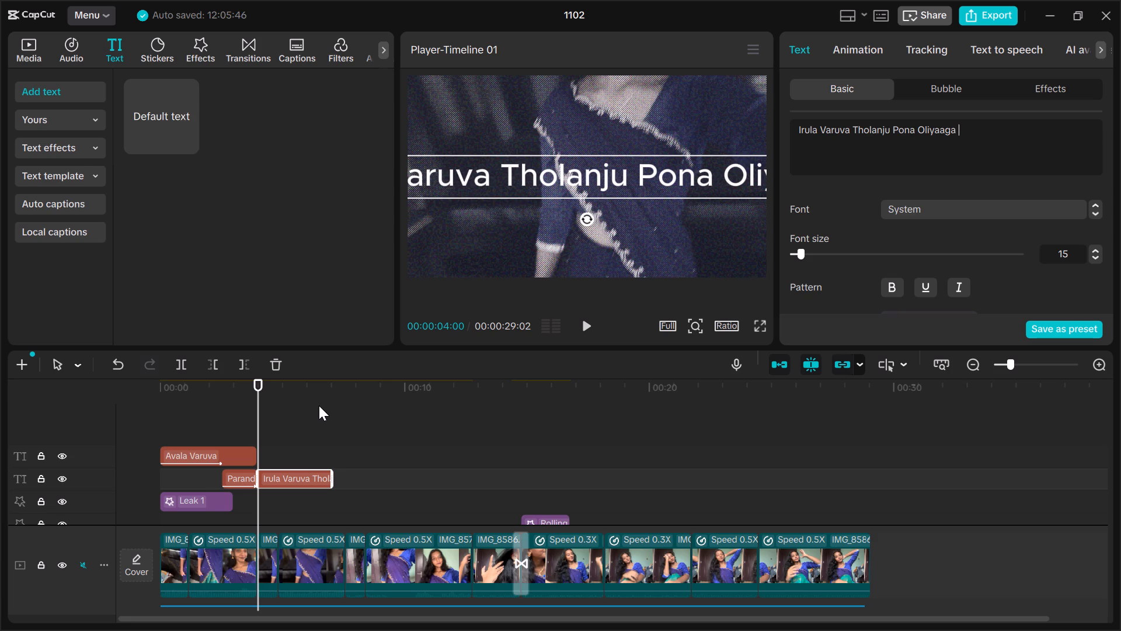
{"action": "key", "text": "BackSpace"}
Play the opening and the "Irula Varuva Tholanju Pona Oliyaaga" section to find where the sung line ends.
{"action": "left_click", "coordinate": [281, 424]}
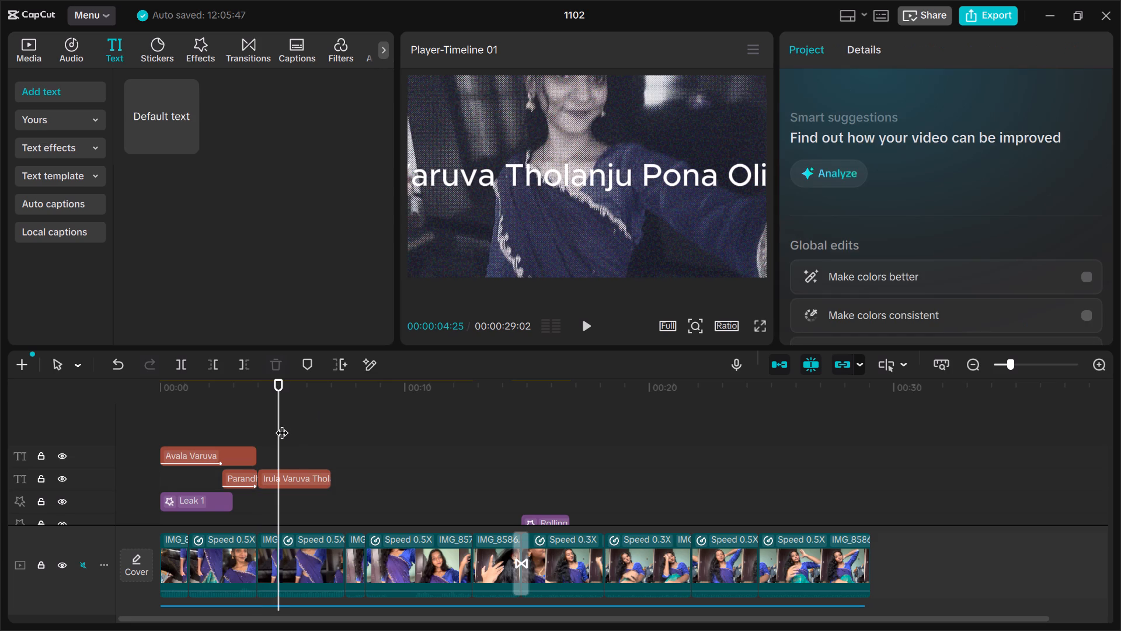
{"action": "key", "text": "Home"}
{"action": "key", "text": "space"}
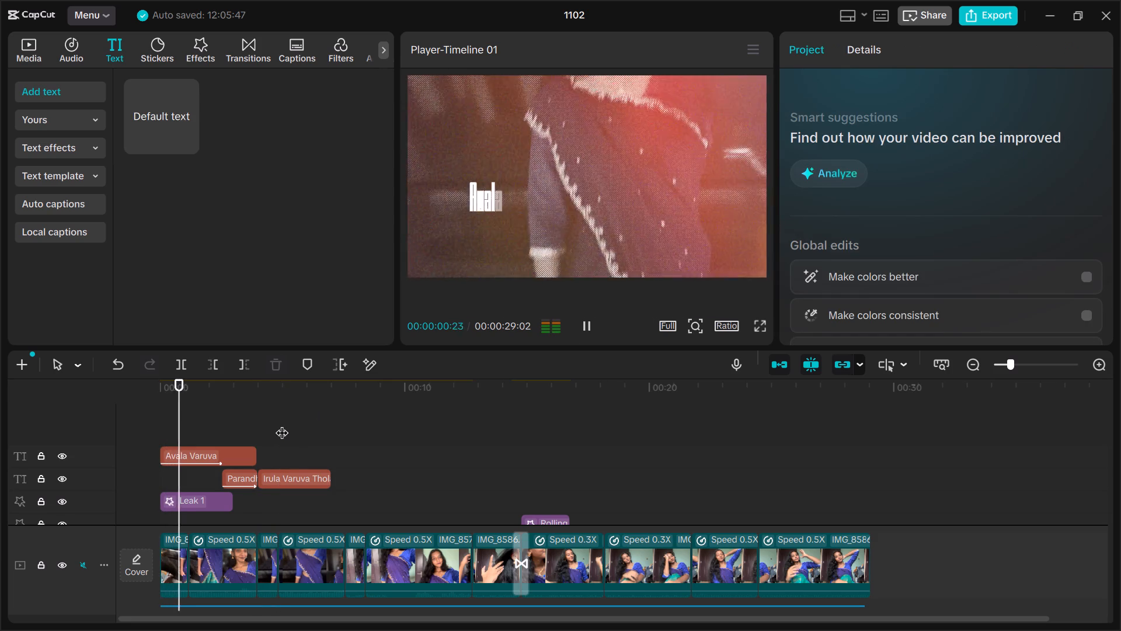
{"action": "key", "text": "Down"}
{"action": "key", "text": "Down"}
{"action": "key", "text": "Down"}
{"action": "key", "text": "space"}
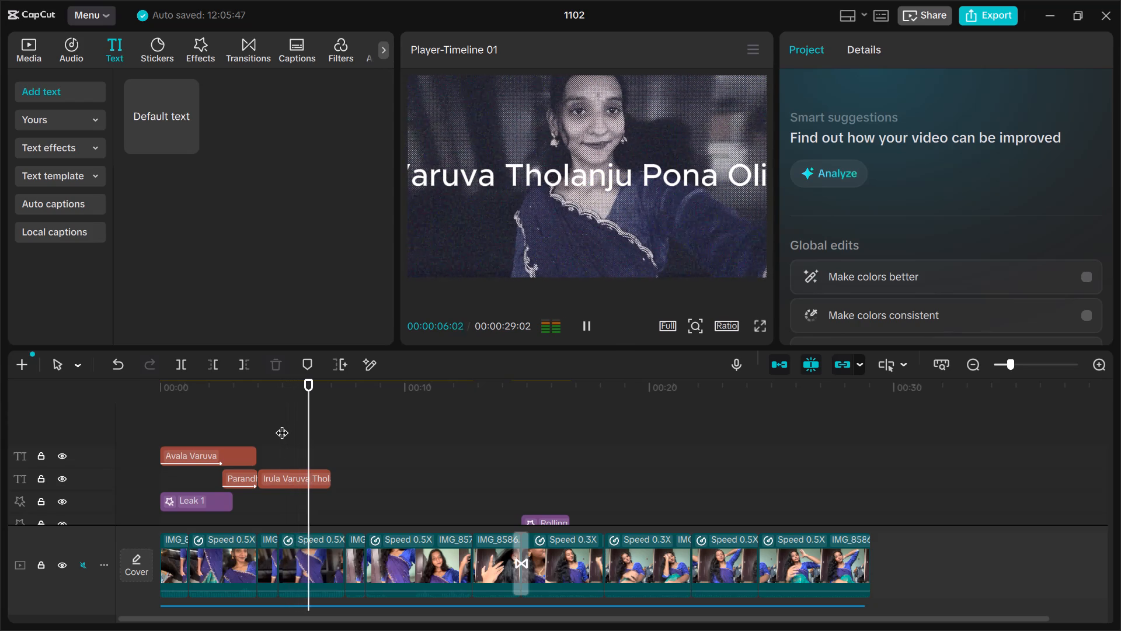
{"action": "key", "text": "space"}
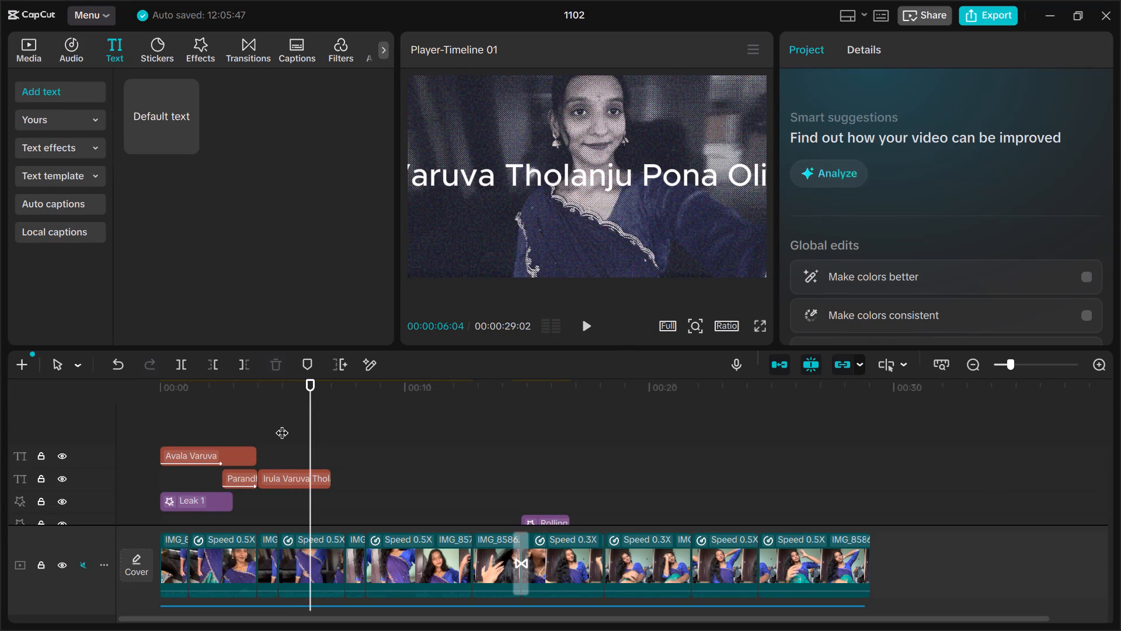
{"action": "key", "text": "space"}
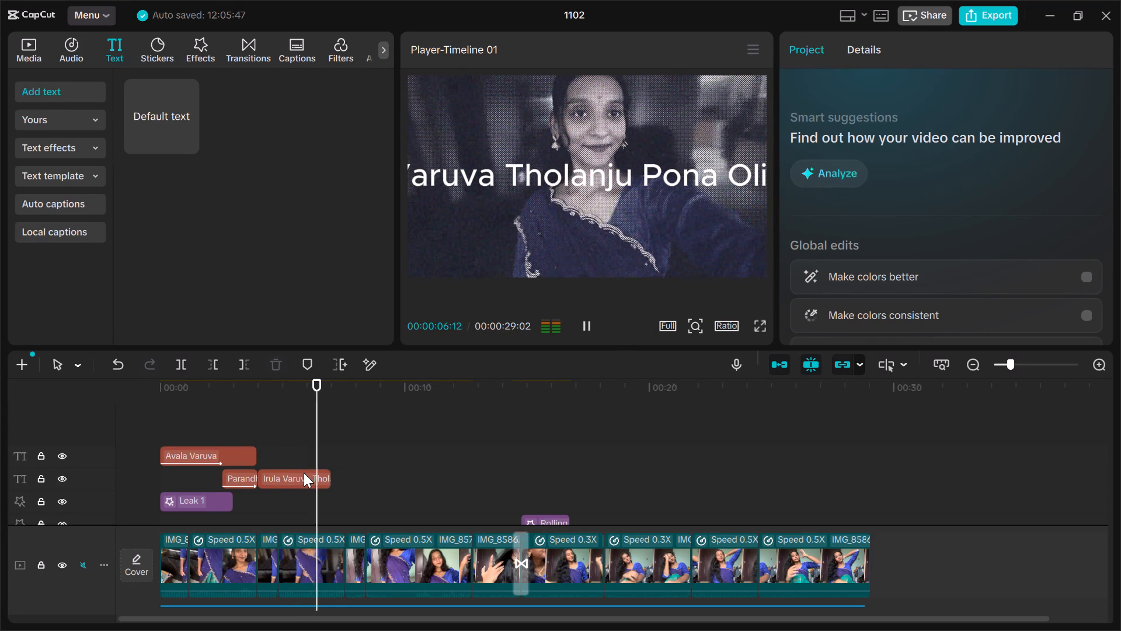
{"action": "key", "text": "space"}
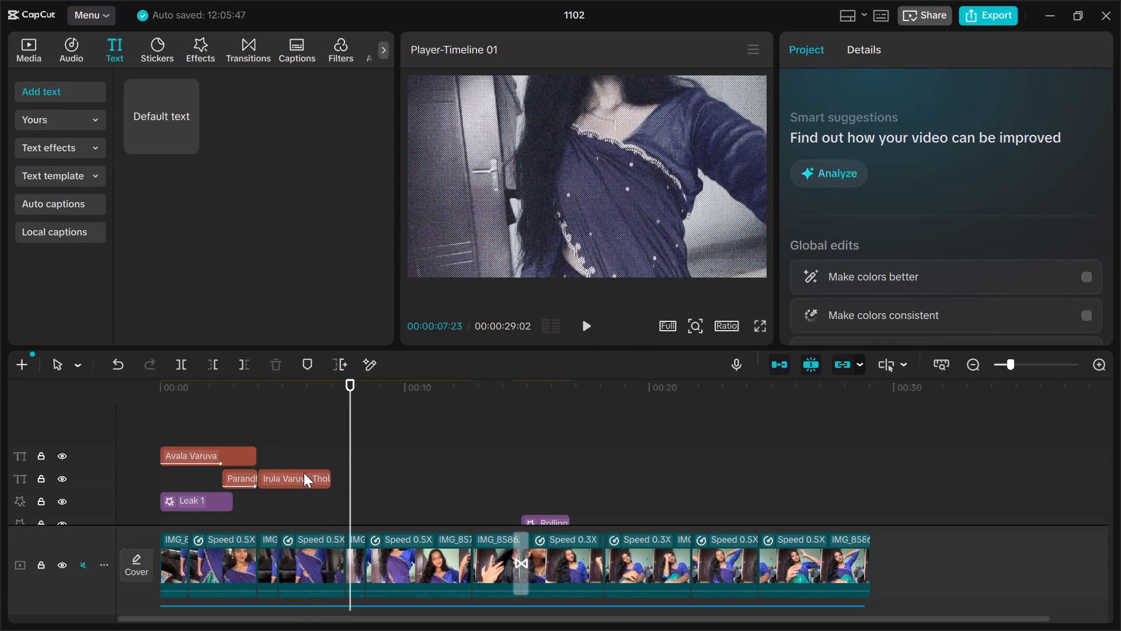
Extend the end of the "Irula Varuva Tholanju Pona Oliyaaga" clip to the video cut at 00:00:07:17.
{"action": "key", "text": "Up"}
{"action": "key", "text": "space"}
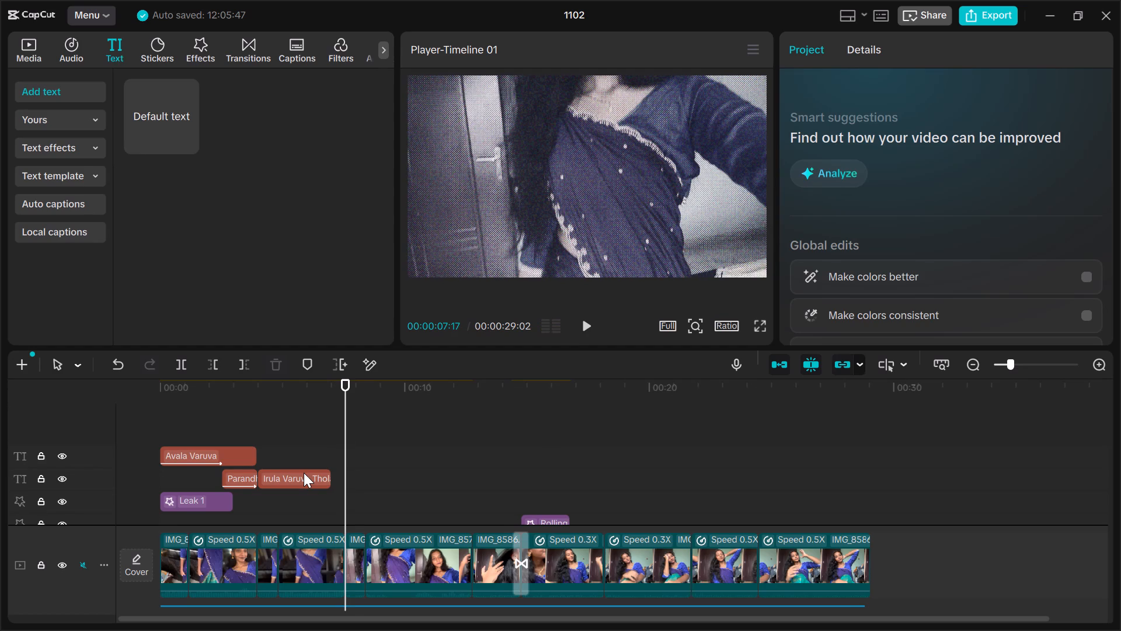
{"action": "key", "text": "space"}
{"action": "key", "text": "Up"}
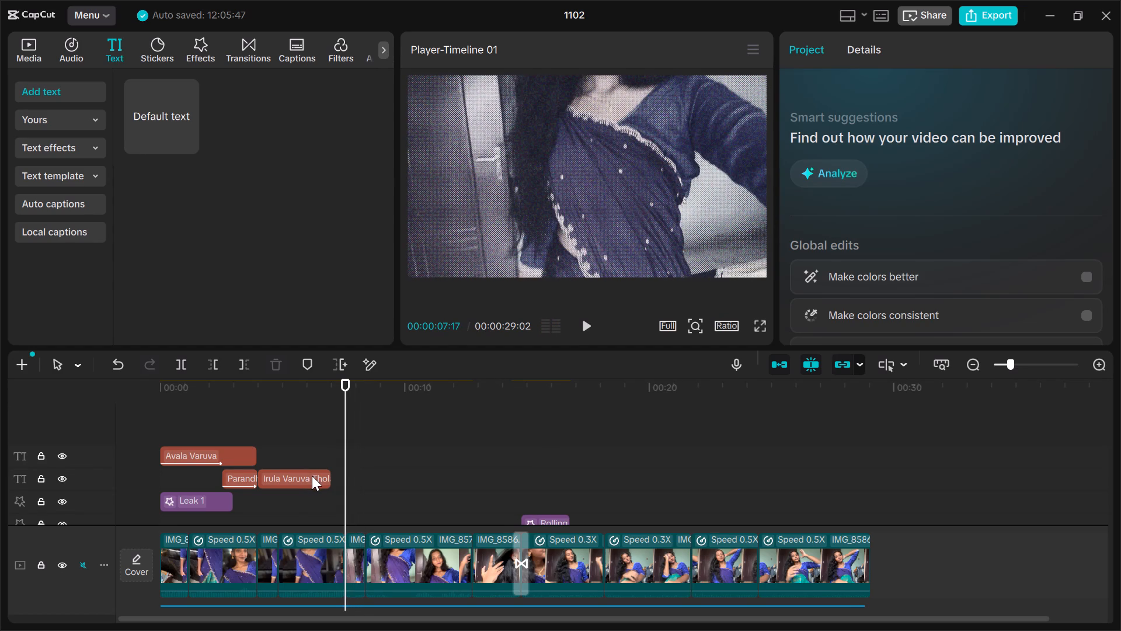
{"action": "left_click", "coordinate": [312, 476]}
{"action": "left_click_drag", "start_coordinate": [332, 476], "coordinate": [332, 476]}
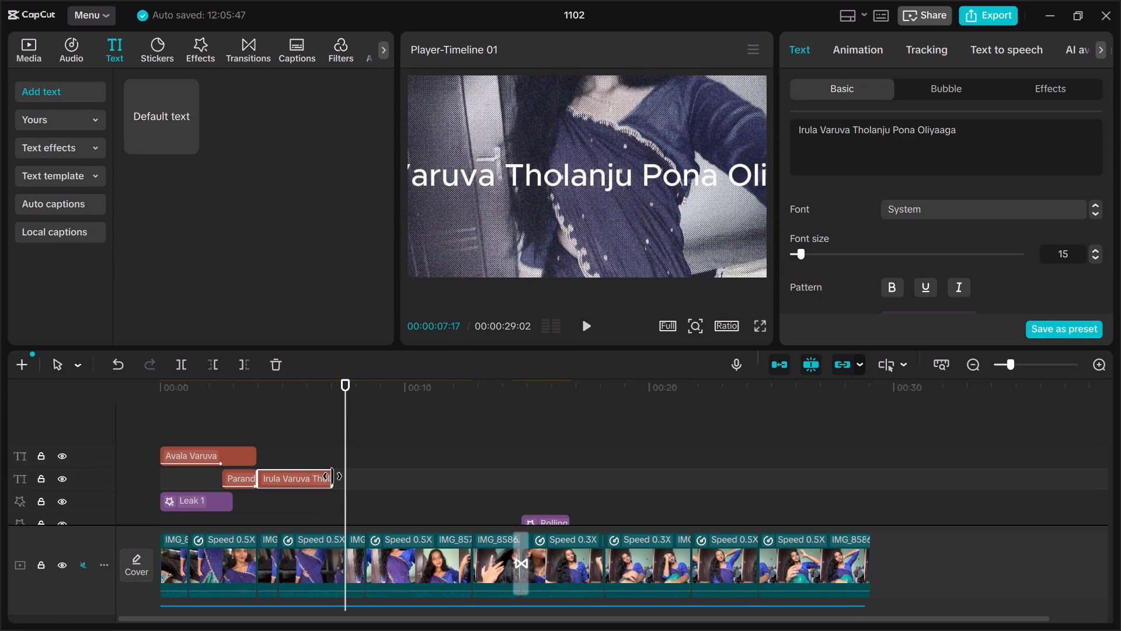
{"action": "left_click_drag", "start_coordinate": [332, 476], "coordinate": [343, 477]}
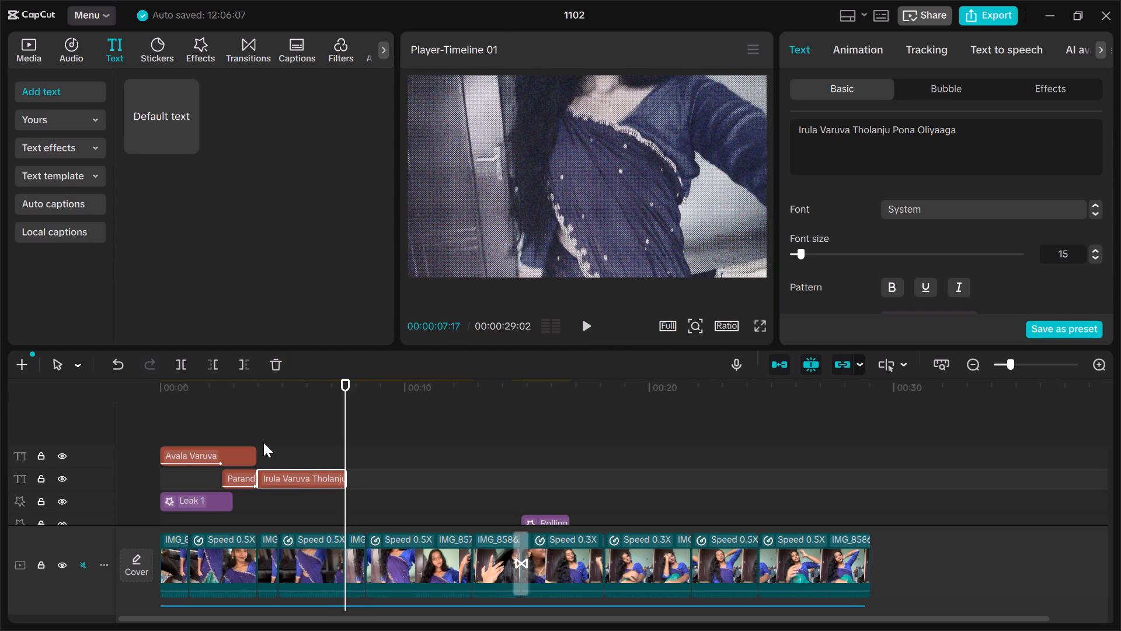
Split the "Irula Varuva Tholanju Pona Oliyaaga" clip at 00:00:05:28 and move its first part up beside "Avala Varuva".
{"action": "left_click", "coordinate": [263, 442]}
{"action": "key", "text": "space"}
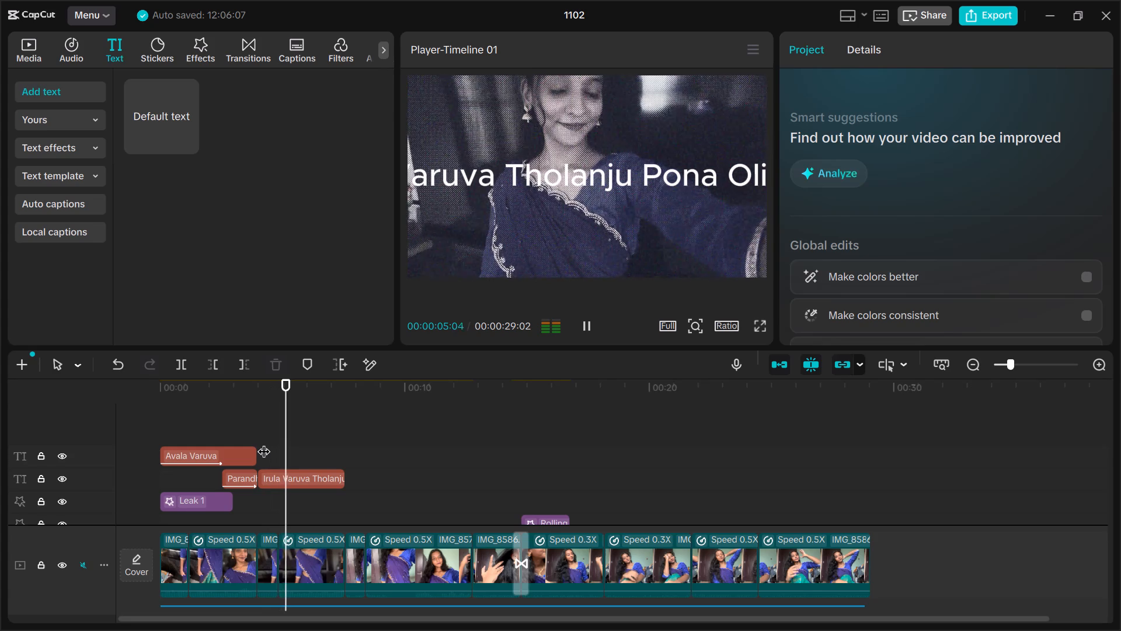
{"action": "key", "text": "space"}
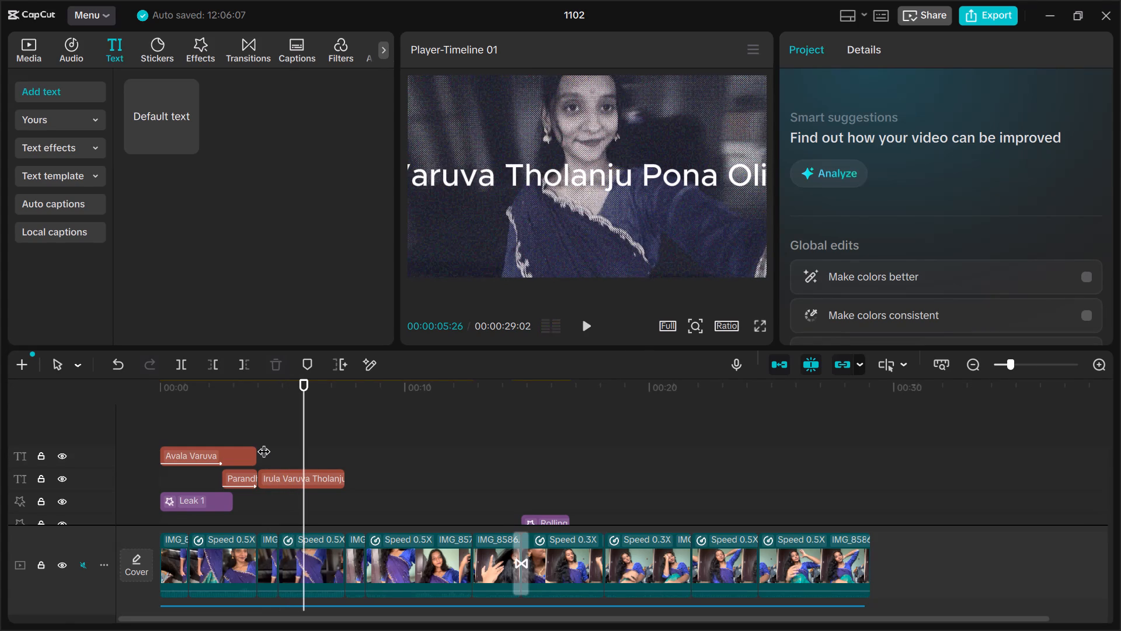
{"action": "key", "text": "space"}
{"action": "key", "text": "space"}
{"action": "key", "text": "Left"}
{"action": "key", "text": "Left"}
{"action": "key", "text": "Left"}
{"action": "key", "text": "Left"}
{"action": "key", "text": "Left"}
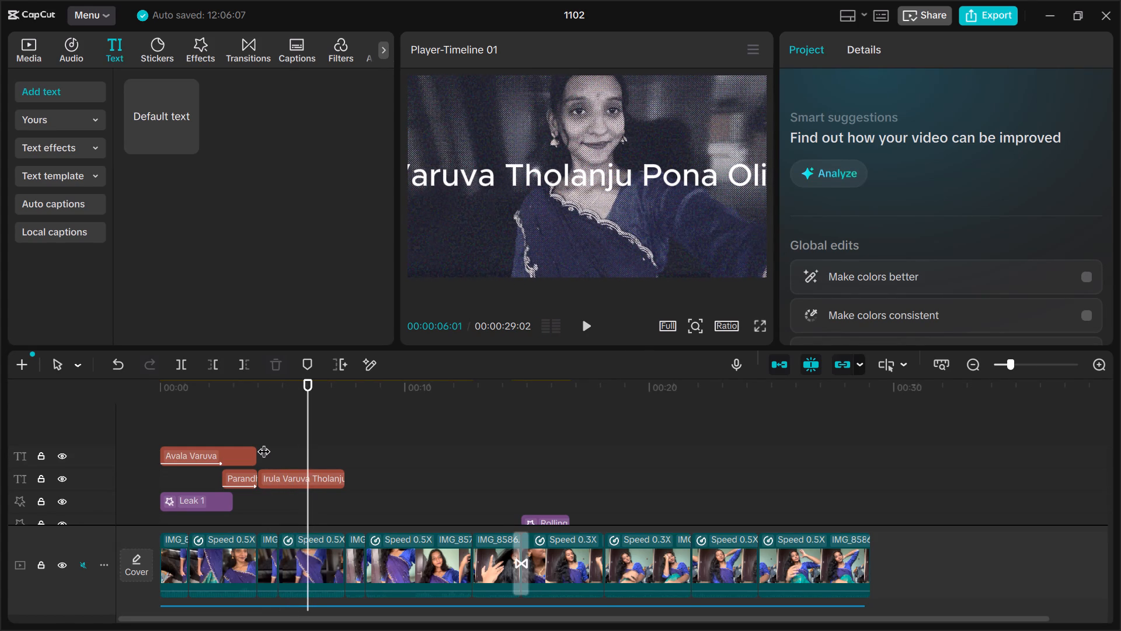
{"action": "key", "text": "Left"}
{"action": "key", "text": "Left"}
{"action": "key", "text": "Left"}
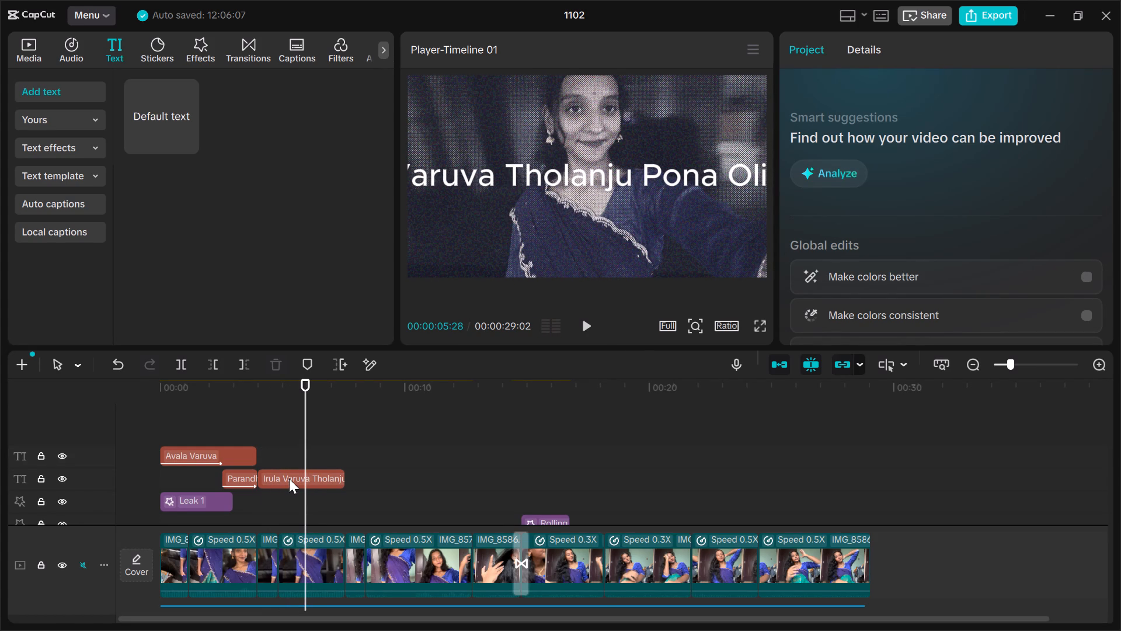
{"action": "left_click", "coordinate": [295, 475]}
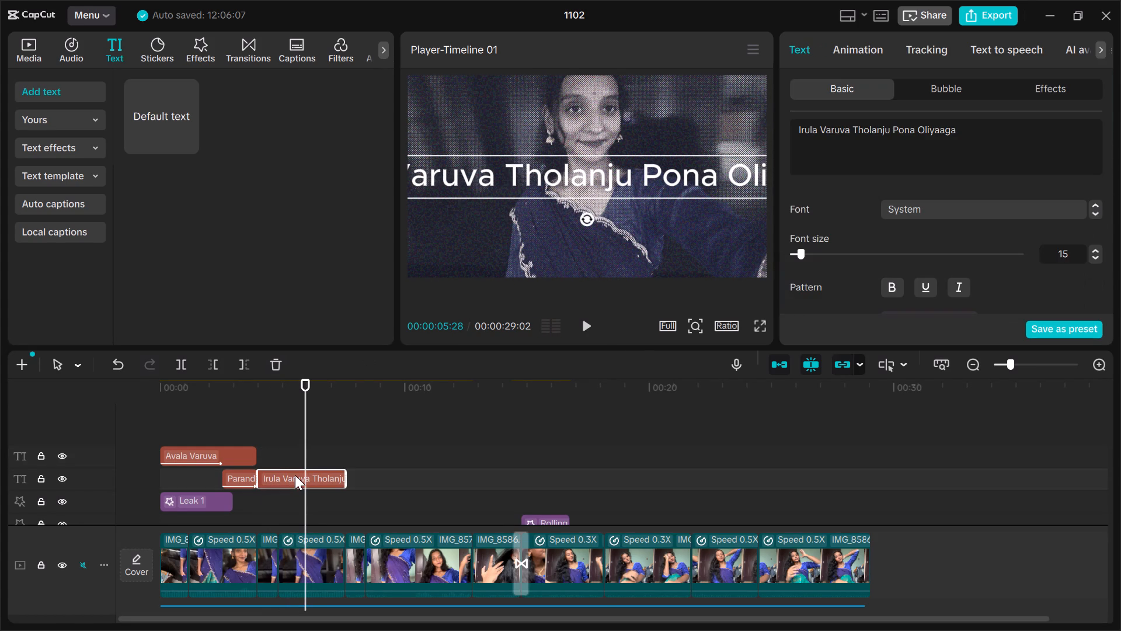
{"action": "key", "text": "ctrl+b"}
{"action": "left_click_drag", "start_coordinate": [284, 476], "coordinate": [281, 453]}
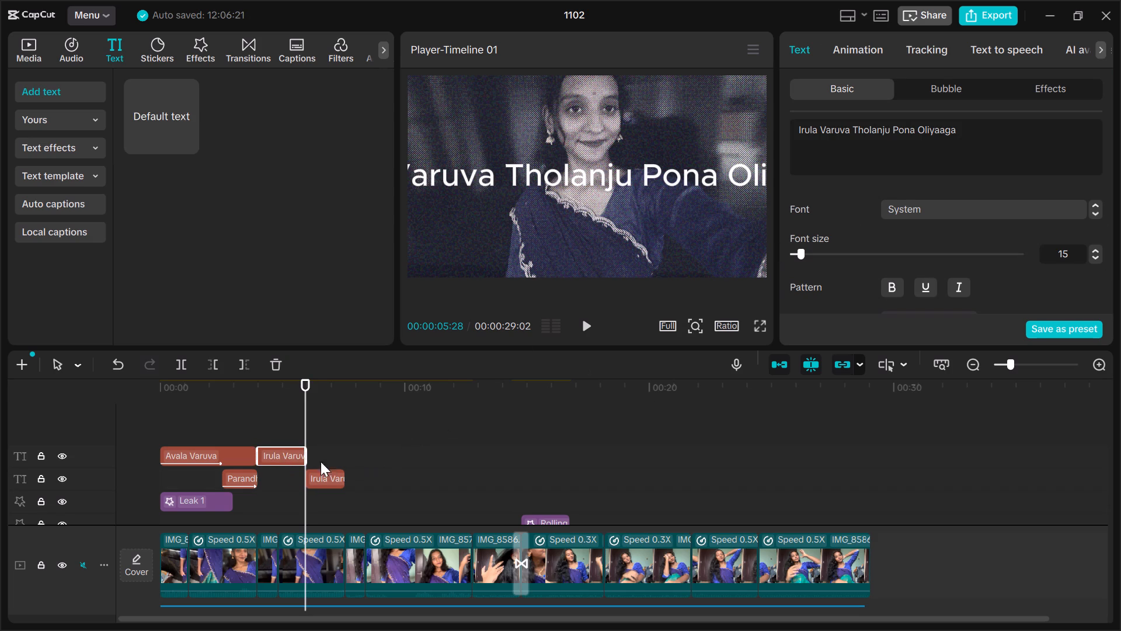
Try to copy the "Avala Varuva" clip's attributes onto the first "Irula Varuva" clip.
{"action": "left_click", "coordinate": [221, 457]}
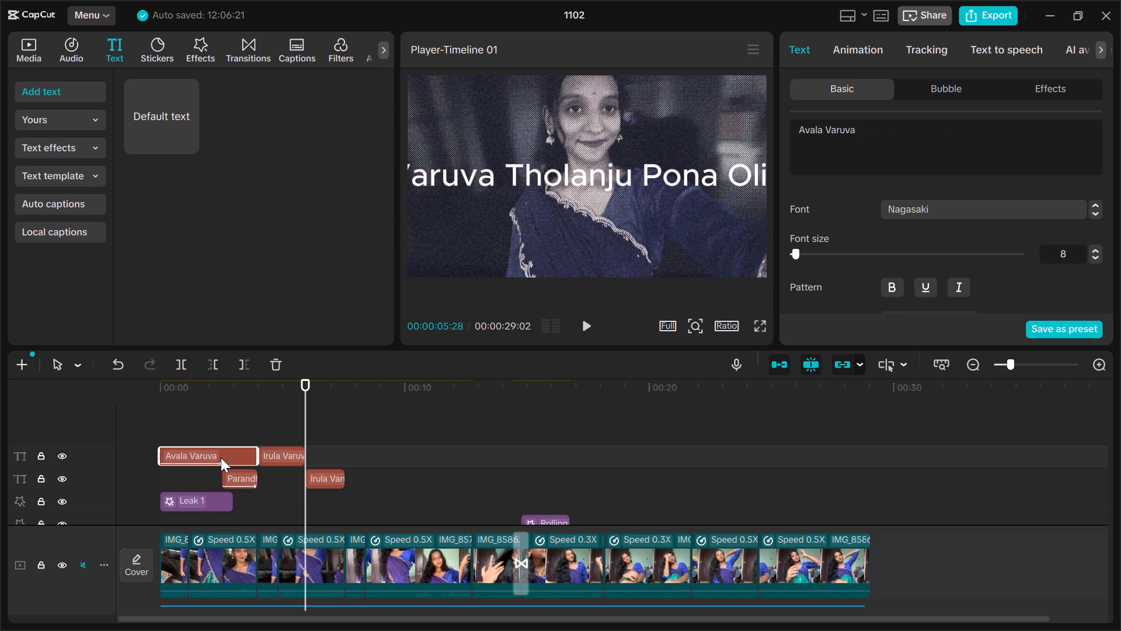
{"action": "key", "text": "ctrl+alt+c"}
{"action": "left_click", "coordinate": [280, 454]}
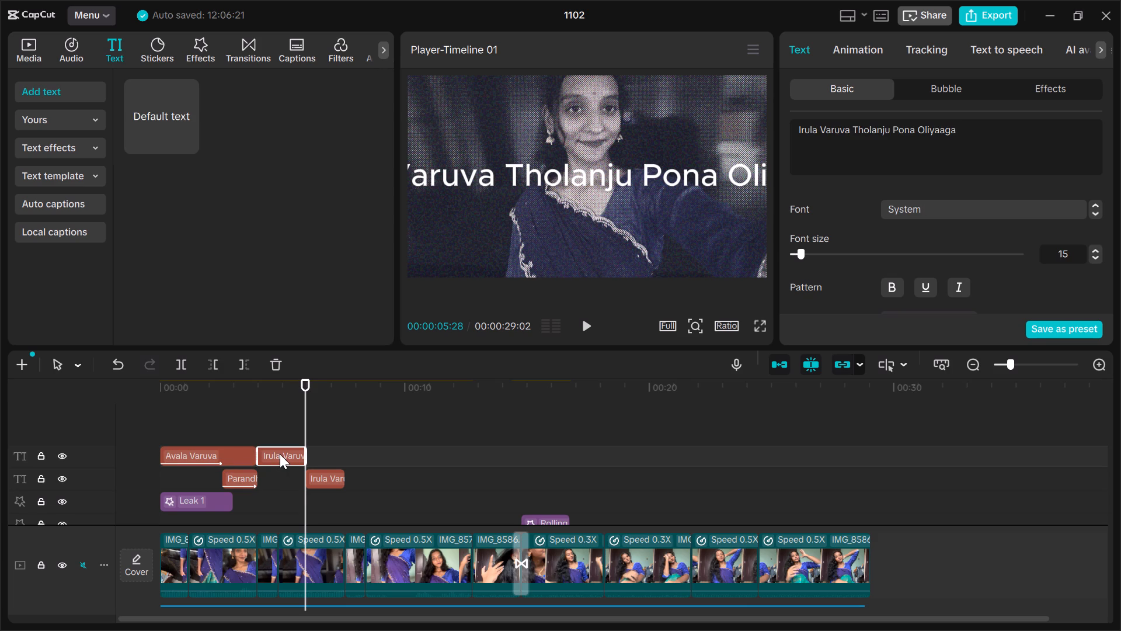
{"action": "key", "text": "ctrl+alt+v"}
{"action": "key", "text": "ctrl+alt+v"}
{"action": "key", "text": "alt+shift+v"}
Look through the timeline shortcut list for the commands that copy and paste clip attributes.
{"action": "left_click", "coordinate": [859, 17]}
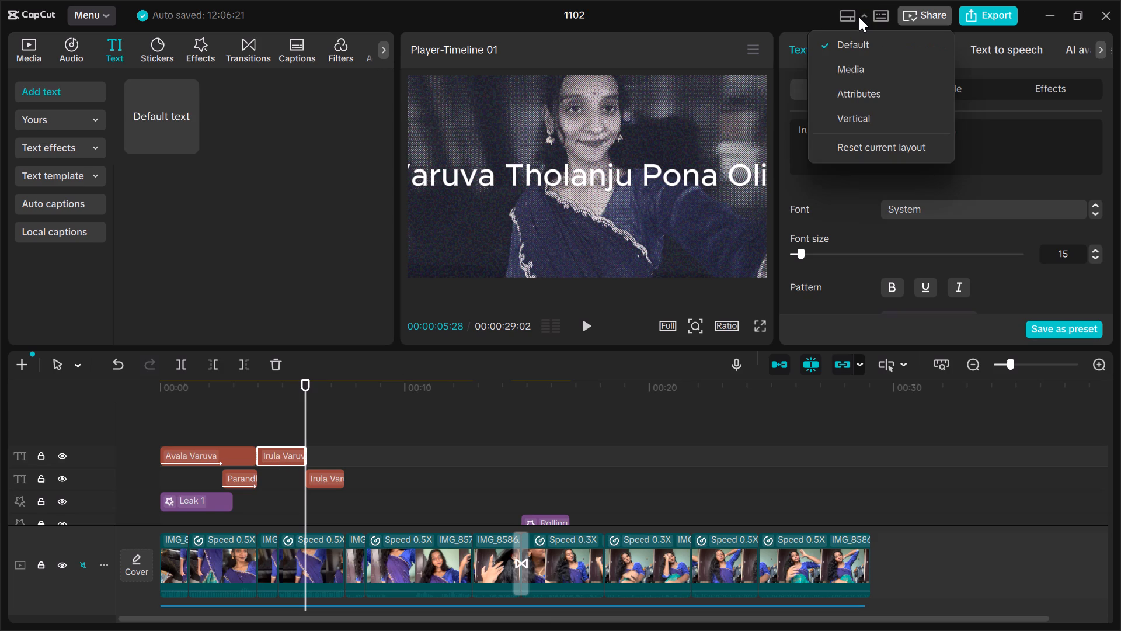
{"action": "left_click", "coordinate": [879, 12]}
{"action": "left_click", "coordinate": [879, 12]}
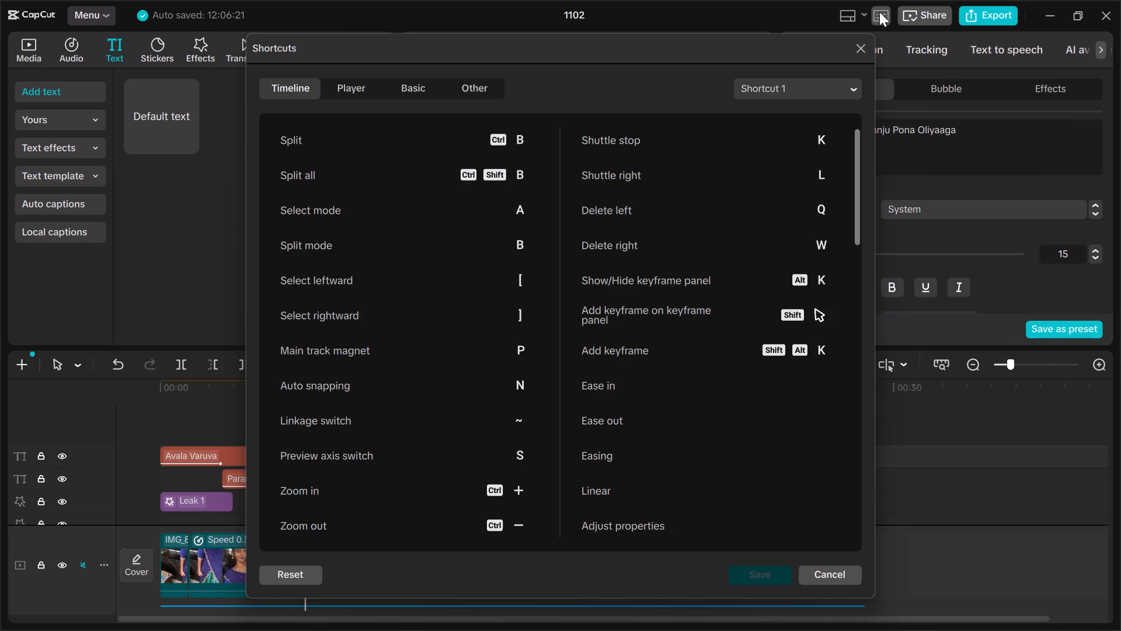
{"action": "scroll", "coordinate": [497, 328], "scroll_direction": "down", "scroll_amount": 2}
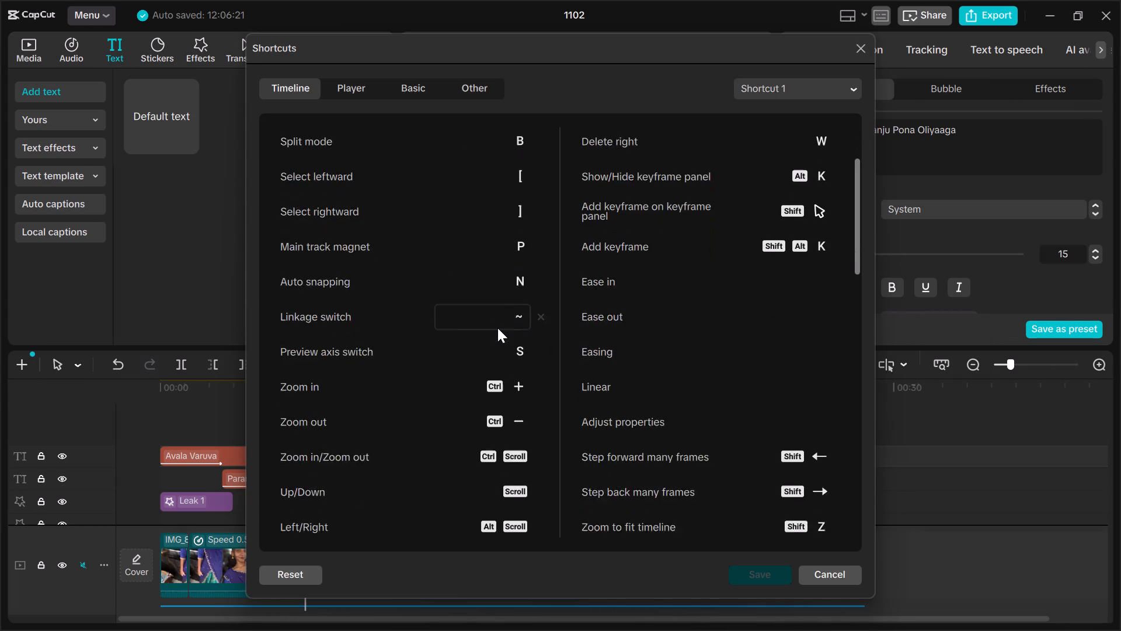
{"action": "scroll", "coordinate": [497, 328], "scroll_direction": "down", "scroll_amount": 7}
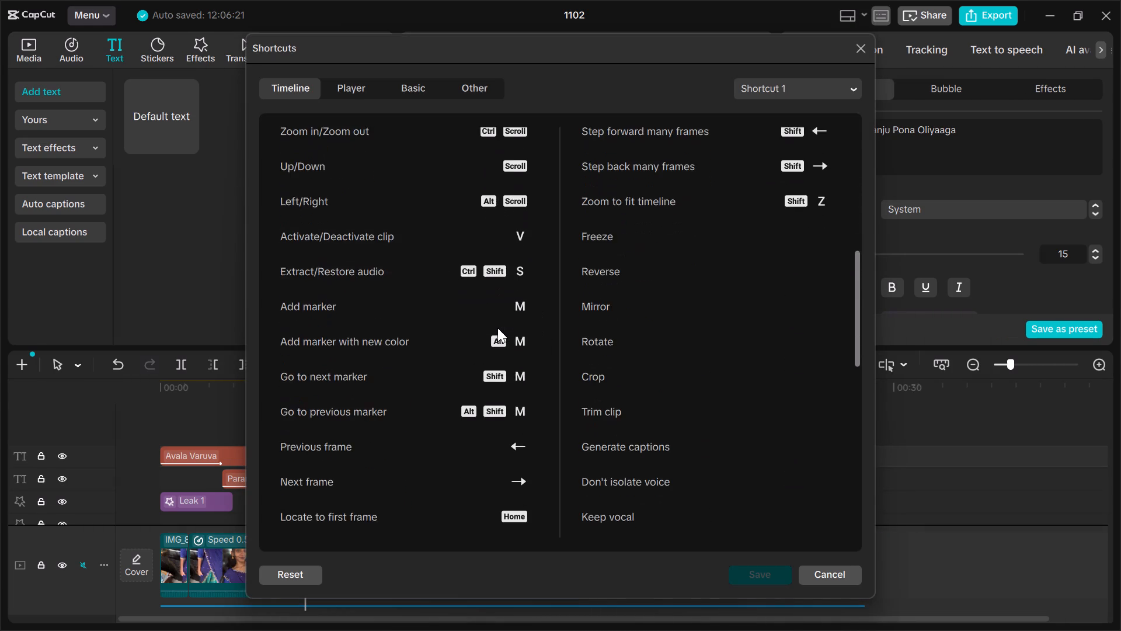
{"action": "scroll", "coordinate": [497, 328], "scroll_direction": "down", "scroll_amount": 5}
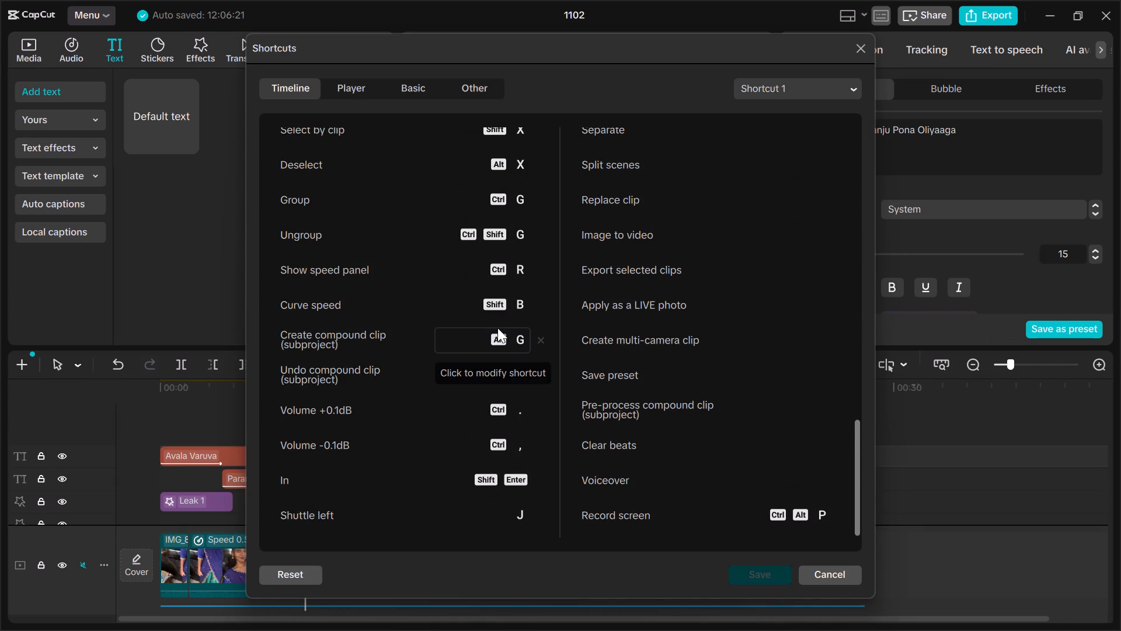
{"action": "scroll", "coordinate": [497, 328], "scroll_direction": "up", "scroll_amount": 4}
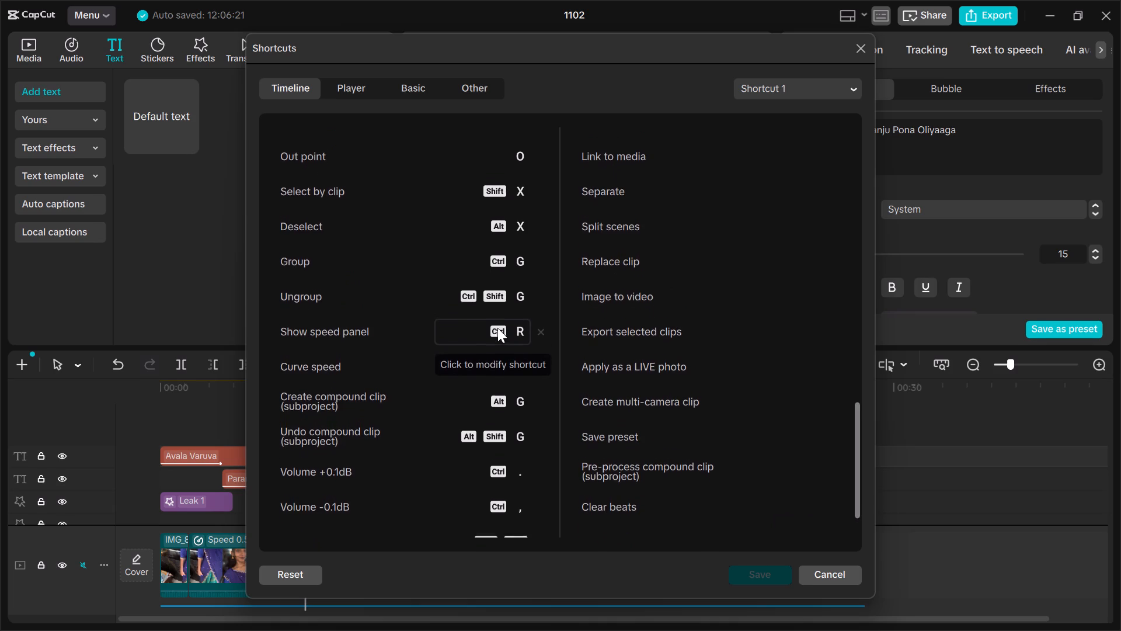
{"action": "scroll", "coordinate": [497, 328], "scroll_direction": "up", "scroll_amount": 7}
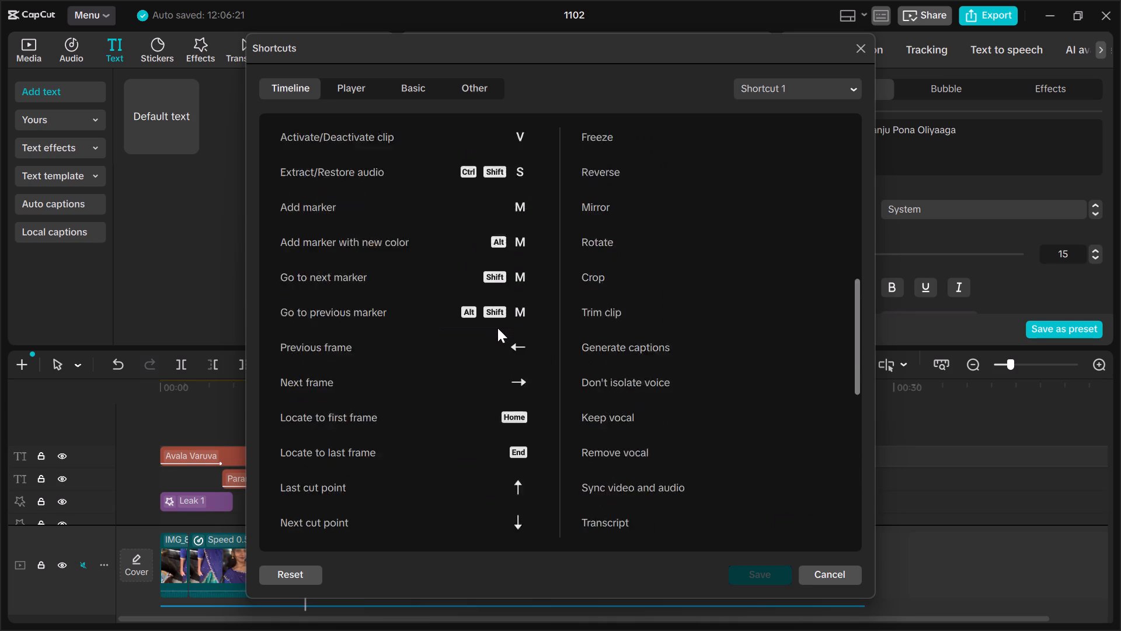
{"action": "scroll", "coordinate": [497, 328], "scroll_direction": "up", "scroll_amount": 3}
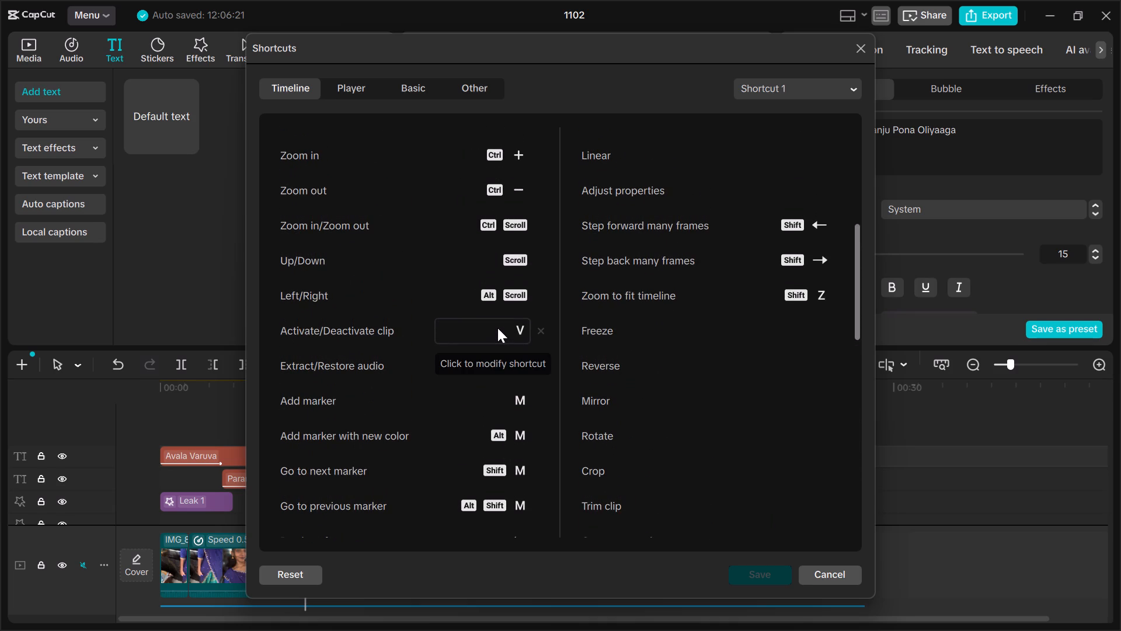
{"action": "scroll", "coordinate": [497, 328], "scroll_direction": "up", "scroll_amount": 11}
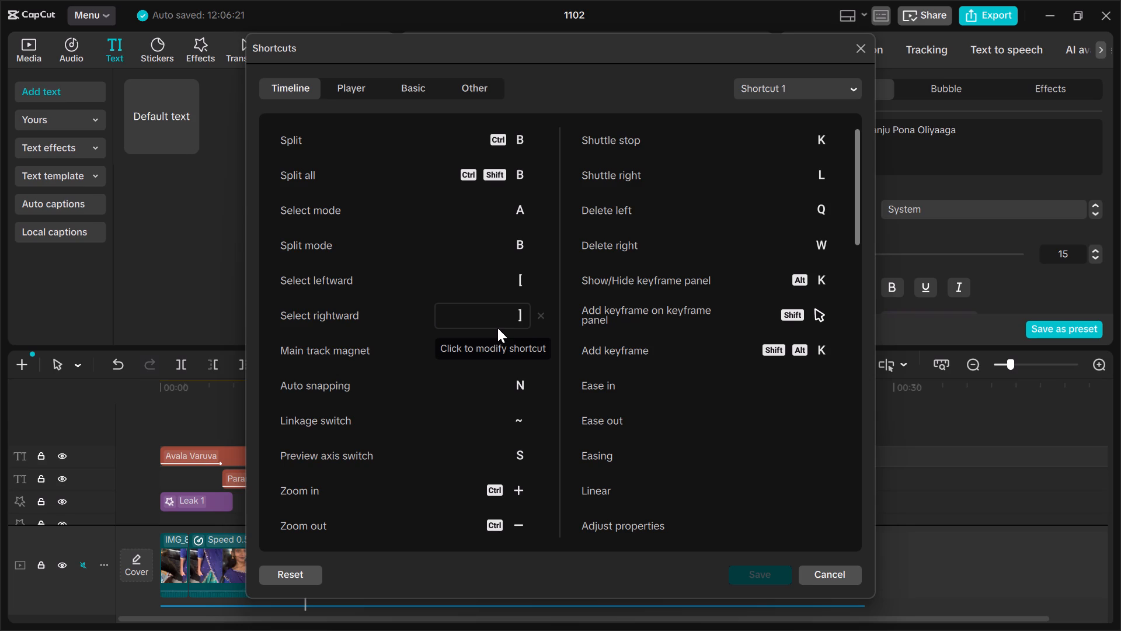
{"action": "scroll", "coordinate": [497, 328], "scroll_direction": "up", "scroll_amount": 1}
{"action": "left_click", "coordinate": [959, 438]}
{"action": "left_click", "coordinate": [840, 574]}
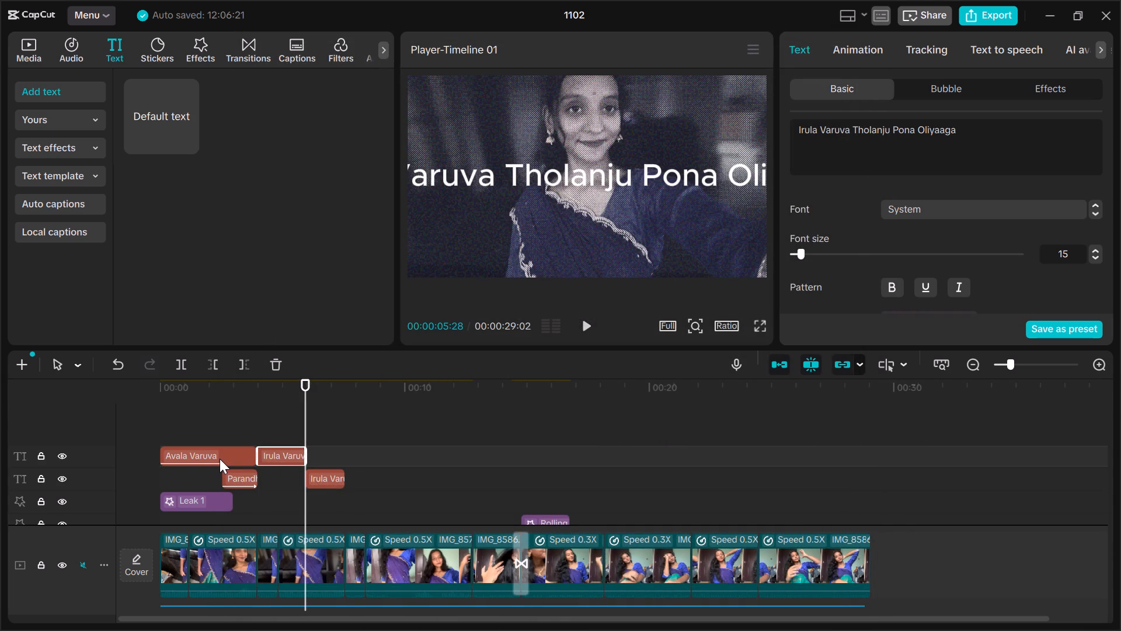
Copy the "Avala Varuva" clip's attributes onto the first "Irula Varuva" clip, including text style, location size, blend and In animation.
{"action": "left_click", "coordinate": [220, 459]}
{"action": "right_click", "coordinate": [220, 459]}
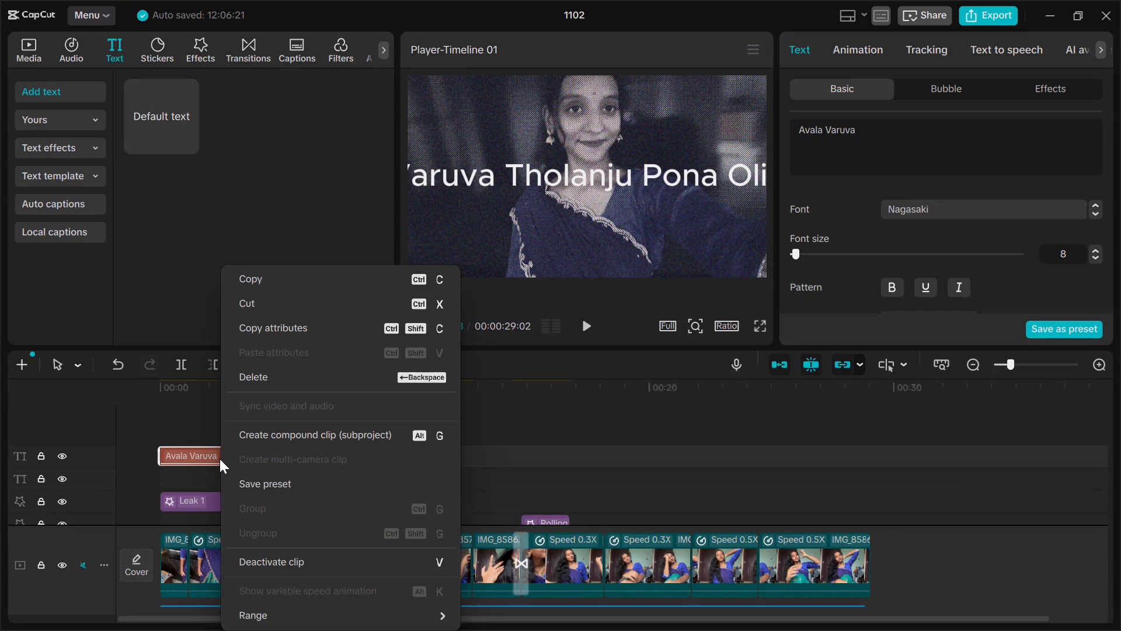
{"action": "left_click", "coordinate": [701, 407]}
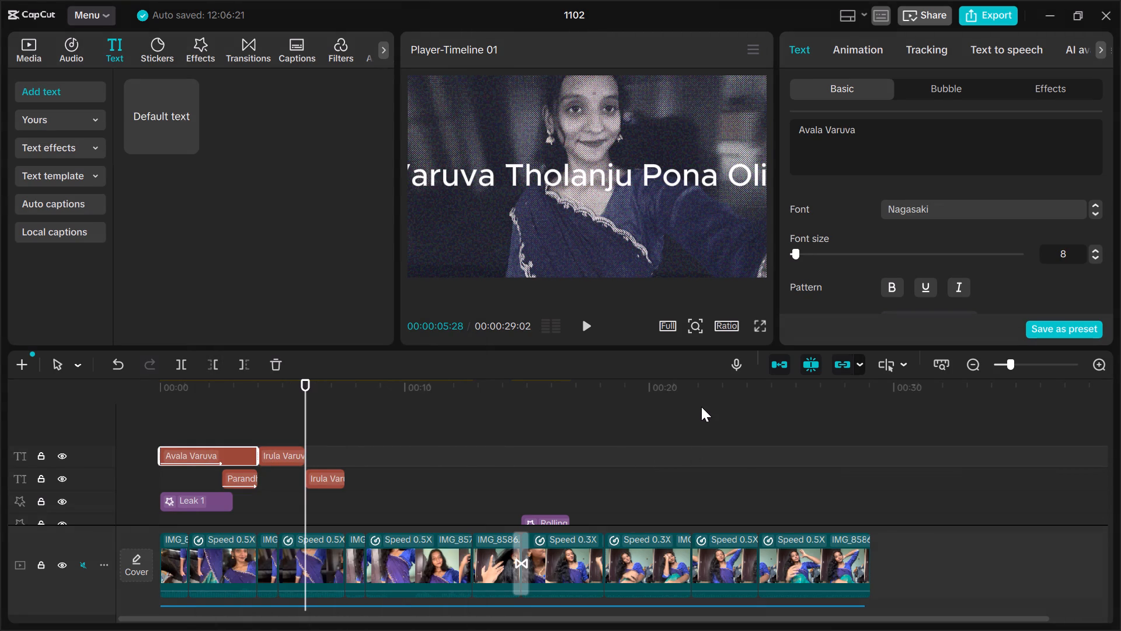
{"action": "key", "text": "ctrl+shift+c"}
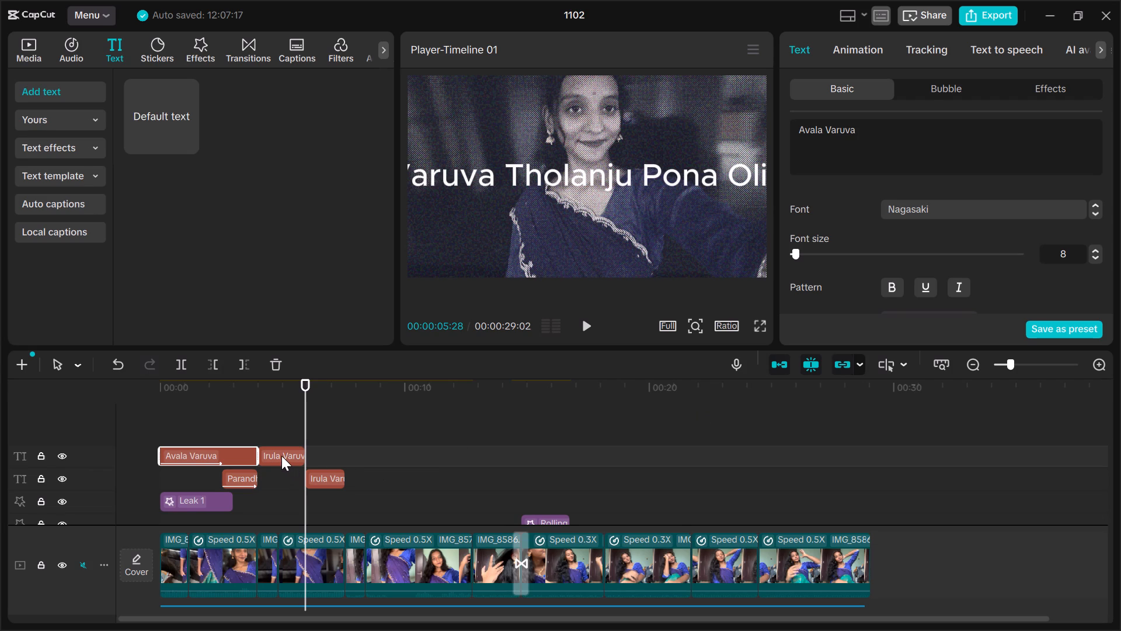
{"action": "left_click", "coordinate": [281, 456]}
{"action": "key", "text": "ctrl+shift+v"}
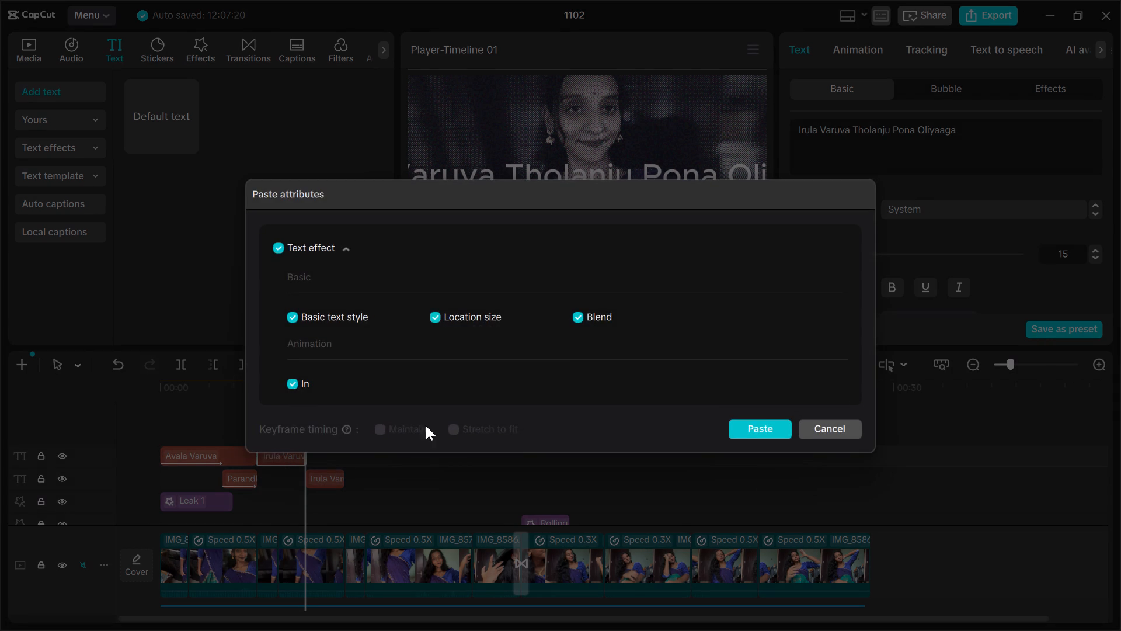
{"action": "left_click", "coordinate": [761, 425]}
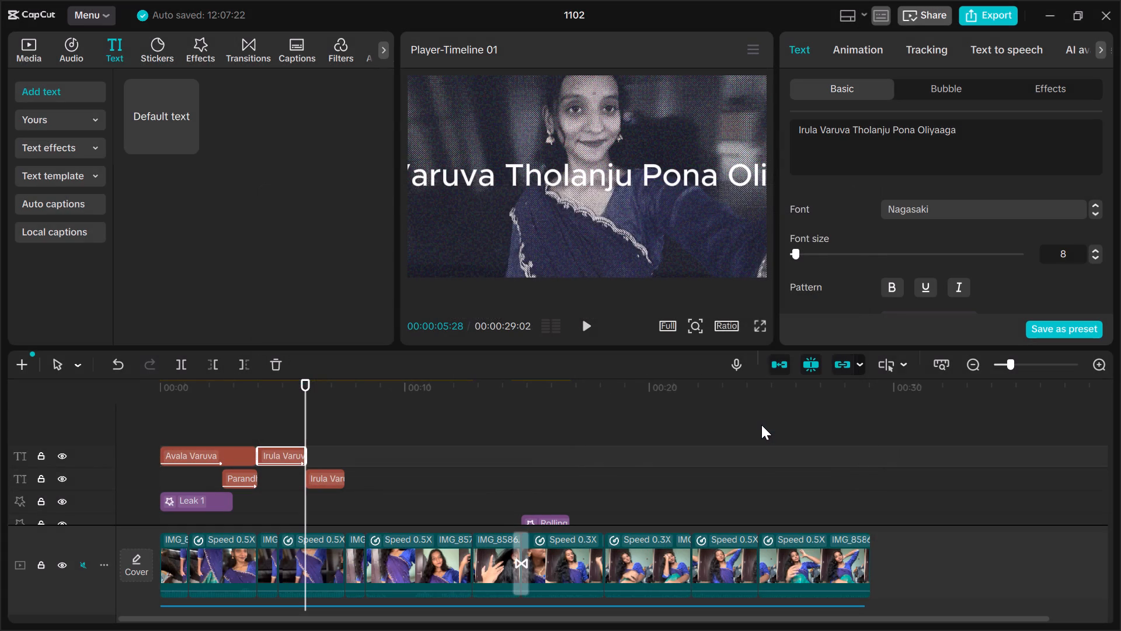
Shorten the first "Irula Varuva Tholanju Pona Oliyaaga" clip's text to "Irula Varuva".
{"action": "key", "text": "Left"}
{"action": "key", "text": "Left"}
{"action": "key", "text": "Left"}
{"action": "key", "text": "Left"}
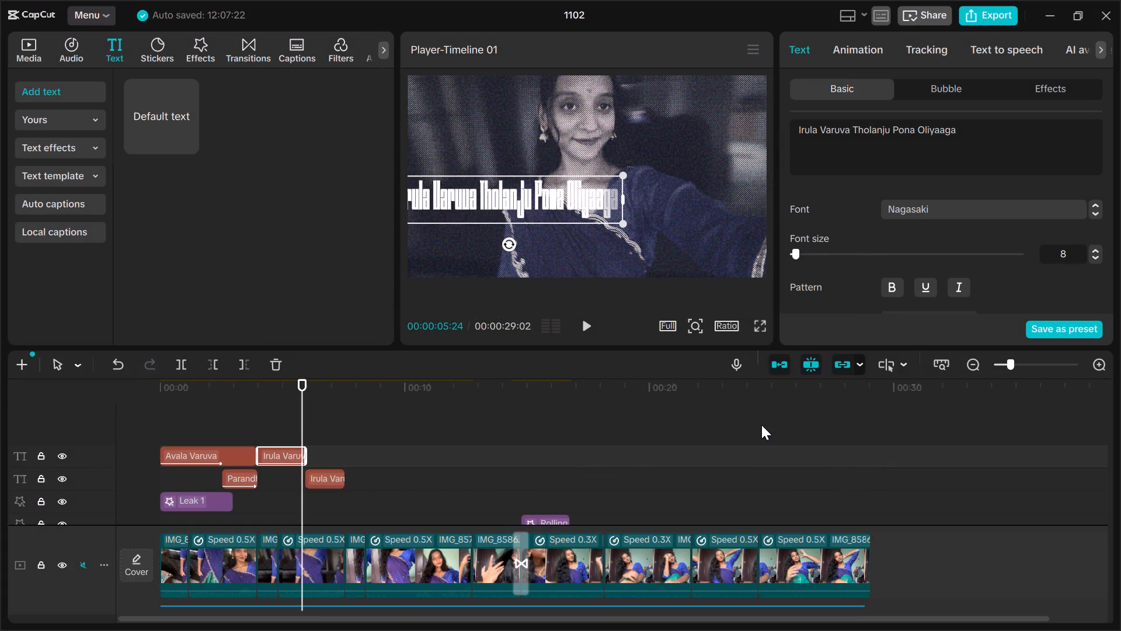
{"action": "left_click", "coordinate": [960, 129]}
{"action": "key", "text": "BackSpace"}
{"action": "key", "text": "BackSpace"}
{"action": "key", "text": "BackSpace"}
{"action": "key", "text": "BackSpace"}
{"action": "key", "text": "BackSpace"}
{"action": "key", "text": "BackSpace"}
{"action": "key", "text": "BackSpace"}
{"action": "key", "text": "BackSpace"}
{"action": "key", "text": "BackSpace"}
{"action": "key", "text": "BackSpace"}
{"action": "key", "text": "BackSpace"}
{"action": "key", "text": "BackSpace"}
{"action": "key", "text": "BackSpace"}
{"action": "key", "text": "BackSpace"}
{"action": "key", "text": "BackSpace"}
{"action": "key", "text": "BackSpace"}
{"action": "key", "text": "BackSpace"}
{"action": "key", "text": "BackSpace"}
{"action": "key", "text": "BackSpace"}
{"action": "key", "text": "BackSpace"}
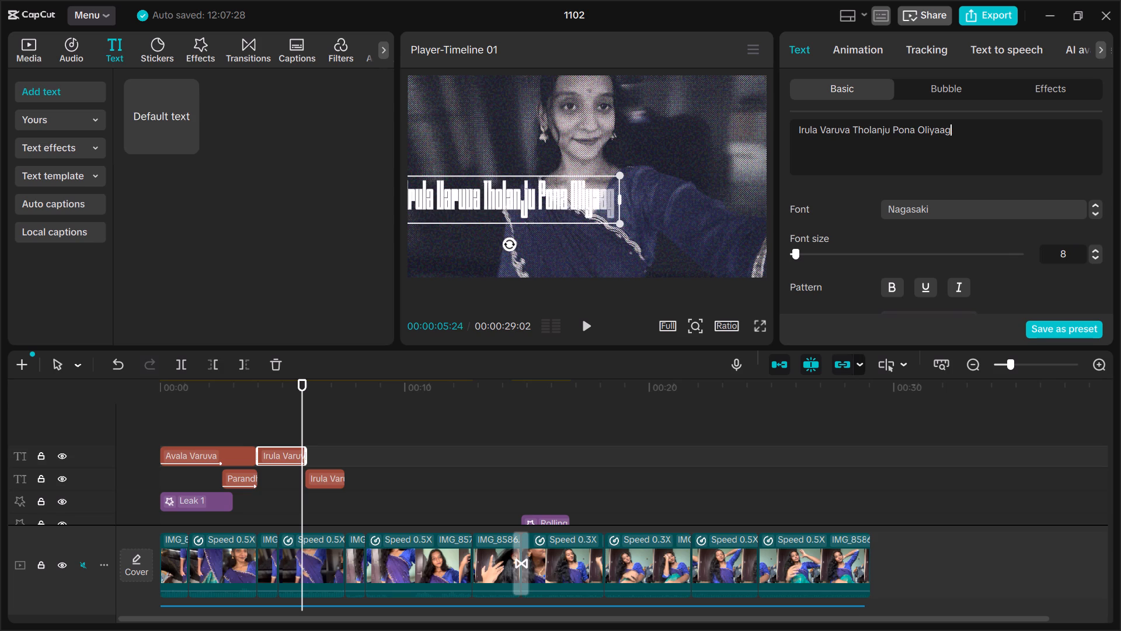
{"action": "key", "text": "BackSpace"}
{"action": "key", "text": "BackSpace"}
{"action": "key", "text": "BackSpace"}
{"action": "key", "text": "BackSpace"}
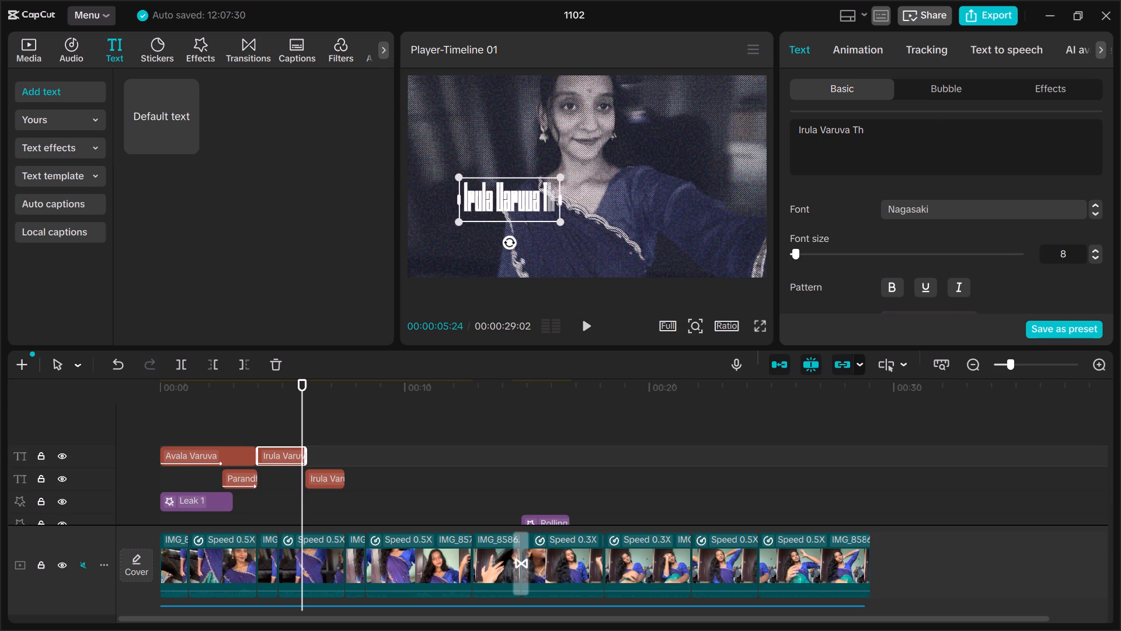
{"action": "key", "text": "BackSpace"}
{"action": "key", "text": "BackSpace"}
{"action": "key", "text": "BackSpace"}
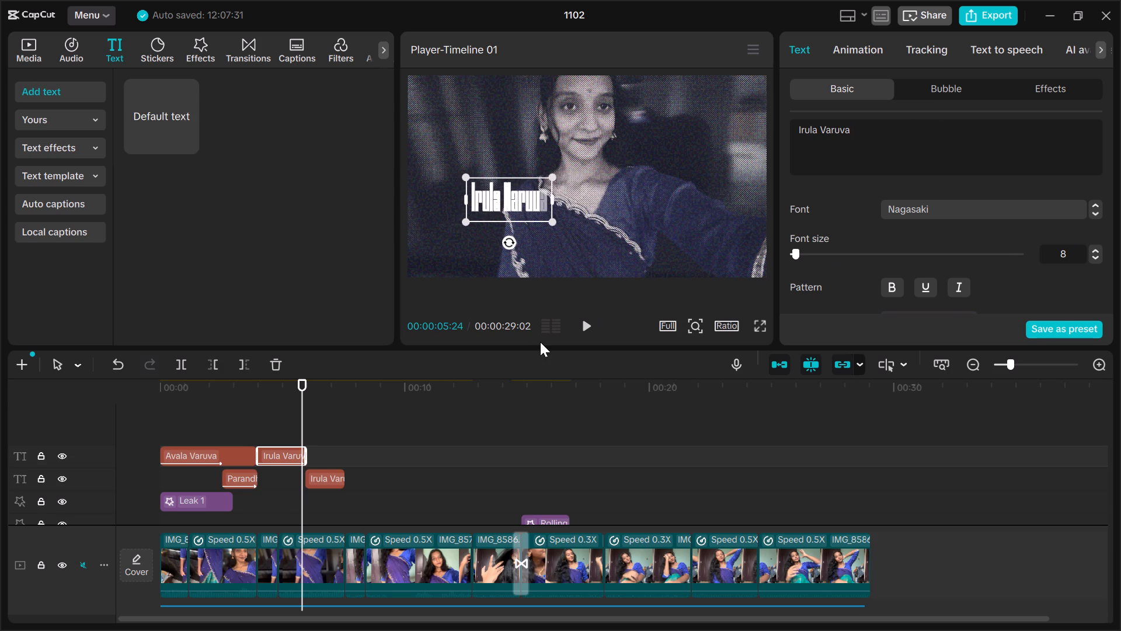
Shorten the second "Irula Varuva Tholanju Pona Oliyaaga" clip's text to "Tholanju Pona Oliyaaga".
{"action": "left_click", "coordinate": [330, 474]}
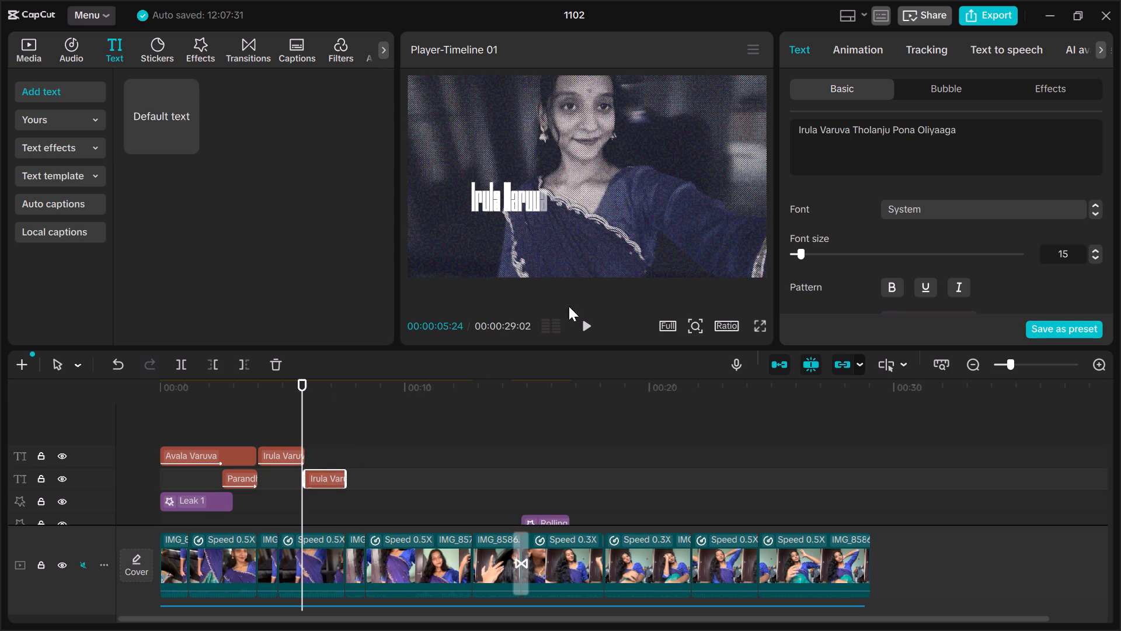
{"action": "left_click", "coordinate": [854, 126]}
{"action": "key", "text": "BackSpace"}
{"action": "key", "text": "BackSpace"}
{"action": "key", "text": "BackSpace"}
{"action": "key", "text": "BackSpace"}
{"action": "key", "text": "BackSpace"}
{"action": "key", "text": "BackSpace"}
{"action": "key", "text": "BackSpace"}
{"action": "key", "text": "BackSpace"}
{"action": "key", "text": "BackSpace"}
{"action": "key", "text": "BackSpace"}
{"action": "key", "text": "BackSpace"}
{"action": "key", "text": "BackSpace"}
{"action": "key", "text": "BackSpace"}
{"action": "key", "text": "BackSpace"}
{"action": "key", "text": "BackSpace"}
{"action": "key", "text": "BackSpace"}
{"action": "key", "text": "BackSpace"}
{"action": "key", "text": "BackSpace"}
{"action": "key", "text": "BackSpace"}
{"action": "key", "text": "BackSpace"}
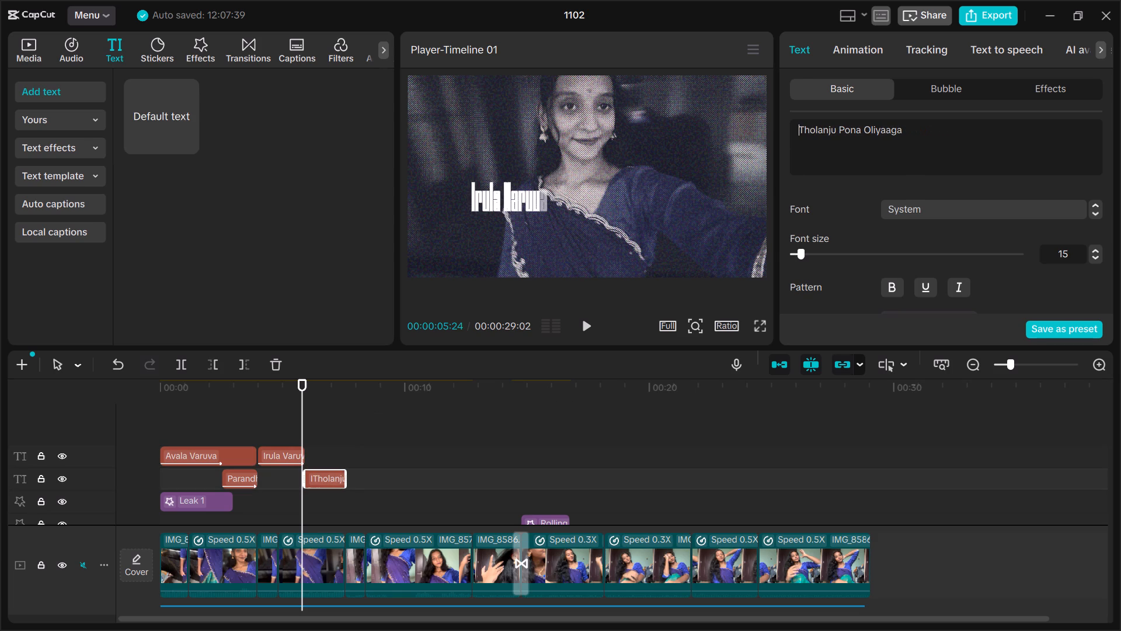
Copy the "Parandhu Pona Kiliyaga" clip's text style, location size, blend and In animation onto "Tholanju Pona Oliyaaga" and preview it.
{"action": "left_click", "coordinate": [242, 479]}
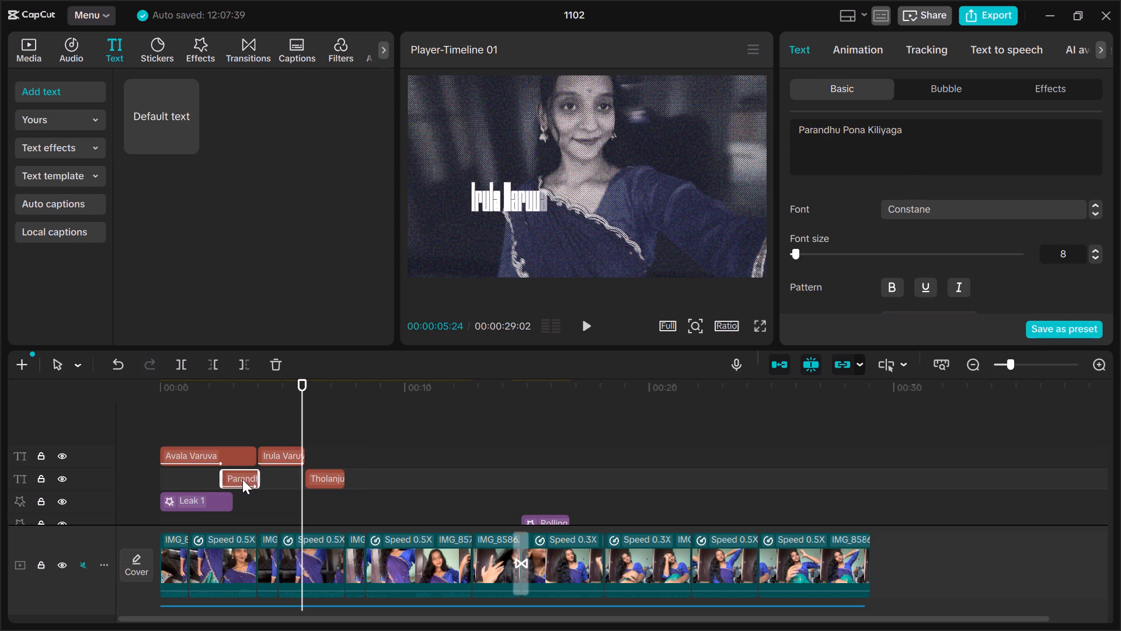
{"action": "key", "text": "ctrl+shift+c"}
{"action": "left_click", "coordinate": [321, 471]}
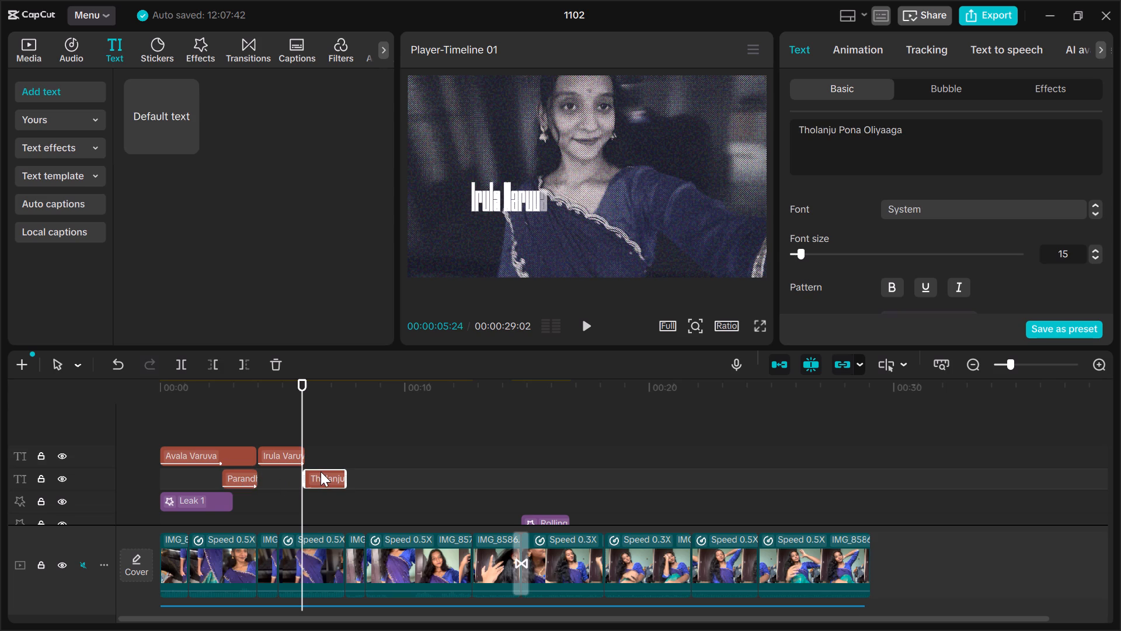
{"action": "key", "text": "ctrl+shift+v"}
{"action": "left_click", "coordinate": [746, 431]}
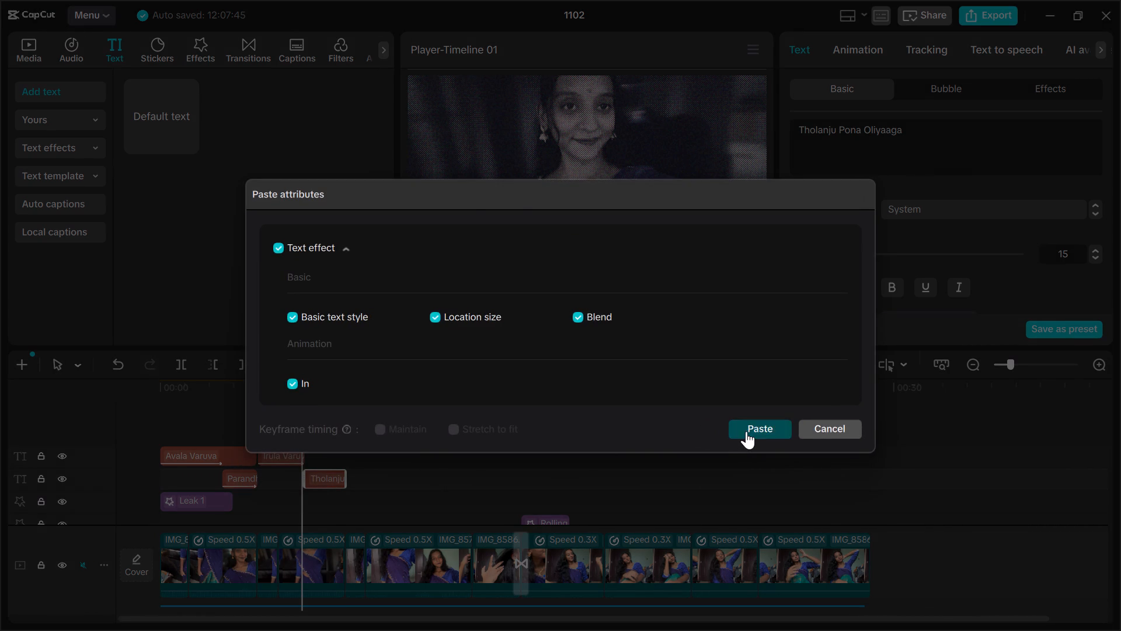
{"action": "left_click", "coordinate": [211, 410]}
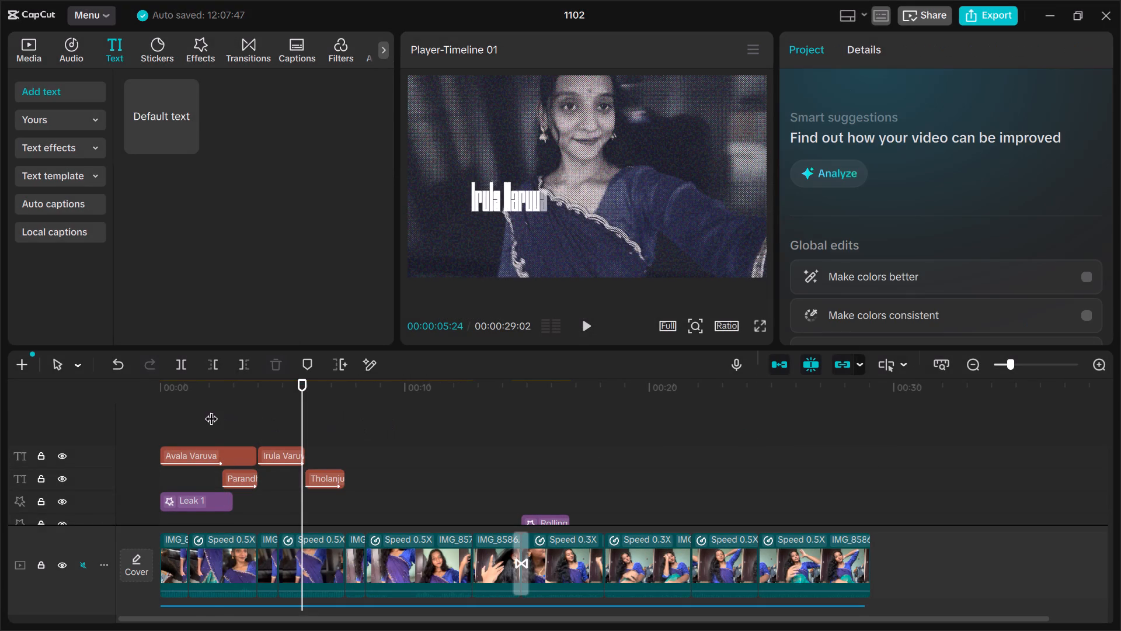
{"action": "key", "text": "space"}
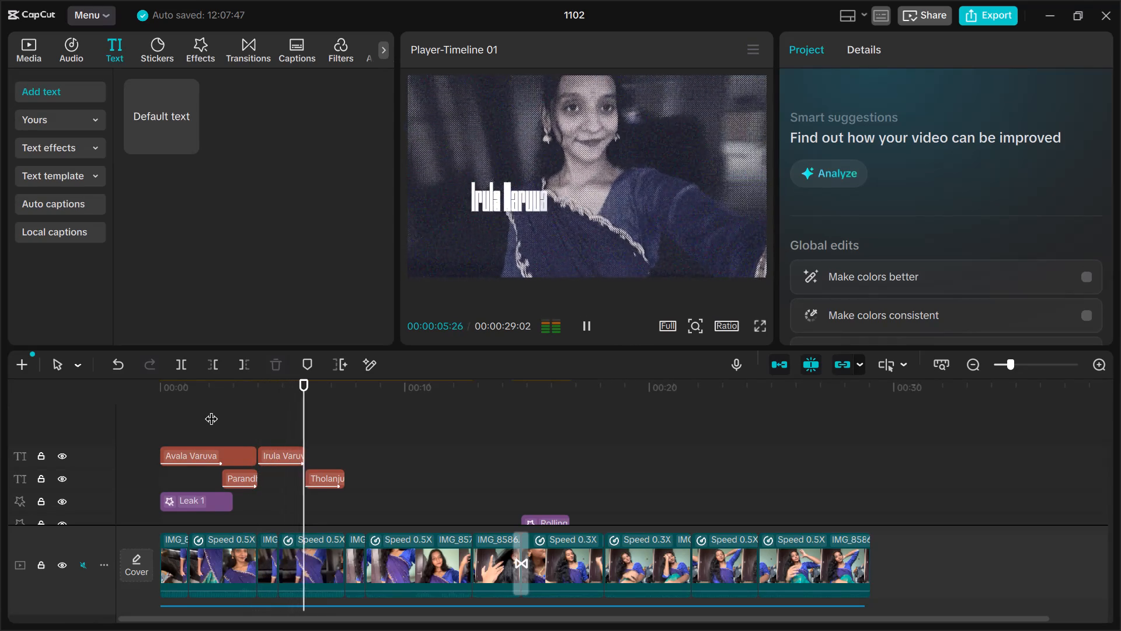
{"action": "key", "text": "space"}
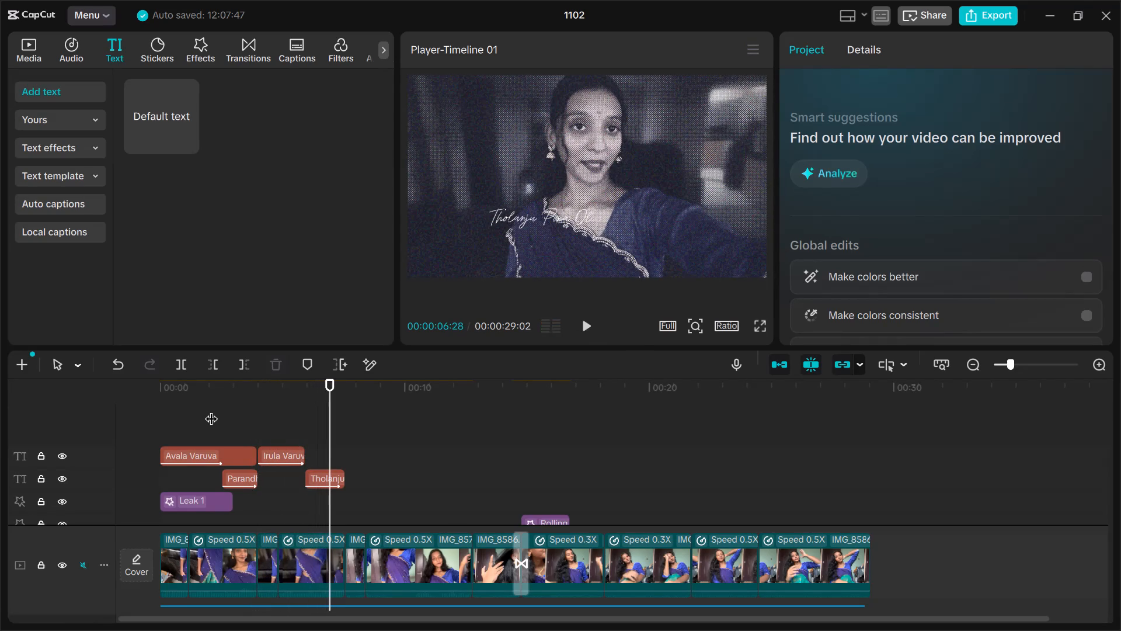
Extend the "Irula Varuva" clip to the end of the "Tholanju Pona Oliyaaga" clip and play on from there.
{"action": "left_click", "coordinate": [285, 460]}
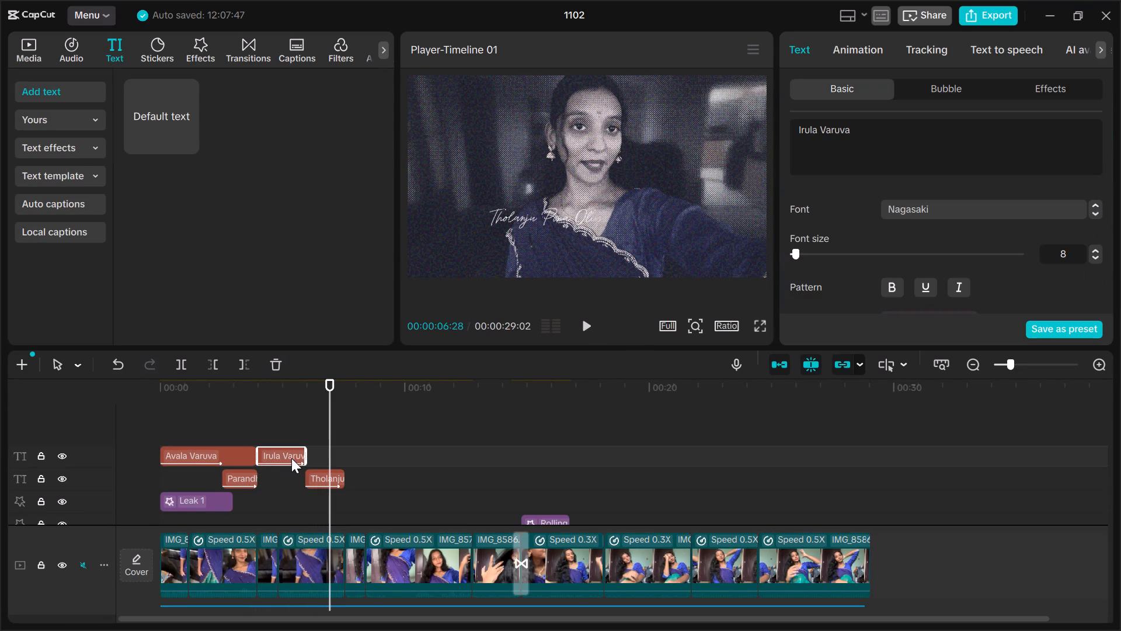
{"action": "left_click_drag", "start_coordinate": [305, 458], "coordinate": [340, 456]}
{"action": "left_click", "coordinate": [259, 421]}
{"action": "key", "text": "space"}
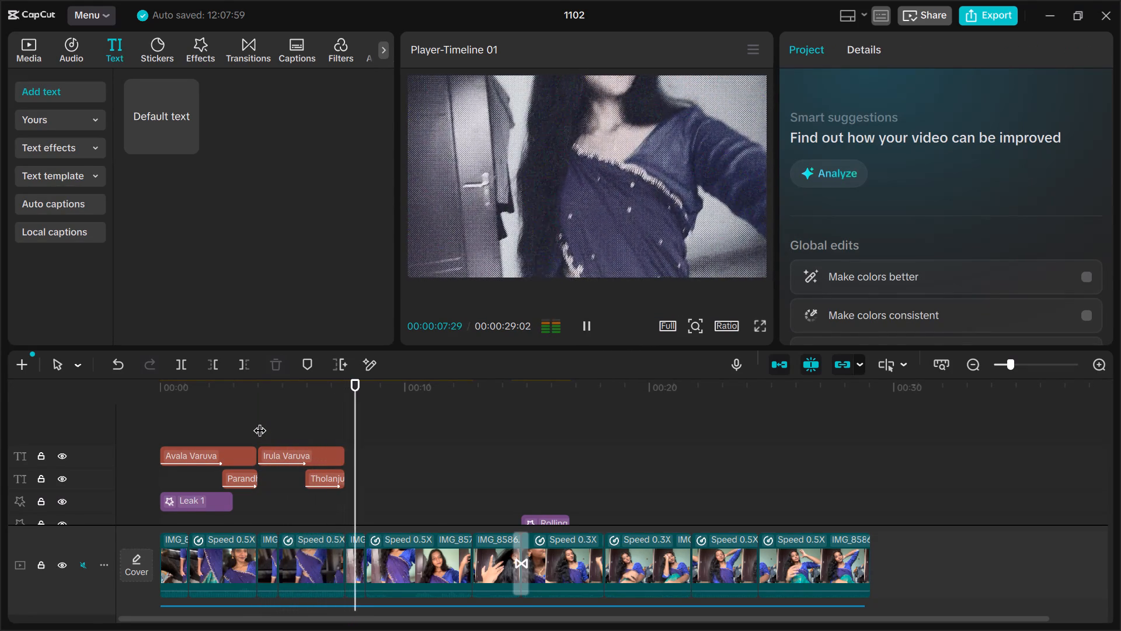
{"action": "key", "text": "space"}
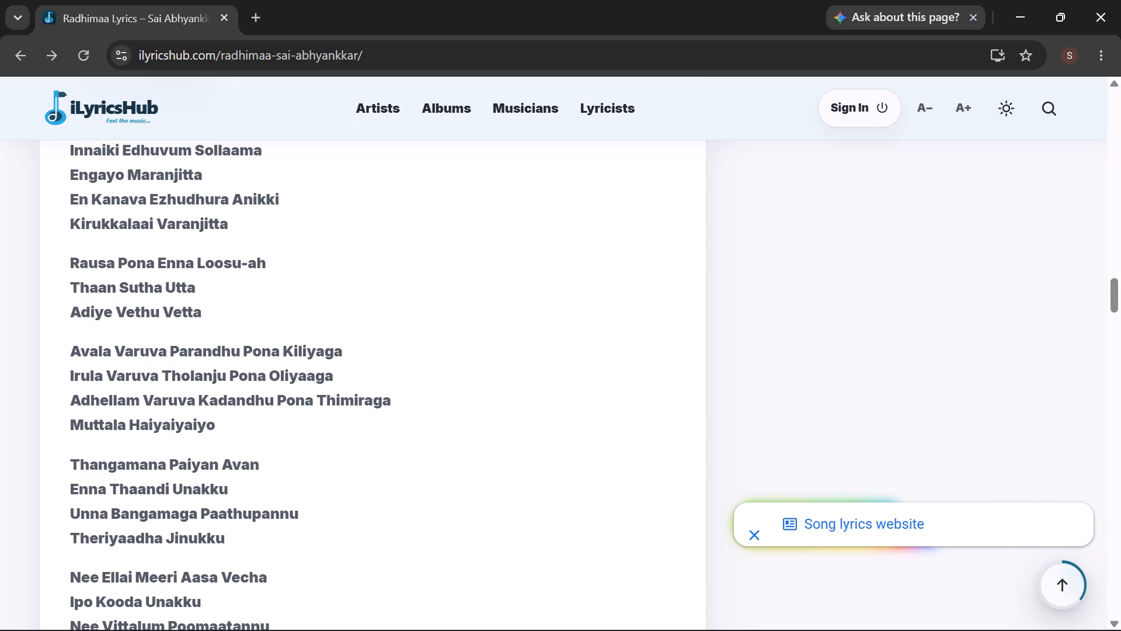
Switch to the lyrics page in Chrome and copy the line "Adhellam Varuva Kadandhu Pona Thimiraga".
{"action": "left_click_drag", "start_coordinate": [72, 398], "coordinate": [398, 401]}
{"action": "key", "text": "ctrl+c"}
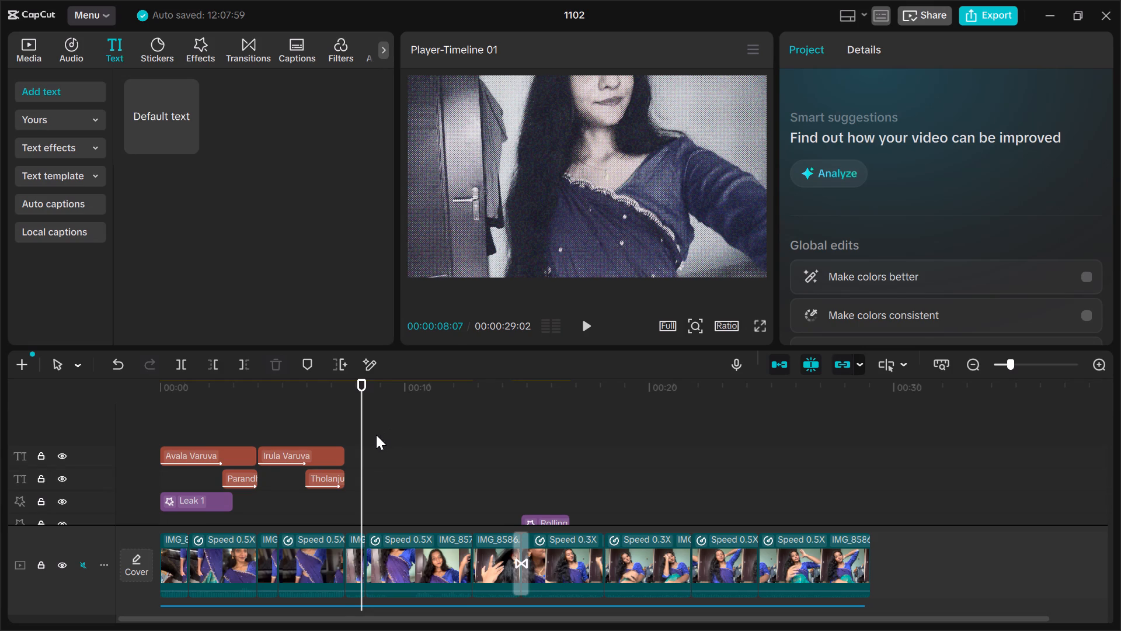
Add a default text clip at 00:00:07:17 reading "Adhellam Varuva Kadandhu Pona Thimiraga", removing the pasted lyrics-site credit.
{"action": "key", "text": "Up"}
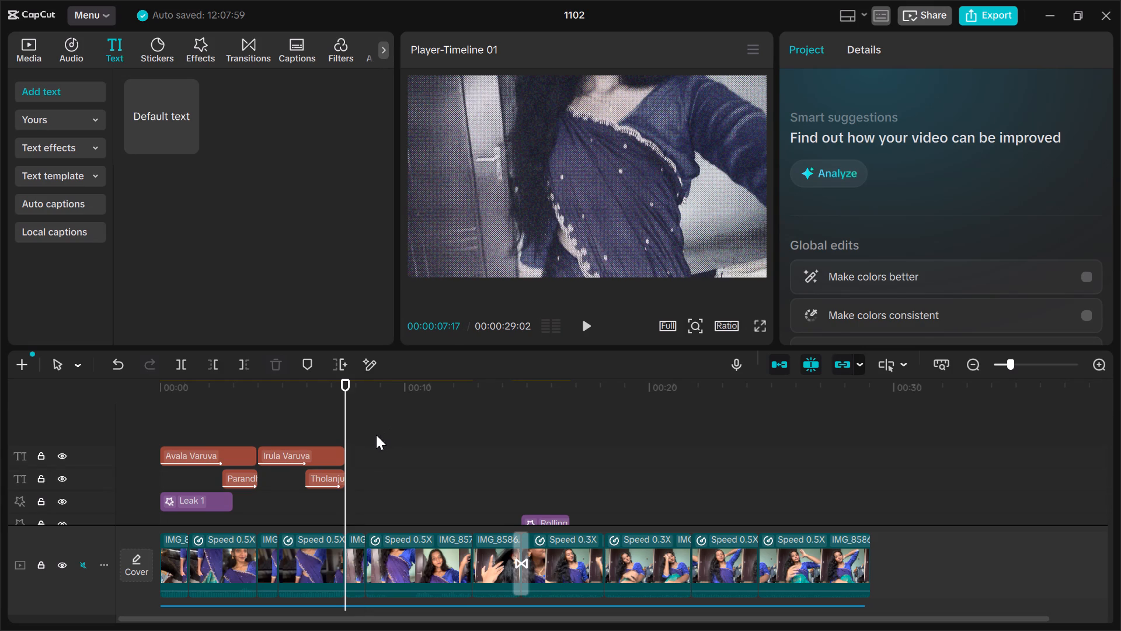
{"action": "left_click", "coordinate": [188, 146]}
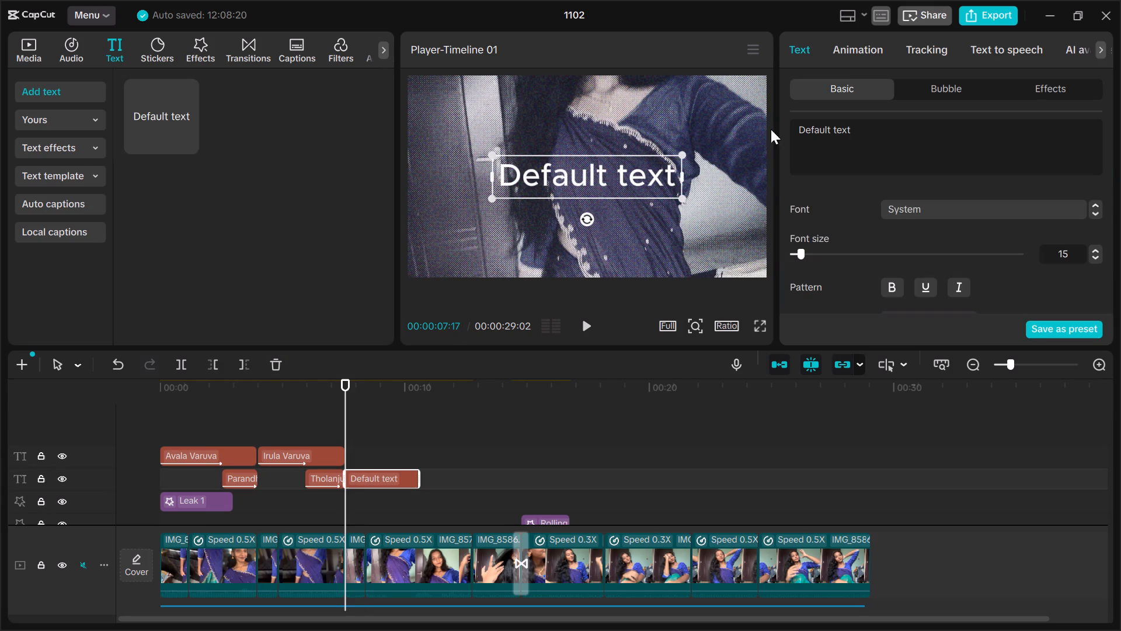
{"action": "left_click", "coordinate": [883, 125]}
{"action": "key", "text": "ctrl+a"}
{"action": "key", "text": "ctrl+v"}
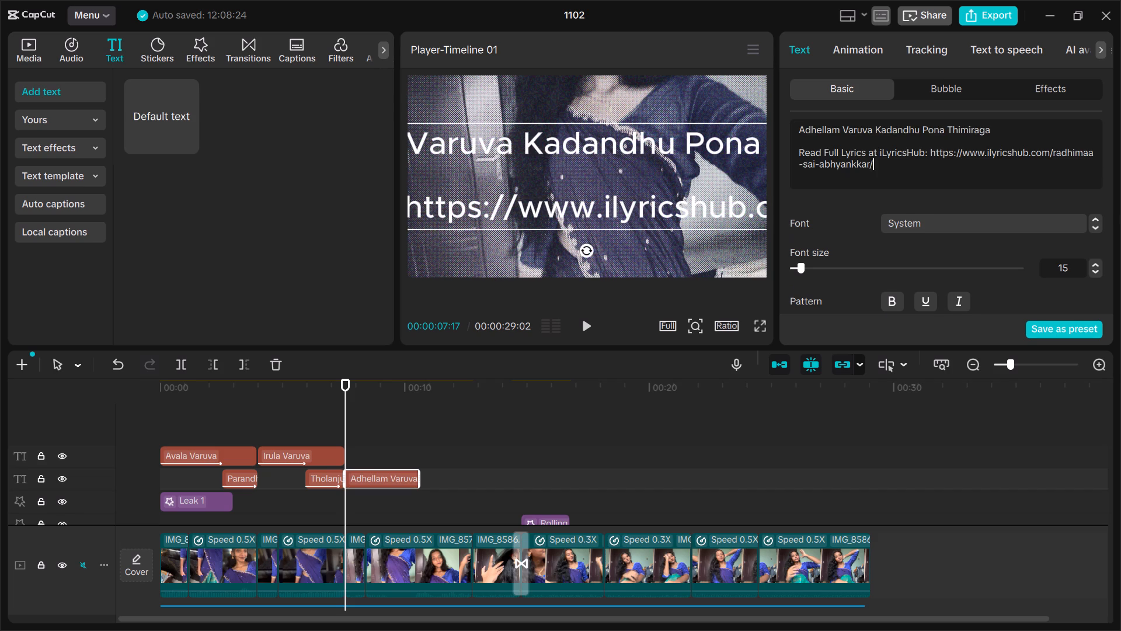
{"action": "left_click_drag", "start_coordinate": [876, 168], "coordinate": [821, 159]}
{"action": "left_click_drag", "start_coordinate": [821, 159], "coordinate": [793, 143]}
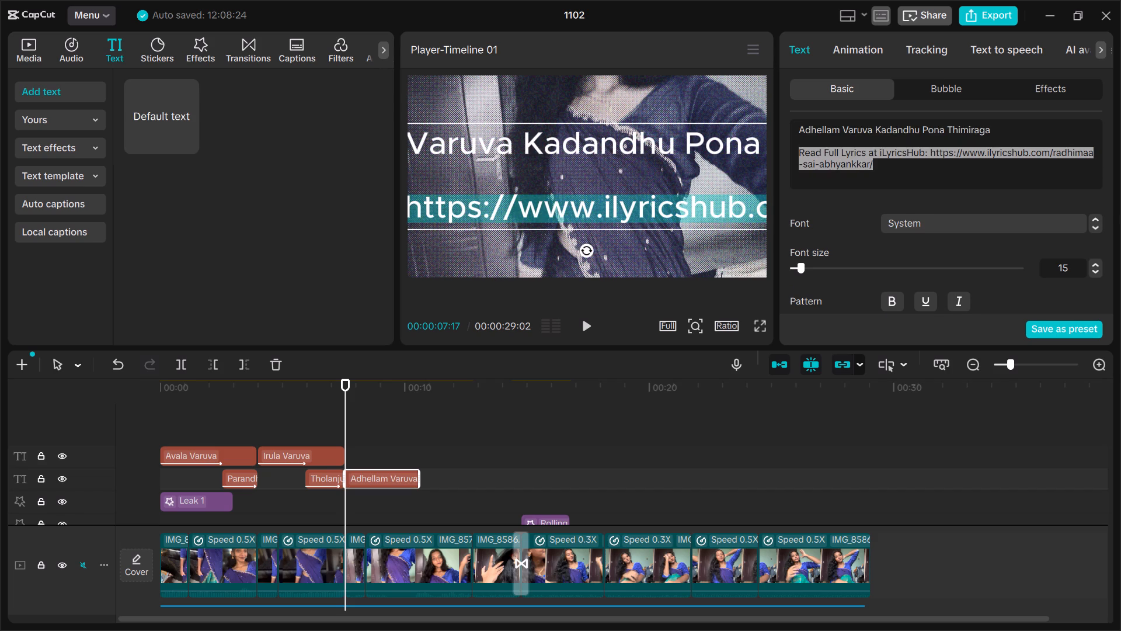
{"action": "key", "text": "BackSpace"}
{"action": "key", "text": "BackSpace"}
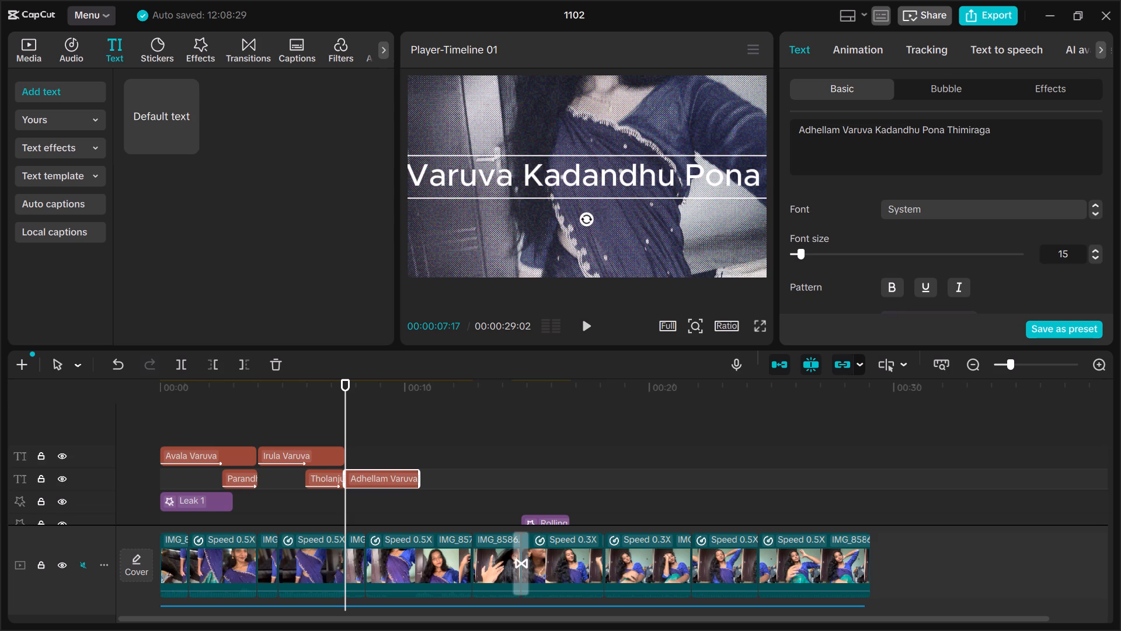
{"action": "key", "text": "space"}
{"action": "key", "text": "BackSpace"}
Play the timeline from the start of the "Adhellam Varuva Kadandhu Pona Thimiraga" clip to check the lyric timing.
{"action": "left_click", "coordinate": [377, 417]}
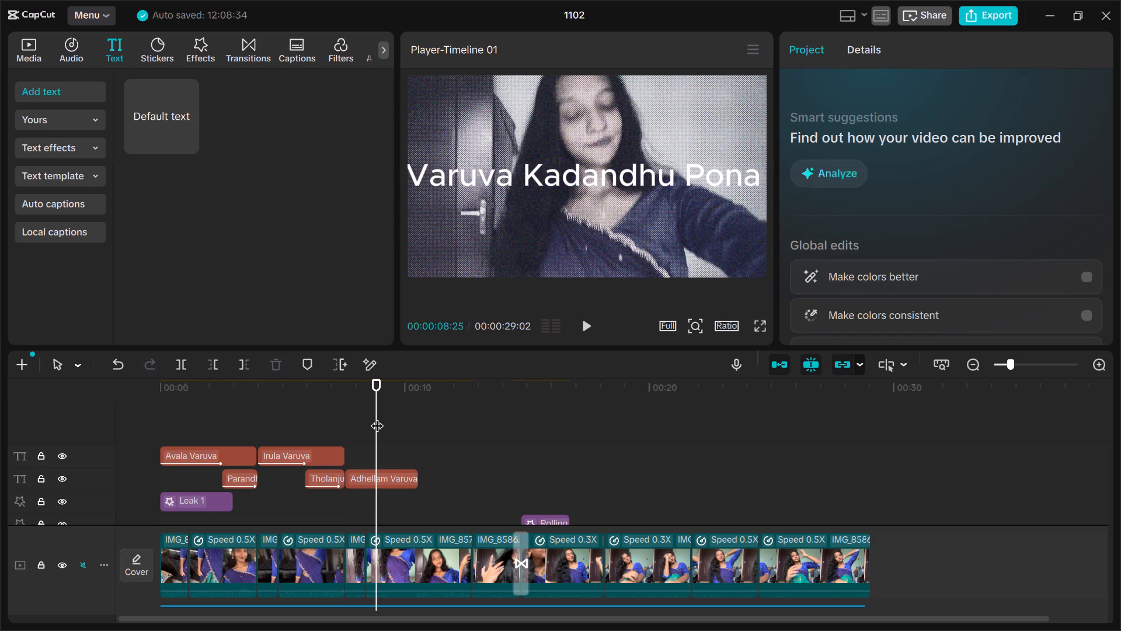
{"action": "key", "text": "Home"}
{"action": "key", "text": "Down"}
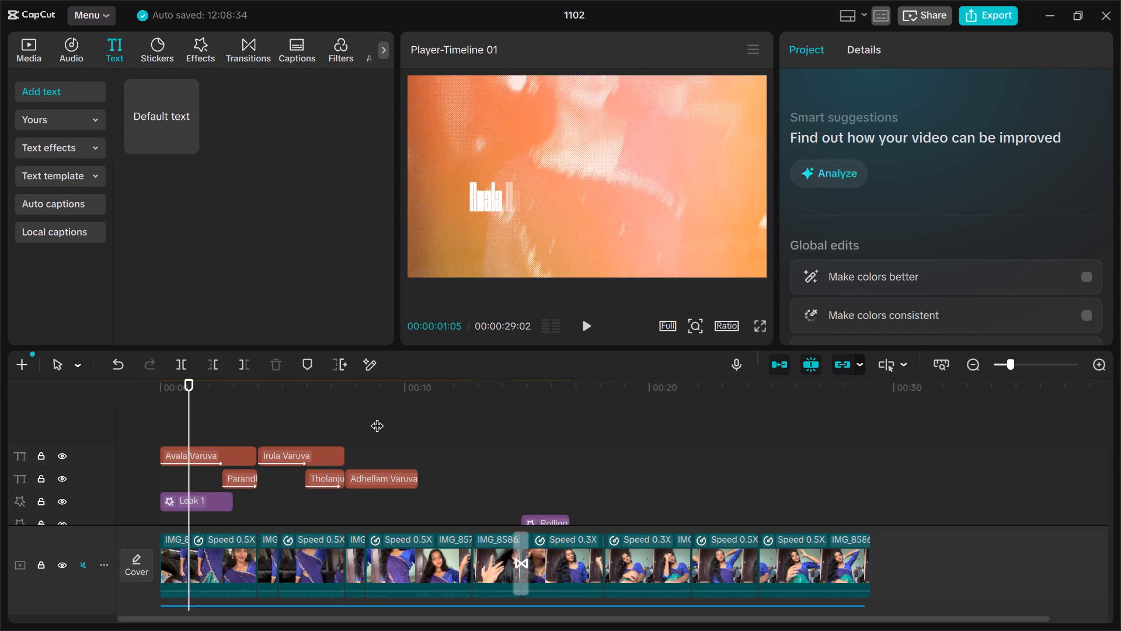
{"action": "key", "text": "Down"}
{"action": "key", "text": "Down"}
{"action": "key", "text": "Down"}
{"action": "key", "text": "Down"}
{"action": "key", "text": "Down"}
{"action": "key", "text": "Down"}
{"action": "key", "text": "Down"}
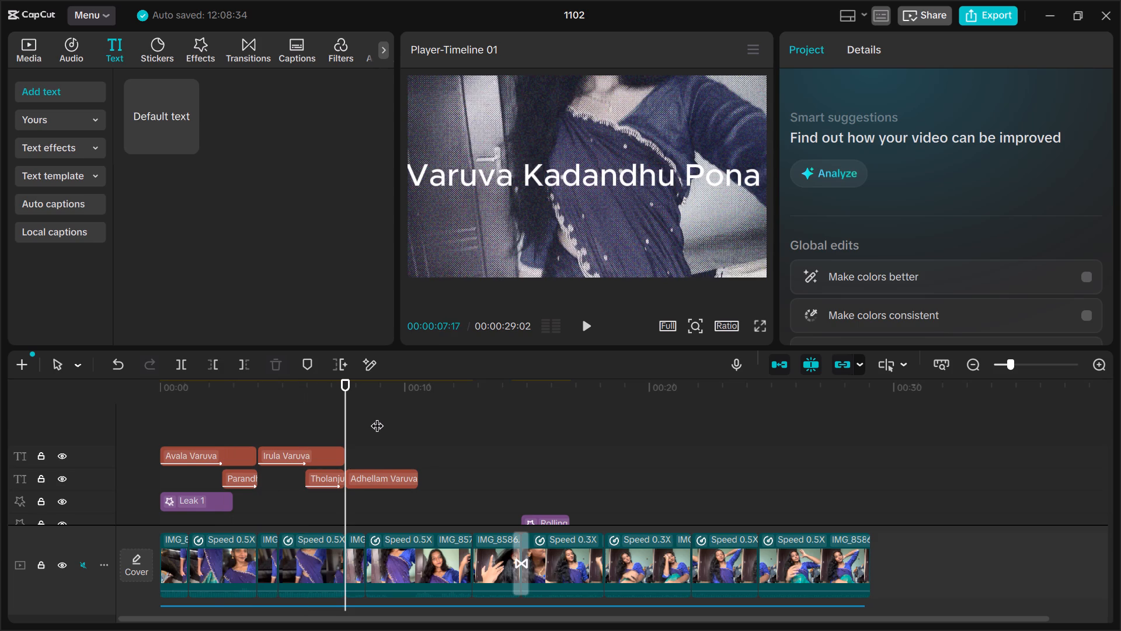
{"action": "key", "text": "space"}
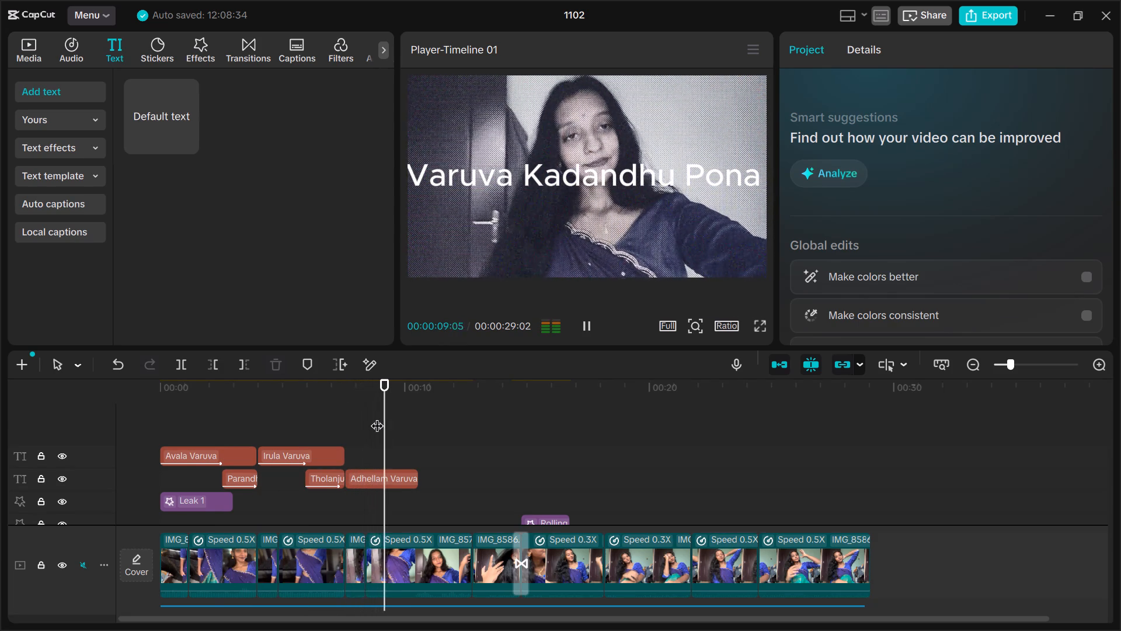
{"action": "key", "text": "space"}
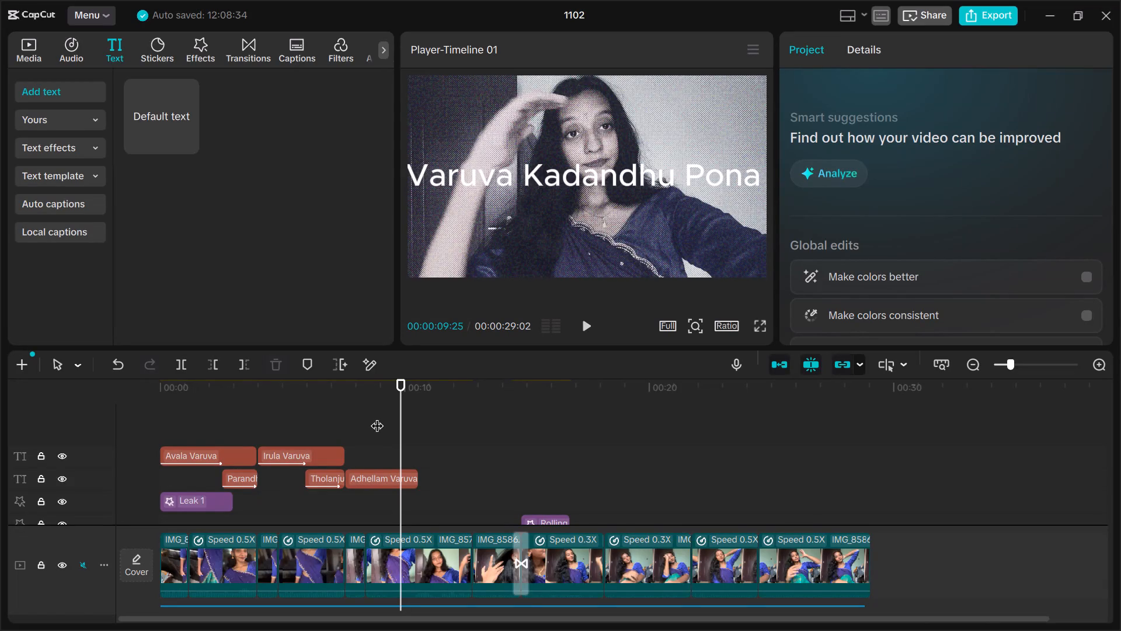
Replay the line and extend the "Adhellam Varuva Kadandhu Pona Thimiraga" clip so it ends at 00:00:11:09.
{"action": "key", "text": "Up"}
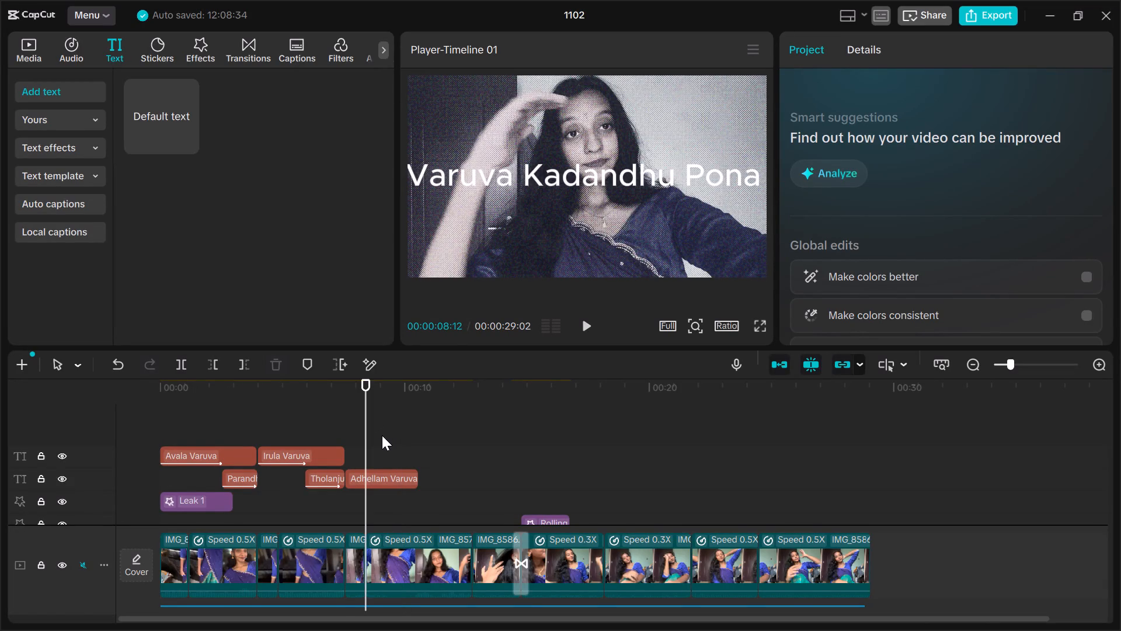
{"action": "key", "text": "Up"}
{"action": "key", "text": "space"}
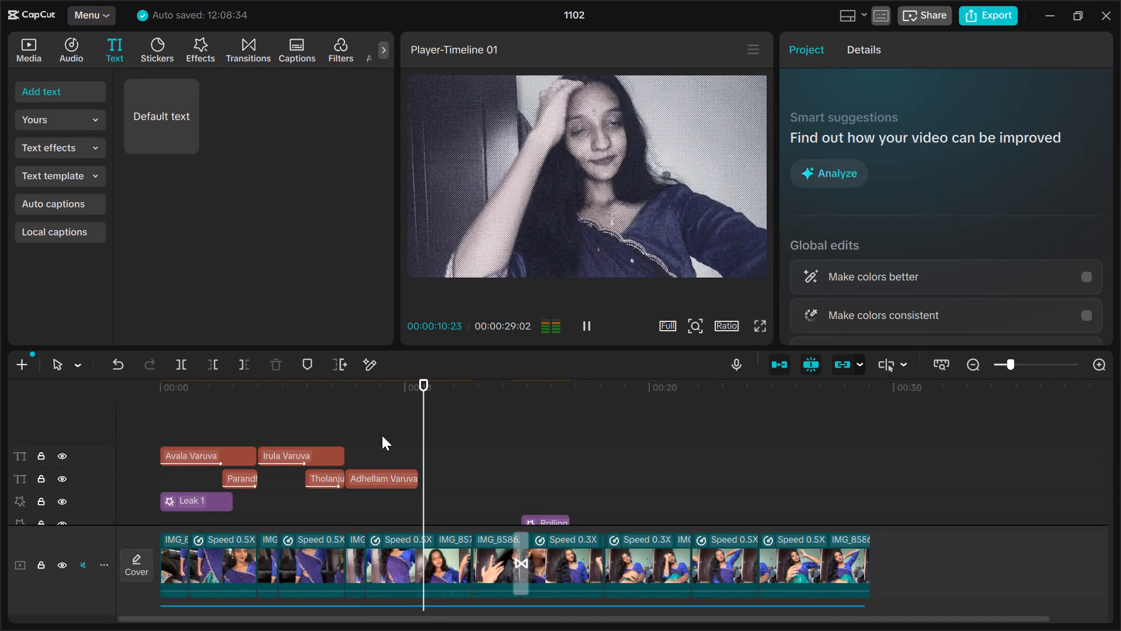
{"action": "key", "text": "space"}
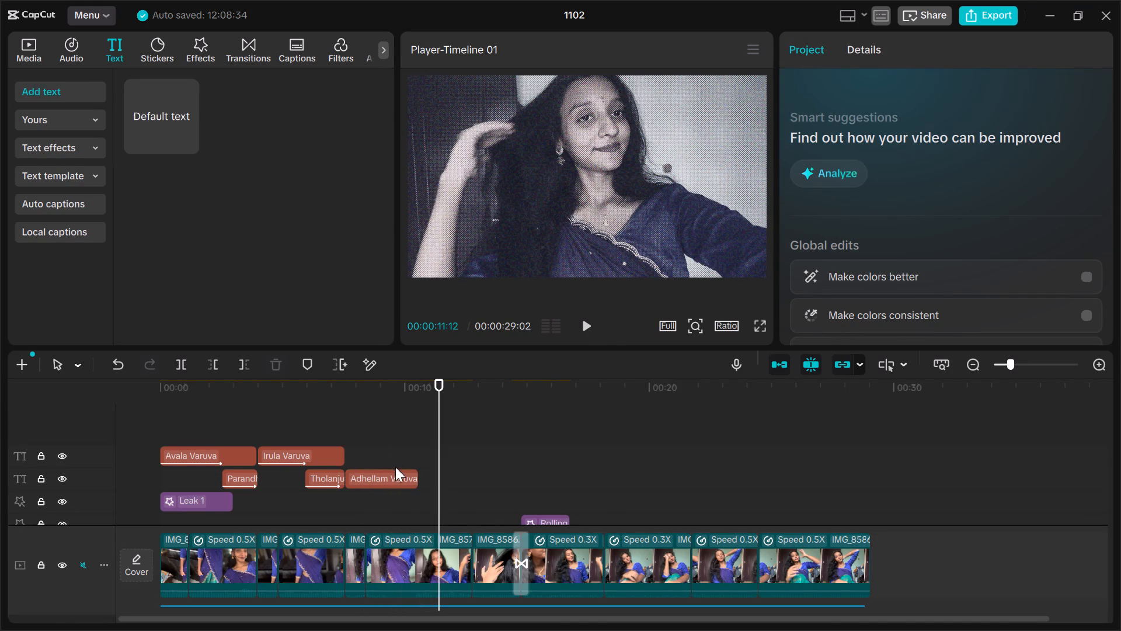
{"action": "left_click", "coordinate": [397, 470]}
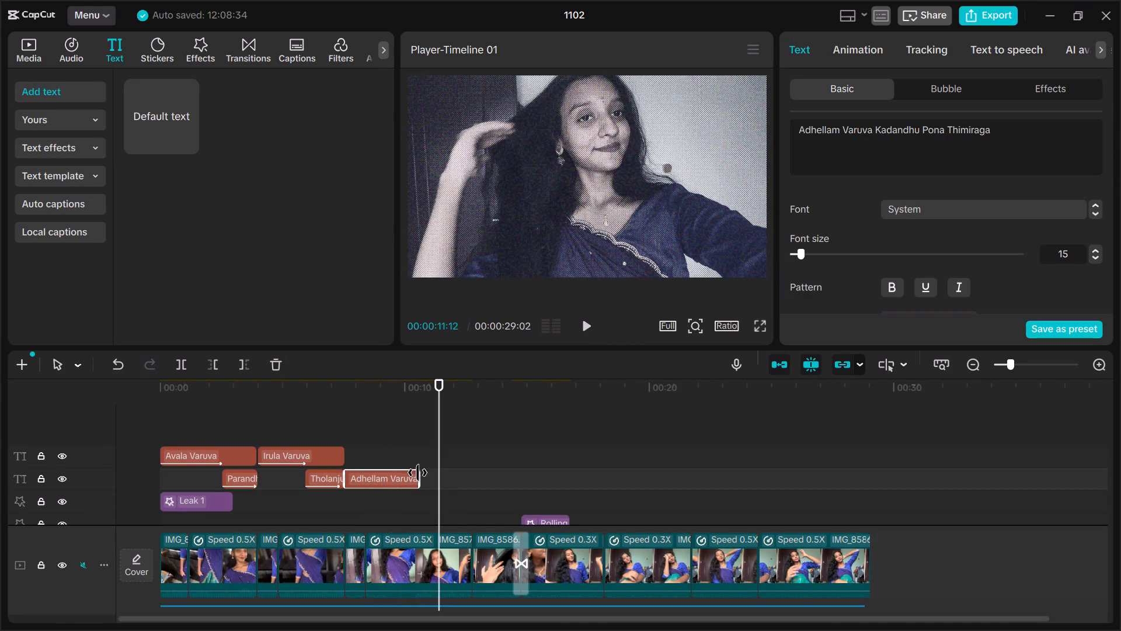
{"action": "left_click_drag", "start_coordinate": [421, 476], "coordinate": [433, 476]}
{"action": "key", "text": "Left"}
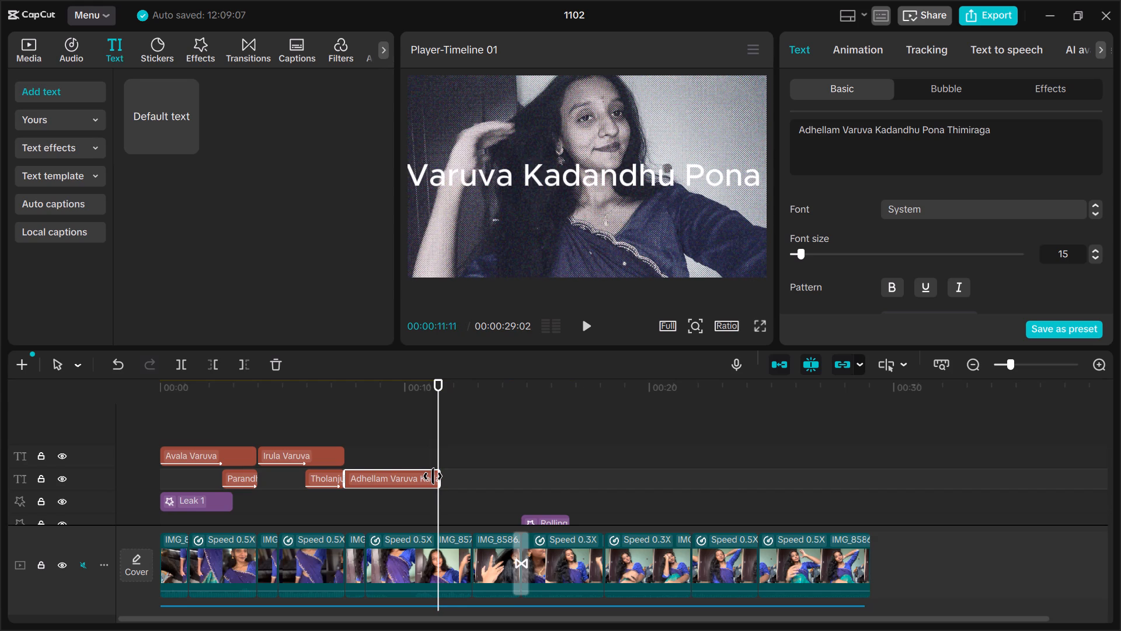
{"action": "key", "text": "Left"}
{"action": "key", "text": "Left"}
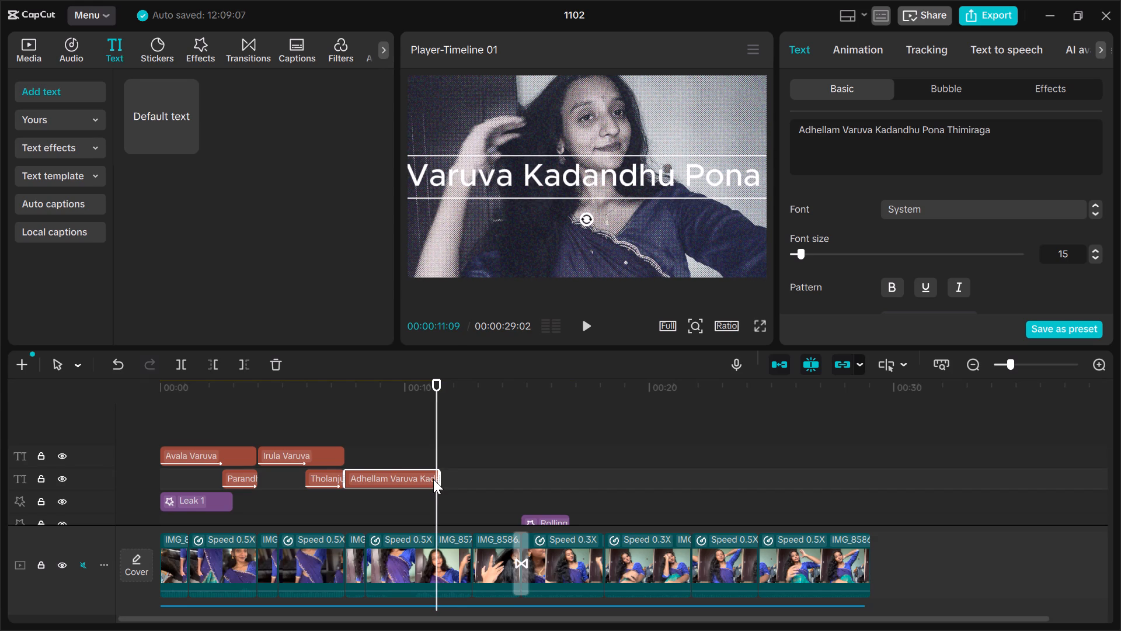
{"action": "left_click", "coordinate": [438, 478]}
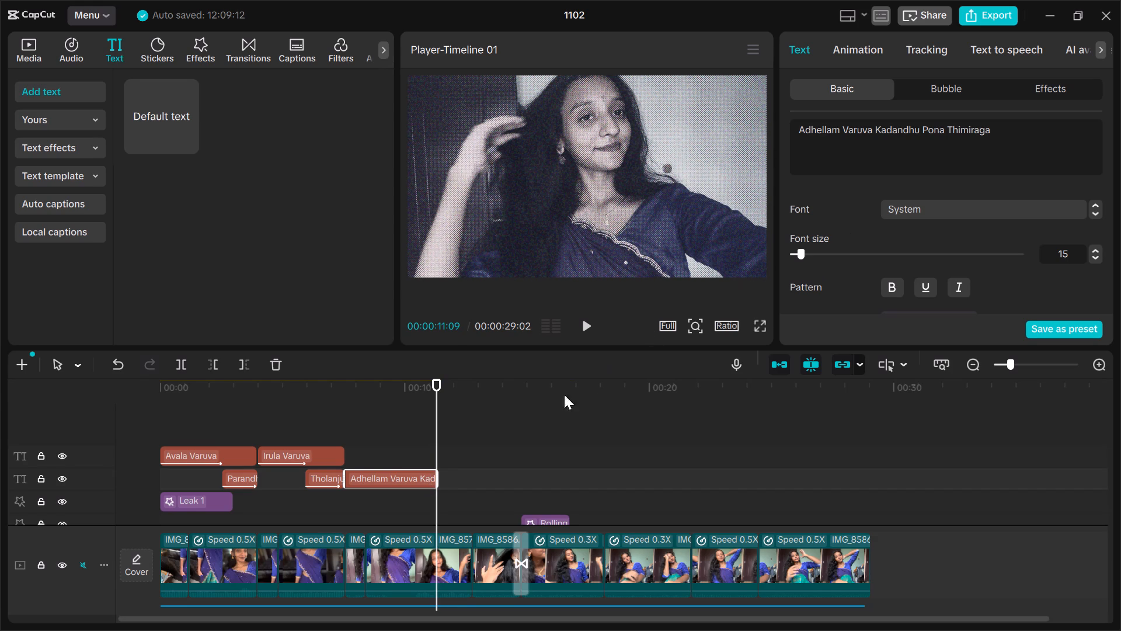
Split the "Adhellam Varuva Kadandhu Pona Thimiraga" clip at 00:00:09:15 and move its first half to the upper text track after "Irula Varuva".
{"action": "left_click", "coordinate": [364, 448]}
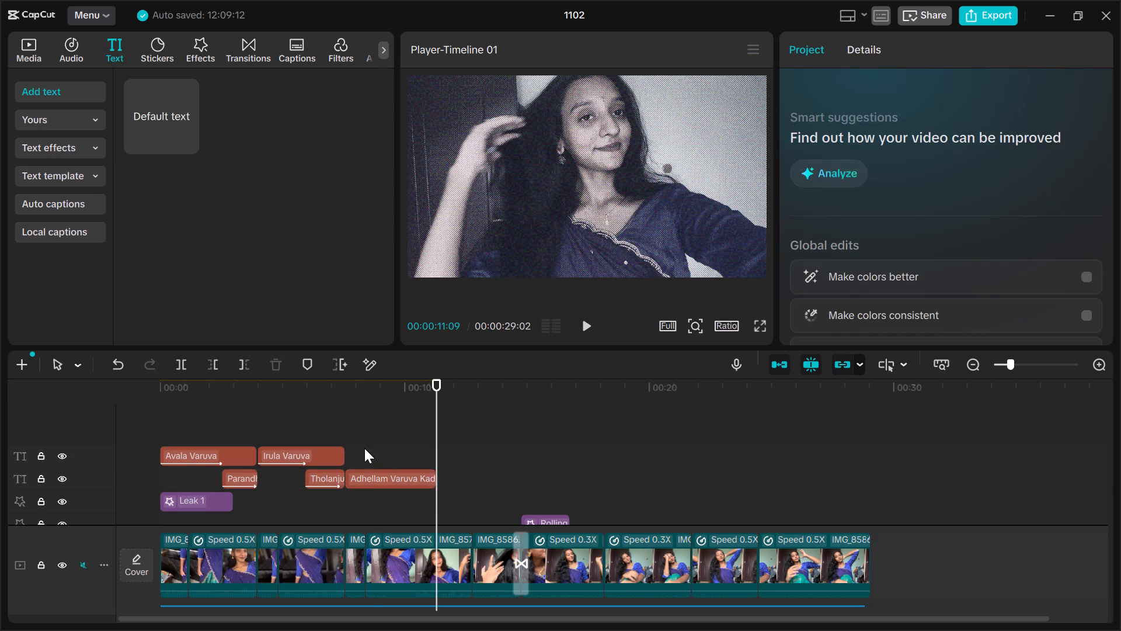
{"action": "key", "text": "space"}
{"action": "key", "text": "space"}
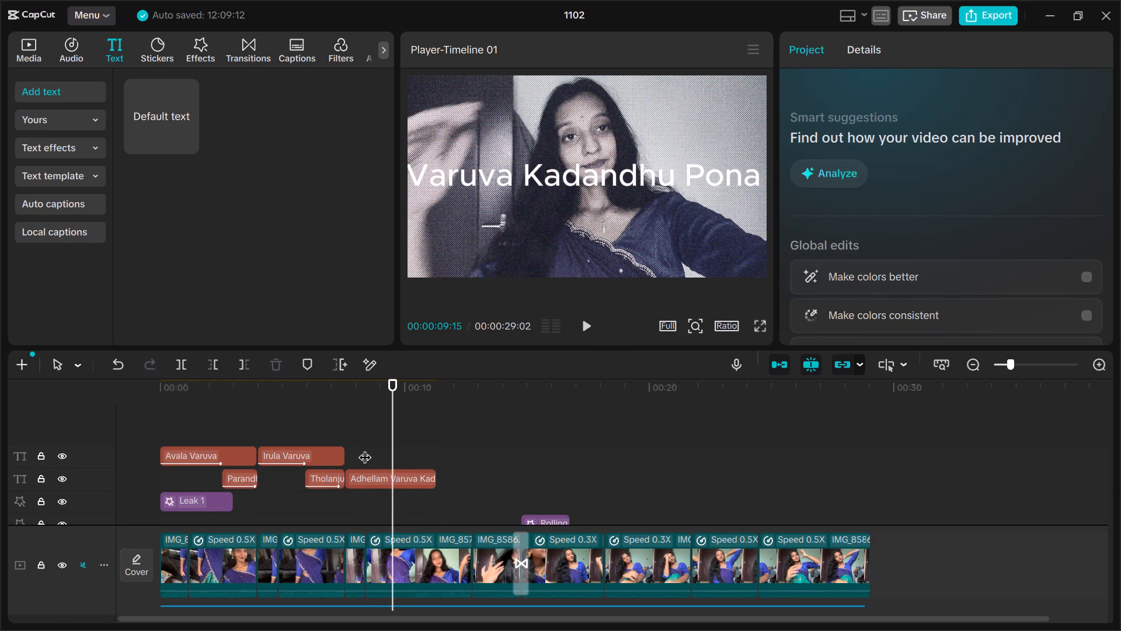
{"action": "left_click", "coordinate": [382, 473]}
{"action": "key", "text": "ctrl+b"}
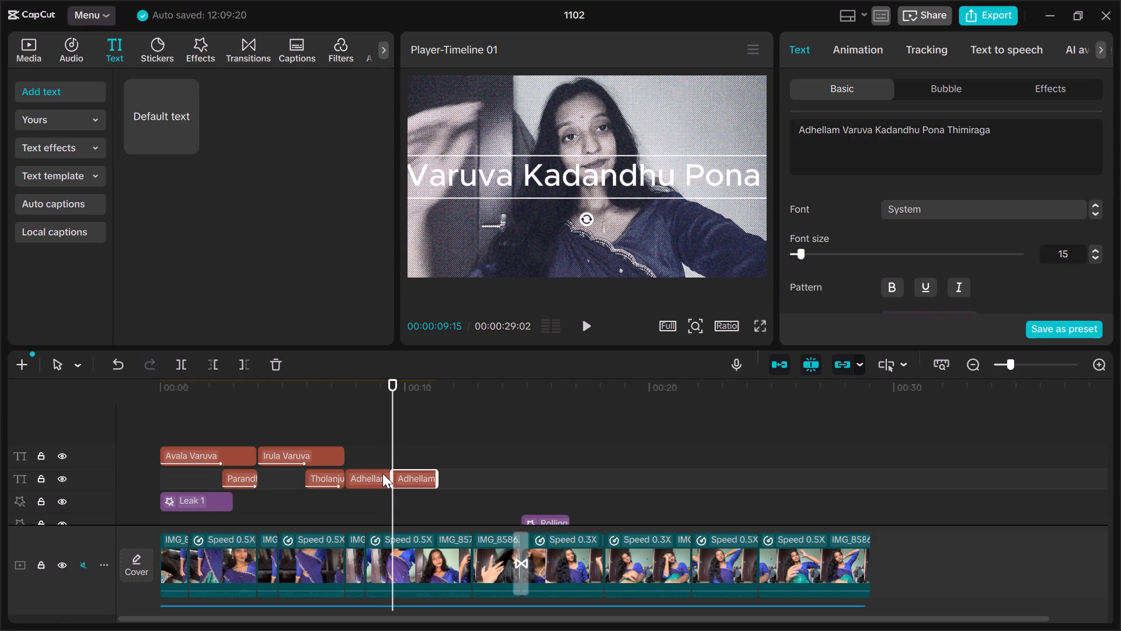
{"action": "left_click_drag", "start_coordinate": [379, 474], "coordinate": [379, 456]}
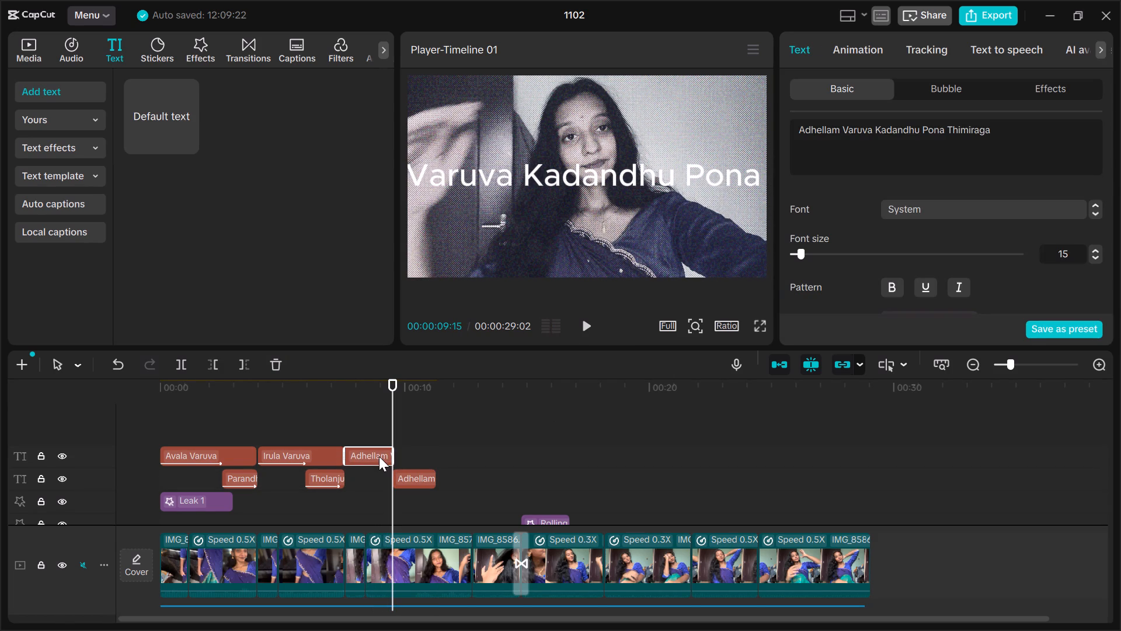
Shorten the first half's text on the upper text track to "Adhellam Varuva".
{"action": "left_click", "coordinate": [1003, 133]}
{"action": "key", "text": "BackSpace"}
{"action": "key", "text": "BackSpace"}
{"action": "key", "text": "BackSpace"}
{"action": "key", "text": "BackSpace"}
{"action": "key", "text": "BackSpace"}
{"action": "key", "text": "BackSpace"}
{"action": "key", "text": "BackSpace"}
{"action": "key", "text": "BackSpace"}
{"action": "key", "text": "BackSpace"}
{"action": "key", "text": "BackSpace"}
{"action": "key", "text": "BackSpace"}
{"action": "key", "text": "BackSpace"}
{"action": "key", "text": "BackSpace"}
{"action": "key", "text": "BackSpace"}
{"action": "key", "text": "BackSpace"}
{"action": "key", "text": "BackSpace"}
{"action": "key", "text": "BackSpace"}
{"action": "key", "text": "BackSpace"}
{"action": "key", "text": "BackSpace"}
{"action": "key", "text": "BackSpace"}
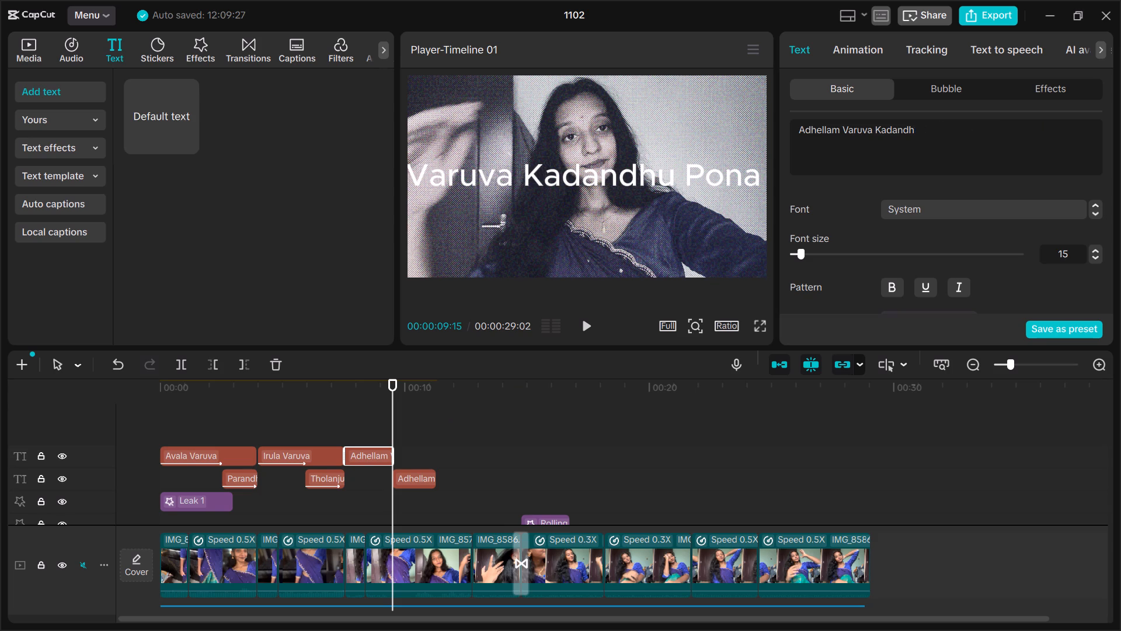
{"action": "key", "text": "BackSpace"}
{"action": "key", "text": "BackSpace"}
{"action": "key", "text": "BackSpace"}
{"action": "key", "text": "BackSpace"}
{"action": "key", "text": "BackSpace"}
{"action": "key", "text": "BackSpace"}
{"action": "key", "text": "BackSpace"}
{"action": "key", "text": "BackSpace"}
{"action": "key", "text": "BackSpace"}
Extend the "Adhellam Varuva" clip to the end of the second half on the track below.
{"action": "left_click_drag", "start_coordinate": [393, 456], "coordinate": [430, 455]}
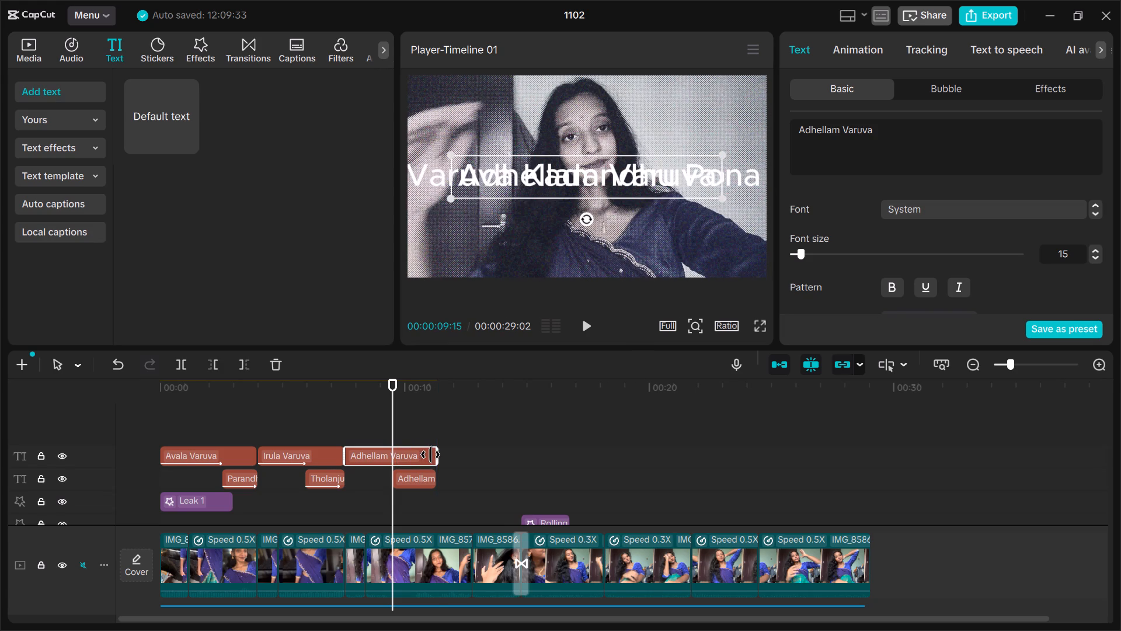
Shorten the second half's text on the lower text track to "Kadandhu Pona Thimiraga".
{"action": "left_click", "coordinate": [412, 482]}
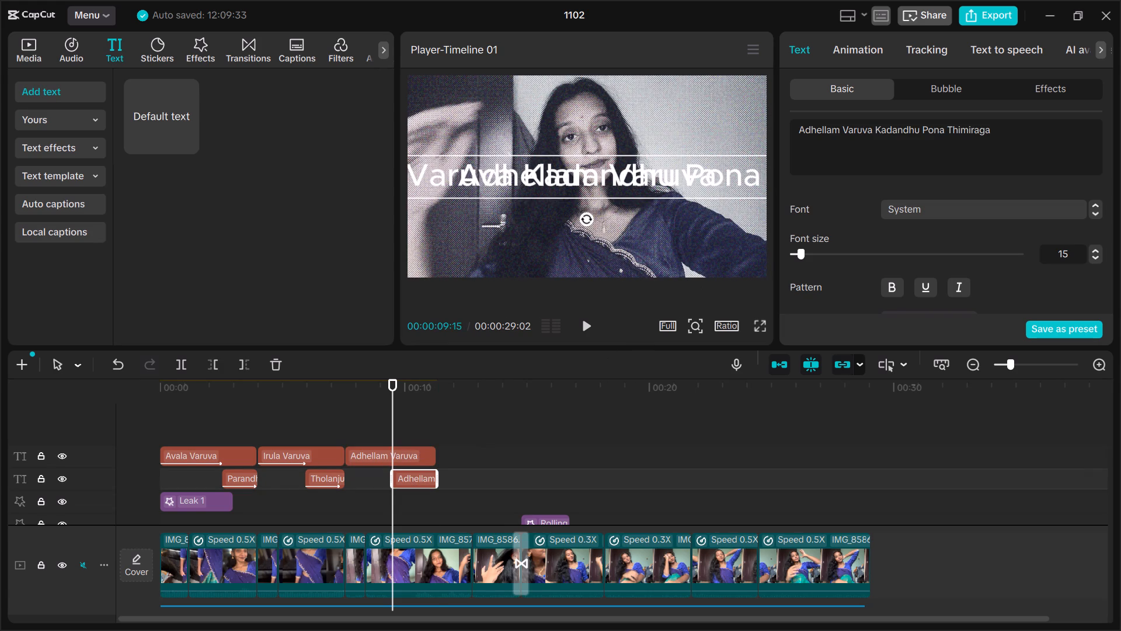
{"action": "left_click", "coordinate": [878, 131]}
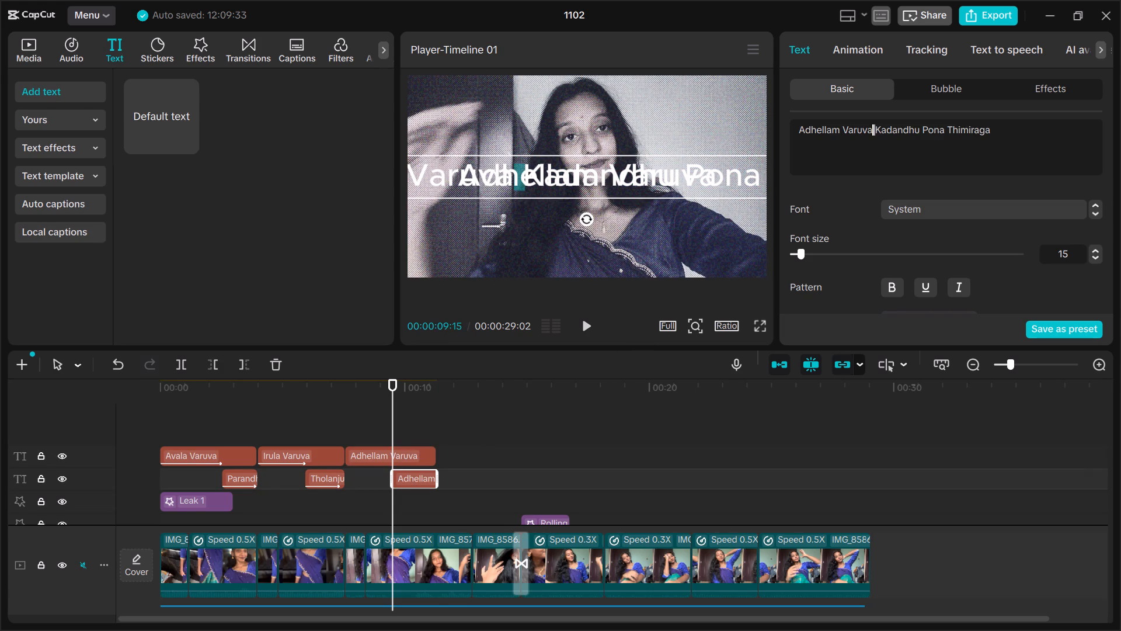
{"action": "left_click", "coordinate": [876, 129]}
{"action": "key", "text": "BackSpace"}
{"action": "key", "text": "BackSpace"}
{"action": "key", "text": "BackSpace"}
{"action": "key", "text": "BackSpace"}
{"action": "key", "text": "BackSpace"}
{"action": "key", "text": "BackSpace"}
{"action": "key", "text": "BackSpace"}
{"action": "key", "text": "BackSpace"}
{"action": "key", "text": "BackSpace"}
{"action": "key", "text": "BackSpace"}
{"action": "key", "text": "BackSpace"}
{"action": "key", "text": "BackSpace"}
{"action": "key", "text": "BackSpace"}
{"action": "key", "text": "BackSpace"}
{"action": "key", "text": "BackSpace"}
{"action": "key", "text": "BackSpace"}
{"action": "key", "text": "BackSpace"}
{"action": "key", "text": "BackSpace"}
{"action": "key", "text": "BackSpace"}
{"action": "key", "text": "BackSpace"}
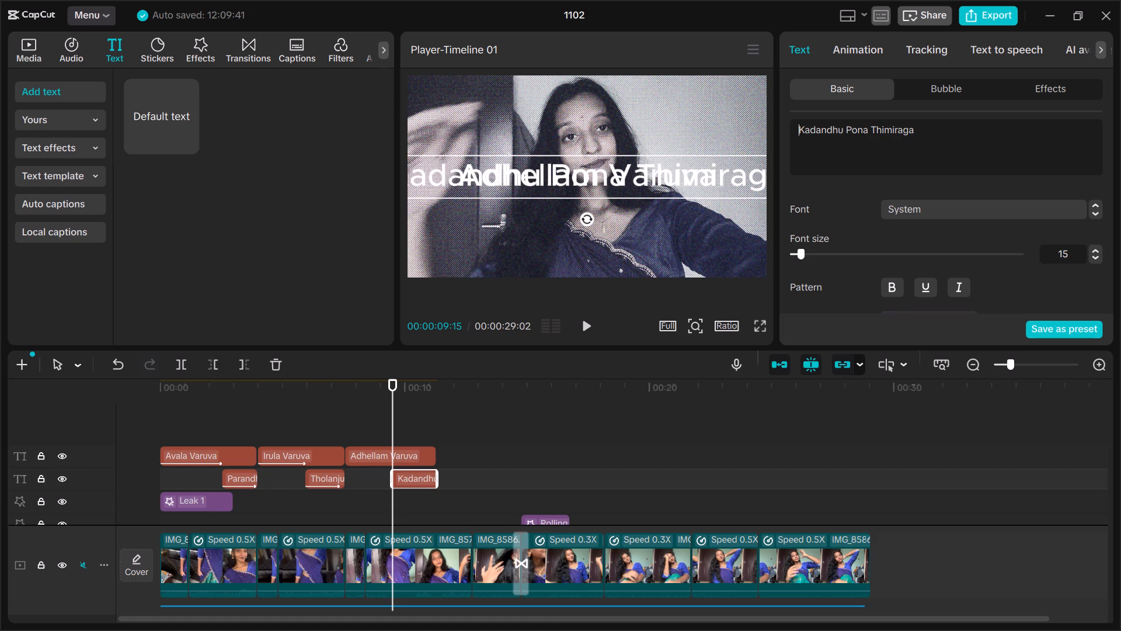
Copy the "Irula Varuva" clip's attributes and paste them onto the "Adhellam Varuva" clip, including text style, location size, blend and In animation.
{"action": "left_click", "coordinate": [280, 451]}
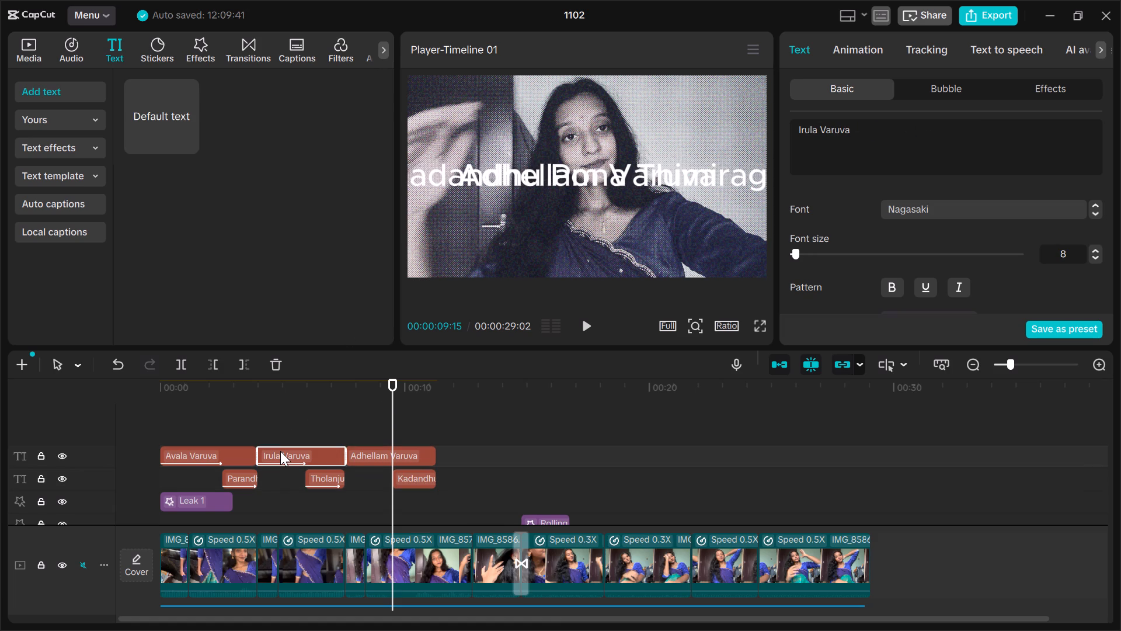
{"action": "key", "text": "ctrl+shift+c"}
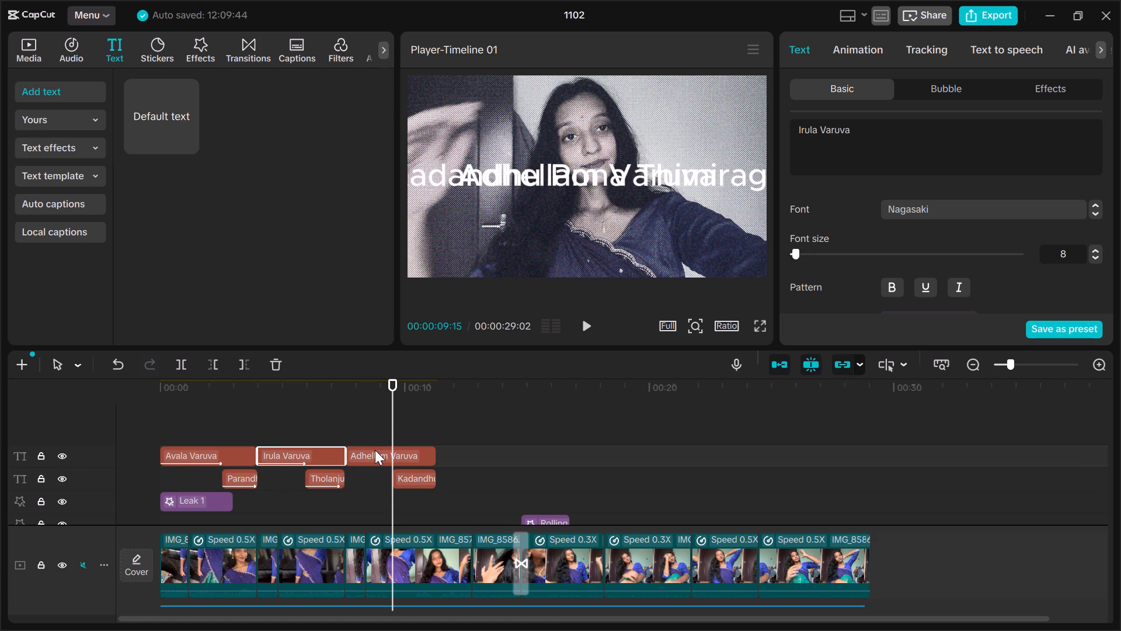
{"action": "left_click", "coordinate": [376, 450]}
{"action": "key", "text": "ctrl+shift+v"}
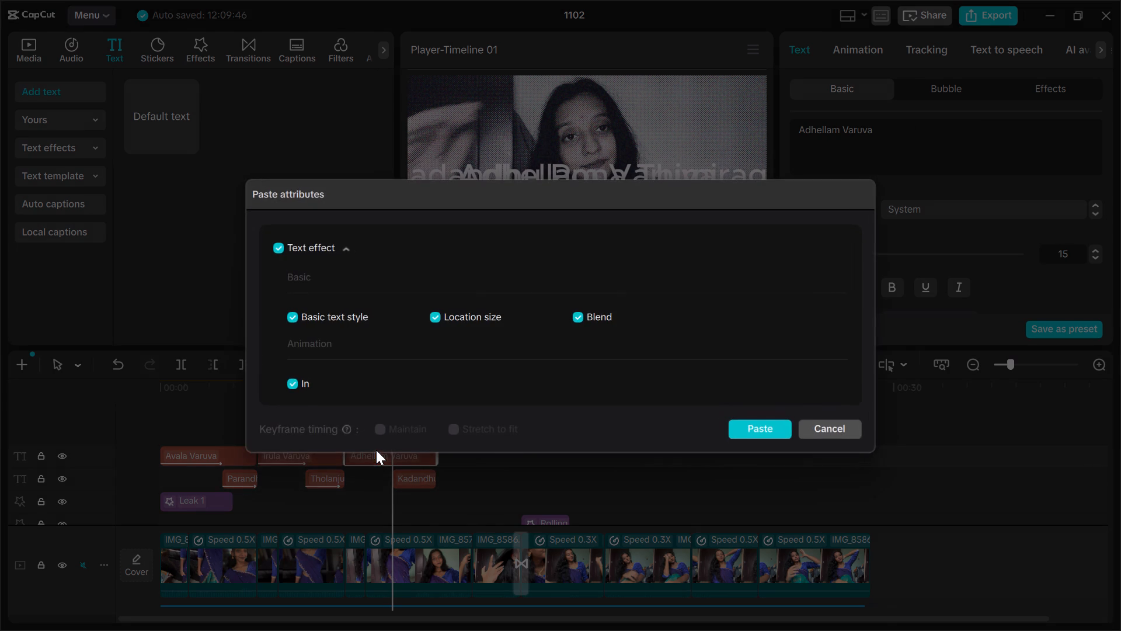
{"action": "left_click", "coordinate": [744, 424]}
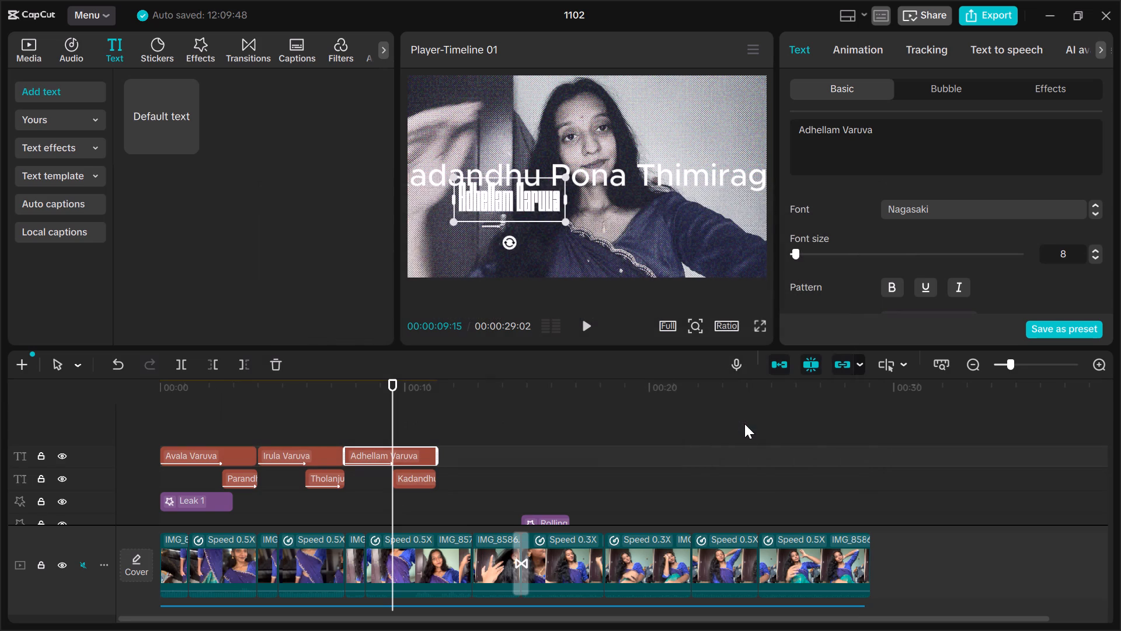
Copy the "Tholanju Pona Oliyaaga" clip's attributes onto the "Kadandhu Pona Thimiraga" clip and play back the styled lyrics from 00:00:04:25.
{"action": "left_click", "coordinate": [330, 477]}
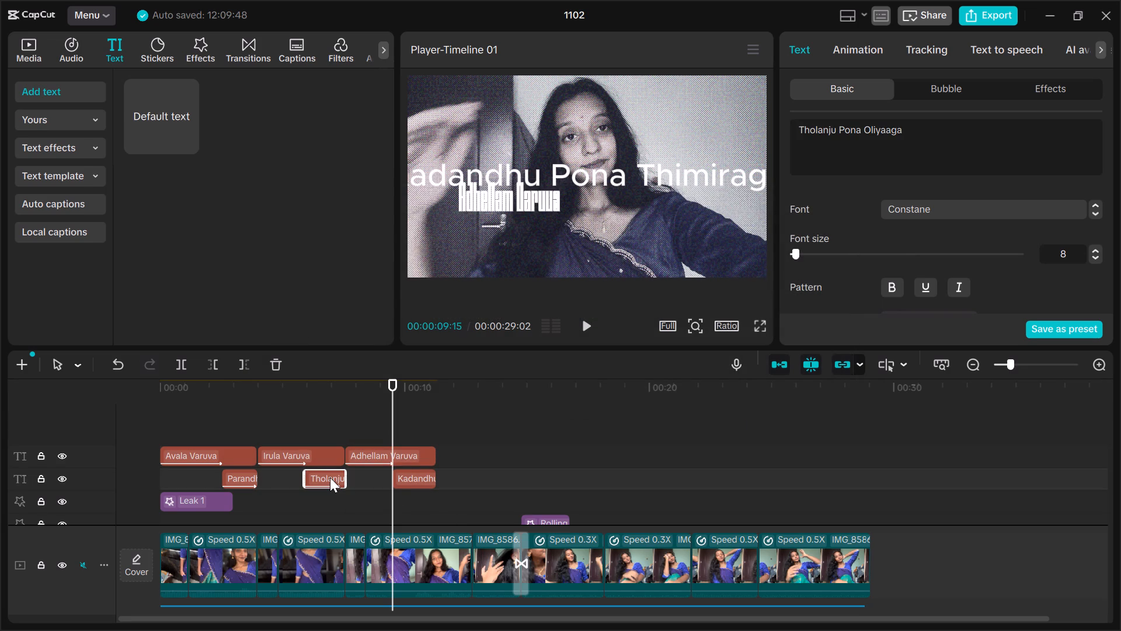
{"action": "key", "text": "ctrl+shift+c"}
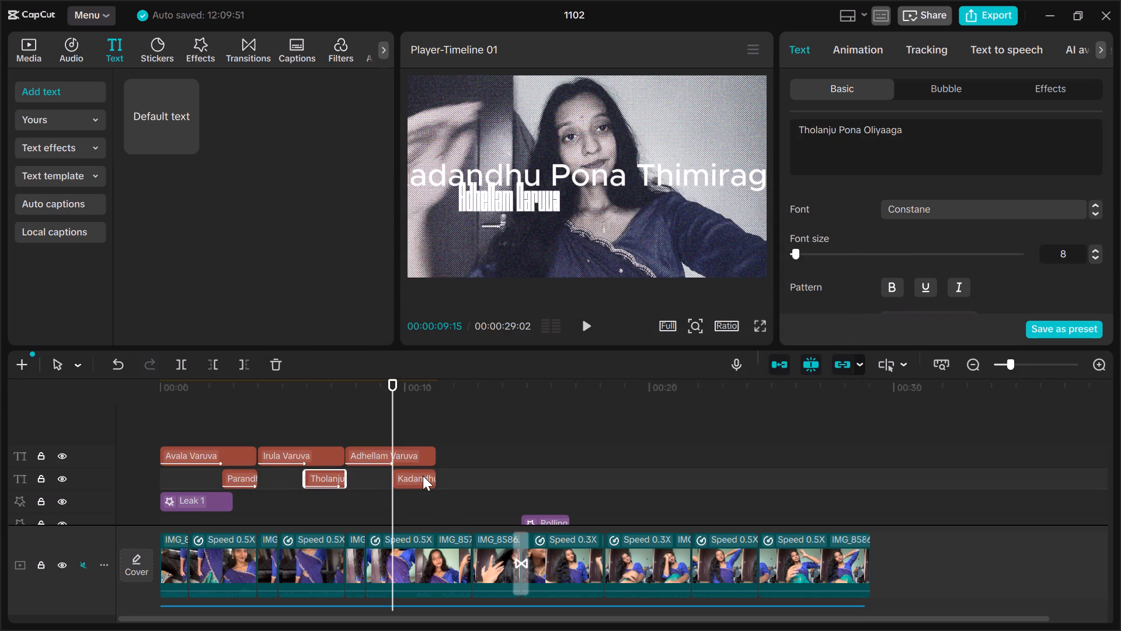
{"action": "left_click", "coordinate": [423, 476]}
{"action": "key", "text": "ctrl+shift+v"}
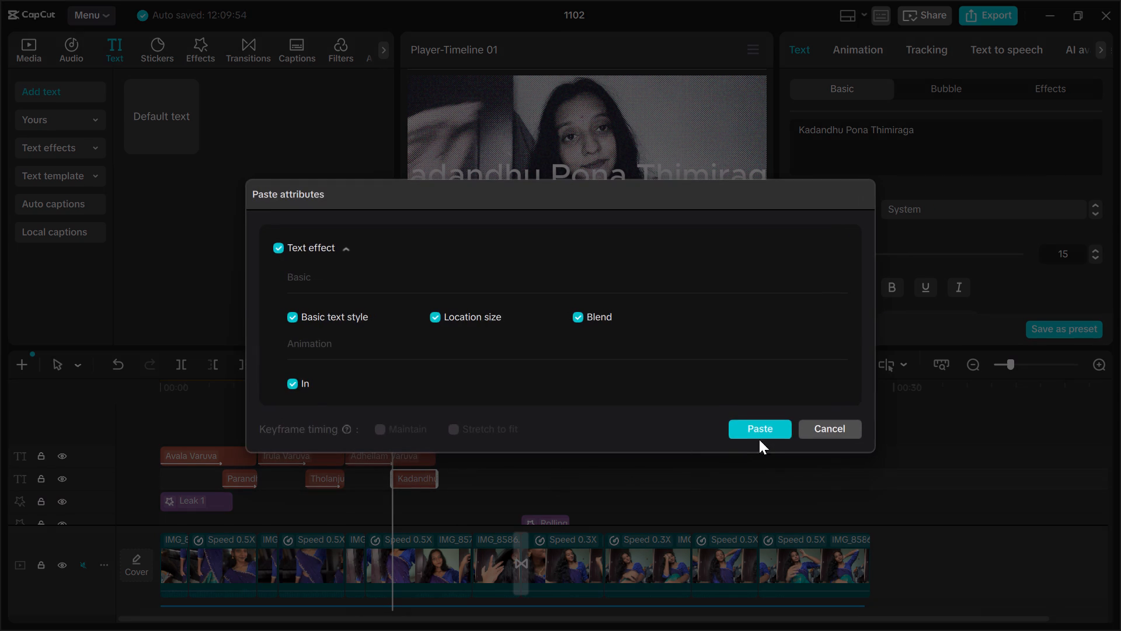
{"action": "left_click", "coordinate": [766, 431]}
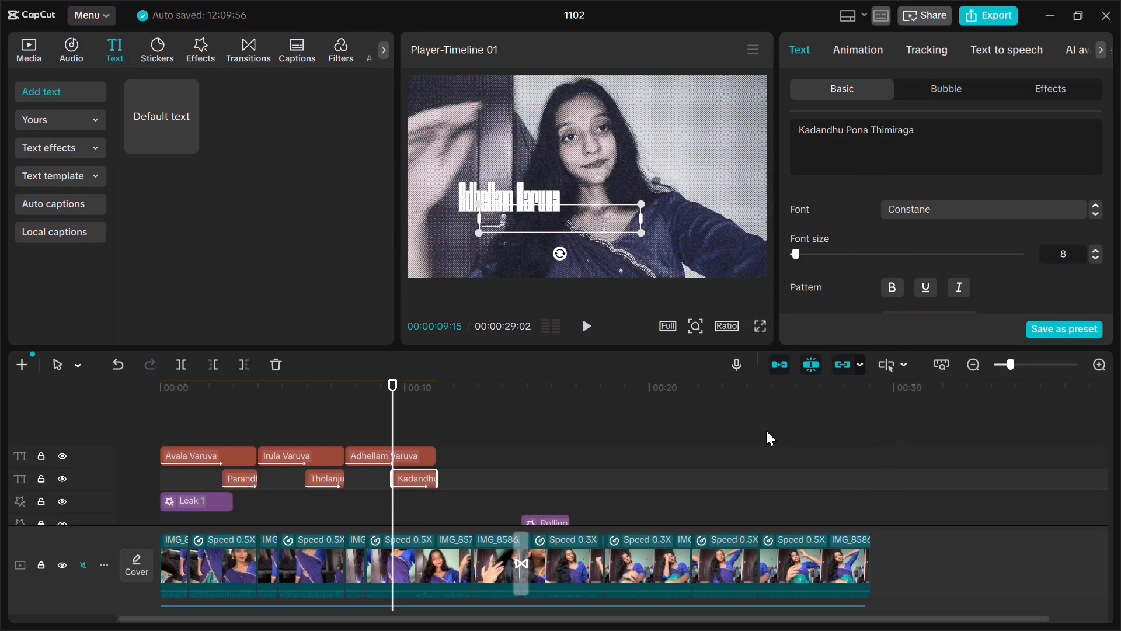
{"action": "left_click", "coordinate": [276, 391]}
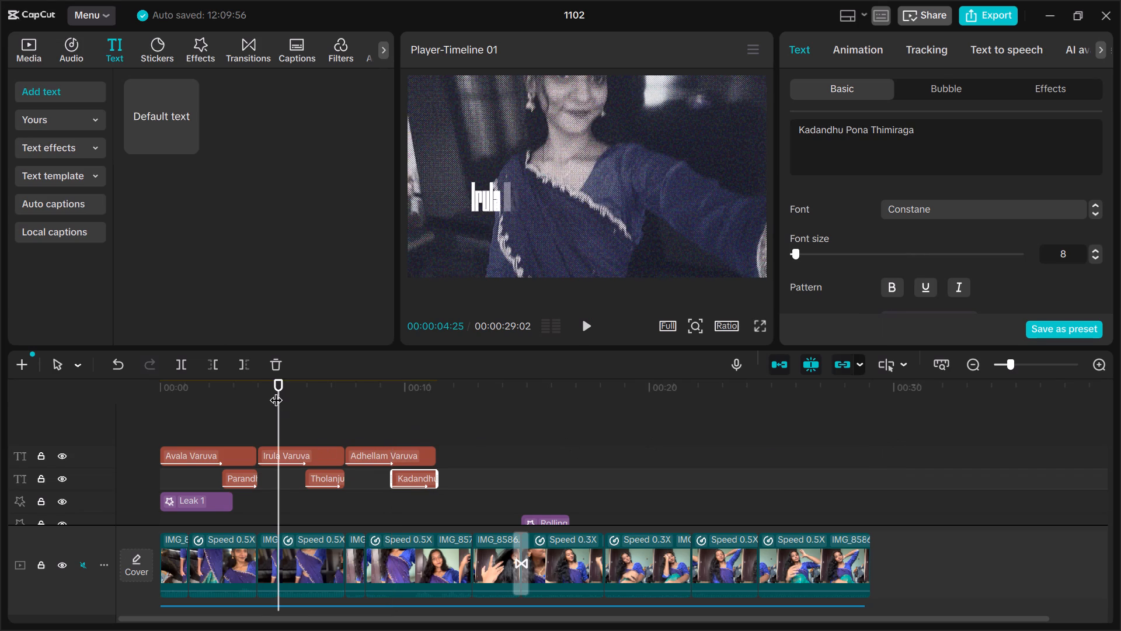
{"action": "key", "text": "space"}
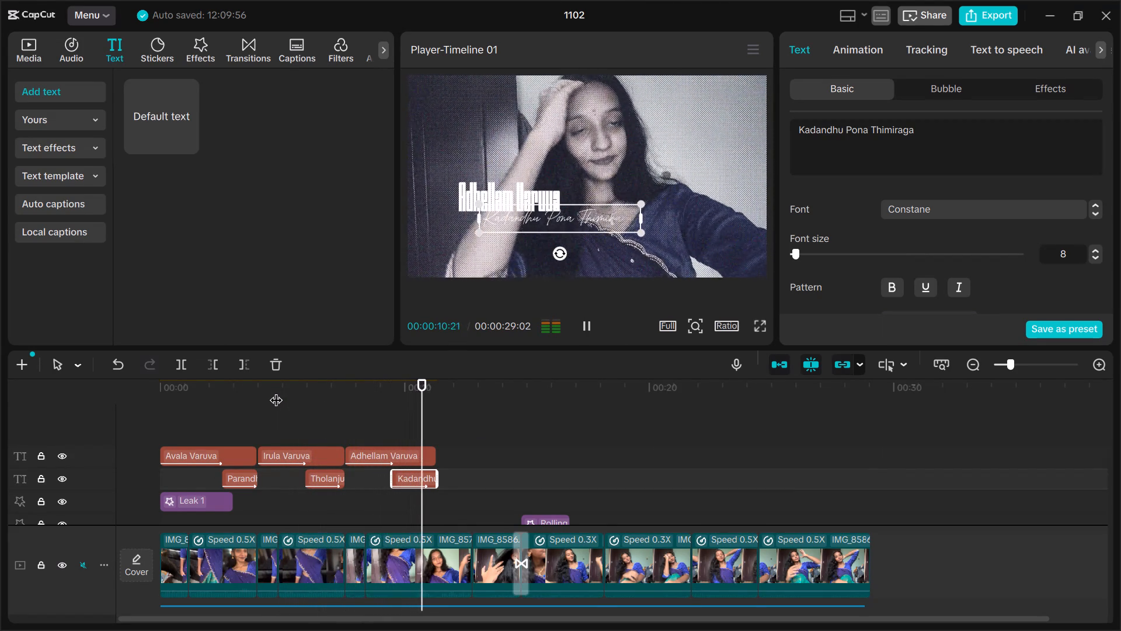
{"action": "key", "text": "space"}
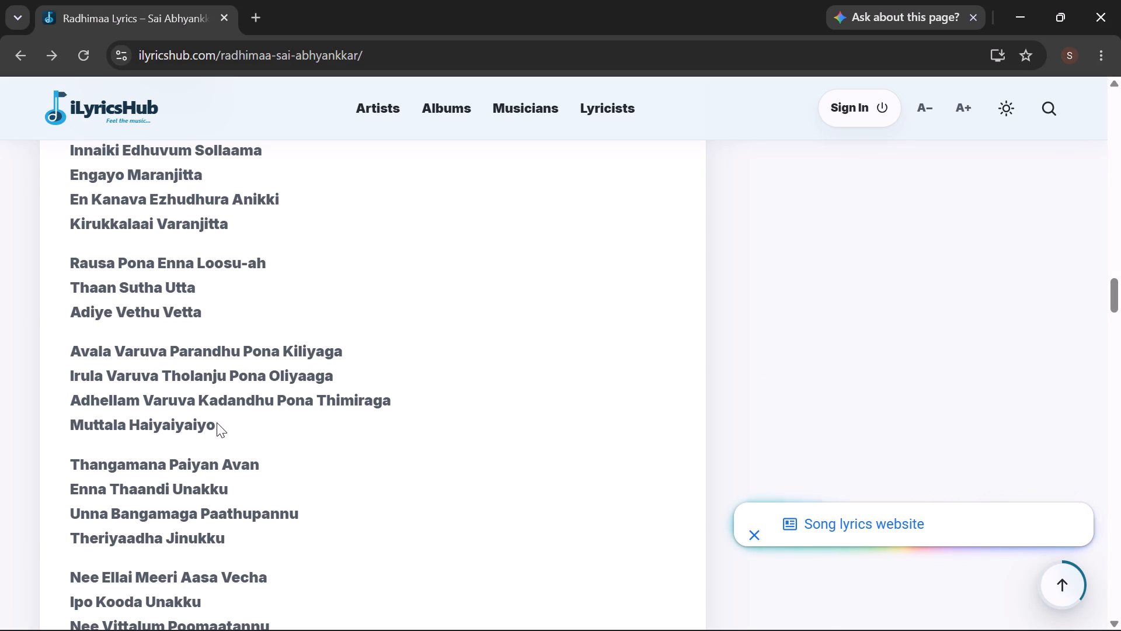
Switch to the iLyricsHub page in Chrome and copy the lyric line "Muttala Haiyaiyaiyo".
{"action": "left_click_drag", "start_coordinate": [214, 423], "coordinate": [76, 423]}
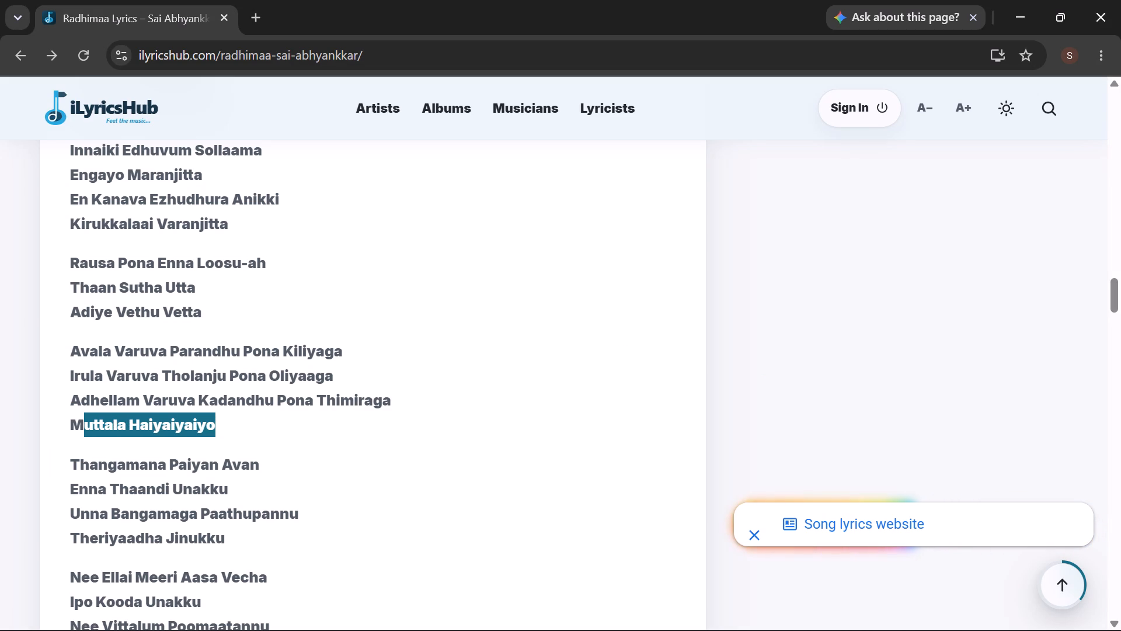
{"action": "left_click_drag", "start_coordinate": [76, 423], "coordinate": [69, 421]}
{"action": "key", "text": "ctrl+c"}
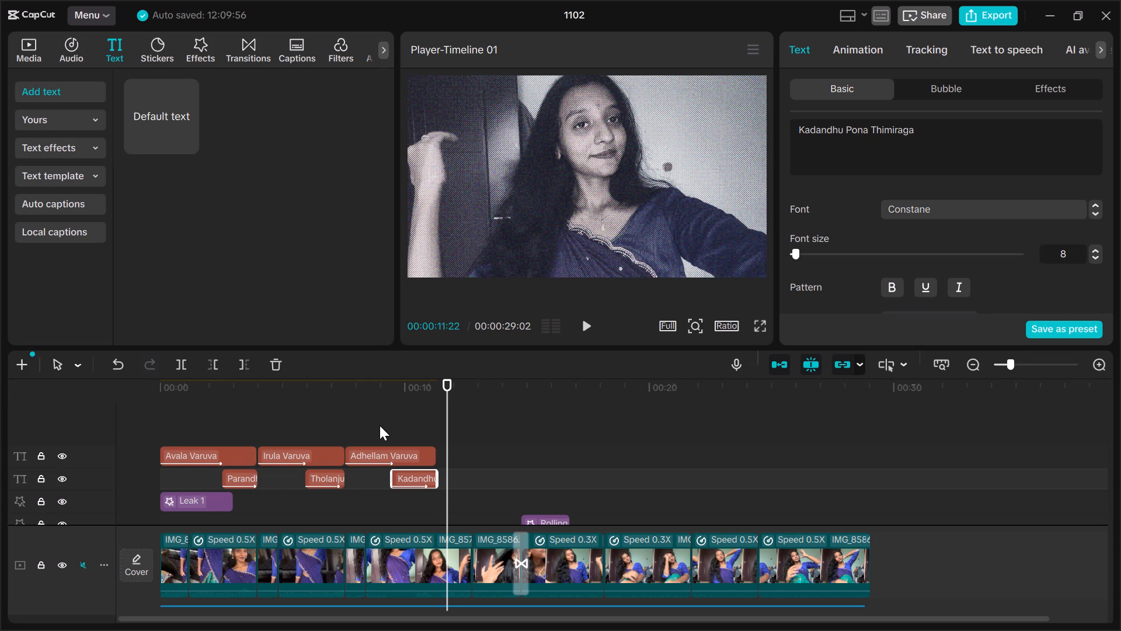
Back in CapCut, add a default text clip at 00:00:11:09 reading only "Muttala Haiyaiyaiyo", without the lyrics site's appended link.
{"action": "key", "text": "Up"}
{"action": "left_click", "coordinate": [190, 143]}
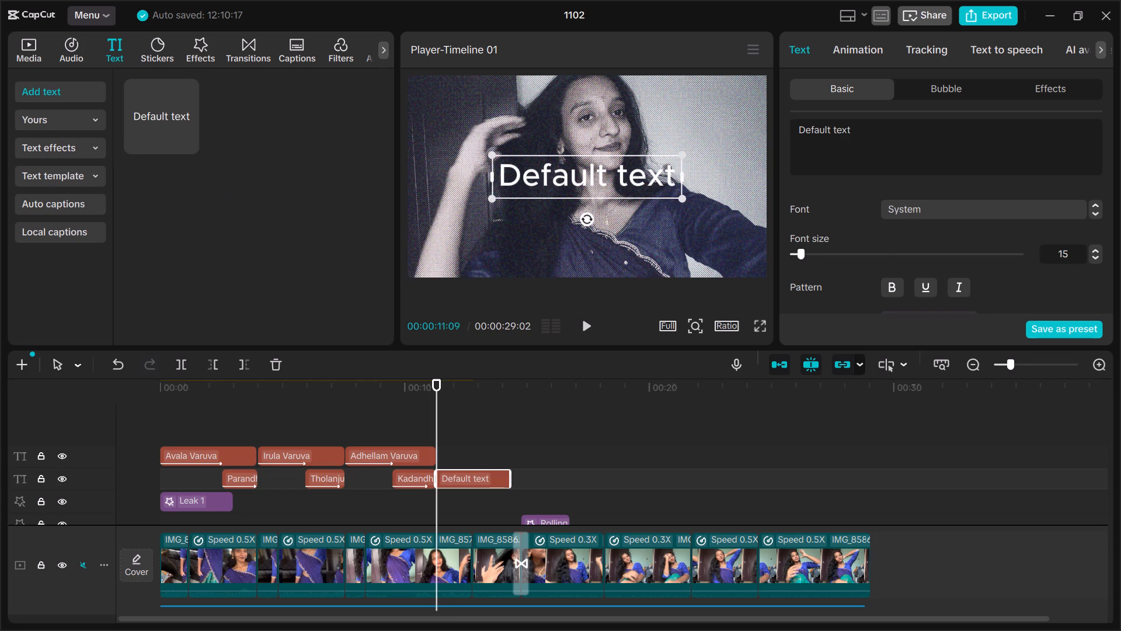
{"action": "left_click", "coordinate": [882, 133]}
{"action": "key", "text": "ctrl+a"}
{"action": "key", "text": "ctrl+v"}
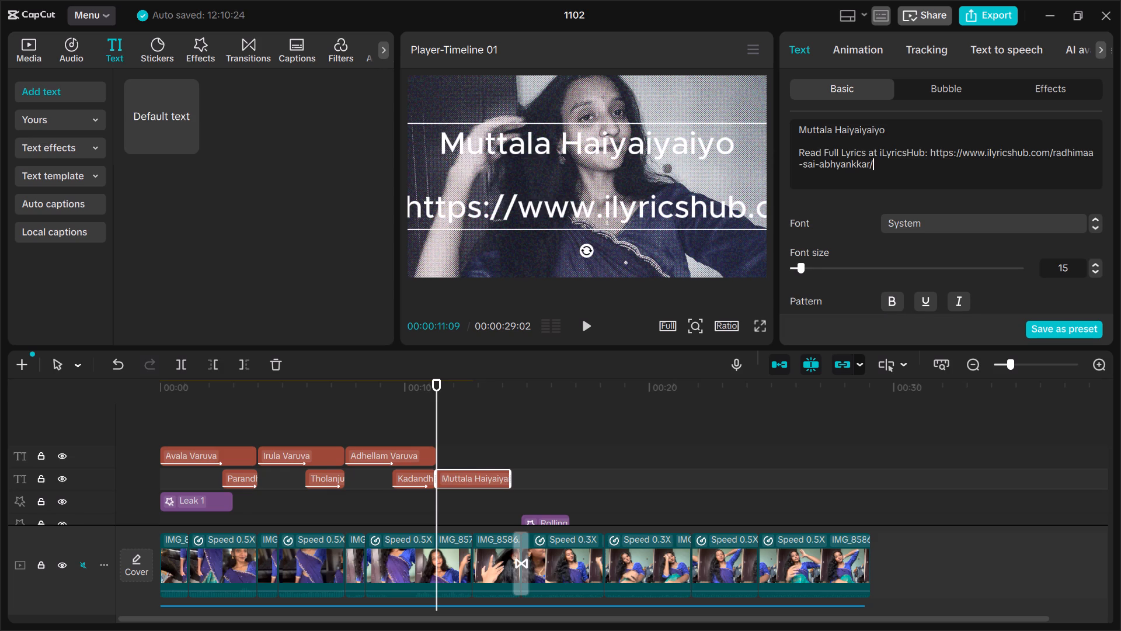
{"action": "left_click_drag", "start_coordinate": [886, 172], "coordinate": [830, 160]}
{"action": "left_click_drag", "start_coordinate": [830, 160], "coordinate": [795, 148]}
{"action": "key", "text": "BackSpace"}
{"action": "key", "text": "BackSpace"}
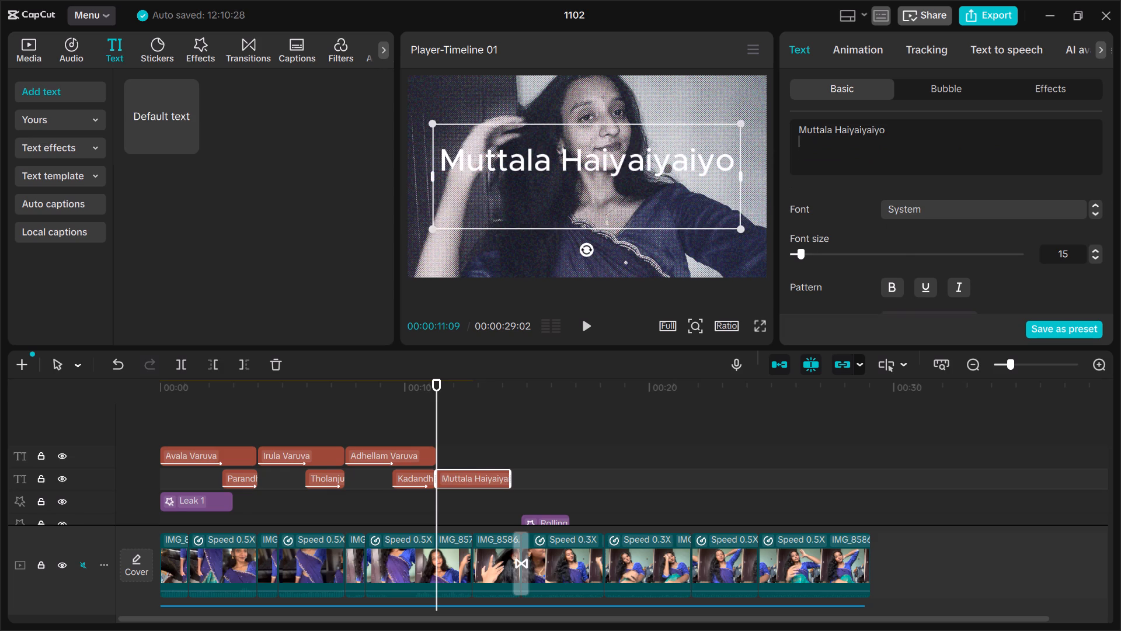
{"action": "key", "text": "BackSpace"}
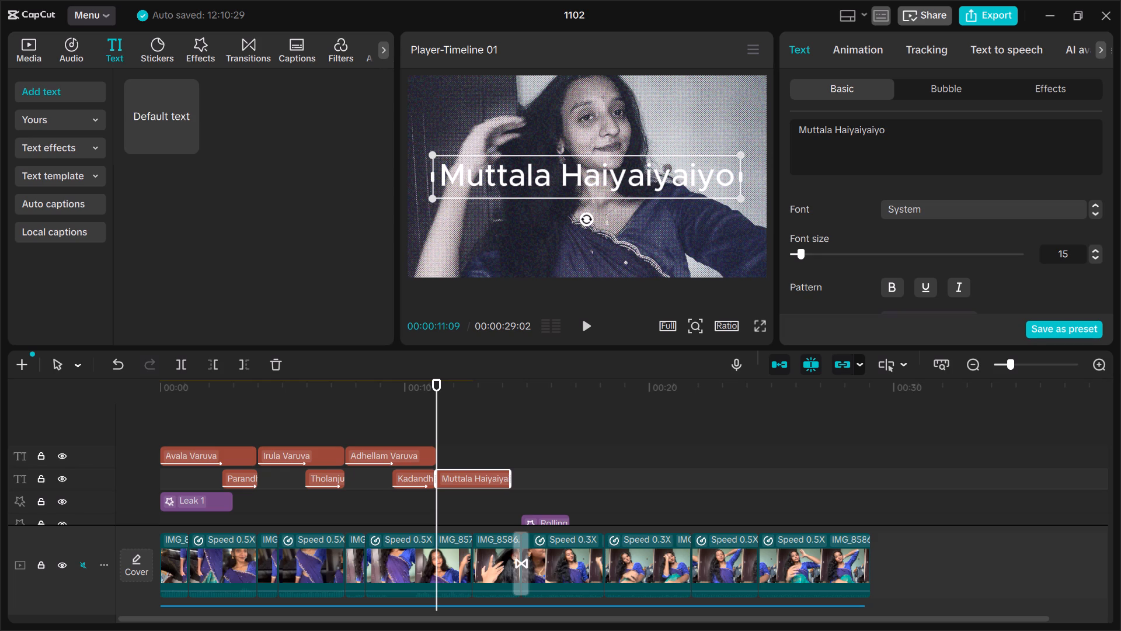
{"action": "key", "text": "space"}
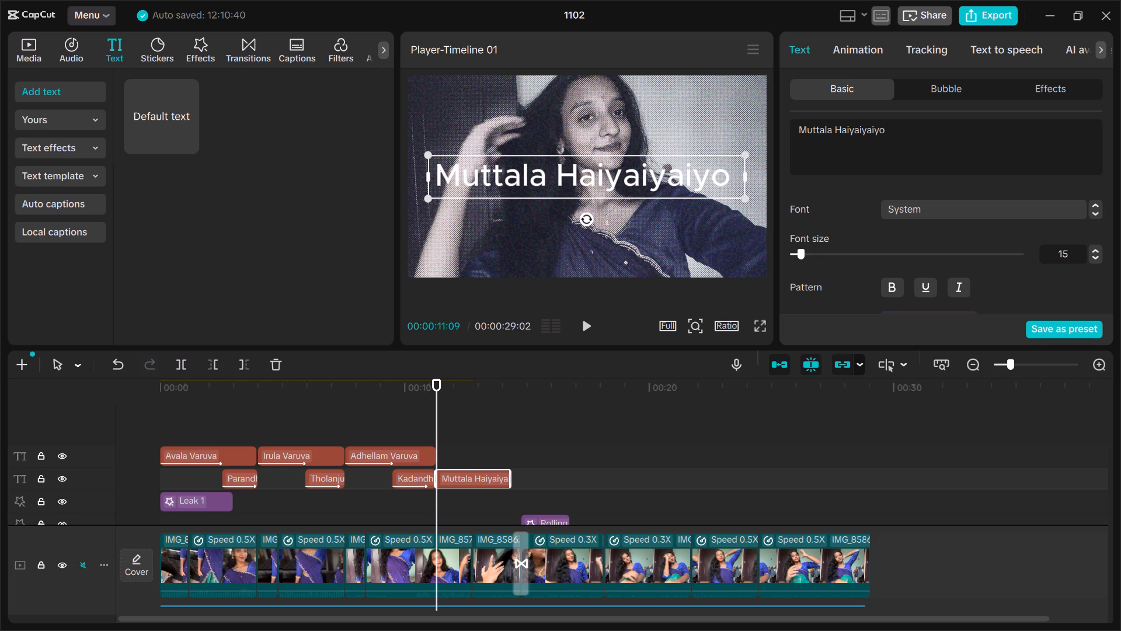
{"action": "key", "text": "BackSpace"}
Find the break between the sung words and split the "Muttala Haiyaiyaiyo" clip at 00:00:12:05.
{"action": "left_click", "coordinate": [461, 403]}
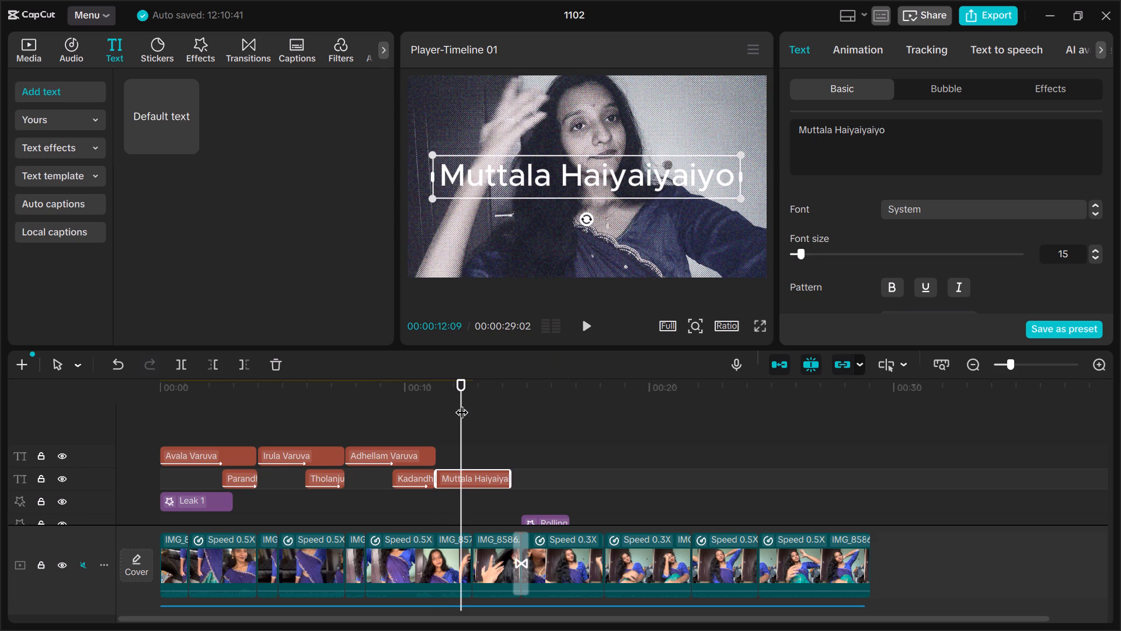
{"action": "key", "text": "Up"}
{"action": "key", "text": "space"}
{"action": "key", "text": "space"}
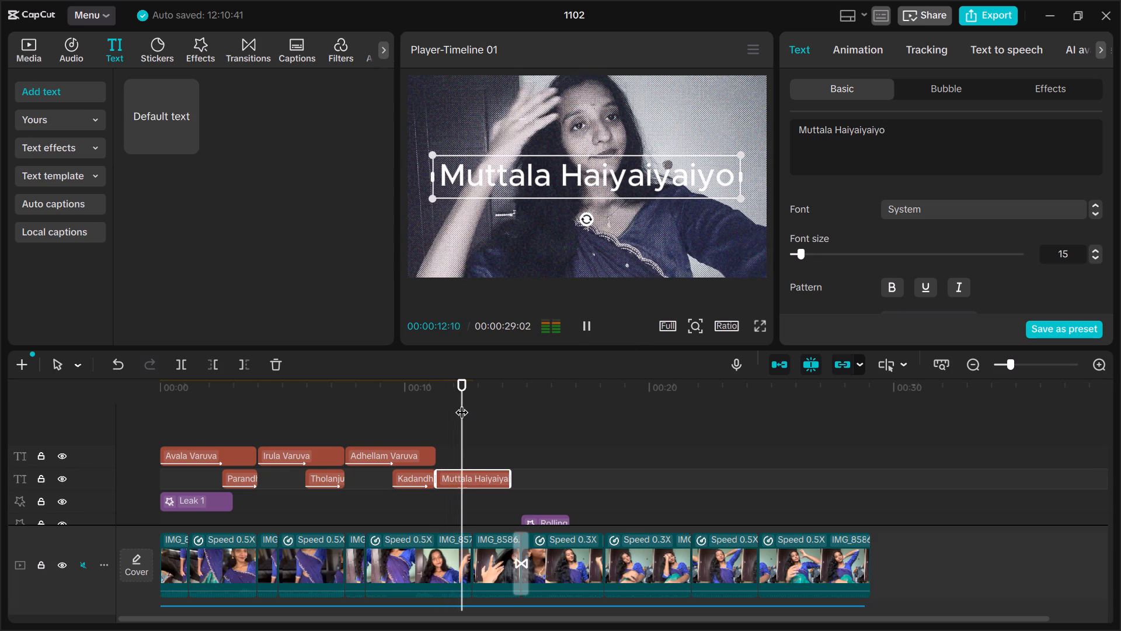
{"action": "key", "text": "Up"}
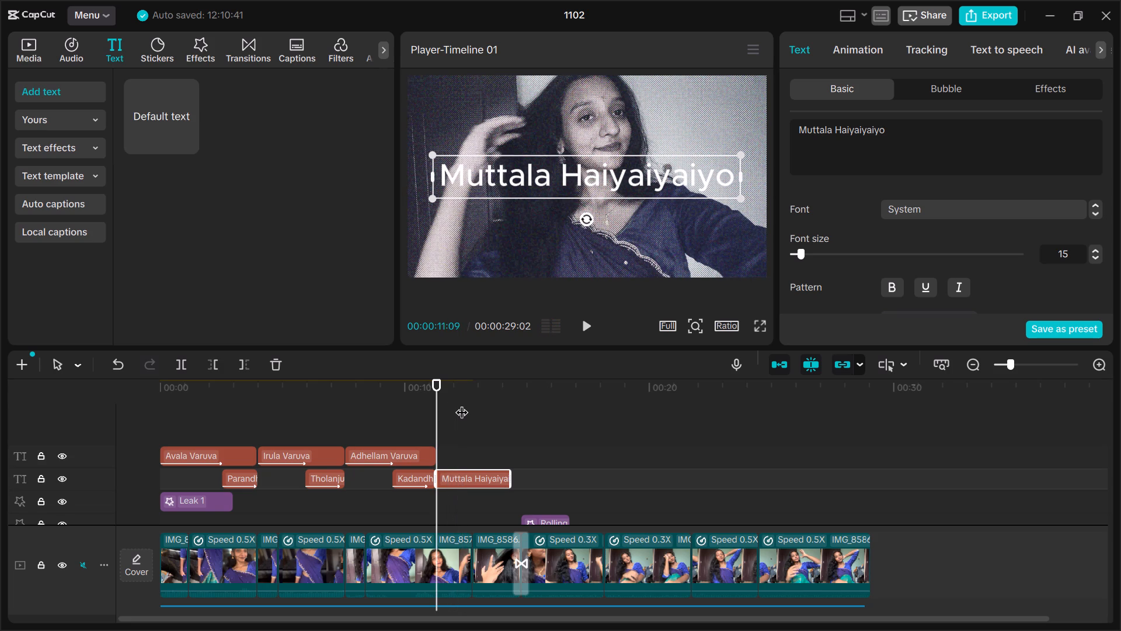
{"action": "key", "text": "space"}
{"action": "key", "text": "space"}
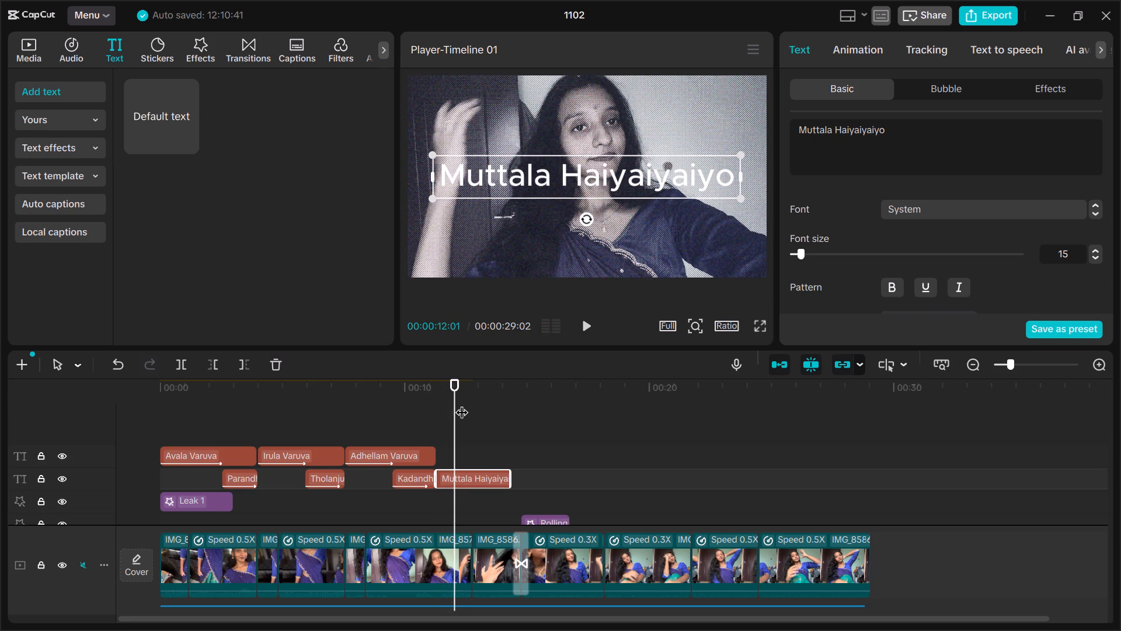
{"action": "key", "text": "space"}
{"action": "key", "text": "space"}
{"action": "key", "text": "Left"}
{"action": "key", "text": "Left"}
{"action": "key", "text": "Left"}
{"action": "key", "text": "Left"}
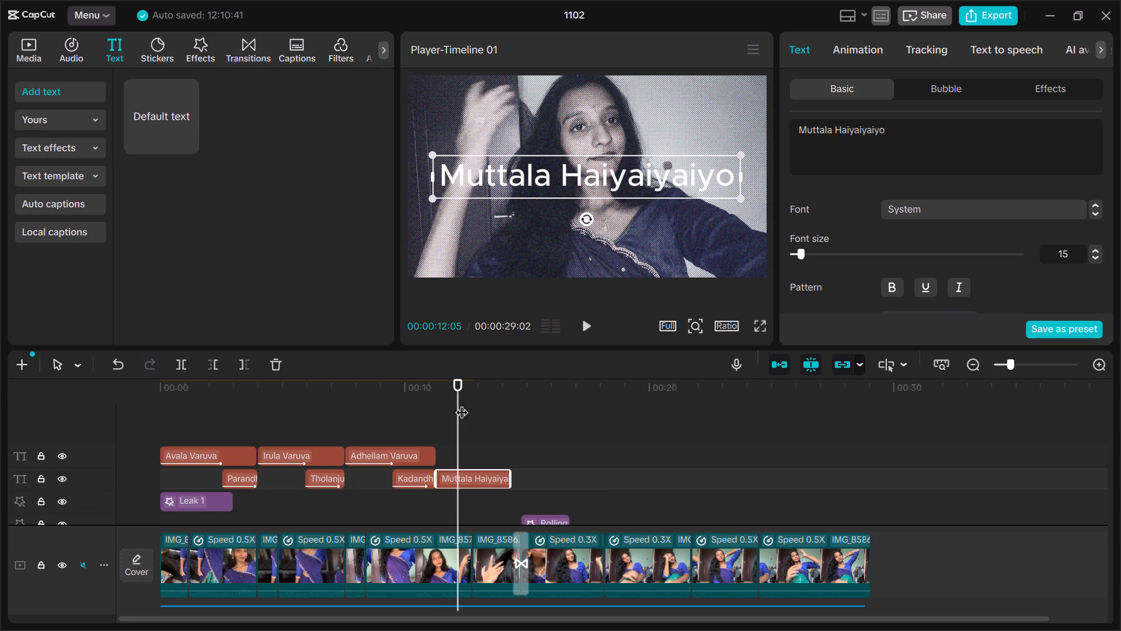
{"action": "key", "text": "ctrl+b"}
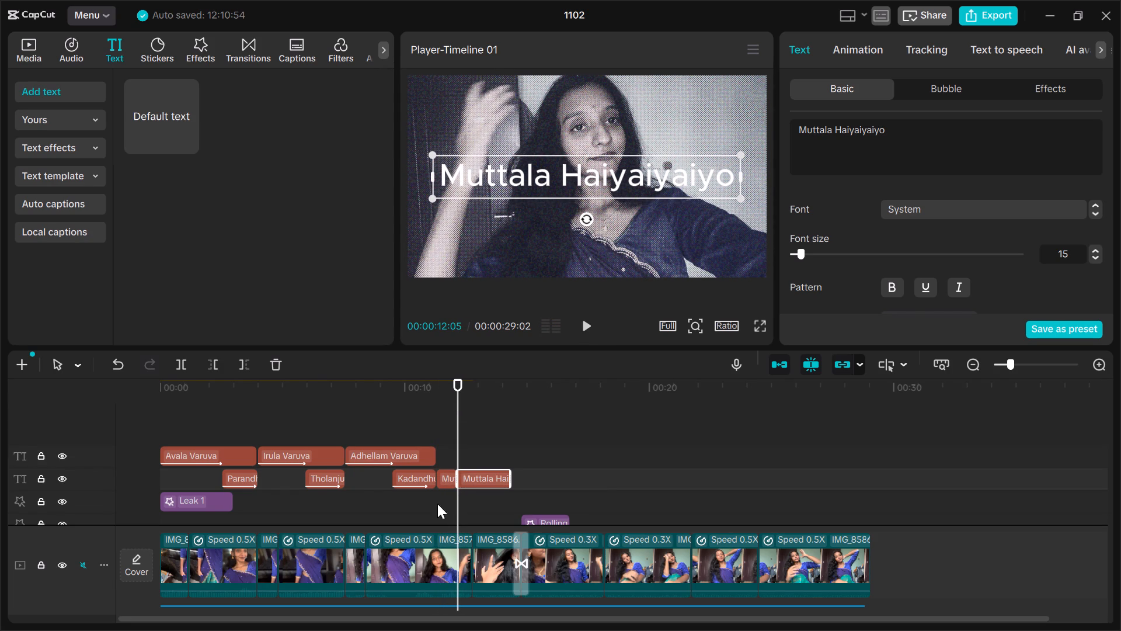
Move the first half of the "Muttala Haiyaiyaiyo" clip to the upper text track directly after "Adhellam Varuva" and play back the timing.
{"action": "left_click_drag", "start_coordinate": [449, 472], "coordinate": [448, 464]}
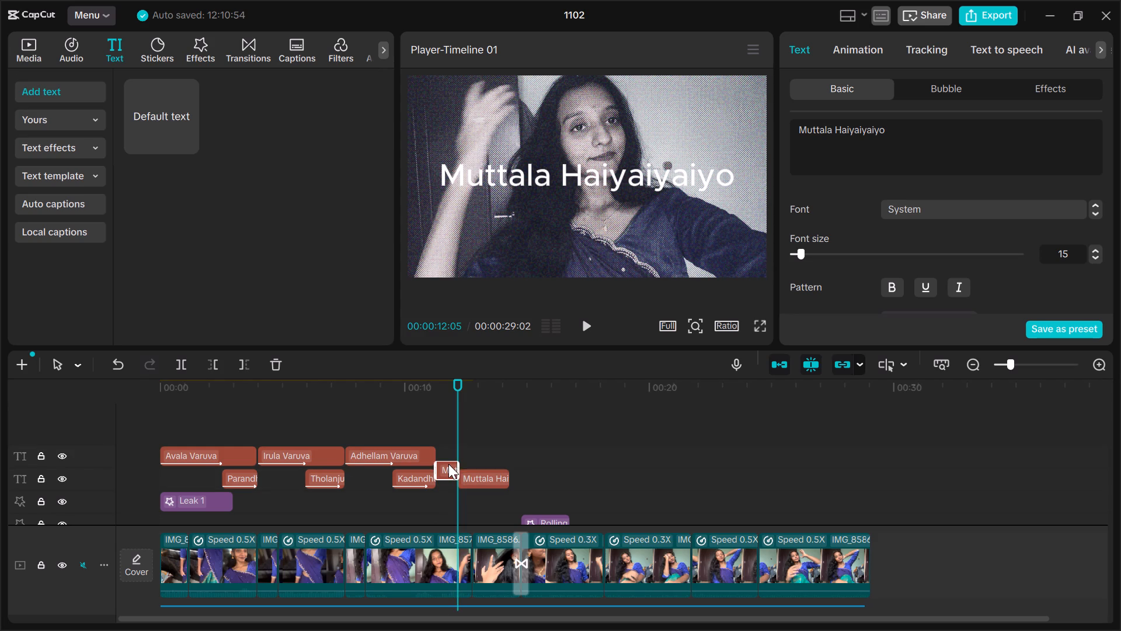
{"action": "left_click_drag", "start_coordinate": [448, 464], "coordinate": [448, 452]}
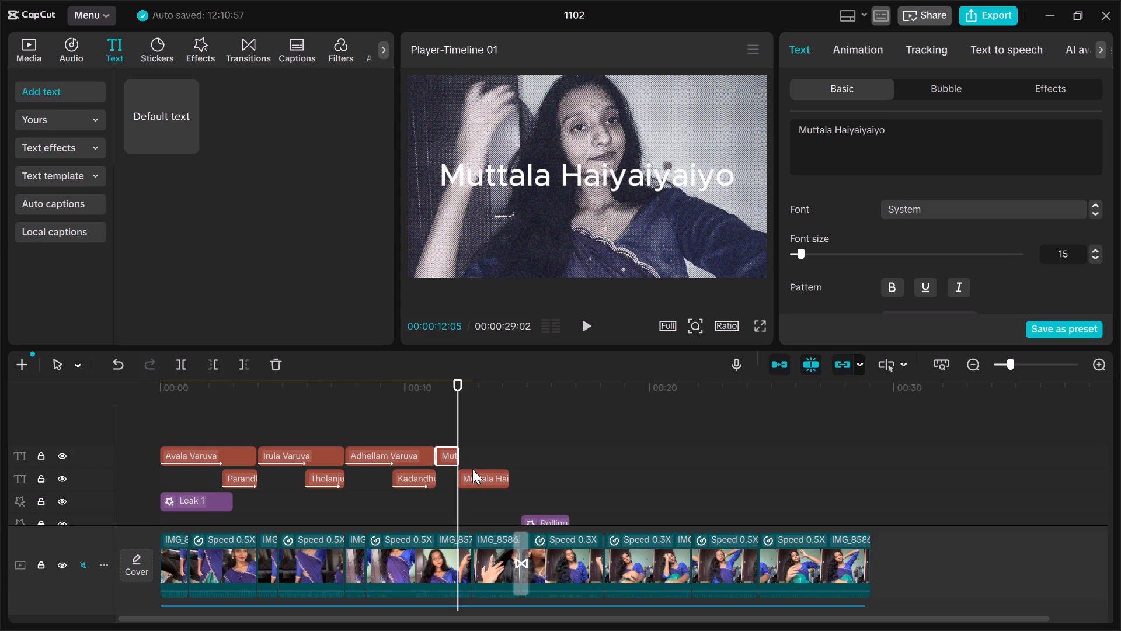
{"action": "key", "text": "space"}
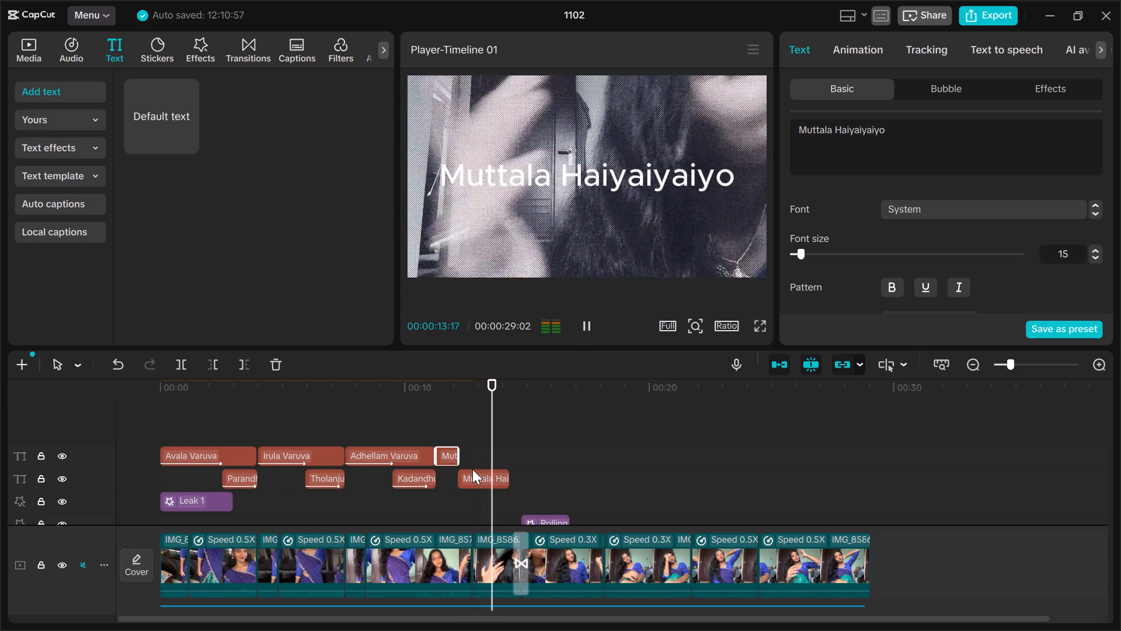
{"action": "key", "text": "space"}
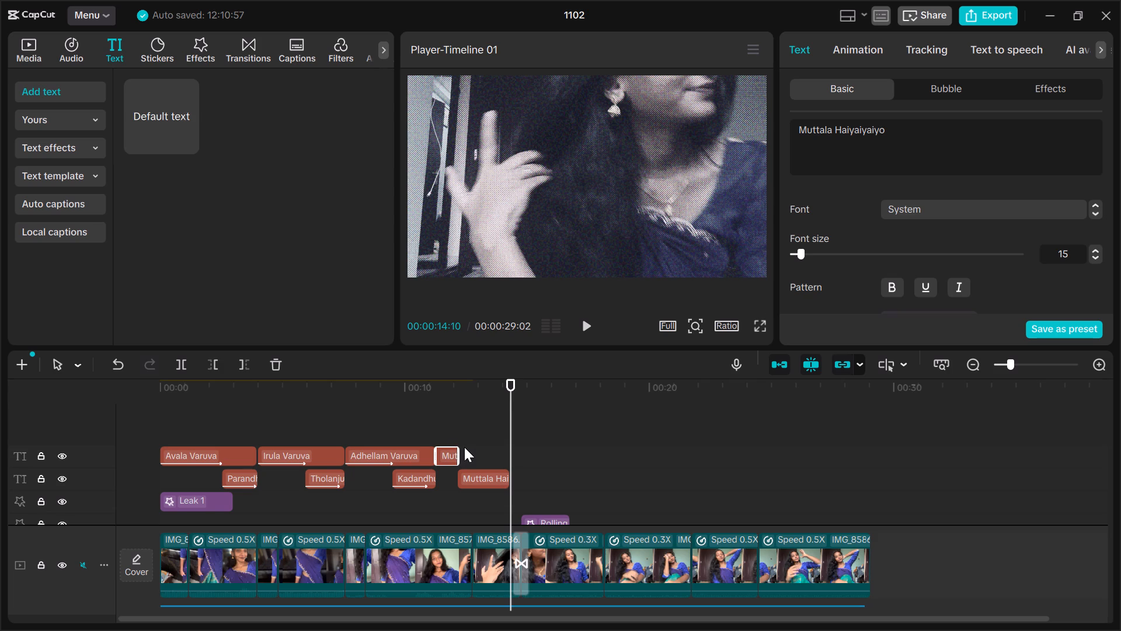
Replay the split section and shorten the first half's text on the upper text track to "Muttala".
{"action": "left_click", "coordinate": [427, 420]}
{"action": "key", "text": "space"}
{"action": "key", "text": "space"}
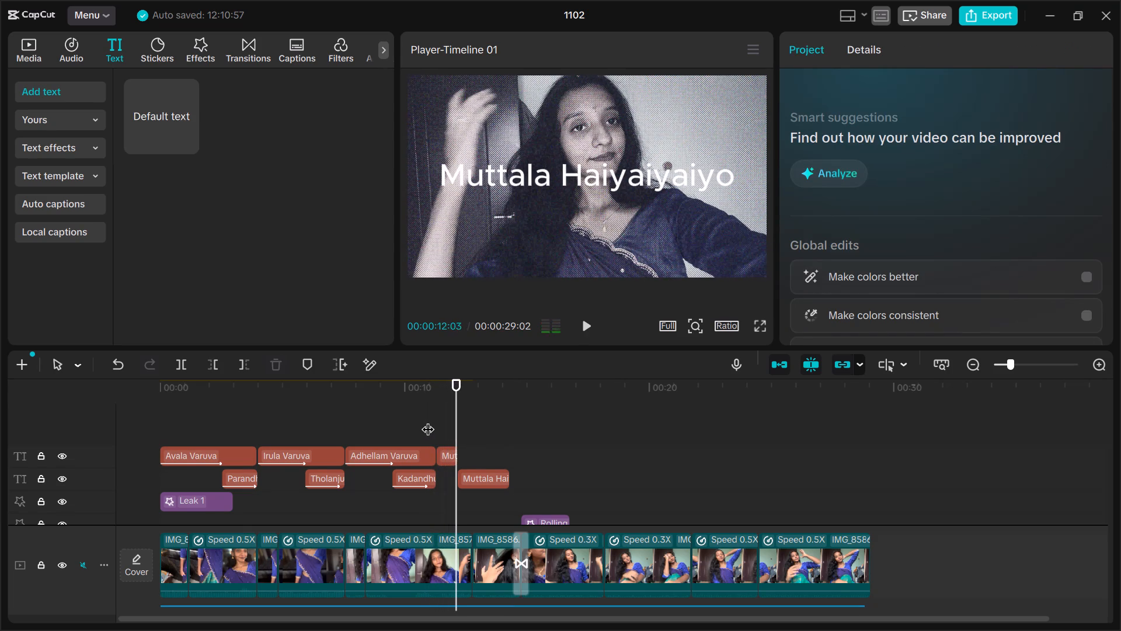
{"action": "left_click", "coordinate": [445, 457]}
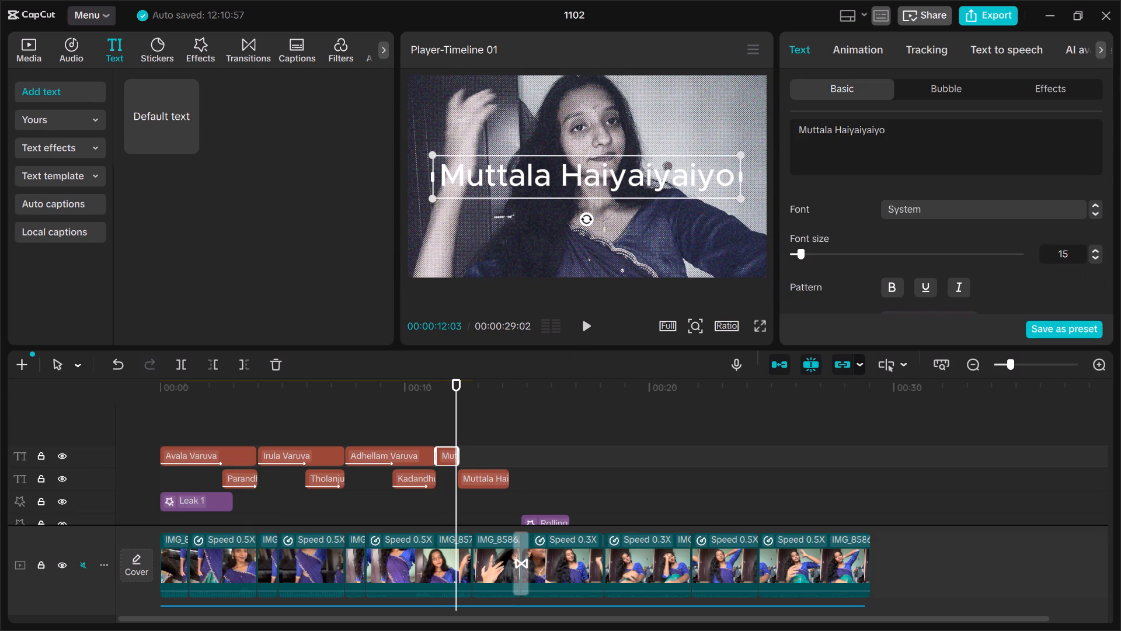
{"action": "left_click_drag", "start_coordinate": [890, 130], "coordinate": [844, 124]}
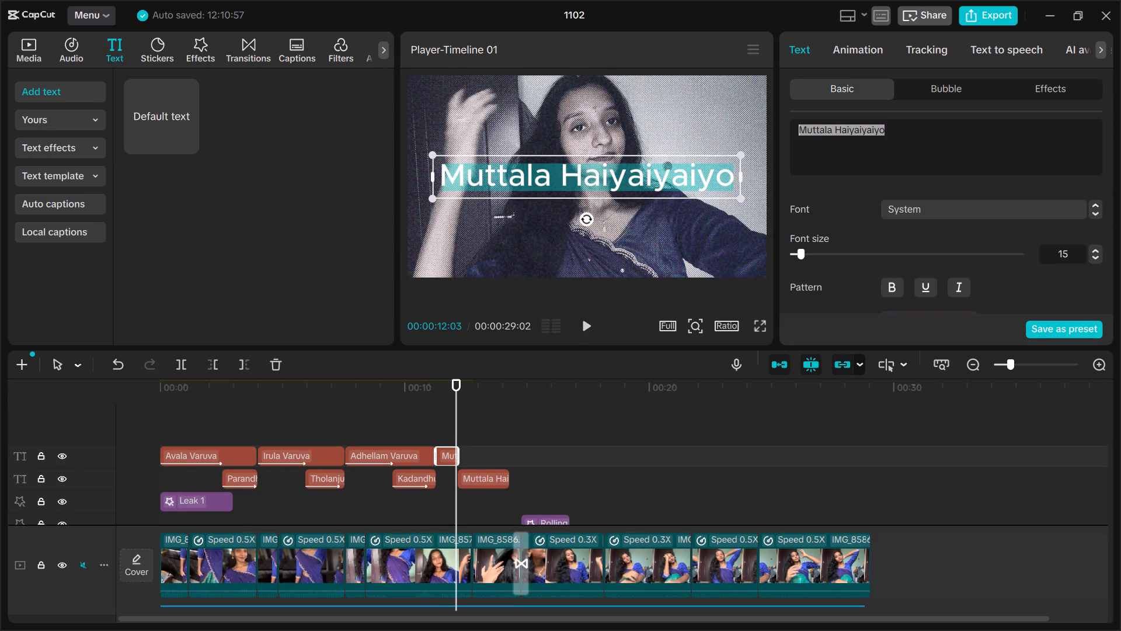
{"action": "left_click_drag", "start_coordinate": [844, 124], "coordinate": [837, 129]}
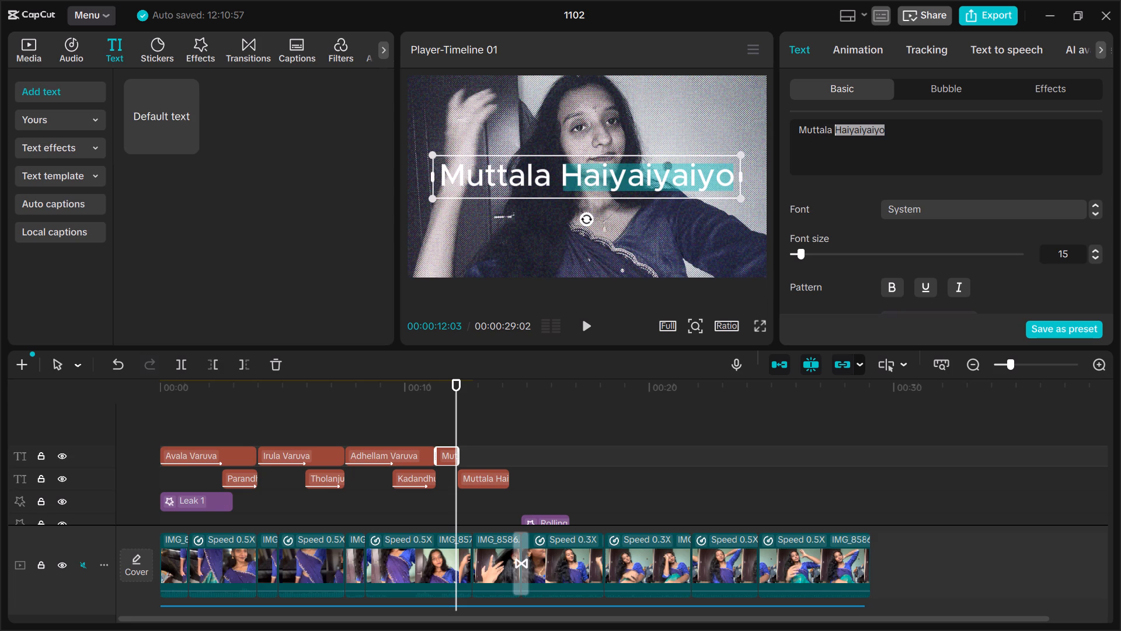
{"action": "key", "text": "BackSpace"}
{"action": "key", "text": "BackSpace"}
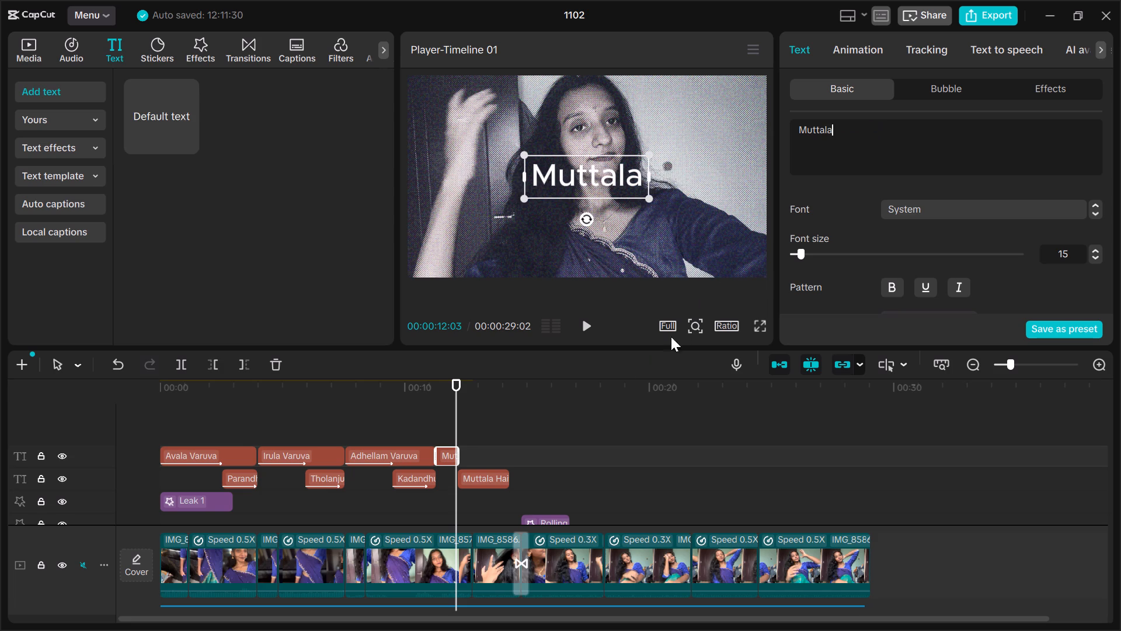
Copy the attributes of the "Adhellam Varuva" text clip, including style, location size, blend and In animation, onto the "Muttala" clip.
{"action": "left_click", "coordinate": [404, 451]}
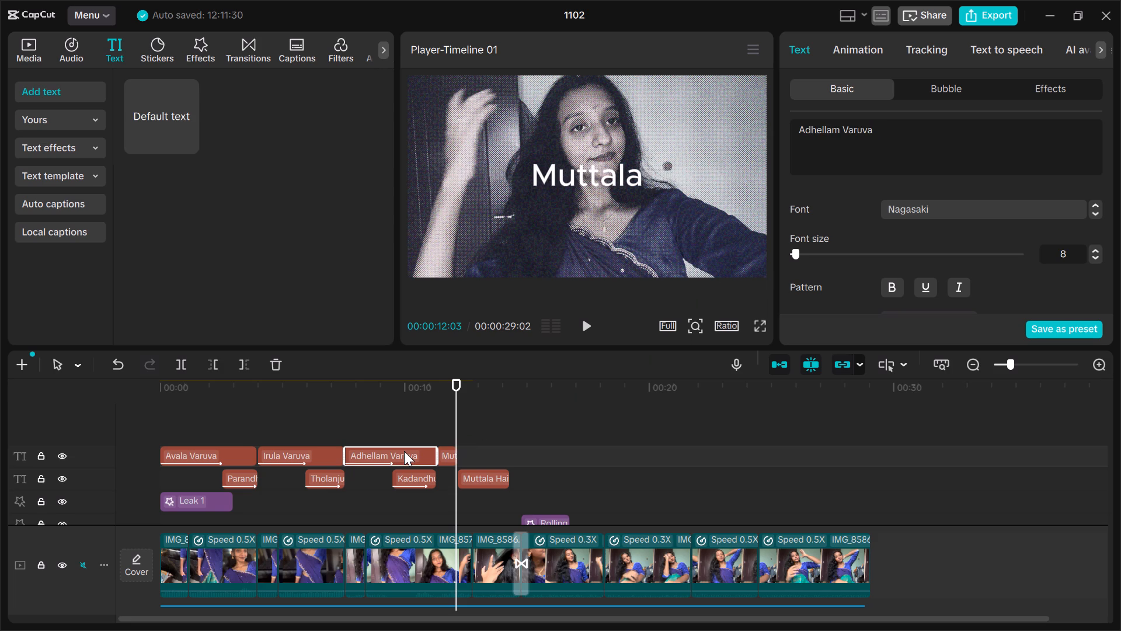
{"action": "key", "text": "ctrl+shift+c"}
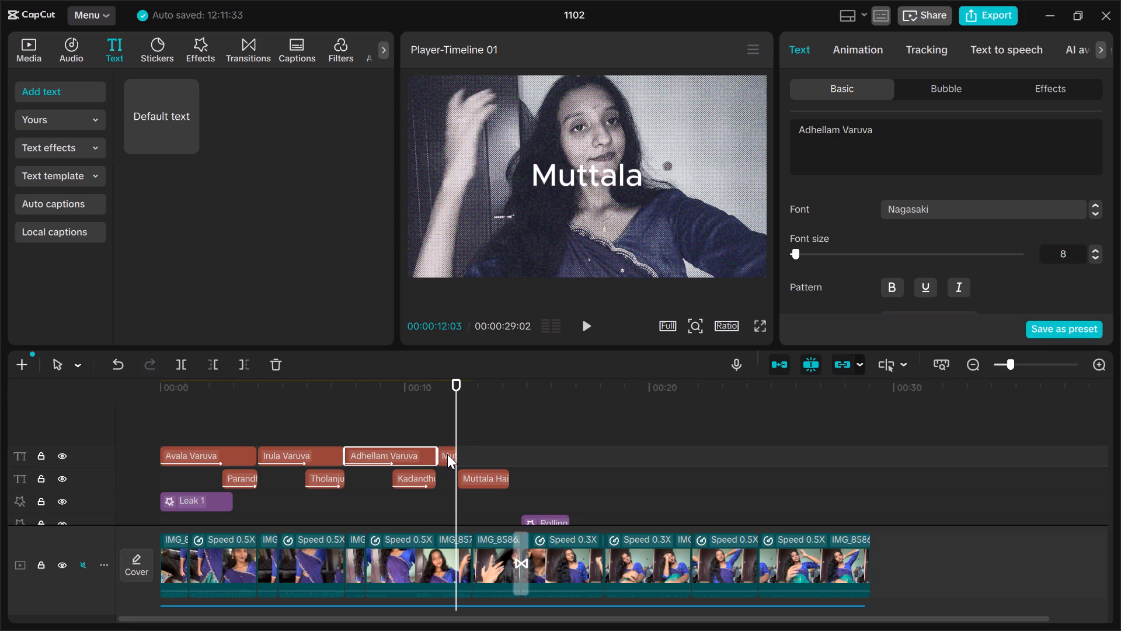
{"action": "left_click", "coordinate": [447, 454]}
{"action": "key", "text": "ctrl+shift+v"}
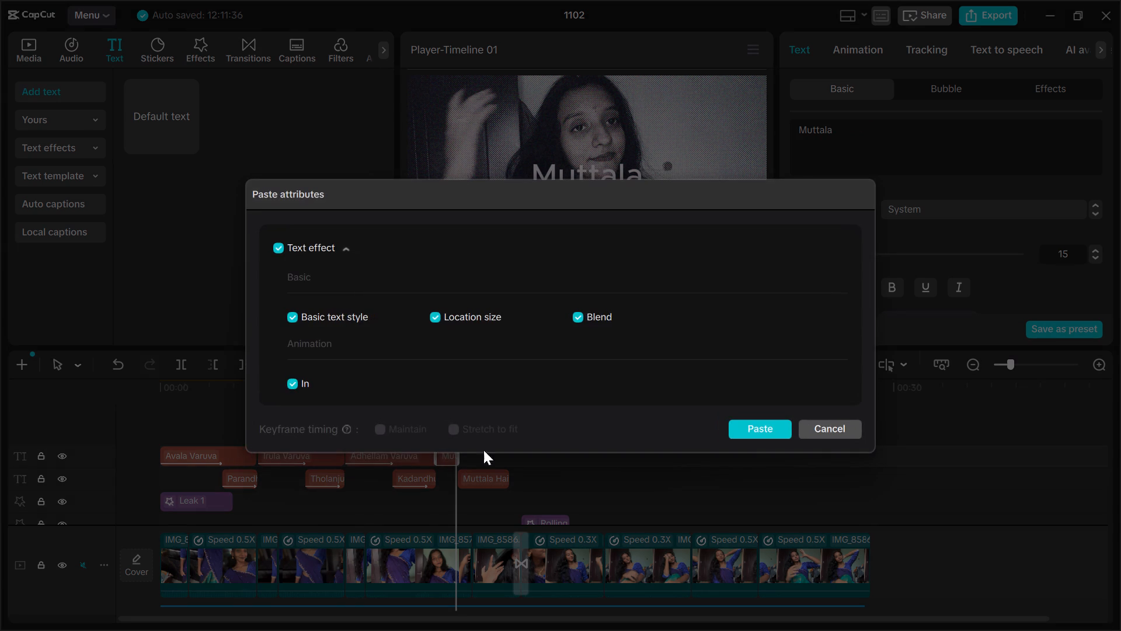
{"action": "left_click", "coordinate": [755, 430]}
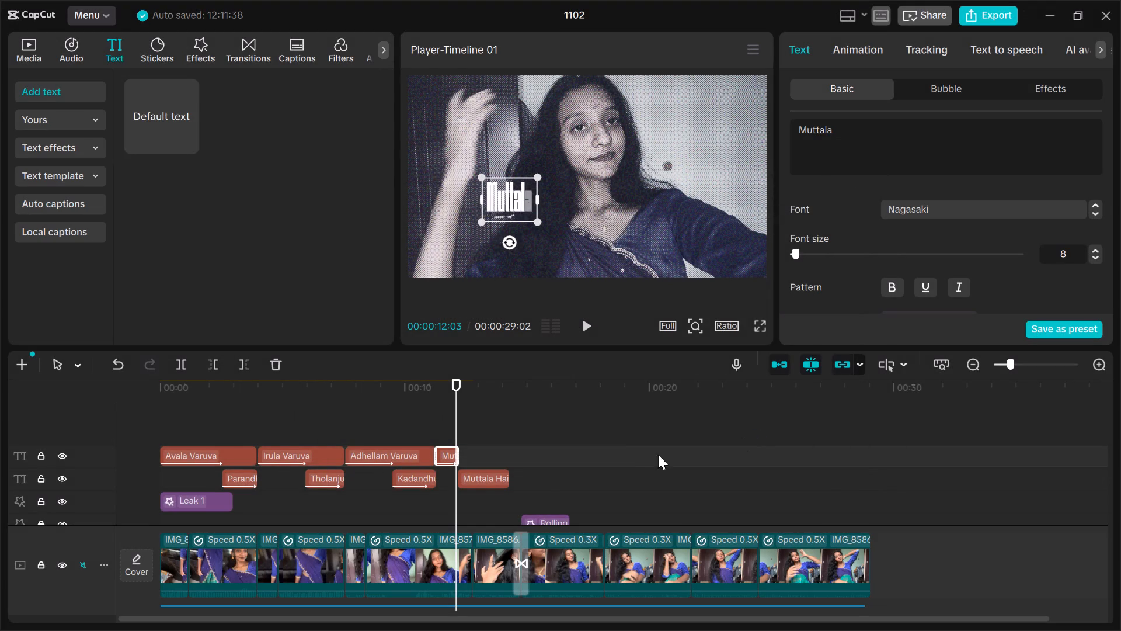
Shorten the text of the remaining "Muttala Haiyaiyaiyo" clip on the lower text track to "Haiyaiyaiyo".
{"action": "left_click", "coordinate": [480, 474]}
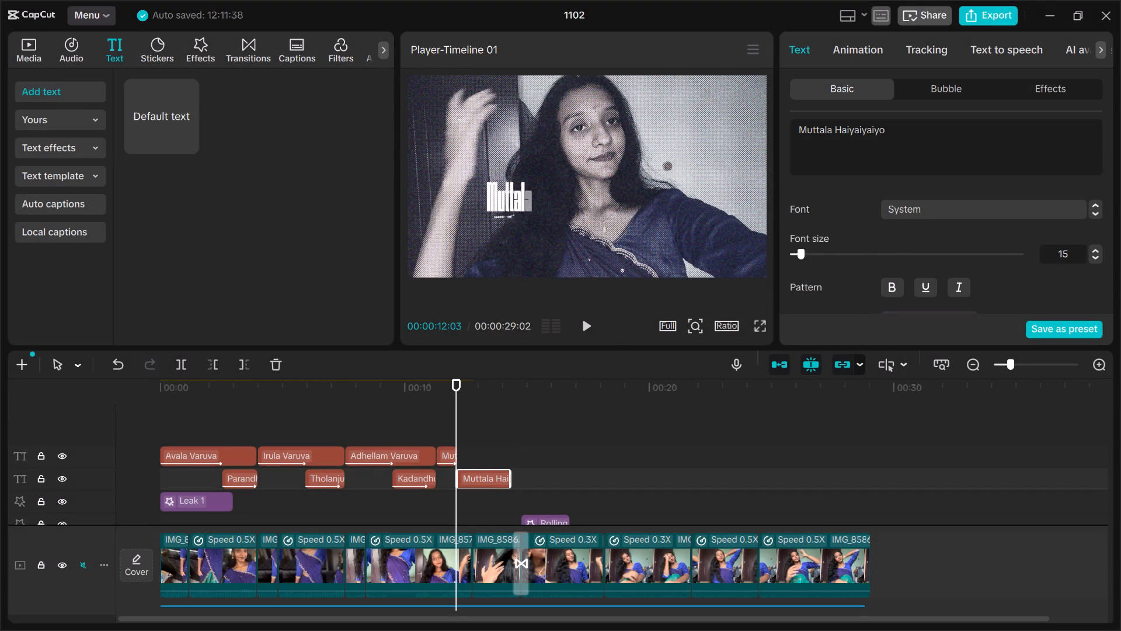
{"action": "left_click", "coordinate": [839, 128]}
{"action": "key", "text": "Left"}
{"action": "key", "text": "BackSpace"}
{"action": "key", "text": "BackSpace"}
{"action": "key", "text": "BackSpace"}
{"action": "key", "text": "BackSpace"}
{"action": "key", "text": "BackSpace"}
{"action": "key", "text": "BackSpace"}
{"action": "key", "text": "BackSpace"}
{"action": "key", "text": "BackSpace"}
{"action": "key", "text": "BackSpace"}
{"action": "key", "text": "BackSpace"}
{"action": "key", "text": "BackSpace"}
{"action": "key", "text": "BackSpace"}
{"action": "key", "text": "BackSpace"}
{"action": "key", "text": "BackSpace"}
{"action": "key", "text": "BackSpace"}
{"action": "key", "text": "BackSpace"}
{"action": "key", "text": "BackSpace"}
{"action": "key", "text": "BackSpace"}
{"action": "key", "text": "BackSpace"}
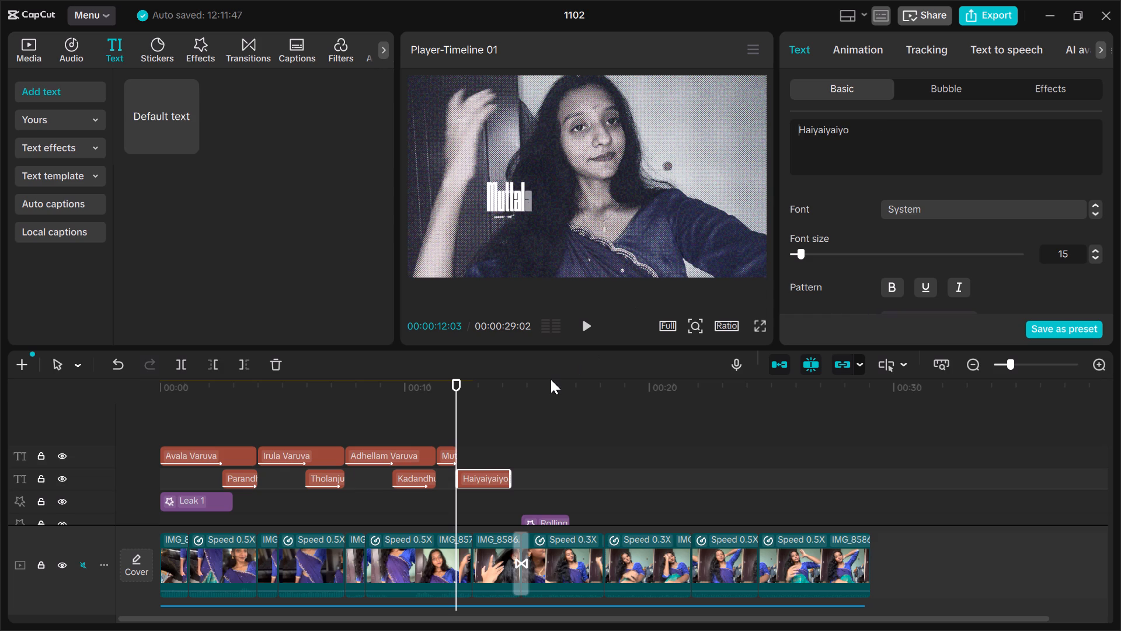
Copy the attributes of the "Kadandhu Pona Thimiraga" text clip, including style, location size, blend and In animation, onto the "Haiyaiyaiyo" clip.
{"action": "left_click", "coordinate": [425, 477]}
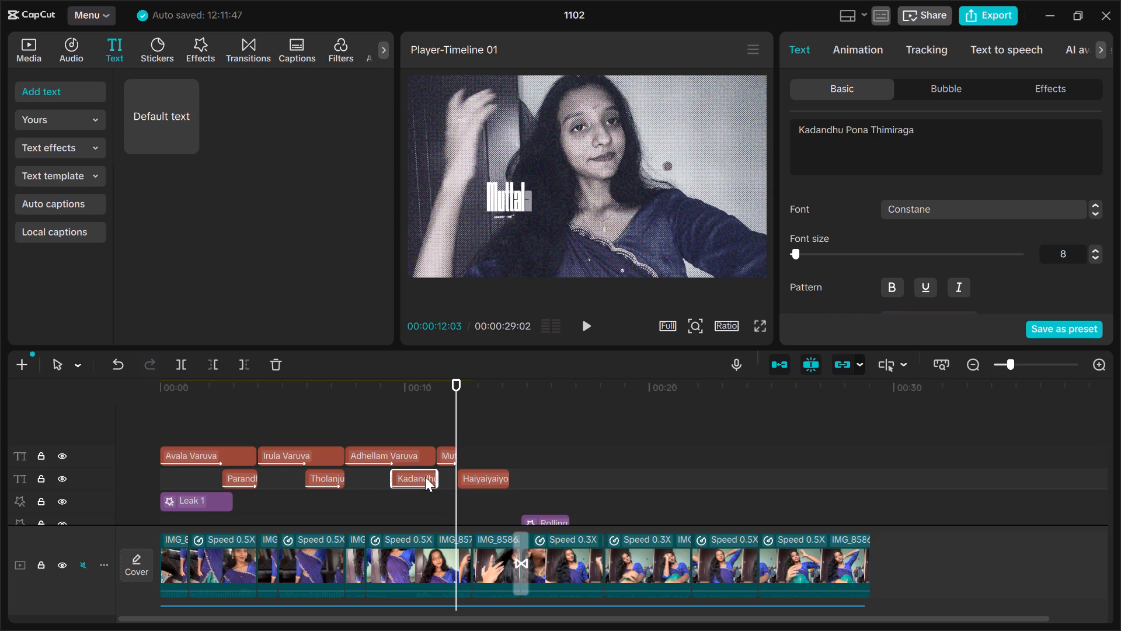
{"action": "key", "text": "ctrl+shift+c"}
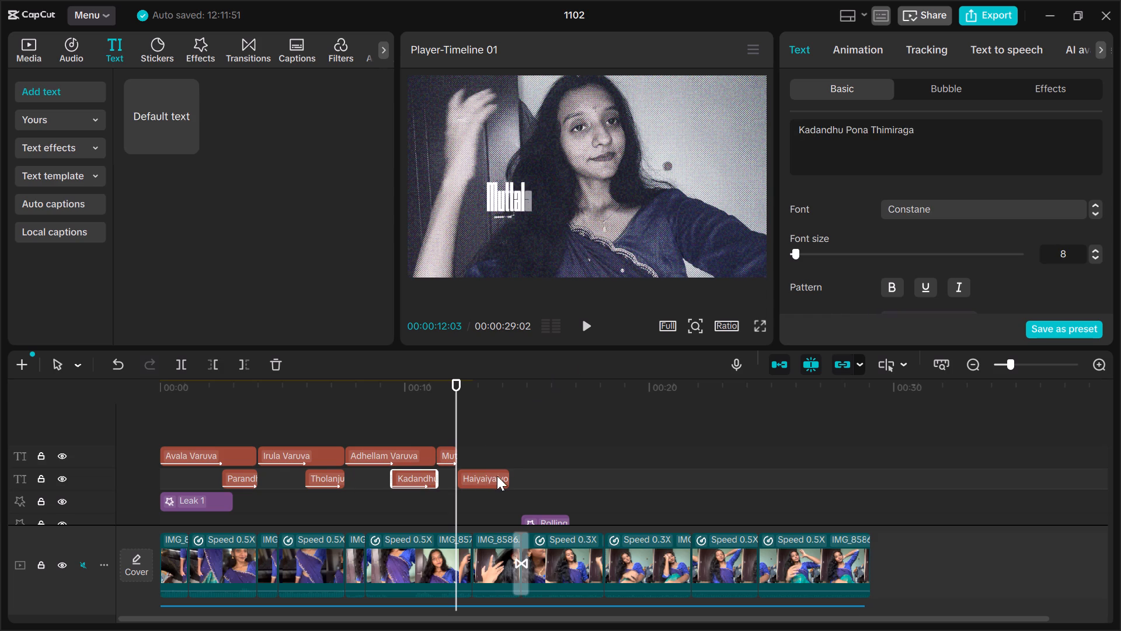
{"action": "left_click", "coordinate": [497, 476]}
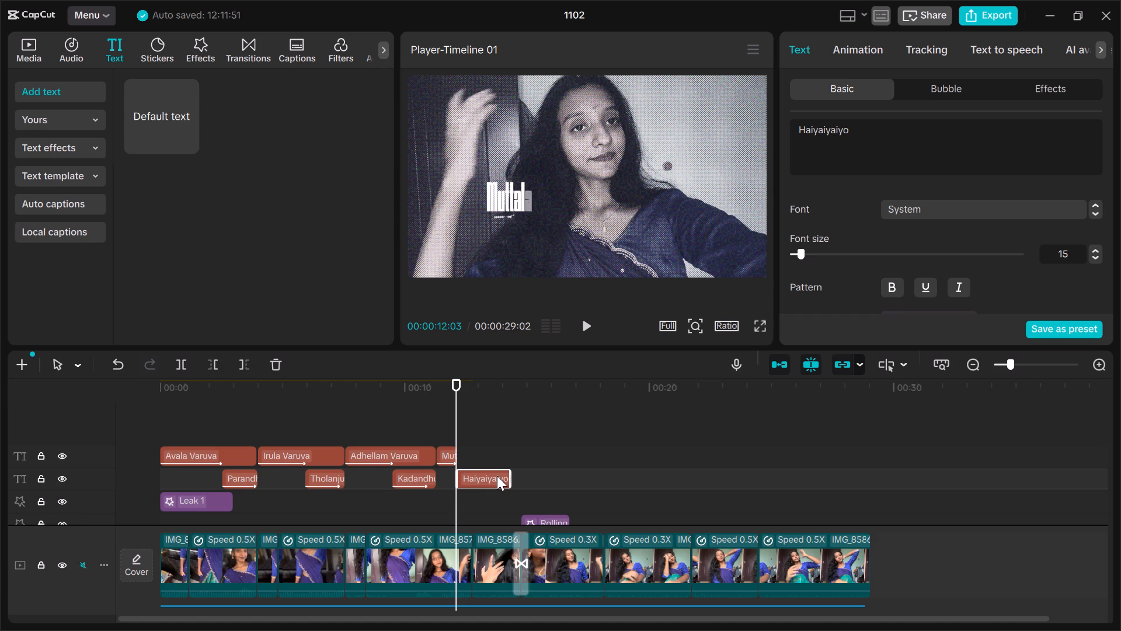
{"action": "key", "text": "ctrl+shift+v"}
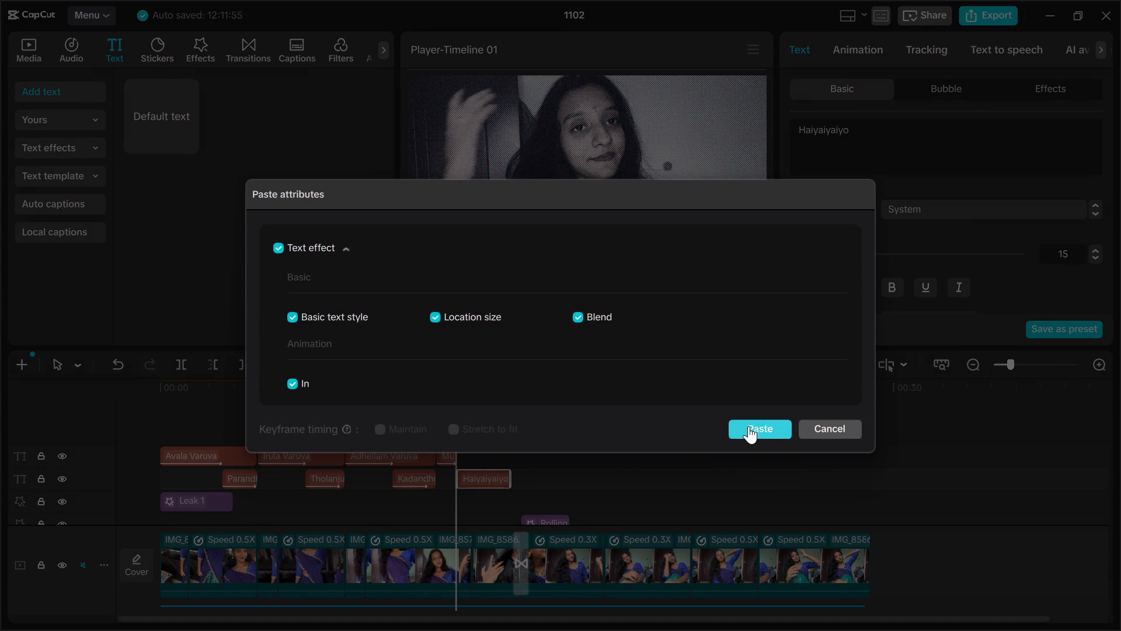
{"action": "left_click", "coordinate": [749, 426]}
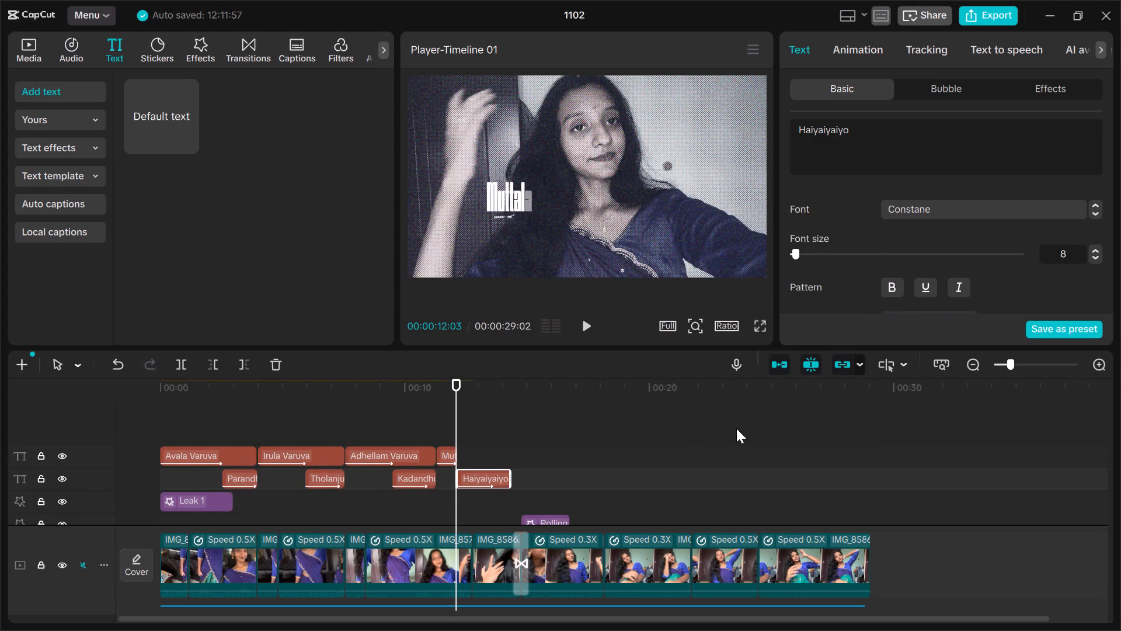
Play back the "Muttala Haiyaiyaiyo" section and the first lyric lines to check the text's timing and placement over the video.
{"action": "left_click", "coordinate": [411, 407]}
{"action": "key", "text": "space"}
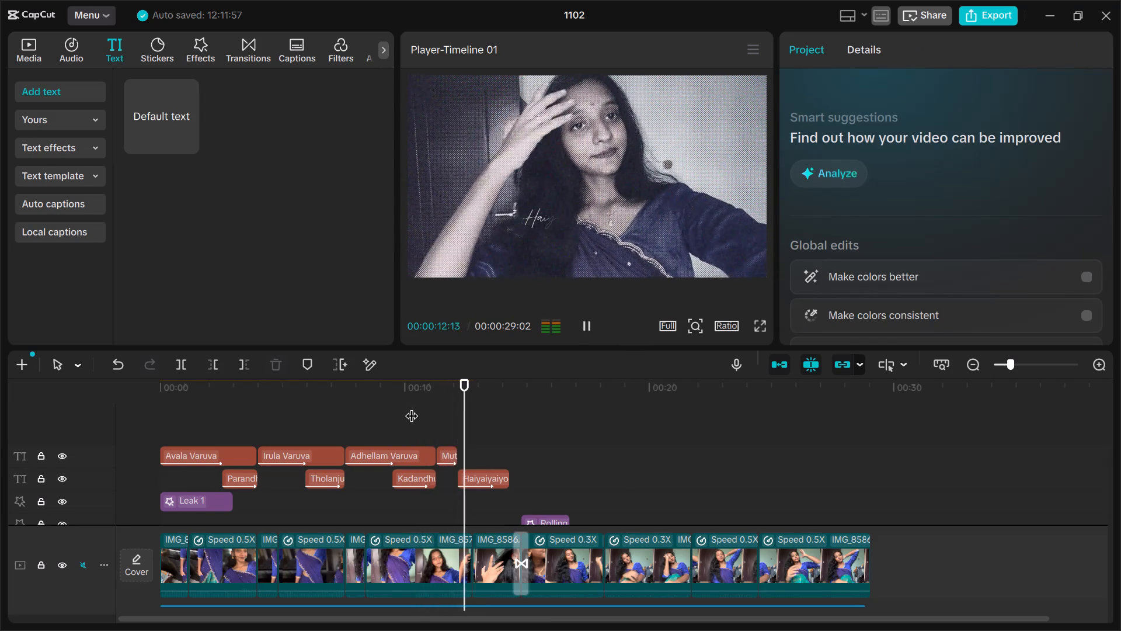
{"action": "key", "text": "space"}
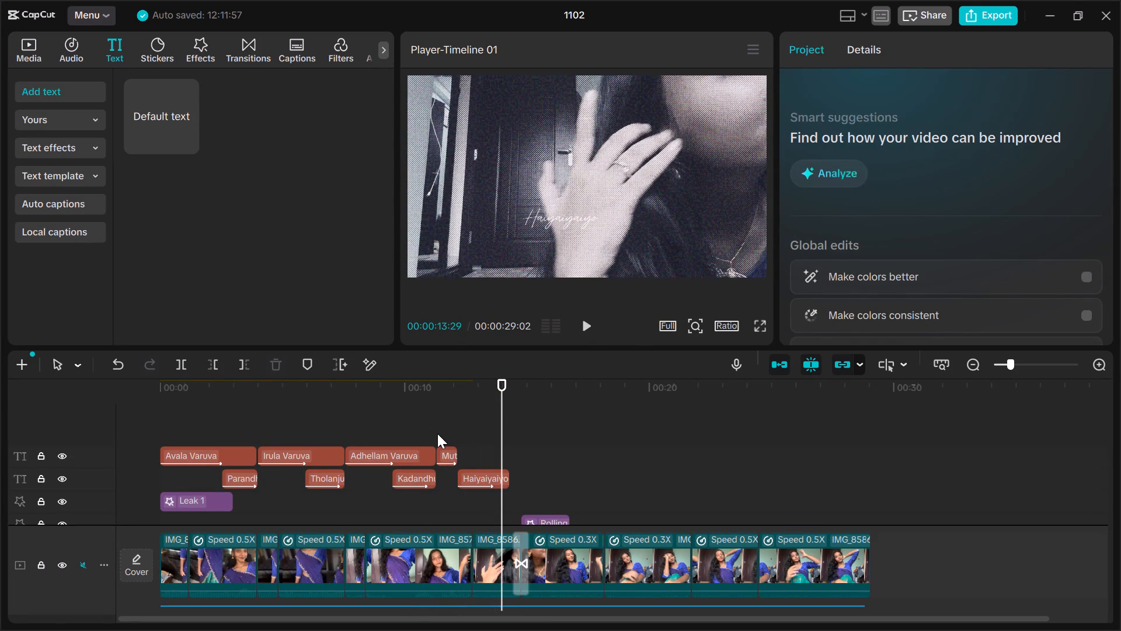
{"action": "left_click", "coordinate": [478, 480]}
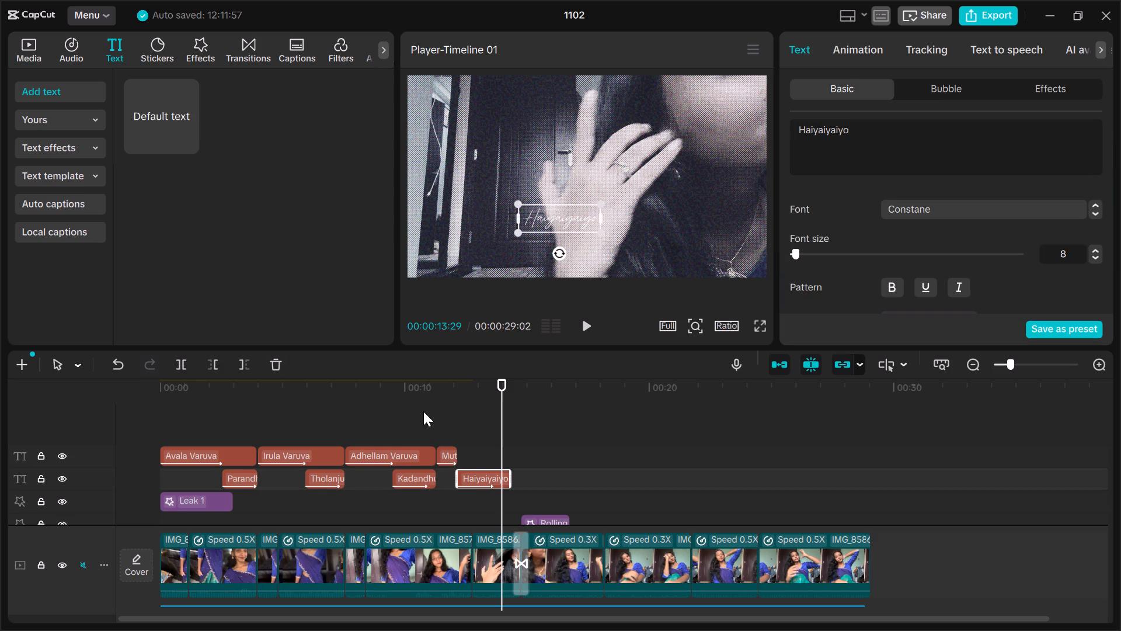
{"action": "left_click", "coordinate": [204, 412]}
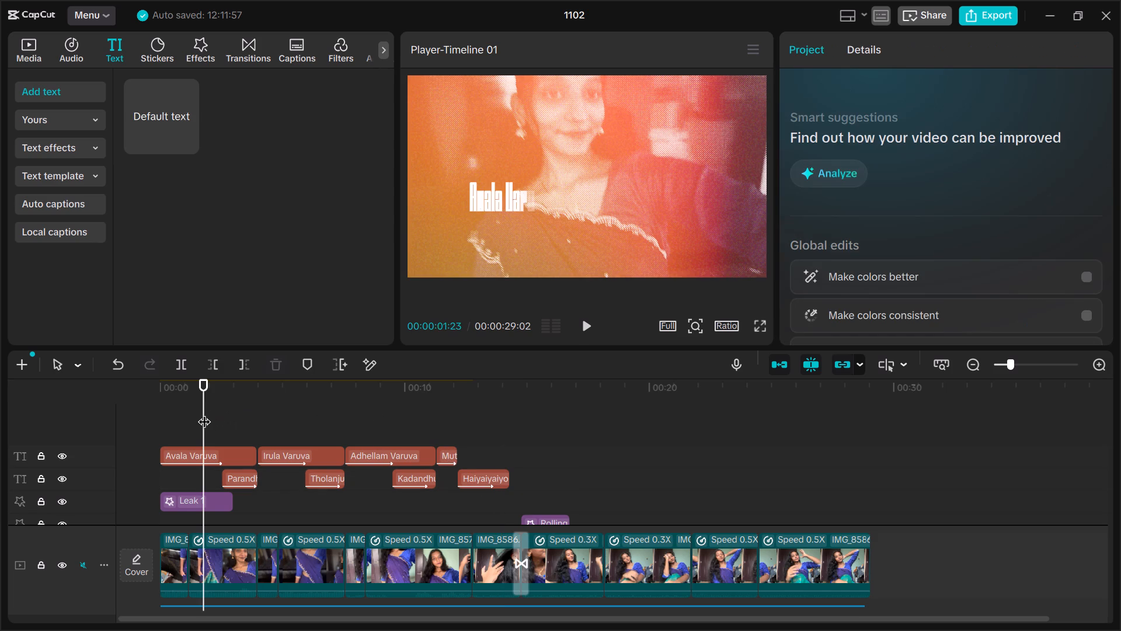
{"action": "key", "text": "space"}
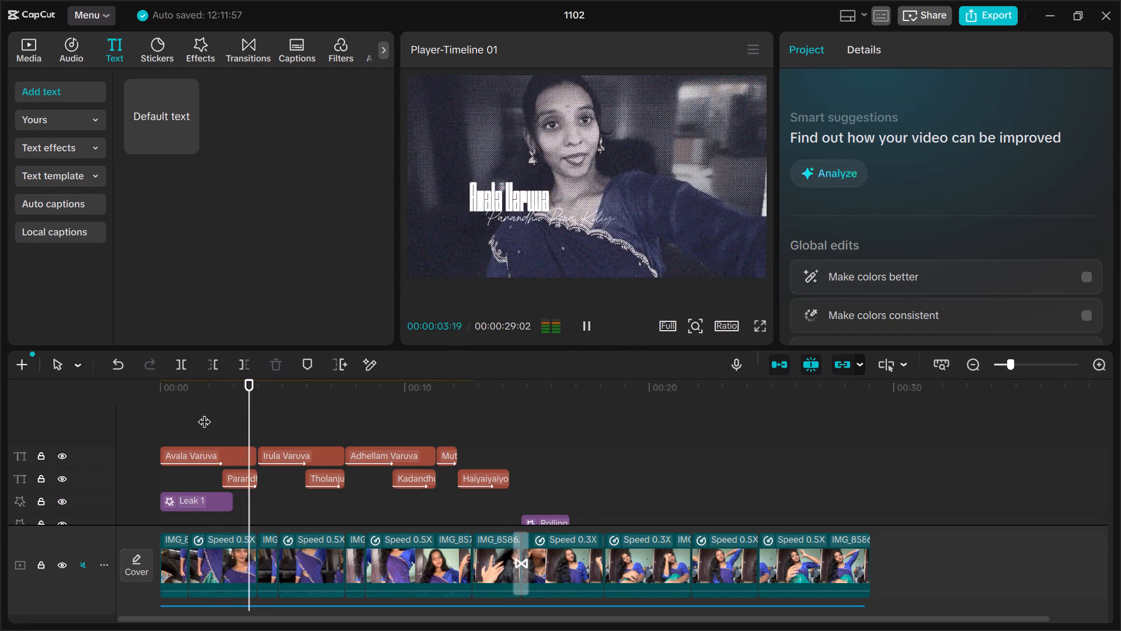
{"action": "key", "text": "space"}
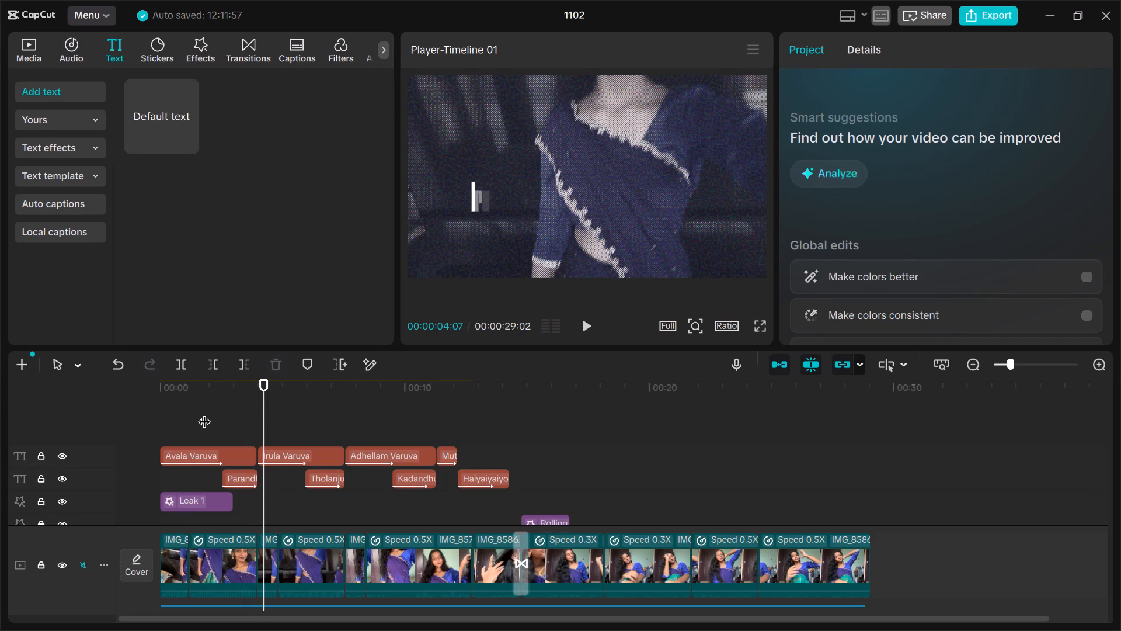
{"action": "key", "text": "space"}
{"action": "key", "text": "space"}
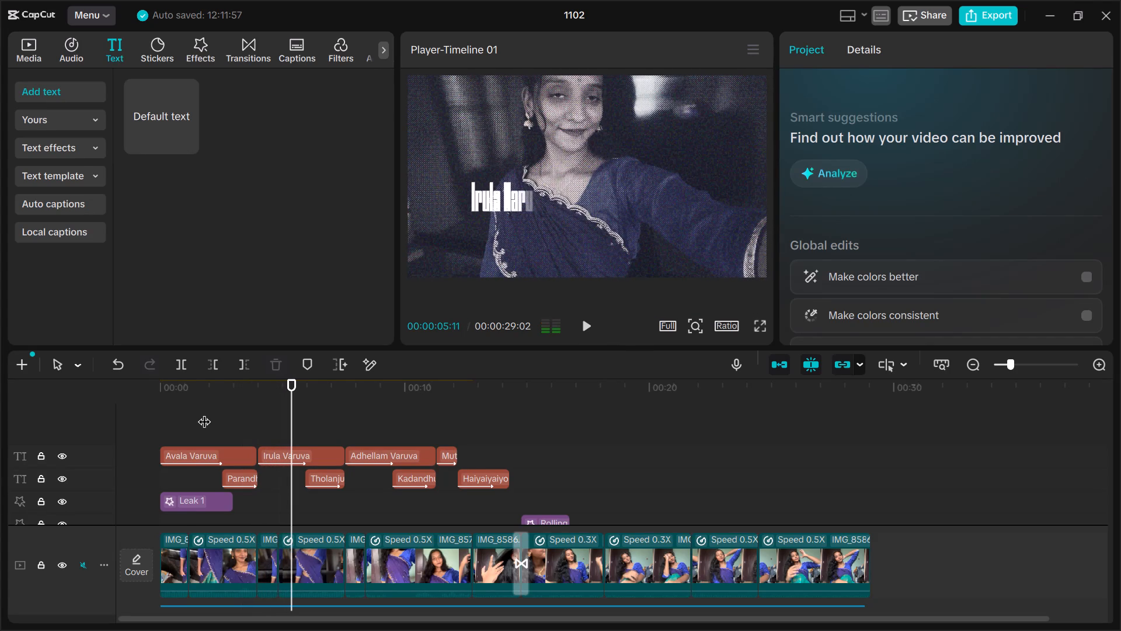
{"action": "key", "text": "space"}
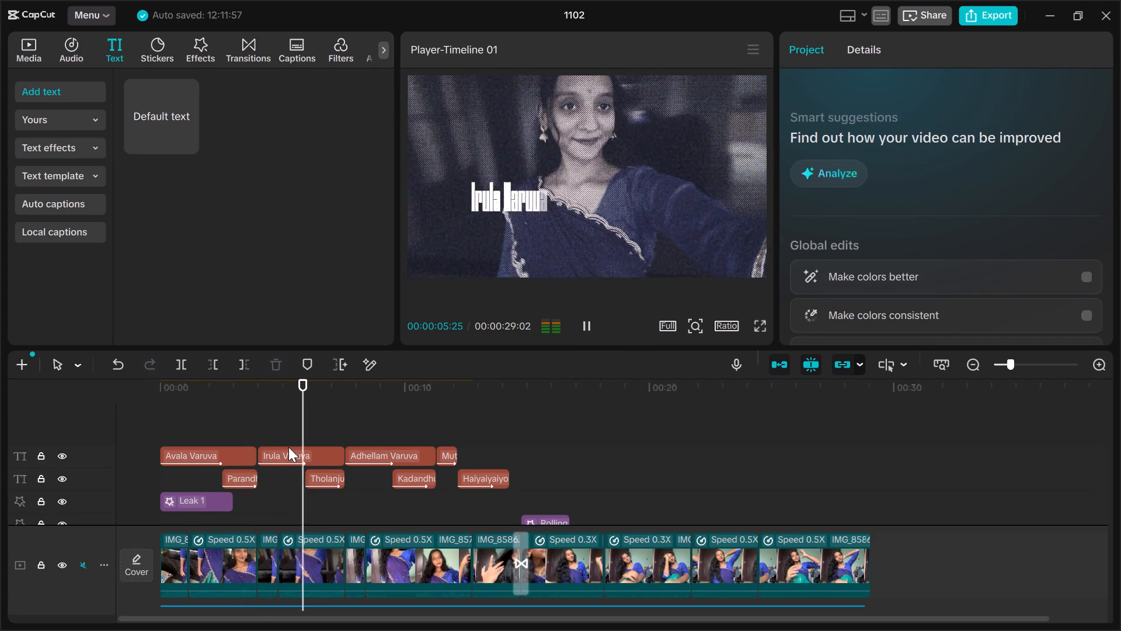
{"action": "key", "text": "space"}
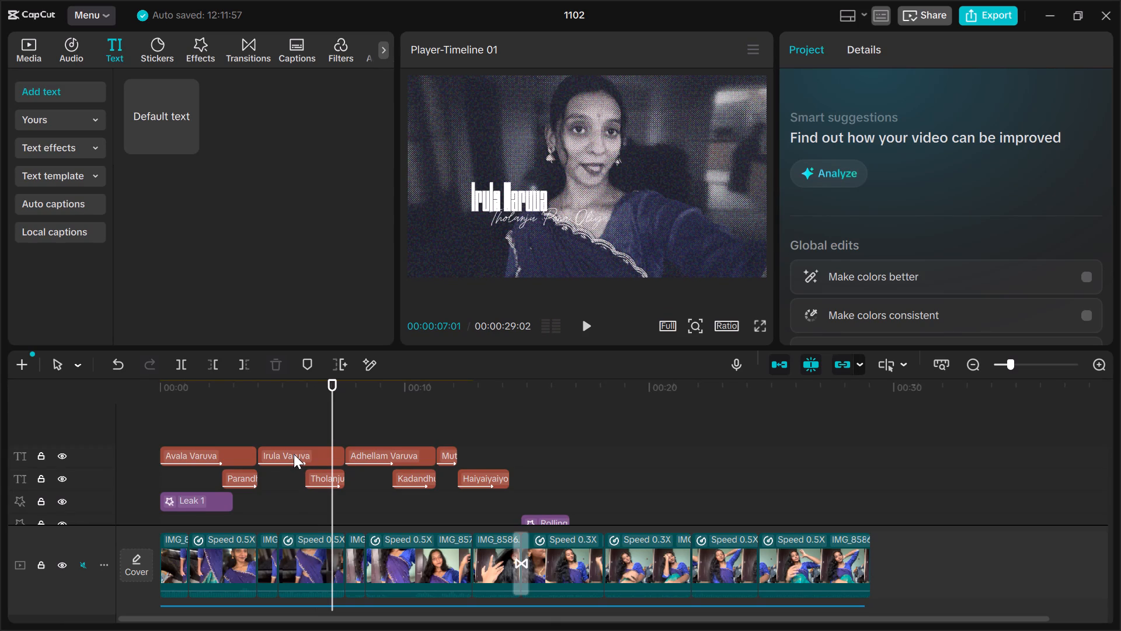
Move "Irula Varuva" to the right half of the video frame and place "Tholanju Pona Oliyaaga" just beneath it, slightly overlapping.
{"action": "left_click", "coordinate": [294, 454]}
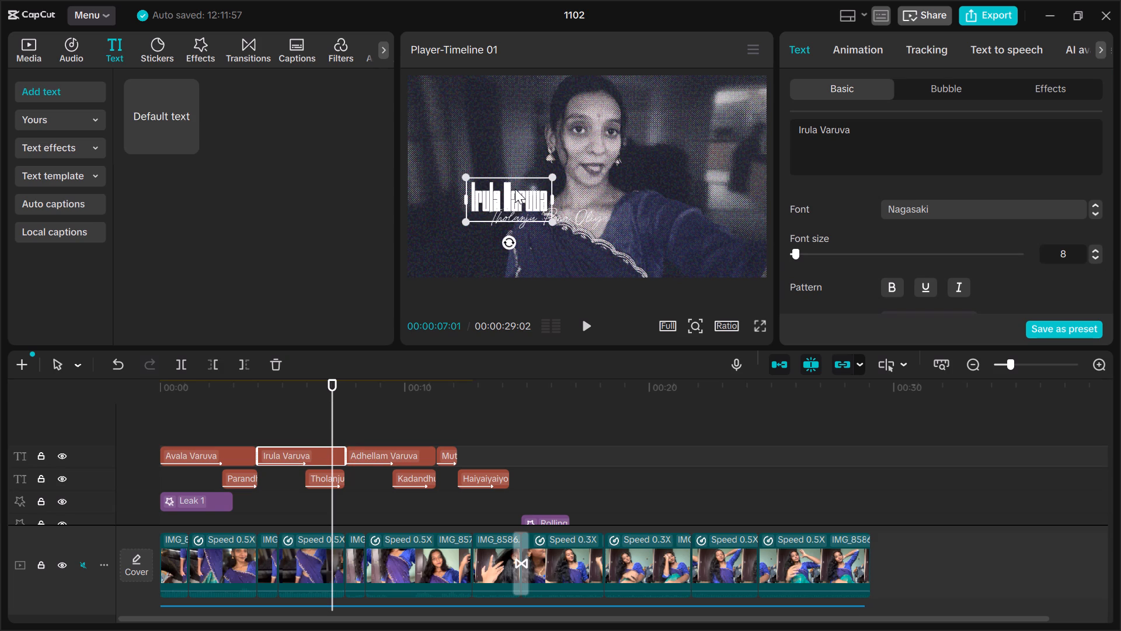
{"action": "left_click_drag", "start_coordinate": [515, 189], "coordinate": [664, 185]}
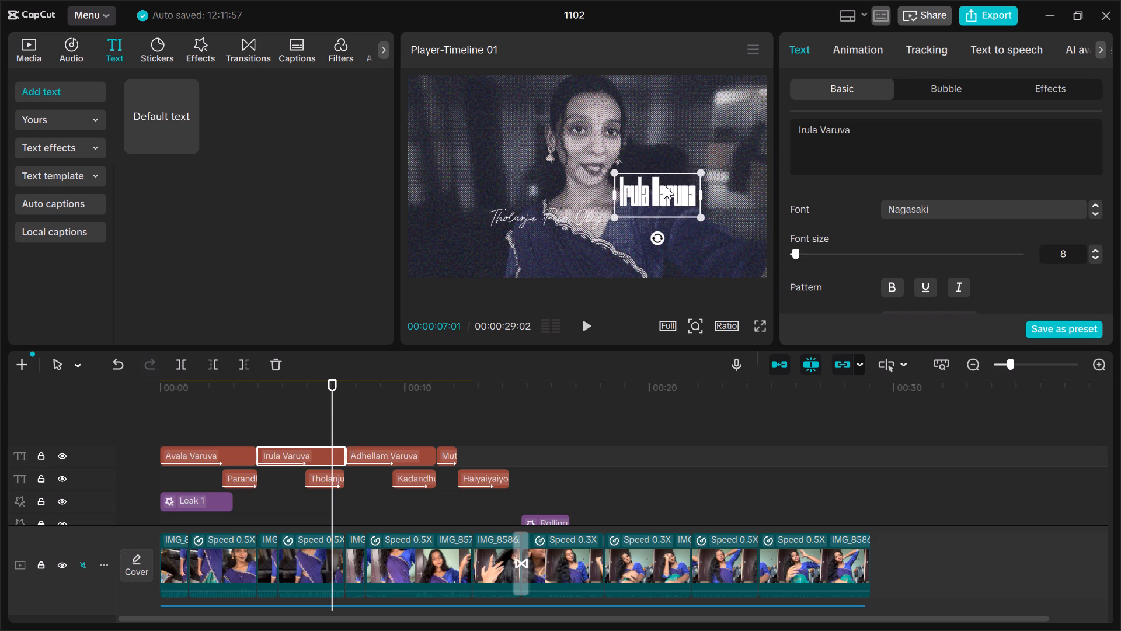
{"action": "left_click_drag", "start_coordinate": [664, 185], "coordinate": [667, 186]}
{"action": "left_click", "coordinate": [329, 479]}
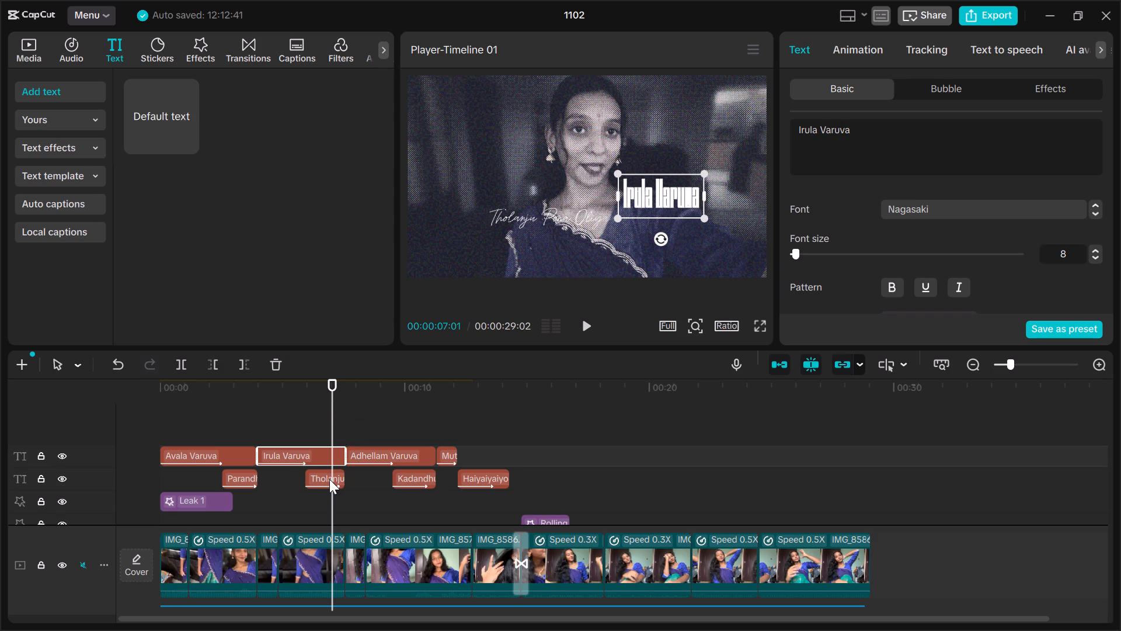
{"action": "left_click_drag", "start_coordinate": [557, 214], "coordinate": [638, 207]}
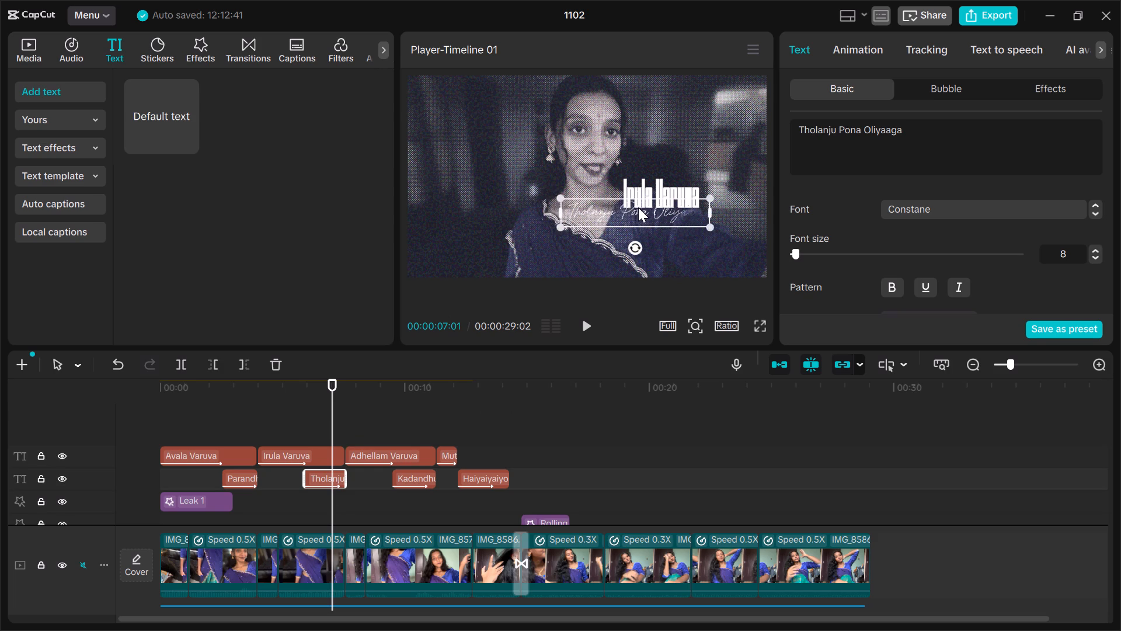
{"action": "left_click_drag", "start_coordinate": [638, 207], "coordinate": [650, 209]}
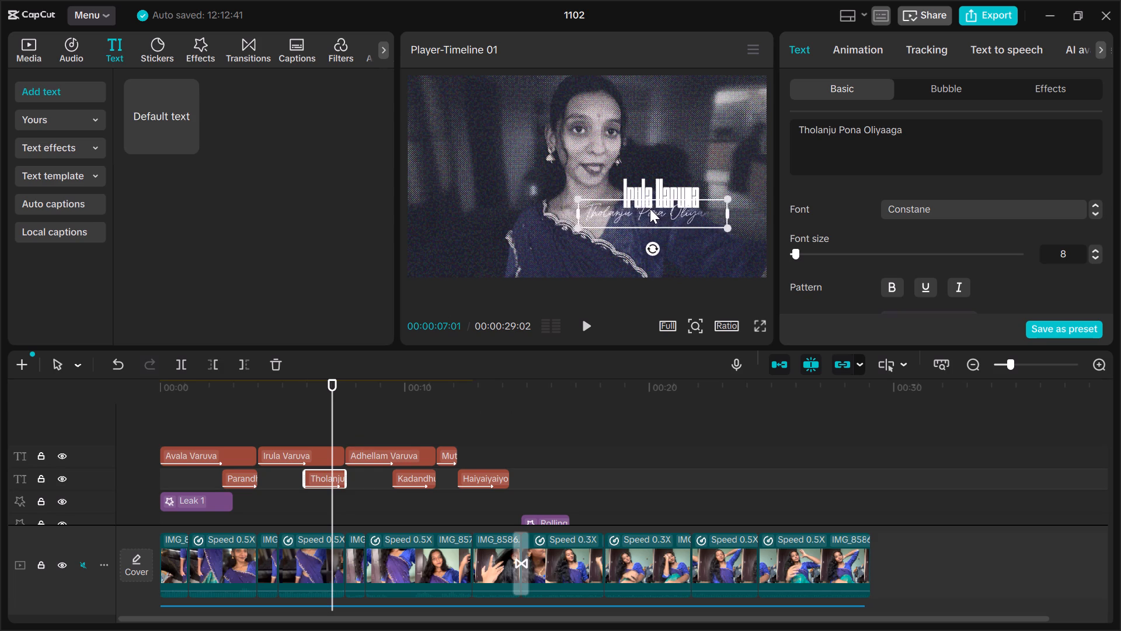
{"action": "left_click_drag", "start_coordinate": [650, 209], "coordinate": [642, 207]}
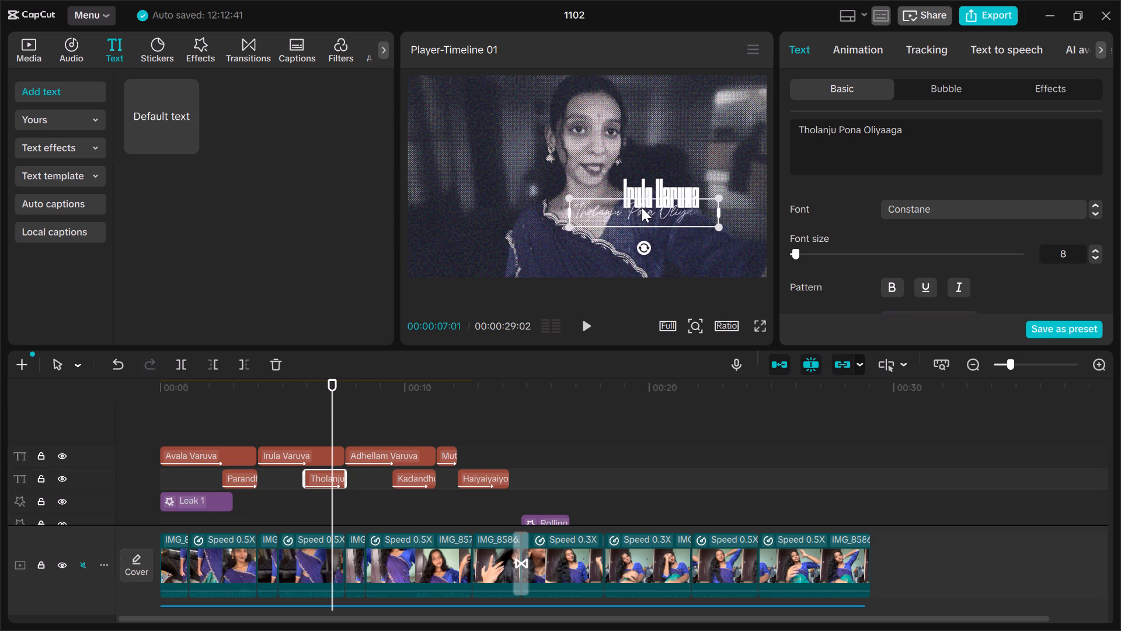
At 00:00:10:21, move "Adhellam Varuva" up and left in the video frame and place "Kadandhu Pona Thimiraga" close beneath it.
{"action": "left_click", "coordinate": [373, 430]}
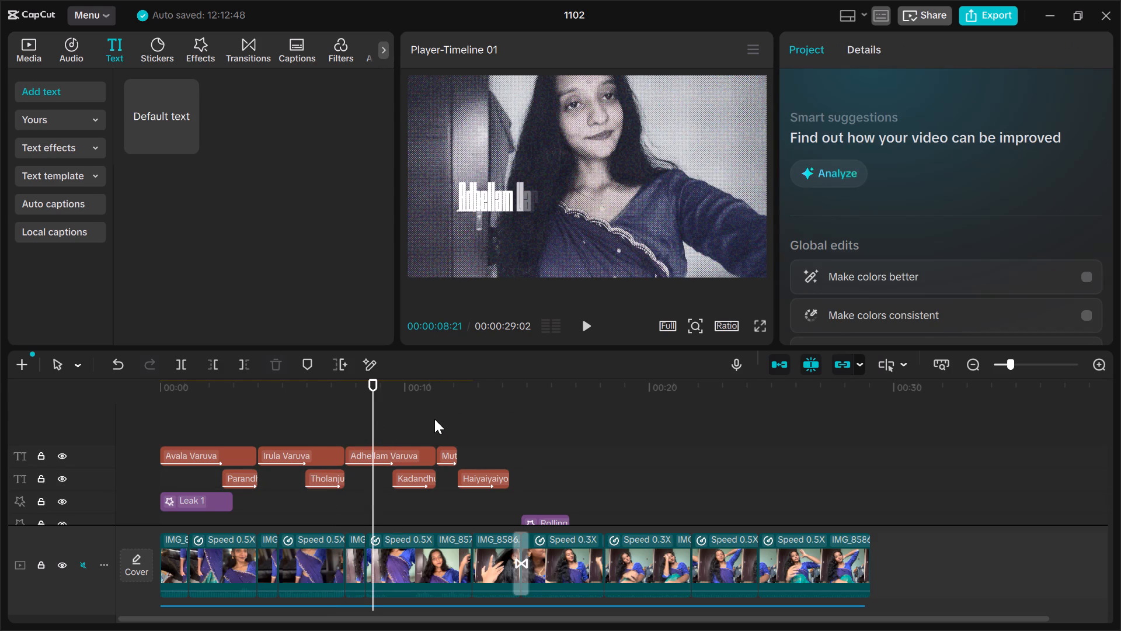
{"action": "left_click", "coordinate": [422, 415]}
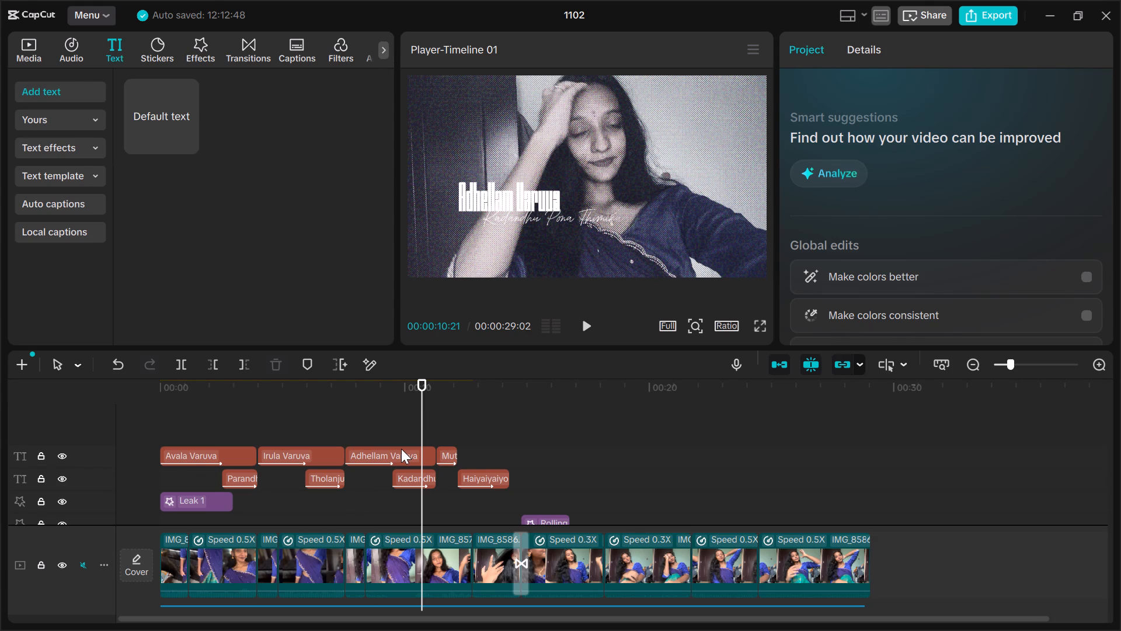
{"action": "left_click", "coordinate": [401, 449]}
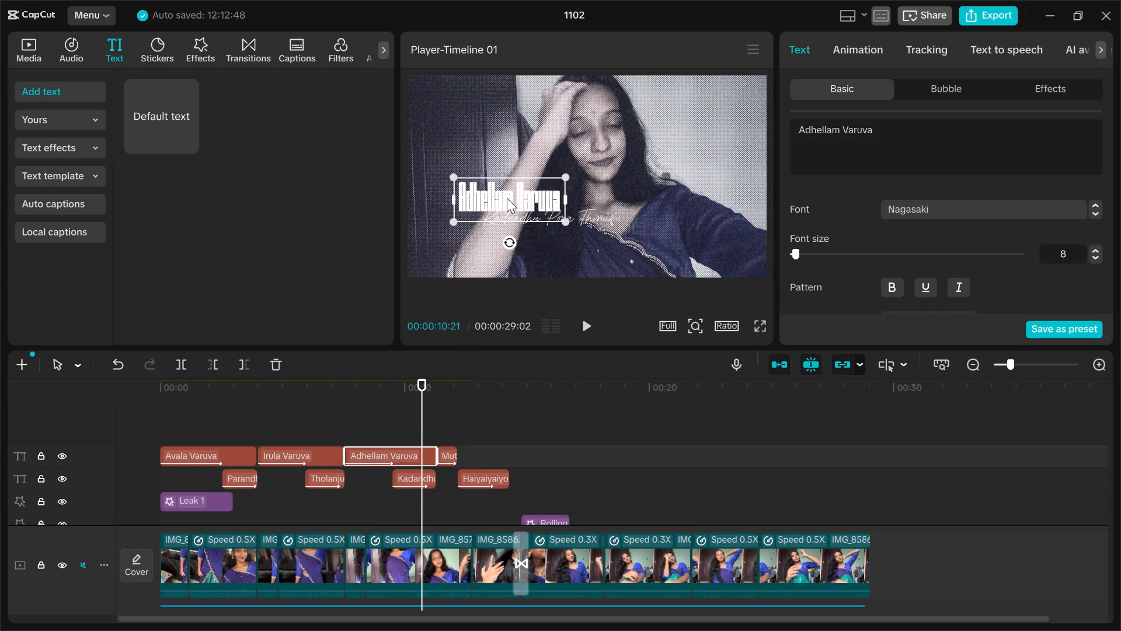
{"action": "left_click_drag", "start_coordinate": [507, 198], "coordinate": [495, 186]}
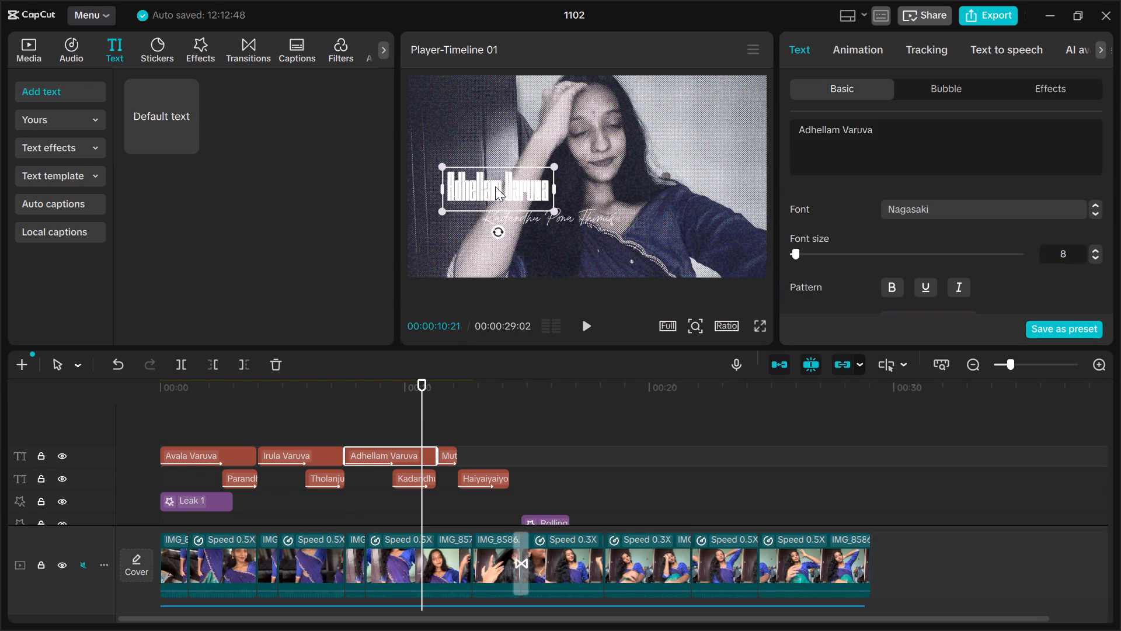
{"action": "left_click_drag", "start_coordinate": [495, 186], "coordinate": [487, 168]}
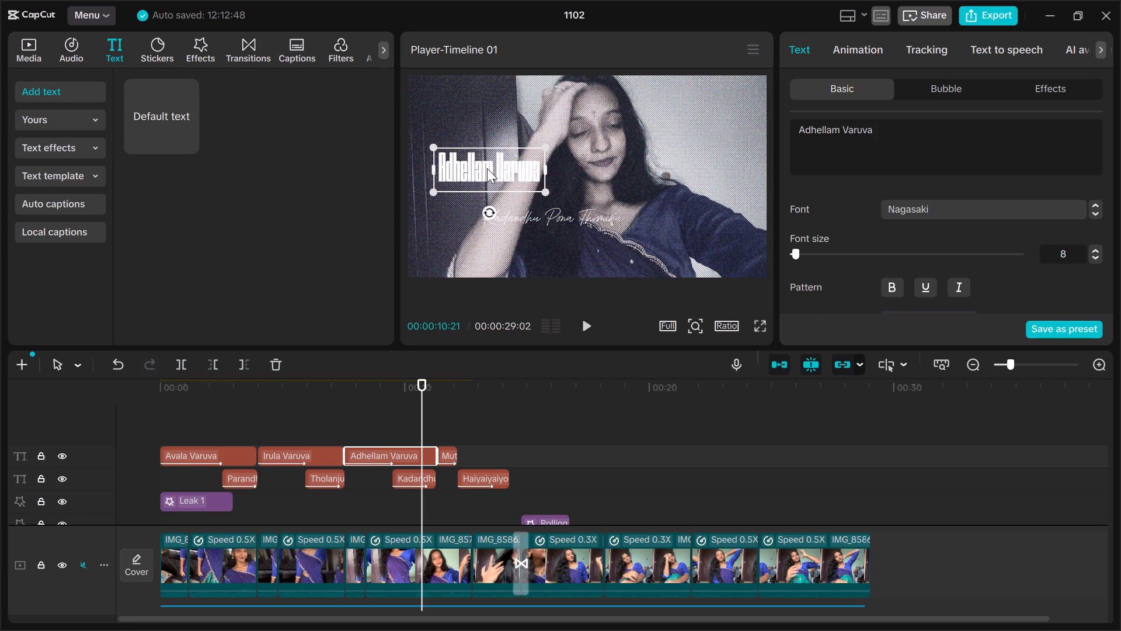
{"action": "left_click_drag", "start_coordinate": [487, 168], "coordinate": [495, 176]}
{"action": "left_click", "coordinate": [403, 476]}
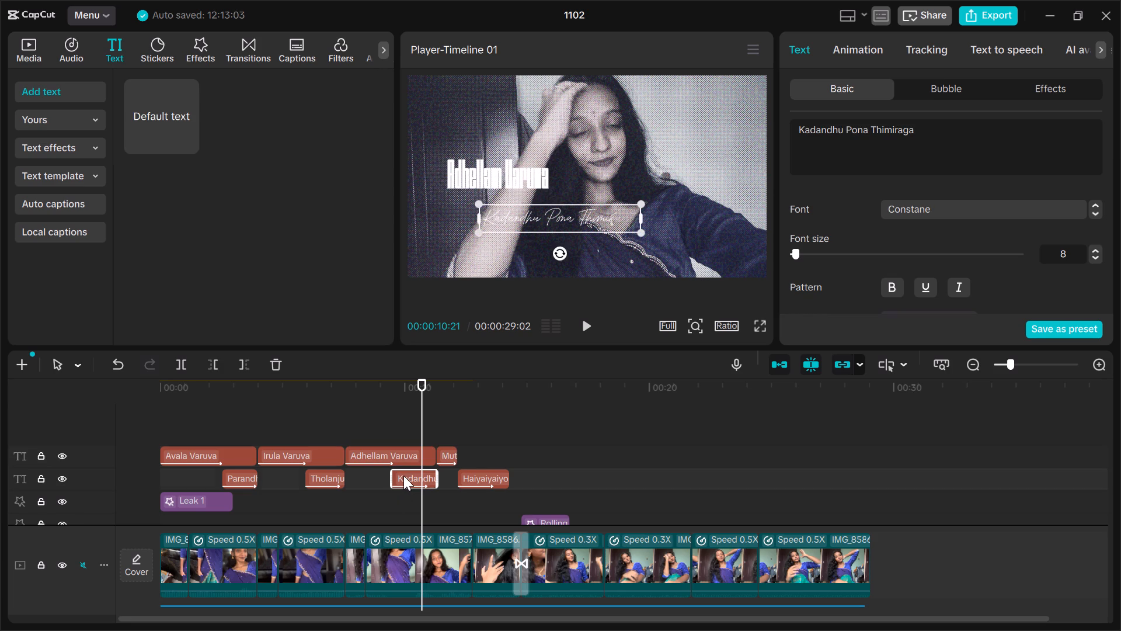
{"action": "left_click_drag", "start_coordinate": [529, 208], "coordinate": [518, 188]}
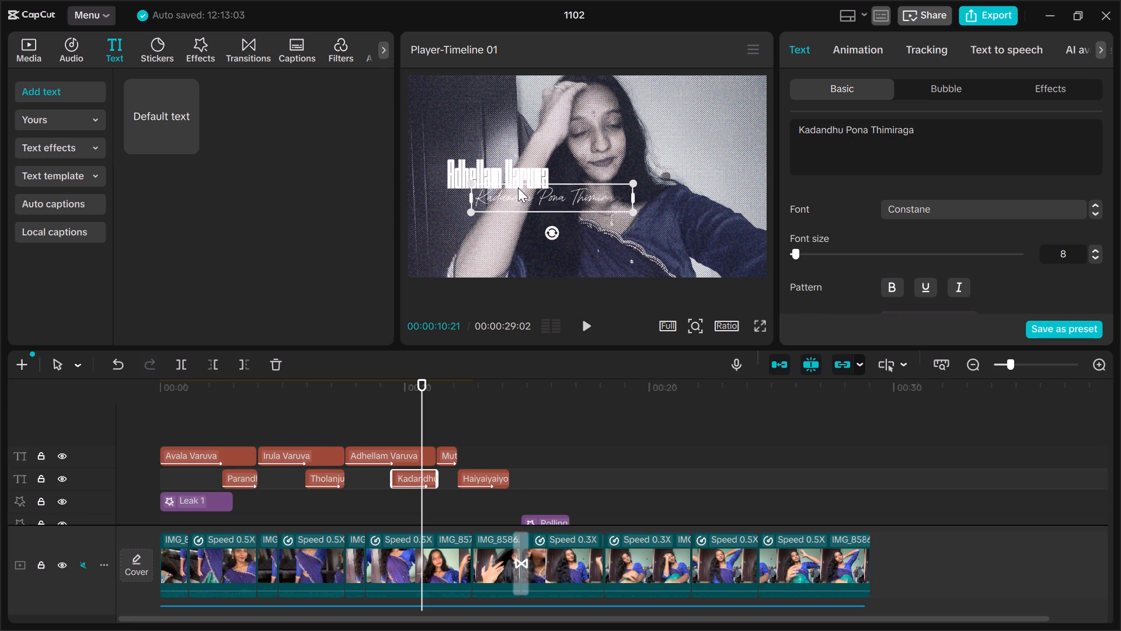
{"action": "left_click_drag", "start_coordinate": [518, 188], "coordinate": [513, 186]}
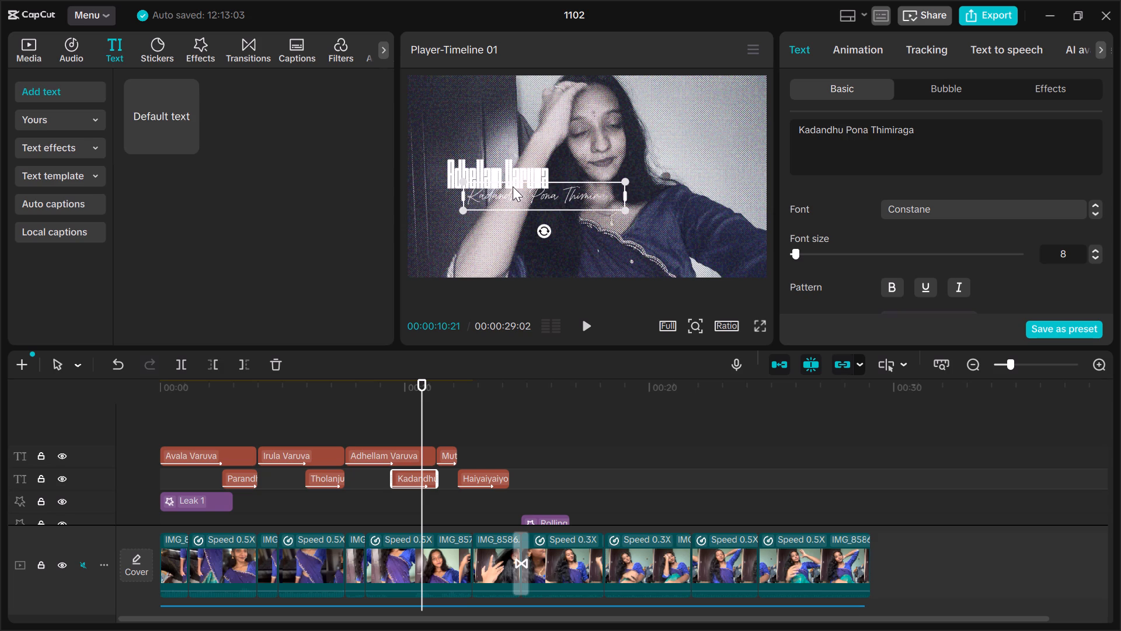
At 00:00:13:19, enlarge "Haiyaiyaiyo" to about twice its size in the video frame and shift it slightly right and down.
{"action": "left_click_drag", "start_coordinate": [513, 186], "coordinate": [513, 185]}
{"action": "left_click", "coordinate": [445, 421]}
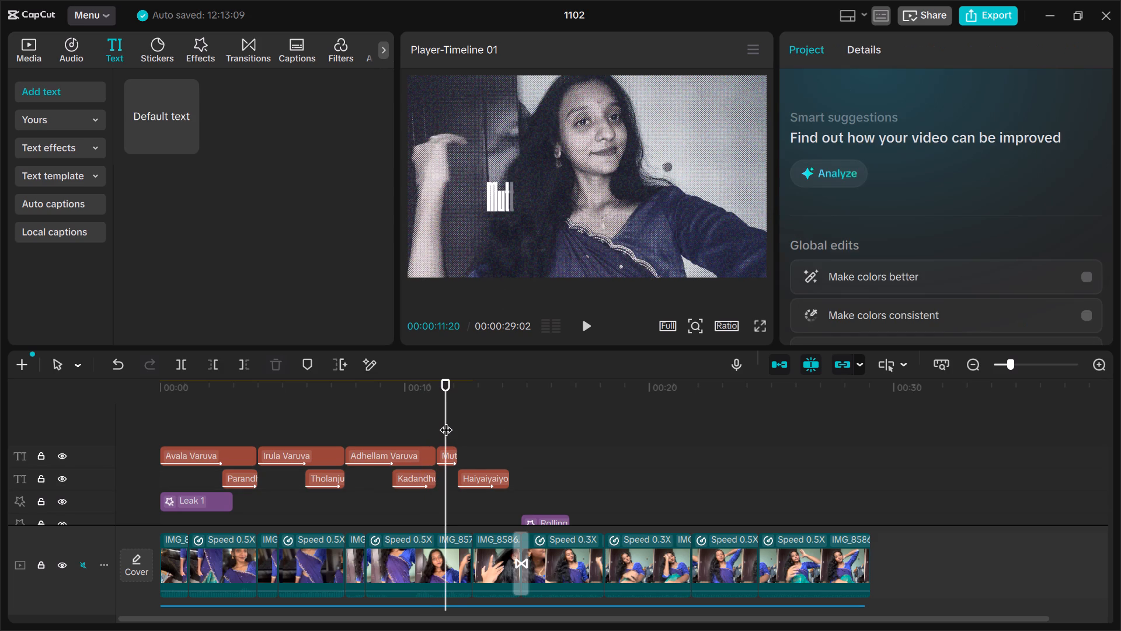
{"action": "left_click", "coordinate": [475, 476]}
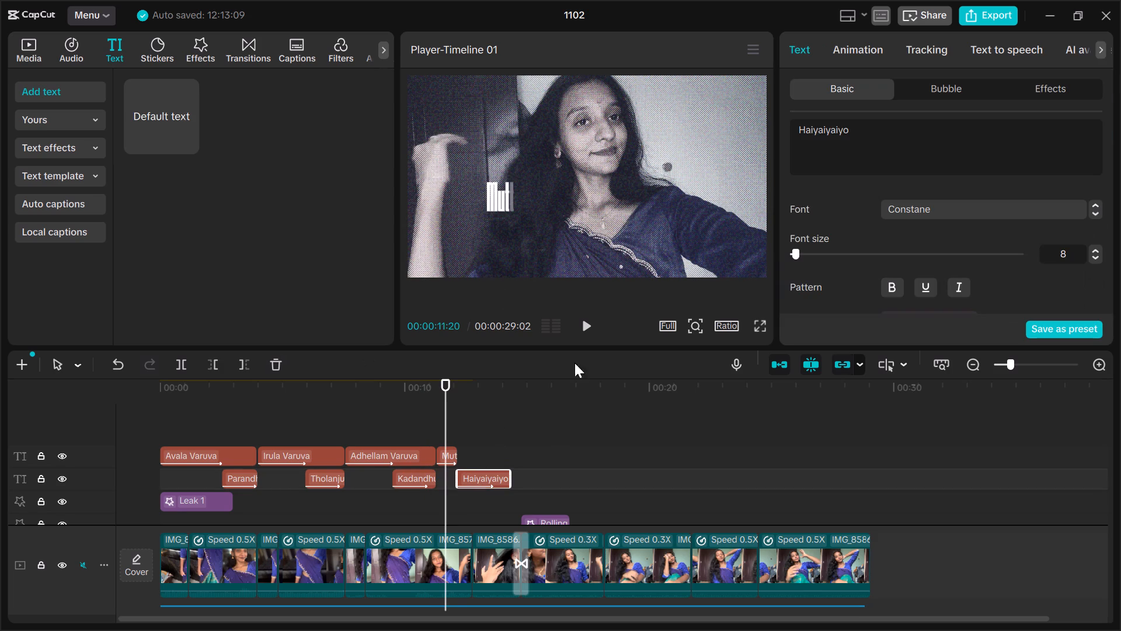
{"action": "left_click", "coordinate": [494, 418]}
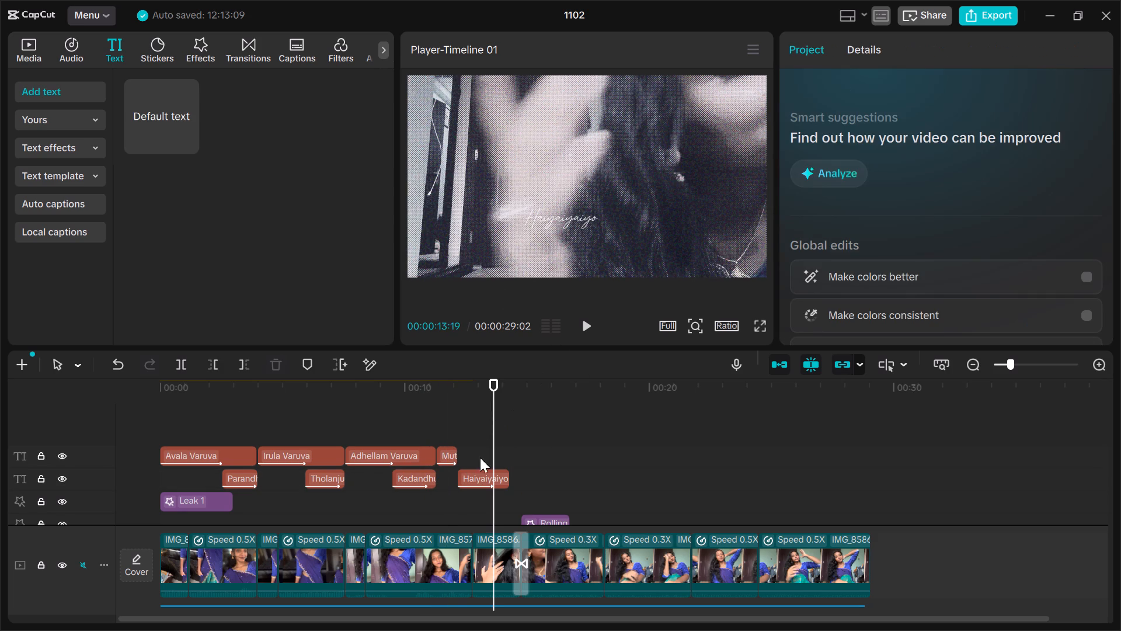
{"action": "left_click", "coordinate": [478, 474]}
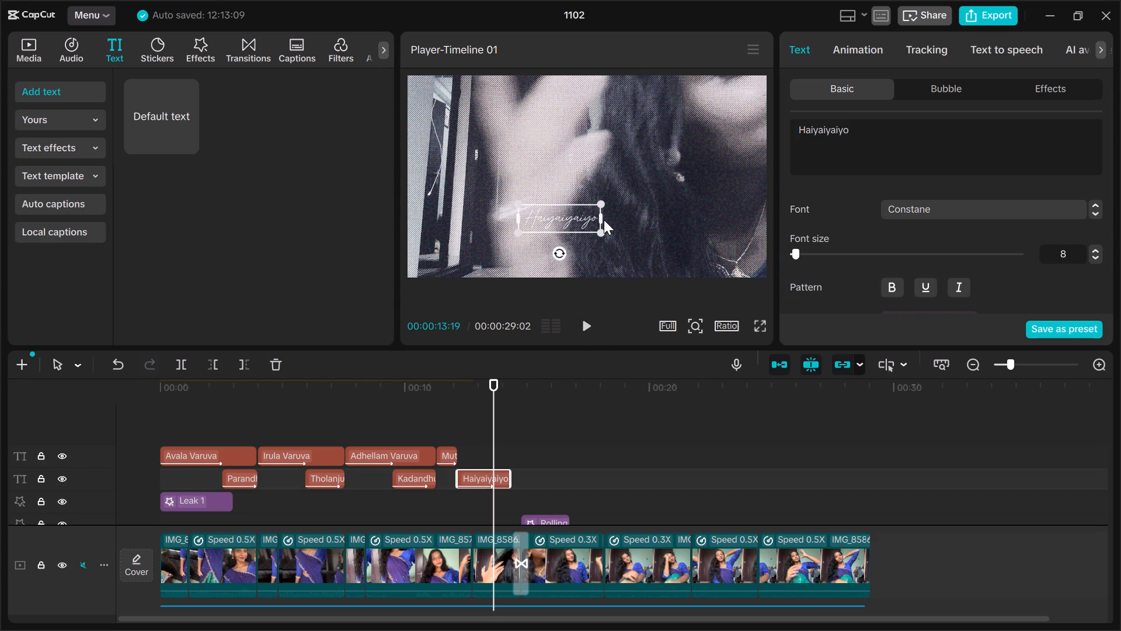
{"action": "left_click_drag", "start_coordinate": [598, 237], "coordinate": [666, 257]}
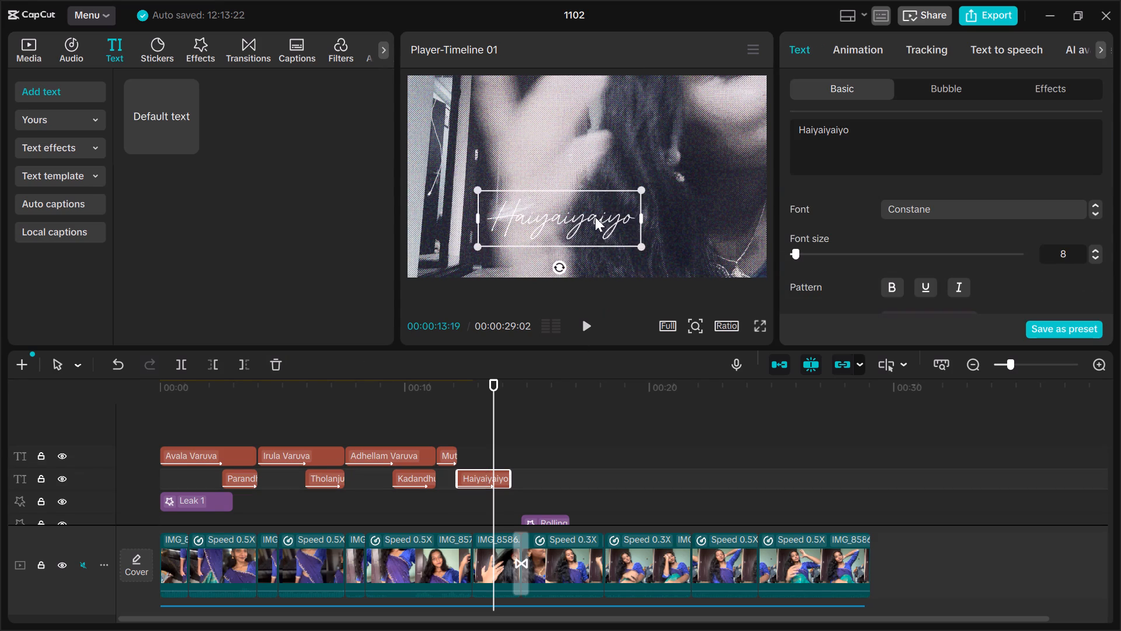
{"action": "left_click_drag", "start_coordinate": [593, 216], "coordinate": [615, 221]}
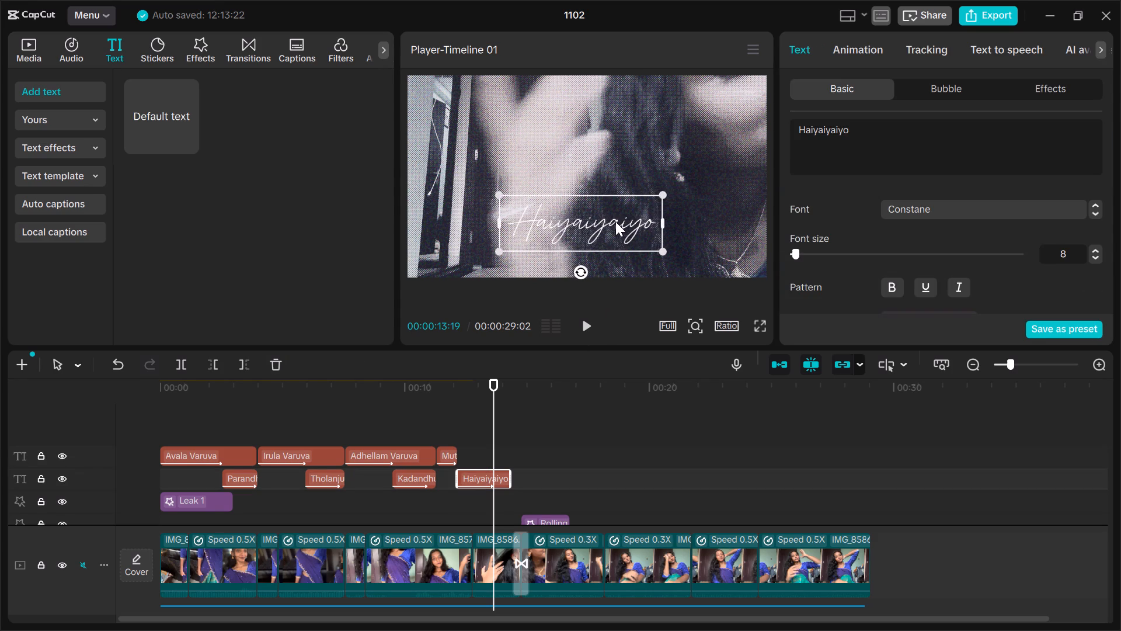
{"action": "left_click_drag", "start_coordinate": [615, 221], "coordinate": [621, 222]}
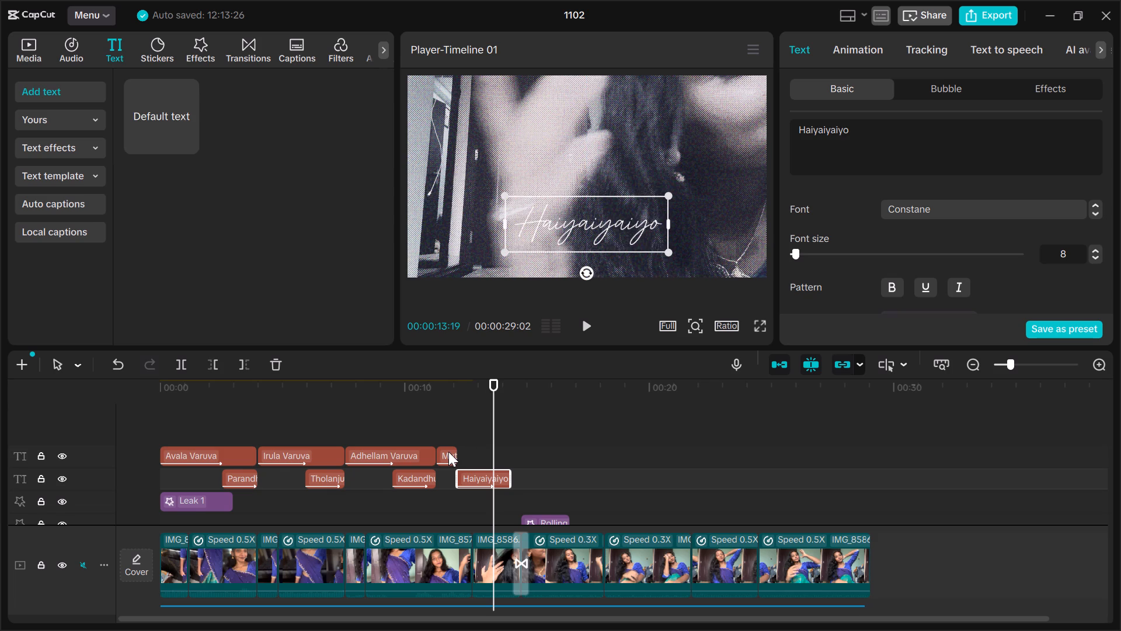
Extend the "Muttala" text clip to the end of the "Haiyaiyaiyo" clip and place its text just above the middle of "Haiyaiyaiyo".
{"action": "left_click", "coordinate": [448, 452]}
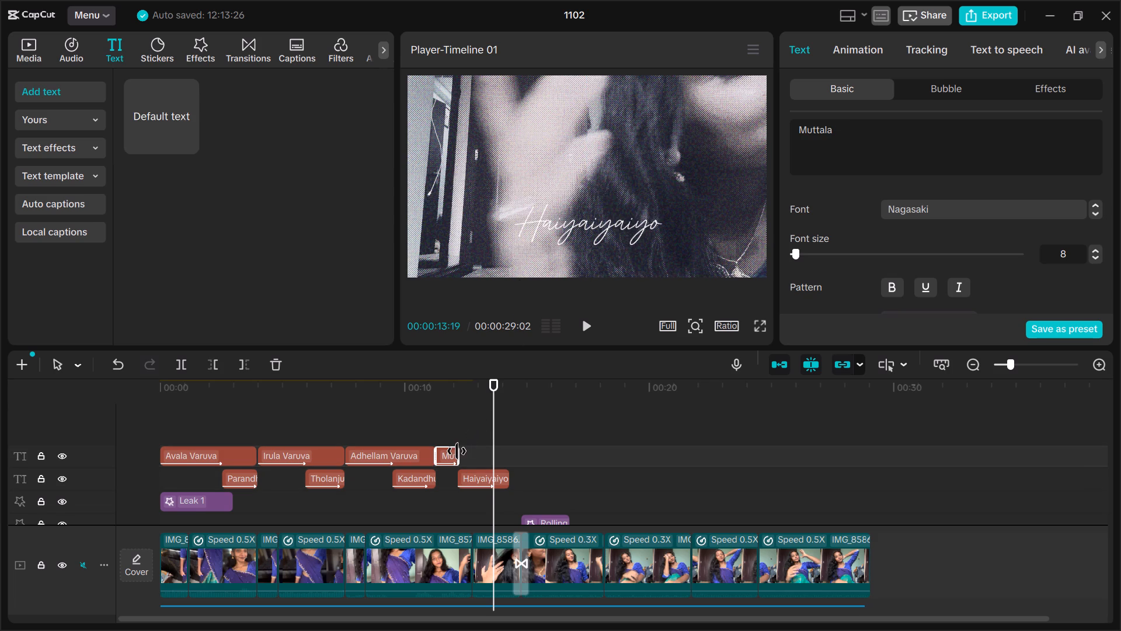
{"action": "left_click_drag", "start_coordinate": [458, 451], "coordinate": [504, 443]}
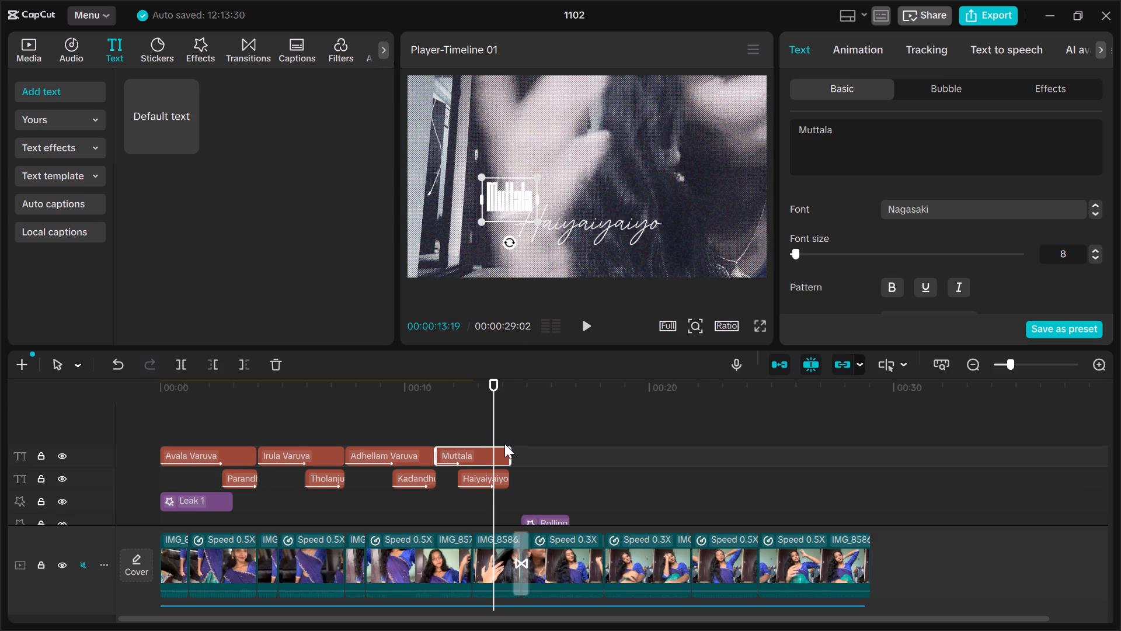
{"action": "left_click_drag", "start_coordinate": [520, 186], "coordinate": [586, 190]}
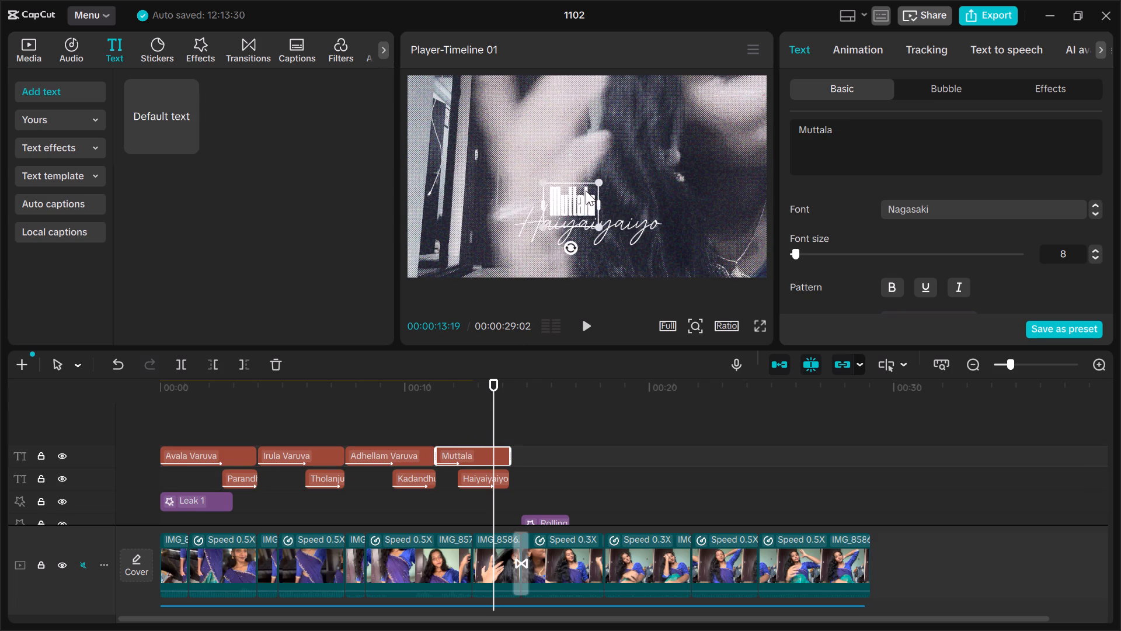
{"action": "left_click_drag", "start_coordinate": [586, 190], "coordinate": [600, 195]}
Play back the "Muttala Haiyaiyaiyo" section to check the text's placement and how long "Muttala" should stay on screen.
{"action": "left_click", "coordinate": [373, 406]}
{"action": "key", "text": "space"}
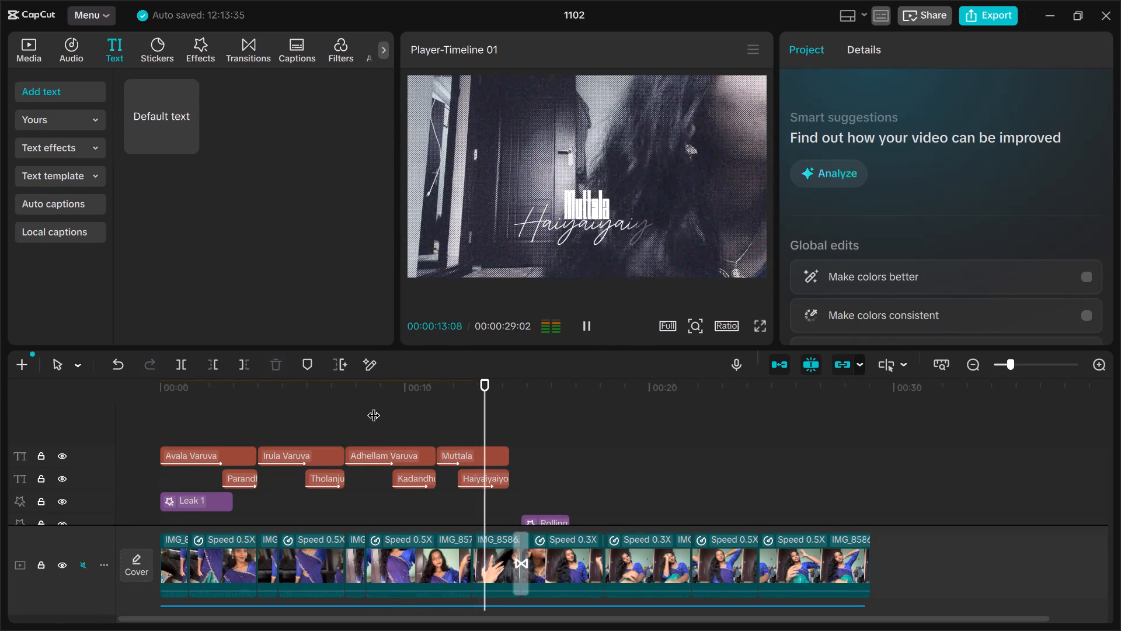
{"action": "key", "text": "space"}
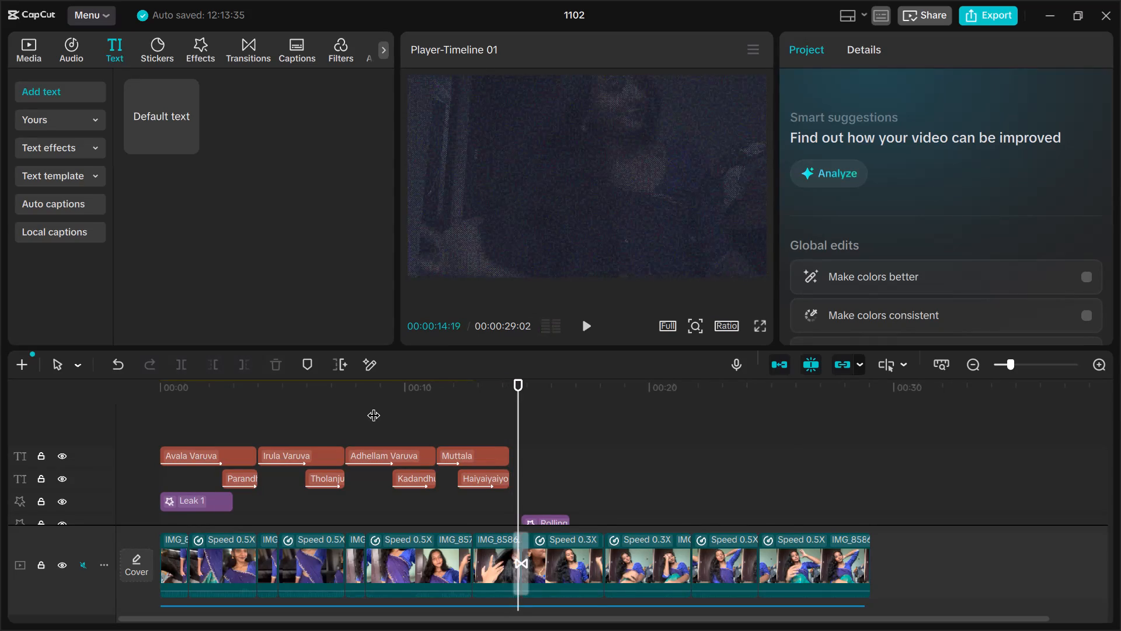
{"action": "key", "text": "Up"}
{"action": "key", "text": "Up"}
{"action": "key", "text": "Up"}
{"action": "key", "text": "Up"}
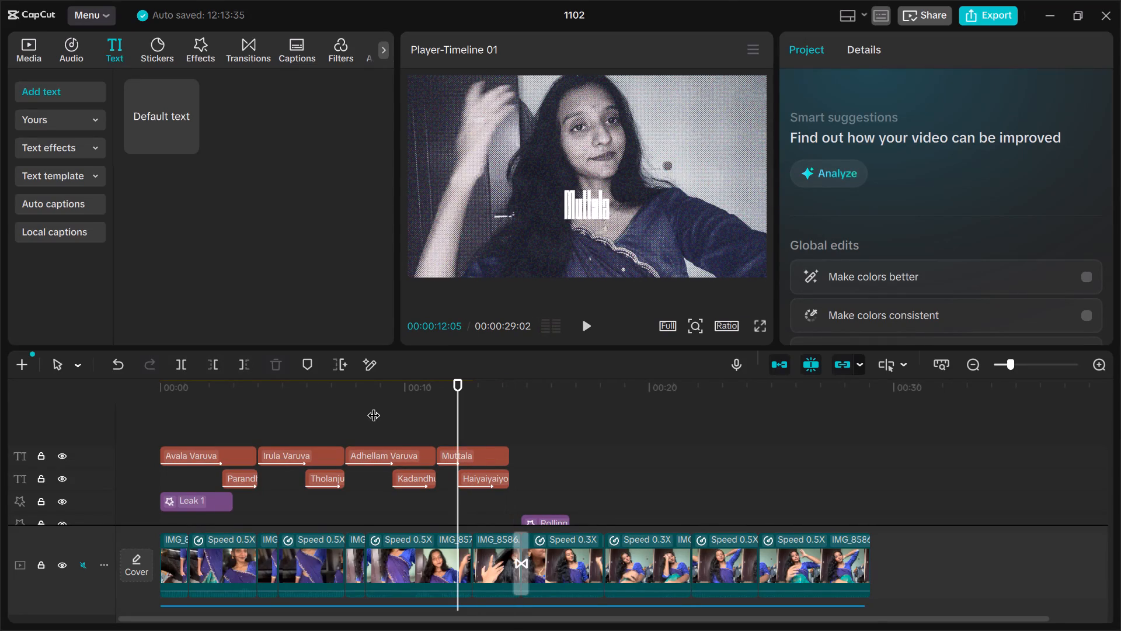
{"action": "key", "text": "space"}
{"action": "key", "text": "space"}
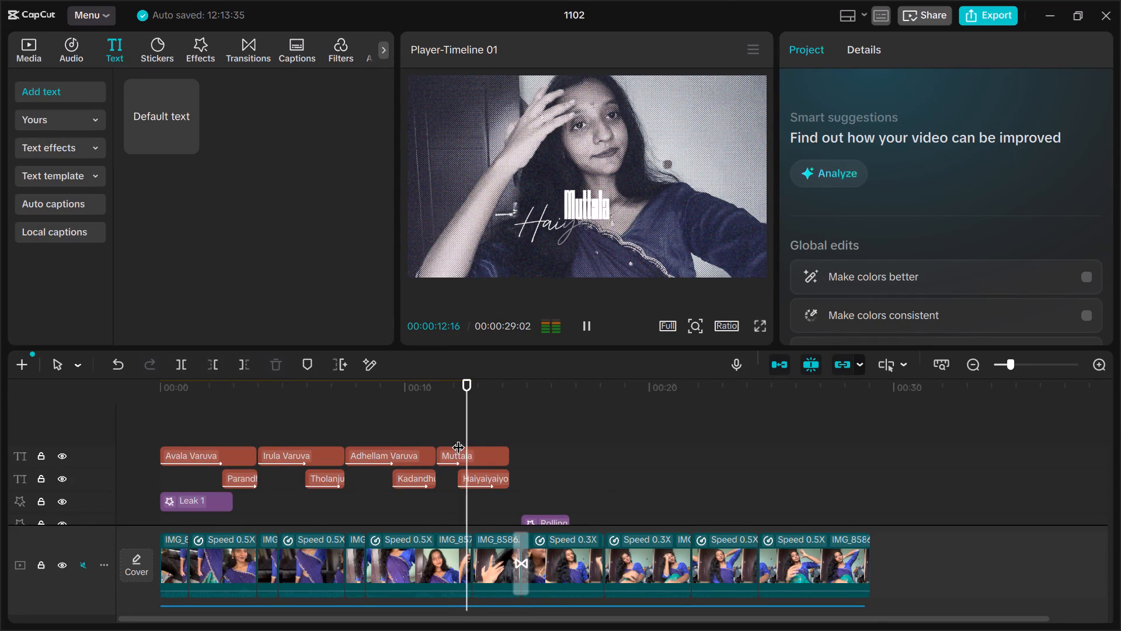
Split the "Muttala" text clip at 00:00:12:19 and delete the part after the split.
{"action": "left_click", "coordinate": [479, 447]}
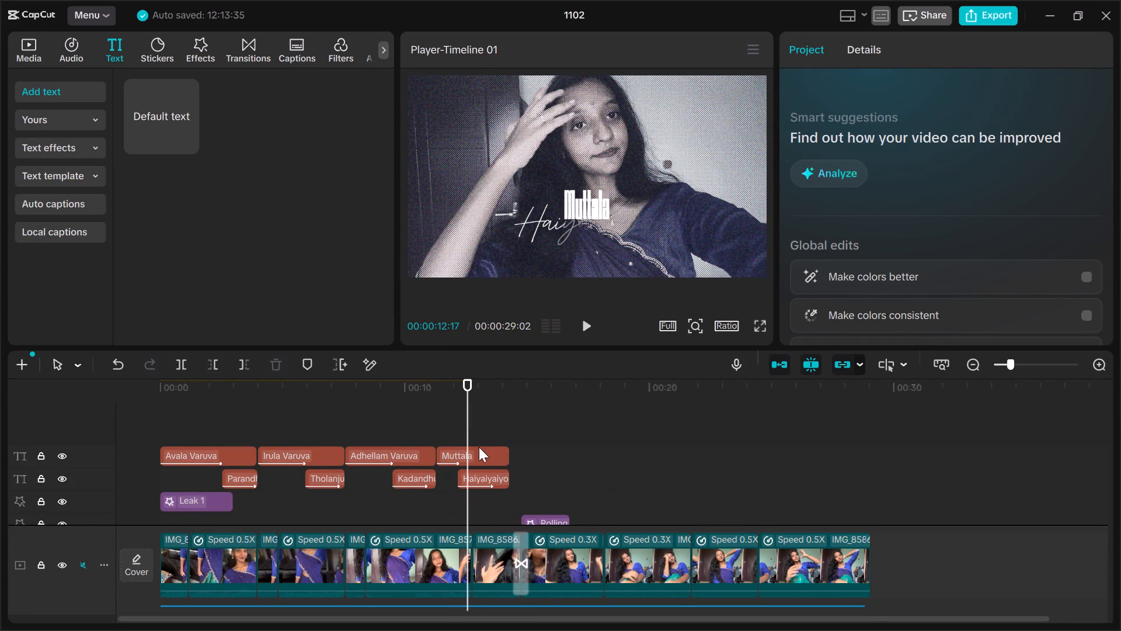
{"action": "key", "text": "Right"}
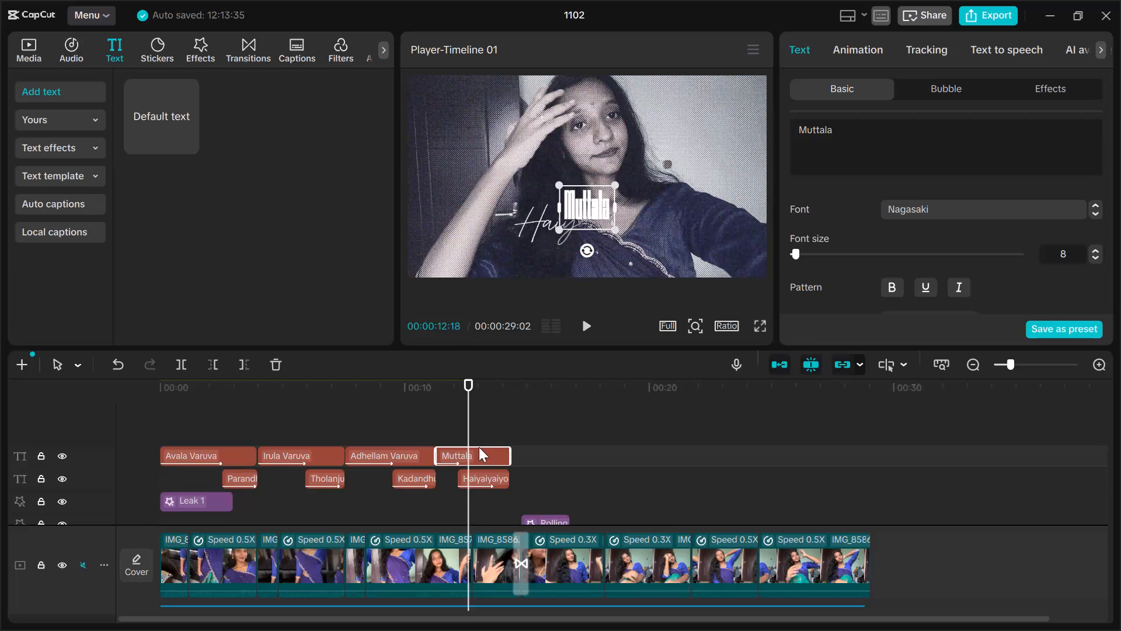
{"action": "key", "text": "Right"}
{"action": "key", "text": "ctrl+b"}
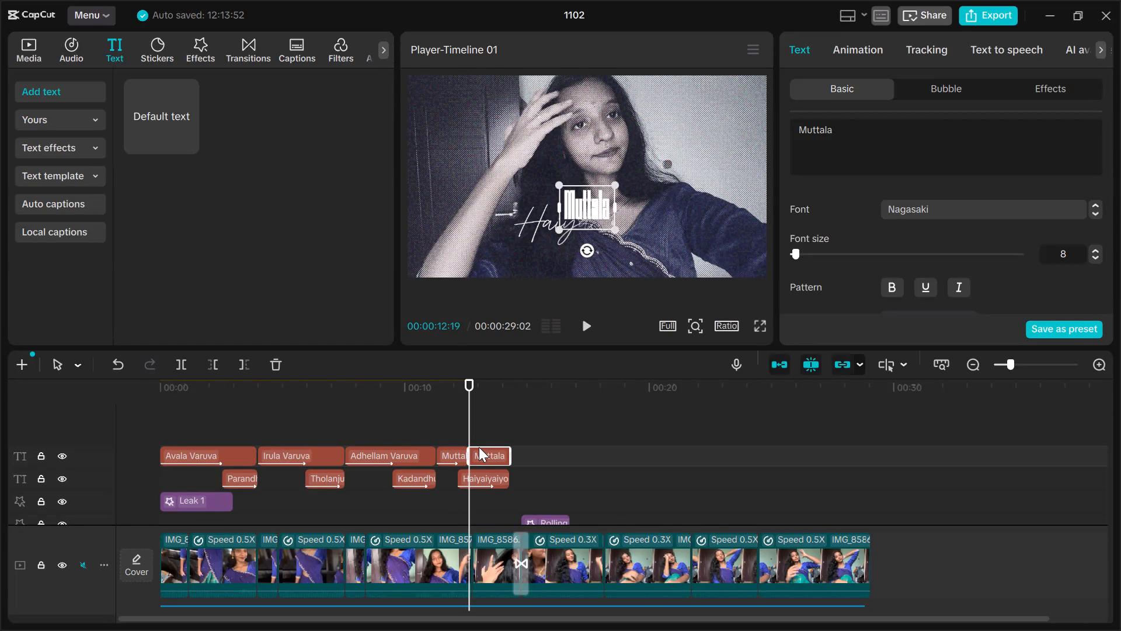
{"action": "key", "text": "BackSpace"}
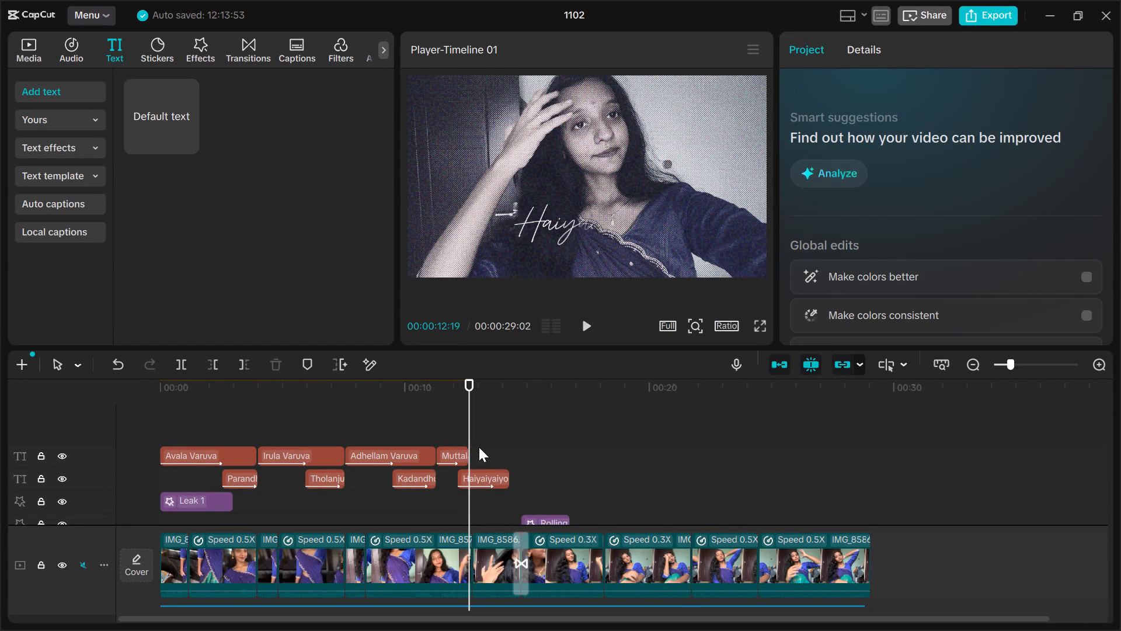
Play back the video from the start to about 00:00:16:04 to check the timing and placement of all lyric lines.
{"action": "key", "text": "Up"}
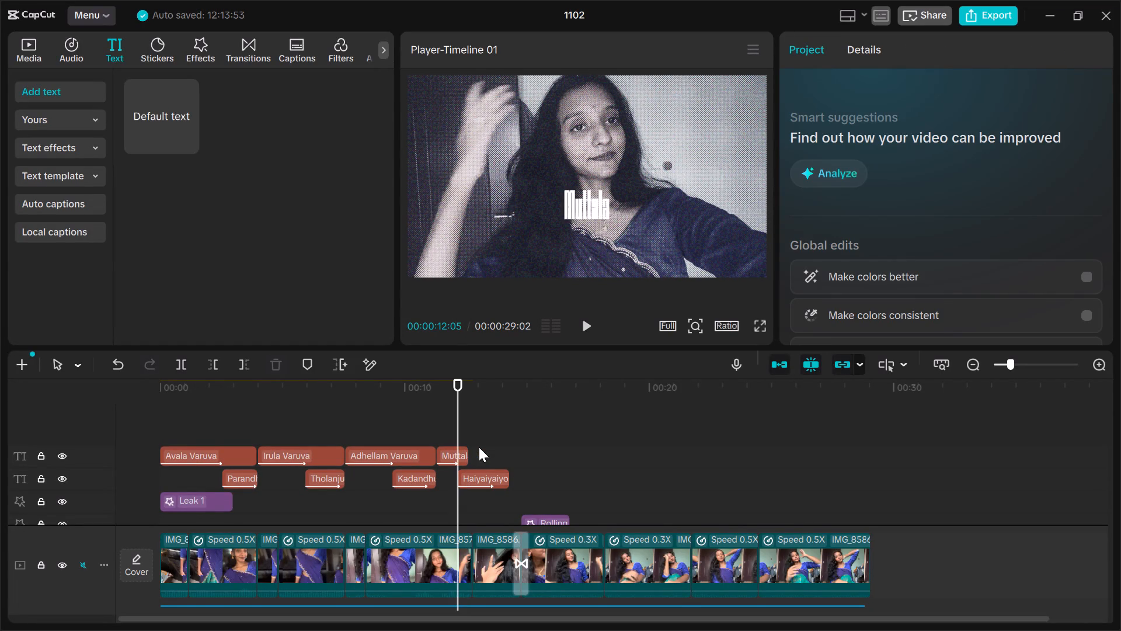
{"action": "key", "text": "Home"}
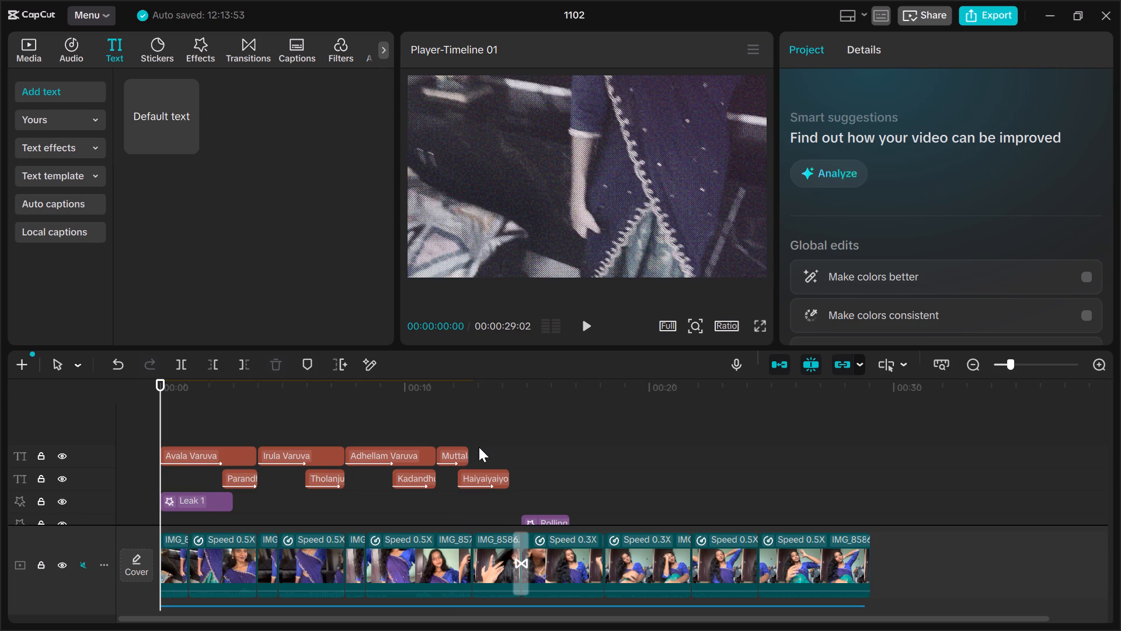
{"action": "key", "text": "space"}
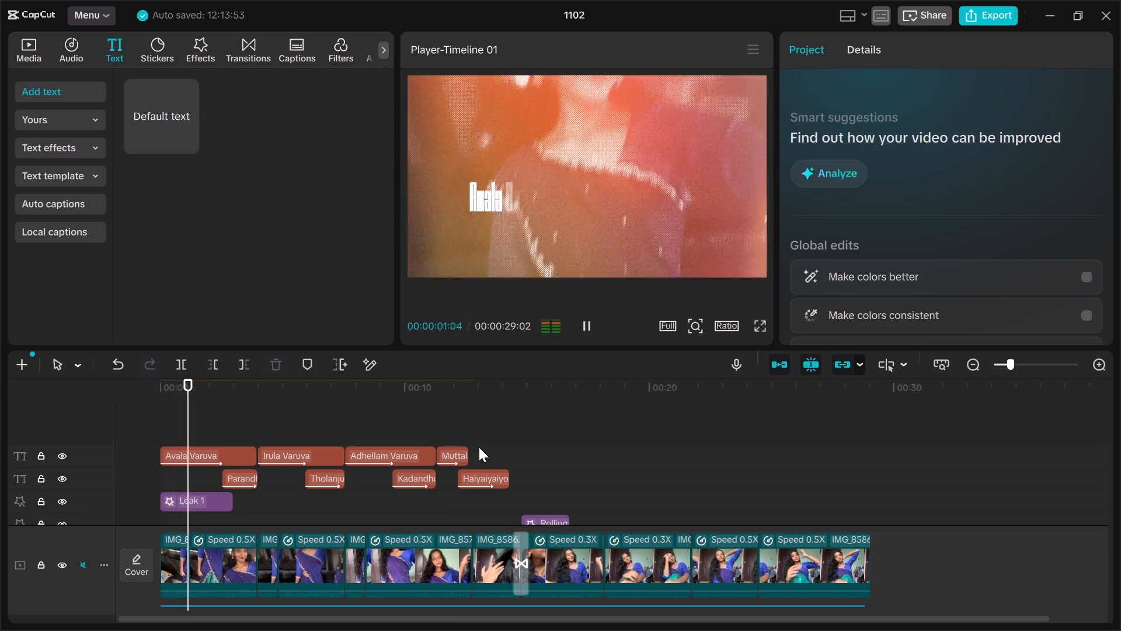
{"action": "key", "text": "space"}
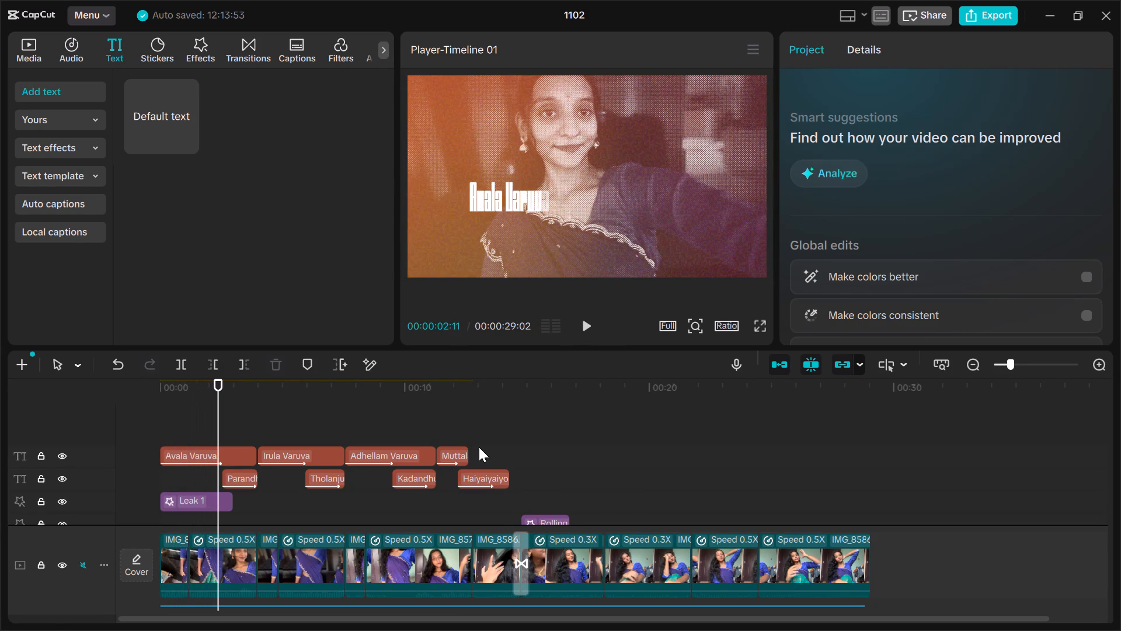
{"action": "key", "text": "space"}
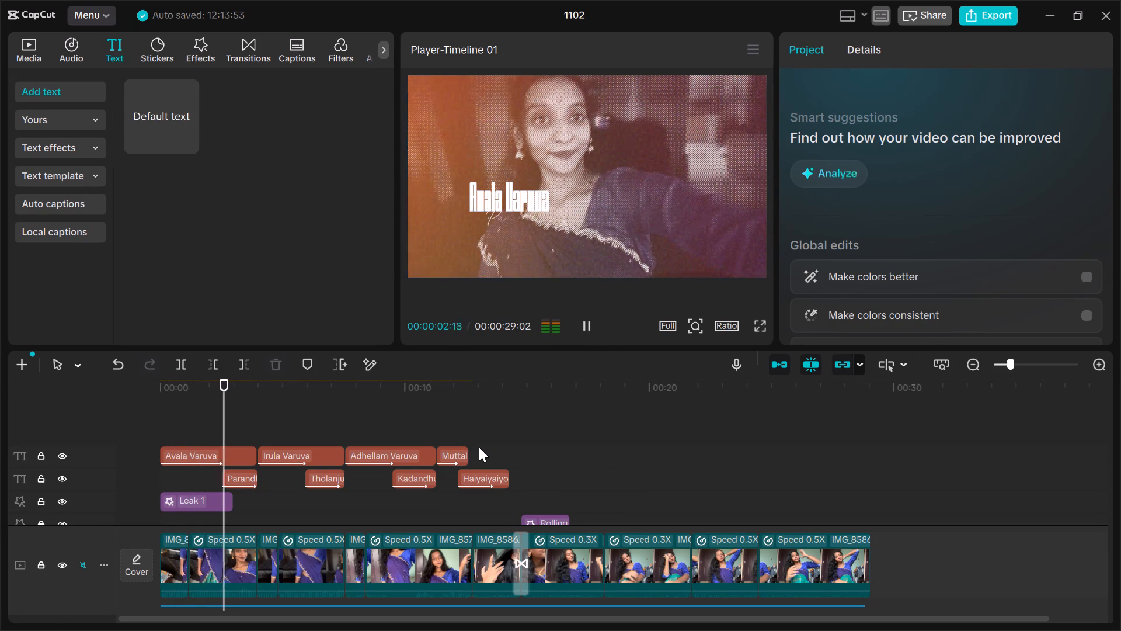
{"action": "key", "text": "space"}
{"action": "key", "text": "space"}
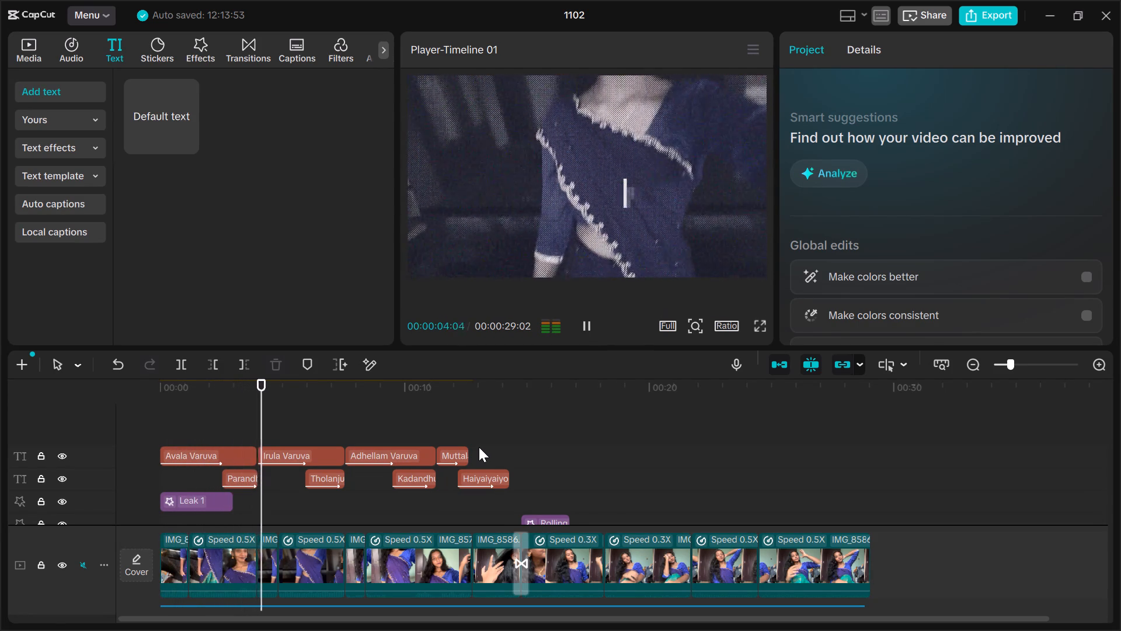
{"action": "key", "text": "space"}
{"action": "key", "text": "space"}
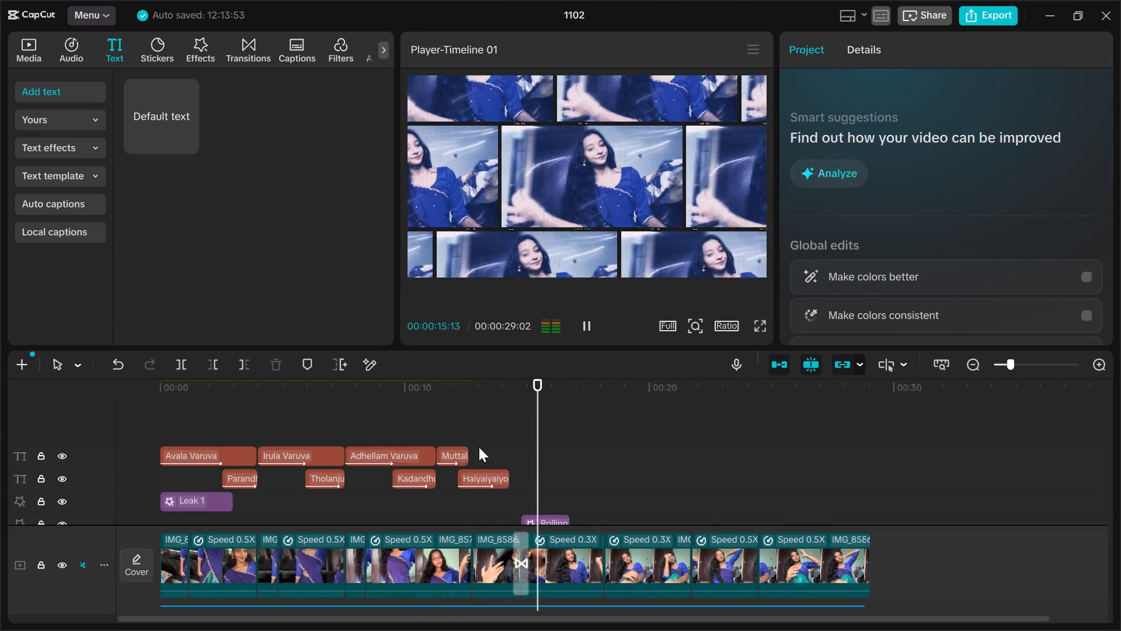
{"action": "key", "text": "space"}
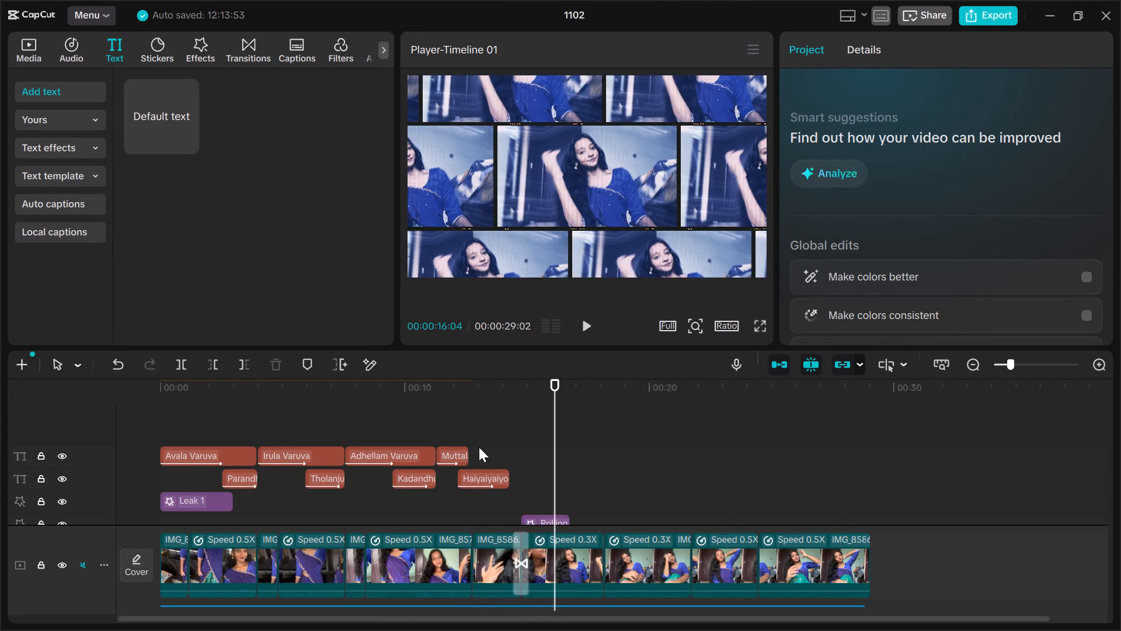
Hide the track holding the Rolling effect and play back from 00:00:13:14 to preview the transition without it.
{"action": "scroll", "coordinate": [572, 481], "scroll_direction": "down", "scroll_amount": 1}
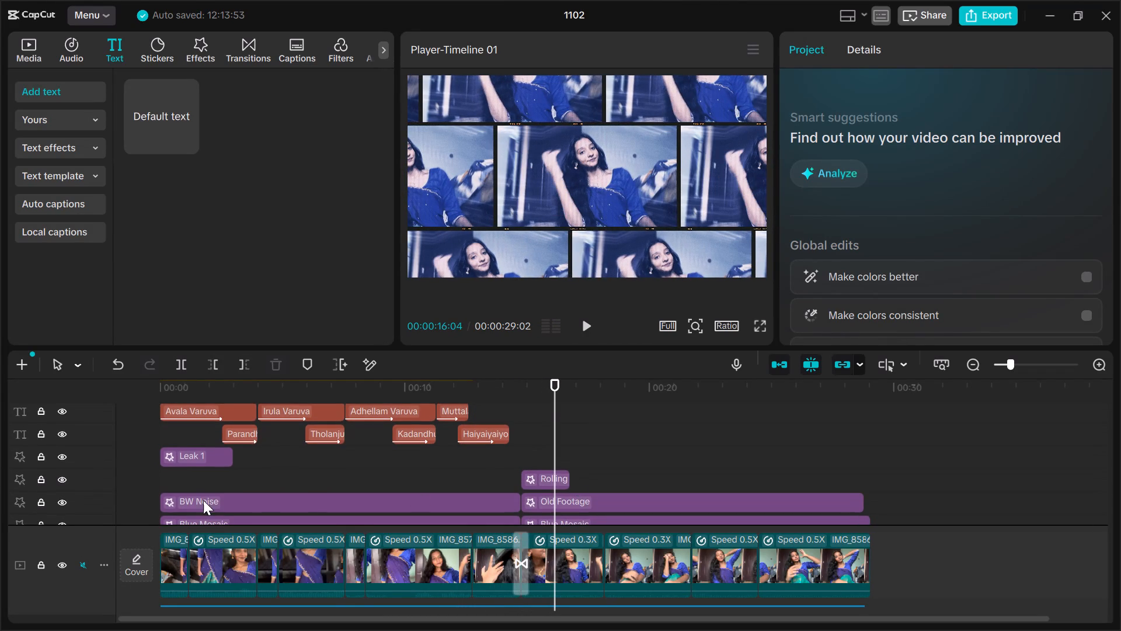
{"action": "left_click", "coordinate": [62, 479]}
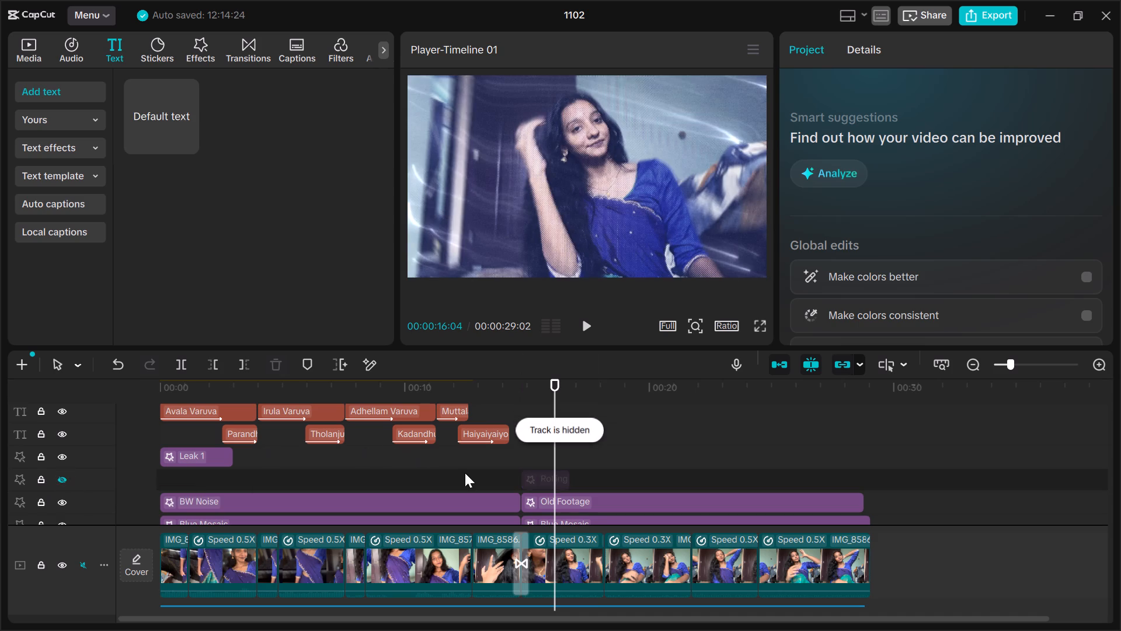
{"action": "left_click", "coordinate": [489, 470]}
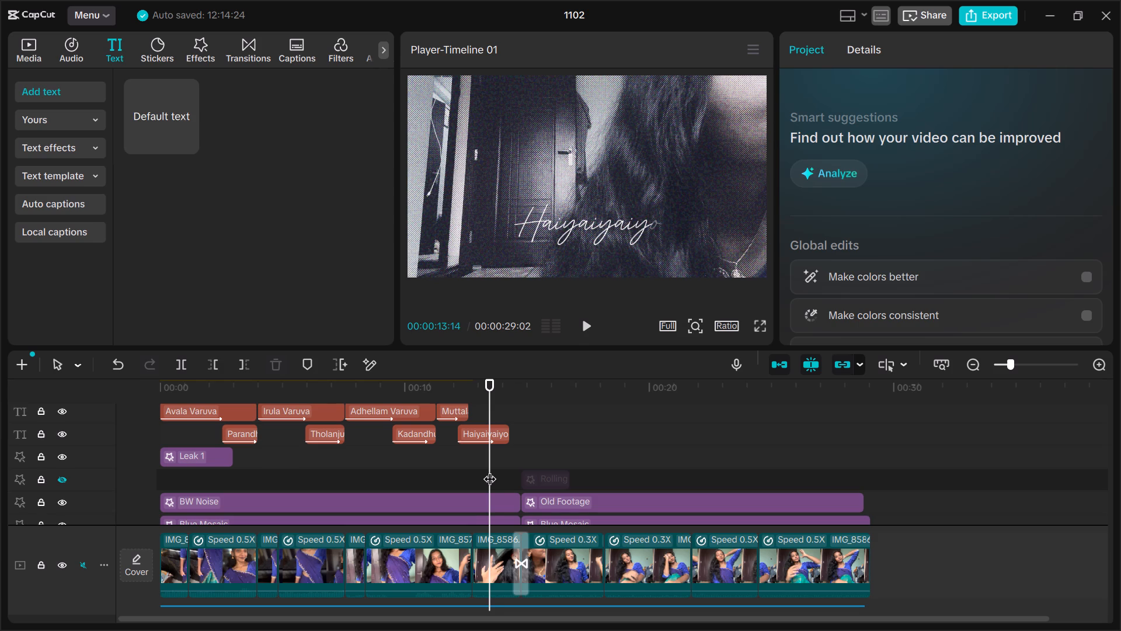
{"action": "key", "text": "space"}
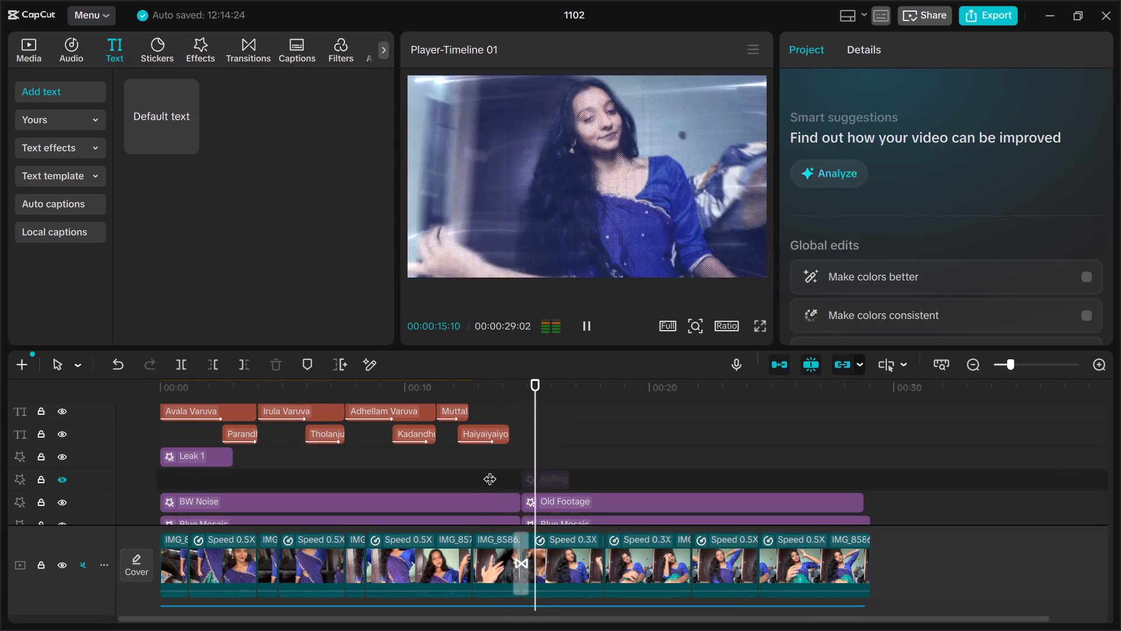
{"action": "key", "text": "space"}
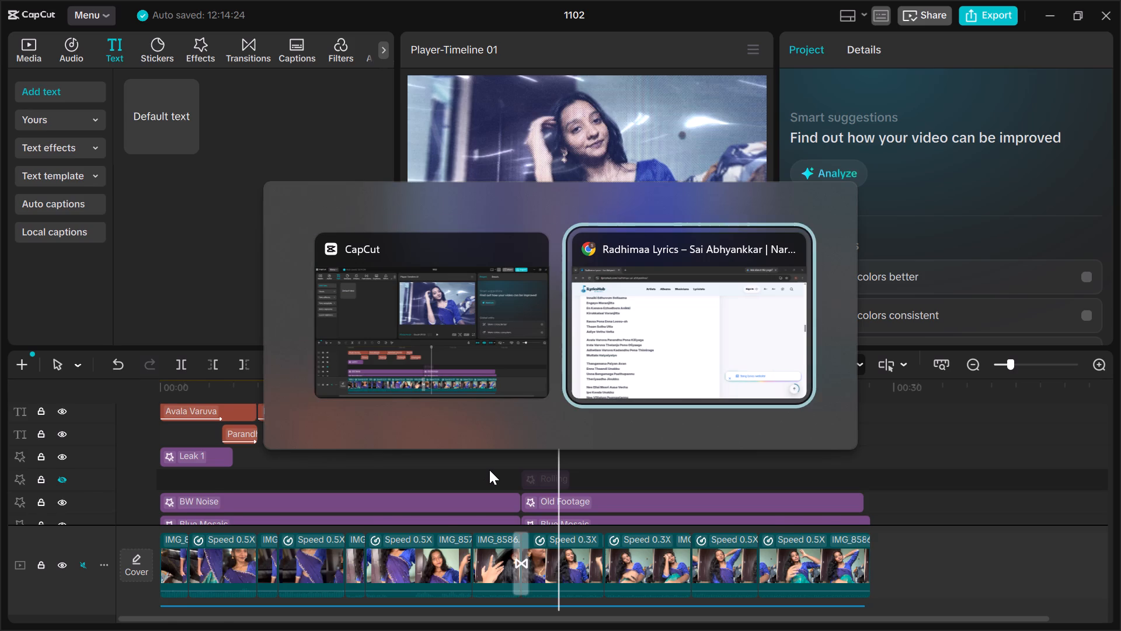
In Chrome, copy the lyric line "Thangamana Paiyan Avan" from the iLyricsHub page.
{"action": "scroll", "coordinate": [342, 442], "scroll_direction": "down", "scroll_amount": 2}
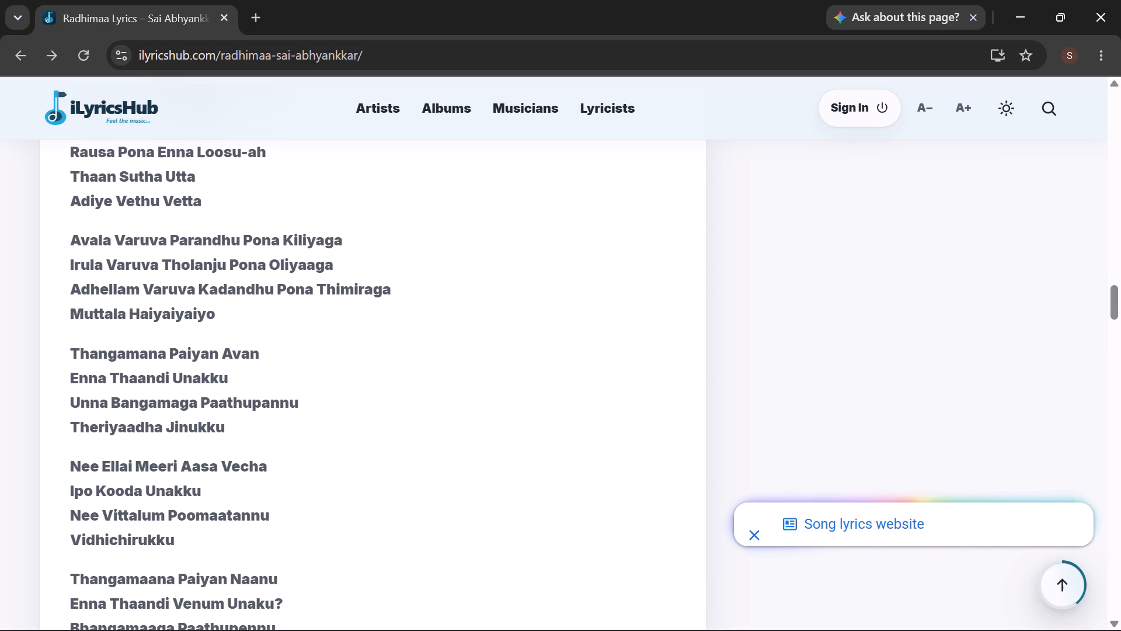
{"action": "left_click_drag", "start_coordinate": [256, 351], "coordinate": [73, 345]}
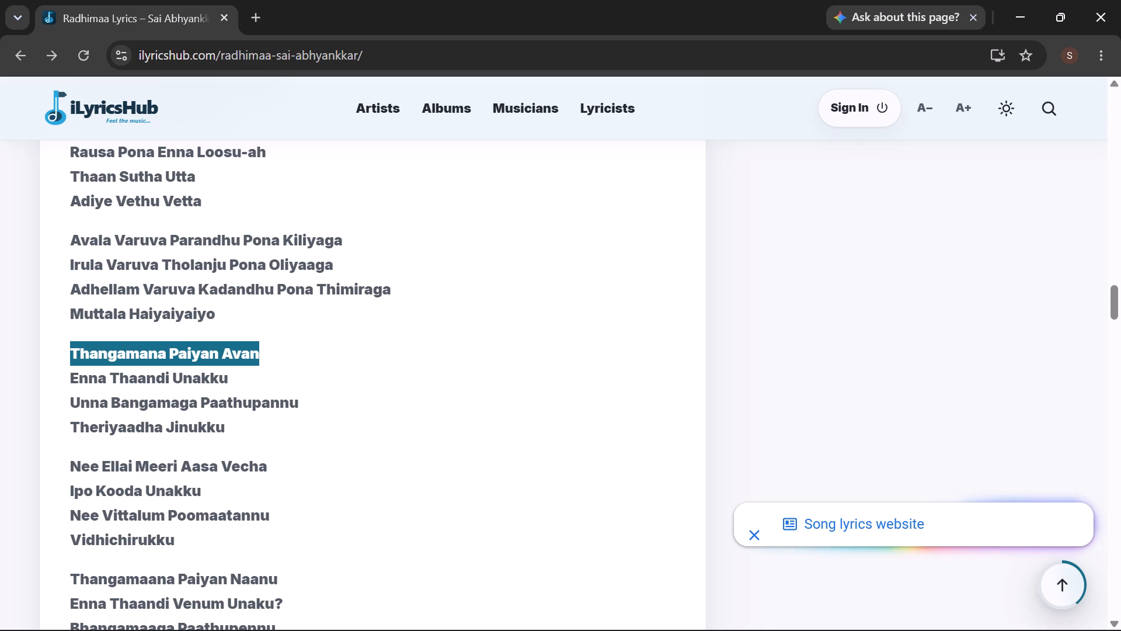
{"action": "key", "text": "ctrl+c"}
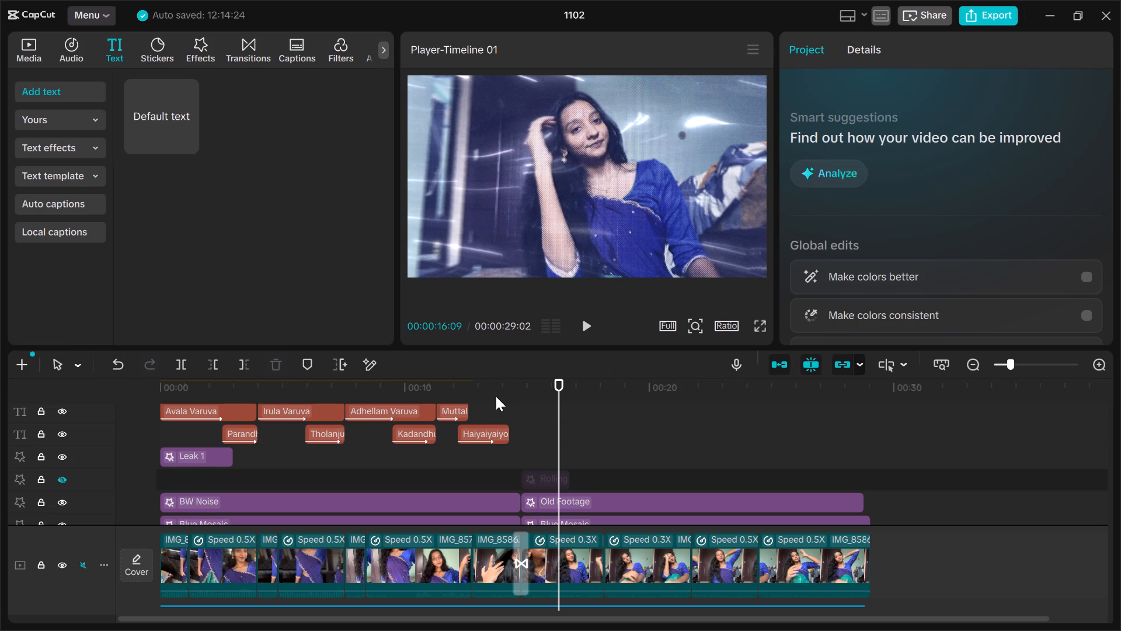
In CapCut, add a default text clip at 00:00:14:23 containing the copied line "Thangamana Paiyan Avan", removing the pasted source-link text.
{"action": "key", "text": "Up"}
{"action": "key", "text": "Up"}
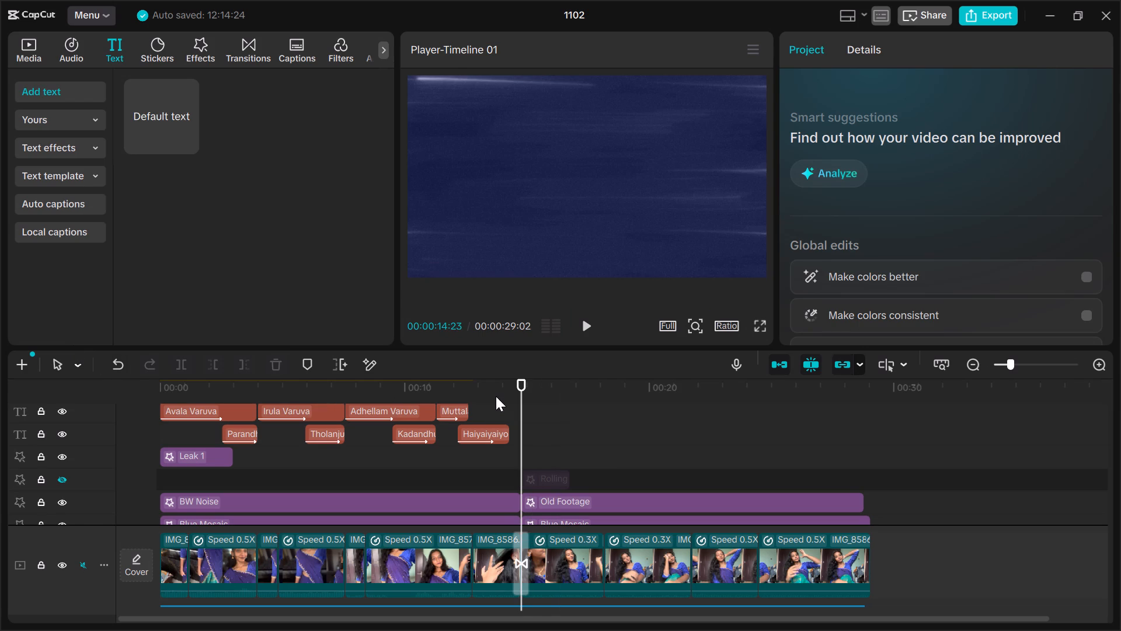
{"action": "key", "text": "space"}
{"action": "key", "text": "space"}
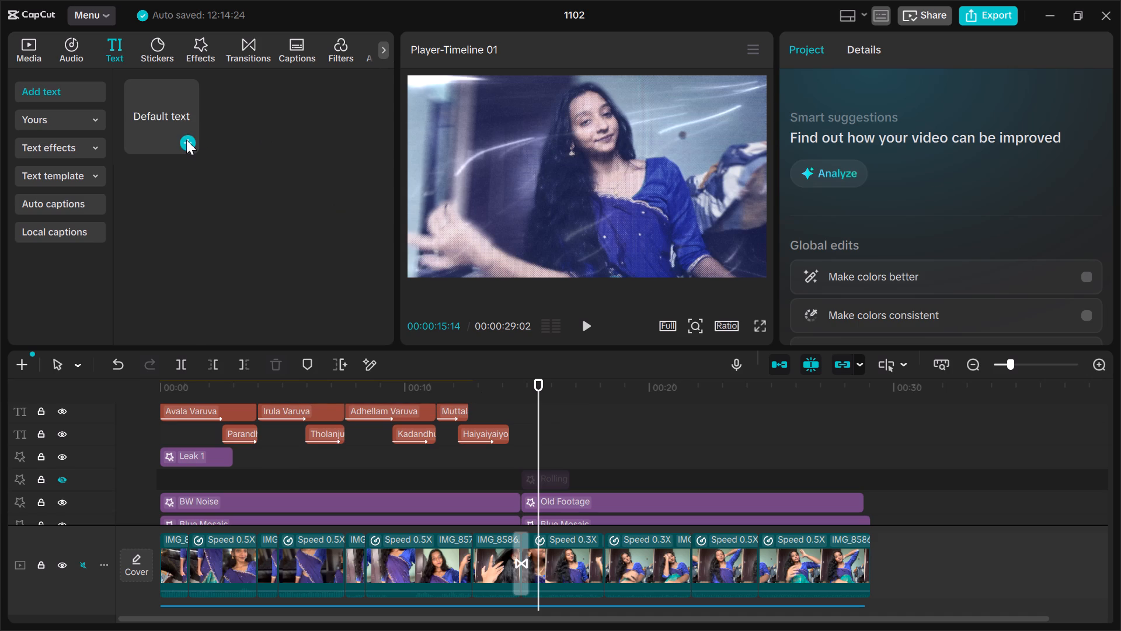
{"action": "key", "text": "Up"}
{"action": "key", "text": "Up"}
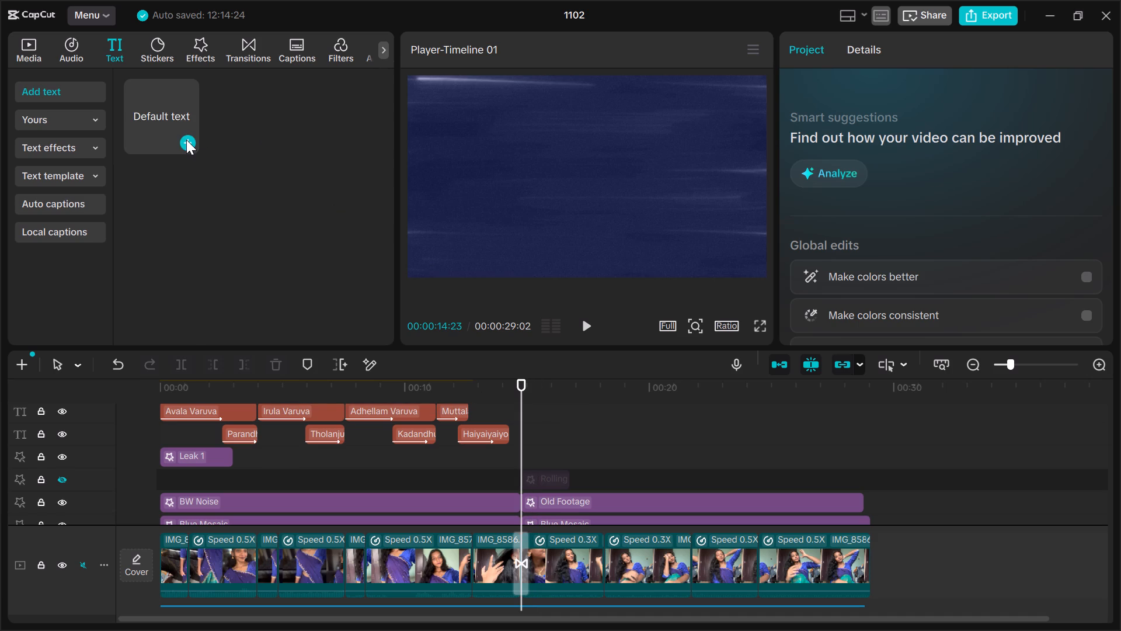
{"action": "left_click", "coordinate": [186, 139]}
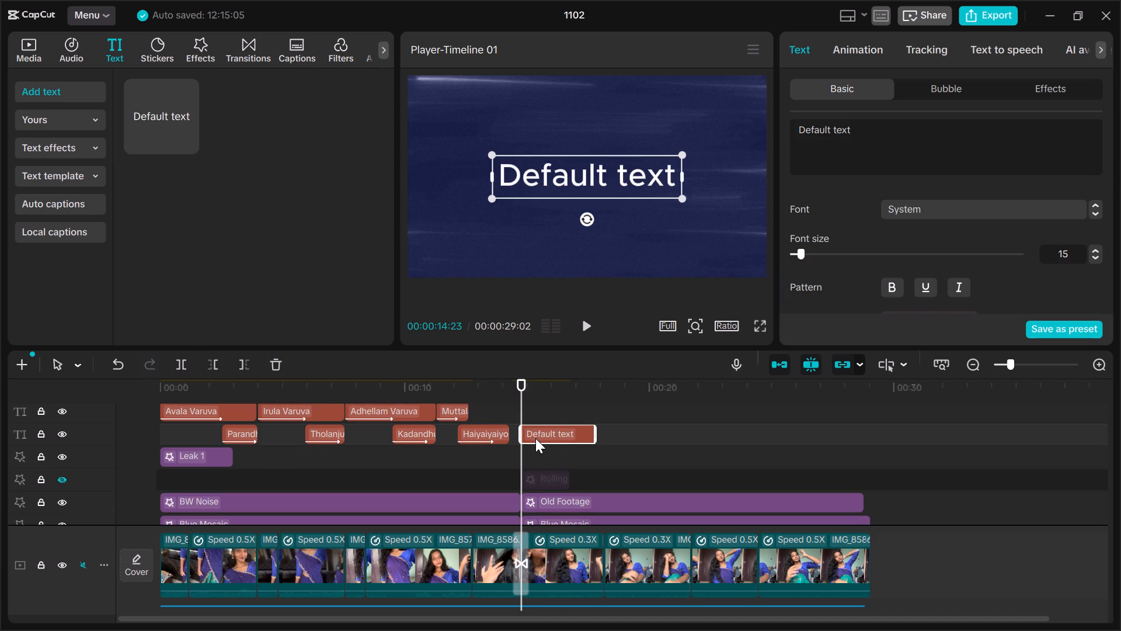
{"action": "left_click", "coordinate": [865, 138]}
{"action": "key", "text": "ctrl+a"}
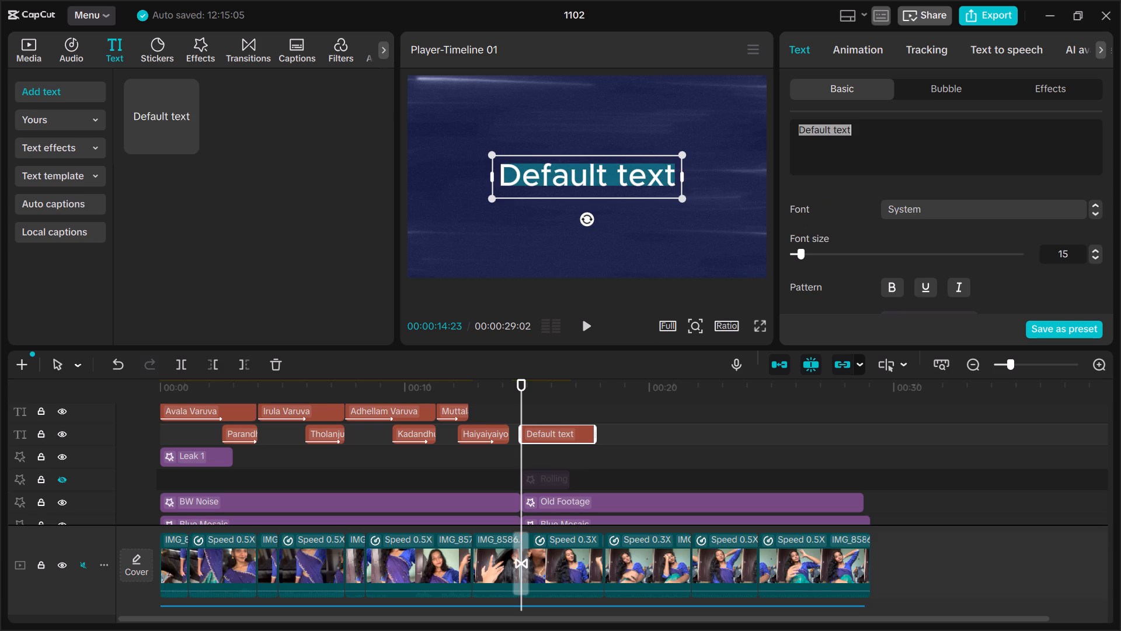
{"action": "key", "text": "ctrl+v"}
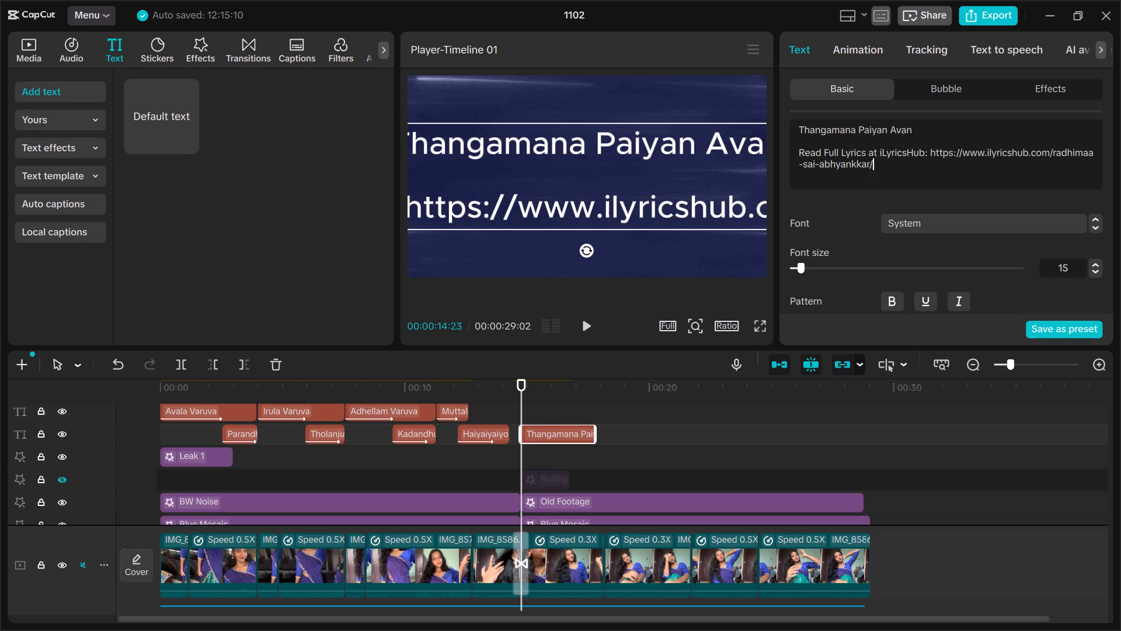
{"action": "left_click_drag", "start_coordinate": [873, 164], "coordinate": [792, 154]}
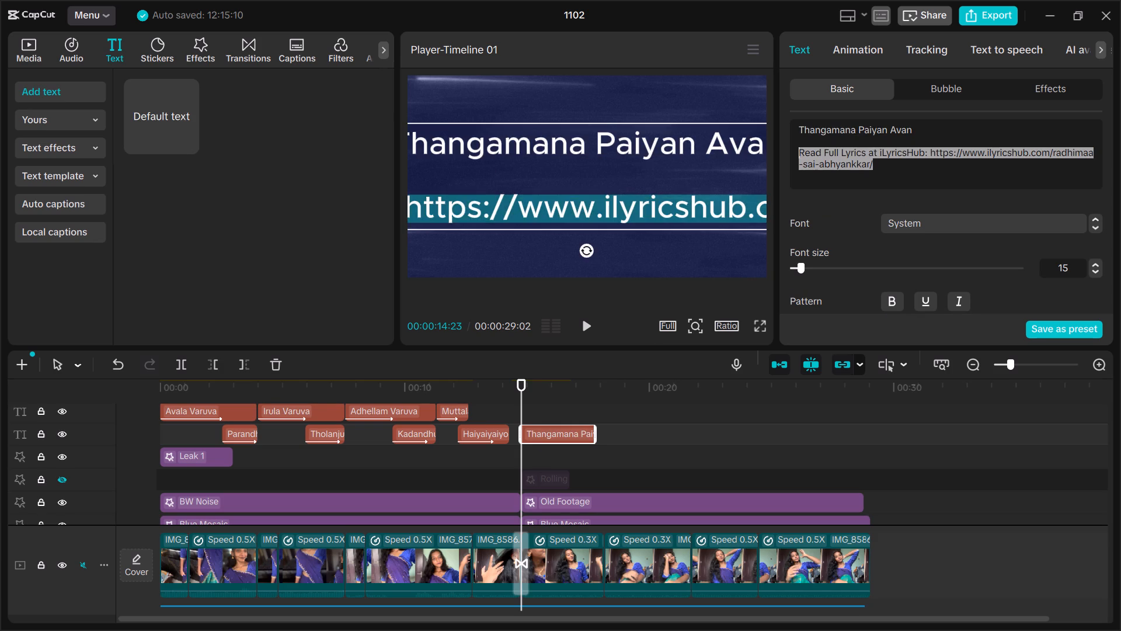
{"action": "key", "text": "BackSpace"}
{"action": "key", "text": "BackSpace"}
{"action": "key", "text": "BackSpace"}
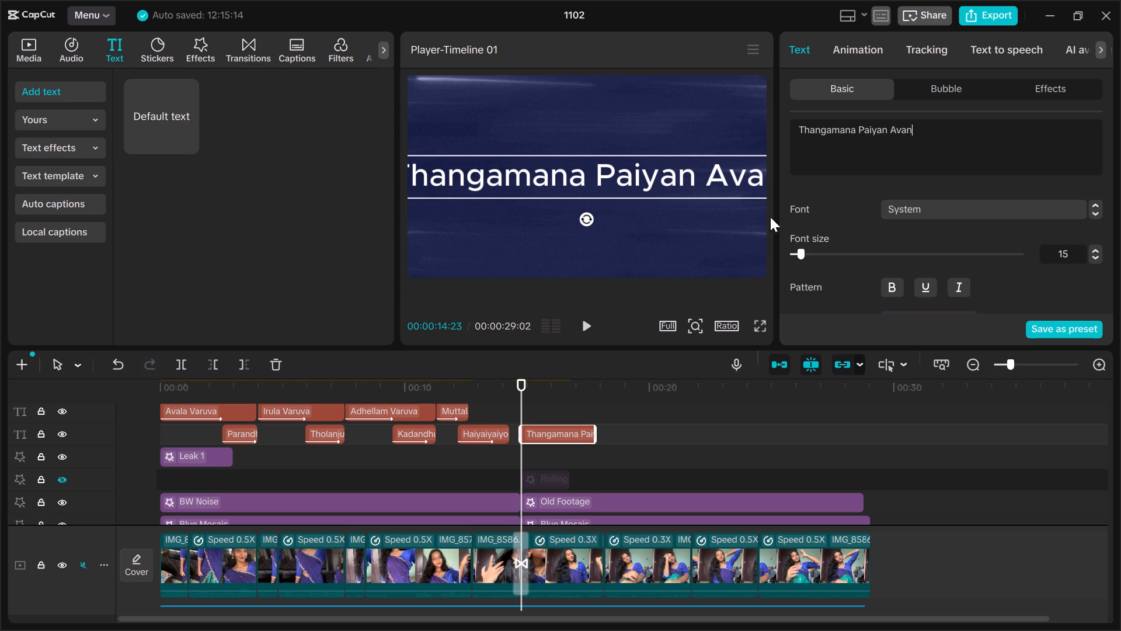
Copy the "Haiyaiyaiyo" clip's attributes and paste its text style, location size, blend and In animation onto the "Thangamana Paiyan Avan" clip.
{"action": "left_click", "coordinate": [491, 434]}
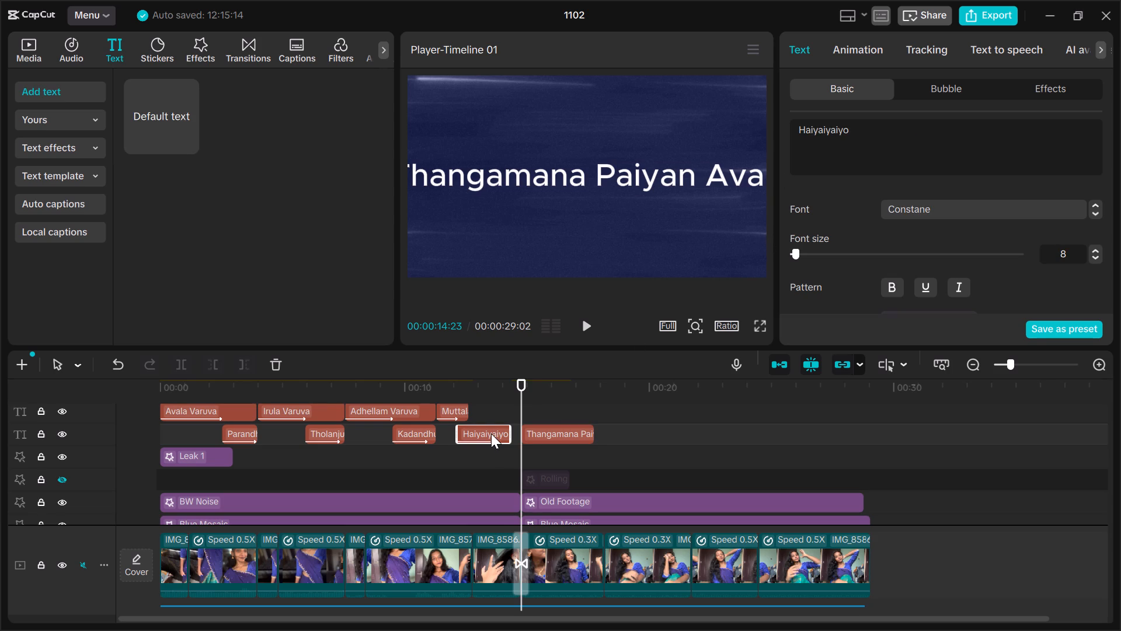
{"action": "key", "text": "ctrl+shift+c"}
{"action": "left_click", "coordinate": [549, 429]}
{"action": "key", "text": "ctrl+shift+v"}
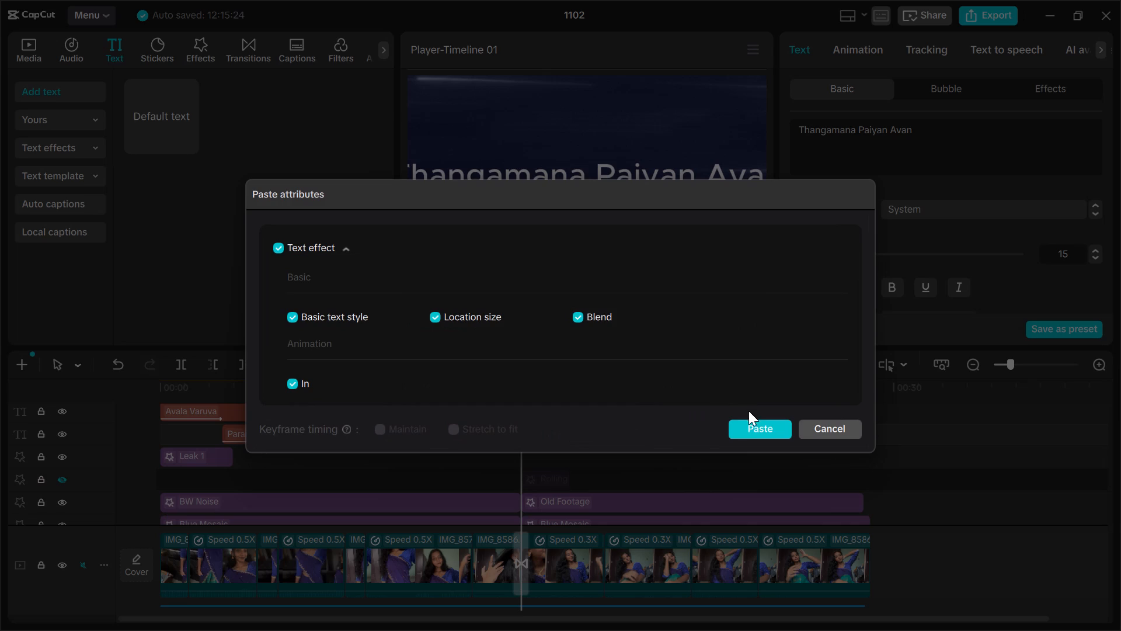
{"action": "left_click", "coordinate": [749, 427]}
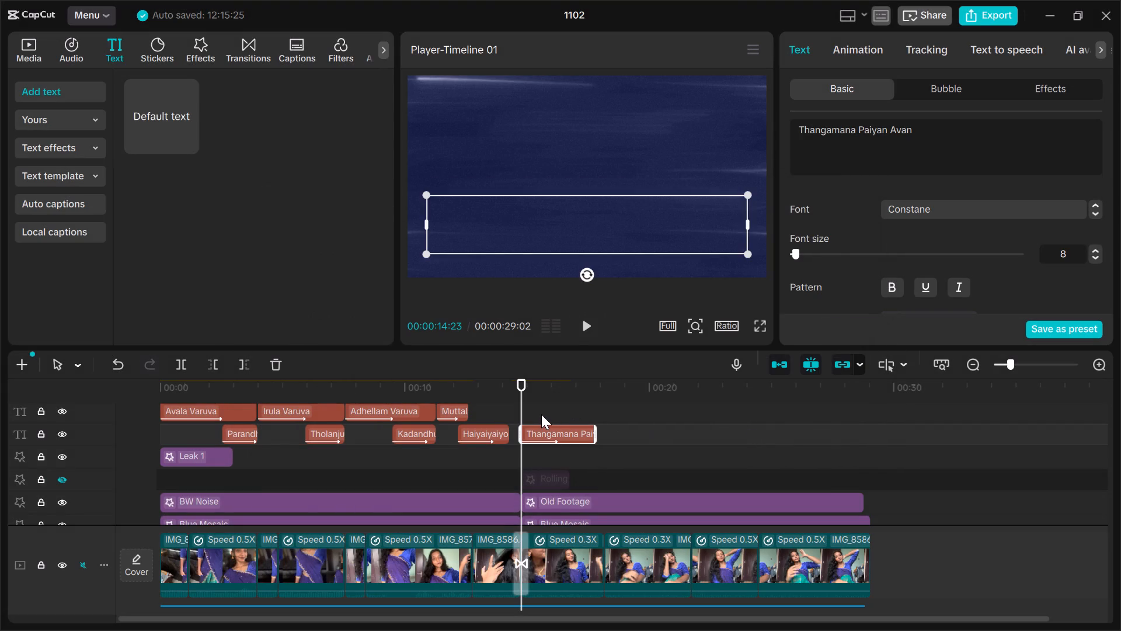
Set the "Thangamana Paiyan Avan" text to the Naturaliste font, shrink it and place it in the lower-left area of the video frame.
{"action": "key", "text": "space"}
{"action": "key", "text": "space"}
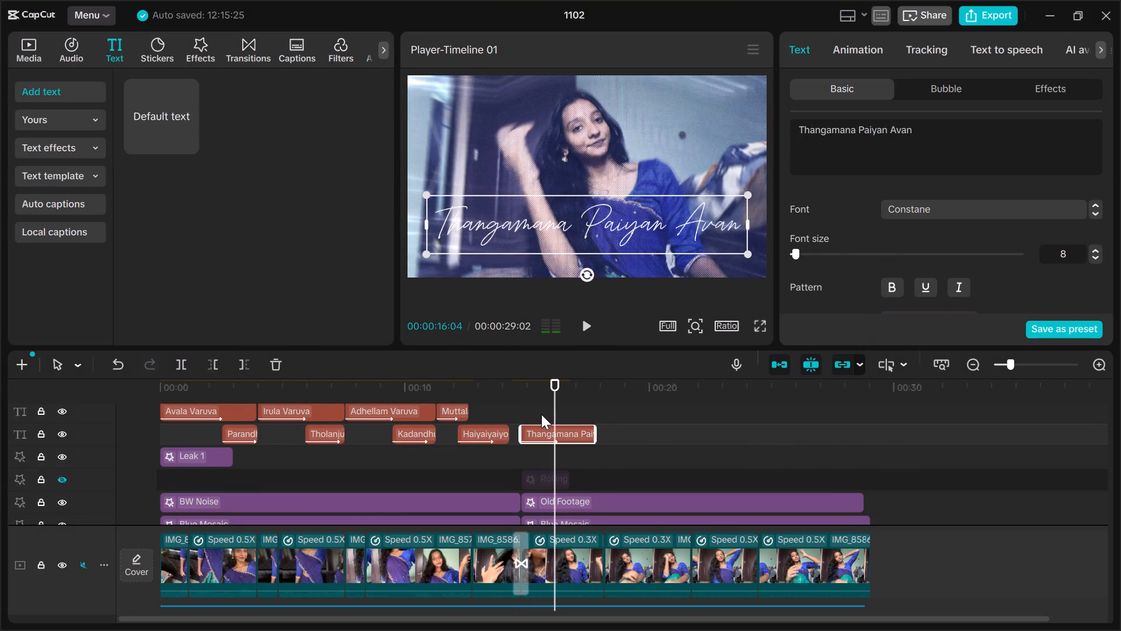
{"action": "left_click", "coordinate": [1006, 214]}
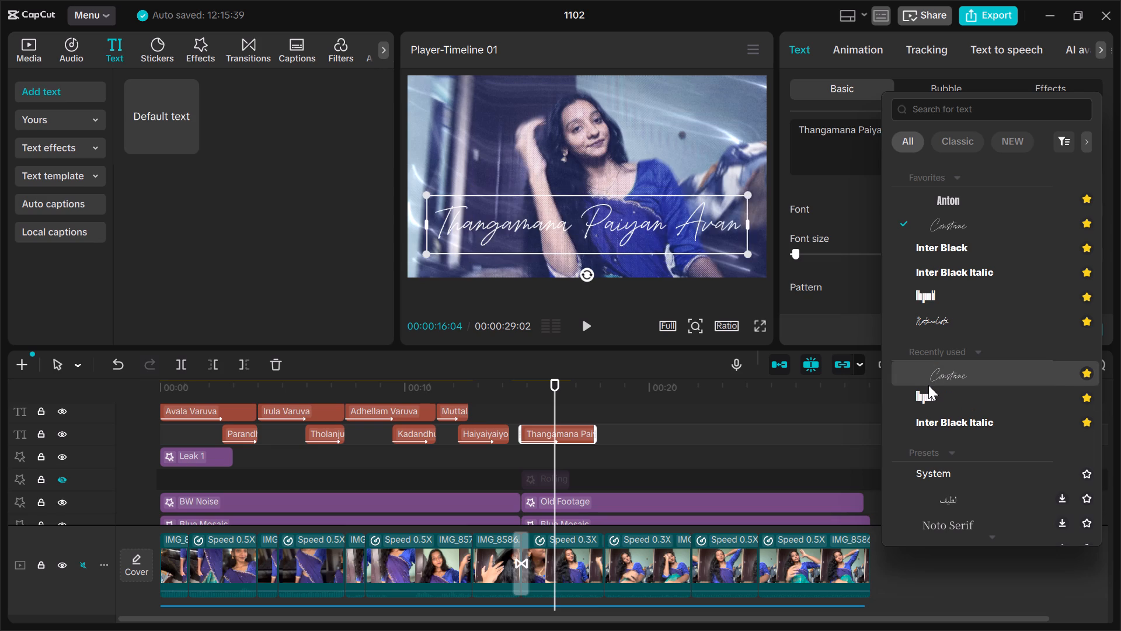
{"action": "left_click", "coordinate": [928, 324]}
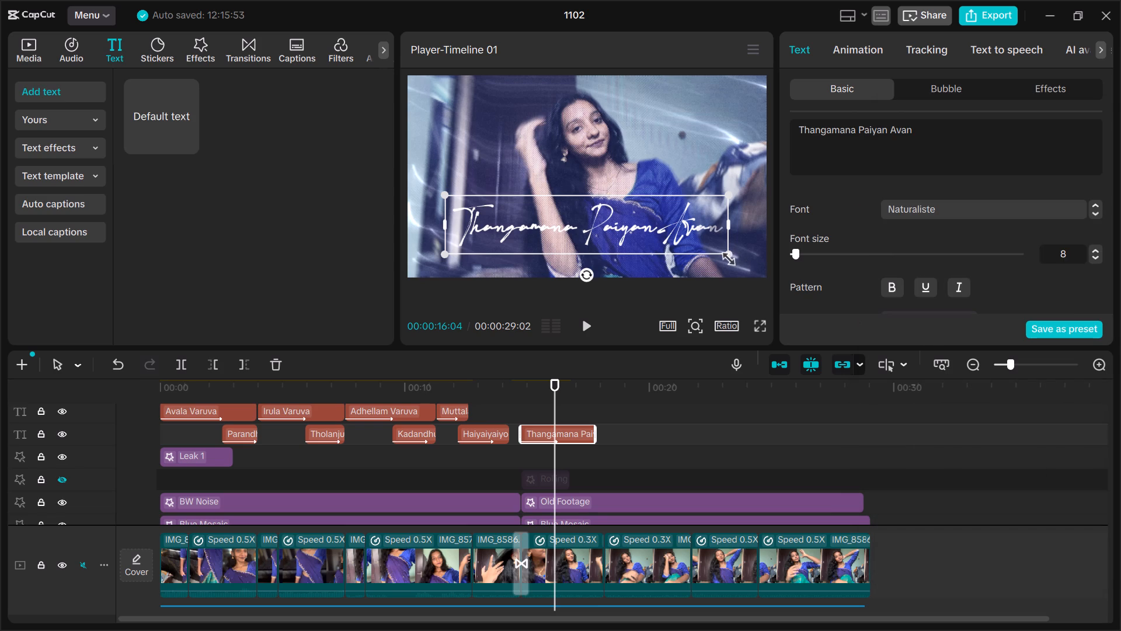
{"action": "left_click_drag", "start_coordinate": [725, 256], "coordinate": [619, 245]}
{"action": "left_click_drag", "start_coordinate": [601, 222], "coordinate": [558, 212]}
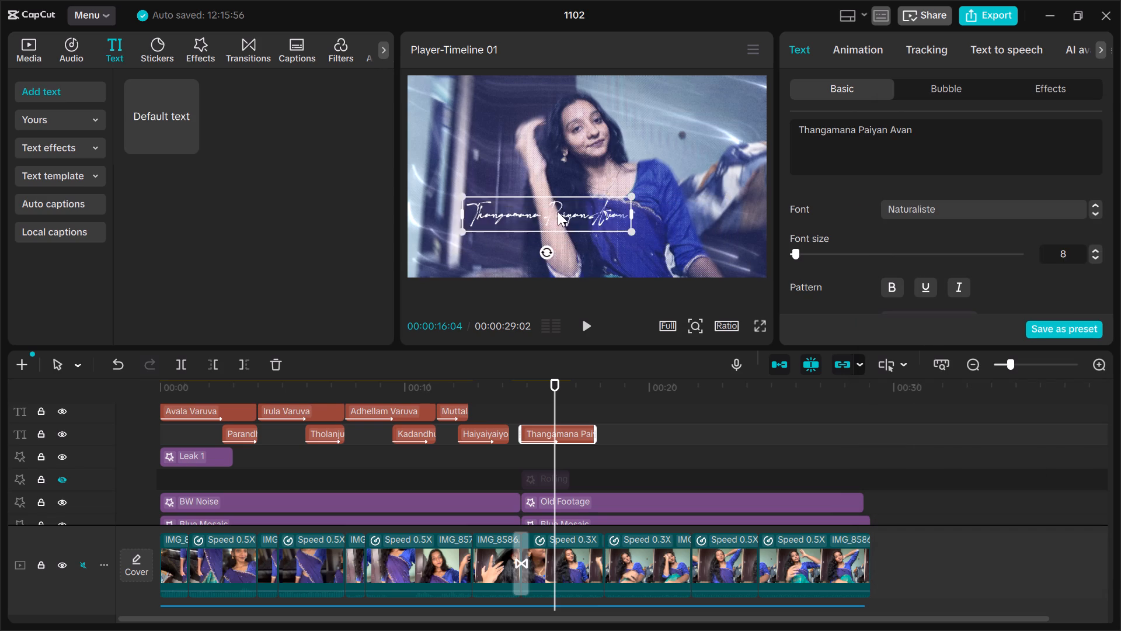
{"action": "left_click_drag", "start_coordinate": [558, 212], "coordinate": [528, 209]}
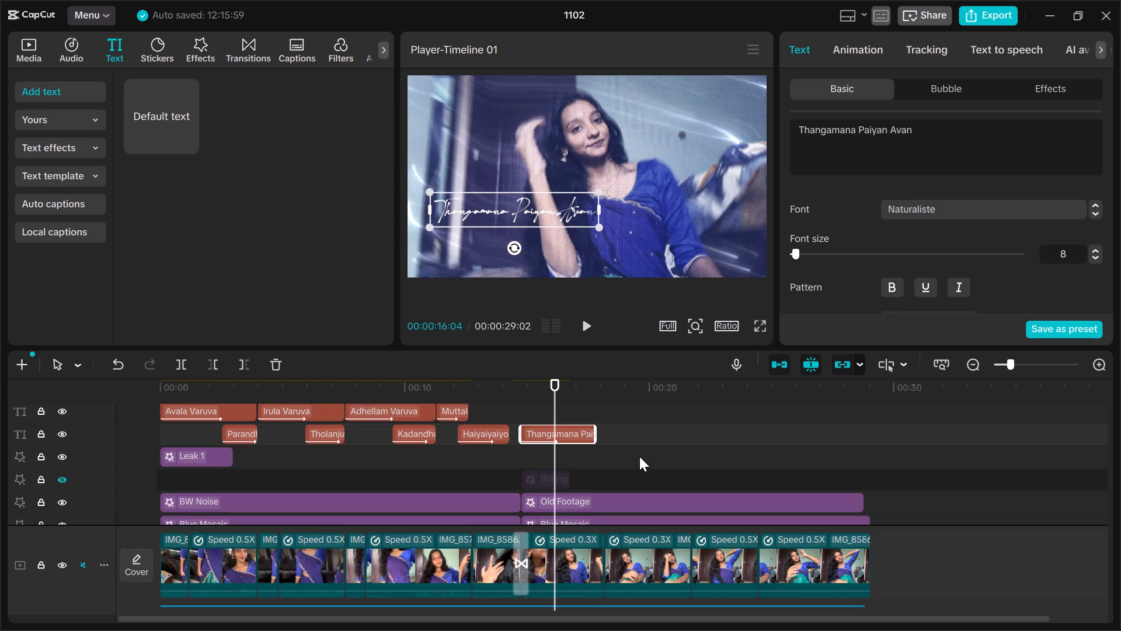
Play back the section from 00:00:14:23 repeatedly to check the "Thangamana Paiyan Avan" text and find where the sung line ends.
{"action": "key", "text": "Up"}
{"action": "key", "text": "Up"}
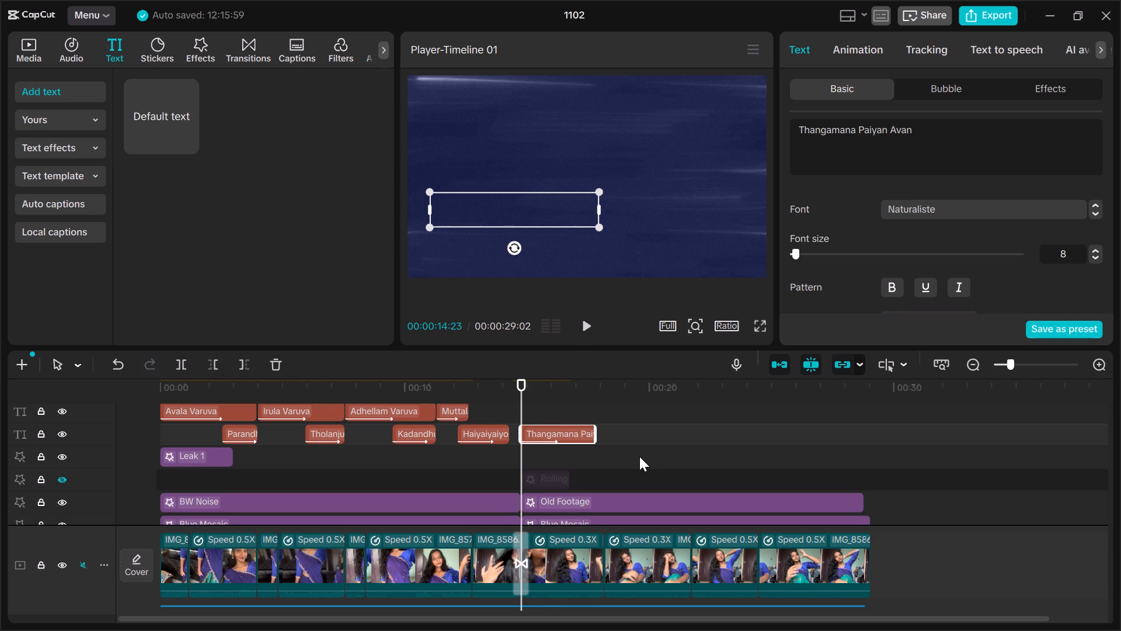
{"action": "key", "text": "space"}
{"action": "key", "text": "space"}
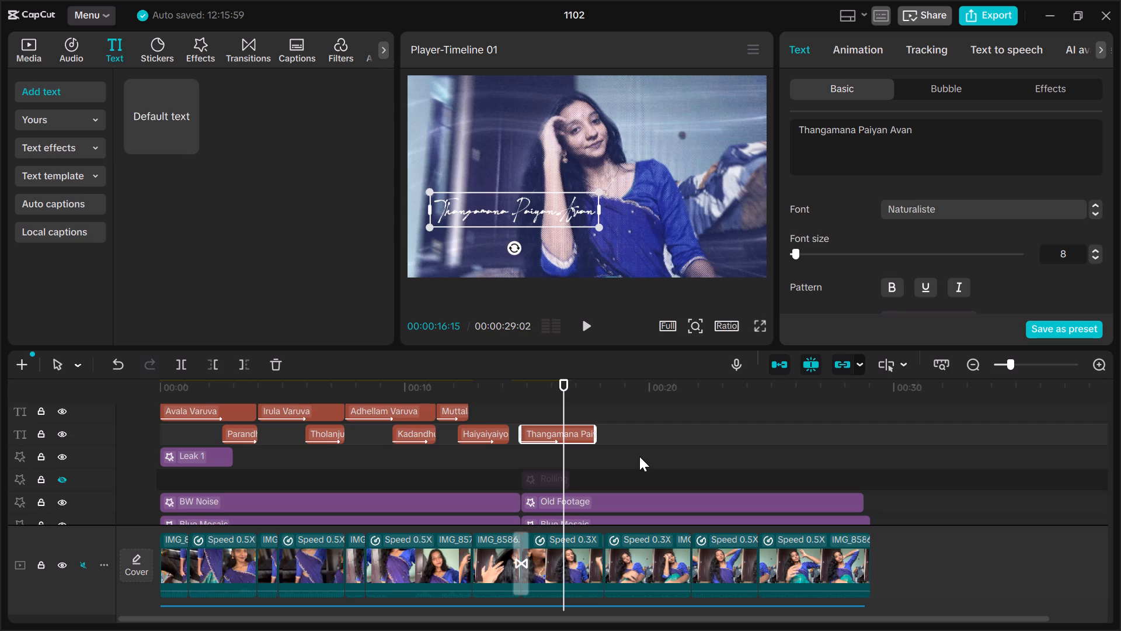
{"action": "scroll", "coordinate": [639, 456], "scroll_direction": "down", "scroll_amount": 2}
{"action": "key", "text": "Up"}
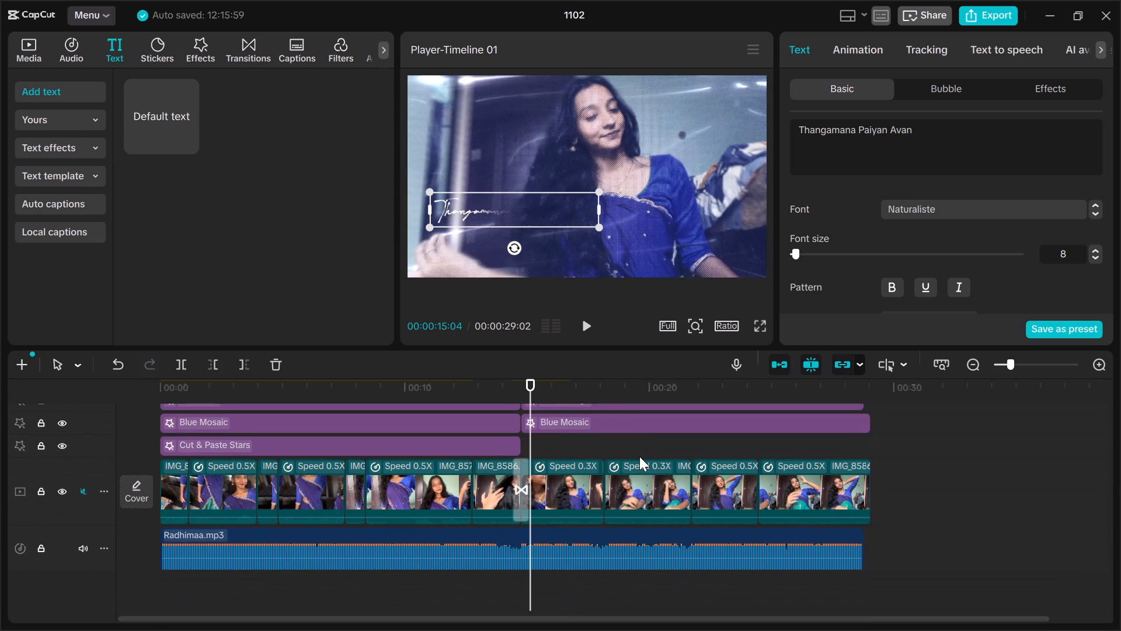
{"action": "key", "text": "space"}
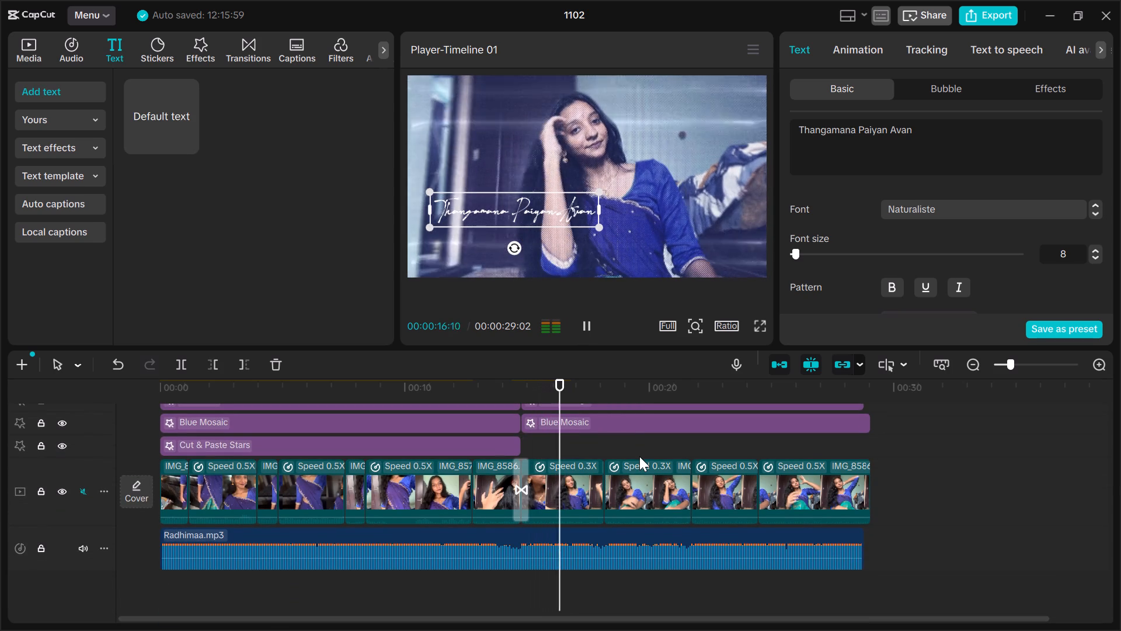
{"action": "key", "text": "space"}
{"action": "key", "text": "Left"}
{"action": "scroll", "coordinate": [639, 456], "scroll_direction": "up", "scroll_amount": 1}
{"action": "key", "text": "space"}
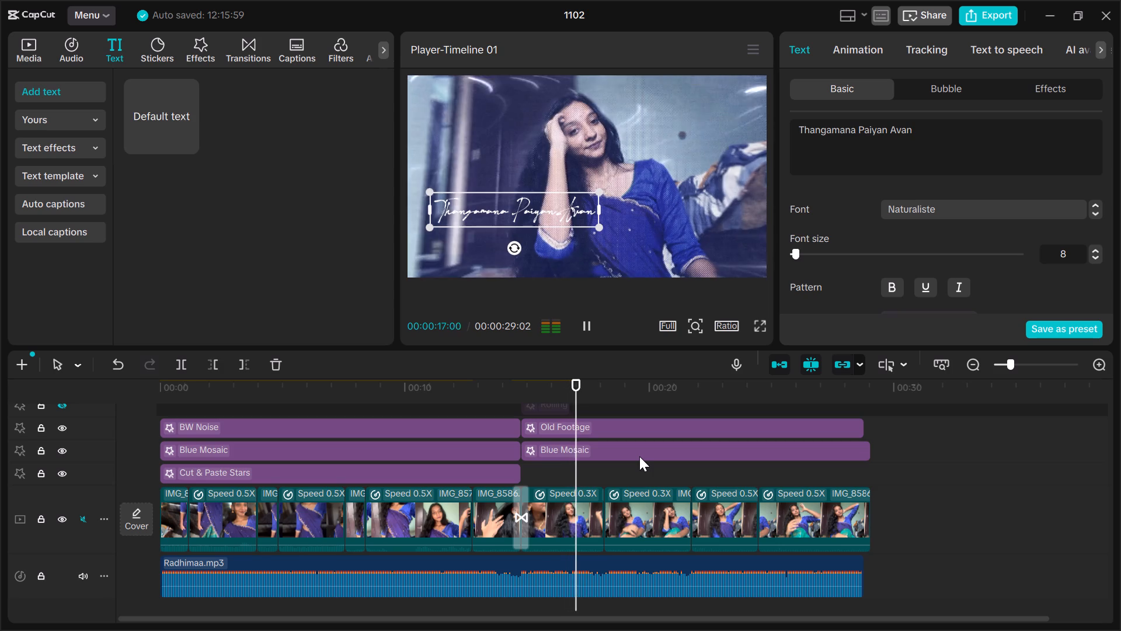
{"action": "key", "text": "Left"}
{"action": "key", "text": "Left"}
{"action": "key", "text": "Left"}
{"action": "key", "text": "Left"}
{"action": "key", "text": "Left"}
{"action": "key", "text": "Left"}
{"action": "key", "text": "Left"}
{"action": "key", "text": "Left"}
{"action": "key", "text": "Left"}
{"action": "key", "text": "Left"}
{"action": "key", "text": "Left"}
{"action": "key", "text": "Left"}
{"action": "key", "text": "Left"}
{"action": "key", "text": "Left"}
{"action": "key", "text": "Left"}
{"action": "key", "text": "Left"}
{"action": "key", "text": "Left"}
{"action": "key", "text": "Left"}
{"action": "key", "text": "Left"}
{"action": "key", "text": "Left"}
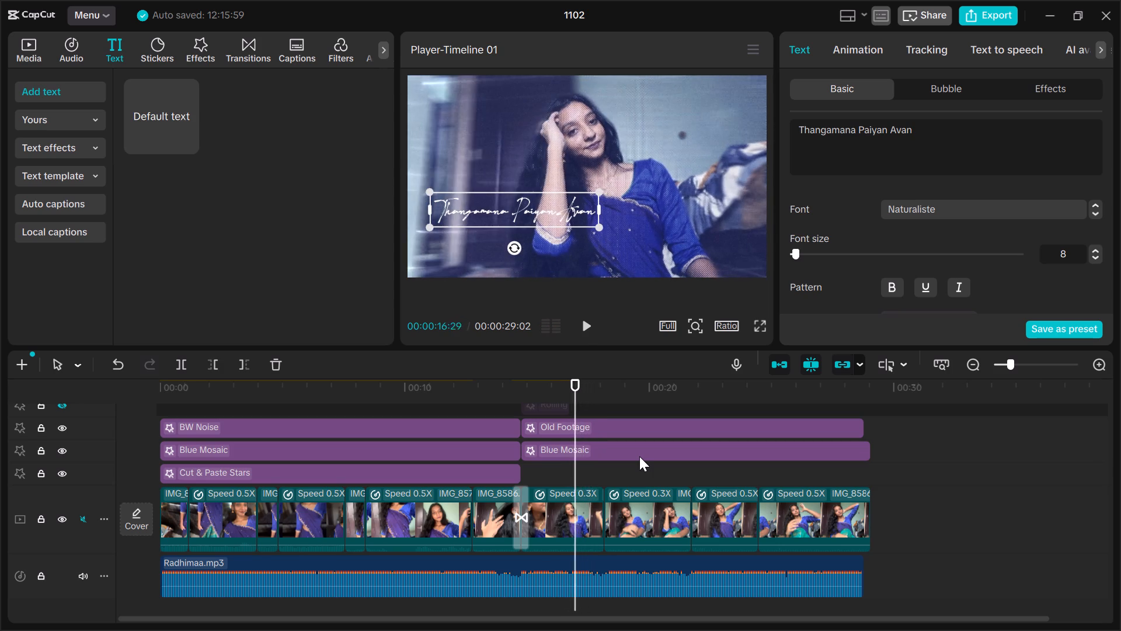
{"action": "key", "text": "space"}
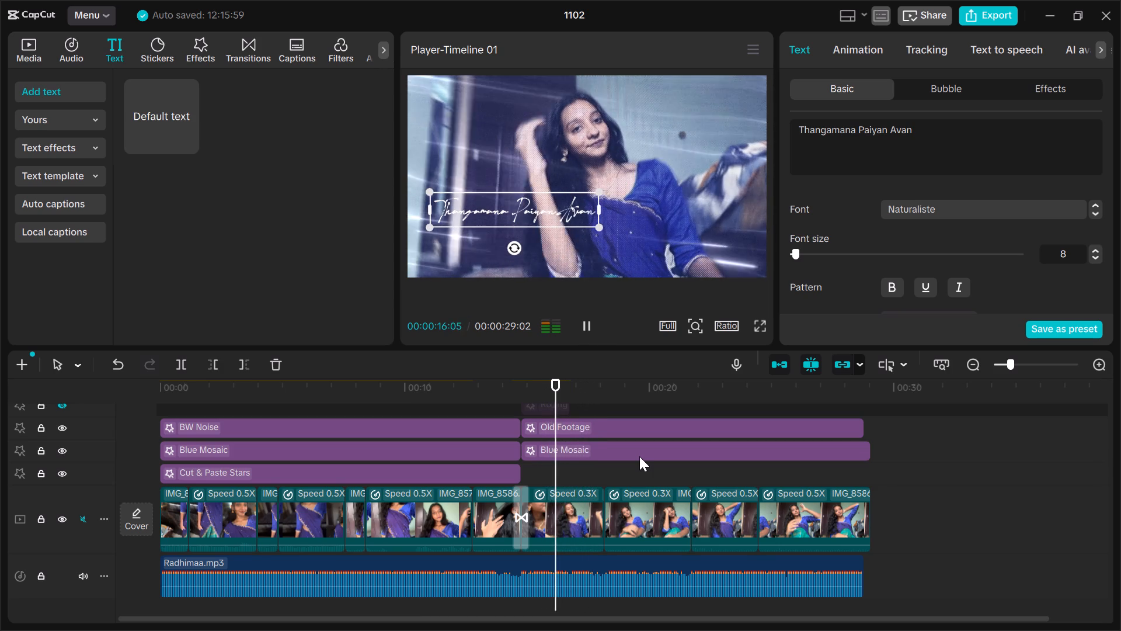
{"action": "key", "text": "space"}
Split the "Thangamana Paiyan Avan" text clip at 00:00:16:17 and delete the part after the split.
{"action": "scroll", "coordinate": [639, 456], "scroll_direction": "up", "scroll_amount": 1}
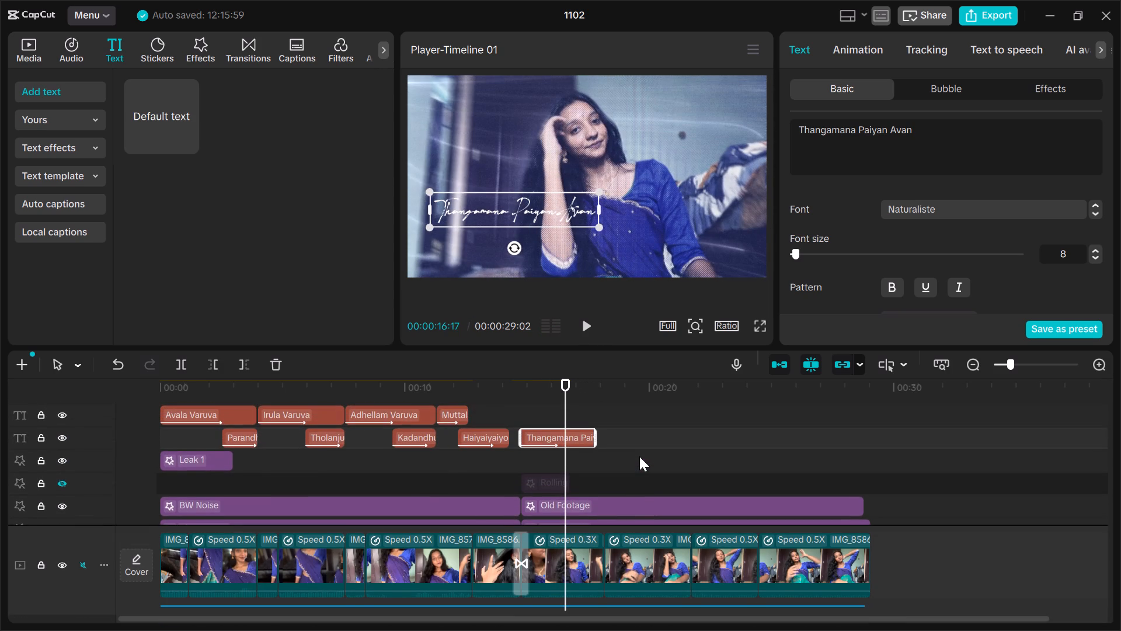
{"action": "key", "text": "ctrl+b"}
{"action": "key", "text": "BackSpace"}
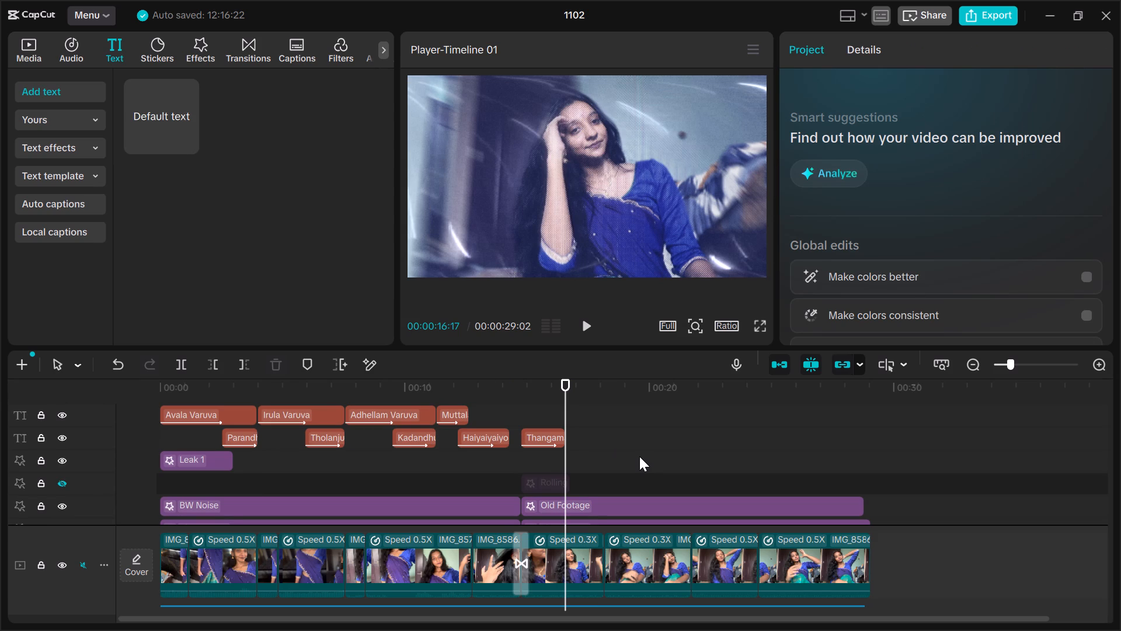
Add a default text clip at 00:00:16:17 containing "Enna Thaandi Unakku", copied from the lyrics page in Chrome, and remove the pasted source-link text.
{"action": "left_click", "coordinate": [186, 140]}
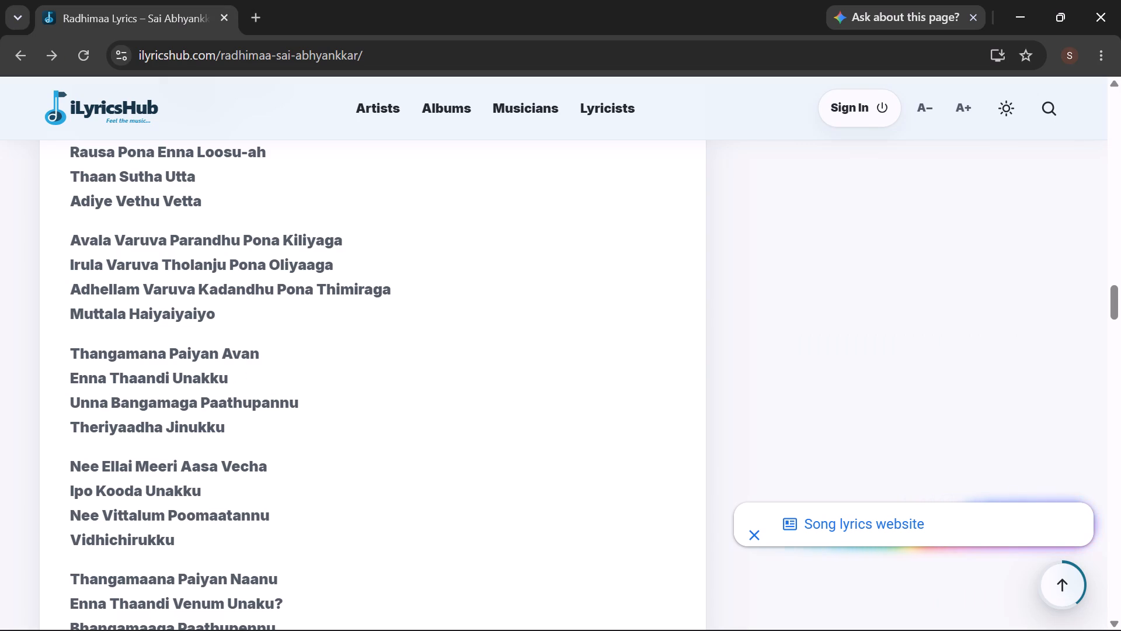
{"action": "left_click_drag", "start_coordinate": [224, 375], "coordinate": [77, 379]}
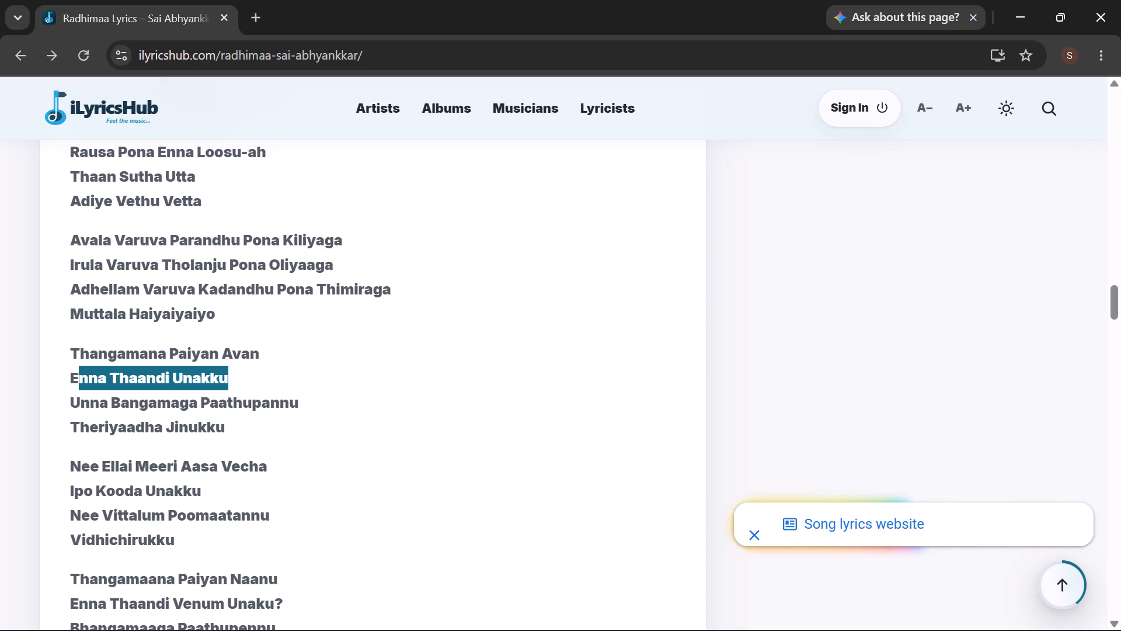
{"action": "left_click_drag", "start_coordinate": [77, 379], "coordinate": [71, 379]}
{"action": "key", "text": "ctrl+c"}
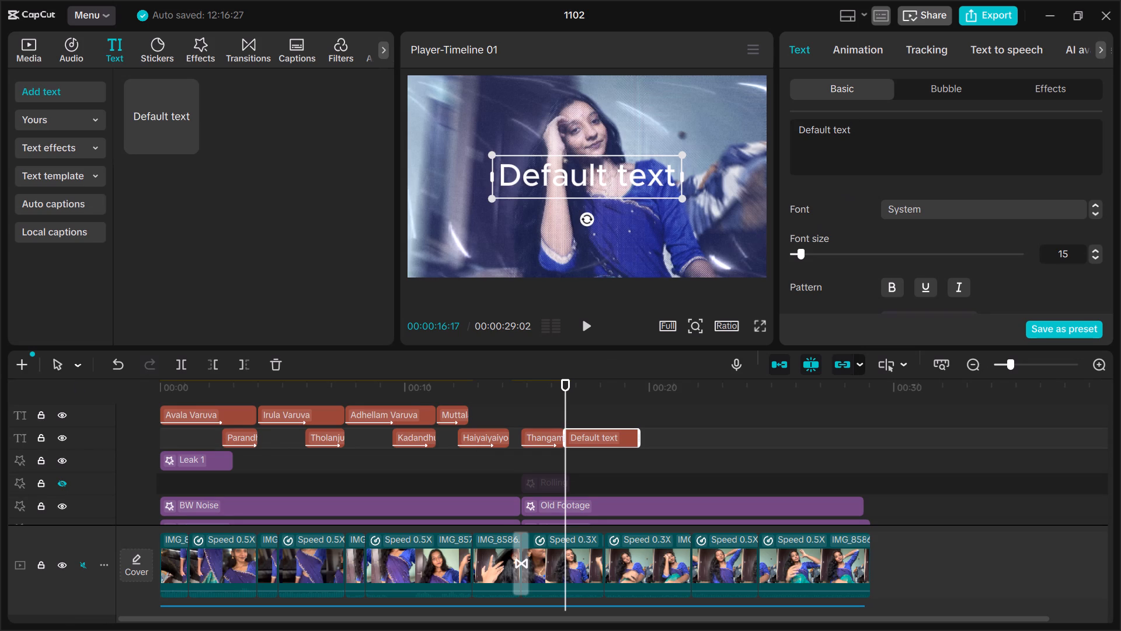
{"action": "left_click", "coordinate": [855, 133]}
{"action": "key", "text": "ctrl+a"}
{"action": "key", "text": "ctrl+v"}
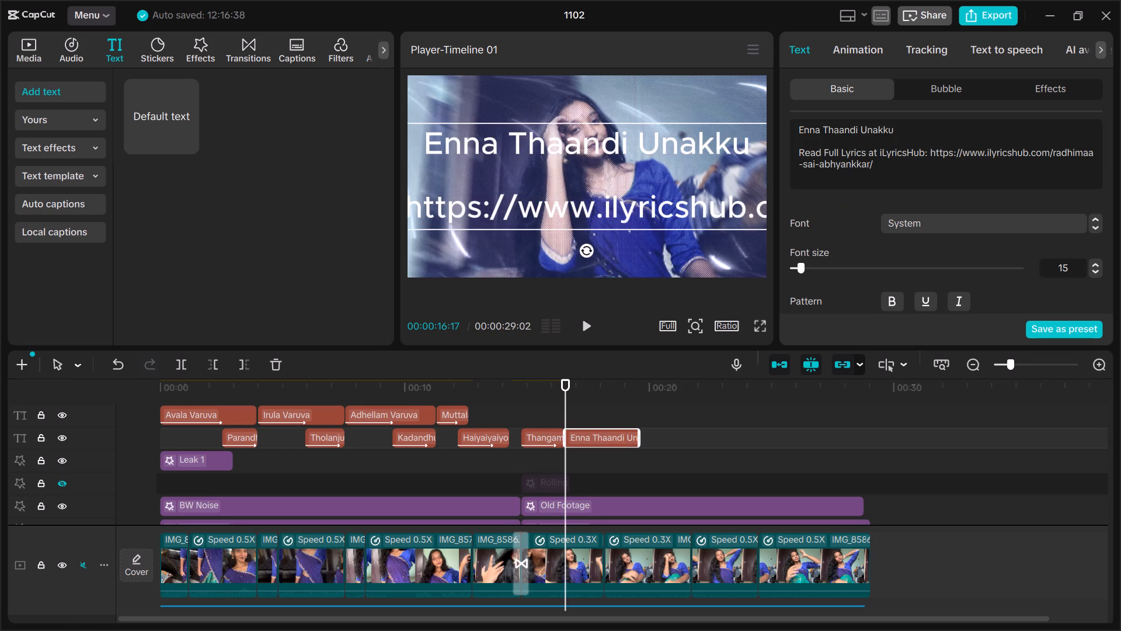
{"action": "left_click_drag", "start_coordinate": [878, 168], "coordinate": [812, 154]}
{"action": "left_click_drag", "start_coordinate": [812, 154], "coordinate": [793, 146]}
{"action": "key", "text": "BackSpace"}
{"action": "key", "text": "BackSpace"}
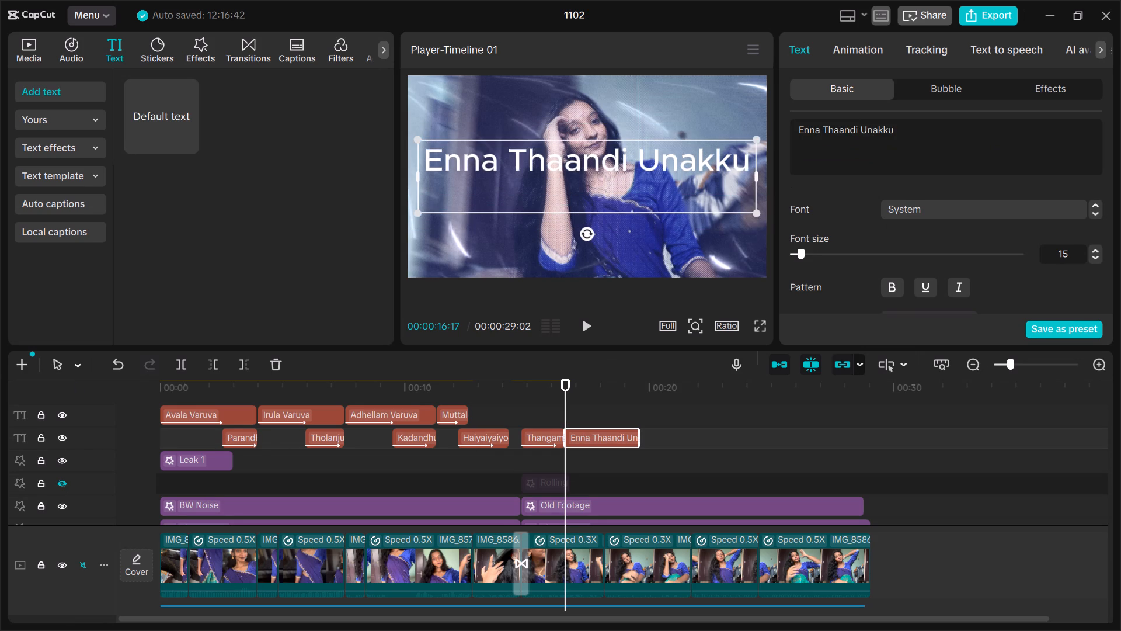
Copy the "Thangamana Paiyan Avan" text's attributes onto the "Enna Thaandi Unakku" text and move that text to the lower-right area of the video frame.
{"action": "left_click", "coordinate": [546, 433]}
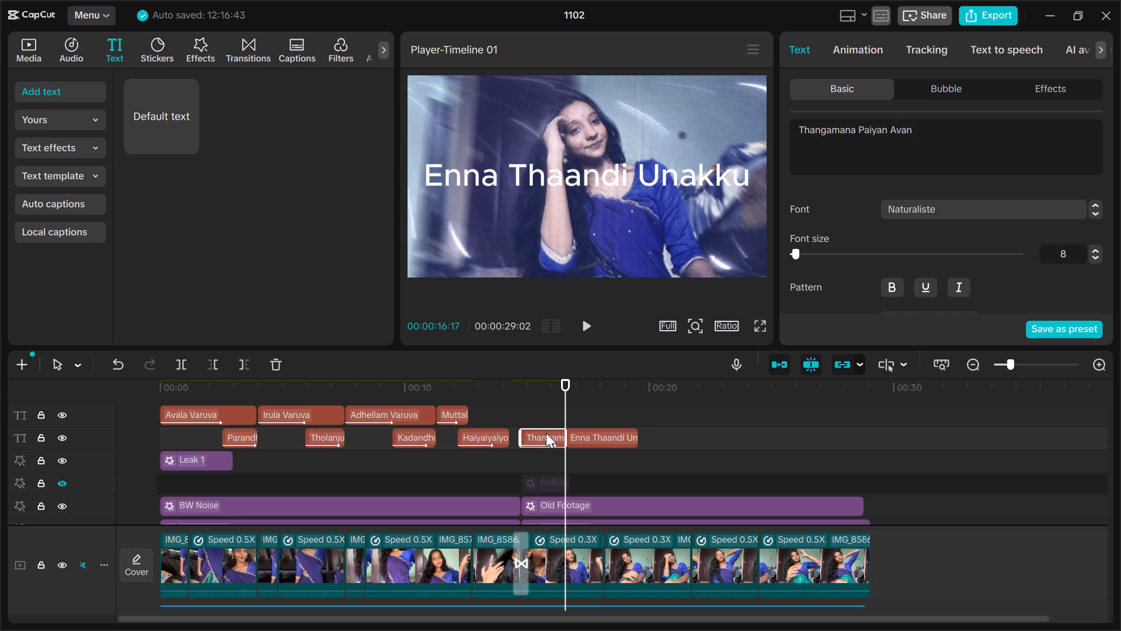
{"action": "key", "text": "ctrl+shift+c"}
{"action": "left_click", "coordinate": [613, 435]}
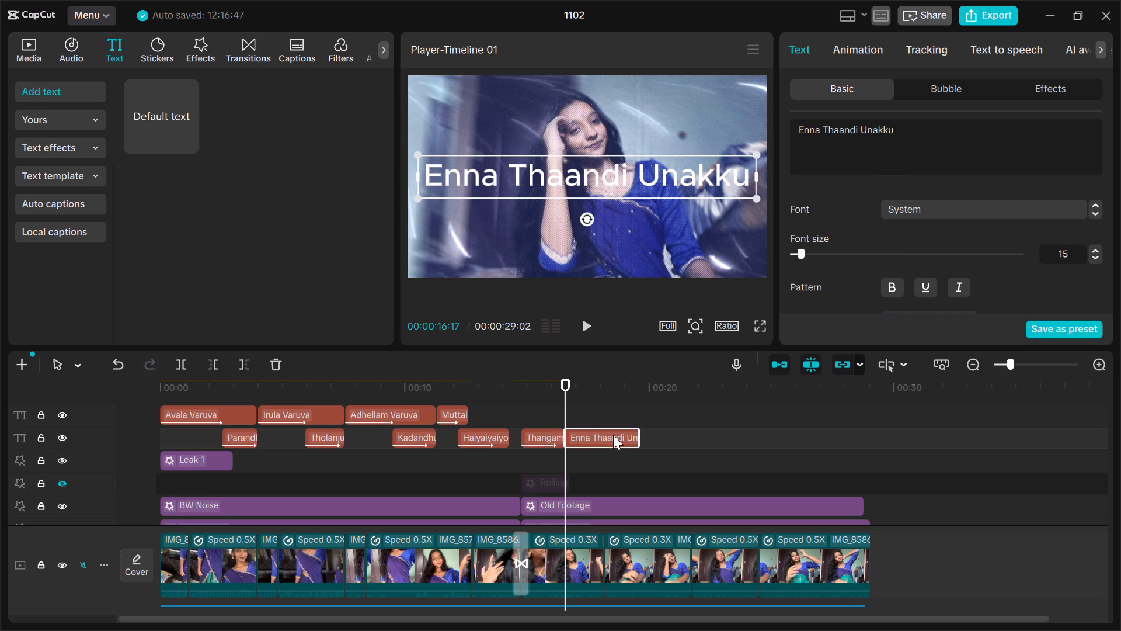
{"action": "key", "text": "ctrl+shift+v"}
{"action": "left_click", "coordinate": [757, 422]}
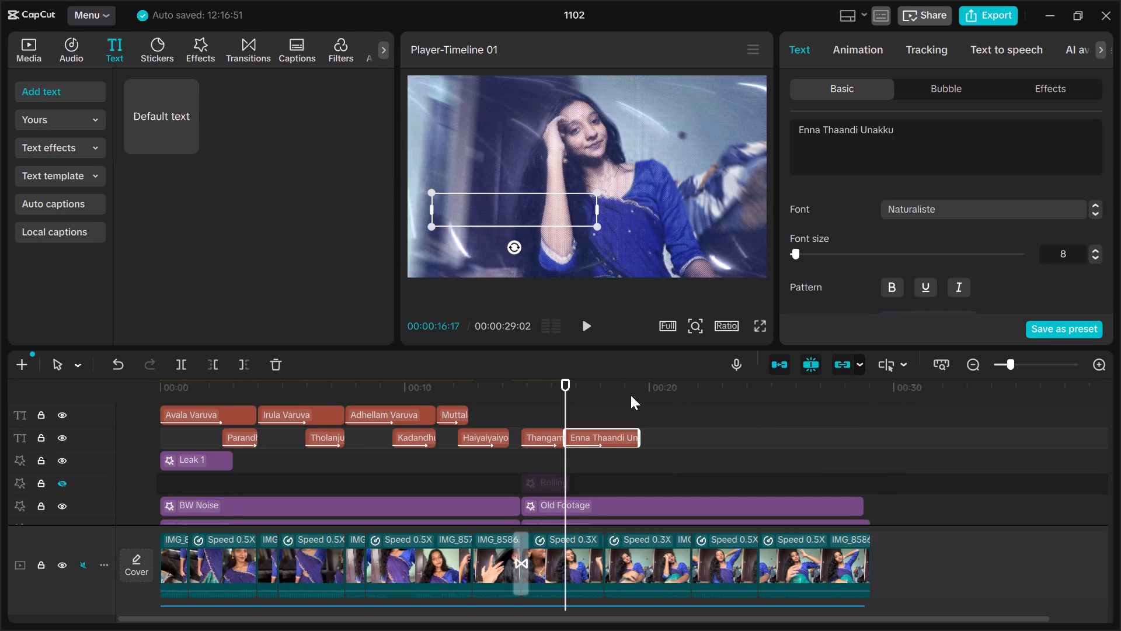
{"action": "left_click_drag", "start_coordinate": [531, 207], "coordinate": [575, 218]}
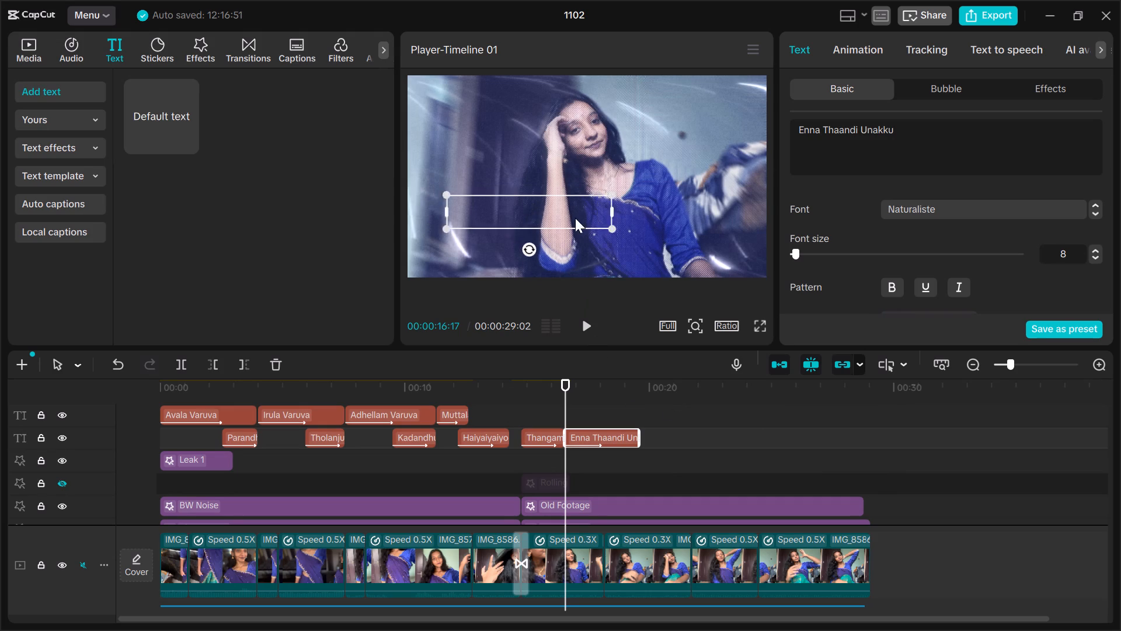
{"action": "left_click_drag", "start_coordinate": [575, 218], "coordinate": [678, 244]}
Play back the section covering the "Thangamana Paiyan Avan" and "Enna Thaandi Unakku" texts to check their look and timing.
{"action": "left_click", "coordinate": [544, 408]}
{"action": "key", "text": "space"}
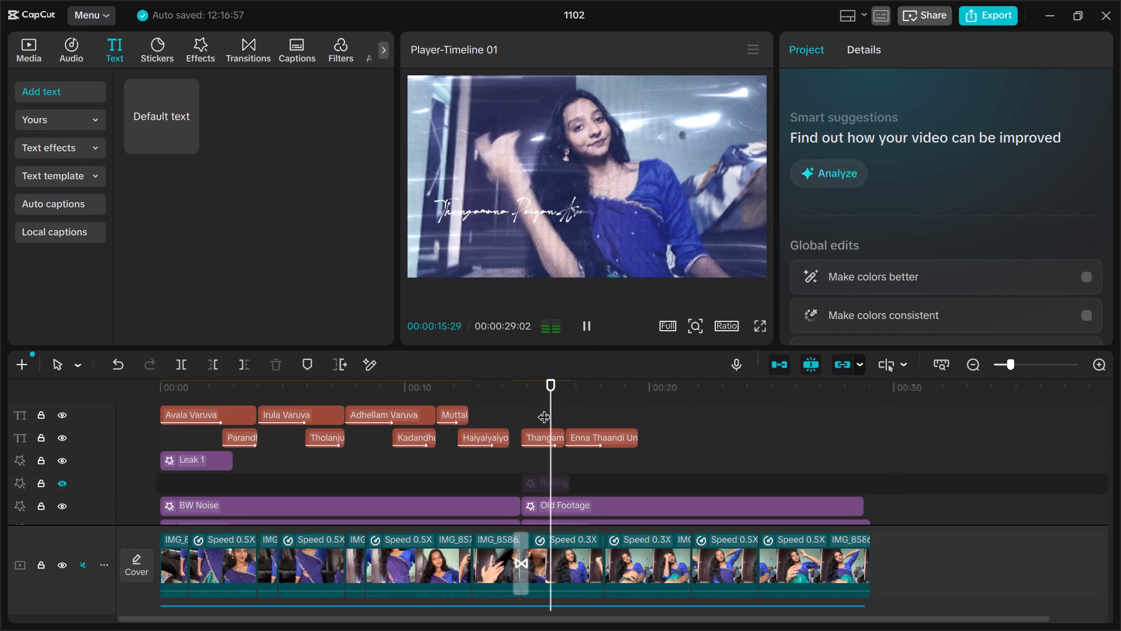
{"action": "key", "text": "space"}
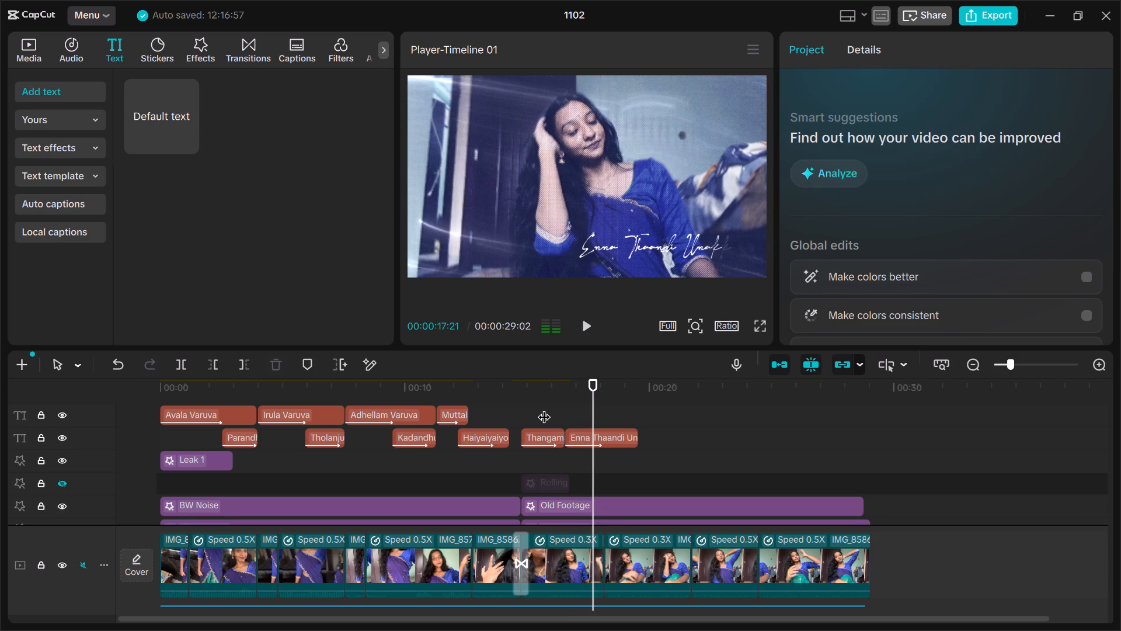
Preview script fonts on the "Thangamana Paiyan Avan" text at 00:00:15:16 and set its font to Nibble.
{"action": "left_click", "coordinate": [546, 431]}
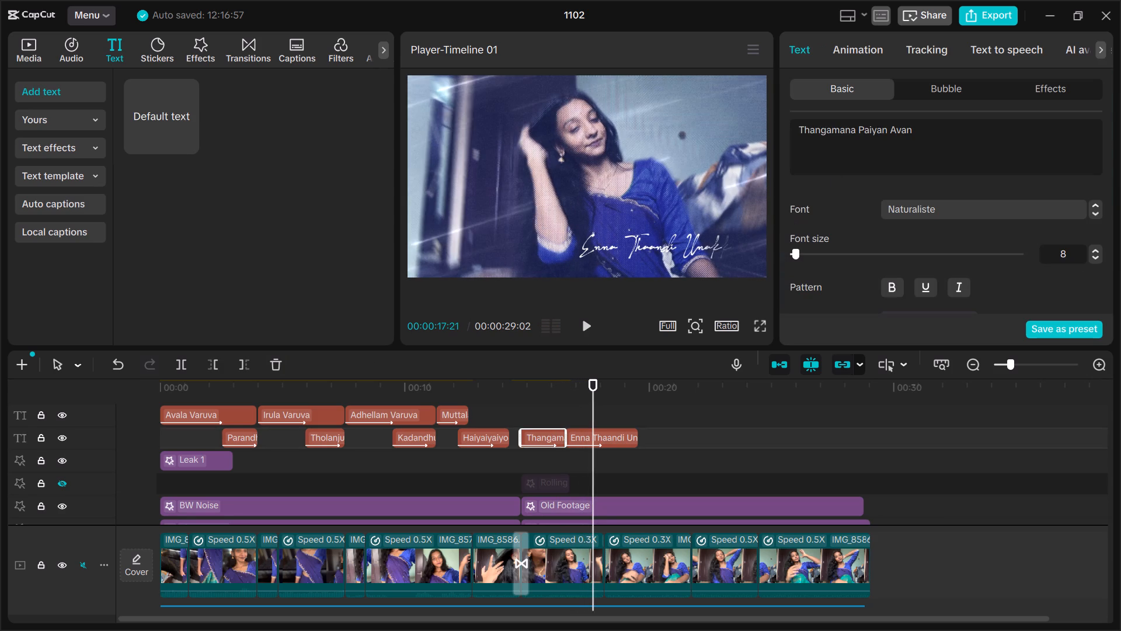
{"action": "left_click", "coordinate": [928, 206]}
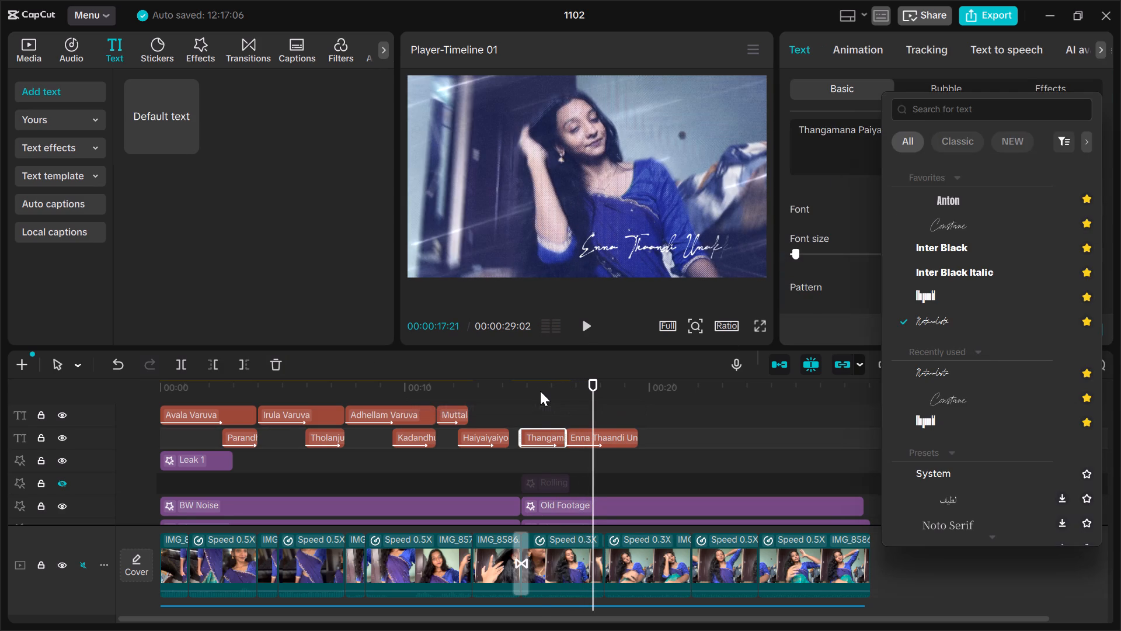
{"action": "left_click", "coordinate": [540, 391]}
{"action": "left_click", "coordinate": [949, 210]}
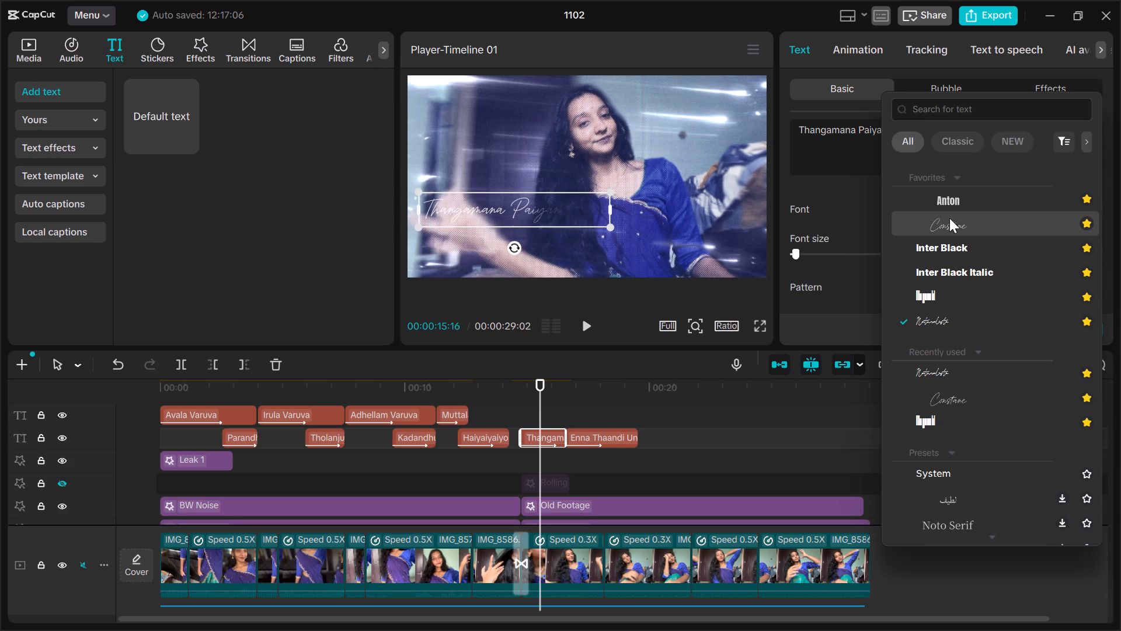
{"action": "scroll", "coordinate": [949, 218], "scroll_direction": "down", "scroll_amount": 2}
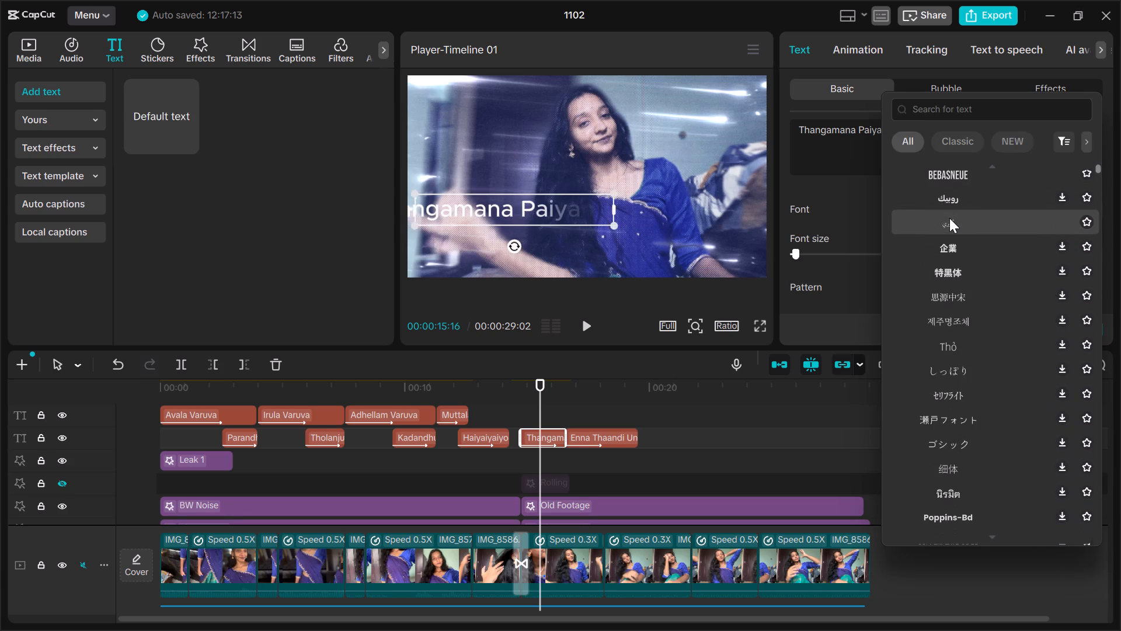
{"action": "scroll", "coordinate": [949, 218], "scroll_direction": "down", "scroll_amount": 4}
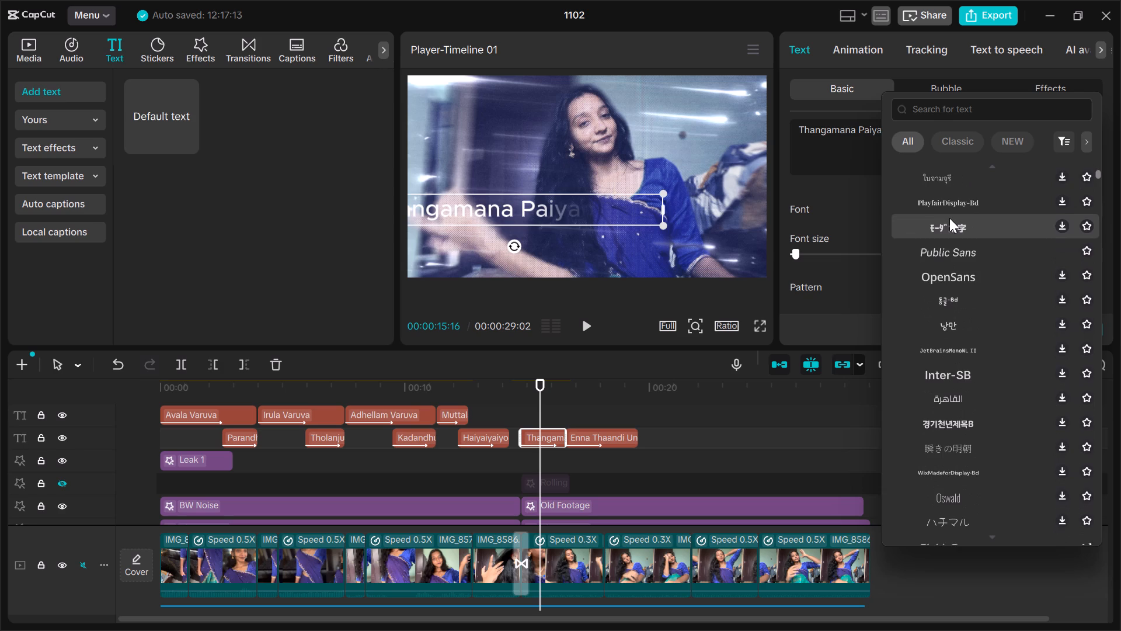
{"action": "scroll", "coordinate": [949, 218], "scroll_direction": "down", "scroll_amount": 6}
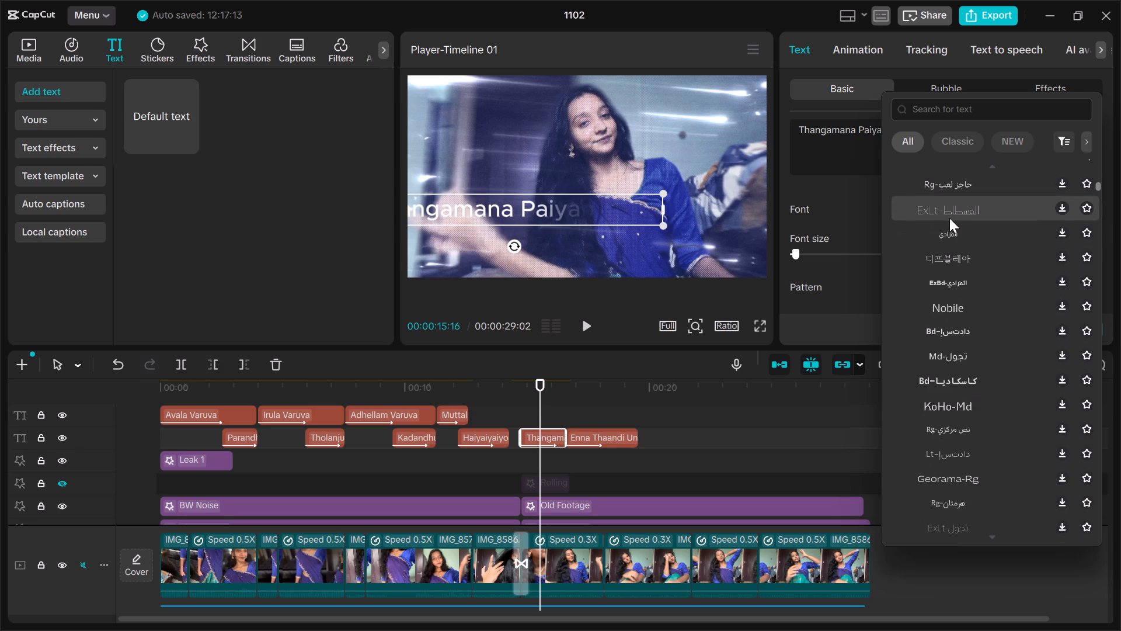
{"action": "scroll", "coordinate": [949, 218], "scroll_direction": "down", "scroll_amount": 6}
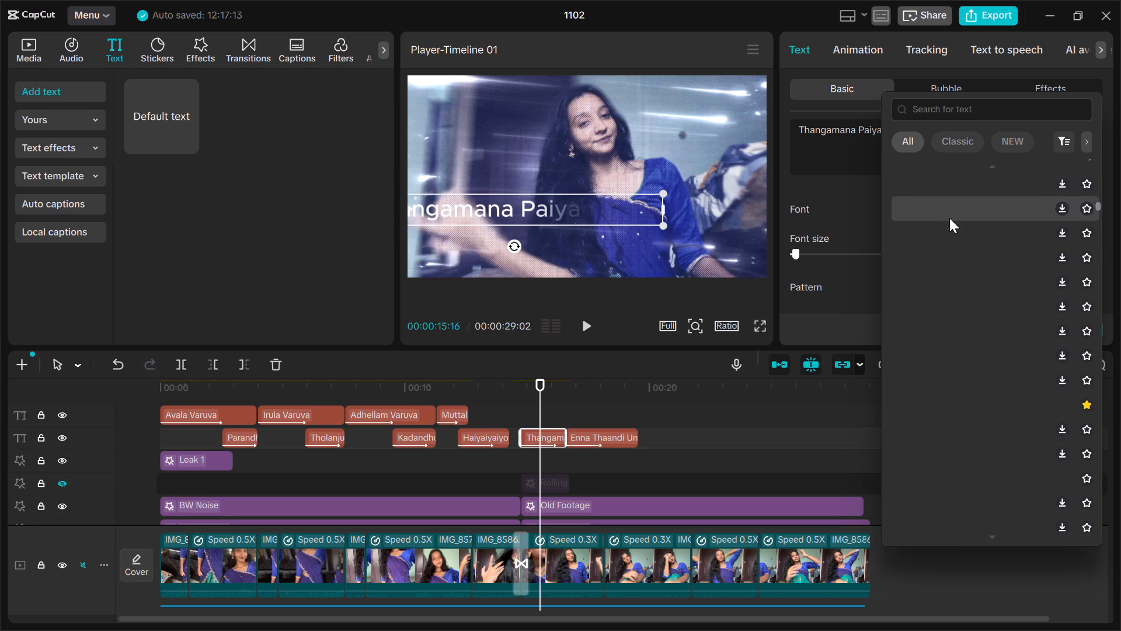
{"action": "scroll", "coordinate": [949, 218], "scroll_direction": "down", "scroll_amount": 1}
{"action": "scroll", "coordinate": [949, 218], "scroll_direction": "up", "scroll_amount": 2}
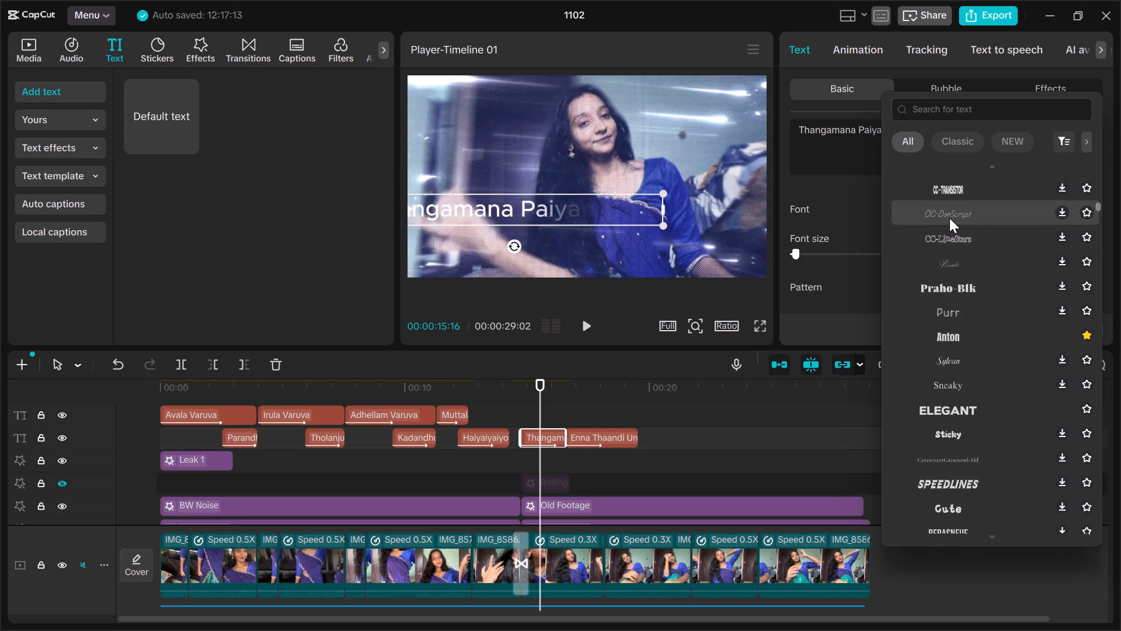
{"action": "scroll", "coordinate": [949, 218], "scroll_direction": "up", "scroll_amount": 3}
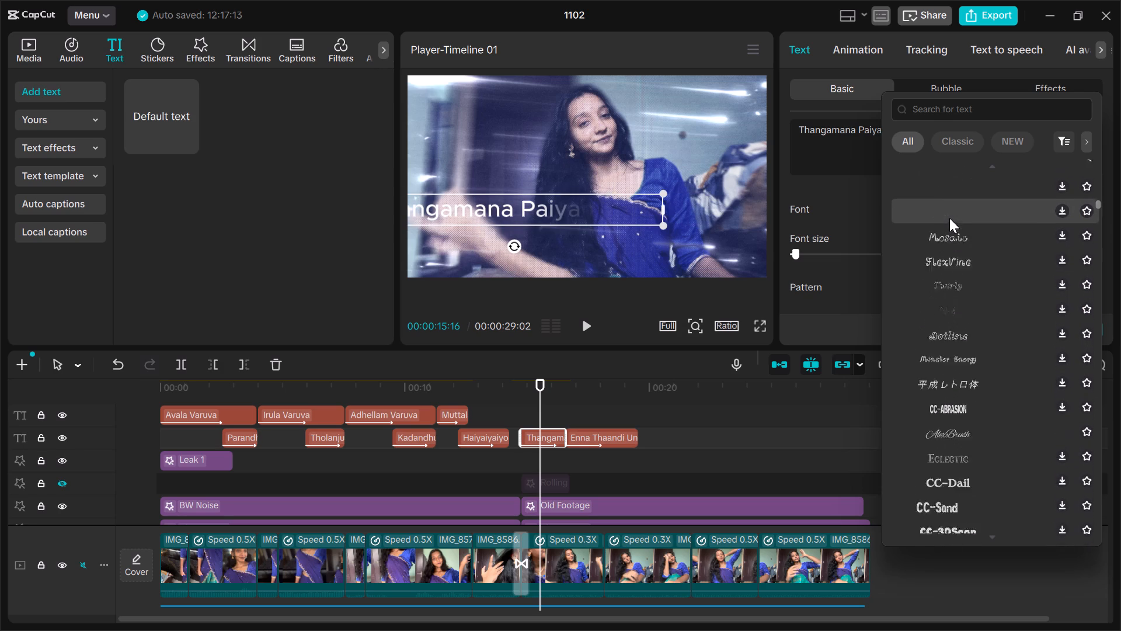
{"action": "scroll", "coordinate": [949, 218], "scroll_direction": "up", "scroll_amount": 1}
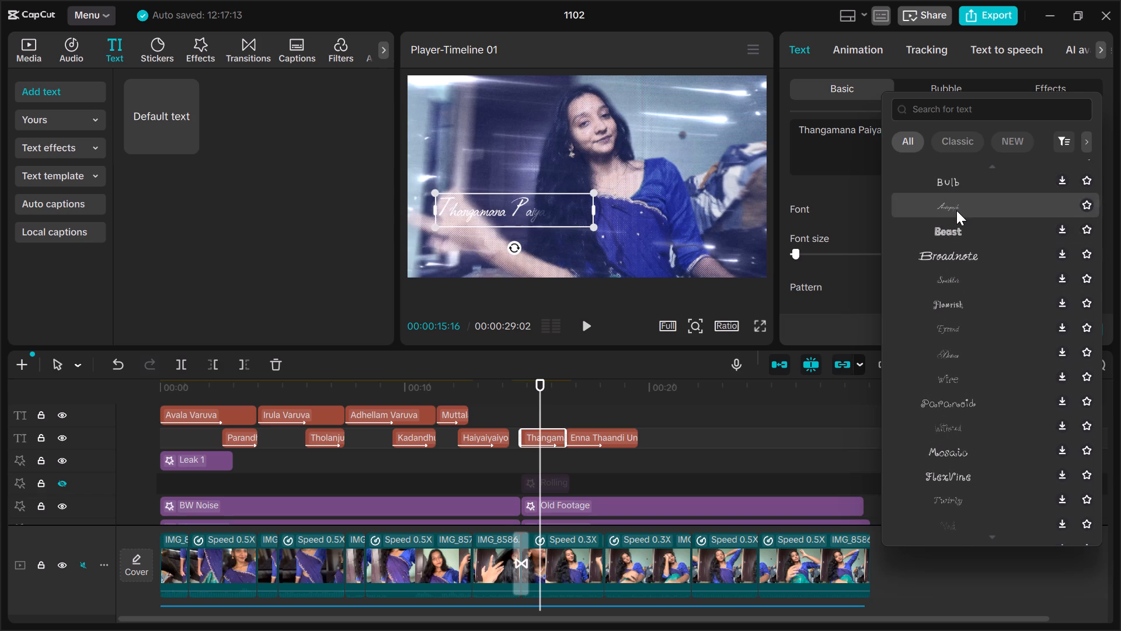
{"action": "scroll", "coordinate": [956, 210], "scroll_direction": "up", "scroll_amount": 1}
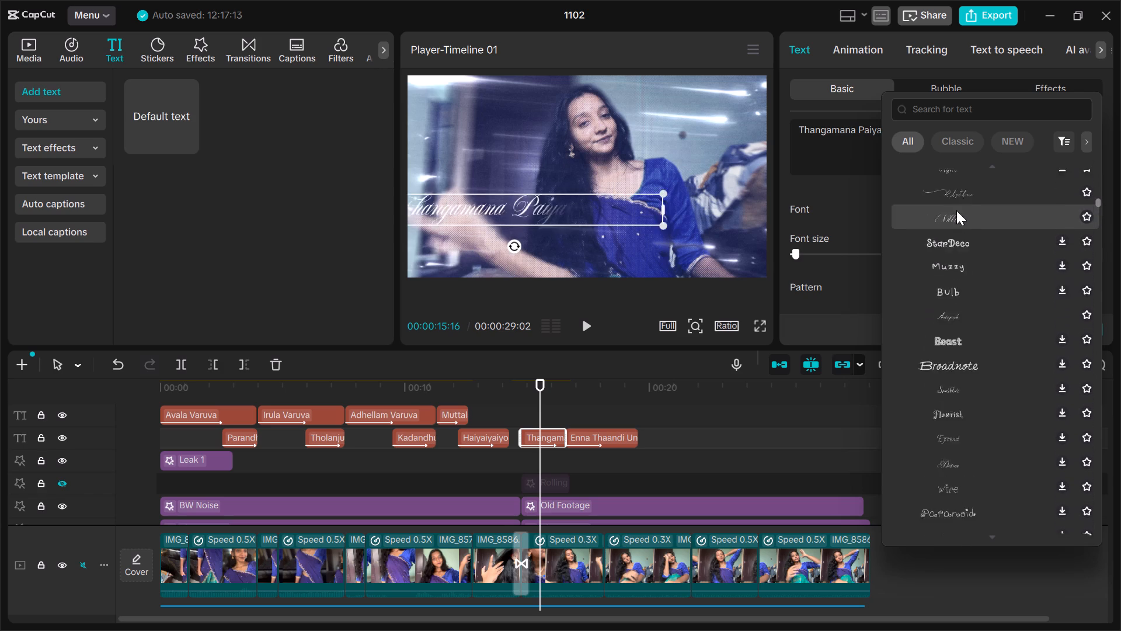
{"action": "scroll", "coordinate": [956, 210], "scroll_direction": "up", "scroll_amount": 1}
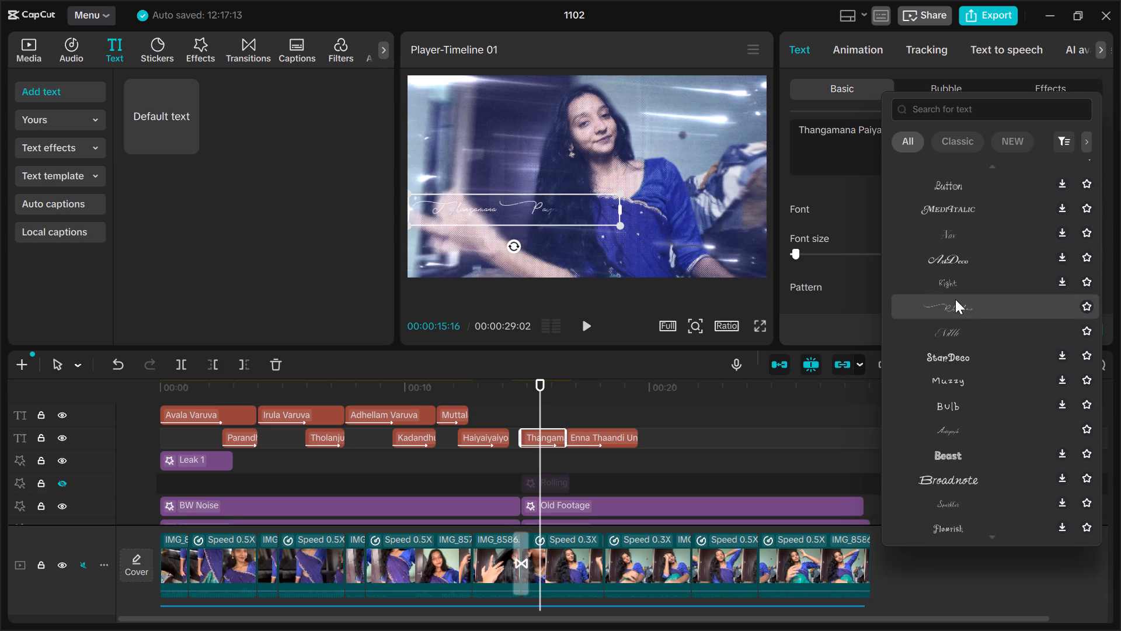
{"action": "scroll", "coordinate": [954, 304], "scroll_direction": "up", "scroll_amount": 1}
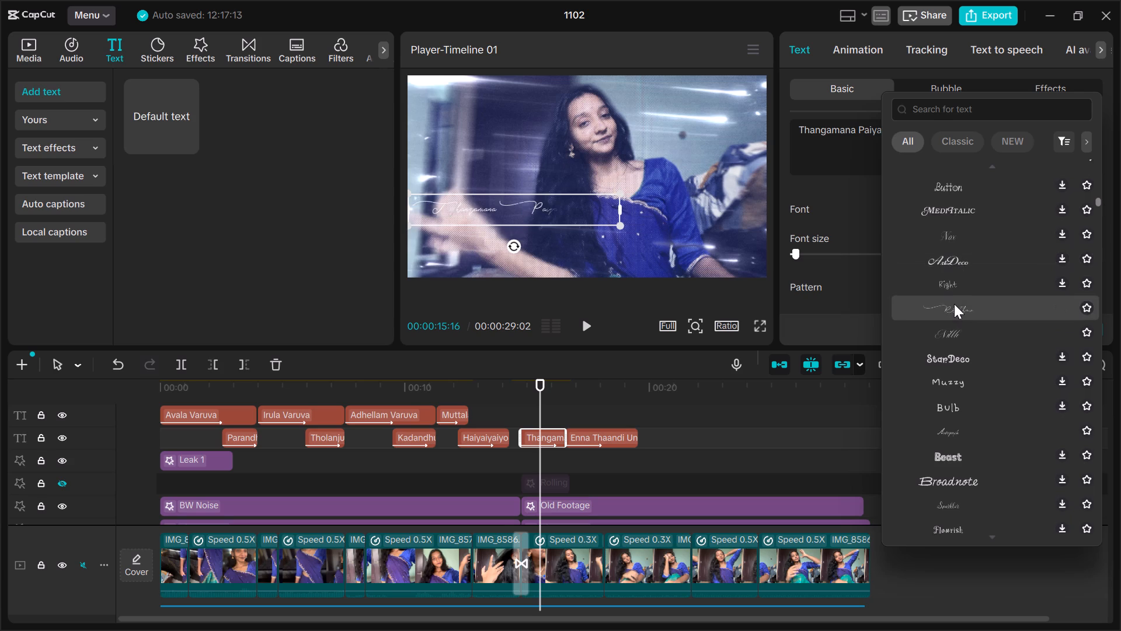
{"action": "scroll", "coordinate": [954, 304], "scroll_direction": "up", "scroll_amount": 2}
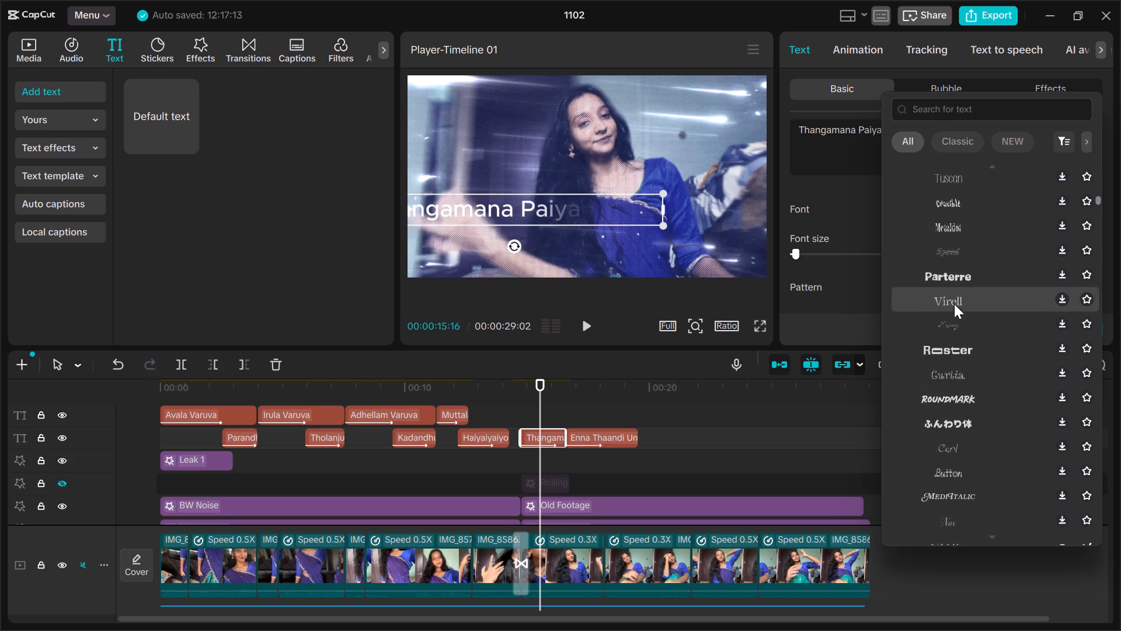
{"action": "scroll", "coordinate": [954, 304], "scroll_direction": "up", "scroll_amount": 2}
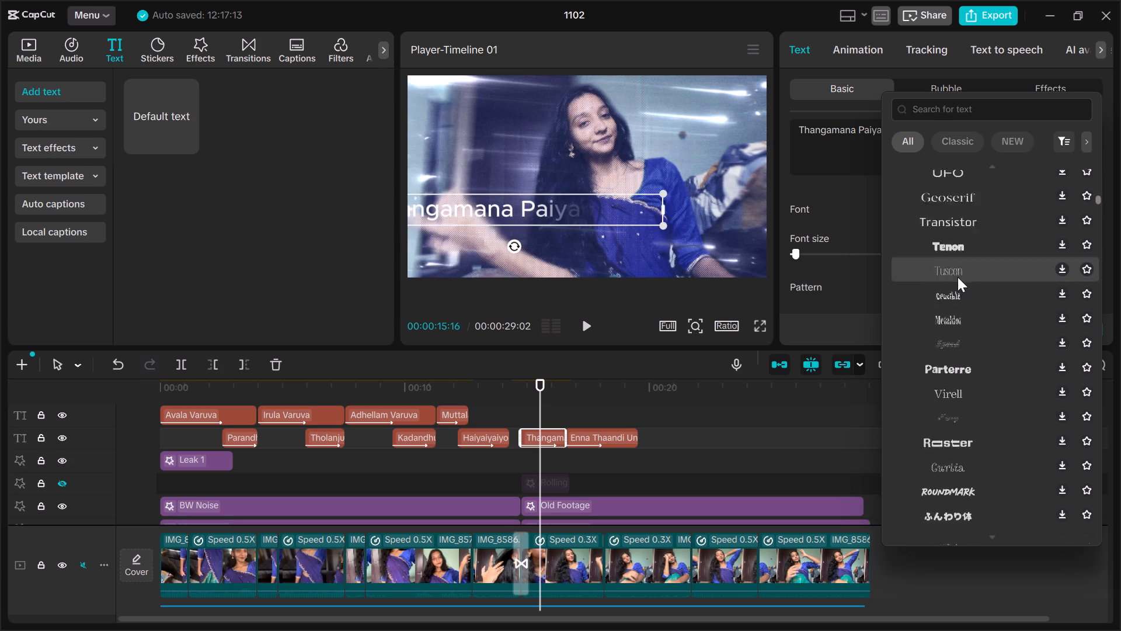
{"action": "scroll", "coordinate": [958, 277], "scroll_direction": "up", "scroll_amount": 2}
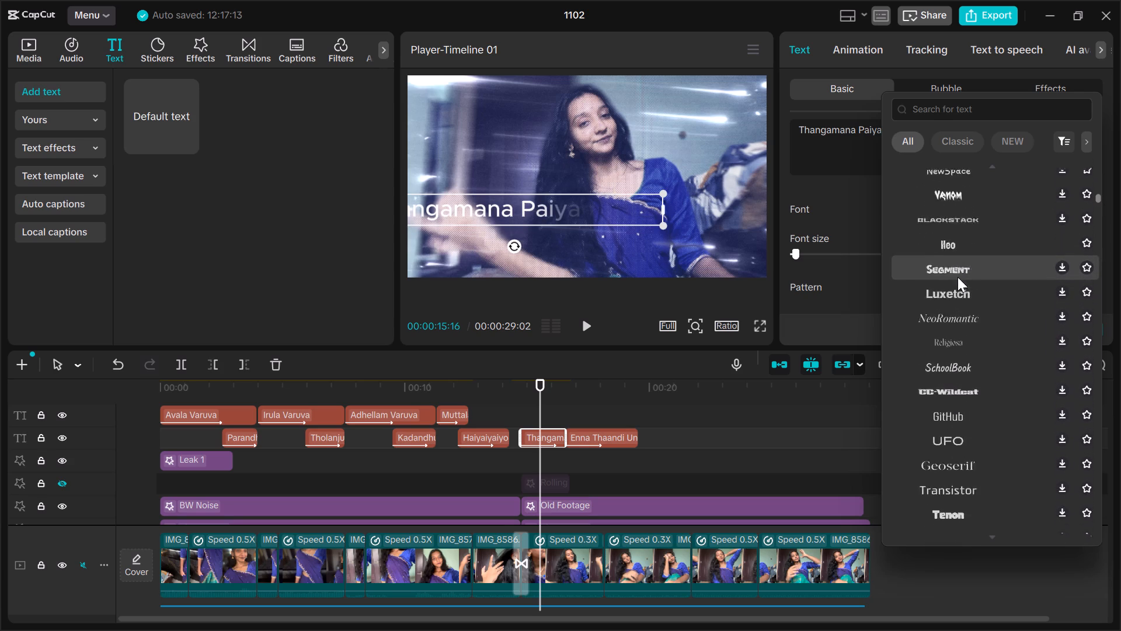
{"action": "scroll", "coordinate": [958, 277], "scroll_direction": "up", "scroll_amount": 1}
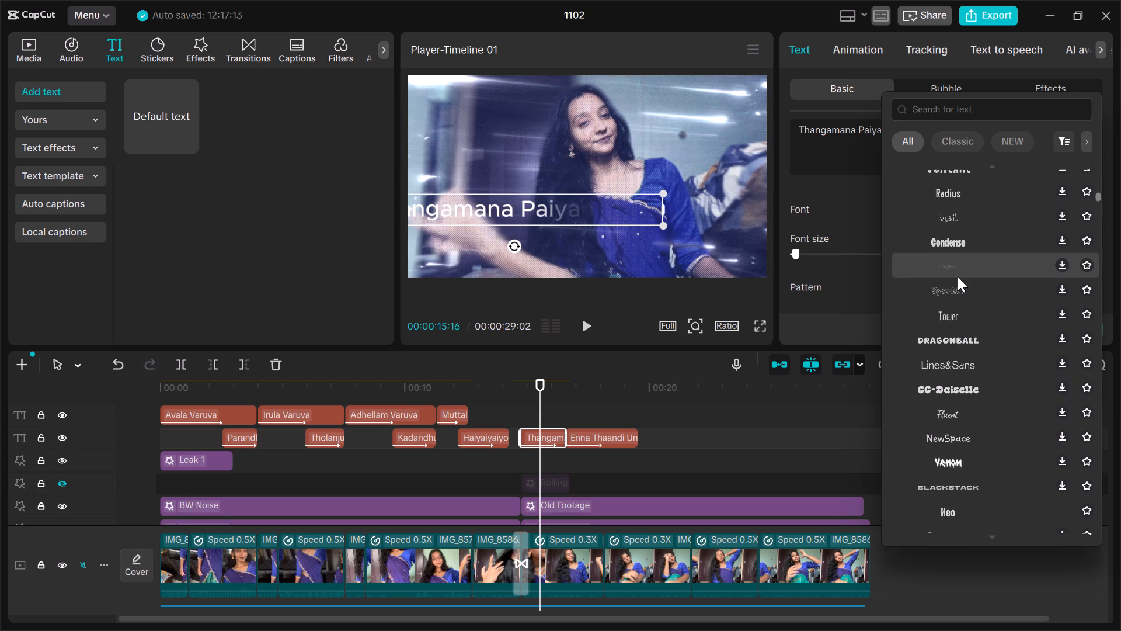
{"action": "scroll", "coordinate": [958, 272], "scroll_direction": "up", "scroll_amount": 2}
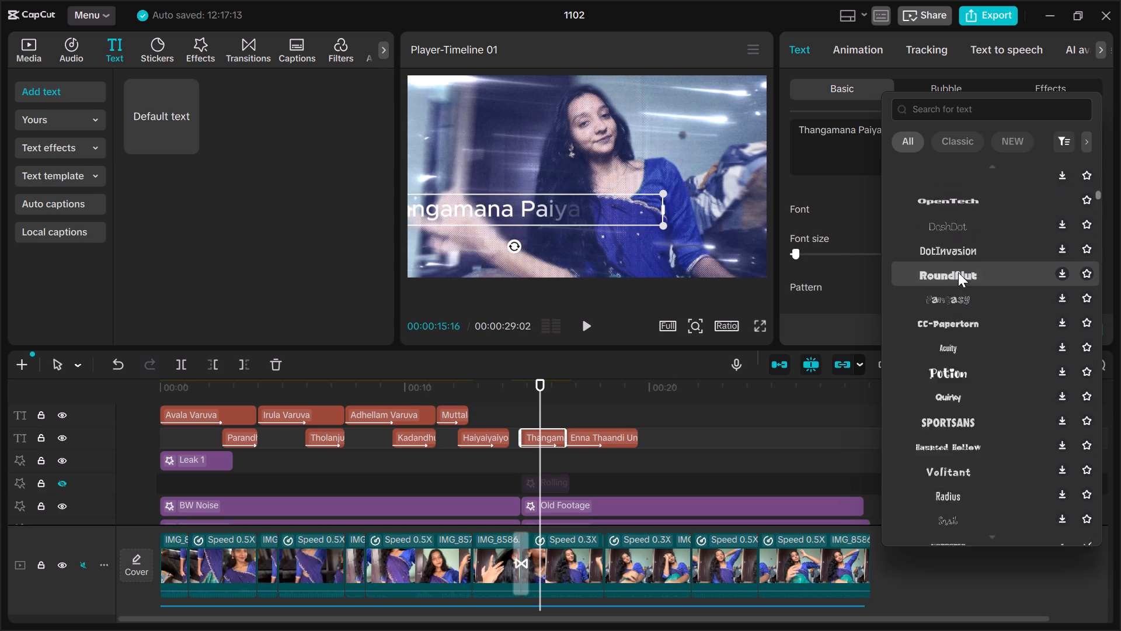
{"action": "scroll", "coordinate": [958, 272], "scroll_direction": "up", "scroll_amount": 1}
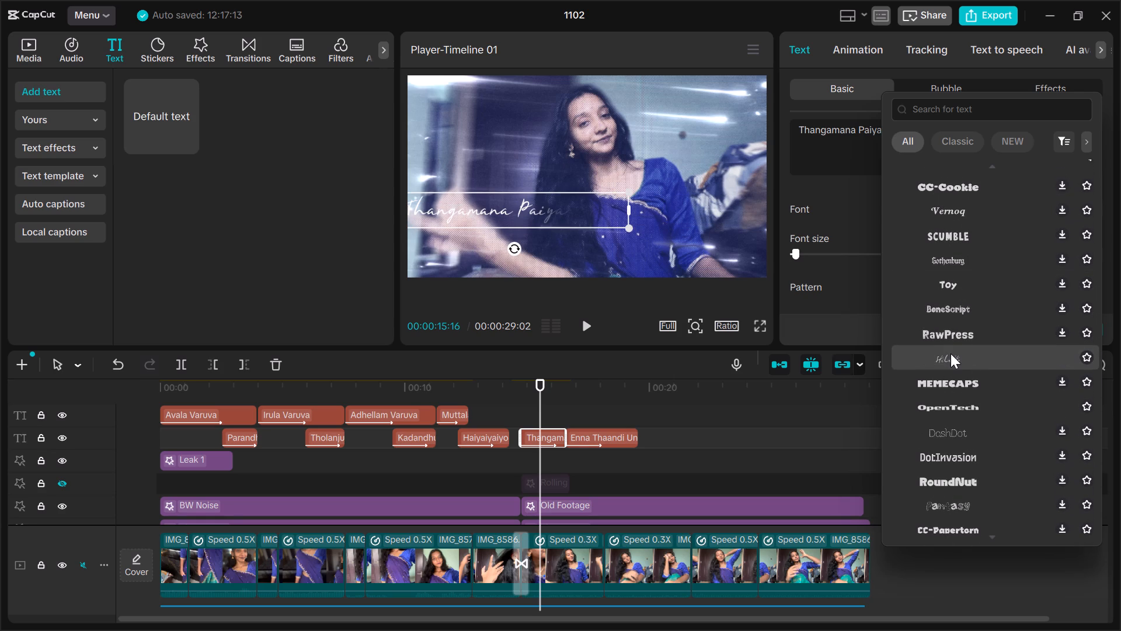
{"action": "scroll", "coordinate": [951, 353], "scroll_direction": "down", "scroll_amount": 3}
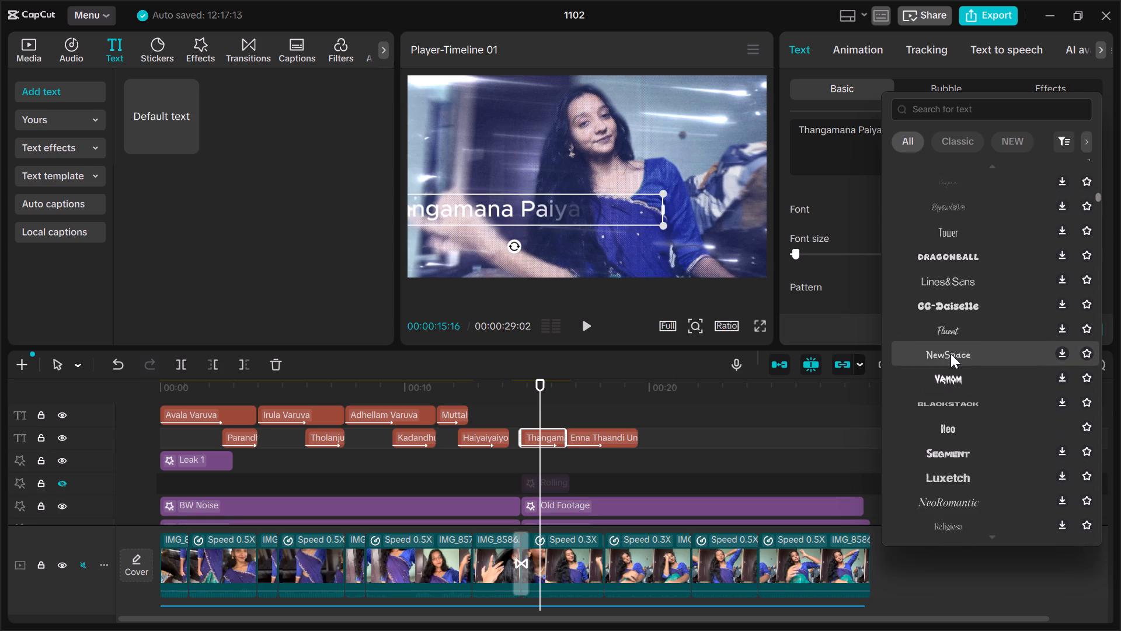
{"action": "scroll", "coordinate": [951, 353], "scroll_direction": "down", "scroll_amount": 2}
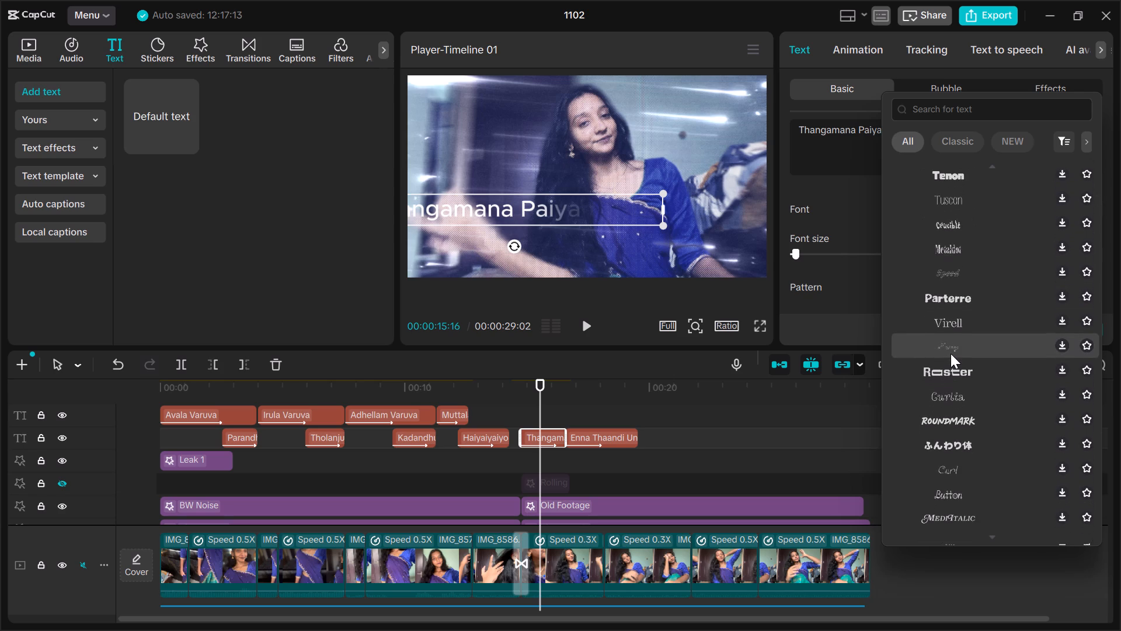
{"action": "scroll", "coordinate": [951, 353], "scroll_direction": "down", "scroll_amount": 2}
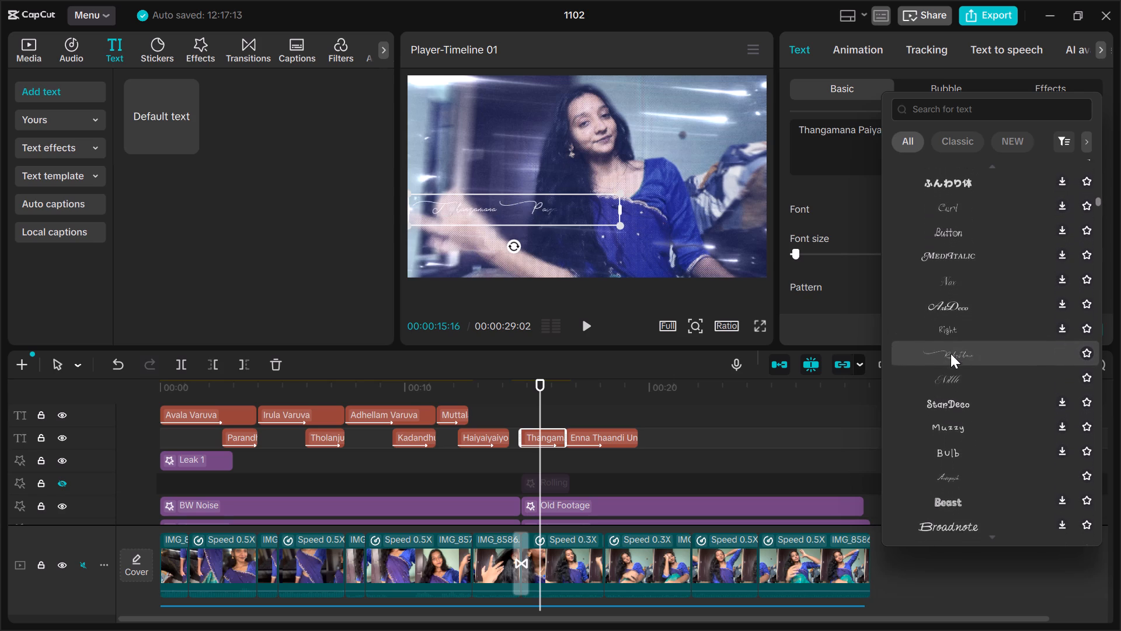
{"action": "scroll", "coordinate": [951, 353], "scroll_direction": "down", "scroll_amount": 1}
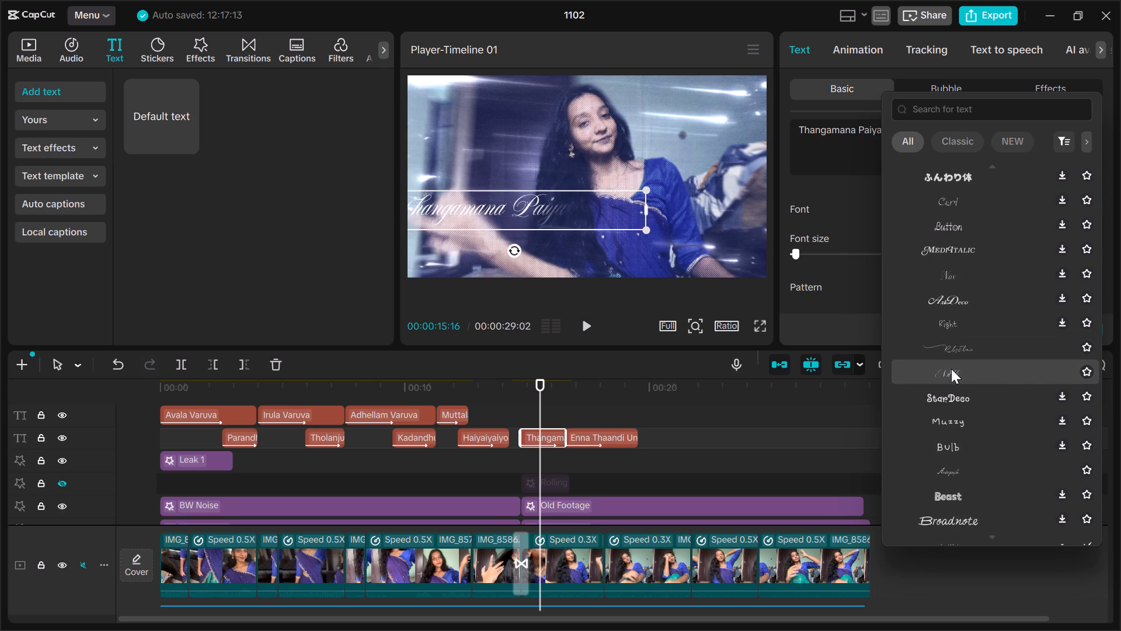
{"action": "left_click", "coordinate": [951, 369]}
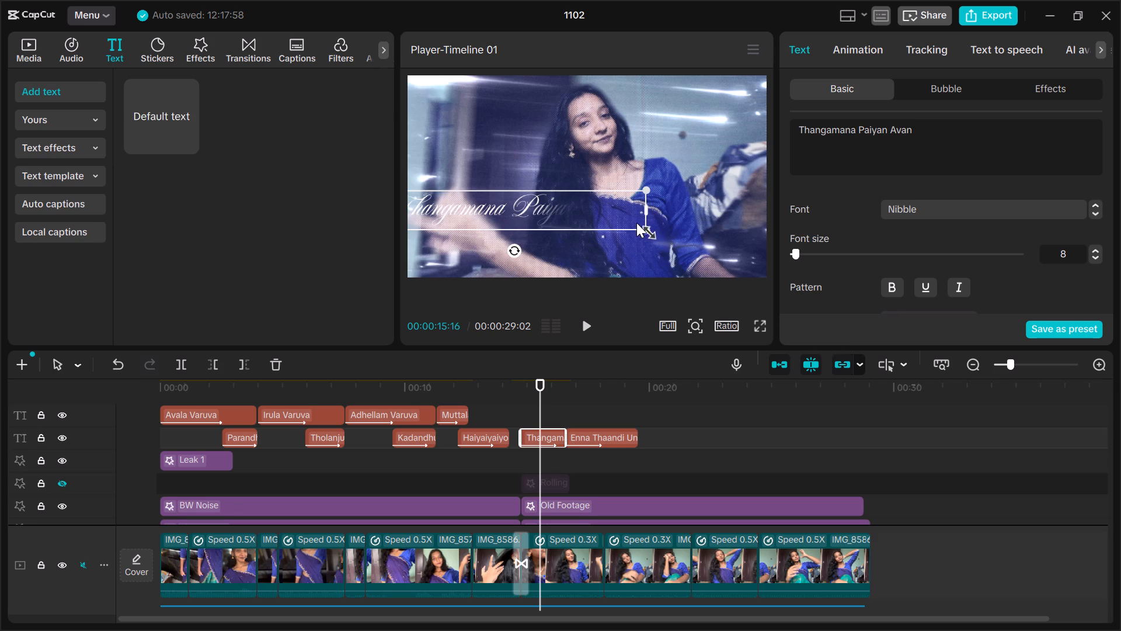
Shrink the "Thangamana Paiyan Avan" text so that its whole line fits inside the video frame.
{"action": "left_click_drag", "start_coordinate": [647, 229], "coordinate": [571, 222]}
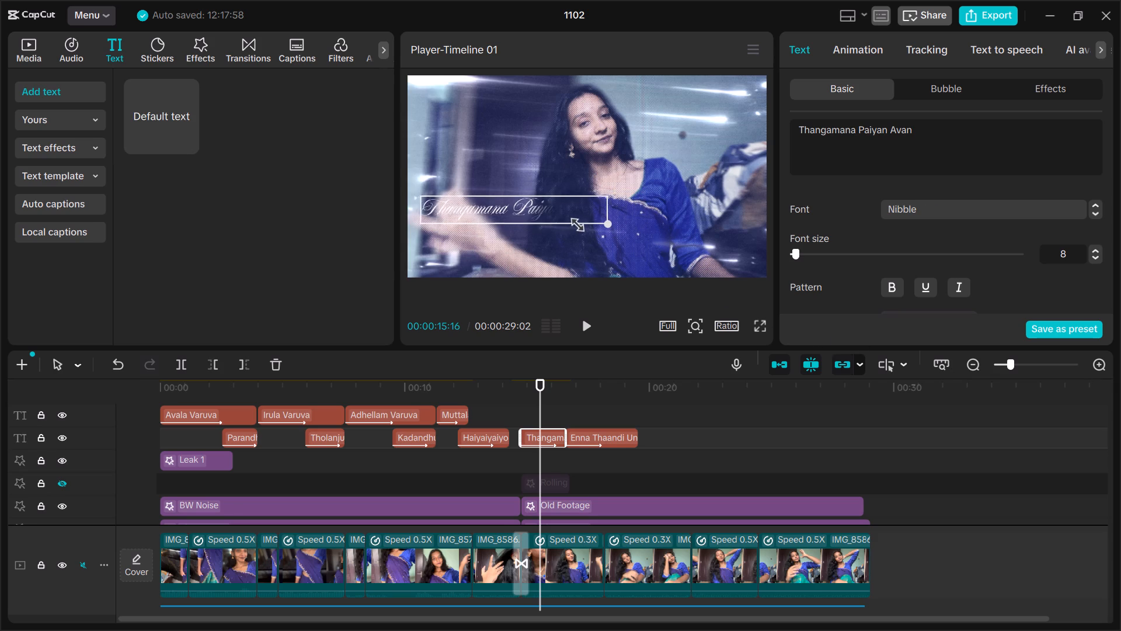
{"action": "left_click_drag", "start_coordinate": [571, 222], "coordinate": [585, 225]}
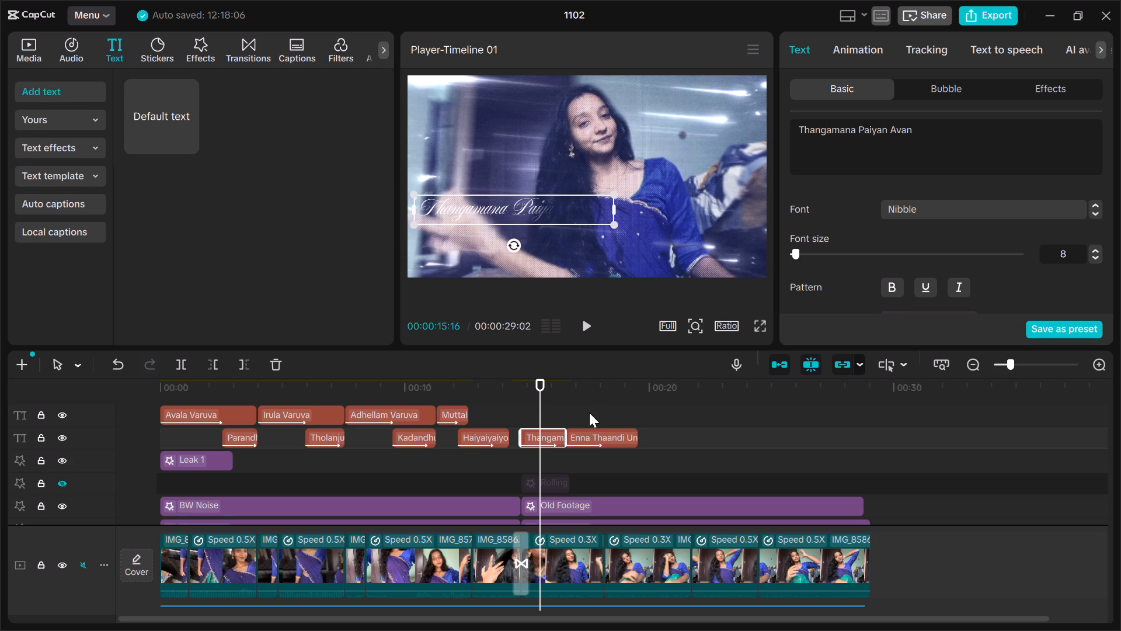
Copy the "Thangamana Paiyan Avan" text's basic style, location size, blend and In animation onto the "Enna Thaandi Unakku" text.
{"action": "key", "text": "ctrl+shift+c"}
{"action": "left_click", "coordinate": [597, 434]}
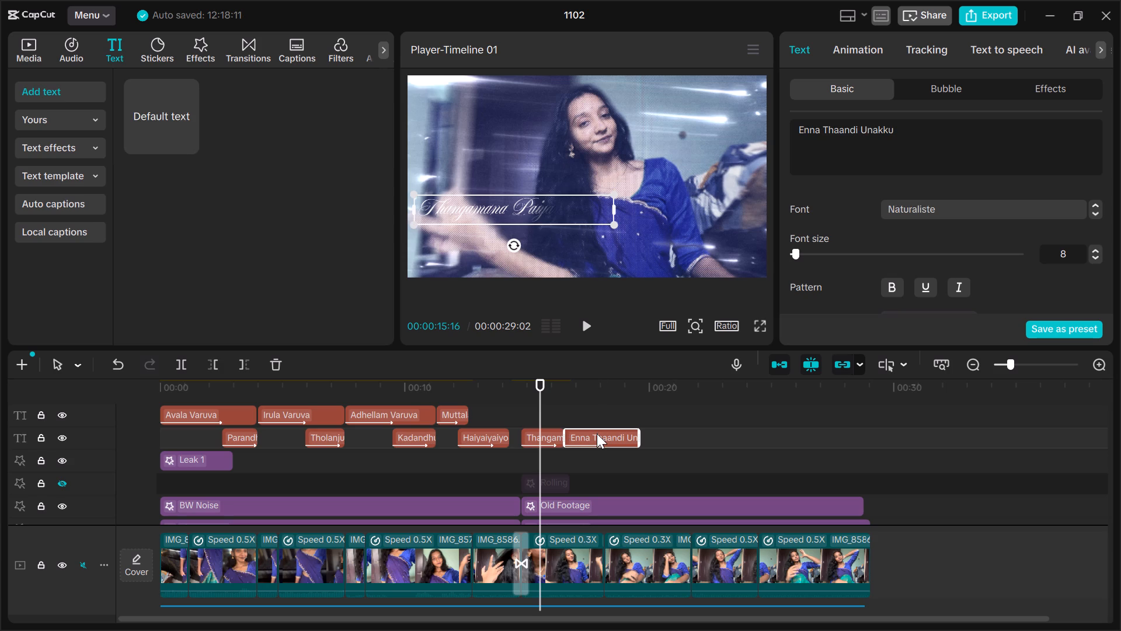
{"action": "key", "text": "ctrl+shift+v"}
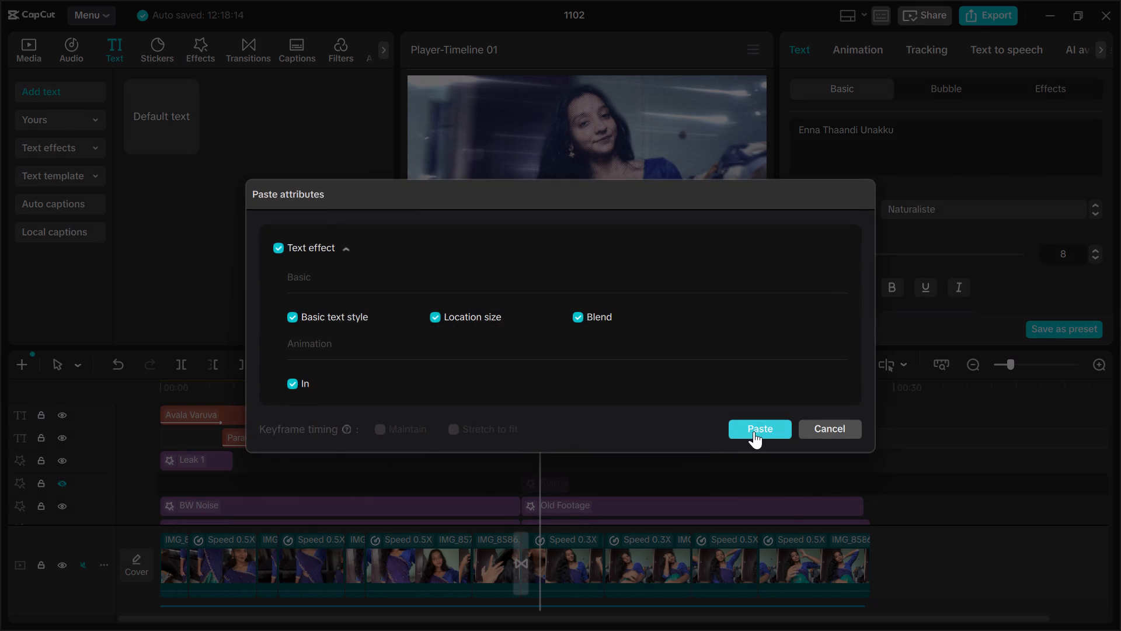
{"action": "left_click", "coordinate": [756, 429]}
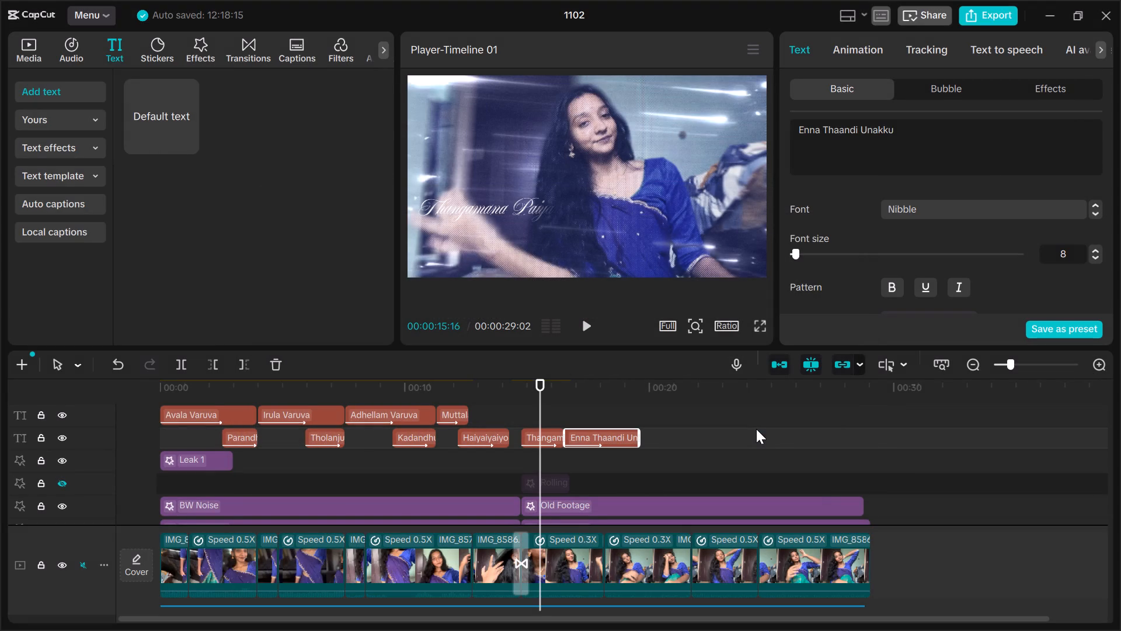
Move the "Enna Thaandi Unakku" text to the lower-right area of the video frame and check its placement across the section.
{"action": "left_click", "coordinate": [648, 465]}
{"action": "left_click", "coordinate": [538, 405]}
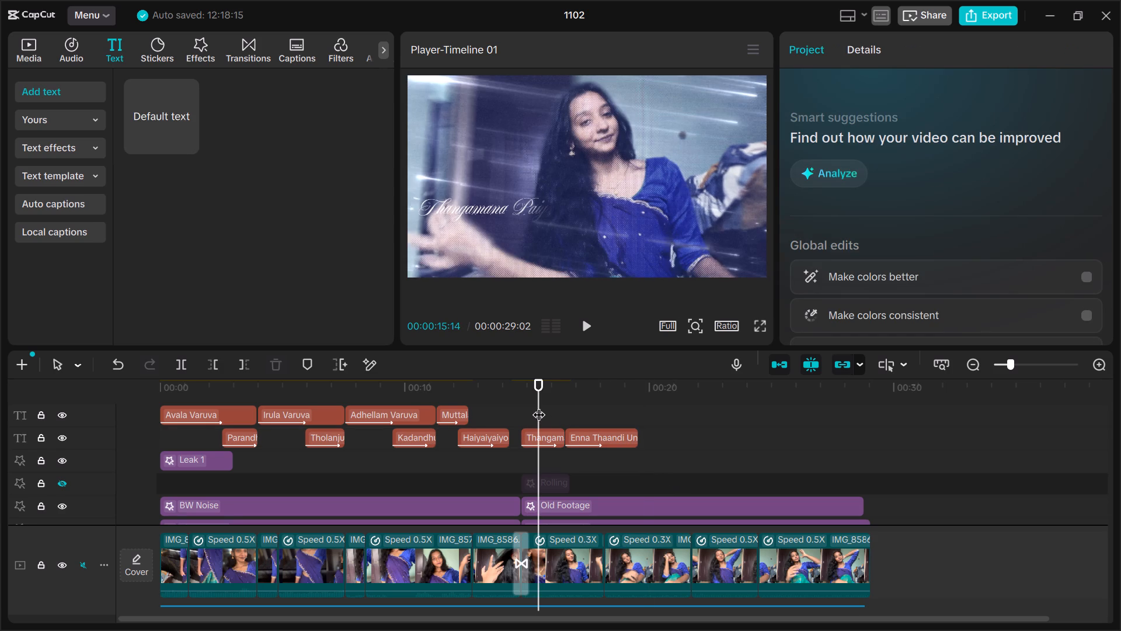
{"action": "key", "text": "space"}
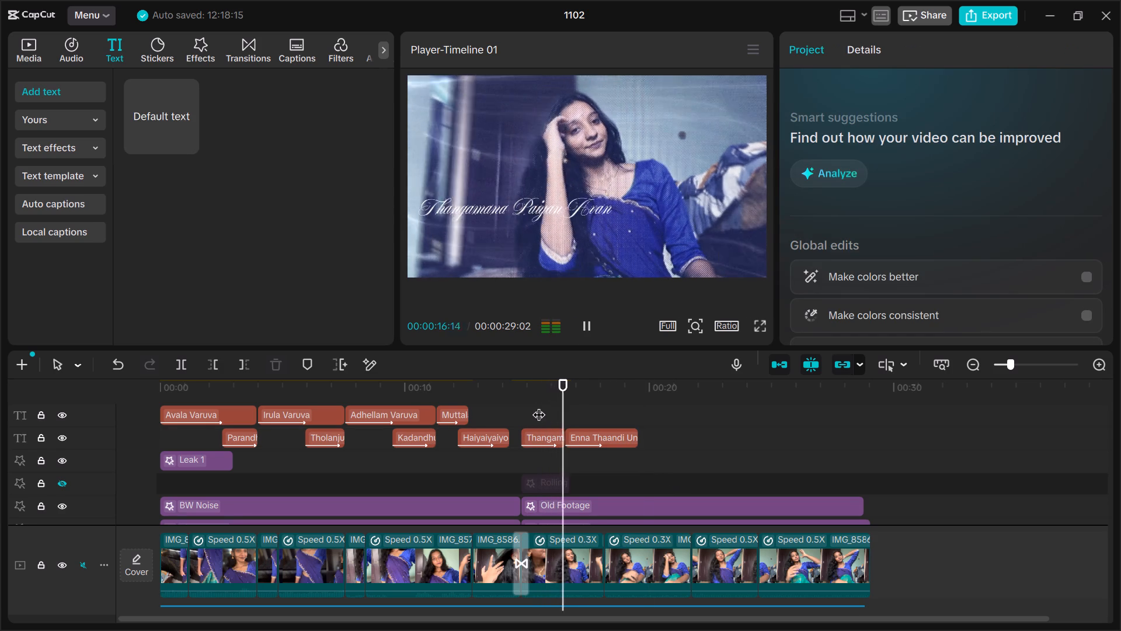
{"action": "key", "text": "space"}
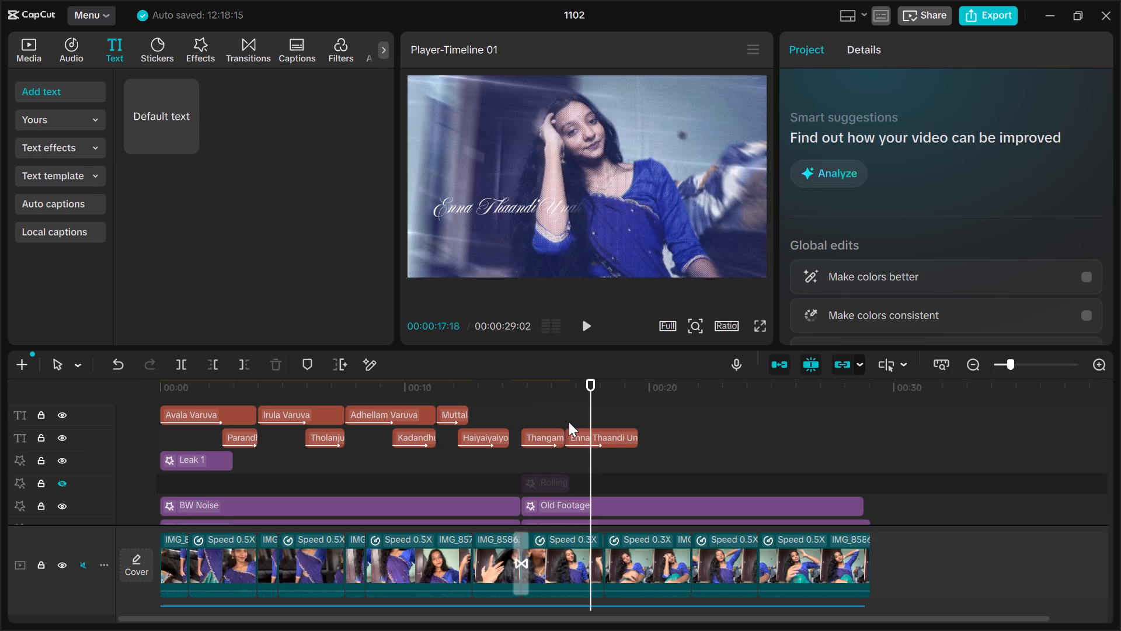
{"action": "left_click", "coordinate": [576, 440]}
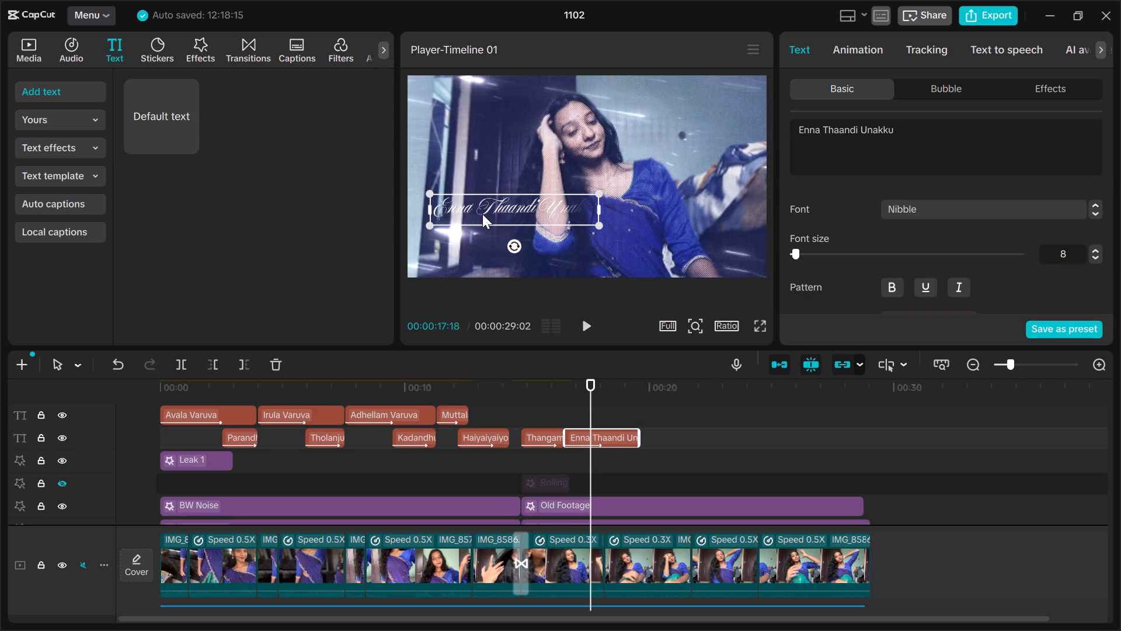
{"action": "left_click_drag", "start_coordinate": [503, 206], "coordinate": [658, 242]}
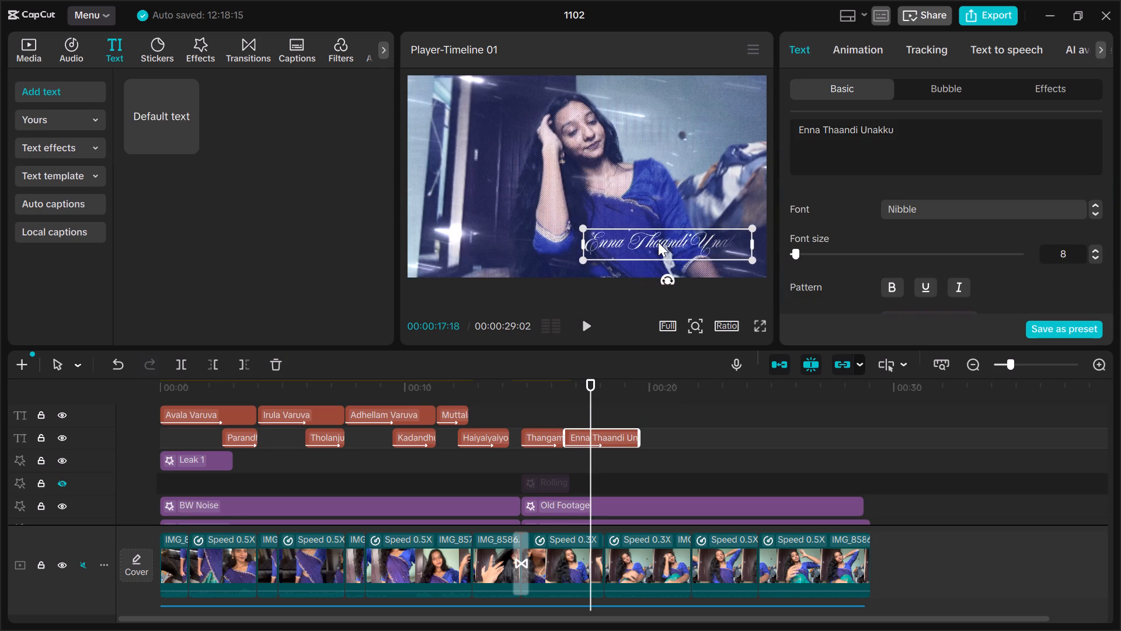
{"action": "left_click_drag", "start_coordinate": [658, 242], "coordinate": [659, 245]}
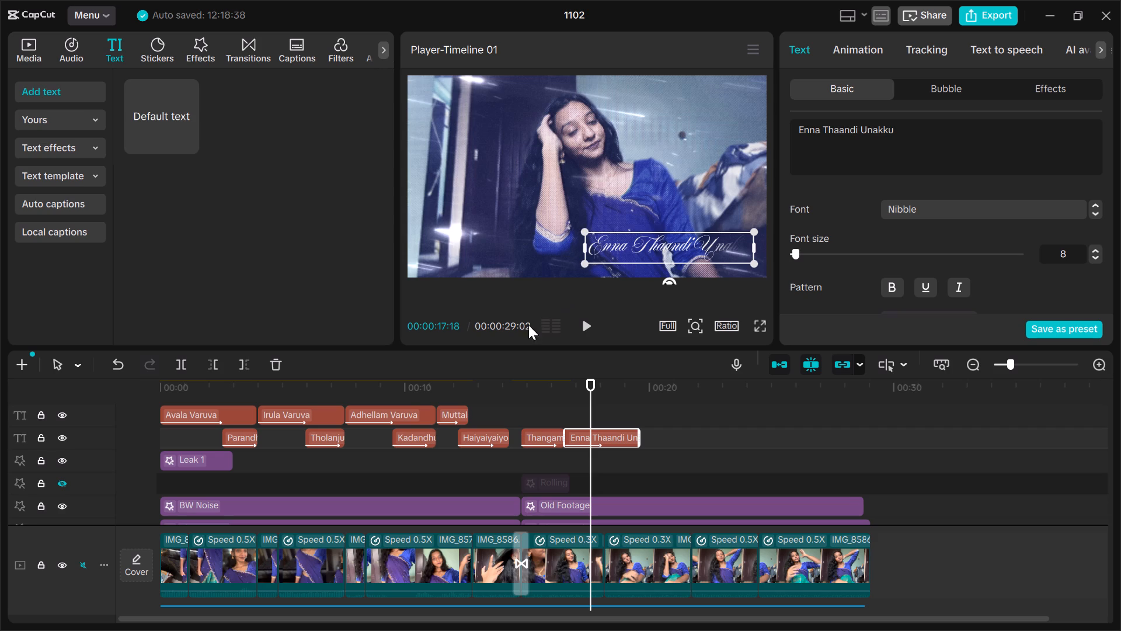
{"action": "left_click", "coordinate": [527, 400]}
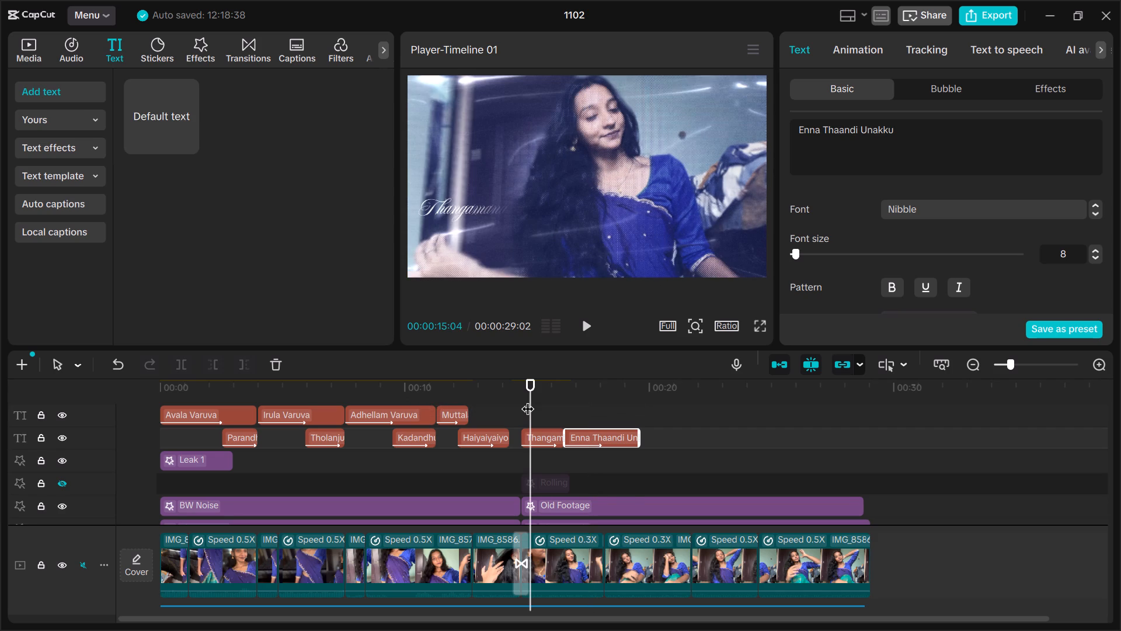
{"action": "left_click", "coordinate": [626, 455]}
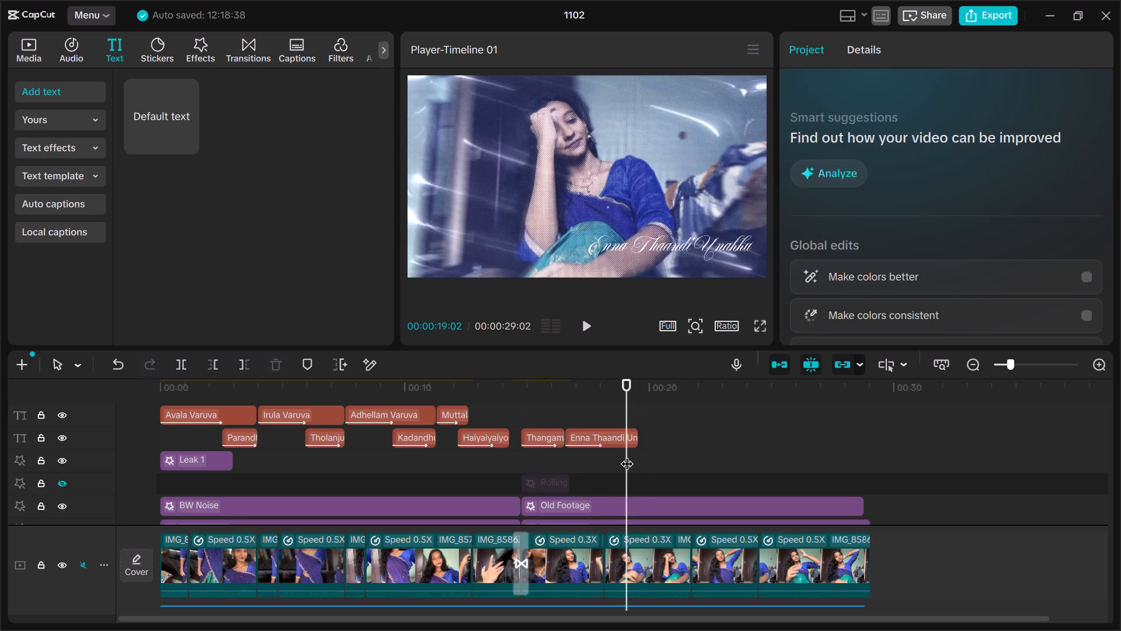
{"action": "key", "text": "Up"}
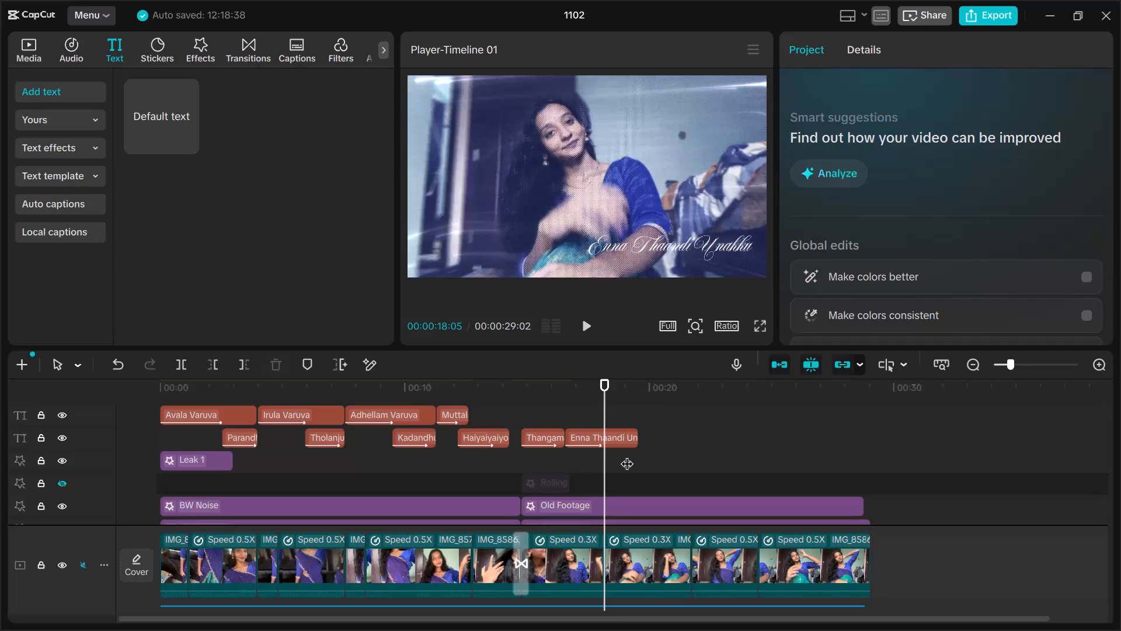
{"action": "key", "text": "Up"}
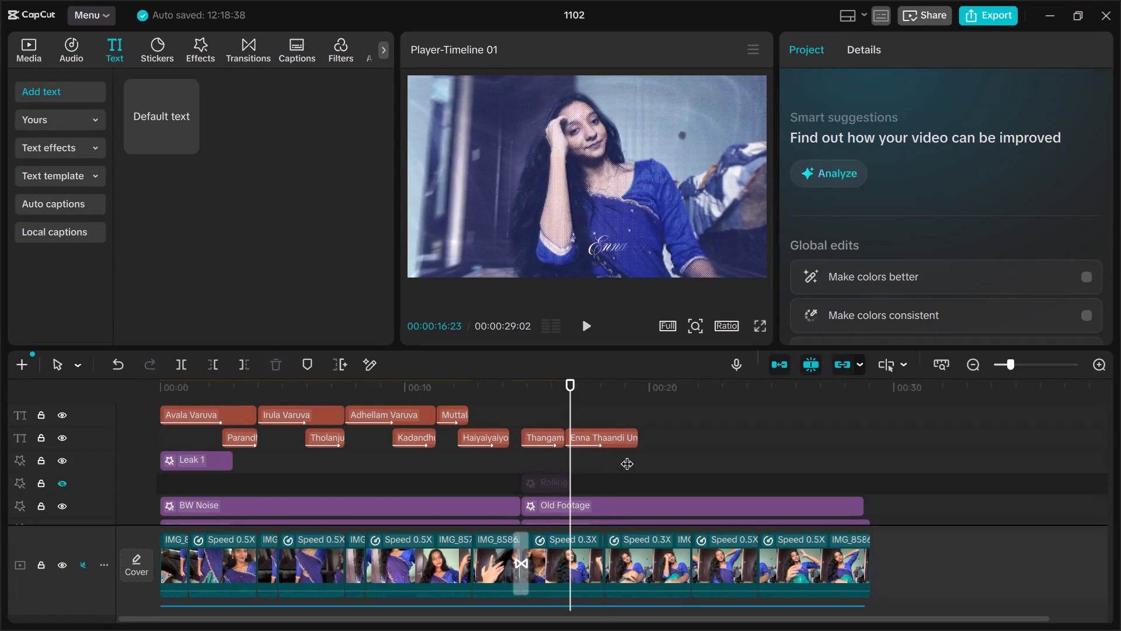
{"action": "key", "text": "Up"}
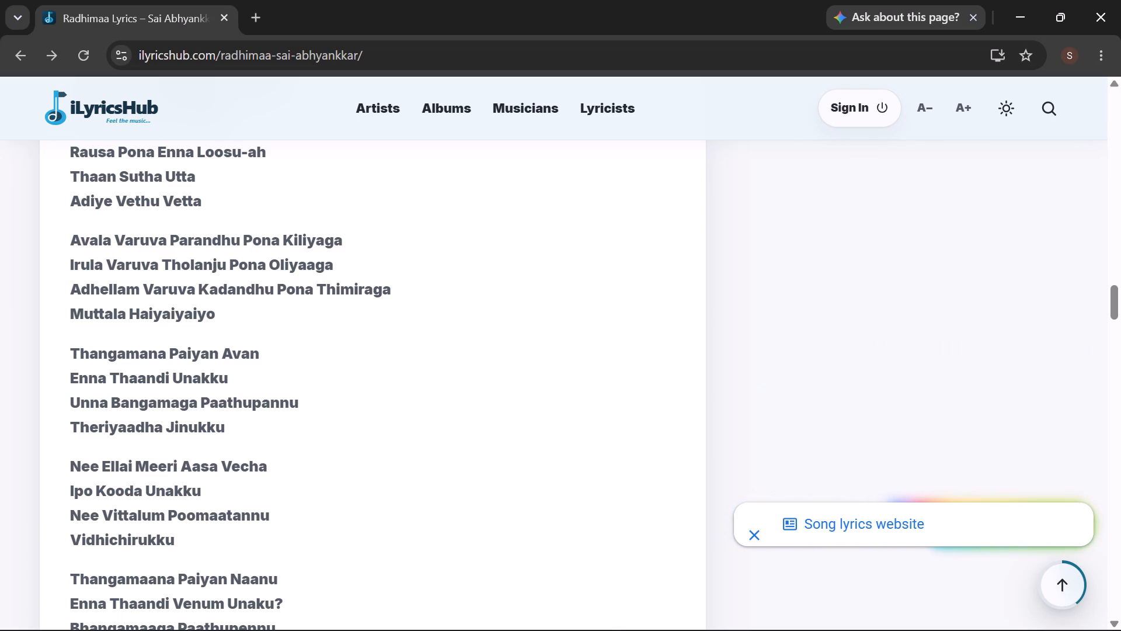
Switch to the Radhimaa lyrics page in Chrome and copy the line "Unna Bangamaga Paathupannu".
{"action": "left_click_drag", "start_coordinate": [297, 404], "coordinate": [166, 412]}
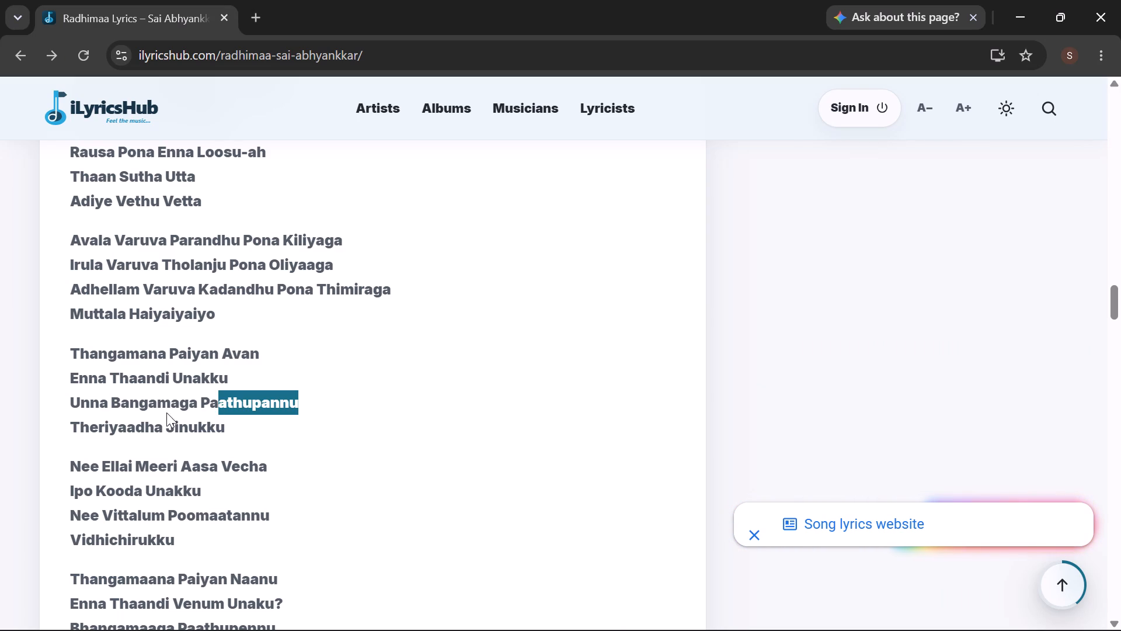
{"action": "left_click_drag", "start_coordinate": [166, 412], "coordinate": [59, 409]}
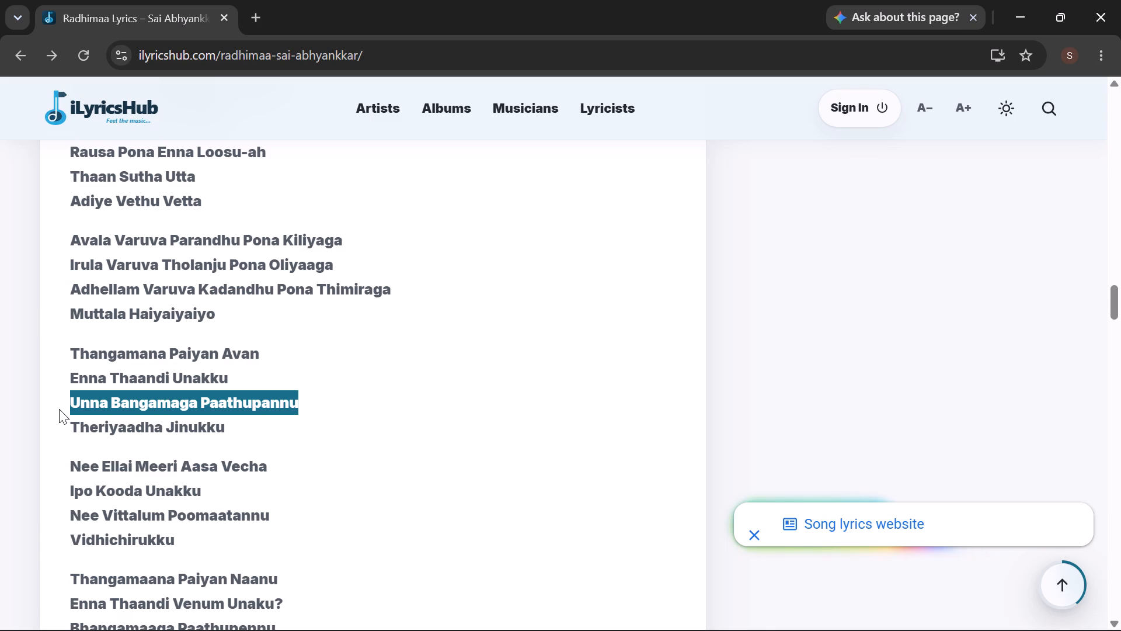
{"action": "key", "text": "ctrl+c"}
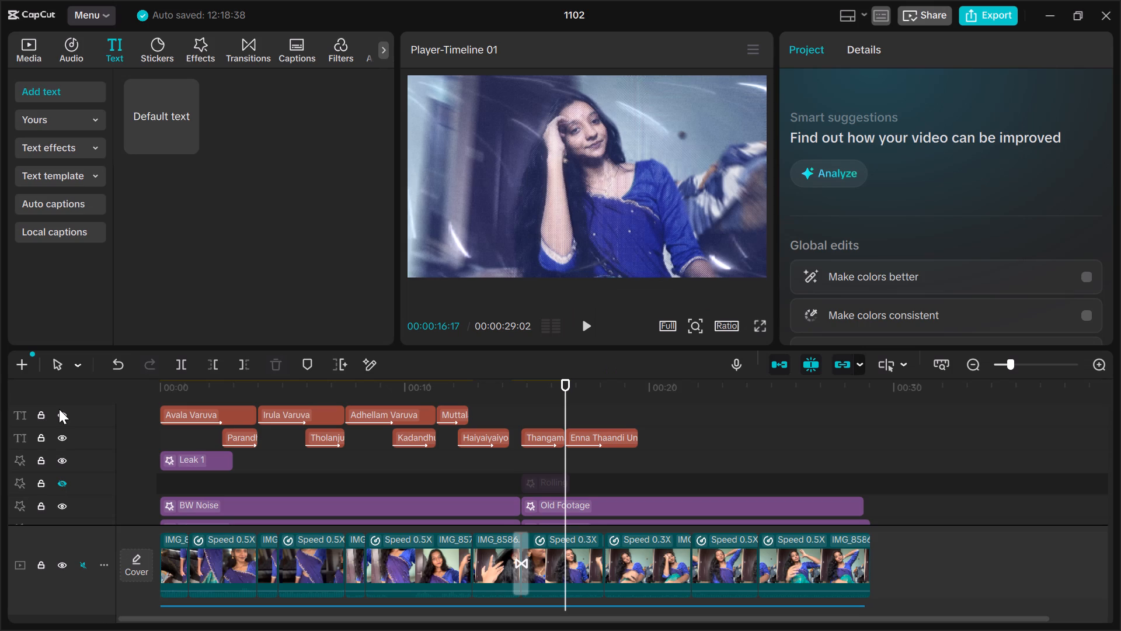
Back in CapCut, find where the sung line ends, then split the "Enna Thaandi Unakku" text at 00:00:18:02 and delete its remainder.
{"action": "left_click", "coordinate": [523, 412]}
{"action": "key", "text": "space"}
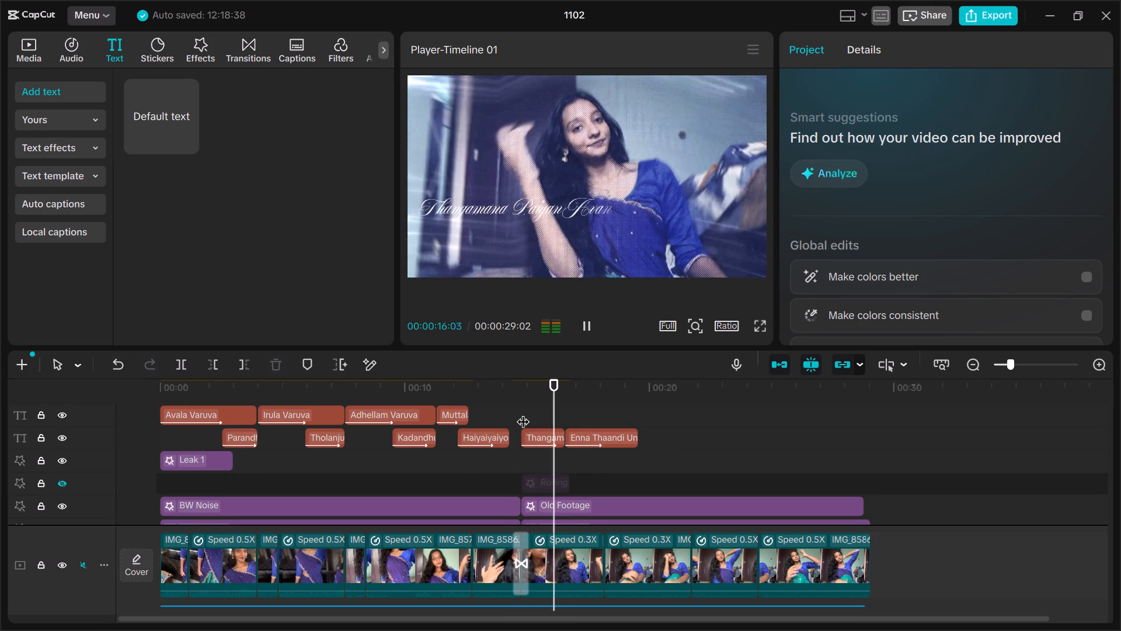
{"action": "key", "text": "space"}
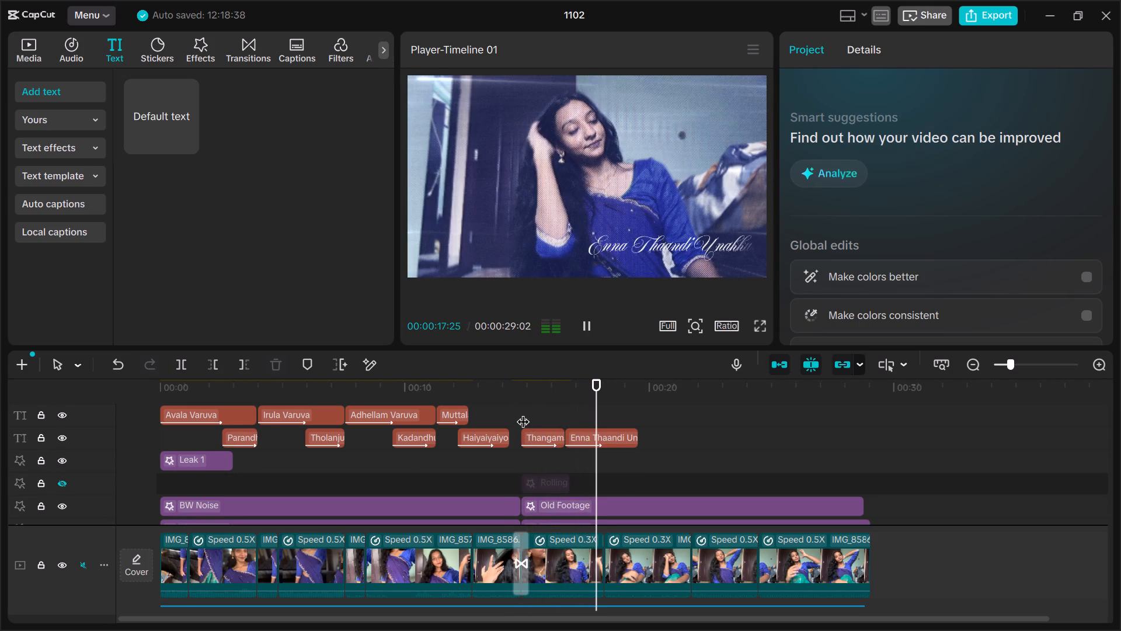
{"action": "scroll", "coordinate": [523, 412], "scroll_direction": "down", "scroll_amount": 1}
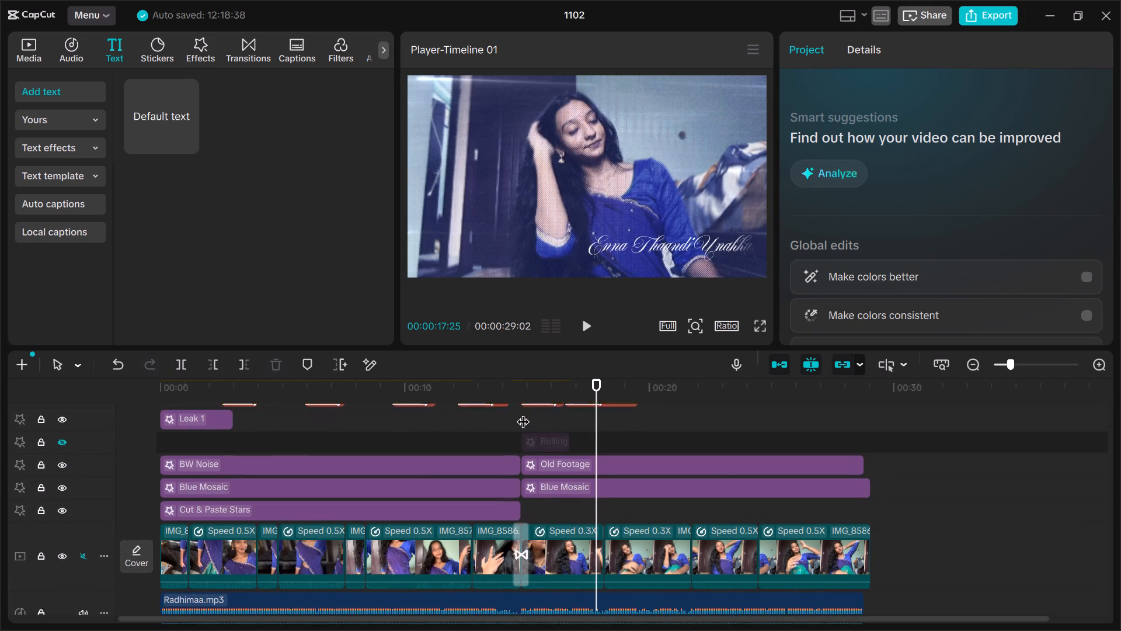
{"action": "scroll", "coordinate": [523, 412], "scroll_direction": "down", "scroll_amount": 1}
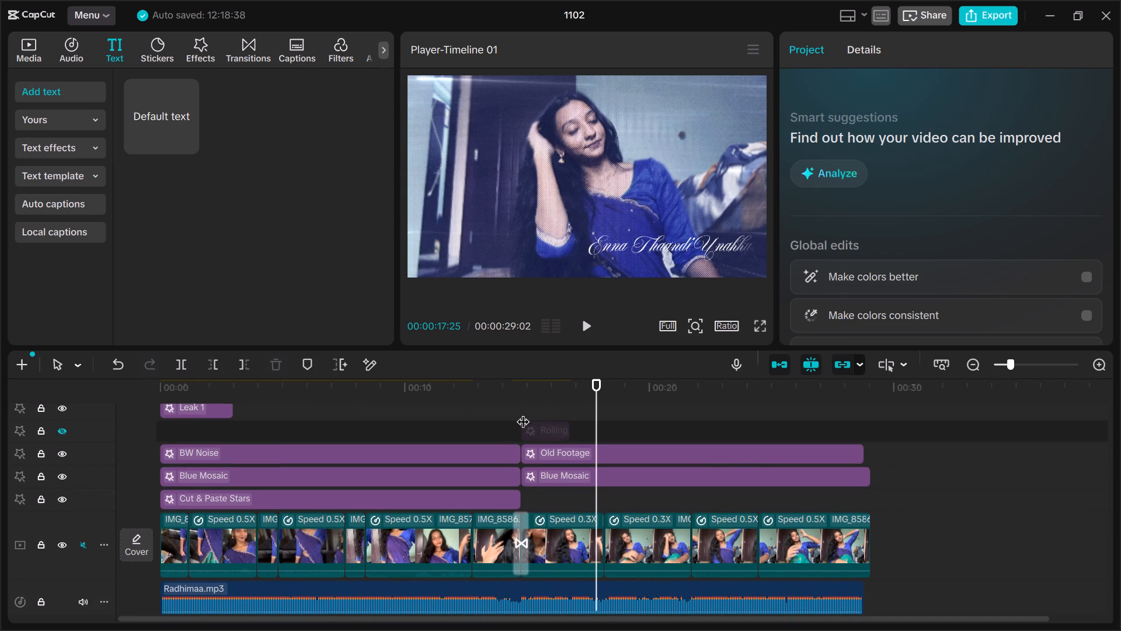
{"action": "key", "text": "Up"}
{"action": "key", "text": "space"}
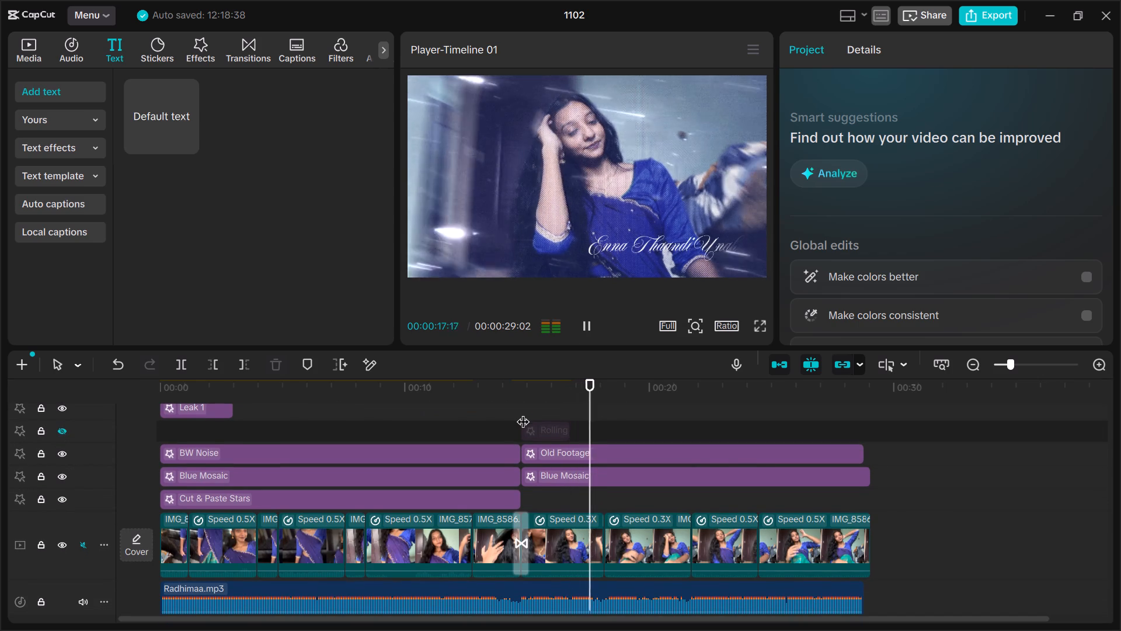
{"action": "key", "text": "space"}
{"action": "scroll", "coordinate": [523, 412], "scroll_direction": "up", "scroll_amount": 1}
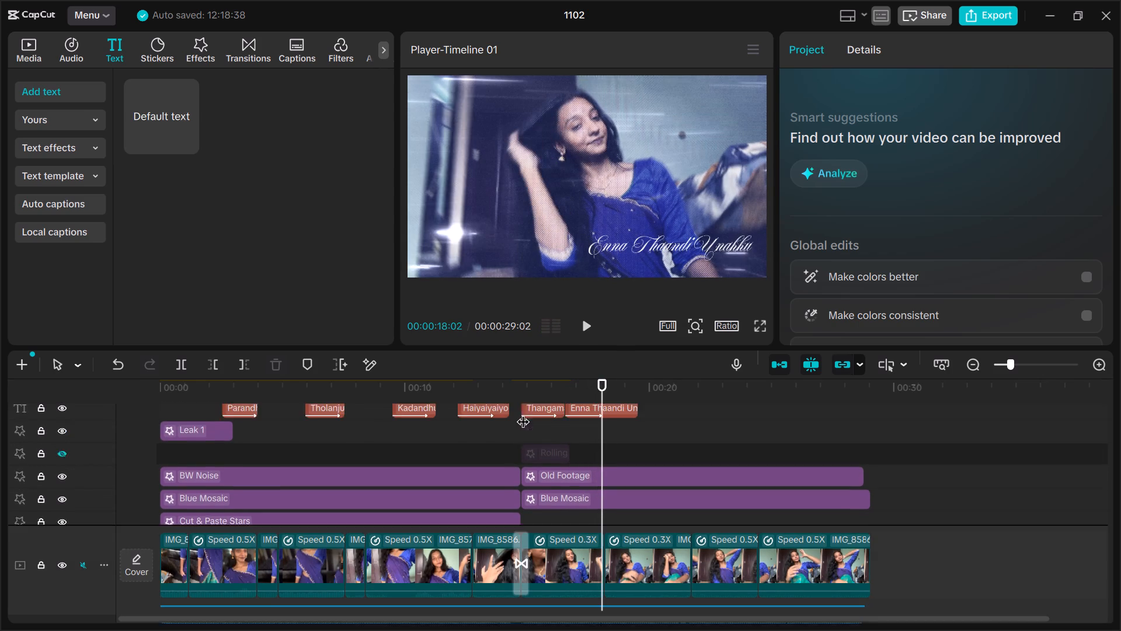
{"action": "scroll", "coordinate": [523, 412], "scroll_direction": "up", "scroll_amount": 1}
{"action": "left_click", "coordinate": [613, 477]}
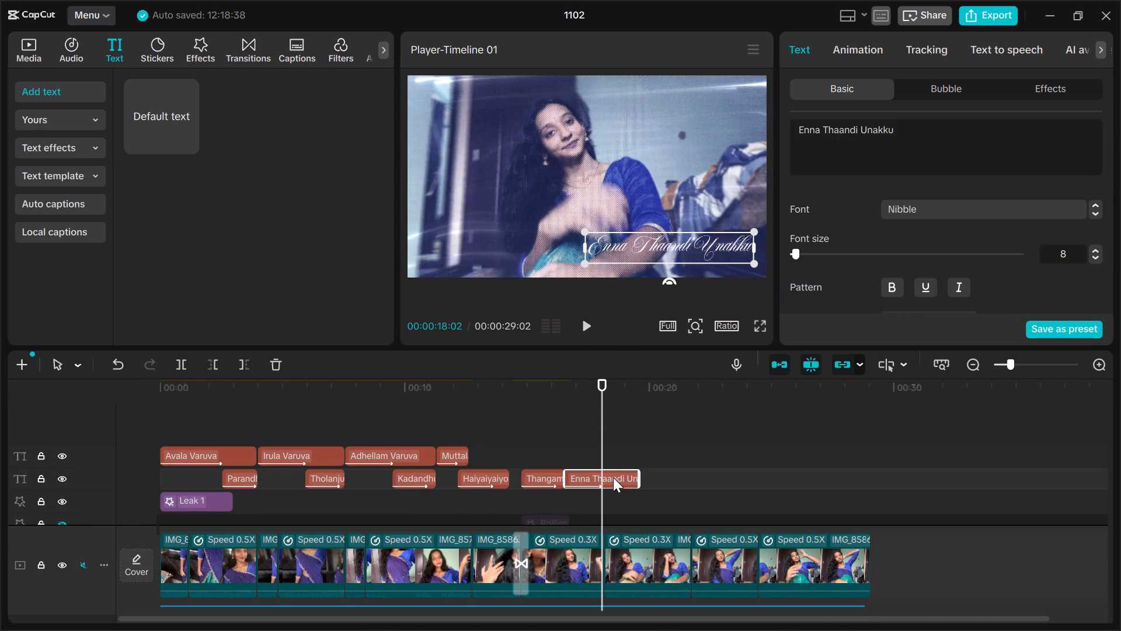
{"action": "key", "text": "ctrl+b"}
{"action": "key", "text": "BackSpace"}
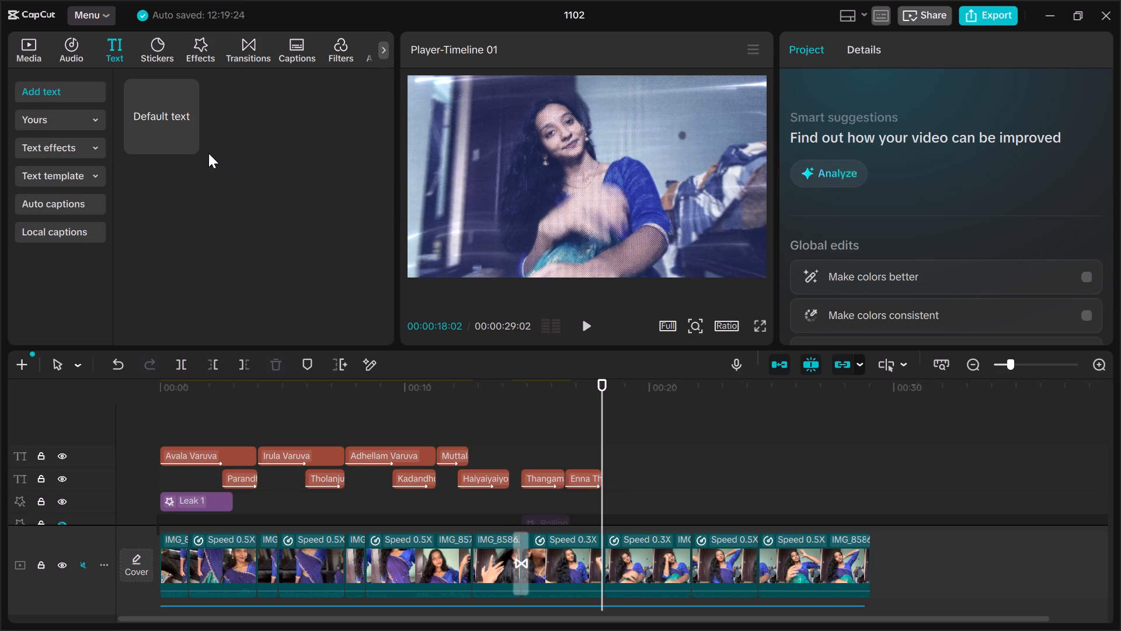
Add a default text at 00:00:18:02 reading only "Unna Bangamaga Paathupannu", removing the pasted website credit and blank lines.
{"action": "left_click", "coordinate": [187, 145]}
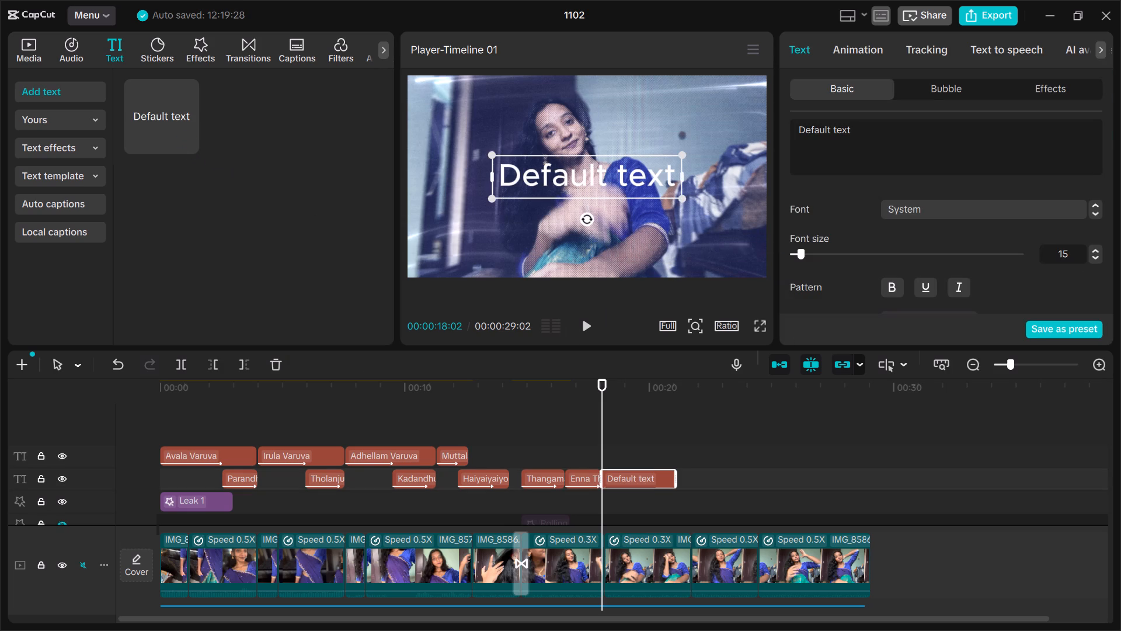
{"action": "left_click", "coordinate": [867, 141]}
{"action": "key", "text": "ctrl+a"}
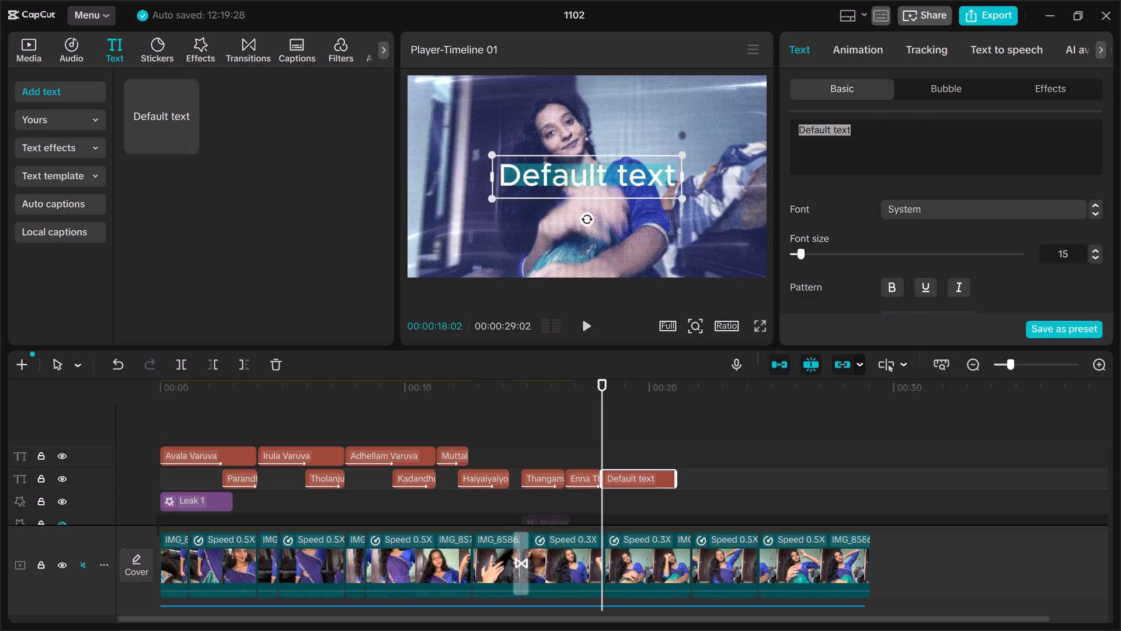
{"action": "key", "text": "ctrl+v"}
{"action": "left_click_drag", "start_coordinate": [873, 164], "coordinate": [843, 155]}
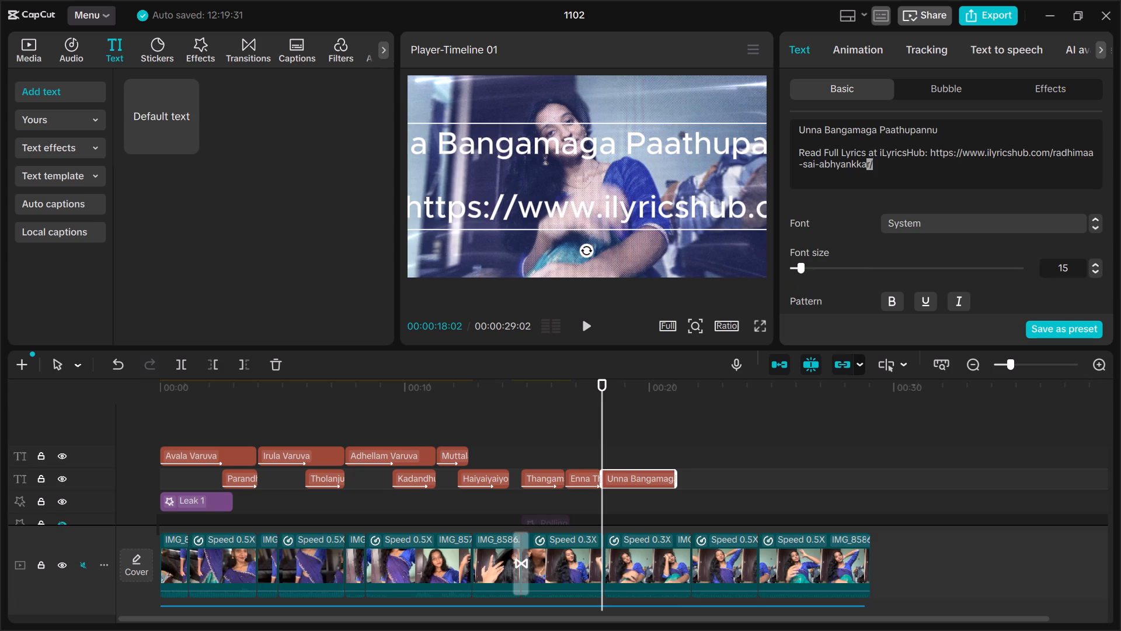
{"action": "left_click_drag", "start_coordinate": [843, 155], "coordinate": [796, 149]}
{"action": "key", "text": "BackSpace"}
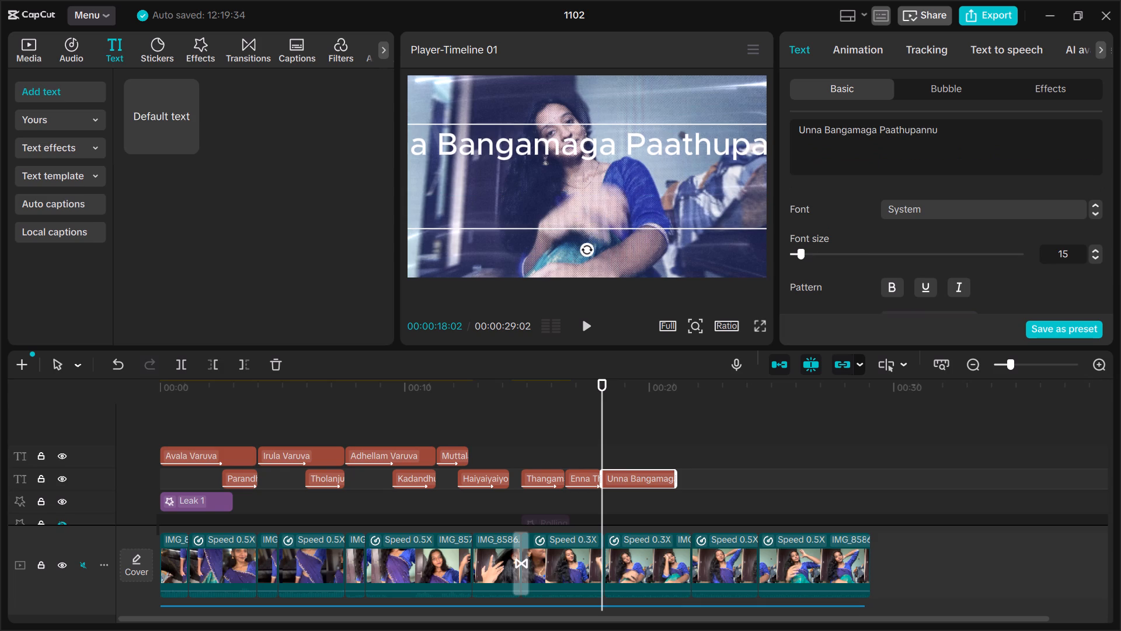
{"action": "key", "text": "BackSpace"}
{"action": "key", "text": "BackSpace"}
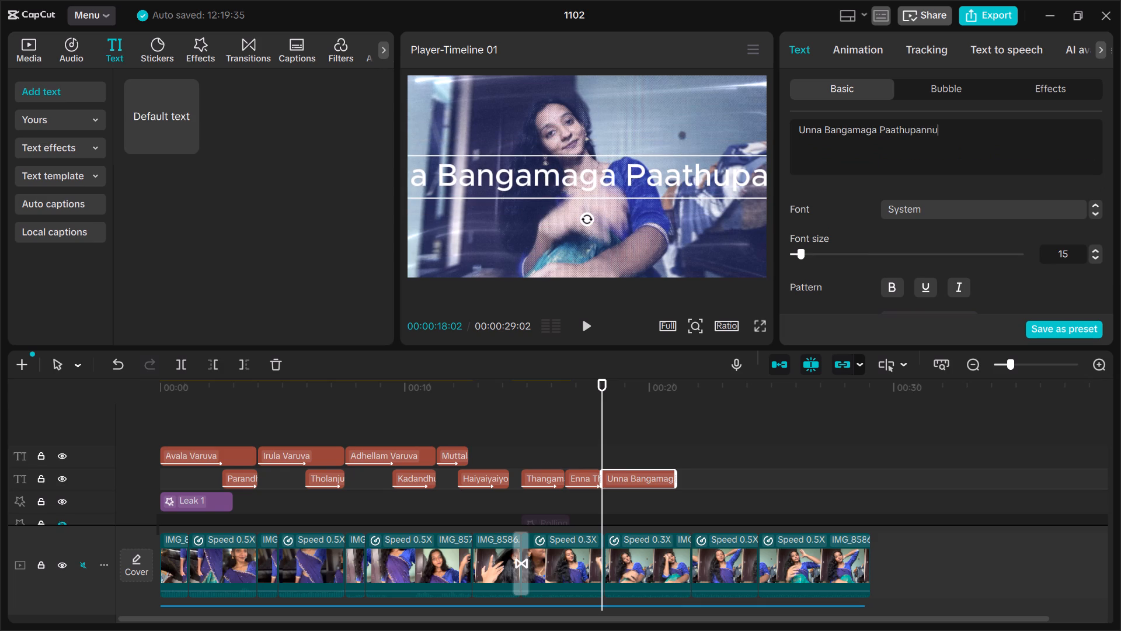
Copy the "Enna Thaandi Unakku" text's basic style, location size, blend and In animation onto the "Unna Bangamaga Paathupannu" text.
{"action": "left_click", "coordinate": [580, 479]}
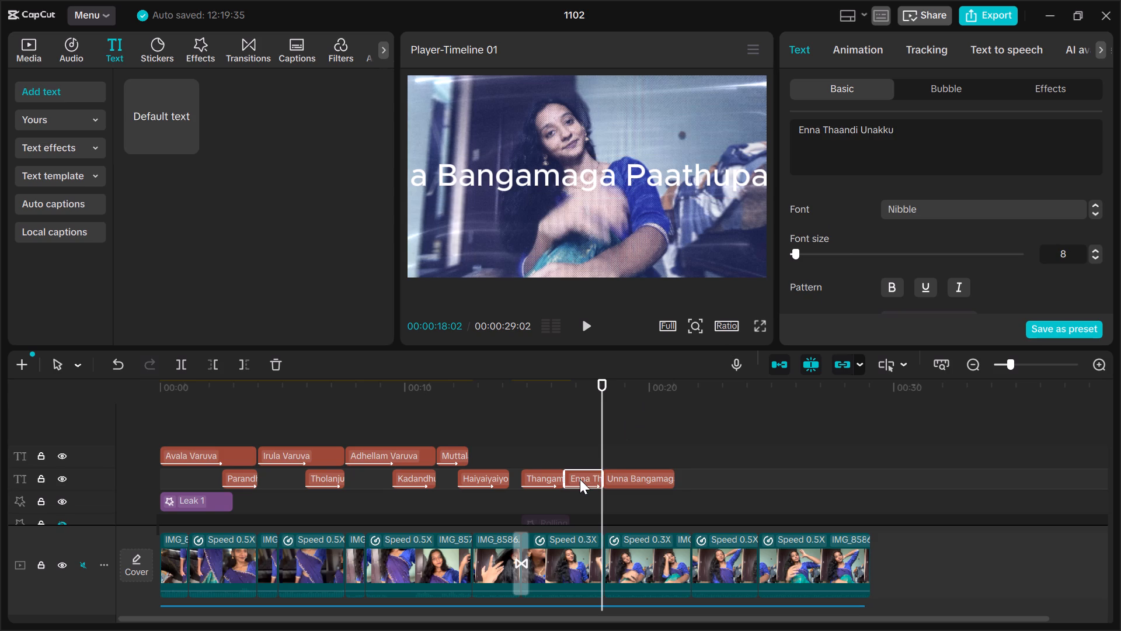
{"action": "key", "text": "ctrl+shift+c"}
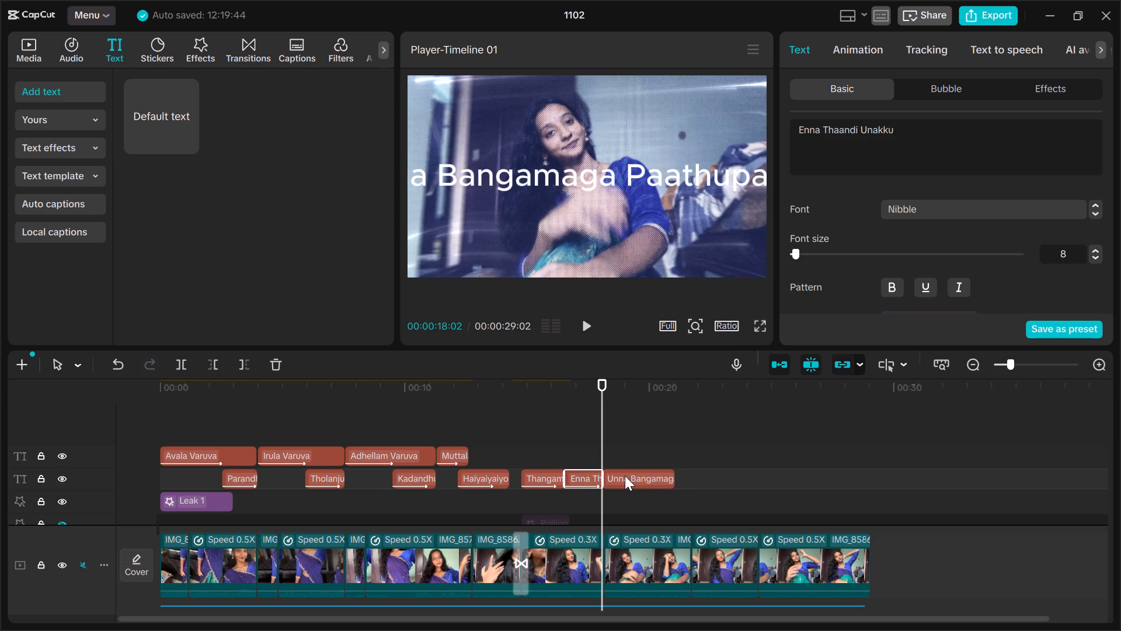
{"action": "left_click", "coordinate": [625, 476]}
{"action": "key", "text": "ctrl+shift+v"}
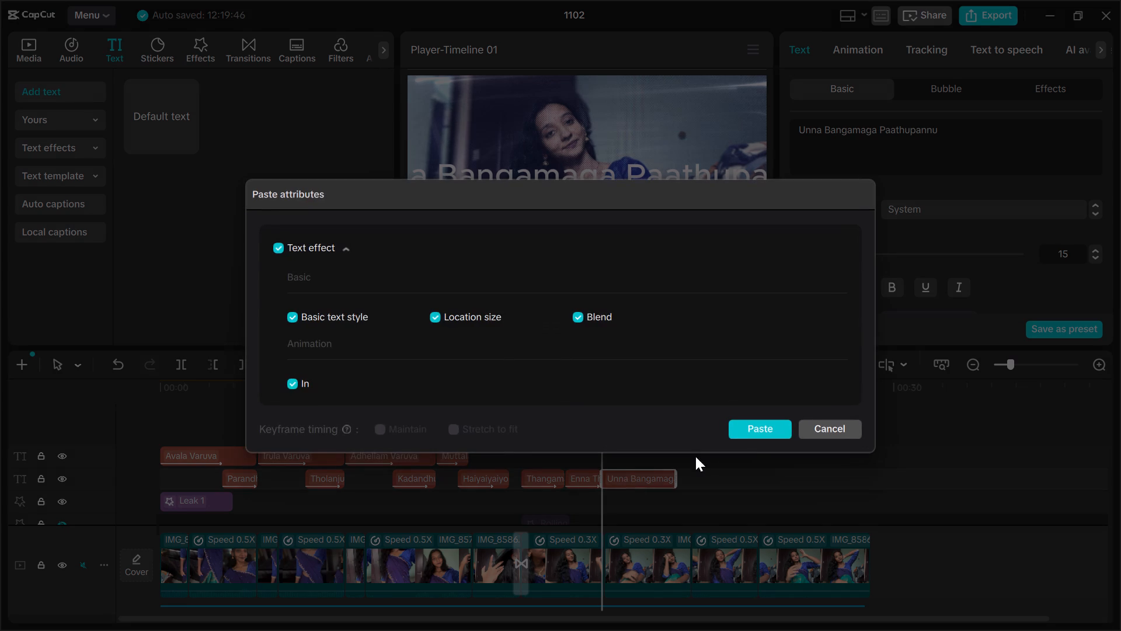
{"action": "left_click", "coordinate": [768, 425]}
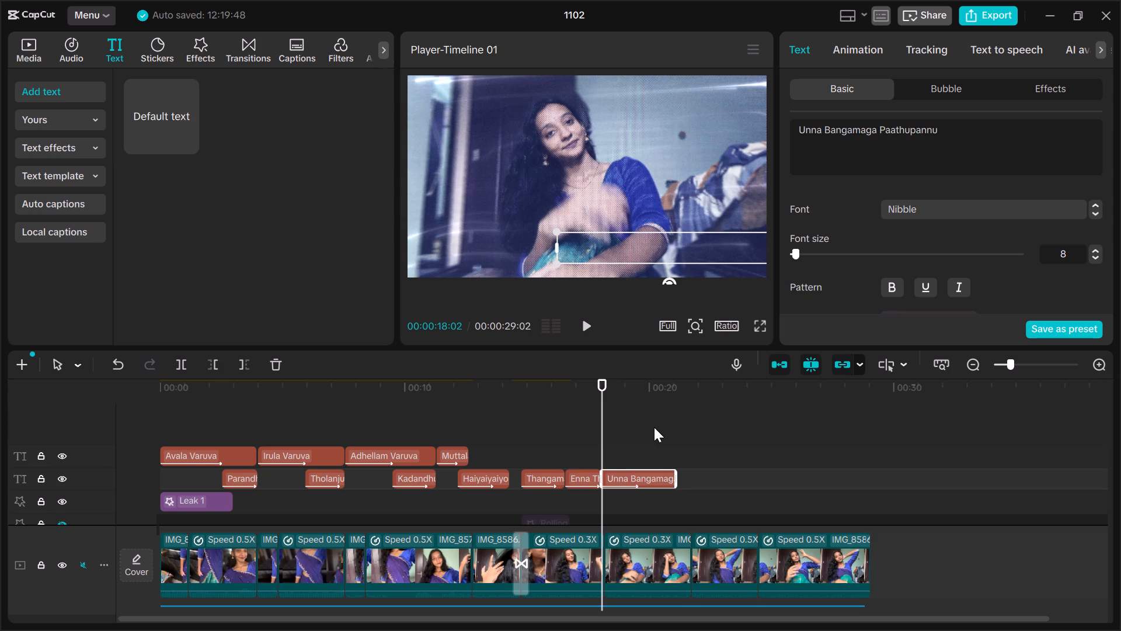
Set the "Unna Bangamaga Paathupannu" text to font size 6, scale it up slightly, and place it in the video frame's lower-left corner.
{"action": "left_click", "coordinate": [551, 424]}
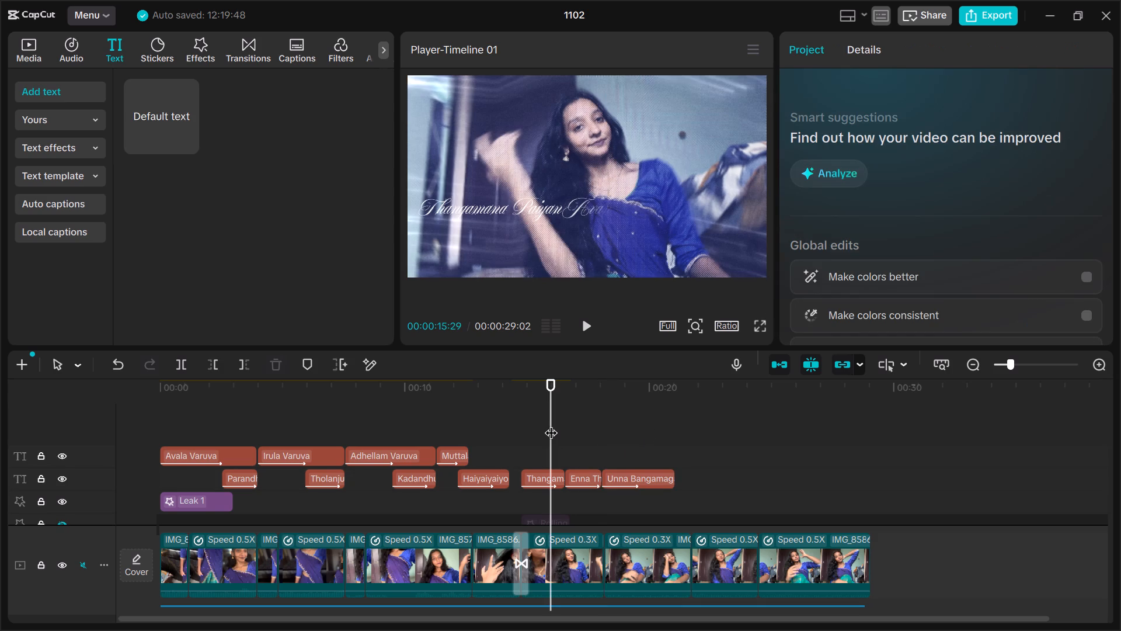
{"action": "key", "text": "space"}
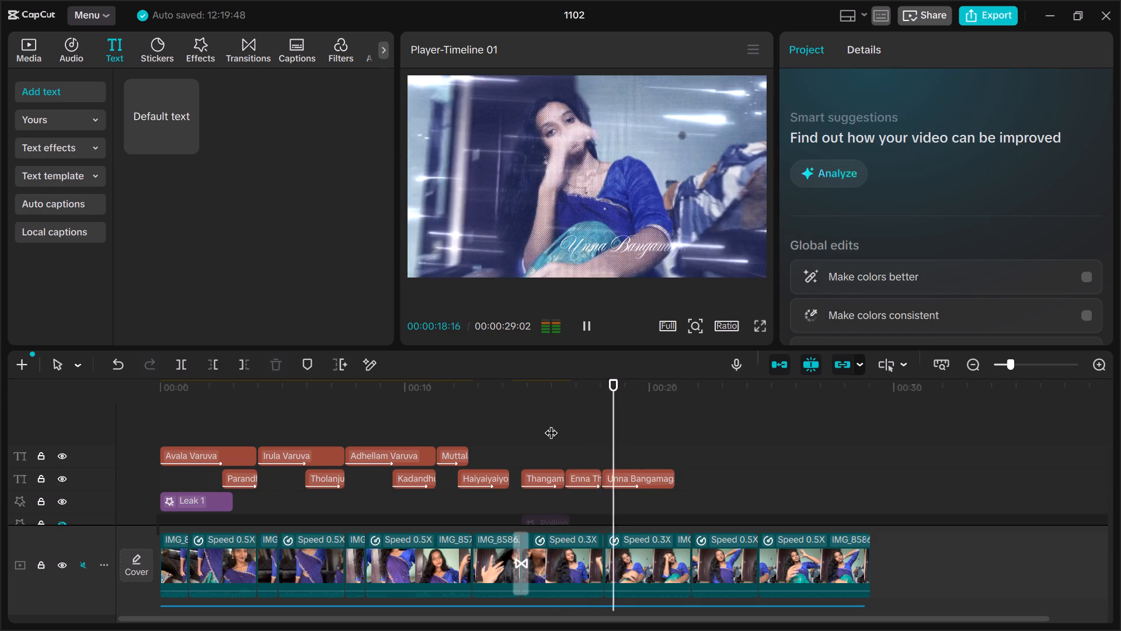
{"action": "key", "text": "space"}
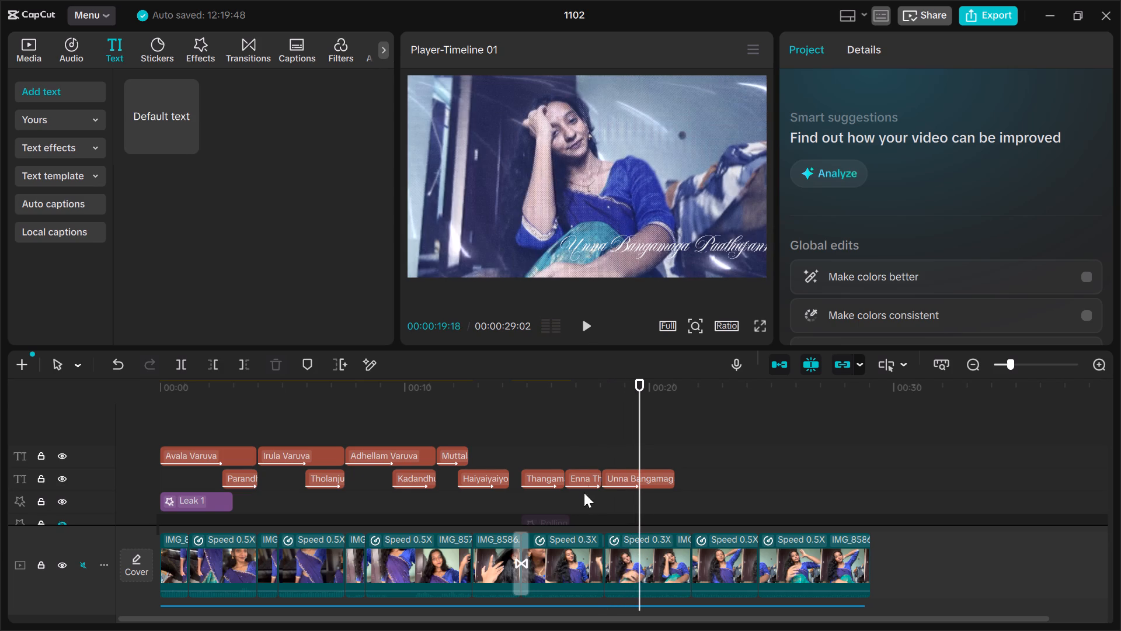
{"action": "left_click", "coordinate": [625, 481]}
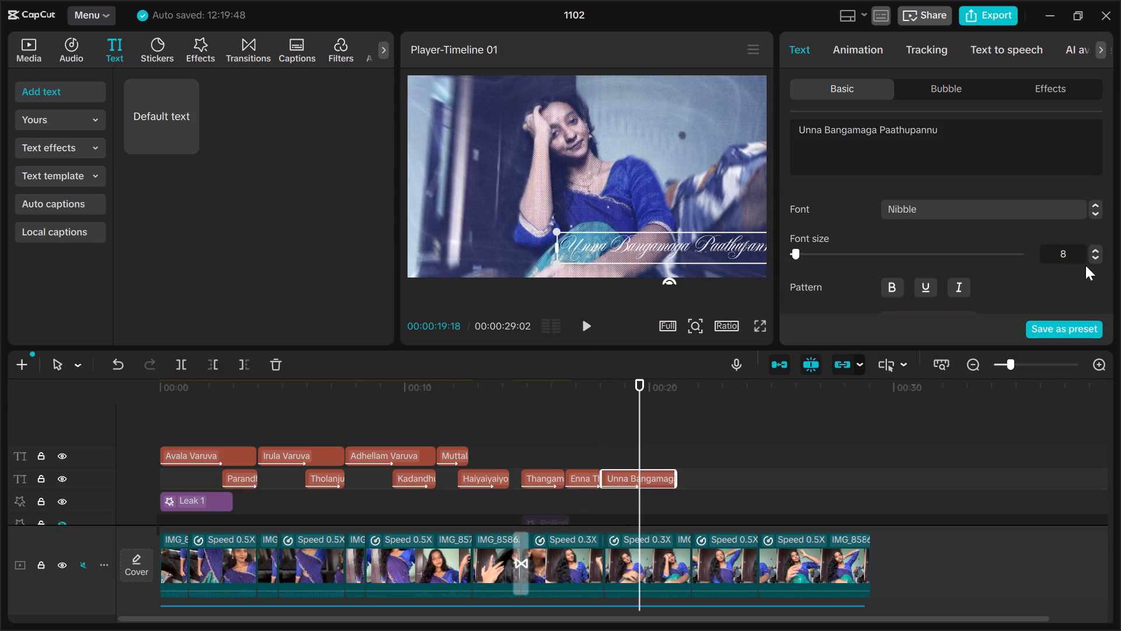
{"action": "left_click", "coordinate": [1095, 260]}
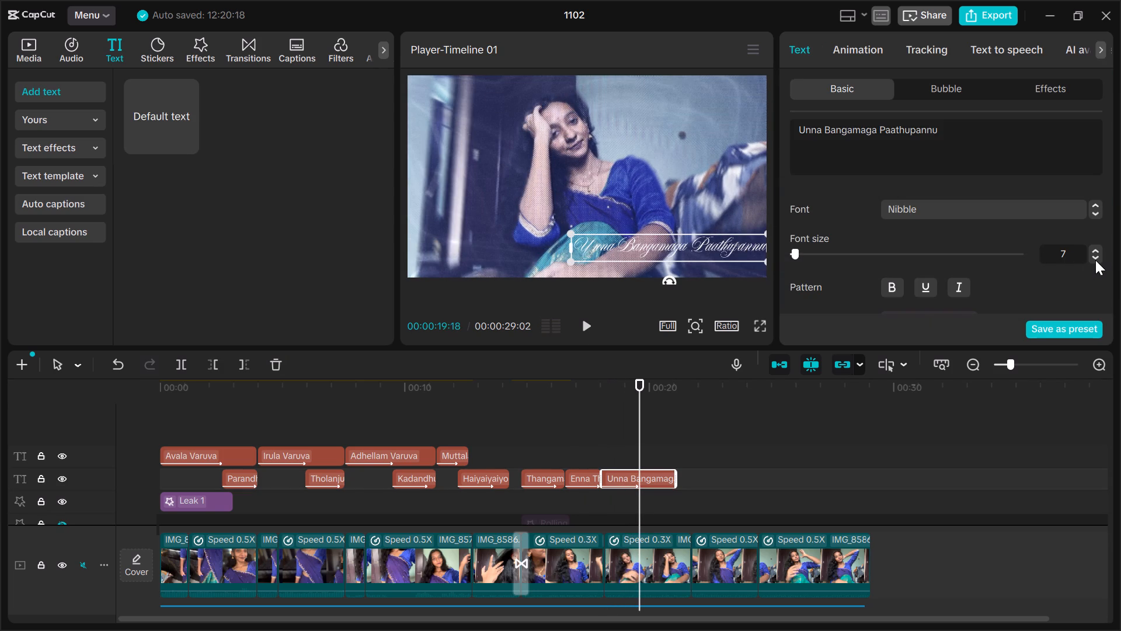
{"action": "left_click", "coordinate": [1095, 260]}
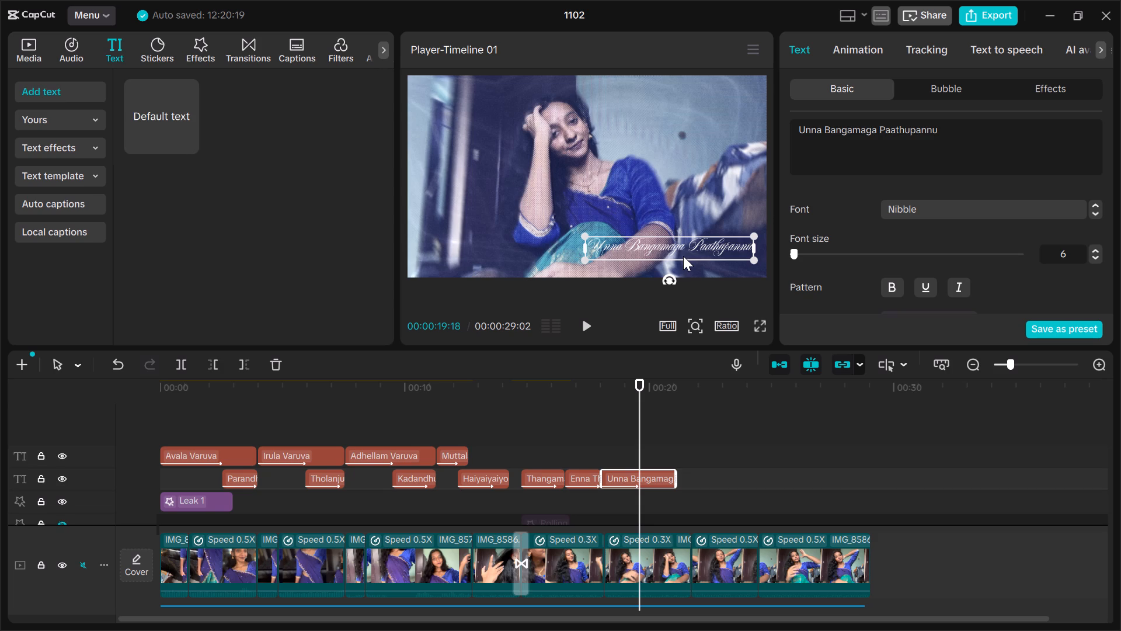
{"action": "left_click_drag", "start_coordinate": [683, 256], "coordinate": [523, 265]}
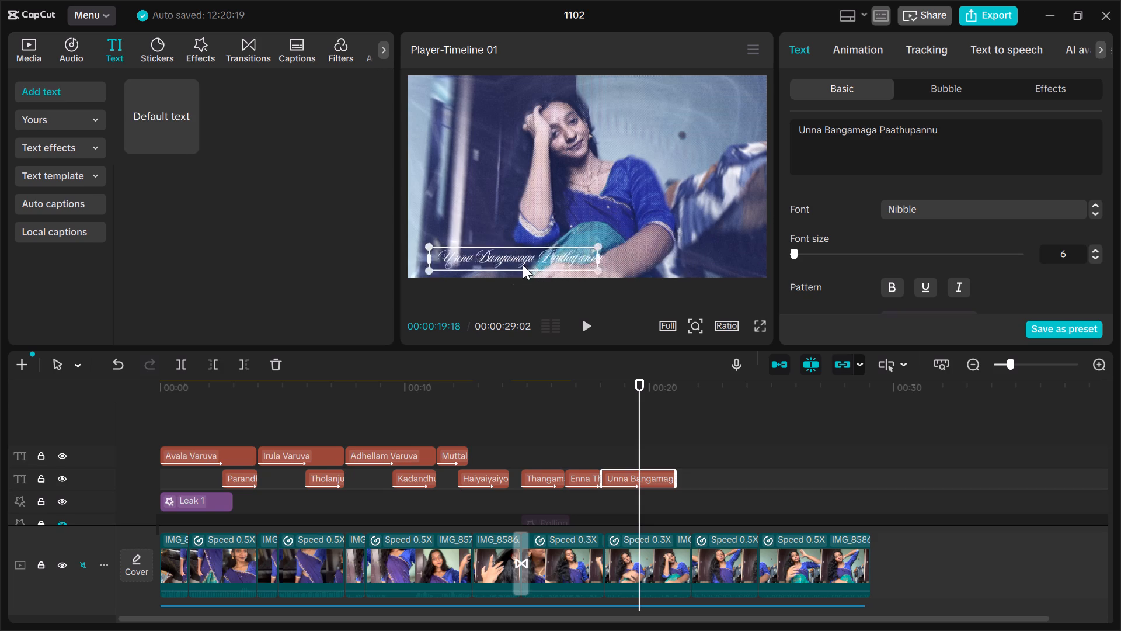
{"action": "left_click_drag", "start_coordinate": [523, 265], "coordinate": [514, 259]}
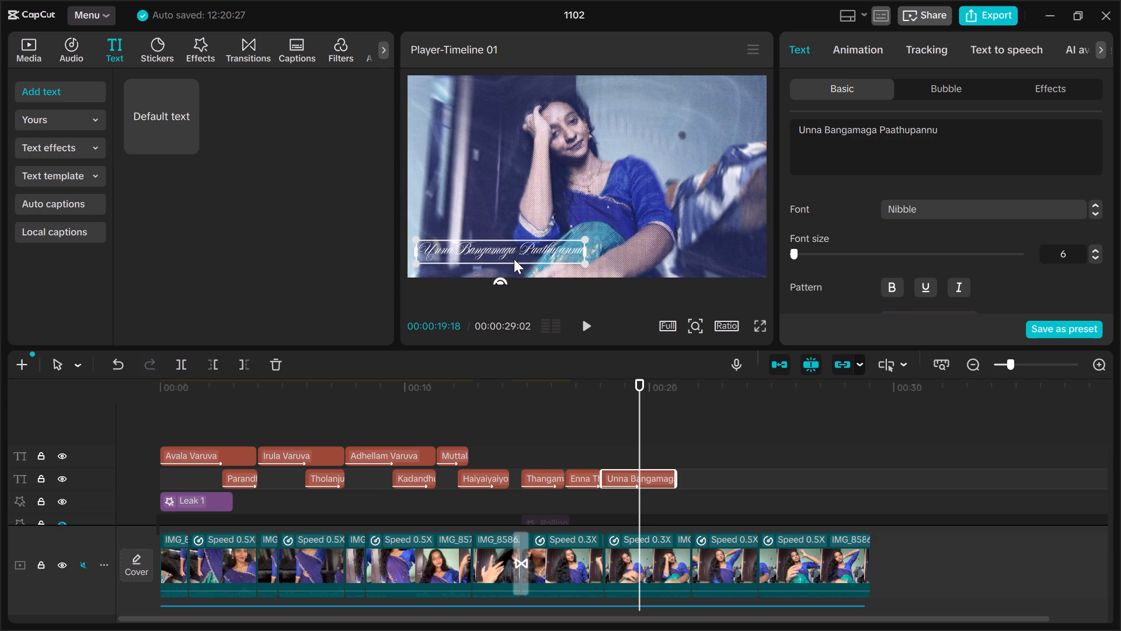
{"action": "left_click_drag", "start_coordinate": [582, 262], "coordinate": [597, 271]}
{"action": "left_click_drag", "start_coordinate": [556, 249], "coordinate": [565, 248]}
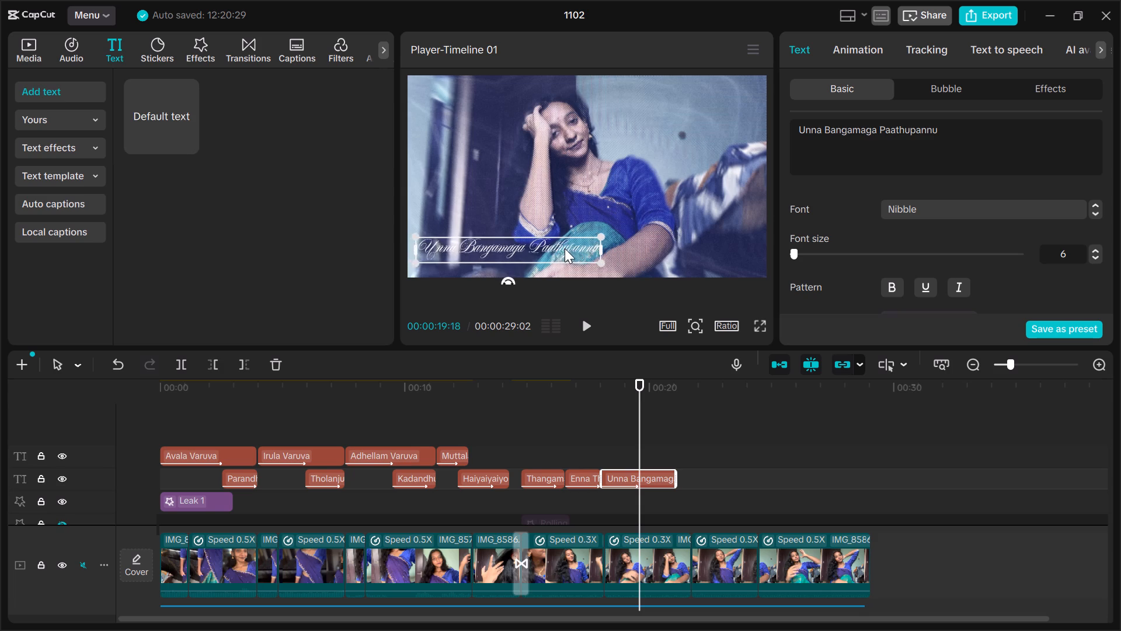
{"action": "left_click_drag", "start_coordinate": [565, 248], "coordinate": [562, 246]}
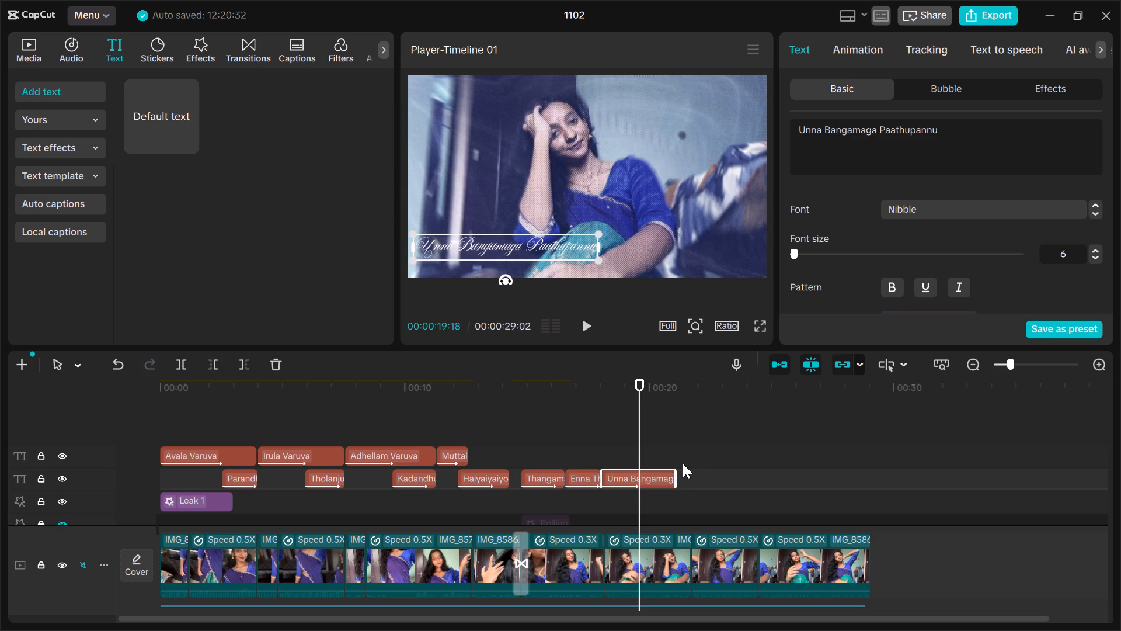
Play back to find where the sung line ends, and split the "Unna Bangamaga Paathupannu" text at 00:00:19:23.
{"action": "scroll", "coordinate": [683, 463], "scroll_direction": "down", "scroll_amount": 1}
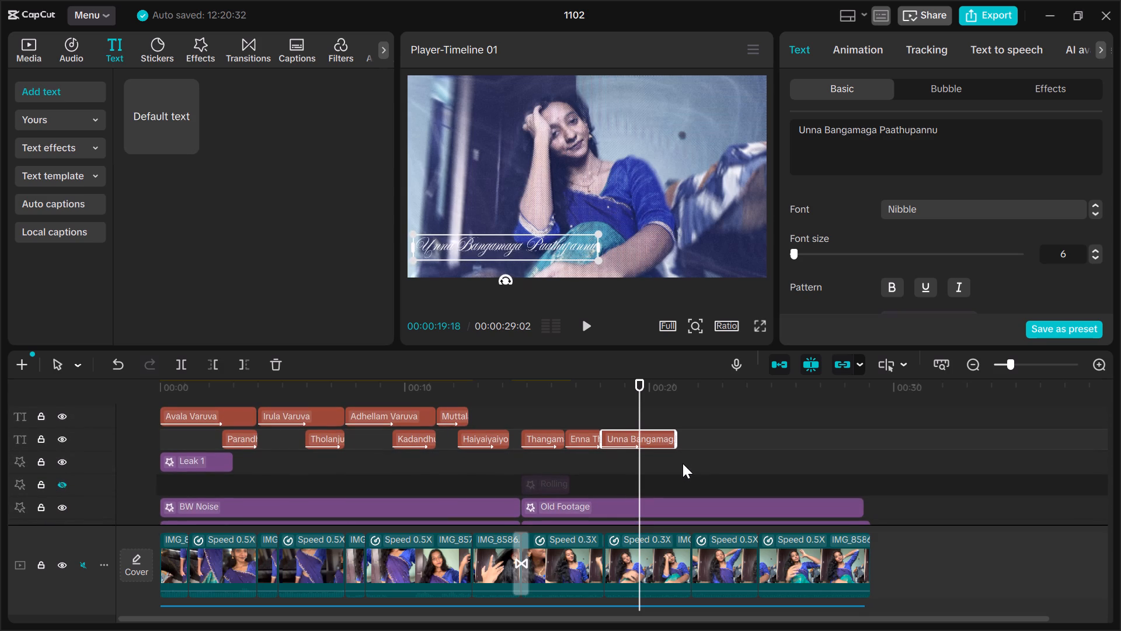
{"action": "key", "text": "Up"}
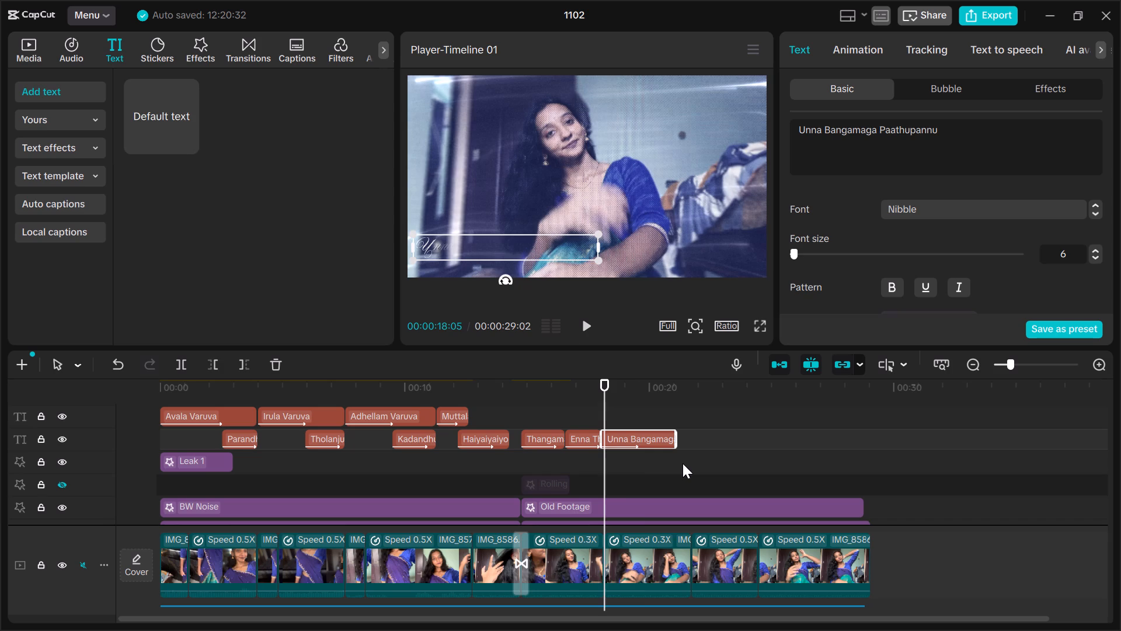
{"action": "key", "text": "space"}
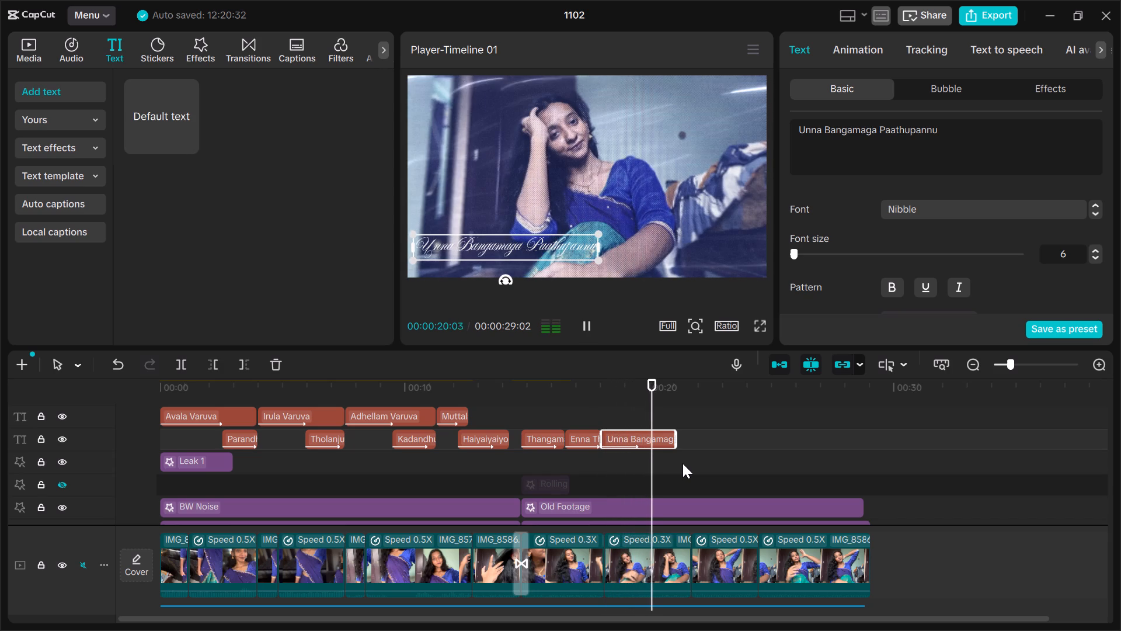
{"action": "key", "text": "space"}
{"action": "key", "text": "Up"}
{"action": "key", "text": "Up"}
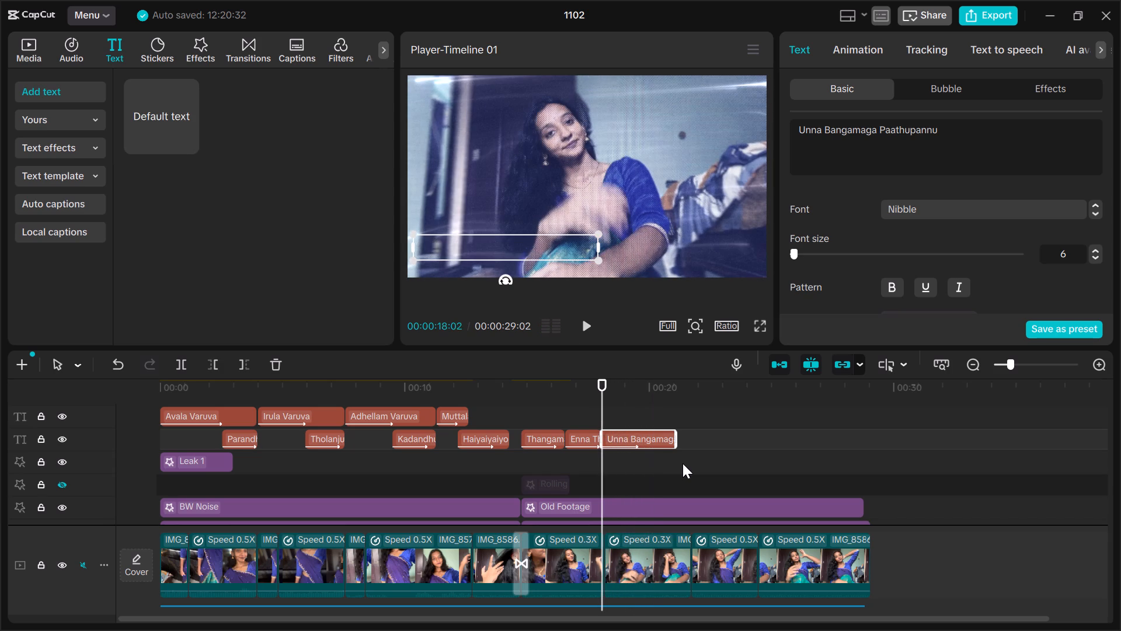
{"action": "key", "text": "space"}
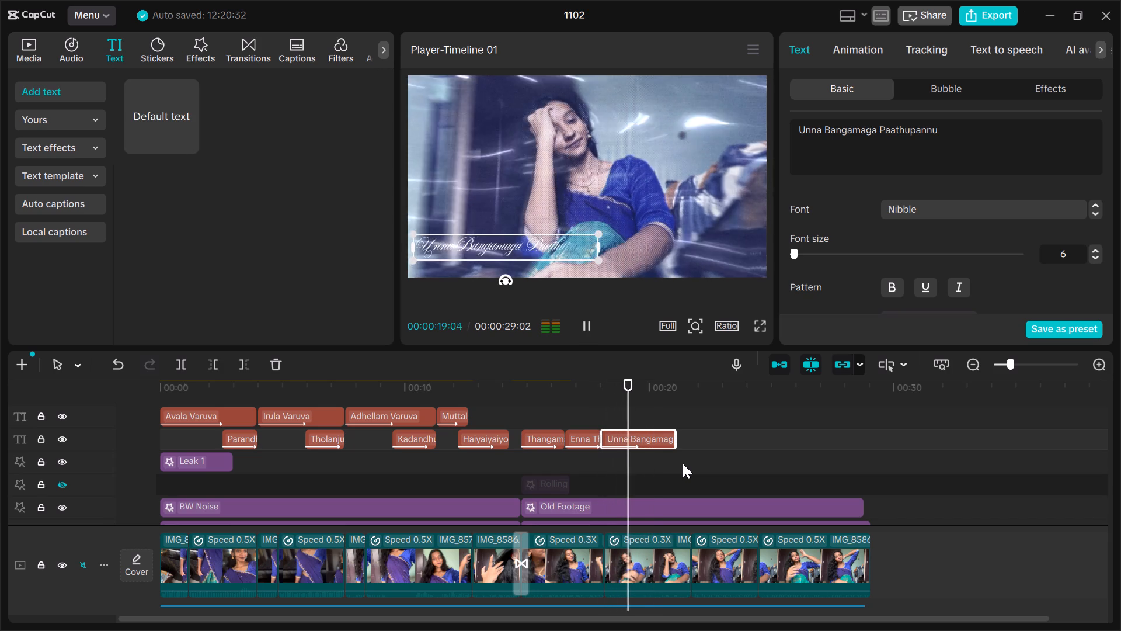
{"action": "key", "text": "space"}
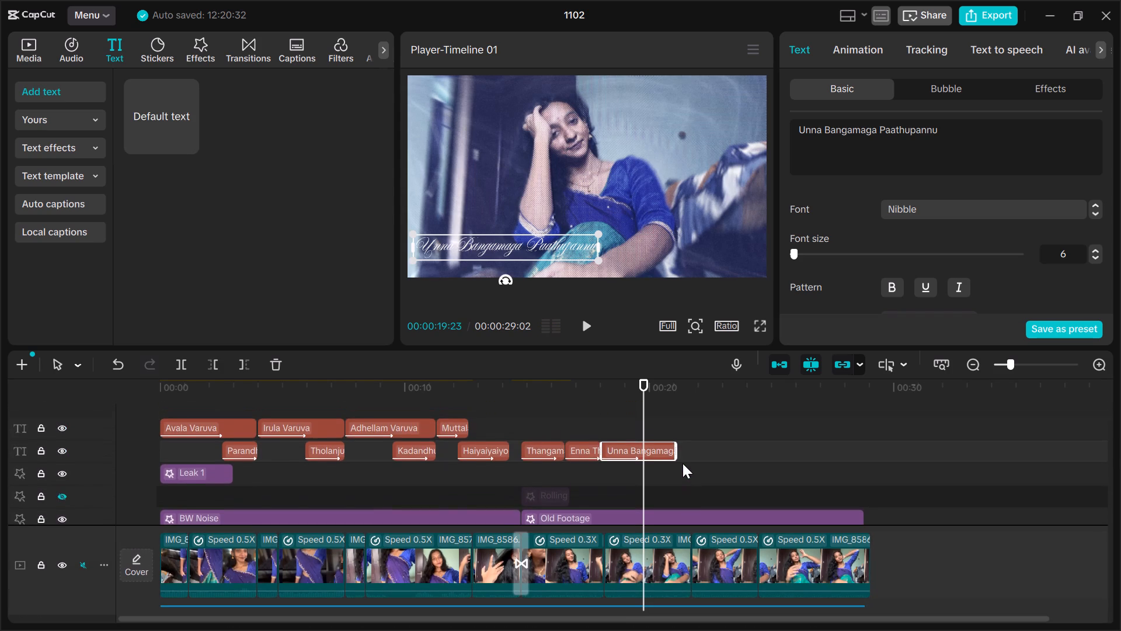
{"action": "key", "text": "ctrl+b"}
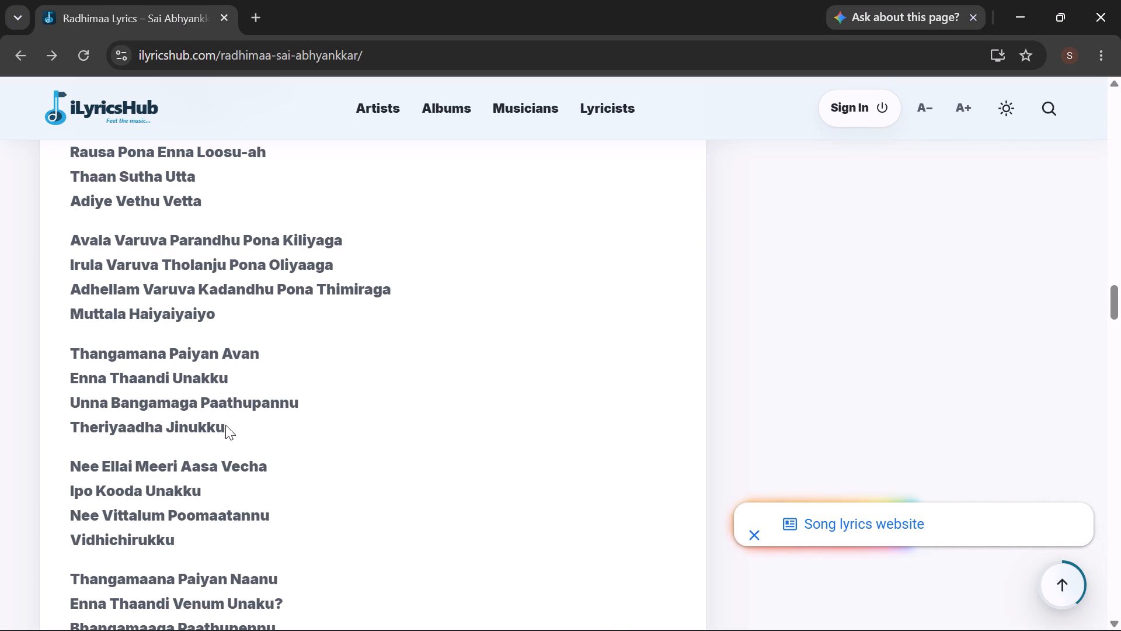
Switch to the Radhimaa lyrics page in Chrome and copy the line "Theriyaadha Jinukku".
{"action": "left_click_drag", "start_coordinate": [224, 424], "coordinate": [67, 420]}
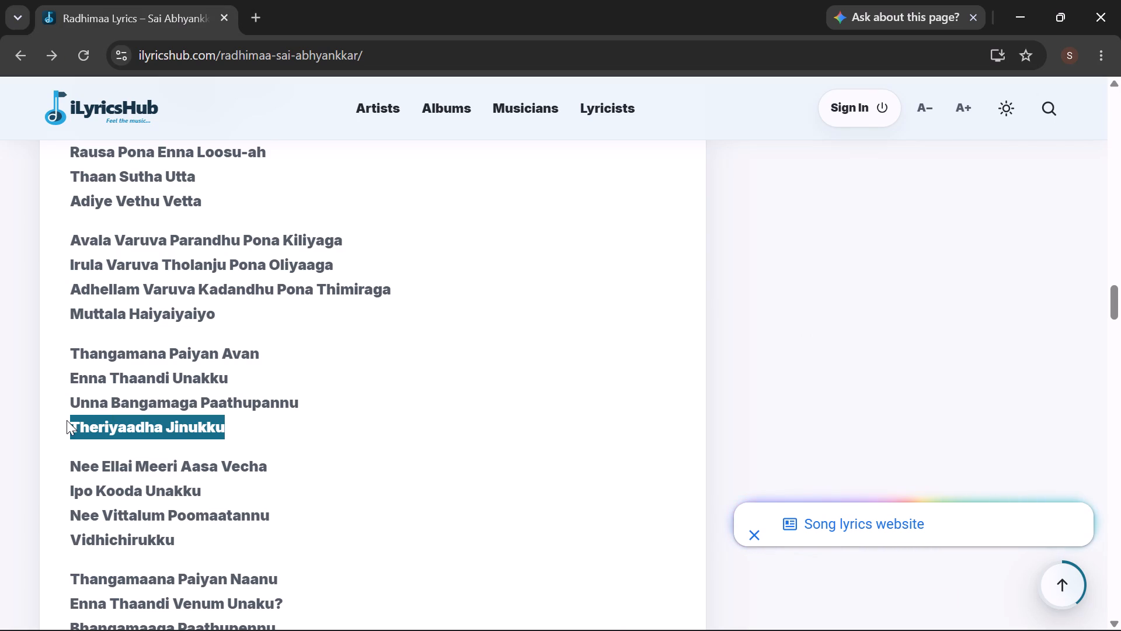
{"action": "left_click_drag", "start_coordinate": [67, 420], "coordinate": [66, 420]}
{"action": "key", "text": "ctrl+c"}
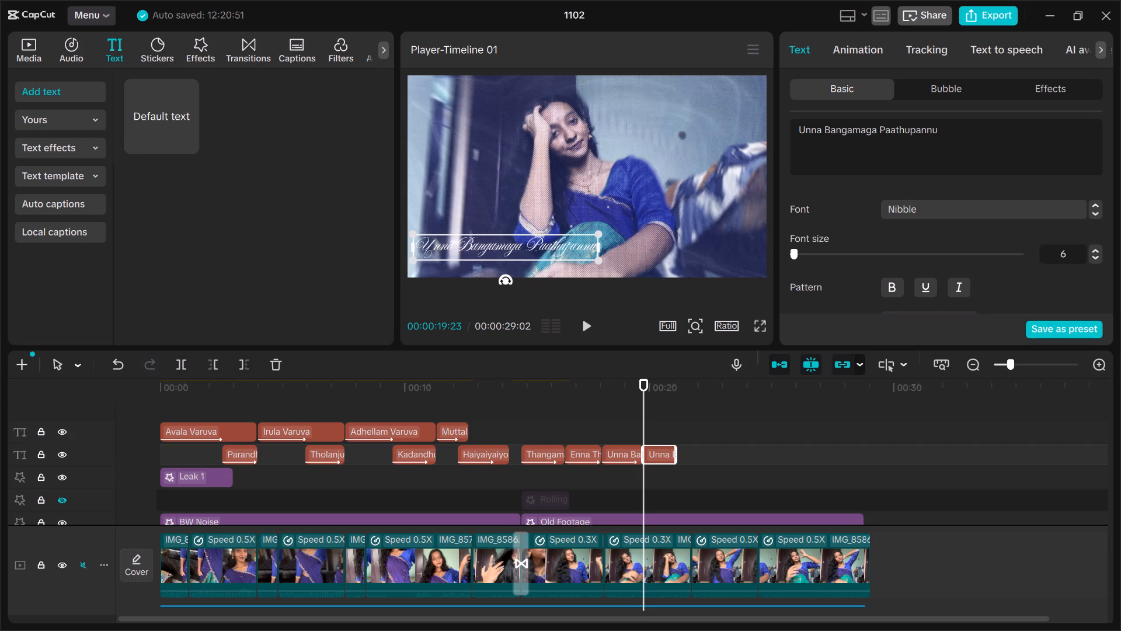
Back in CapCut, replace the second split piece's wording with only "Theriyaadha Jinukku", removing the pasted website credit and blank lines.
{"action": "left_click", "coordinate": [948, 136]}
{"action": "key", "text": "ctrl+a"}
{"action": "key", "text": "ctrl+v"}
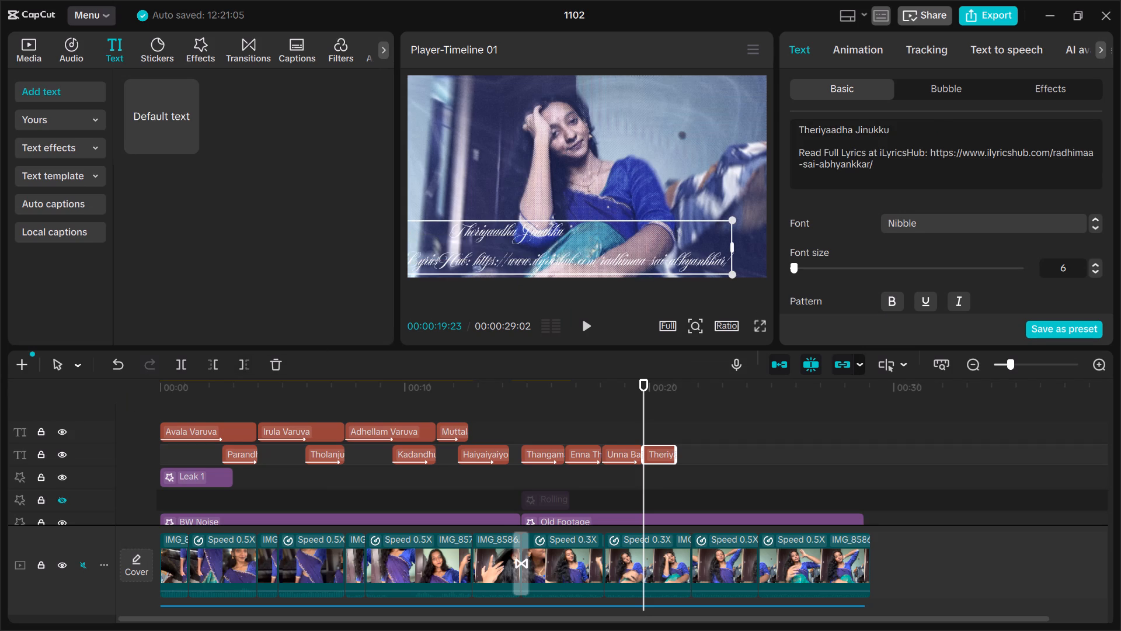
{"action": "left_click_drag", "start_coordinate": [884, 162], "coordinate": [806, 151]}
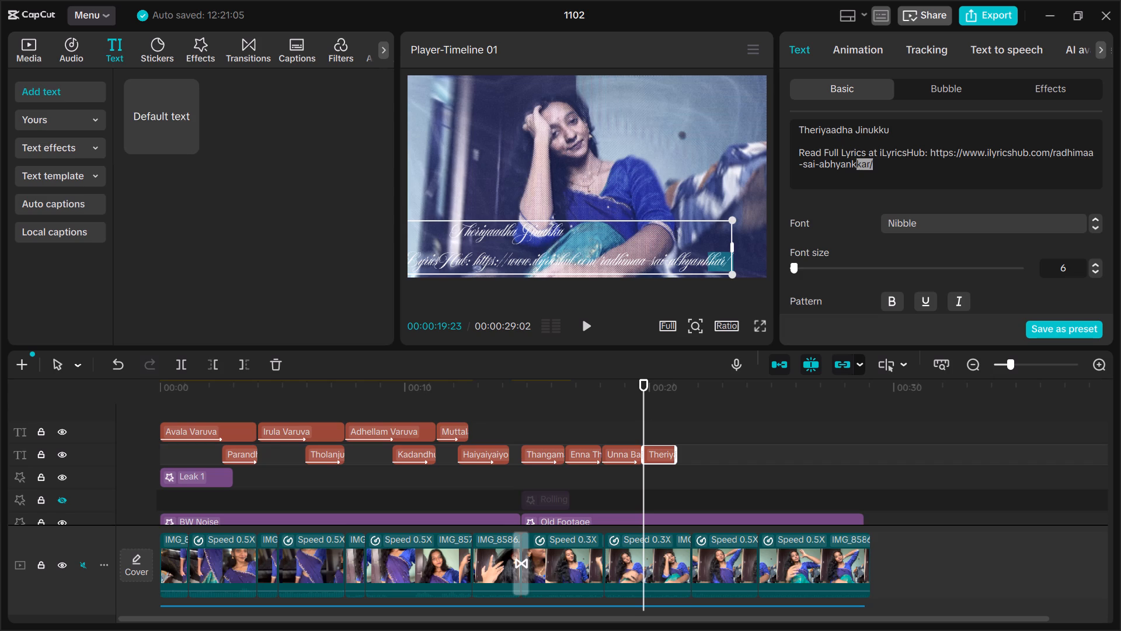
{"action": "left_click_drag", "start_coordinate": [806, 151], "coordinate": [788, 142]}
{"action": "key", "text": "BackSpace"}
{"action": "key", "text": "BackSpace"}
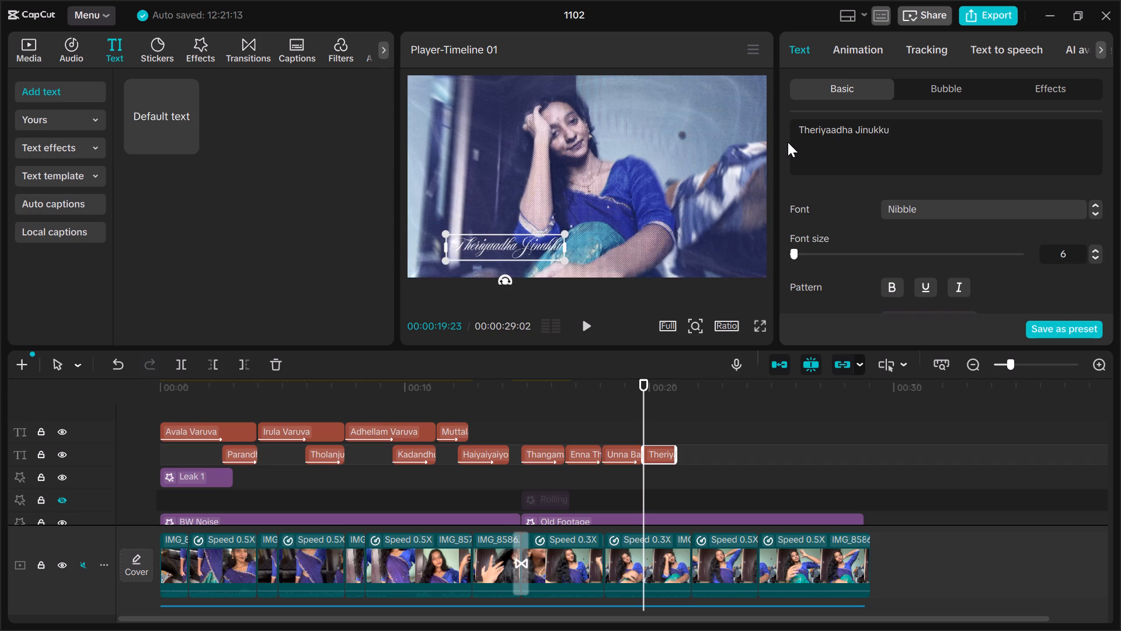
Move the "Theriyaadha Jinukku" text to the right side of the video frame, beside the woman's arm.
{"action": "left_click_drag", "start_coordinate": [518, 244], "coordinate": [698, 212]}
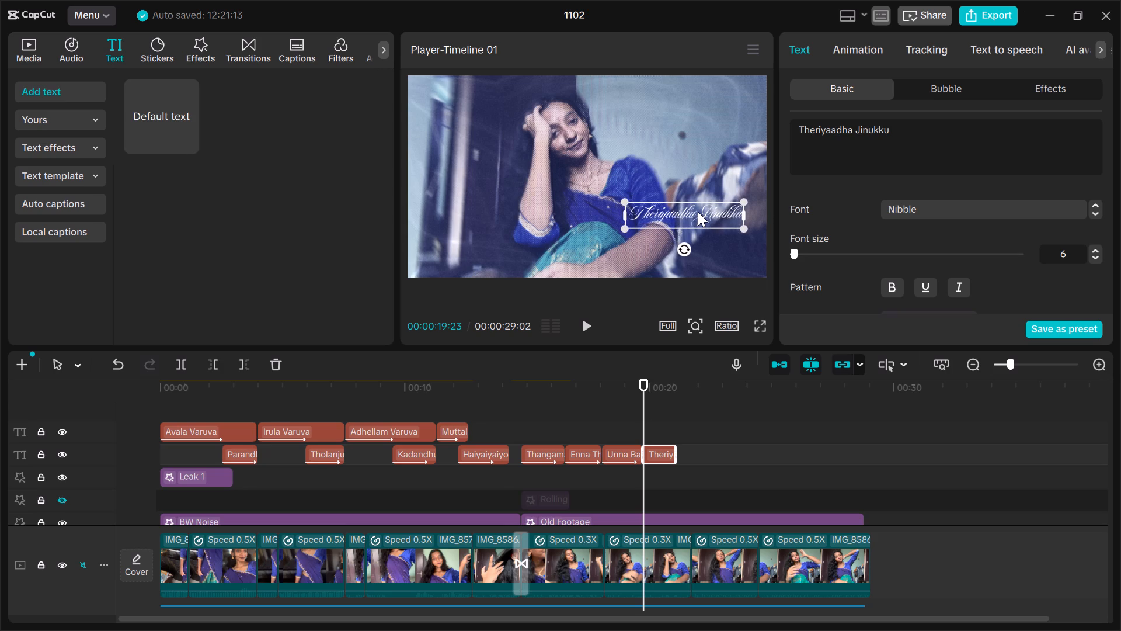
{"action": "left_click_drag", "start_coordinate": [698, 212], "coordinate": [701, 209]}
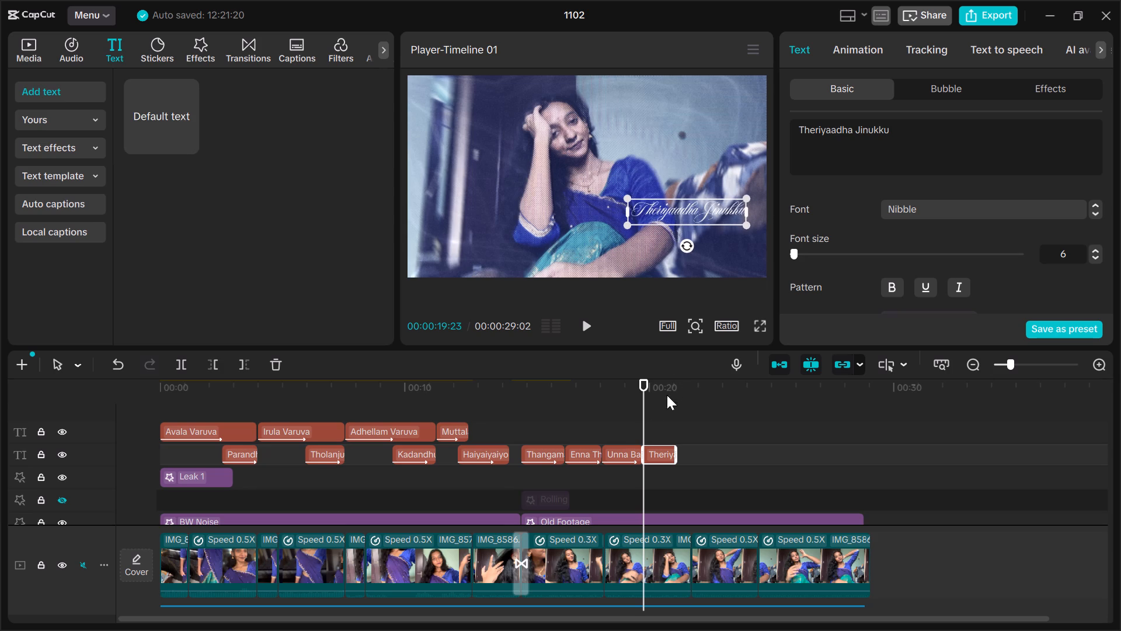
Play through the "Theriyaadha Jinukku" line and extend its text clip's end to 00:00:21:15.
{"action": "left_click", "coordinate": [623, 419]}
{"action": "key", "text": "space"}
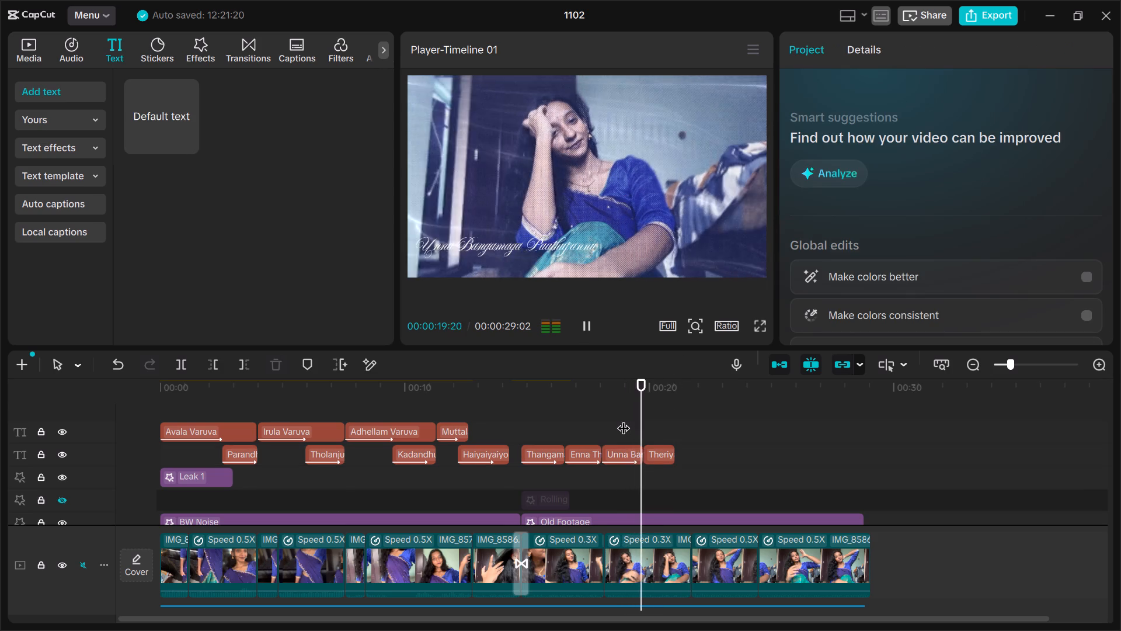
{"action": "key", "text": "space"}
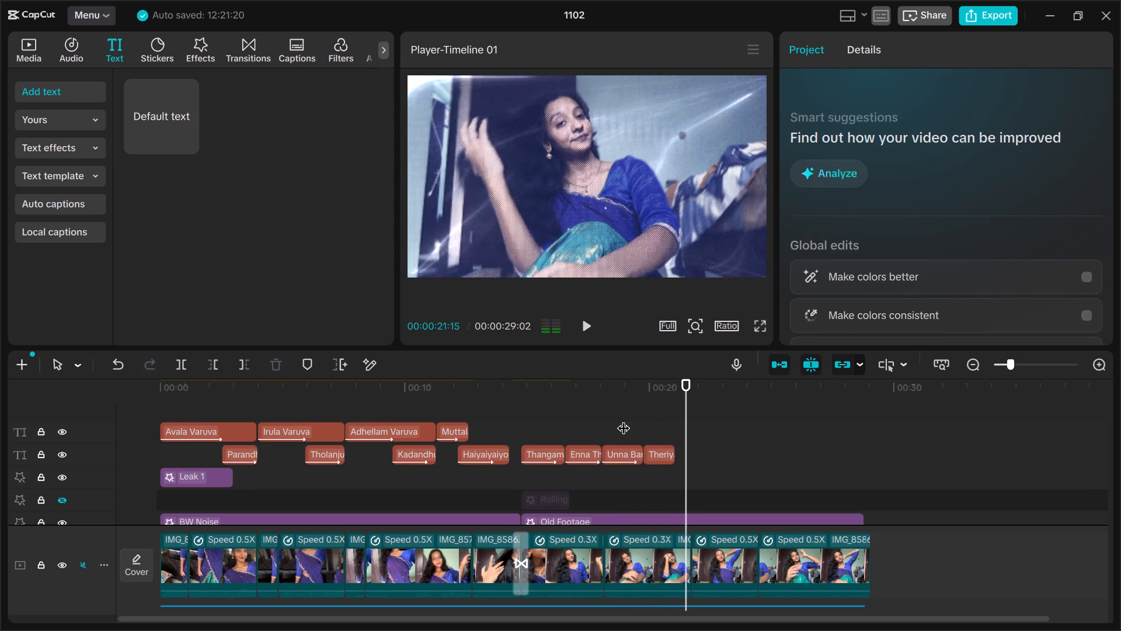
{"action": "left_click", "coordinate": [673, 457]}
{"action": "left_click_drag", "start_coordinate": [673, 457], "coordinate": [684, 456]}
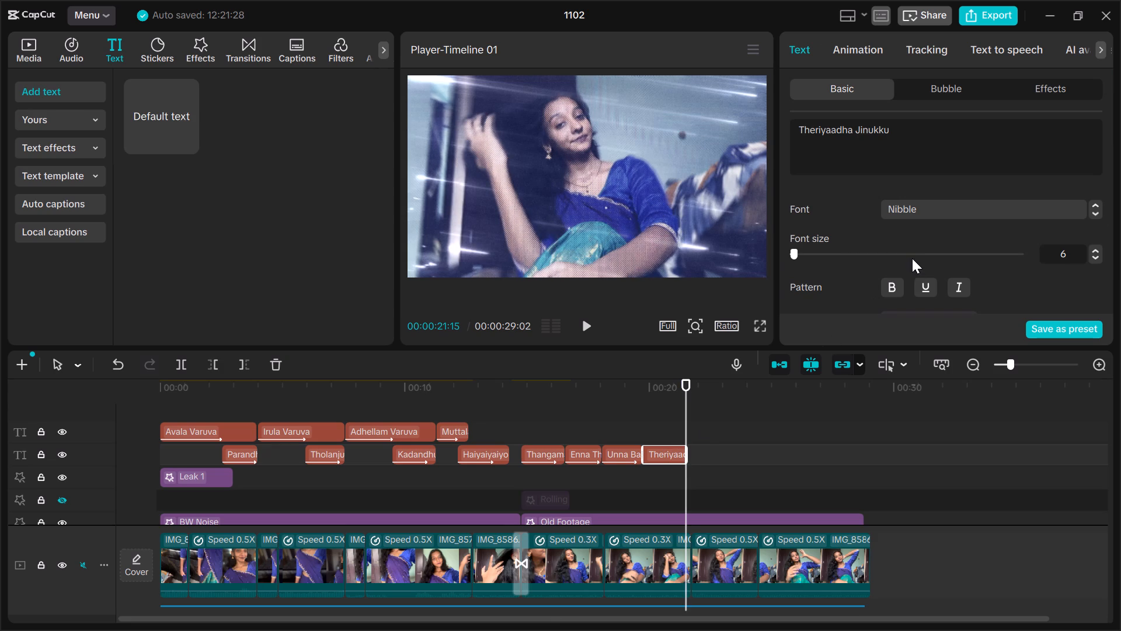
Copy the "Unna Bangamaga Paathupannu" text's basic style, location size, blend and In animation onto the "Theriyaadha Jinukku" text.
{"action": "left_click", "coordinate": [614, 457]}
{"action": "key", "text": "ctrl+shift+c"}
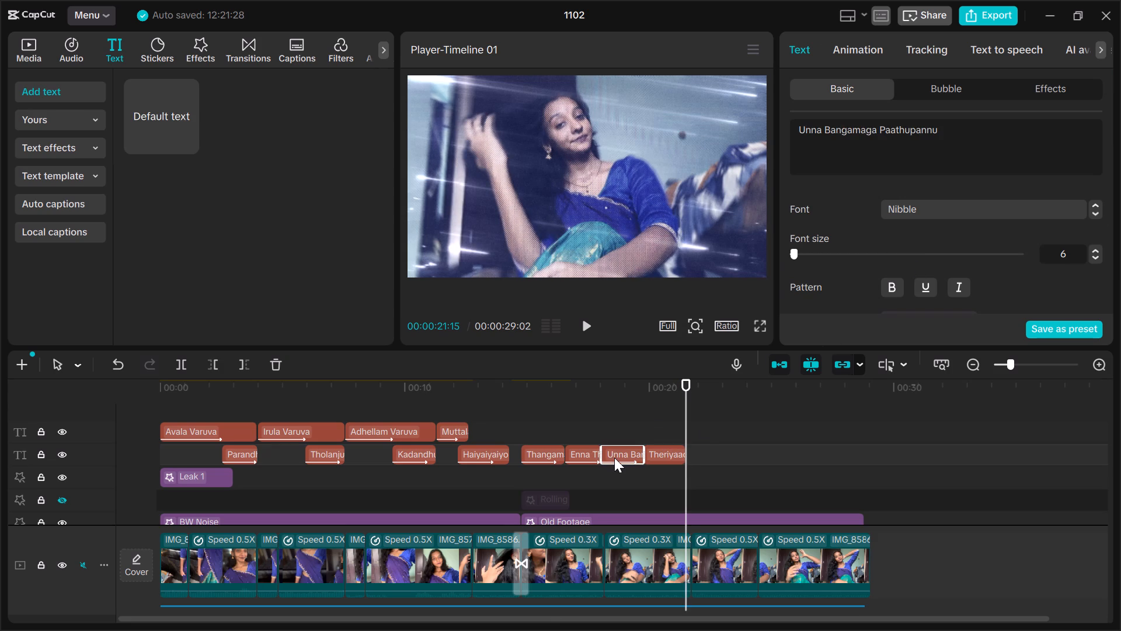
{"action": "left_click", "coordinate": [662, 457]}
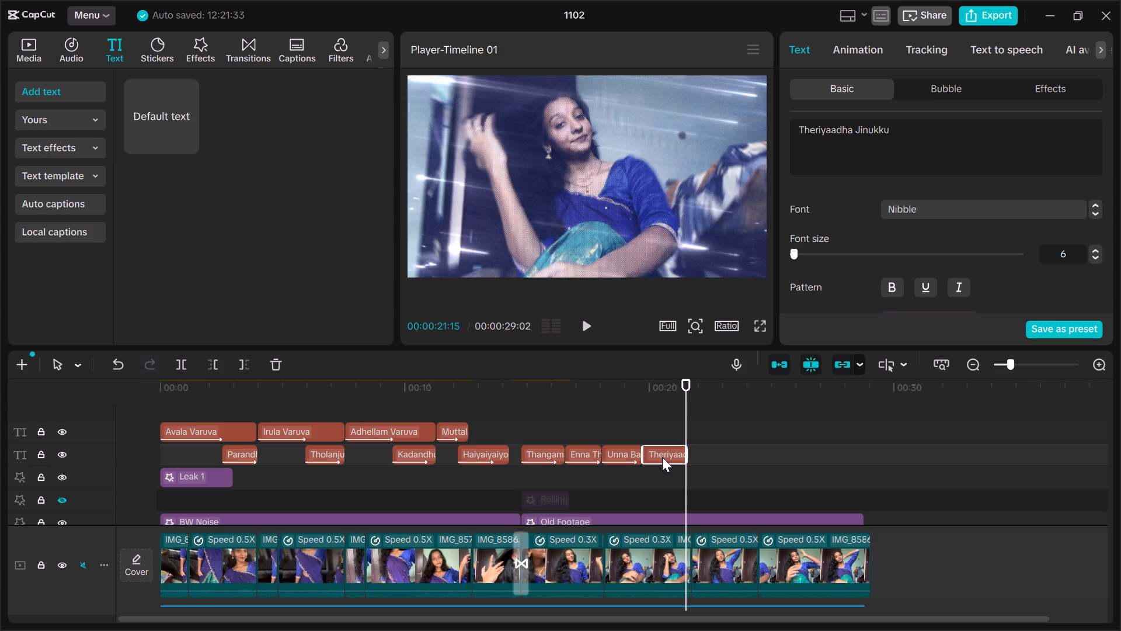
{"action": "key", "text": "ctrl+shift+v"}
{"action": "left_click", "coordinate": [745, 425]}
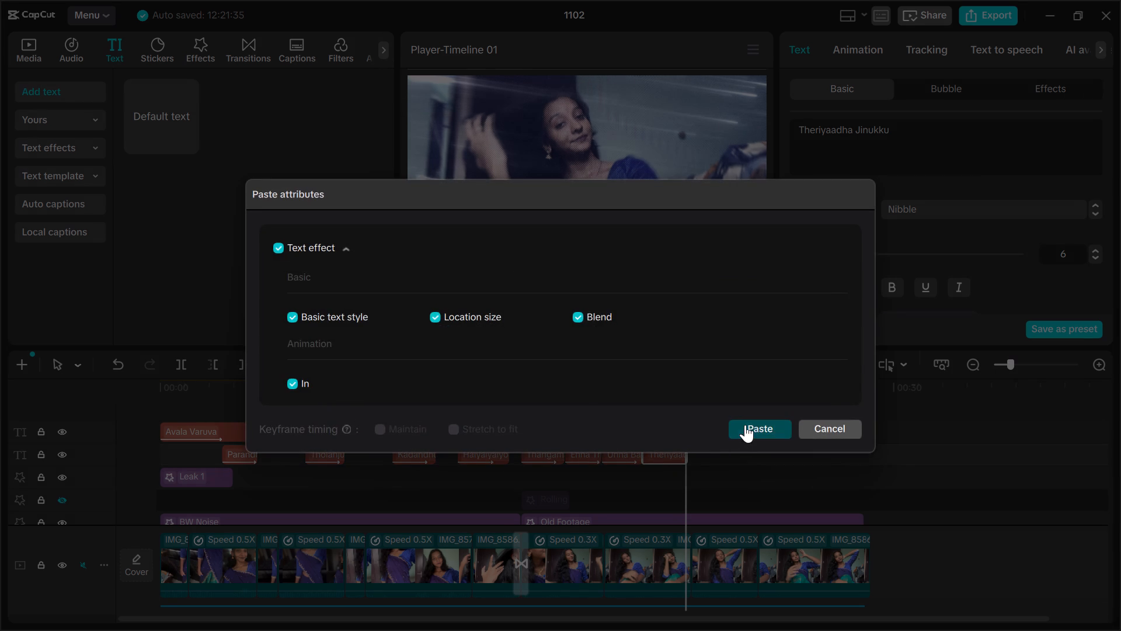
Reposition the "Theriyaadha Jinukku" text on the right side of the video frame, beside the woman's arm, and check it against the previous line.
{"action": "left_click", "coordinate": [663, 416]}
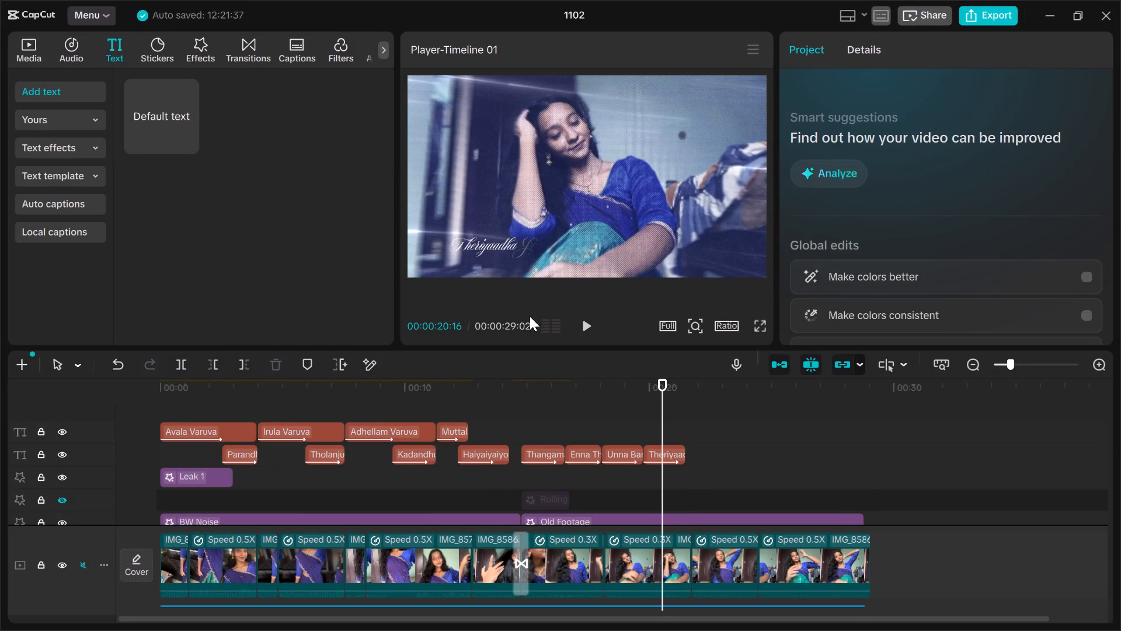
{"action": "left_click", "coordinate": [498, 244]}
{"action": "left_click_drag", "start_coordinate": [498, 244], "coordinate": [594, 206]}
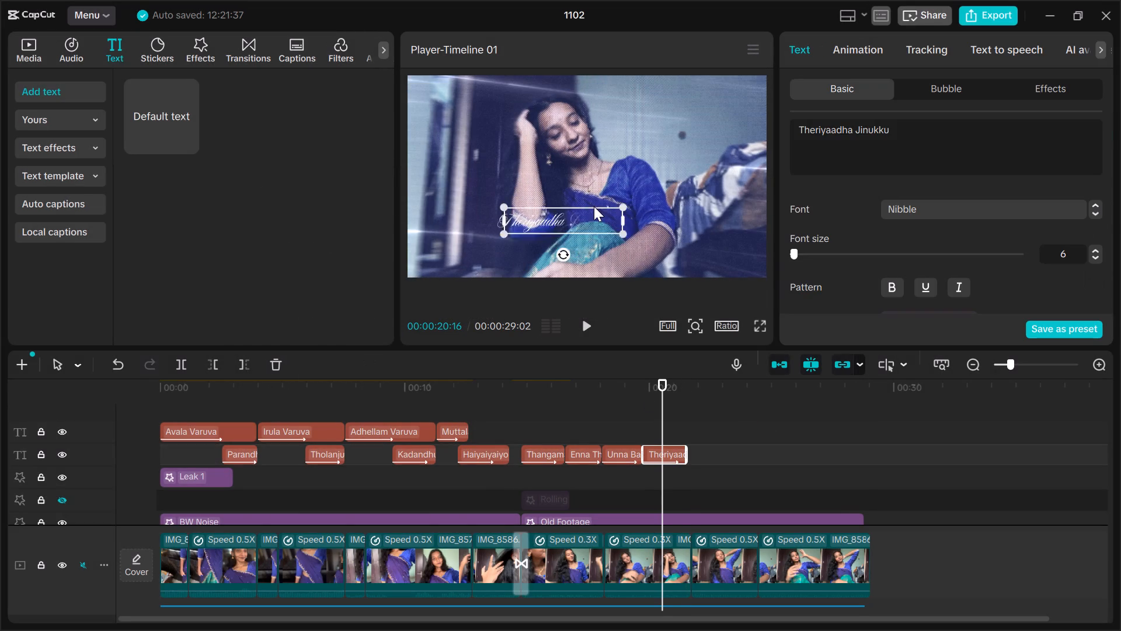
{"action": "left_click_drag", "start_coordinate": [594, 206], "coordinate": [685, 199]}
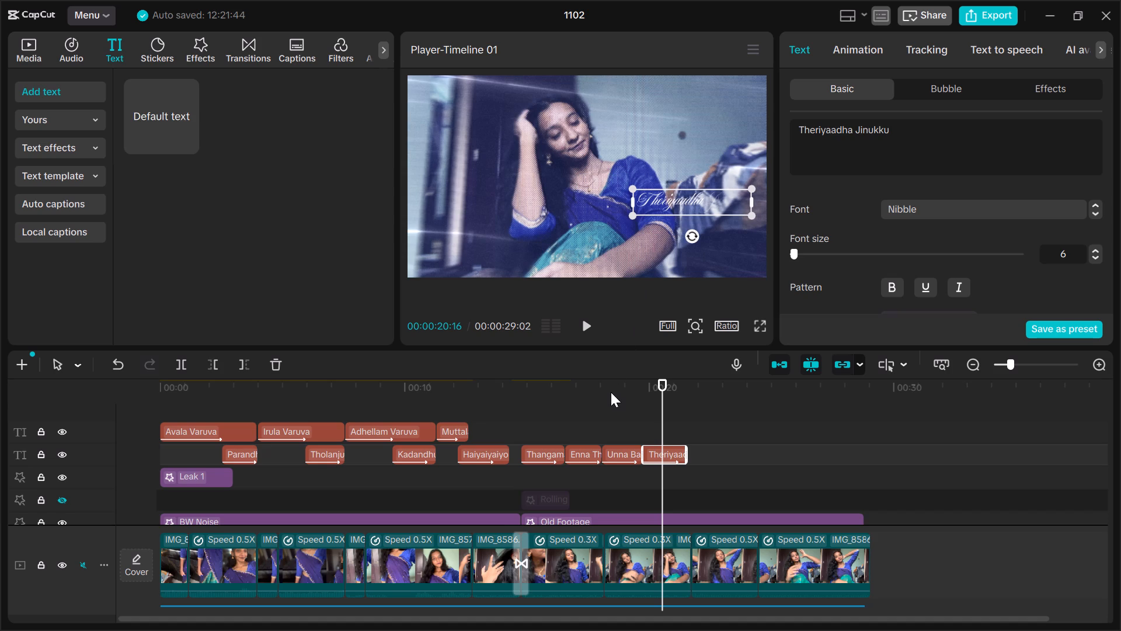
{"action": "left_click", "coordinate": [611, 393]}
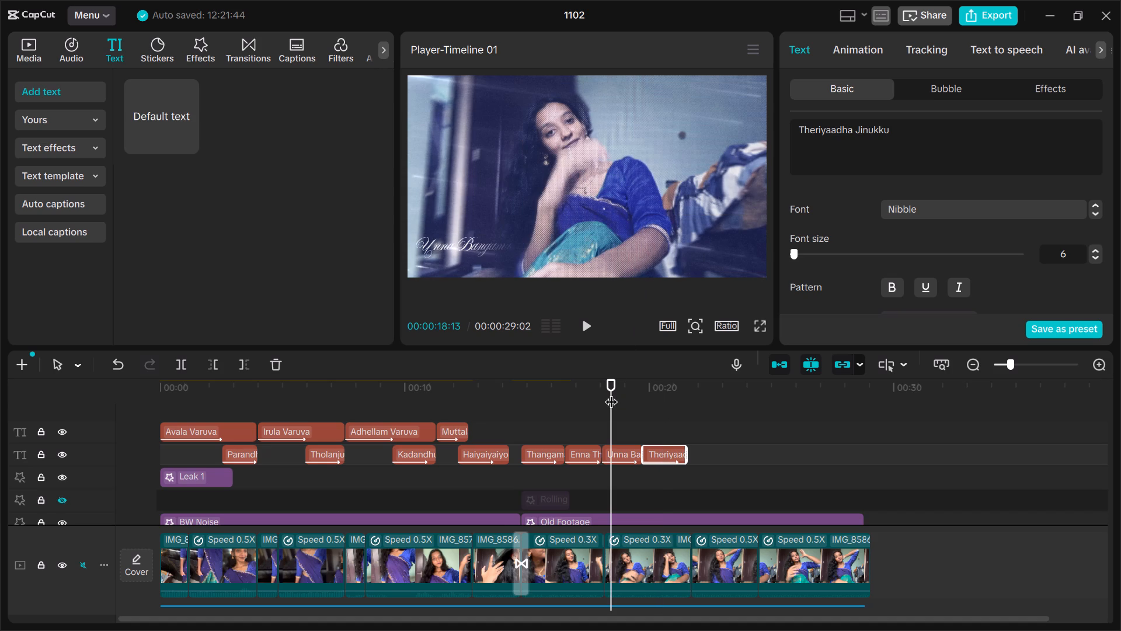
{"action": "left_click", "coordinate": [664, 473]}
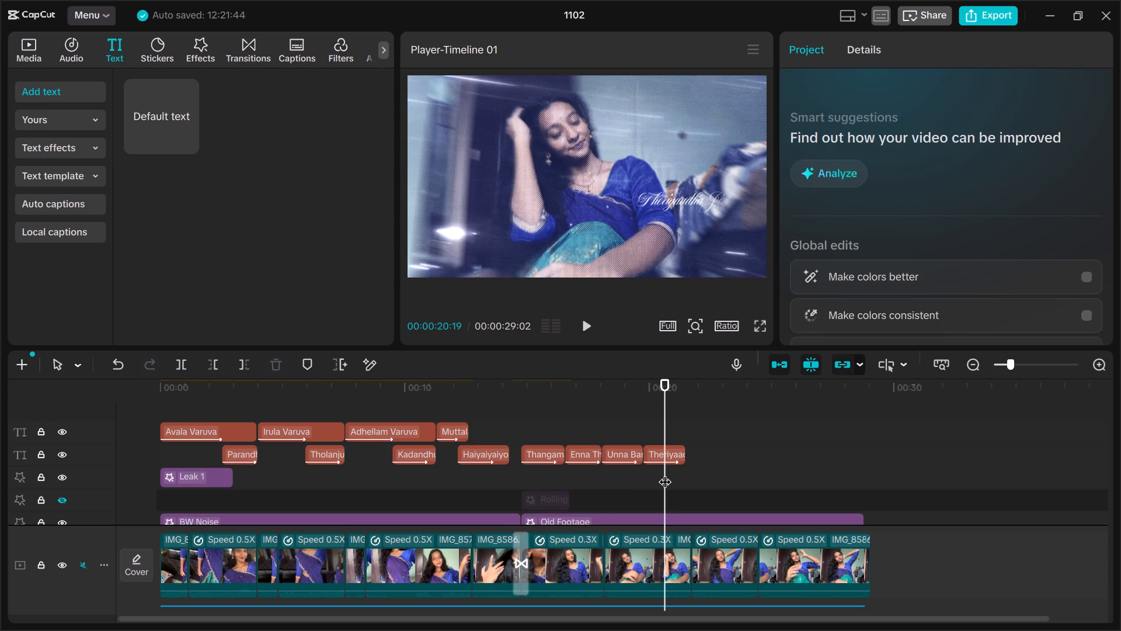
Unhide the track holding the Rolling Film effect and delete that effect from the timeline.
{"action": "scroll", "coordinate": [664, 473], "scroll_direction": "down", "scroll_amount": 1}
{"action": "scroll", "coordinate": [664, 473], "scroll_direction": "up", "scroll_amount": 1}
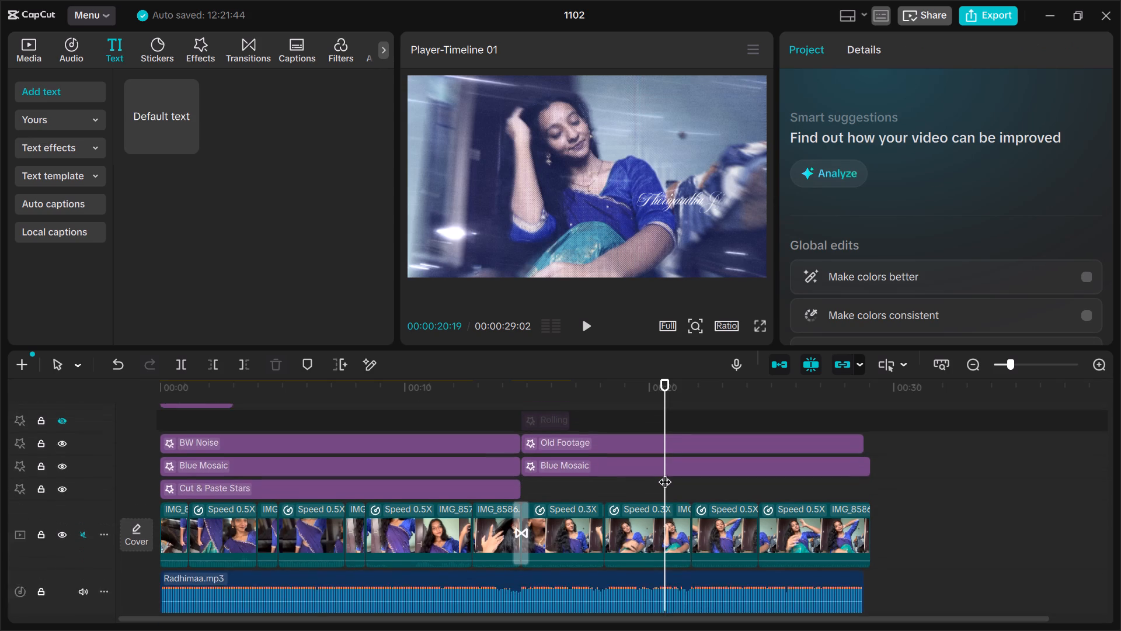
{"action": "scroll", "coordinate": [664, 473], "scroll_direction": "up", "scroll_amount": 1}
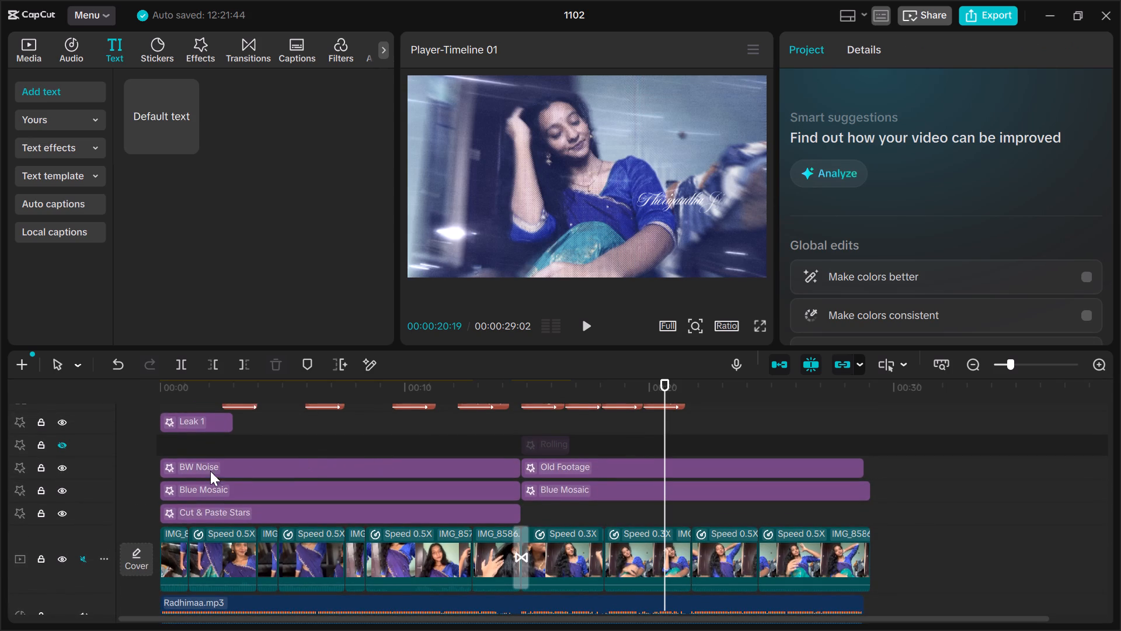
{"action": "left_click", "coordinate": [61, 448]}
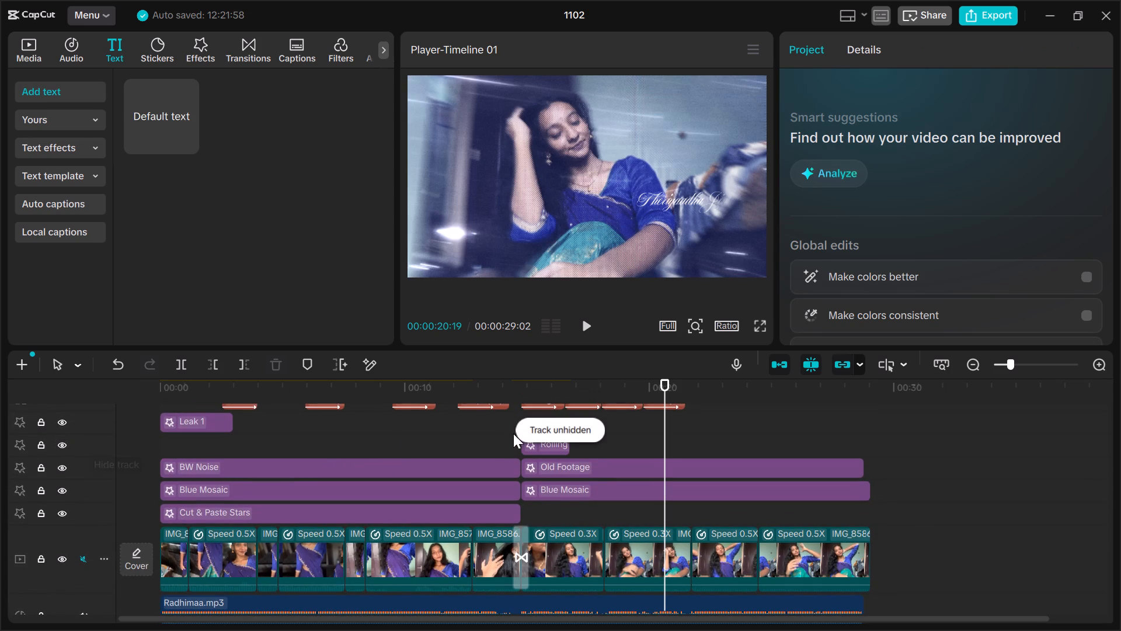
{"action": "left_click", "coordinate": [554, 447]}
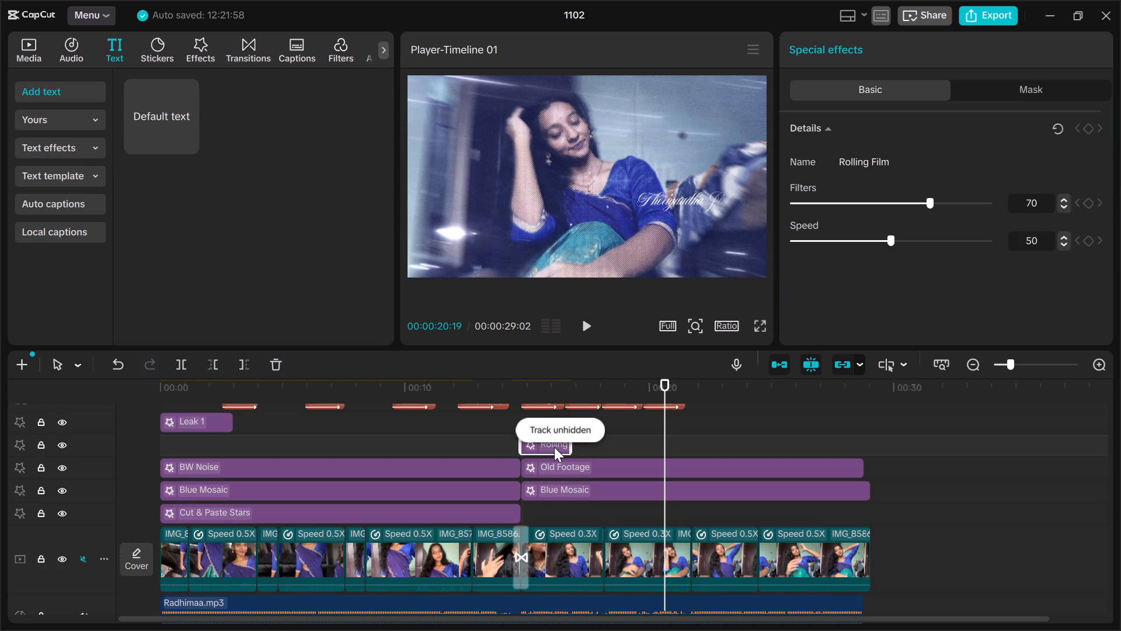
{"action": "key", "text": "Delete"}
Play the edit from the start to just past the "Theriyaadha Jinukku" line to check the lyrics, effects and clip transition.
{"action": "scroll", "coordinate": [554, 447], "scroll_direction": "up", "scroll_amount": 1}
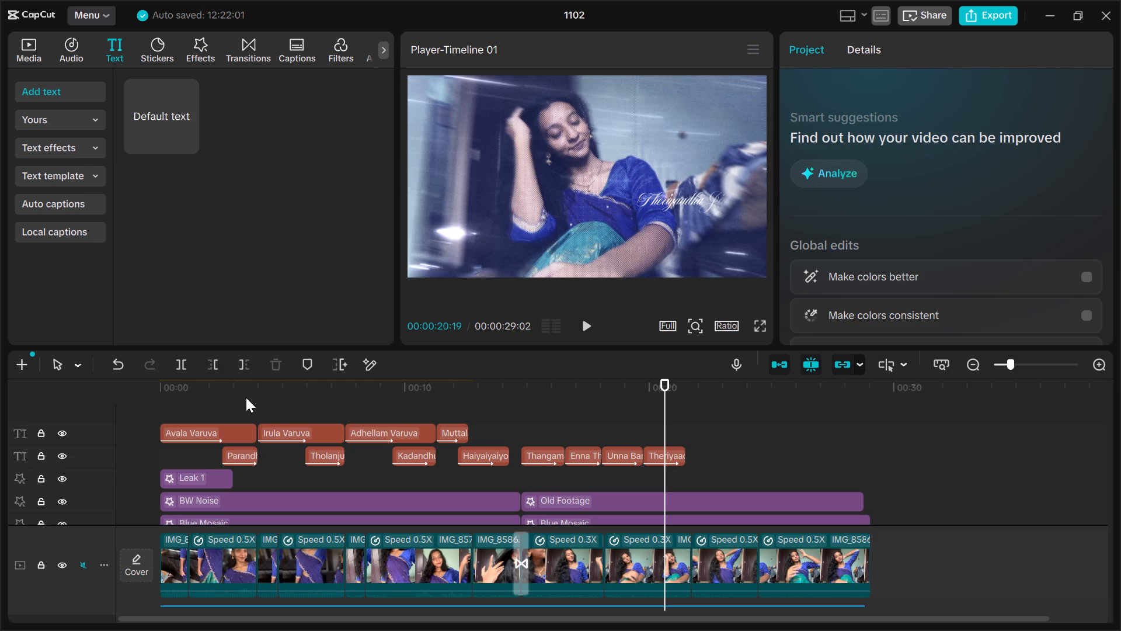
{"action": "key", "text": "Up"}
{"action": "key", "text": "Up"}
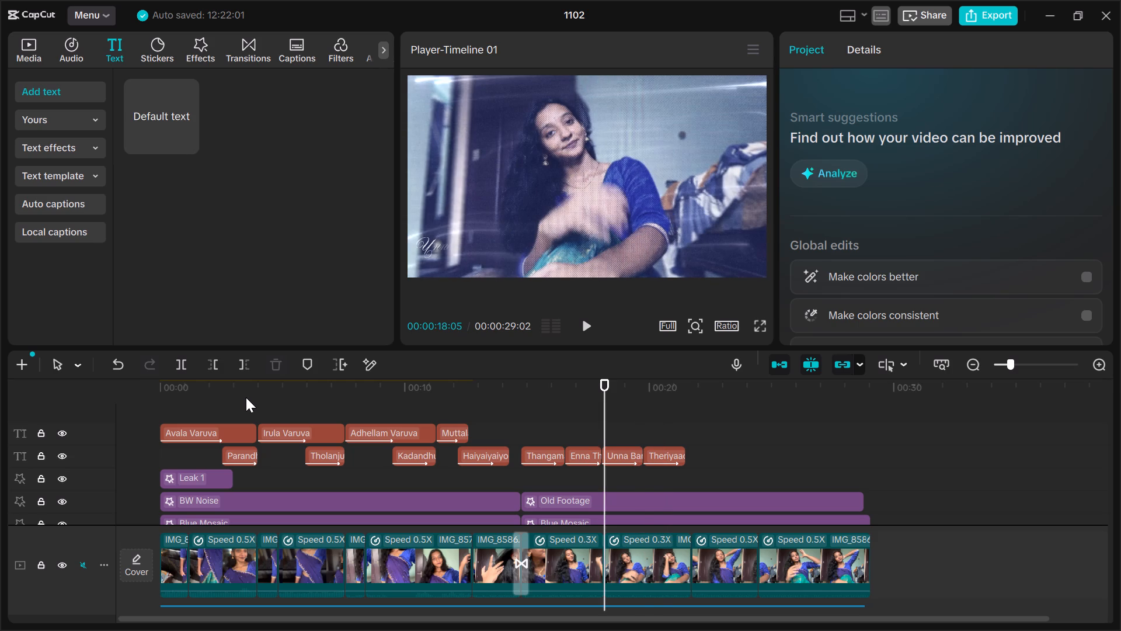
{"action": "key", "text": "Home"}
{"action": "key", "text": "space"}
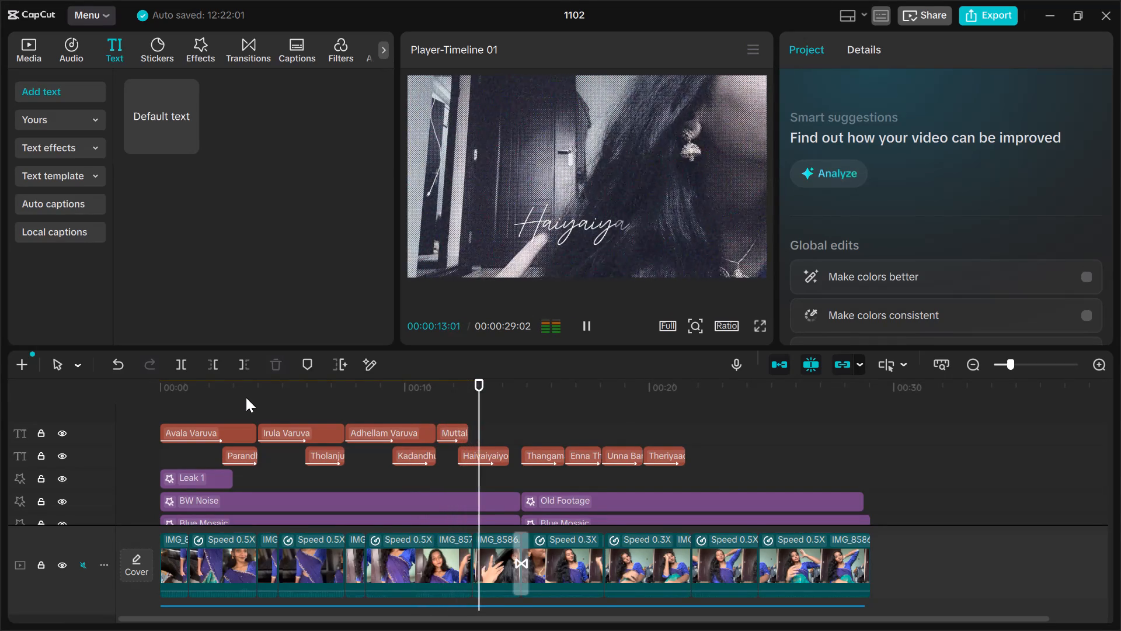
{"action": "key", "text": "space"}
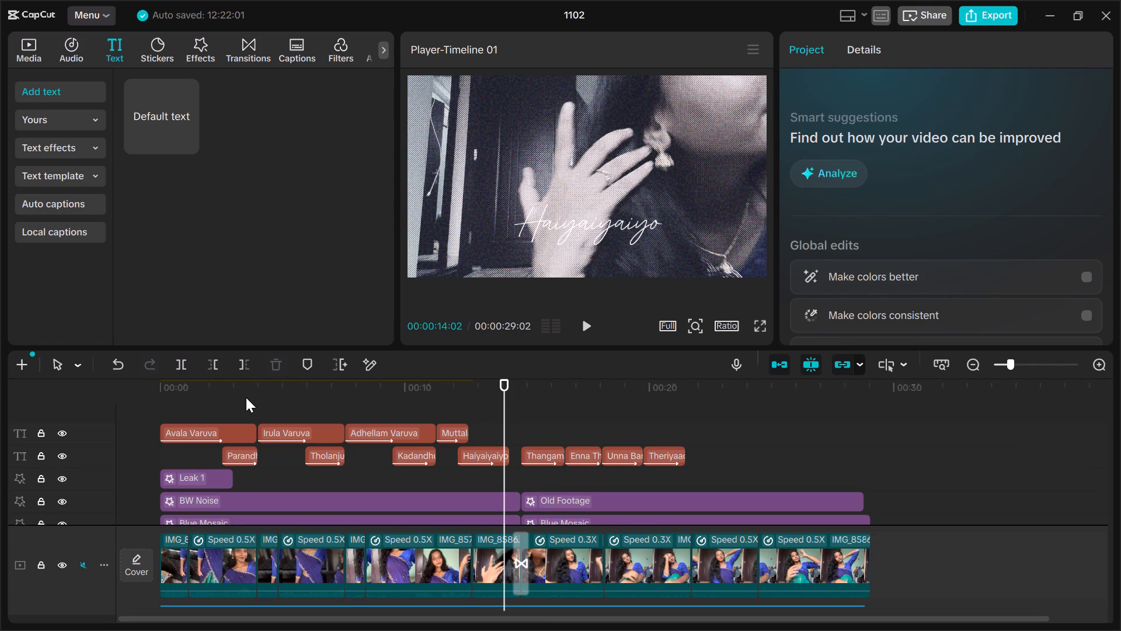
{"action": "key", "text": "space"}
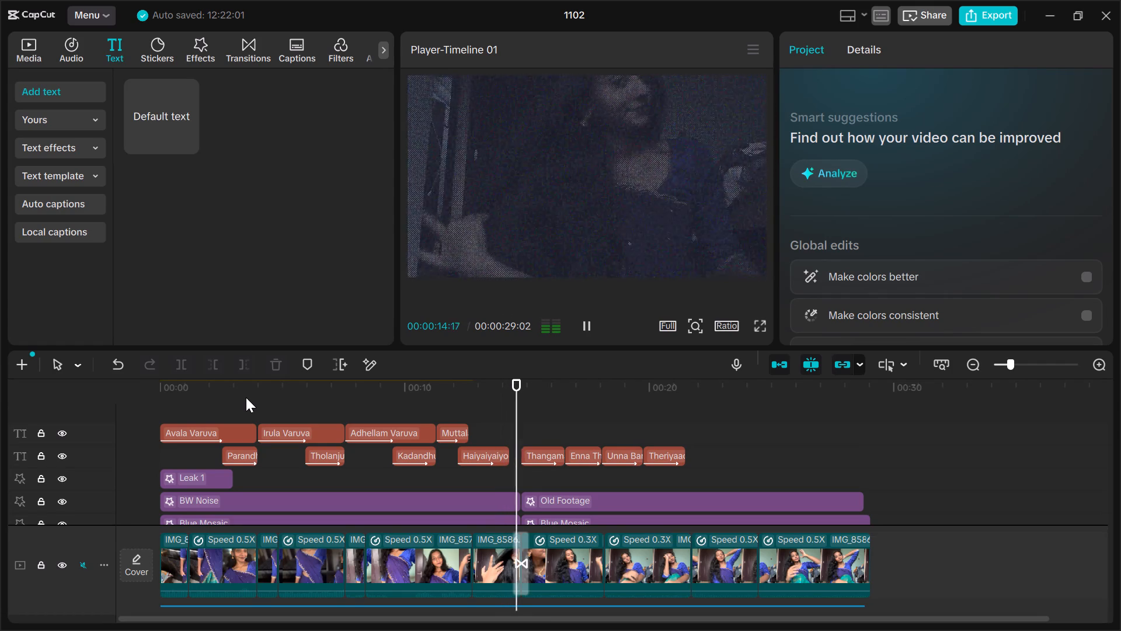
{"action": "key", "text": "space"}
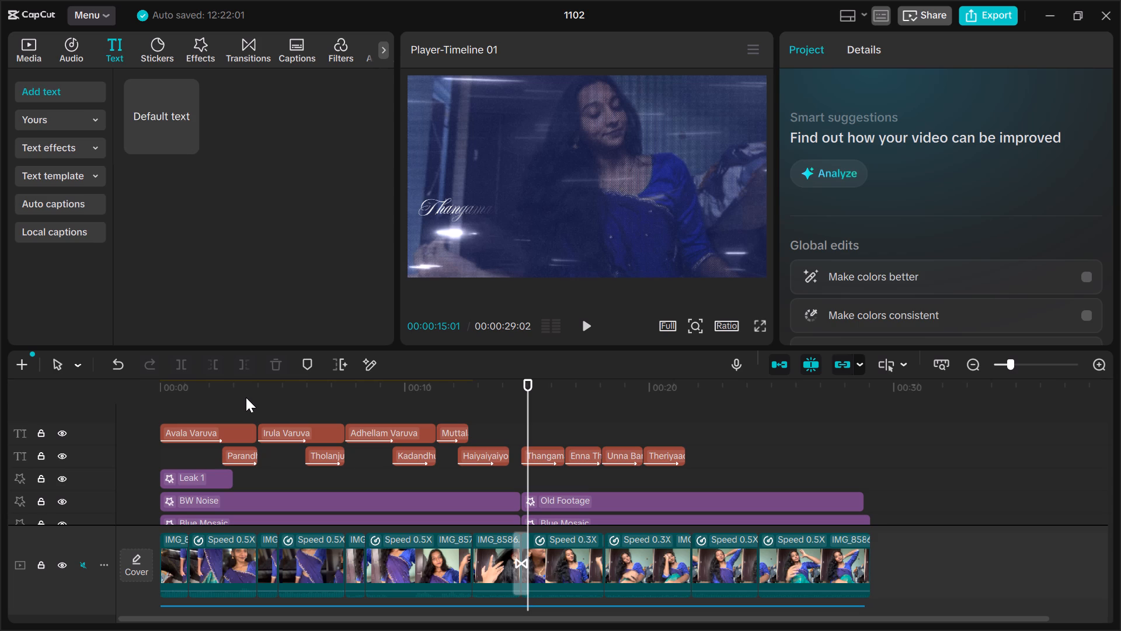
{"action": "key", "text": "Up"}
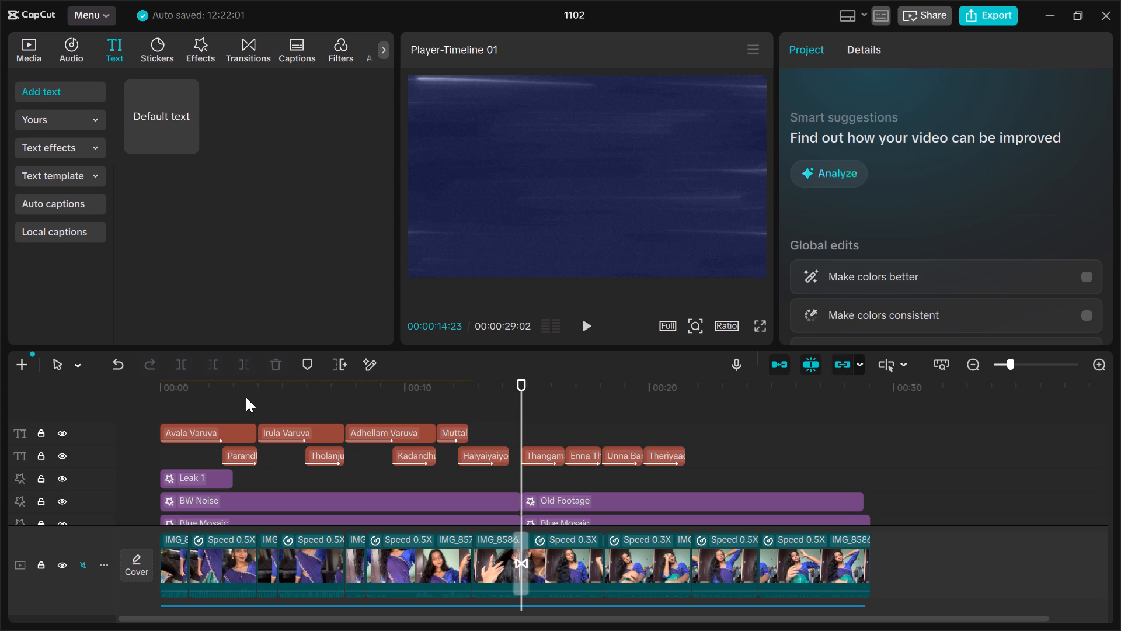
{"action": "key", "text": "space"}
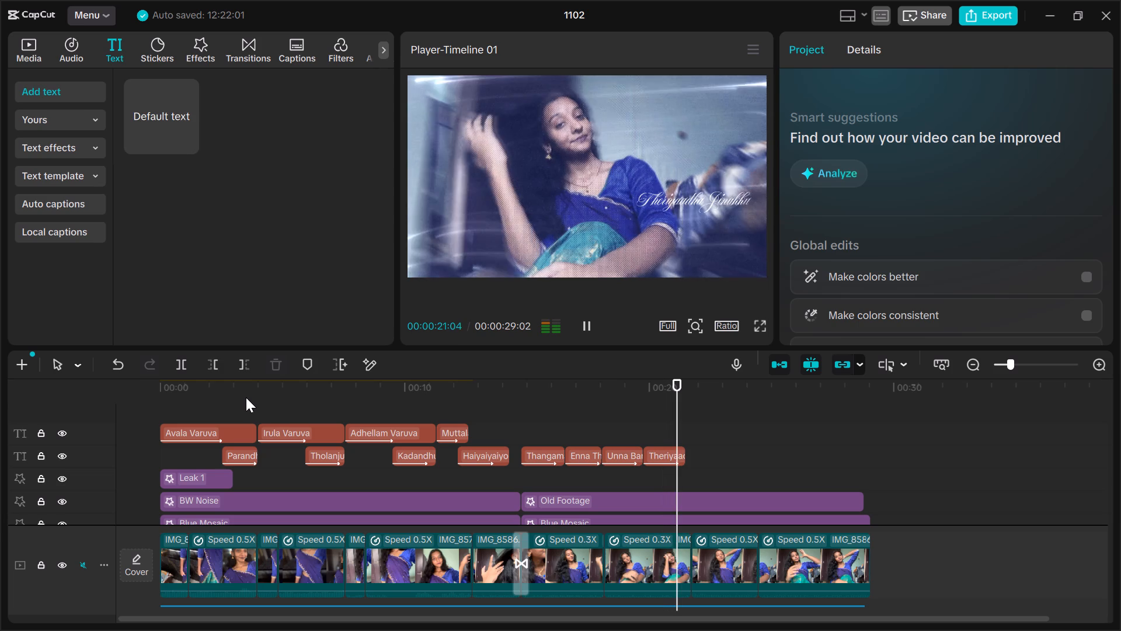
{"action": "key", "text": "space"}
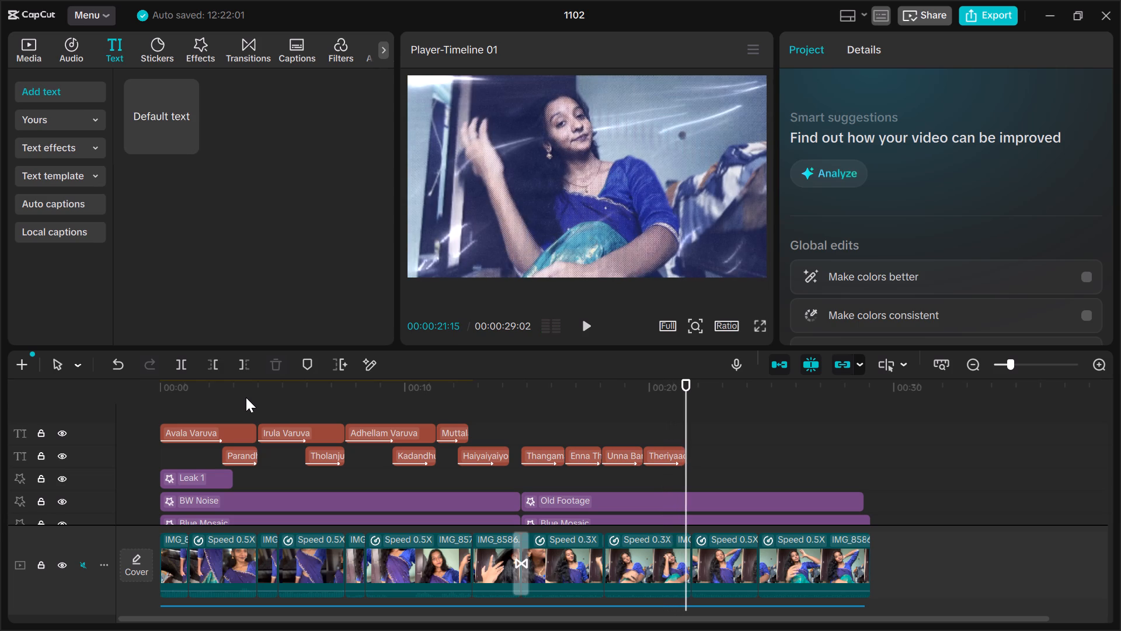
{"action": "key", "text": "space"}
{"action": "key", "text": "space"}
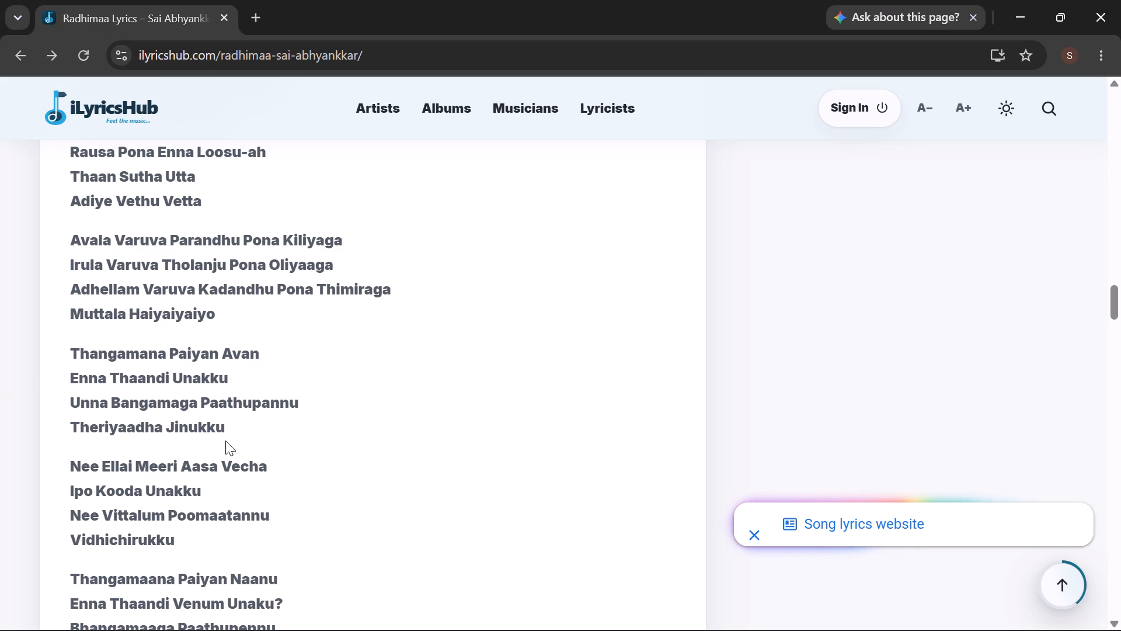
Switch to the iLyricsHub page in Chrome and copy the lyric line "Nee Ellai Meeri Aasa Vecha".
{"action": "scroll", "coordinate": [227, 441], "scroll_direction": "down", "scroll_amount": 1}
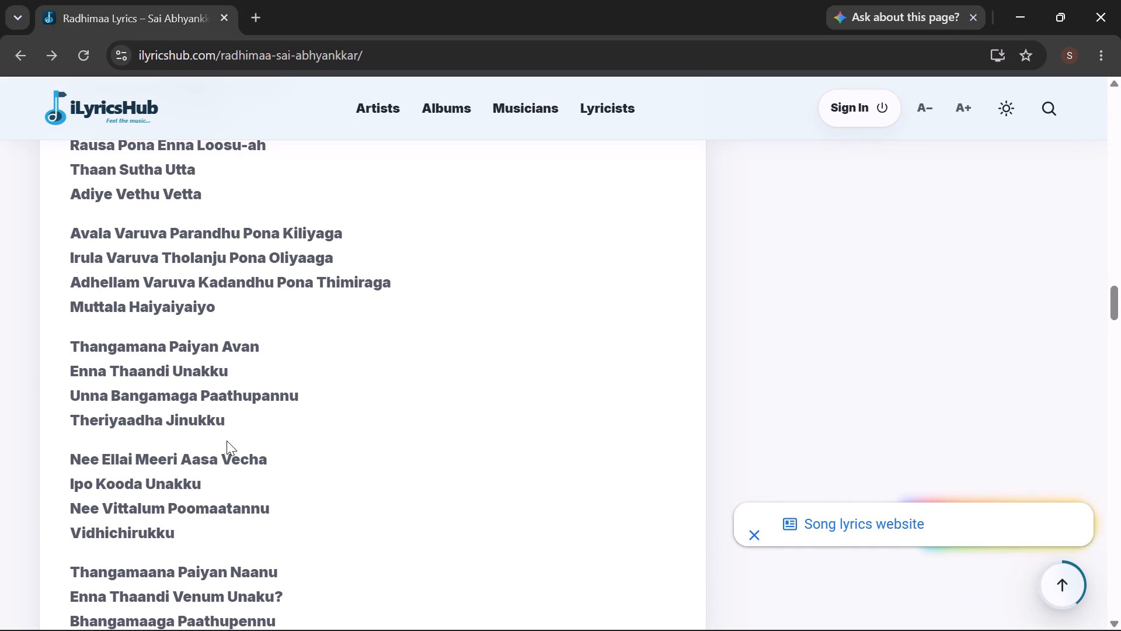
{"action": "scroll", "coordinate": [227, 441], "scroll_direction": "down", "scroll_amount": 1}
{"action": "left_click_drag", "start_coordinate": [267, 453], "coordinate": [89, 435]}
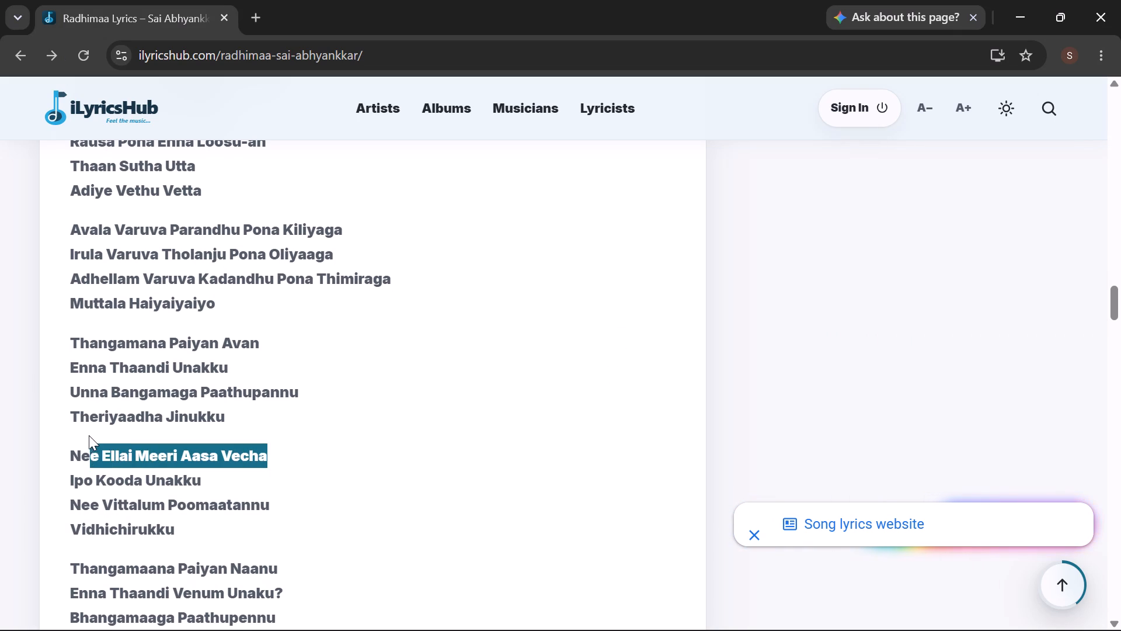
{"action": "left_click_drag", "start_coordinate": [89, 435], "coordinate": [62, 436]}
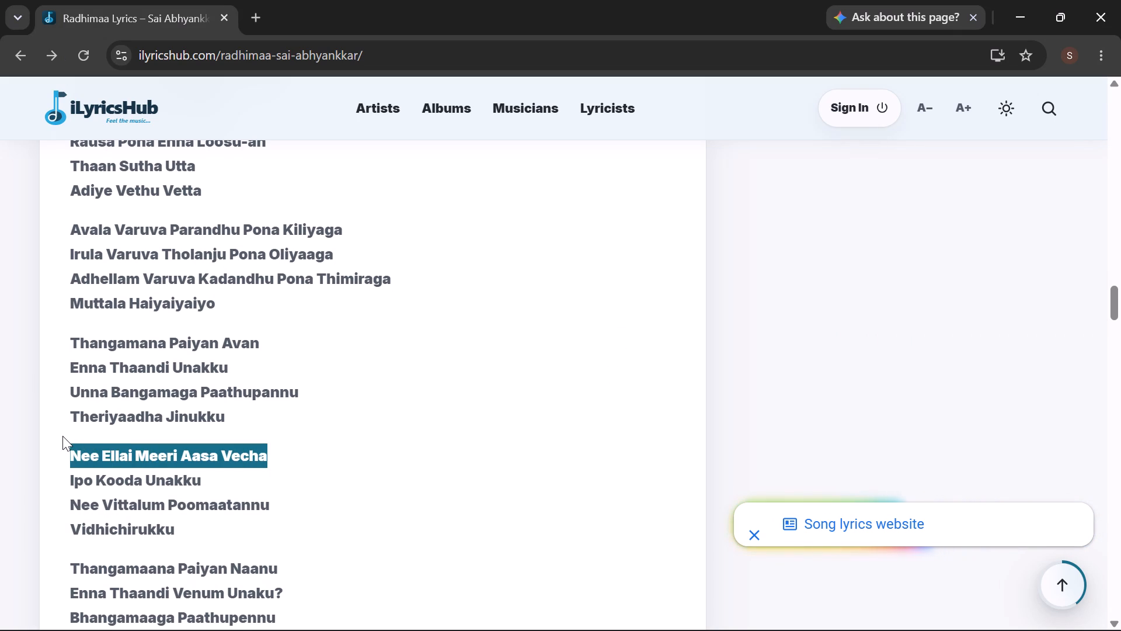
{"action": "key", "text": "ctrl+c"}
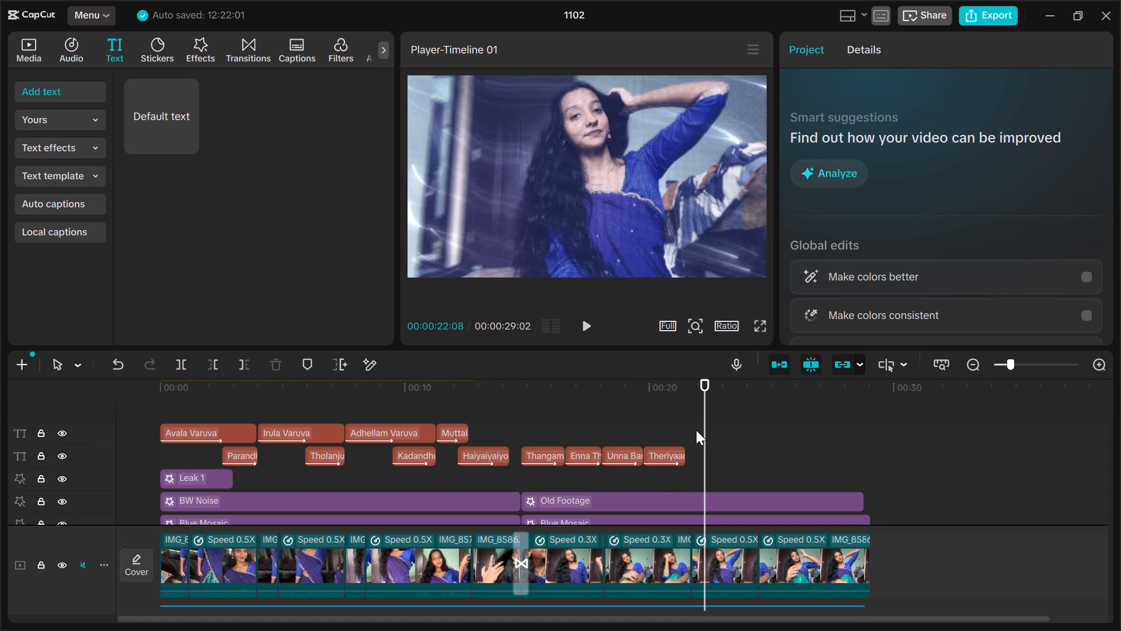
Back in CapCut, add a default text at 00:00:21:22 reading "Nee Ellai Meeri Aasa Vecha", removing the pasted iLyricsHub credit.
{"action": "key", "text": "Up"}
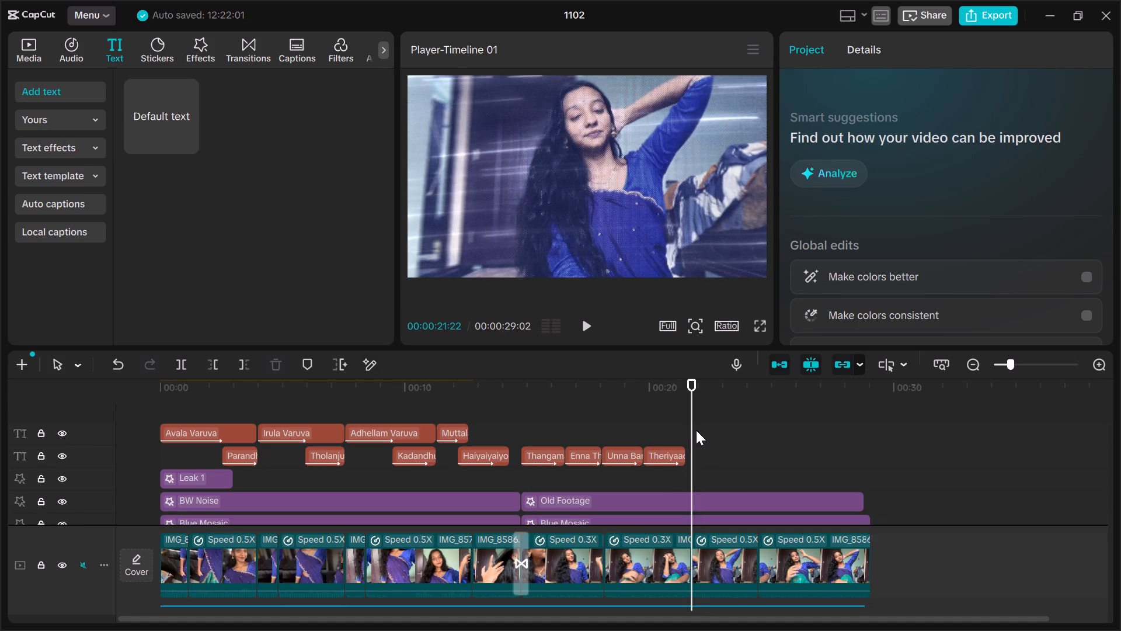
{"action": "left_click", "coordinate": [183, 149]}
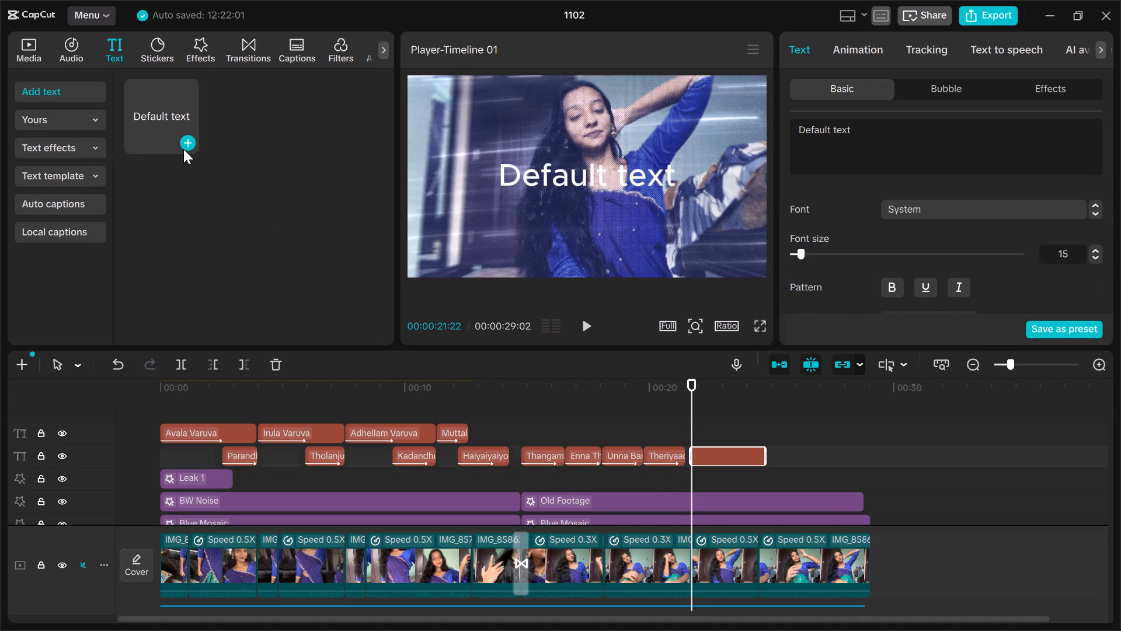
{"action": "left_click", "coordinate": [858, 134]}
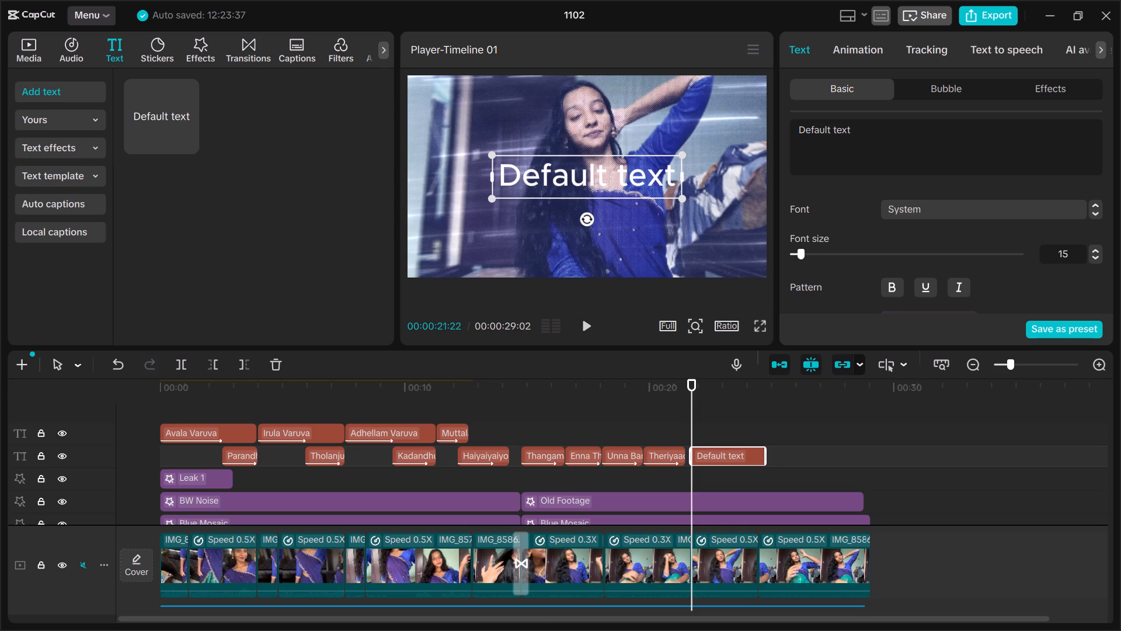
{"action": "key", "text": "ctrl+a"}
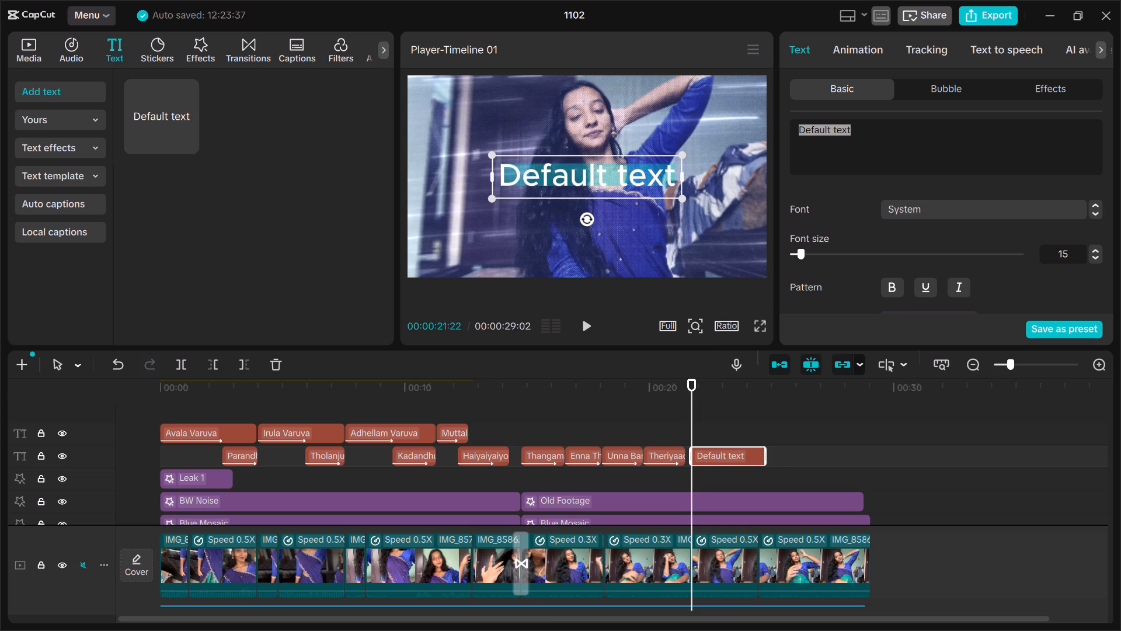
{"action": "key", "text": "ctrl+v"}
{"action": "left_click_drag", "start_coordinate": [882, 169], "coordinate": [817, 152]}
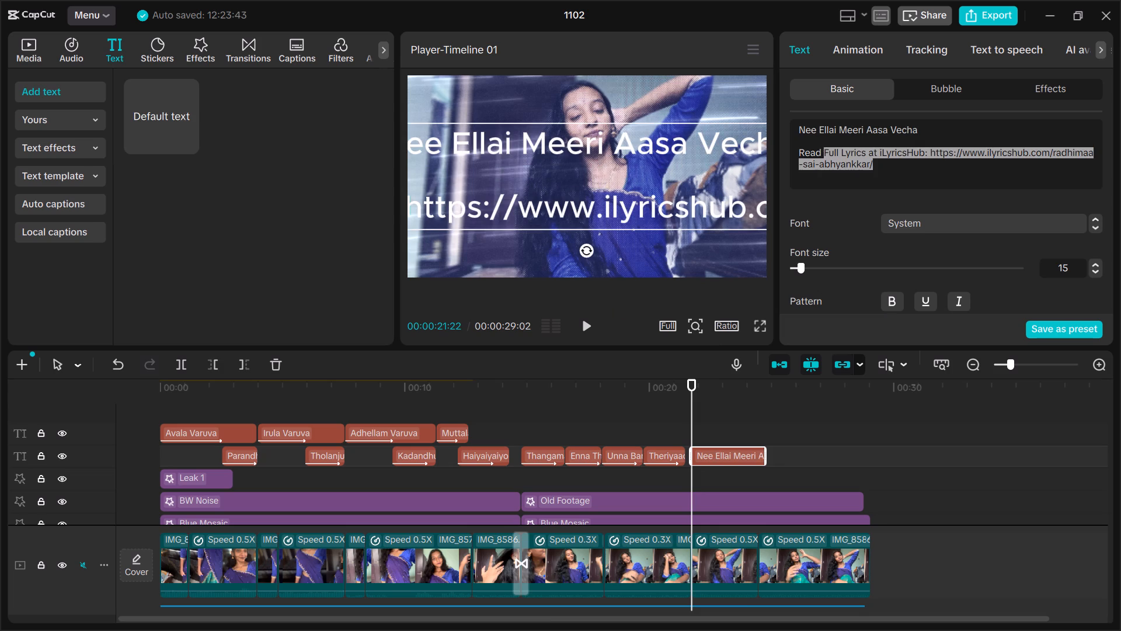
{"action": "left_click_drag", "start_coordinate": [817, 152], "coordinate": [799, 146]}
{"action": "key", "text": "BackSpace"}
{"action": "key", "text": "BackSpace"}
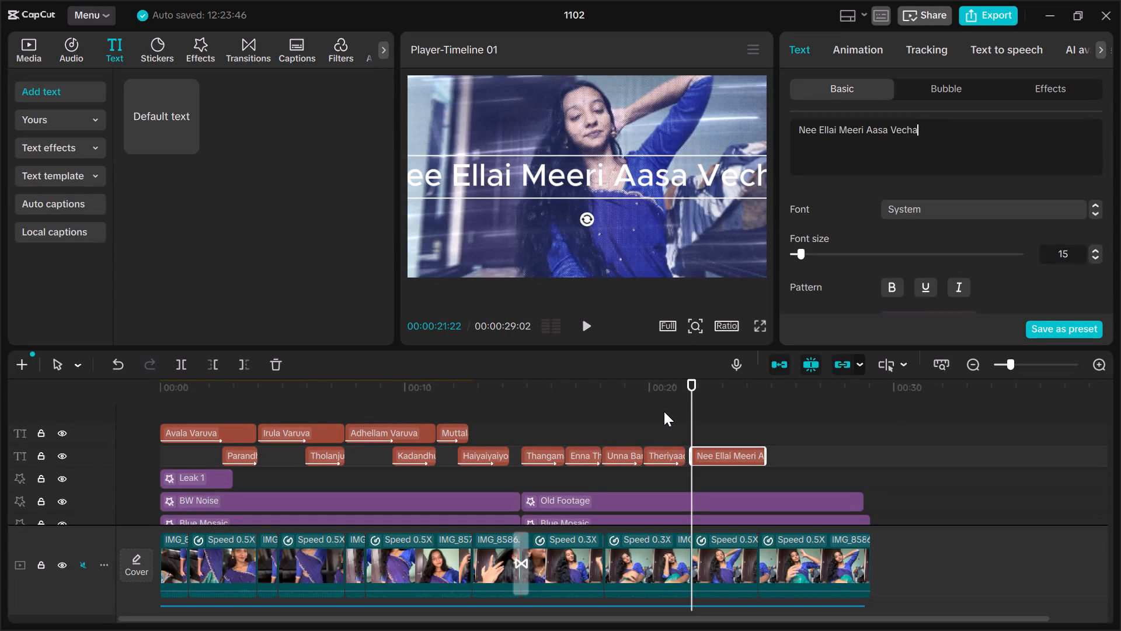
Copy the "Theriyaadha Jinukku" text's attributes, including the Nibble font at size 6, onto the "Nee Ellai Meeri Aasa Vecha" text.
{"action": "left_click", "coordinate": [662, 450]}
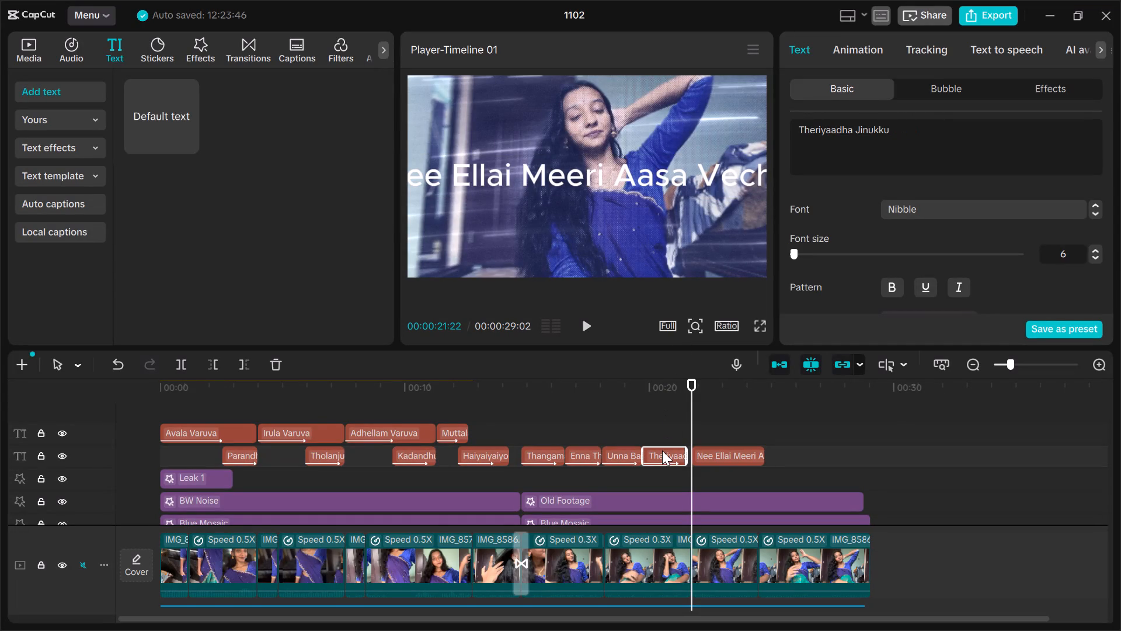
{"action": "key", "text": "ctrl+shift+c"}
{"action": "left_click", "coordinate": [733, 455]}
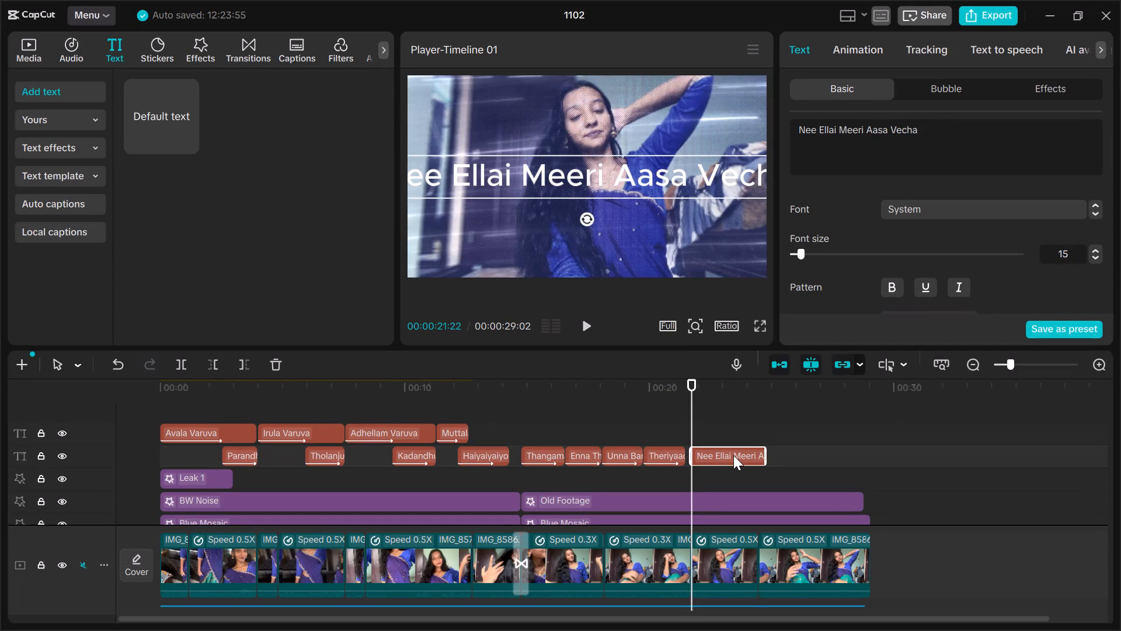
{"action": "key", "text": "ctrl+shift+v"}
{"action": "left_click", "coordinate": [764, 427]}
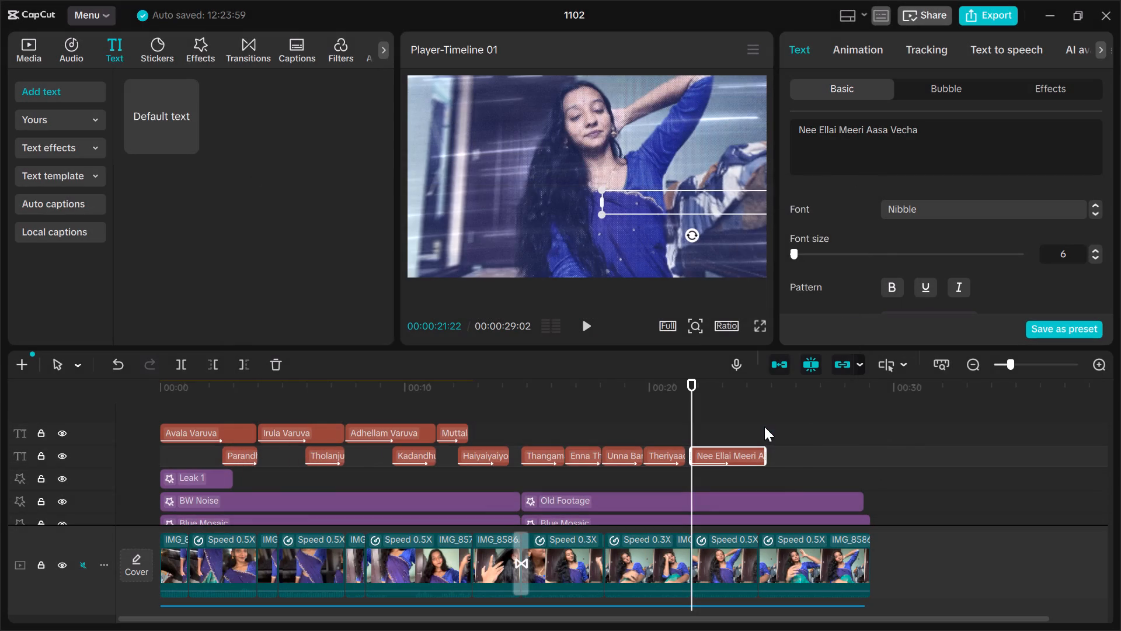
Move the "Nee Ellai Meeri Aasa Vecha" text to the left side of the video frame, over the woman's hair.
{"action": "left_click_drag", "start_coordinate": [707, 204], "coordinate": [556, 210]}
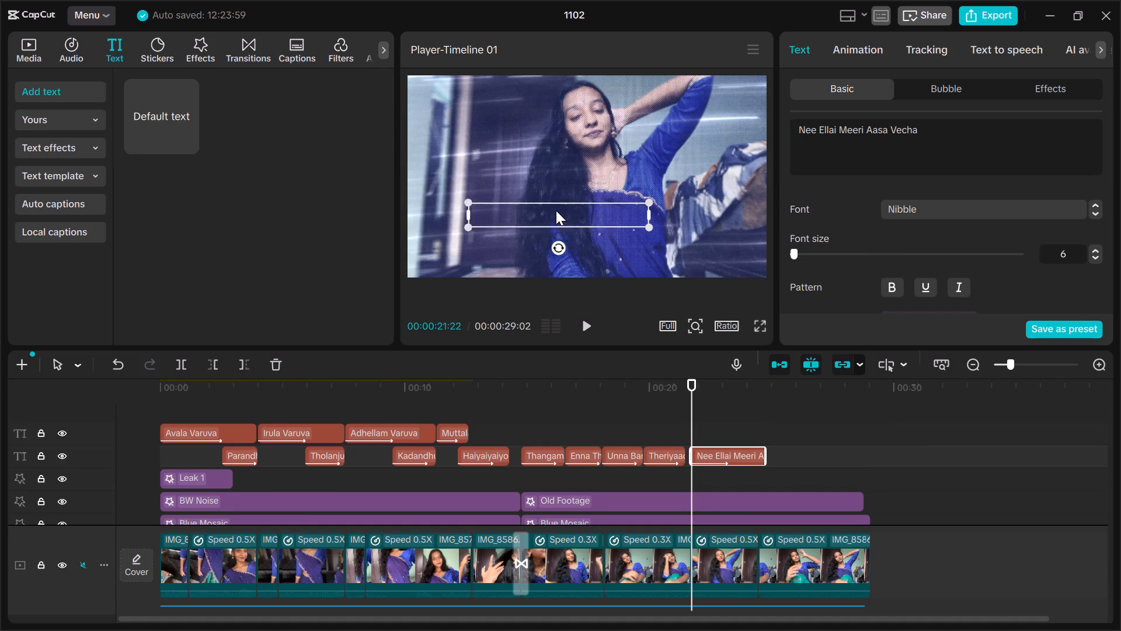
{"action": "left_click_drag", "start_coordinate": [556, 210], "coordinate": [537, 208]}
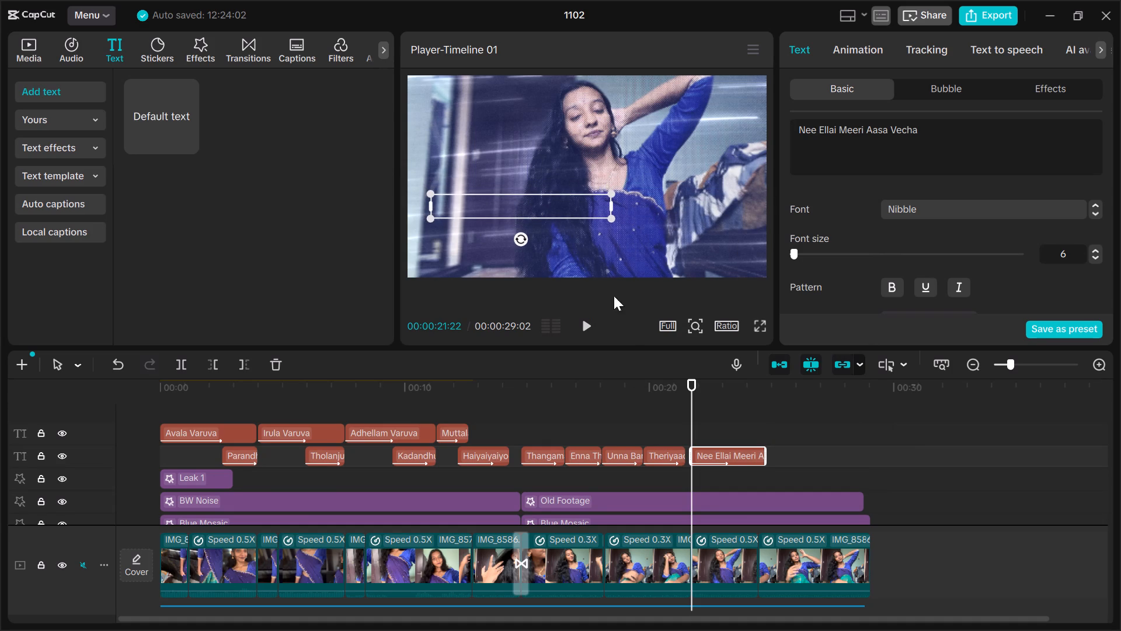
Play through the "Nee Ellai Meeri Aasa Vecha" line and split its text clip at 00:00:23:11.
{"action": "key", "text": "space"}
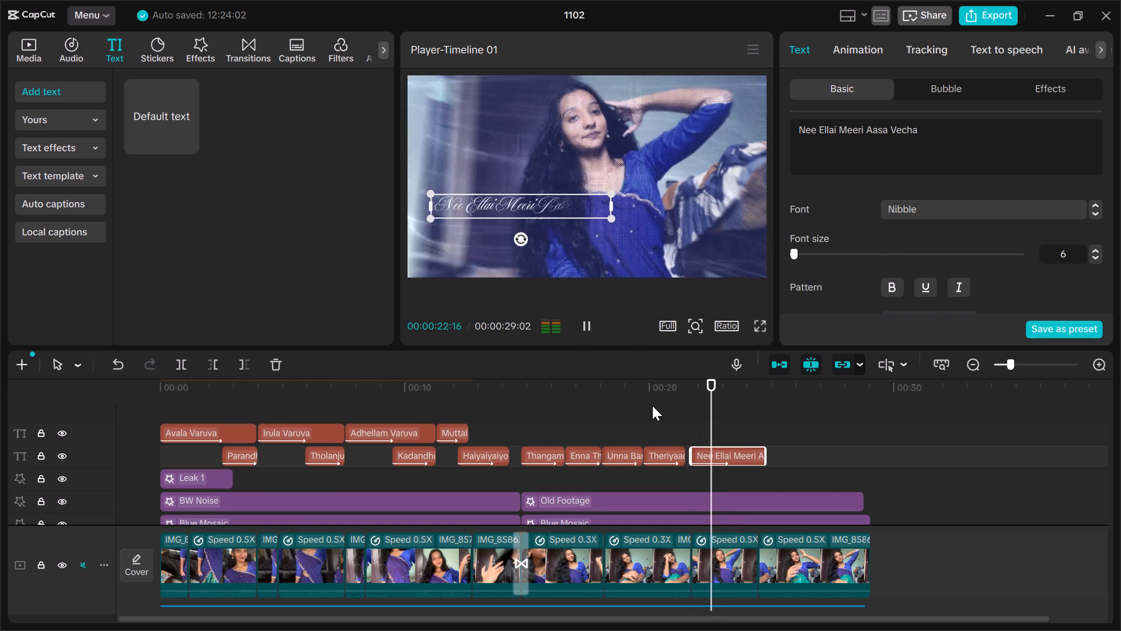
{"action": "key", "text": "space"}
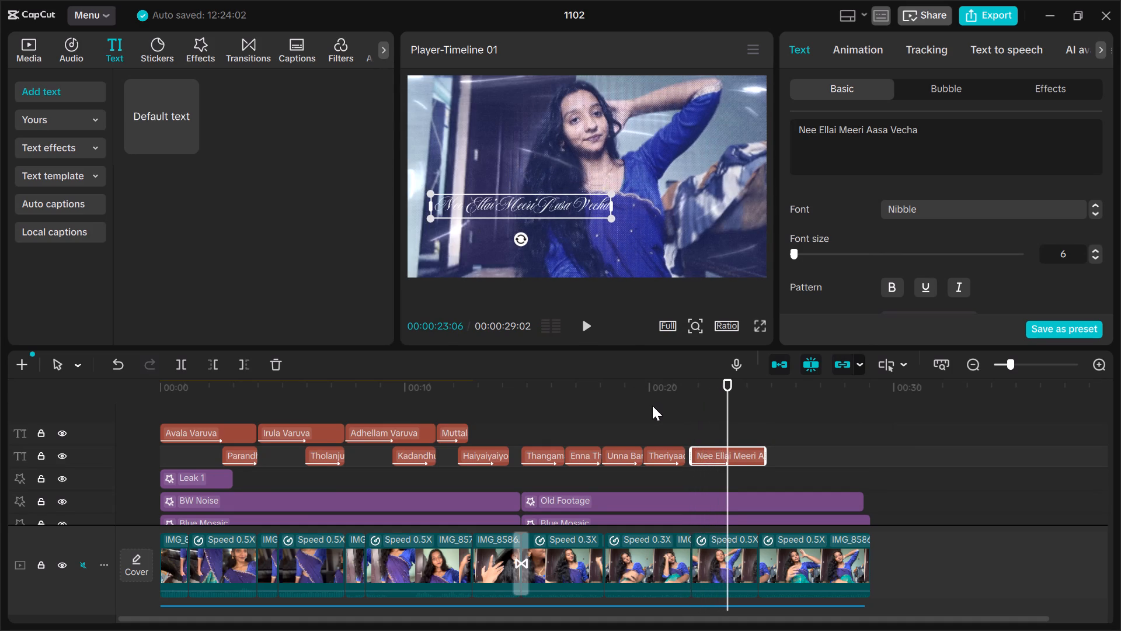
{"action": "key", "text": "space"}
{"action": "key", "text": "space"}
{"action": "key", "text": "Left"}
{"action": "key", "text": "Left"}
{"action": "key", "text": "Left"}
{"action": "key", "text": "Left"}
{"action": "key", "text": "Left"}
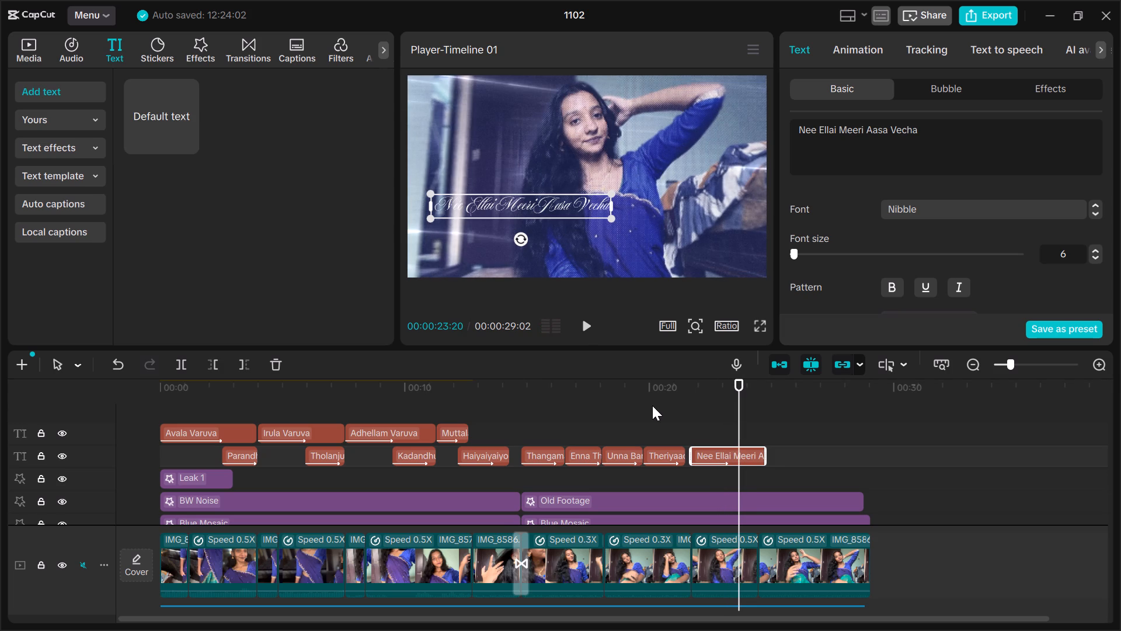
{"action": "key", "text": "Left"}
{"action": "key", "text": "Left"}
{"action": "key", "text": "Left"}
{"action": "key", "text": "Left"}
{"action": "key", "text": "Left"}
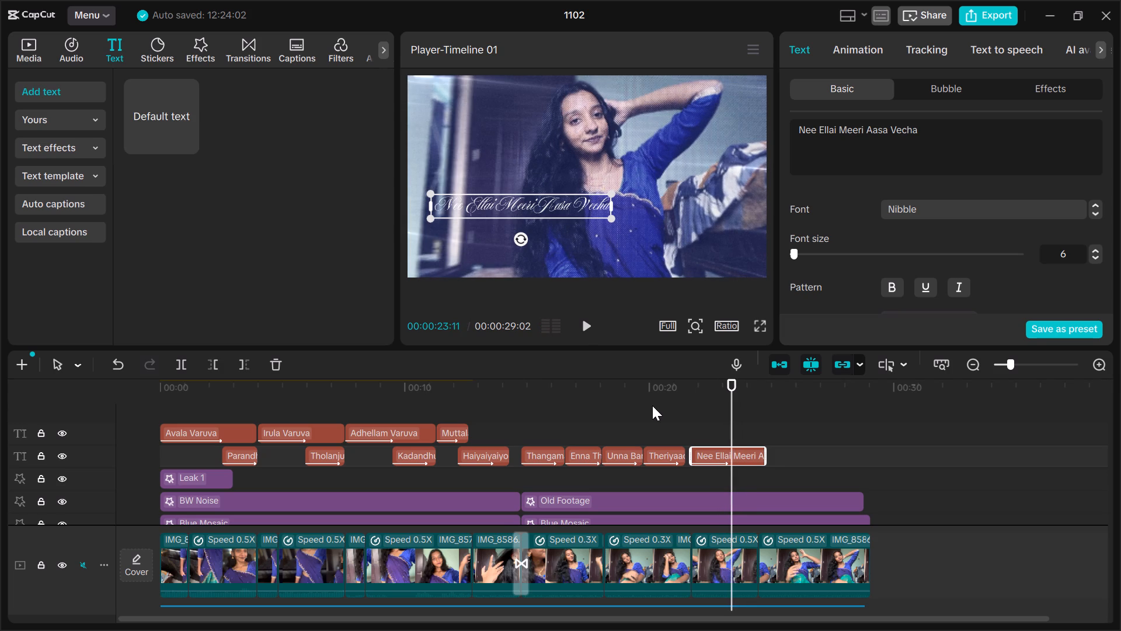
{"action": "key", "text": "ctrl+b"}
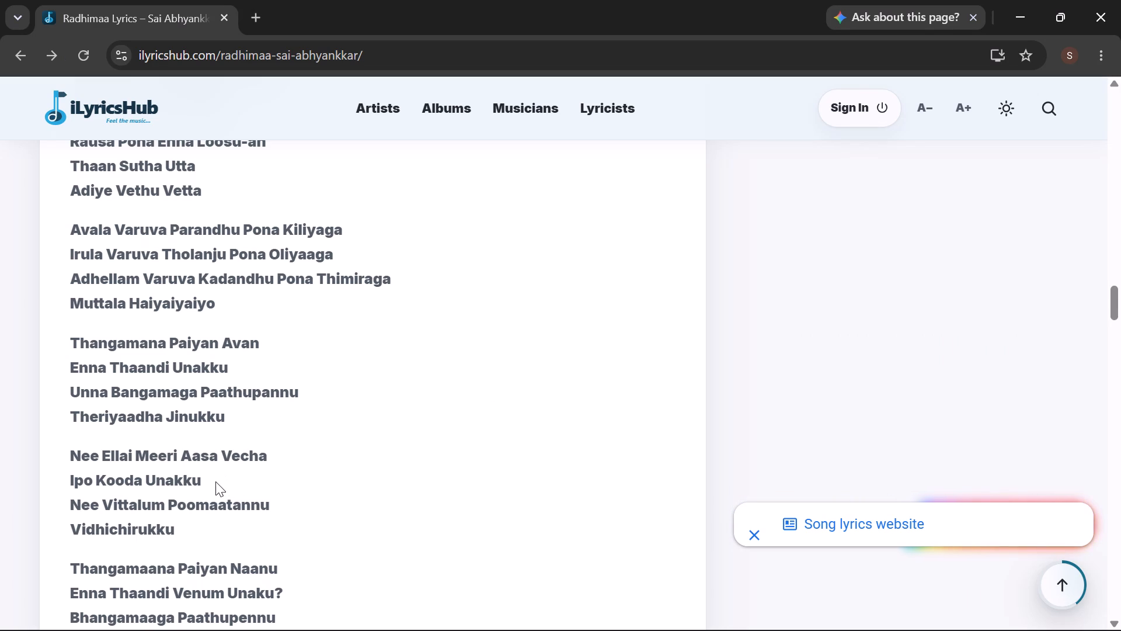
Copy the lyric line "Ipo Kooda Unakku" from the lyrics page into CapCut's second split text clip, removing the pasted iLyricsHub credit.
{"action": "left_click_drag", "start_coordinate": [200, 478], "coordinate": [78, 477]}
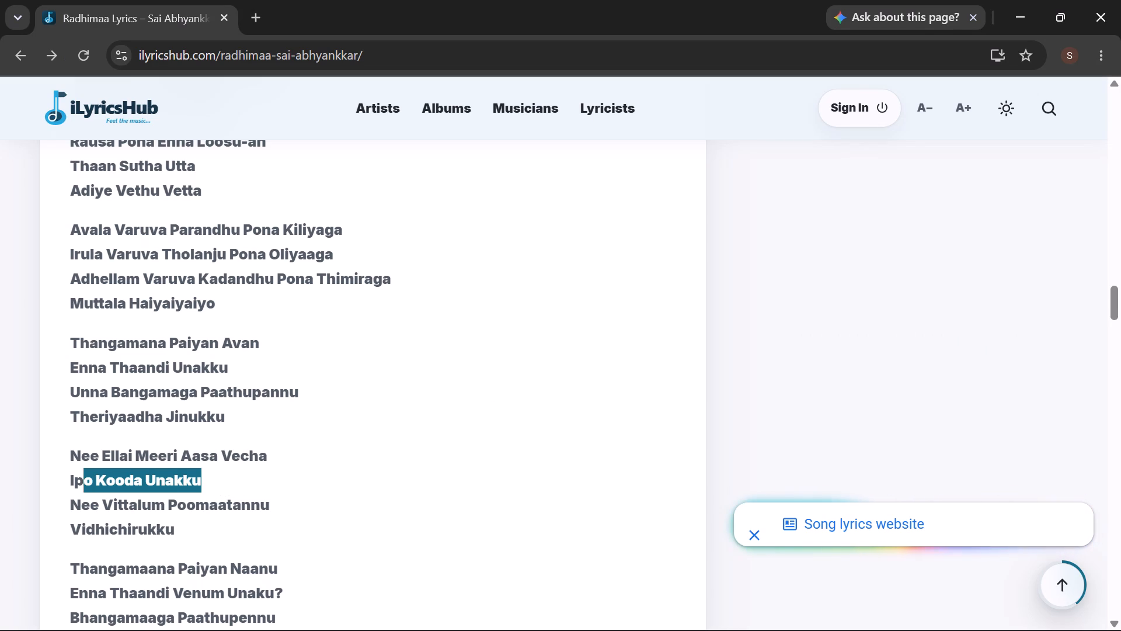
{"action": "left_click_drag", "start_coordinate": [78, 477], "coordinate": [67, 477]}
{"action": "key", "text": "ctrl+c"}
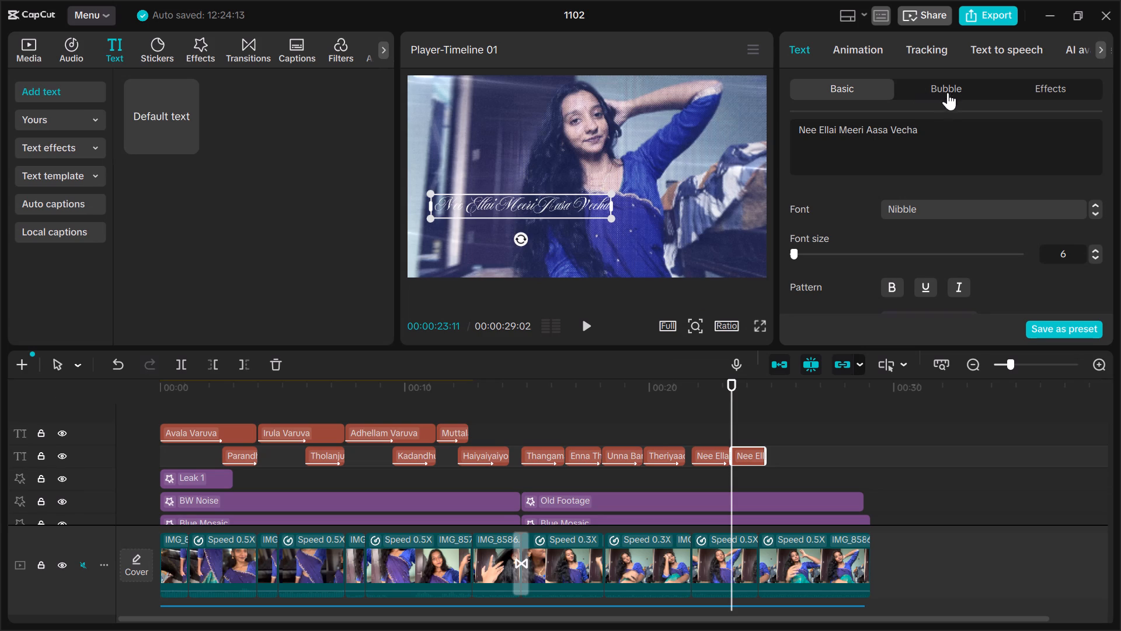
{"action": "left_click", "coordinate": [923, 138]}
{"action": "key", "text": "ctrl+a"}
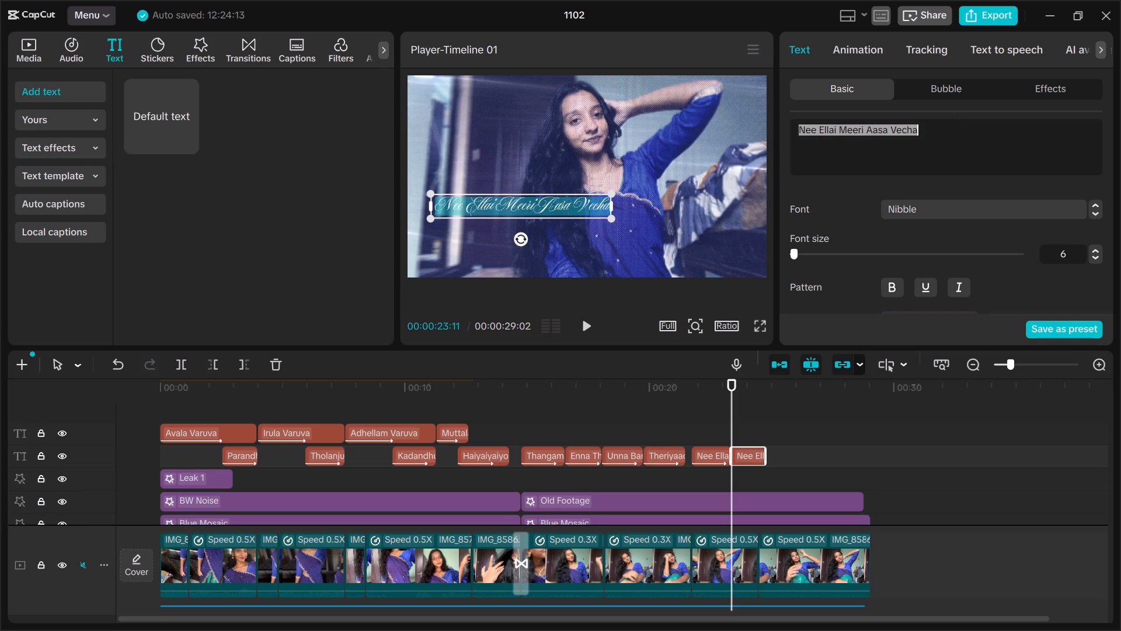
{"action": "key", "text": "ctrl+v"}
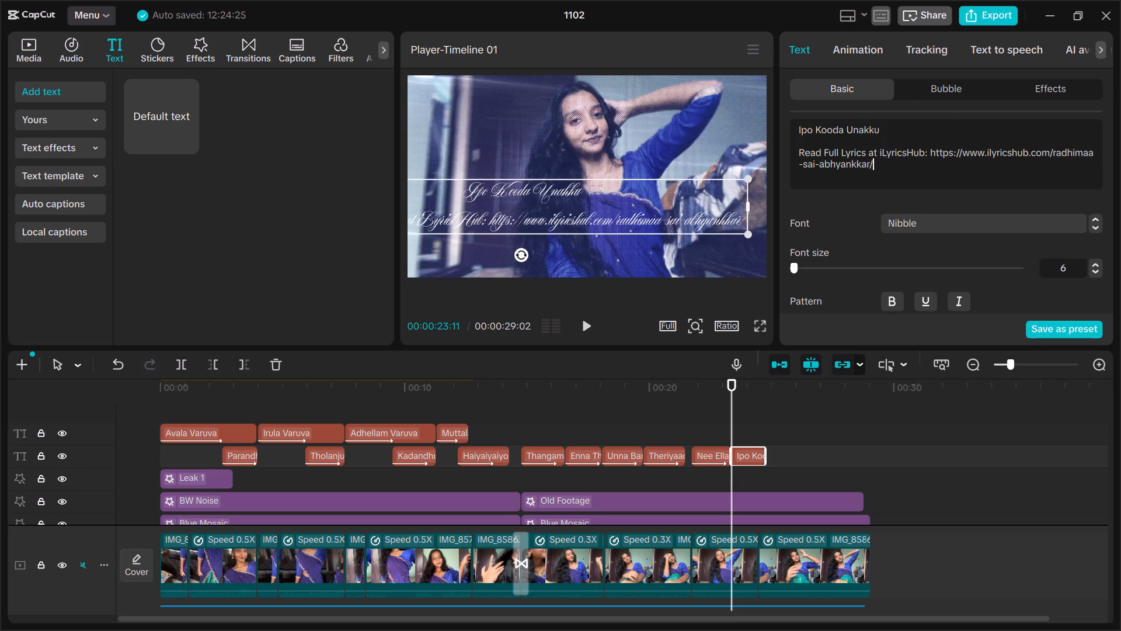
{"action": "left_click_drag", "start_coordinate": [882, 172], "coordinate": [792, 147]}
{"action": "key", "text": "BackSpace"}
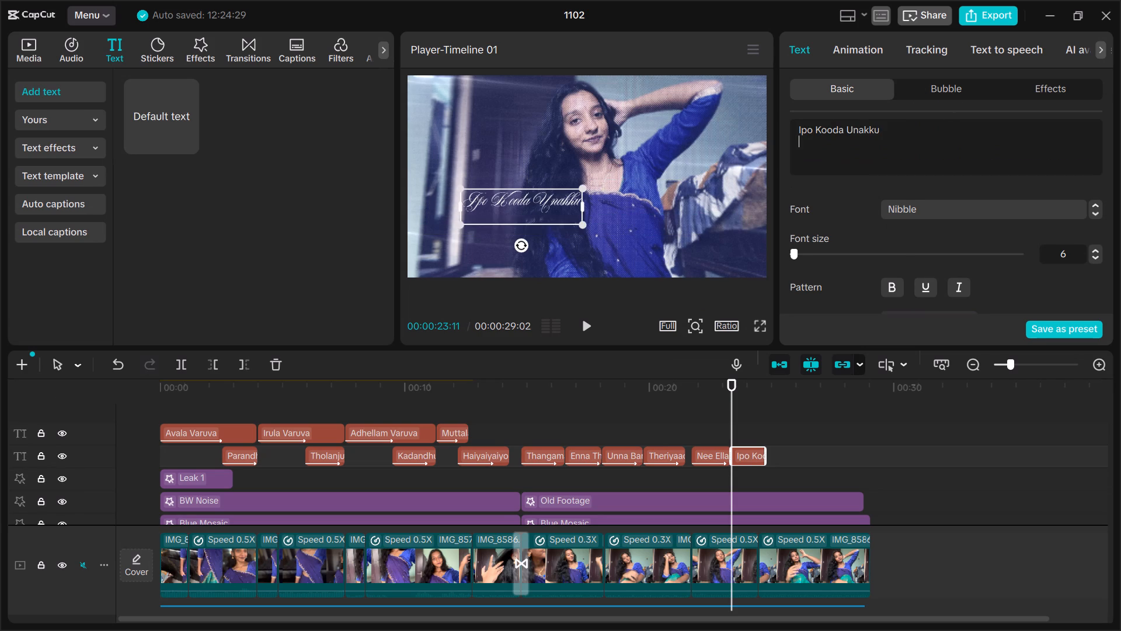
{"action": "key", "text": "BackSpace"}
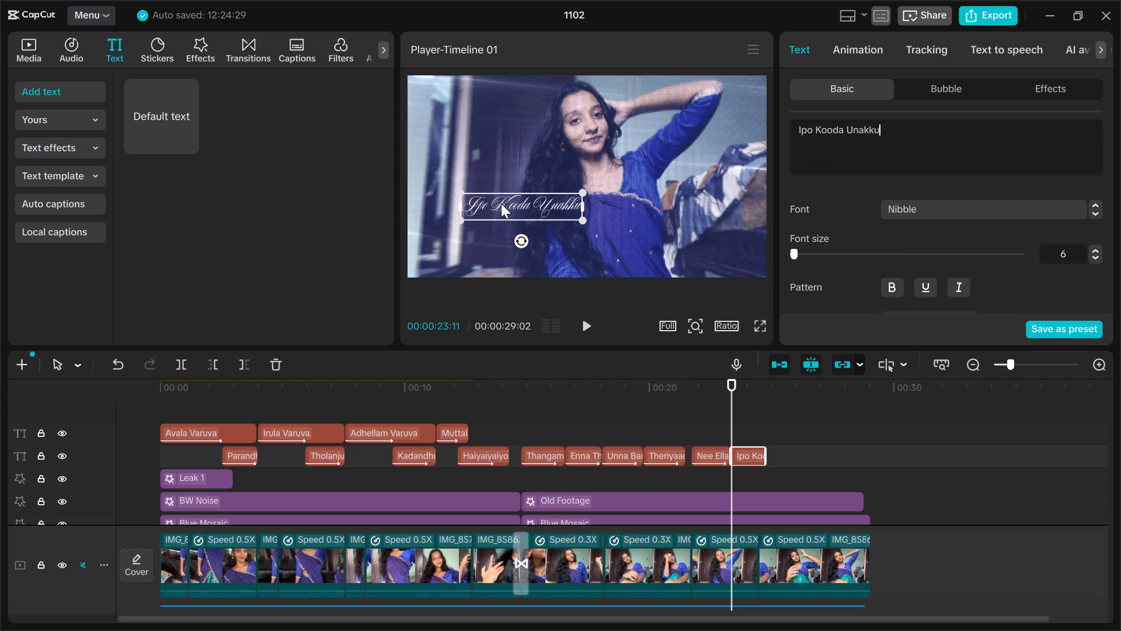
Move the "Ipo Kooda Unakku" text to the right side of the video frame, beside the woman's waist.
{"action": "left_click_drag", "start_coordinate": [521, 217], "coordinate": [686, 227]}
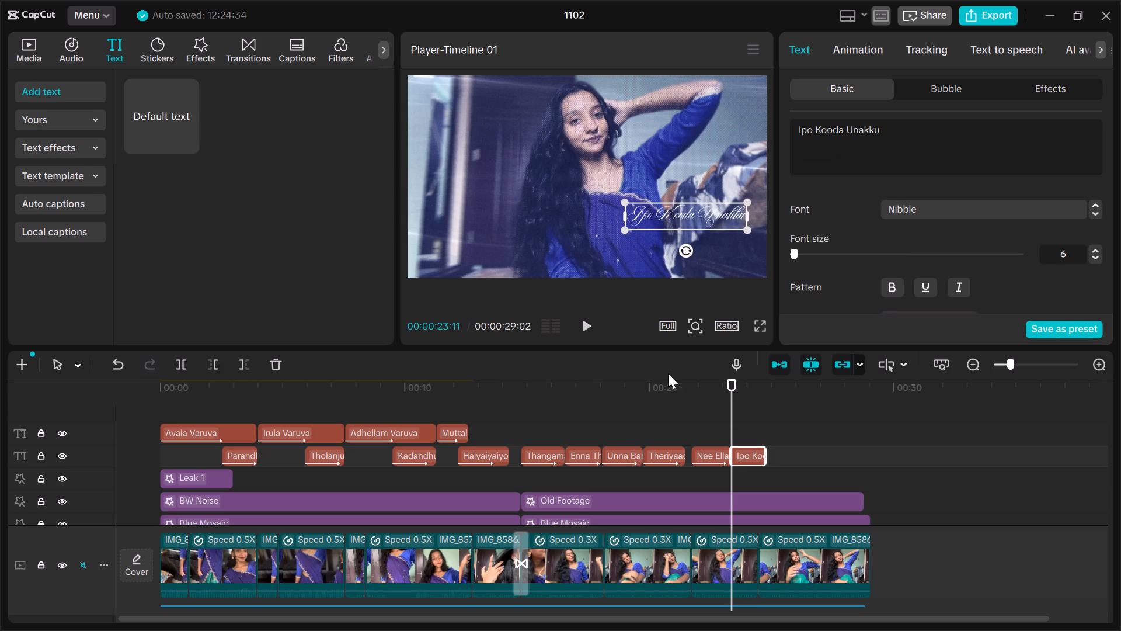
Play through the recent lyric lines and copy the "Nee Ellai Meeri Aasa Vecha" text's attributes onto the "Ipo Kooda Unakku" text.
{"action": "left_click", "coordinate": [649, 394]}
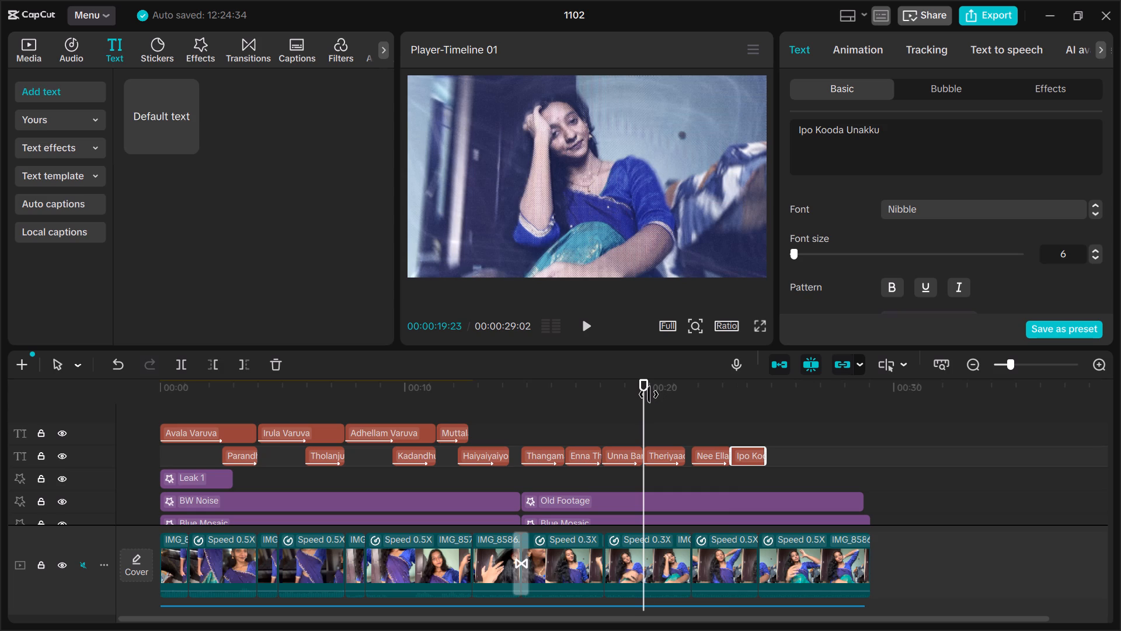
{"action": "key", "text": "space"}
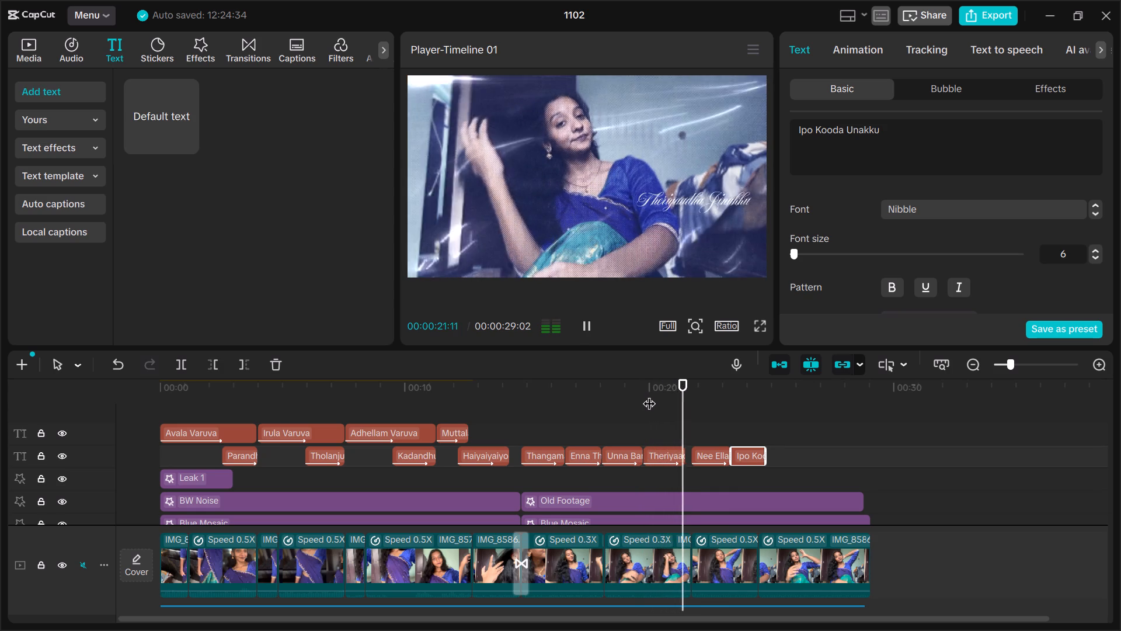
{"action": "key", "text": "space"}
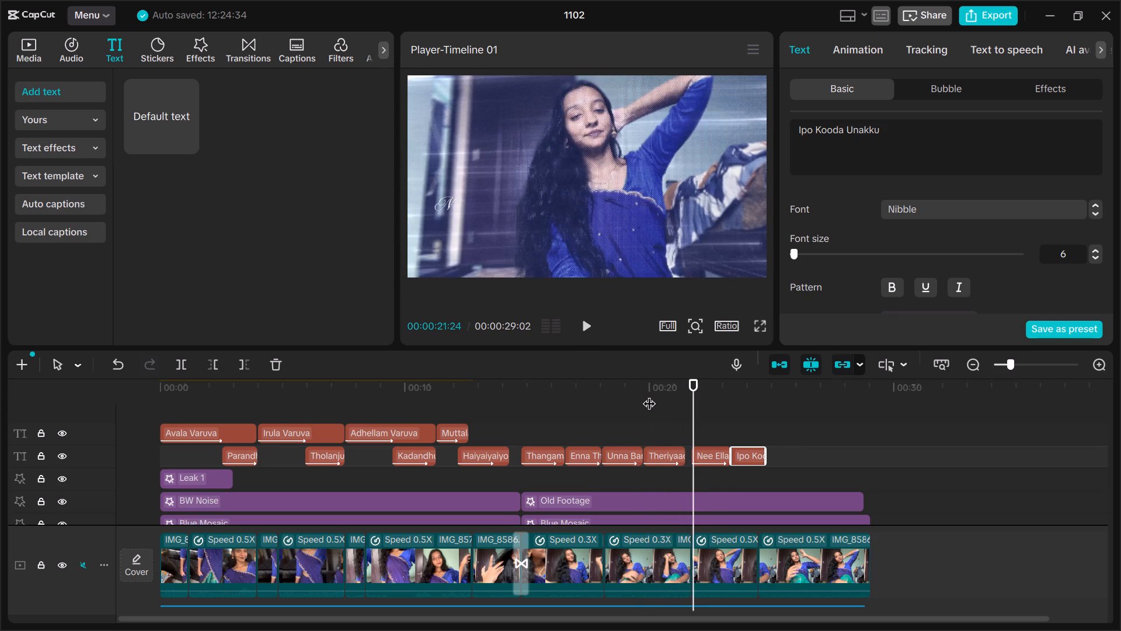
{"action": "key", "text": "space"}
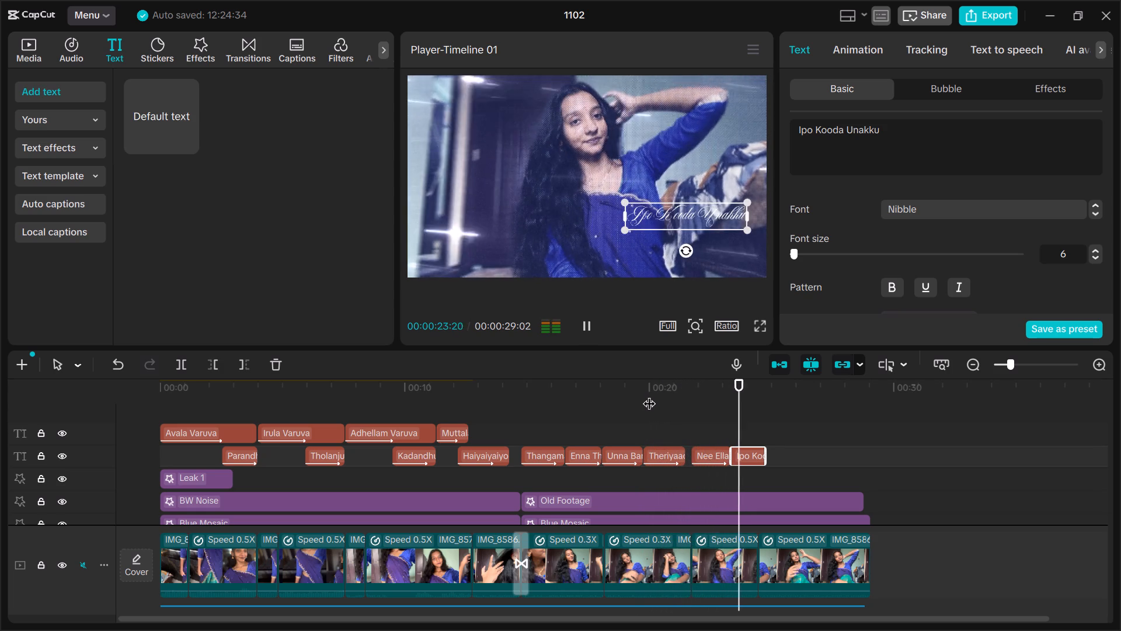
{"action": "key", "text": "space"}
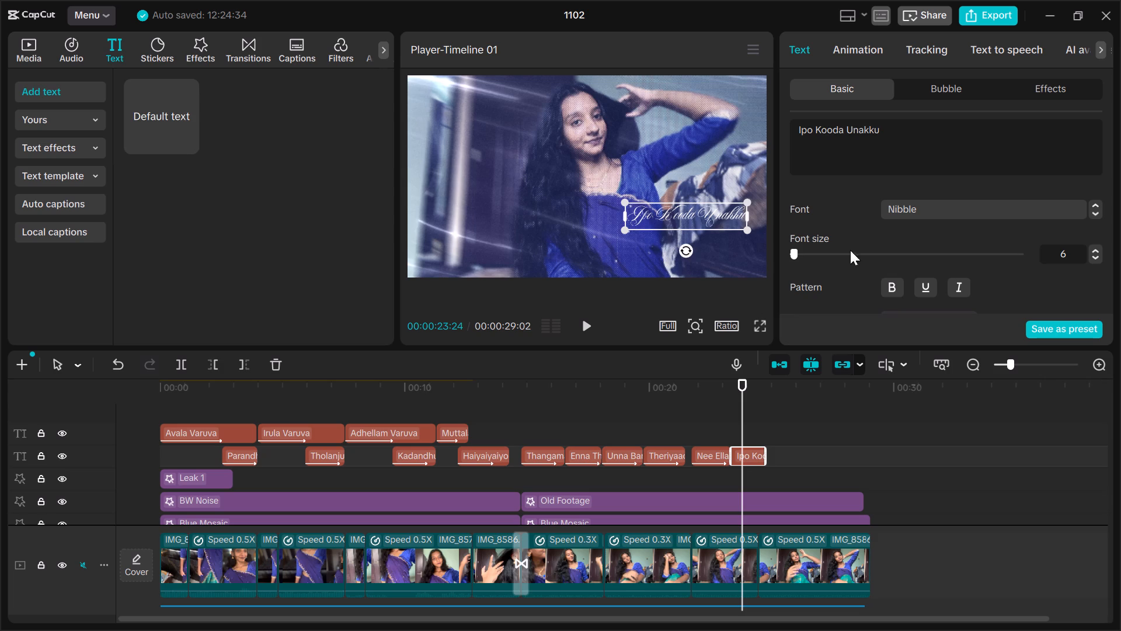
{"action": "left_click", "coordinate": [704, 449]}
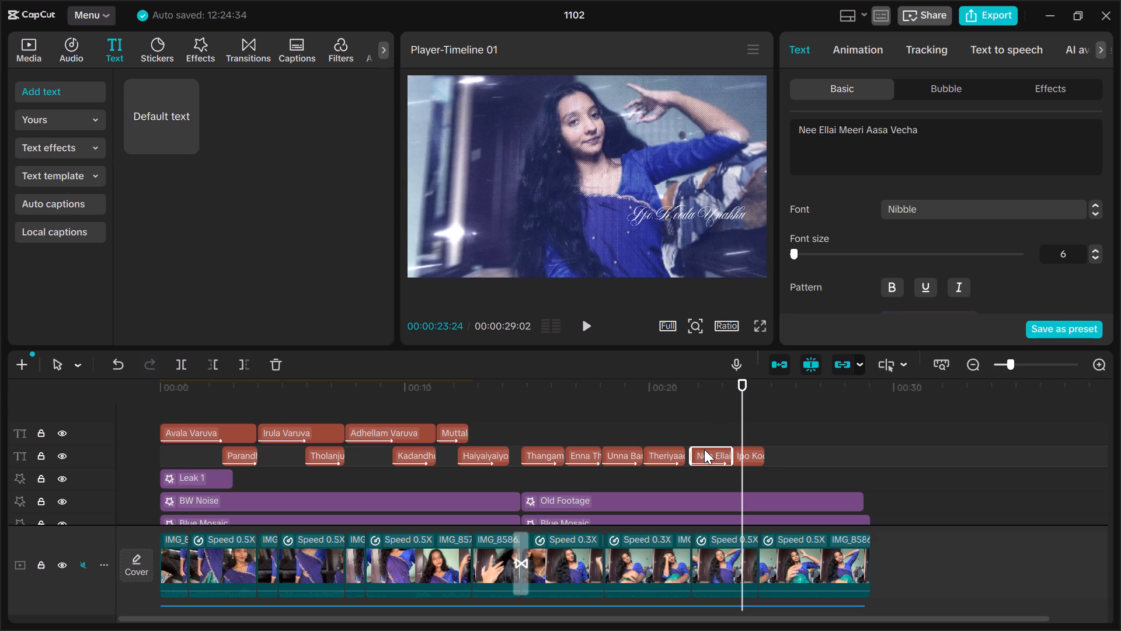
{"action": "key", "text": "ctrl+shift+c"}
{"action": "left_click", "coordinate": [741, 452]}
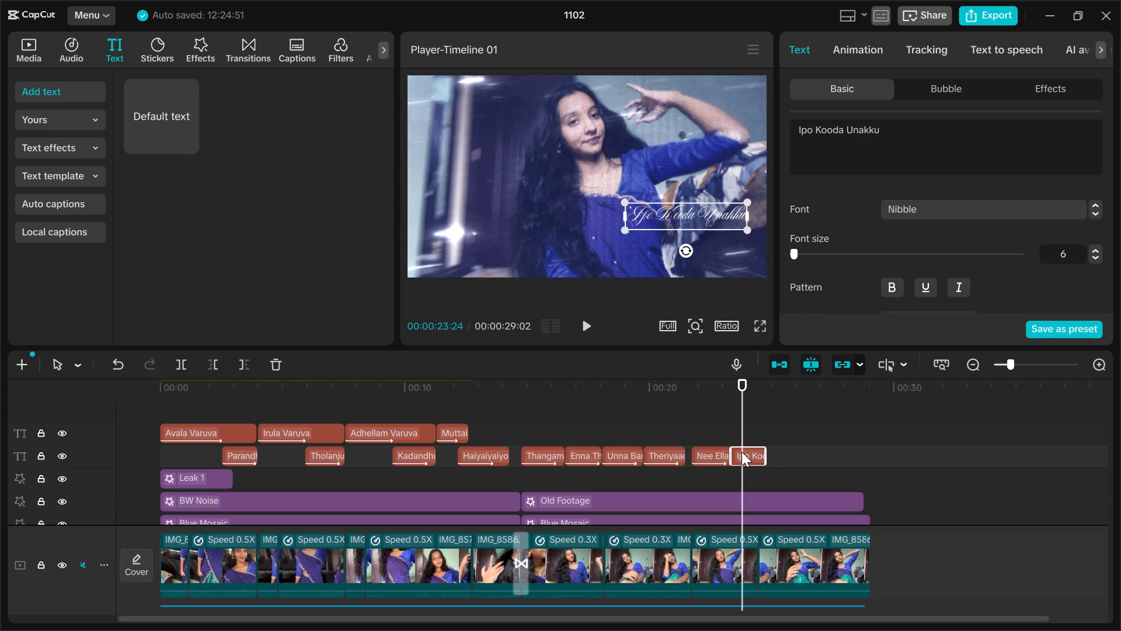
{"action": "key", "text": "ctrl+shift+v"}
{"action": "left_click", "coordinate": [760, 428]}
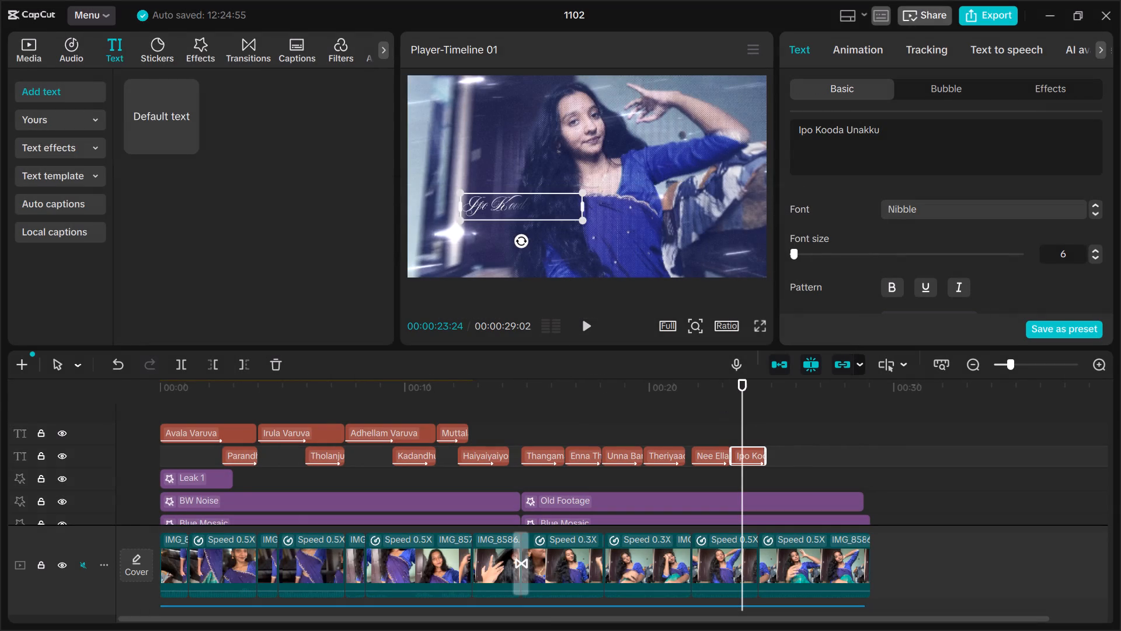
Move the "Ipo Kooda Unakku" text to the lower right of the video frame, over the blue sari.
{"action": "left_click_drag", "start_coordinate": [537, 212], "coordinate": [692, 239]}
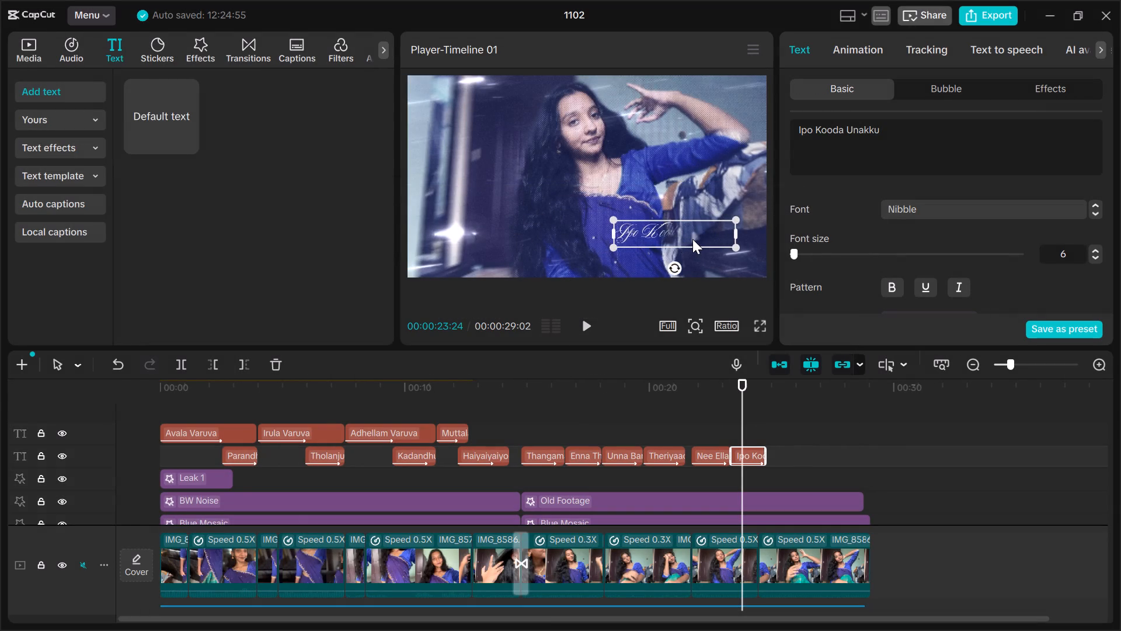
{"action": "left_click_drag", "start_coordinate": [692, 239], "coordinate": [694, 239]}
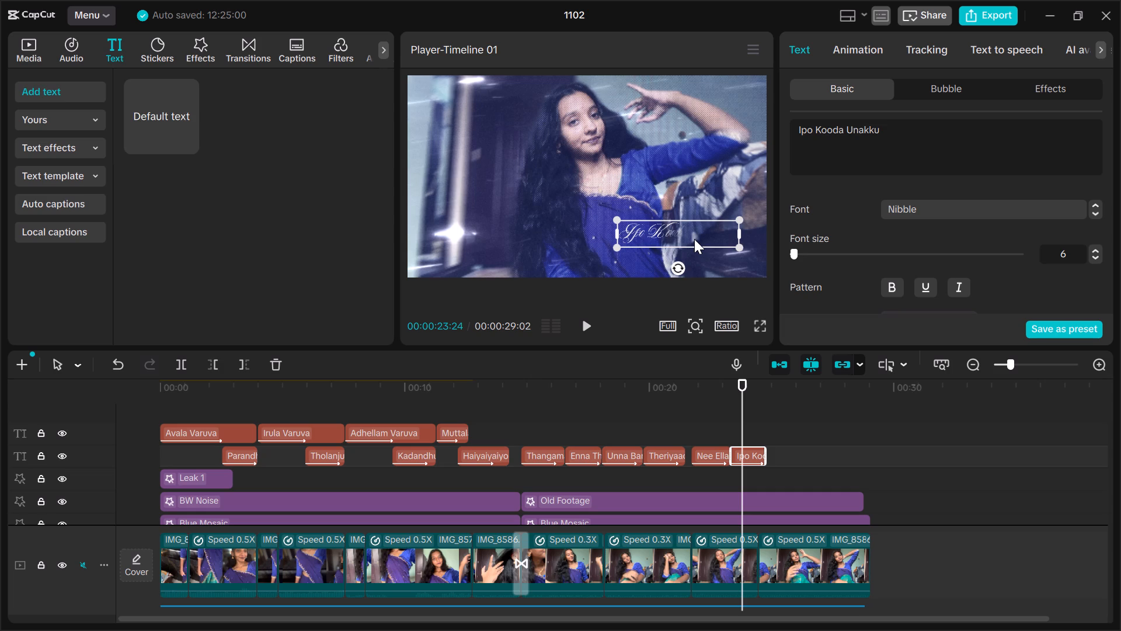
Shift the "Nee Ellai Meeri Aasa Vecha" clip slightly earlier, against "Theriyaadha Jinukku", and place the "Ipo Kooda Unakku" clip directly after it on the same track.
{"action": "left_click_drag", "start_coordinate": [709, 455], "coordinate": [707, 455]}
{"action": "left_click_drag", "start_coordinate": [707, 455], "coordinate": [704, 455]}
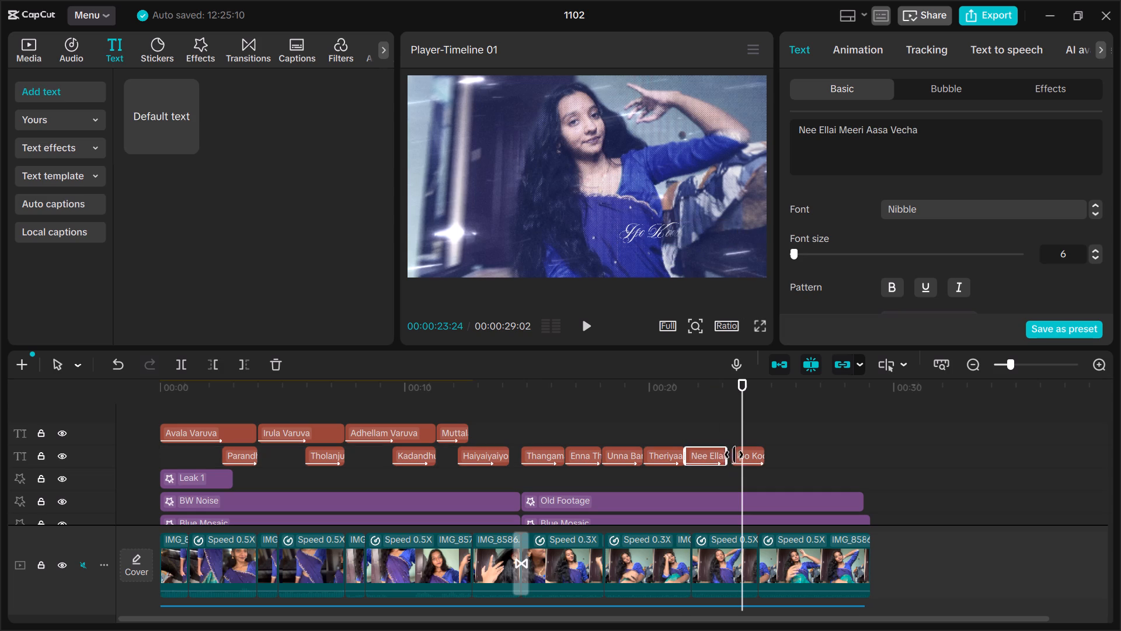
{"action": "left_click_drag", "start_coordinate": [744, 455], "coordinate": [738, 455]}
{"action": "left_click_drag", "start_coordinate": [739, 431], "coordinate": [744, 458]}
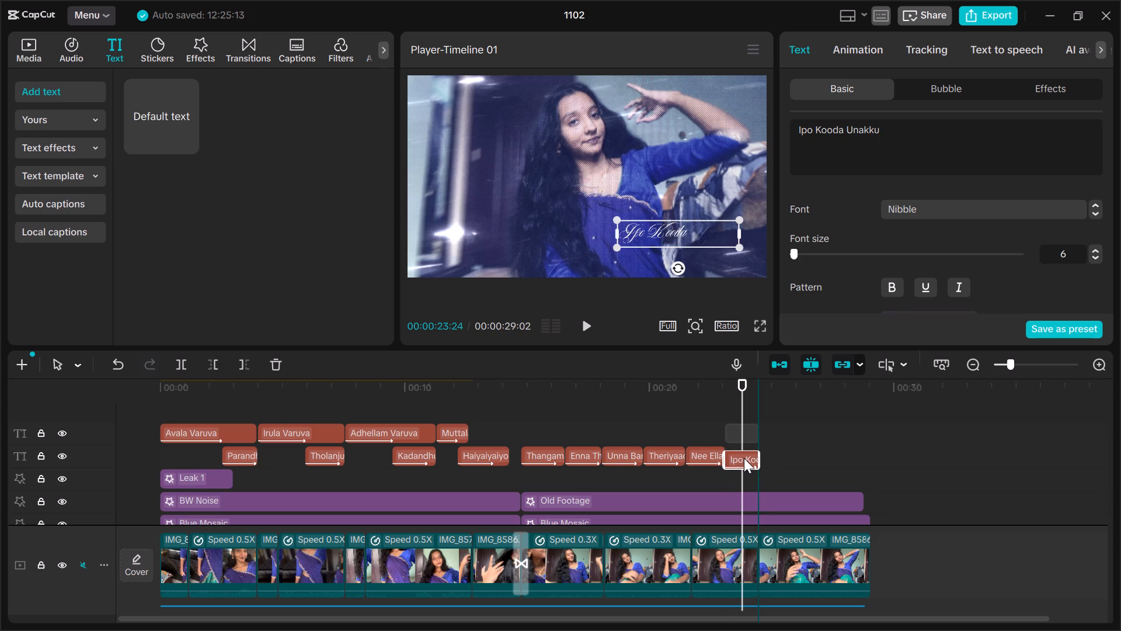
{"action": "left_click_drag", "start_coordinate": [744, 458], "coordinate": [744, 457]}
{"action": "left_click_drag", "start_coordinate": [744, 457], "coordinate": [744, 456]}
Review the timing of the shifted lyric texts from 00:00:20:26.
{"action": "left_click", "coordinate": [670, 395]}
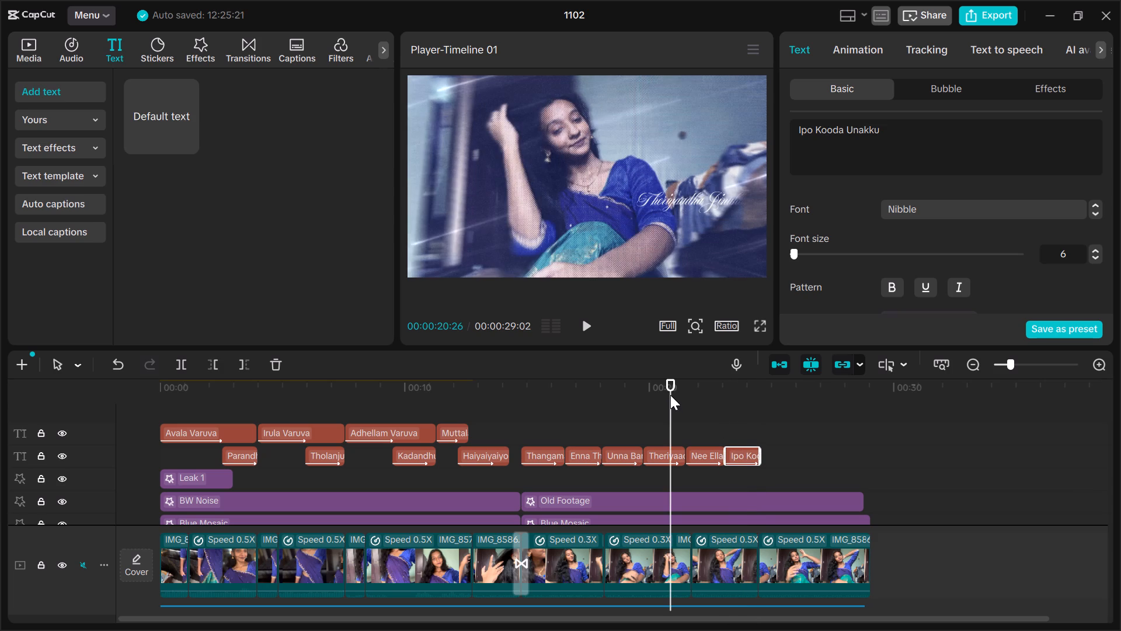
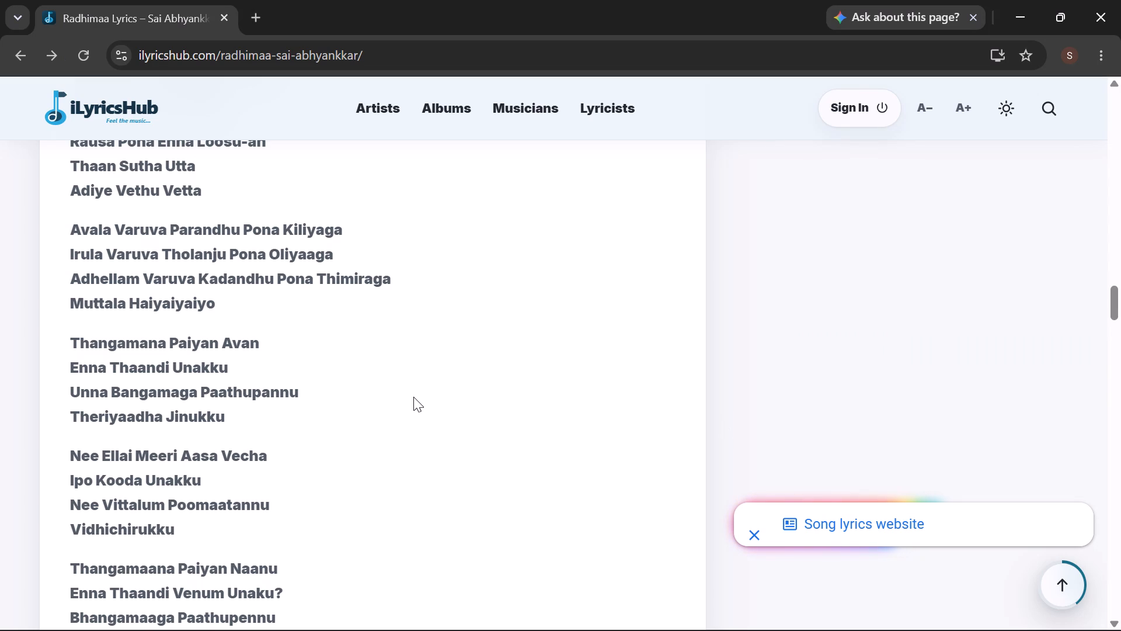
Copy the lyric line "Nee Vittalum Poomaatannu" from the Radhimaa lyrics page.
{"action": "scroll", "coordinate": [413, 397], "scroll_direction": "down", "scroll_amount": 1}
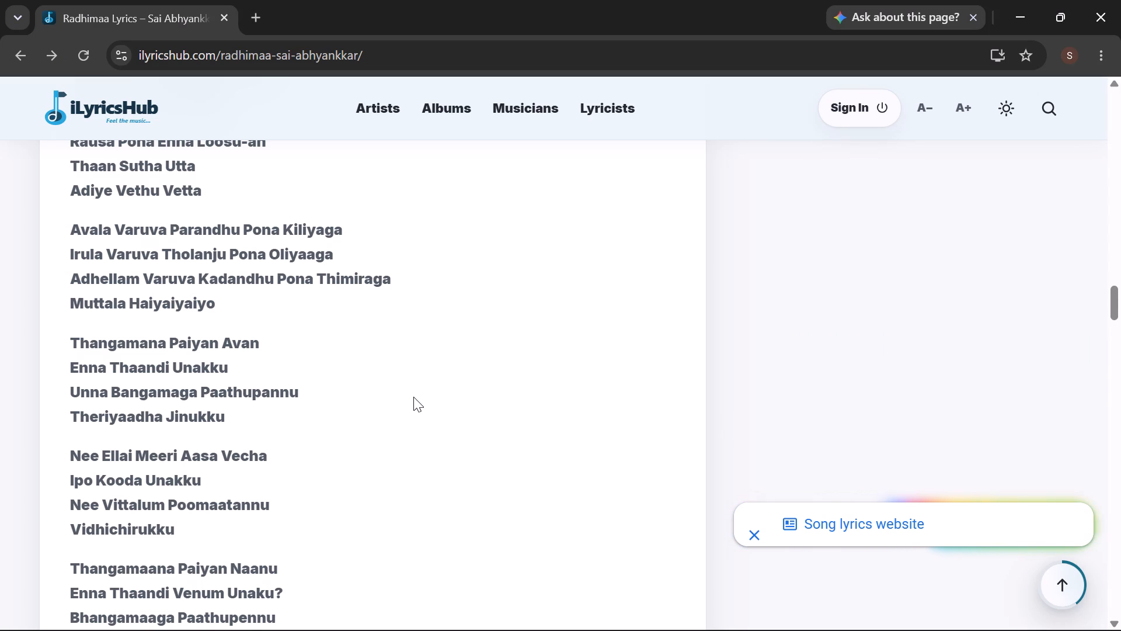
{"action": "scroll", "coordinate": [413, 397], "scroll_direction": "down", "scroll_amount": 1}
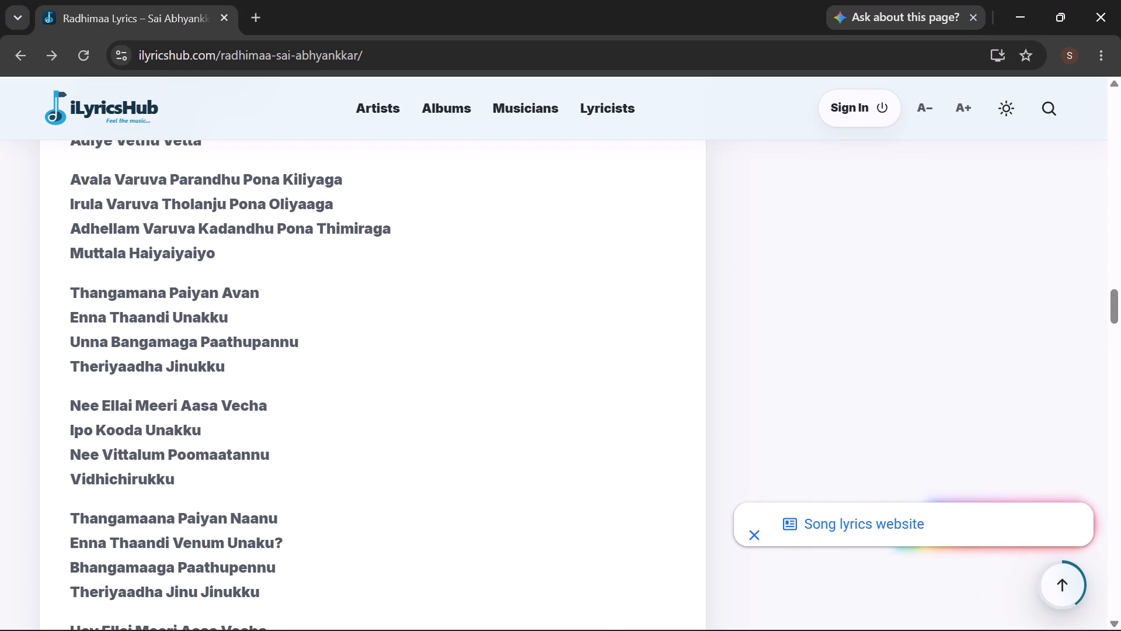
{"action": "left_click_drag", "start_coordinate": [270, 454], "coordinate": [184, 464]}
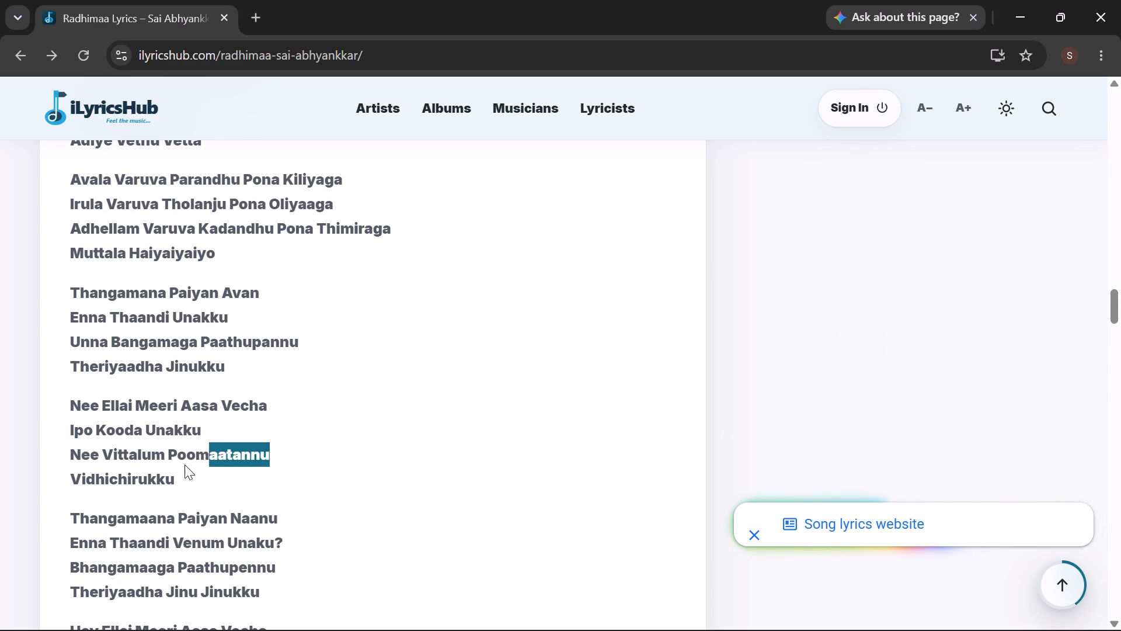
{"action": "left_click_drag", "start_coordinate": [184, 464], "coordinate": [67, 457]}
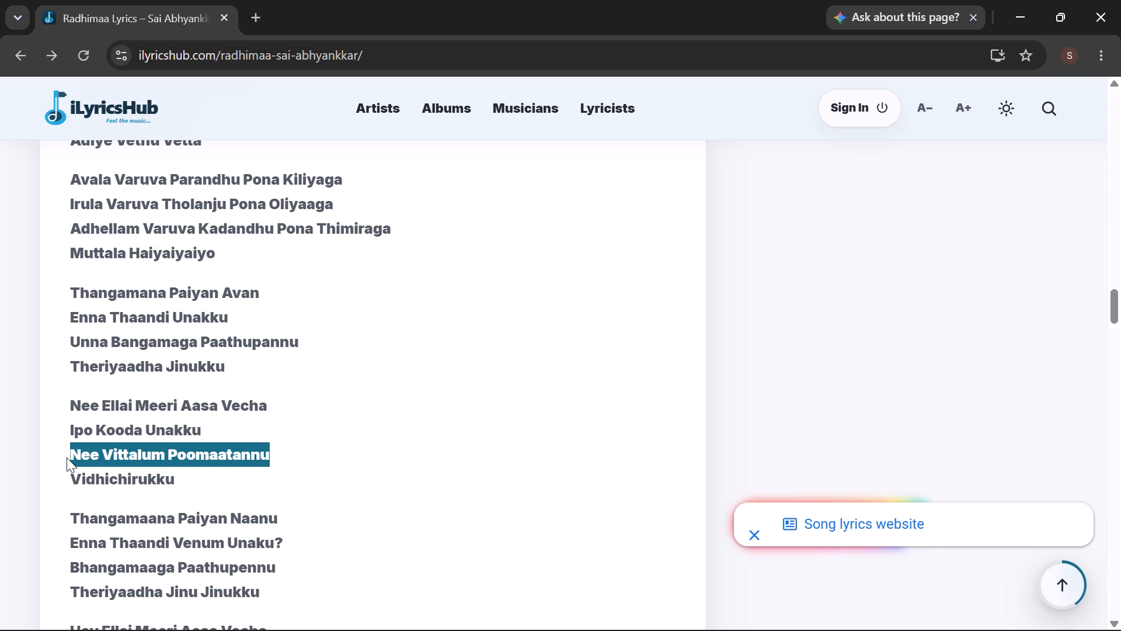
{"action": "key", "text": "ctrl+c"}
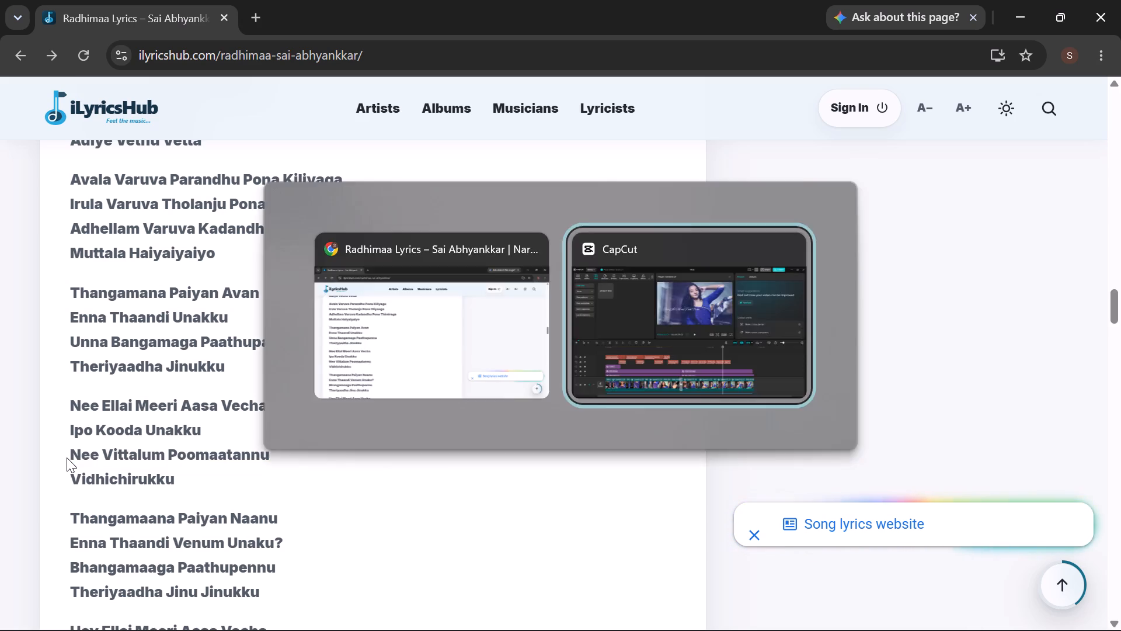
Switch to CapCut and add a default text at 00:00:24:14 reading "Nee Vittalum Poomaatannu", without the pasted iLyricsHub source line.
{"action": "key", "text": "Down"}
{"action": "key", "text": "Down"}
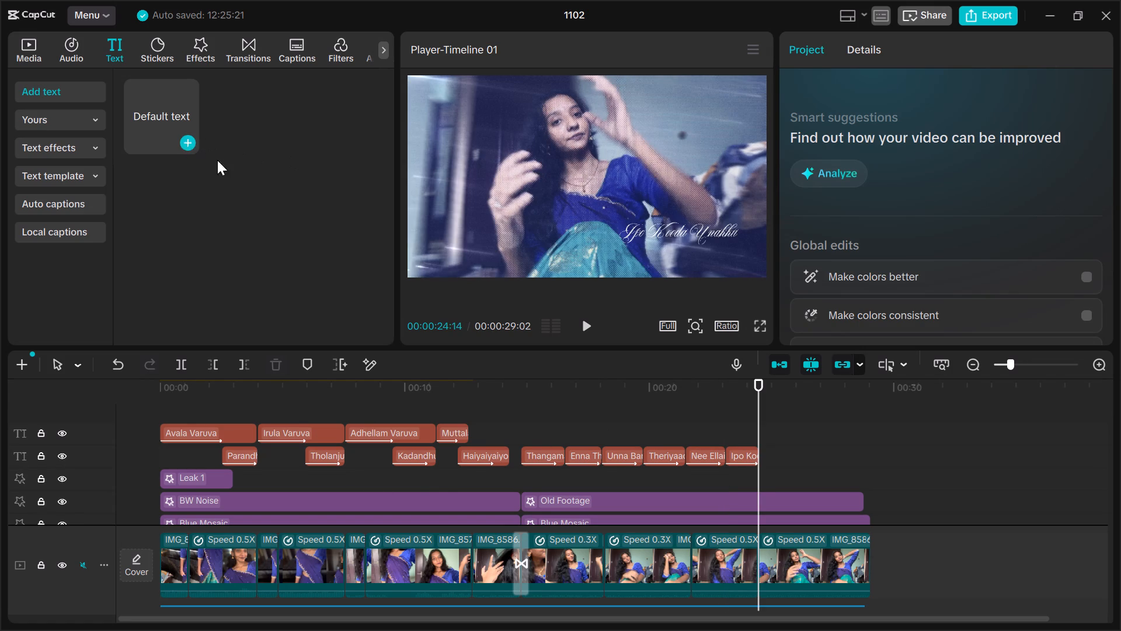
{"action": "left_click", "coordinate": [185, 144]}
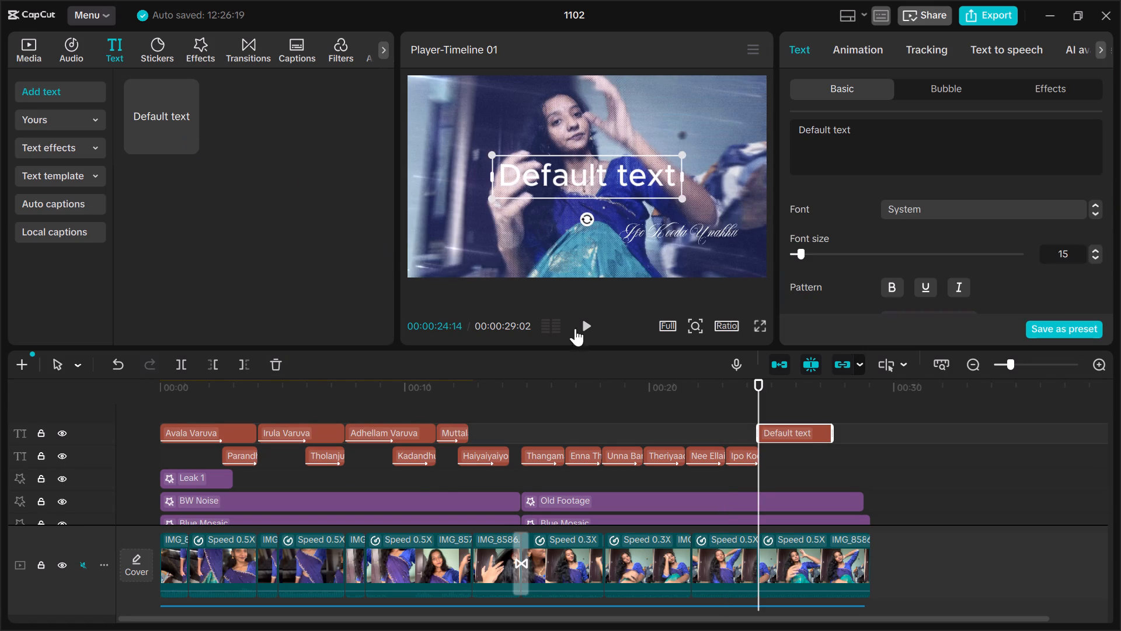
{"action": "left_click", "coordinate": [881, 130]}
{"action": "key", "text": "ctrl+a"}
{"action": "key", "text": "BackSpace"}
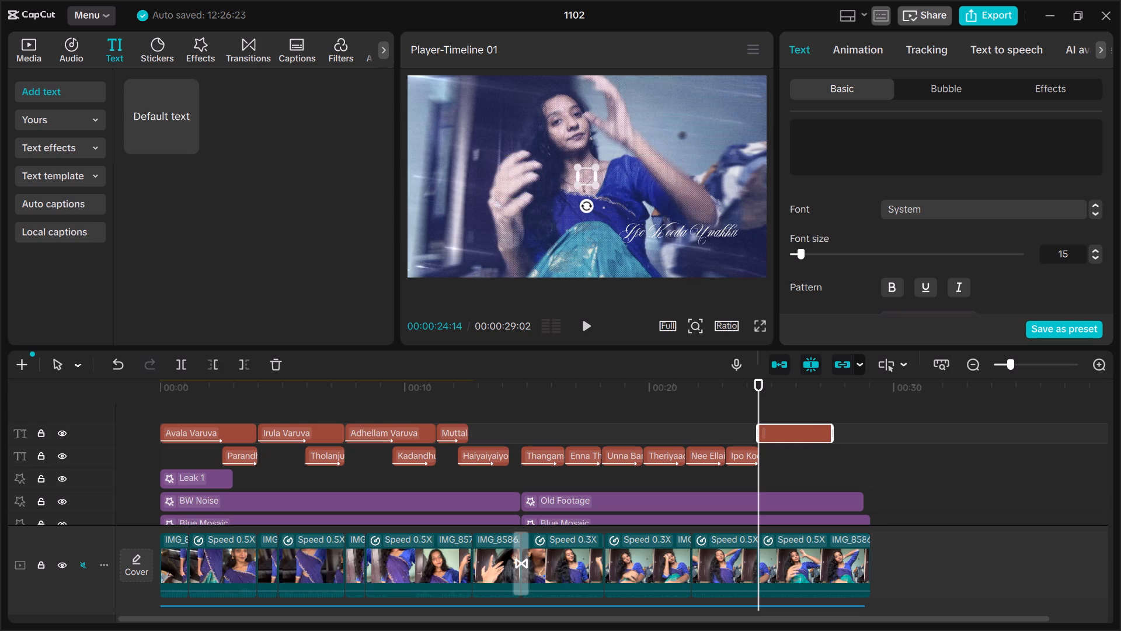
{"action": "key", "text": "ctrl+v"}
{"action": "left_click_drag", "start_coordinate": [879, 168], "coordinate": [834, 161]}
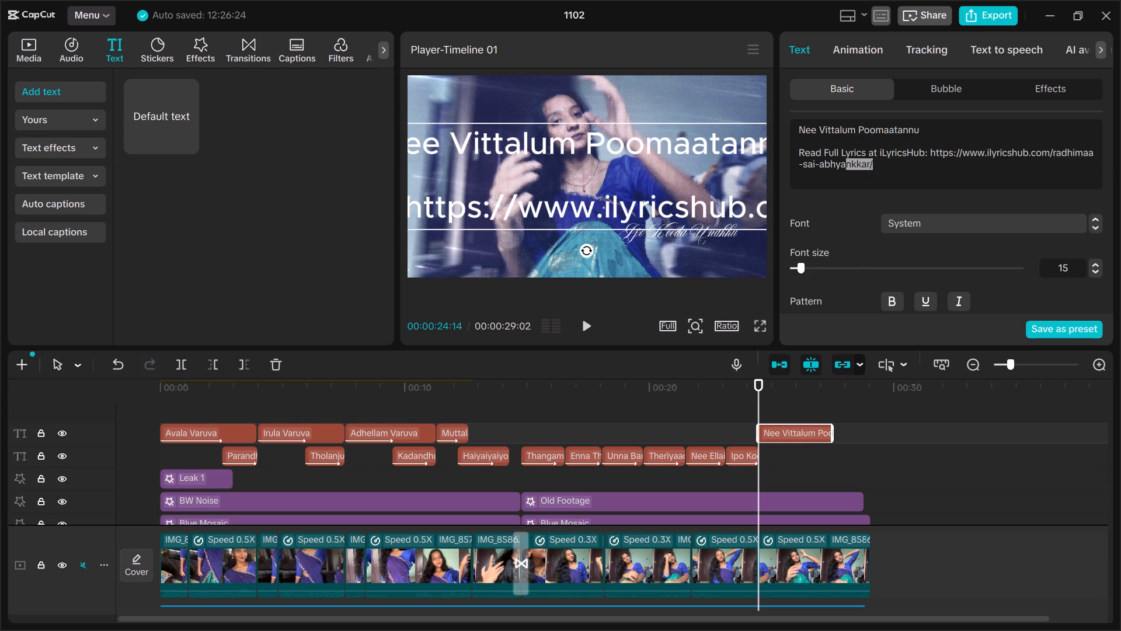
{"action": "left_click_drag", "start_coordinate": [834, 161], "coordinate": [799, 154]}
{"action": "key", "text": "BackSpace"}
{"action": "key", "text": "BackSpace"}
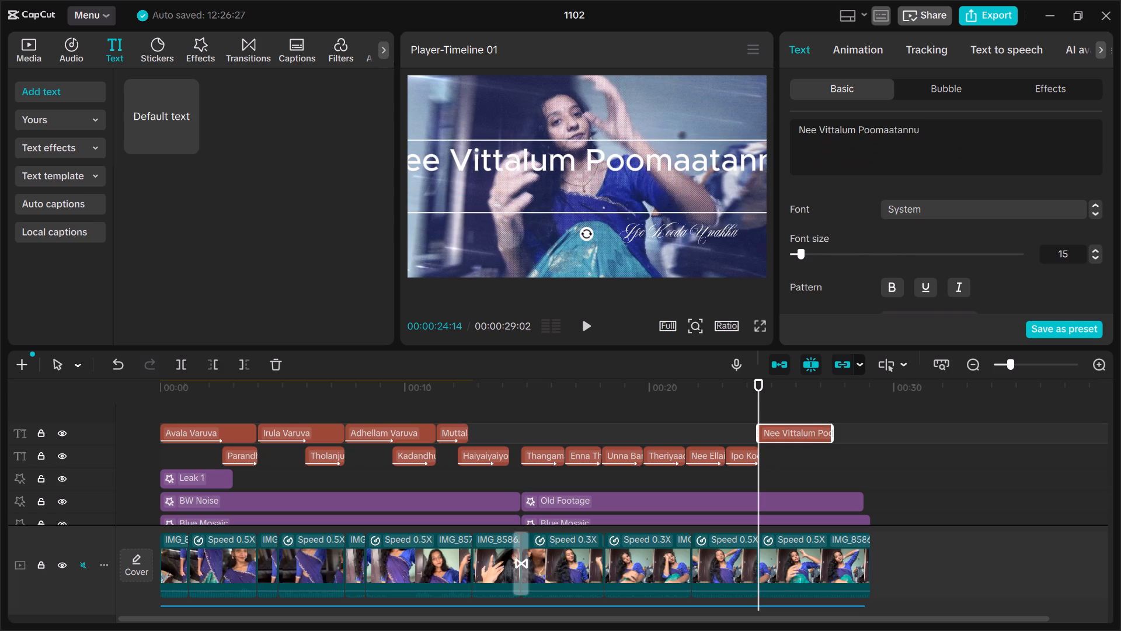
{"action": "key", "text": "BackSpace"}
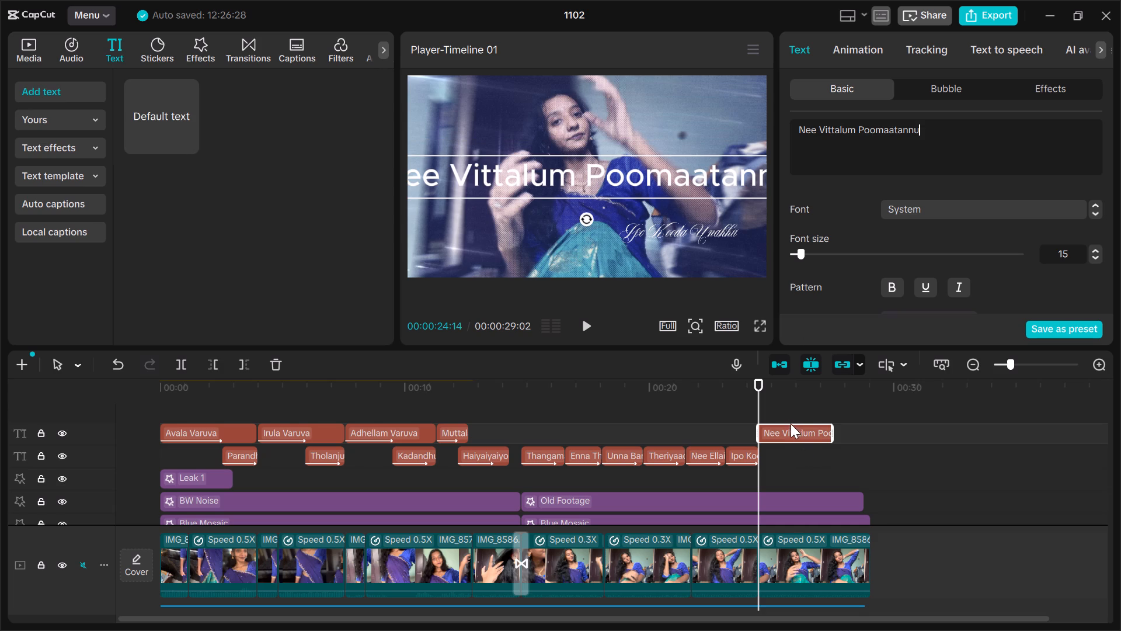
Move the "Nee Vittalum Poomaatannu" clip down to the second text track, slightly after the "Ipo Kooda Unakku" clip.
{"action": "left_click_drag", "start_coordinate": [792, 428], "coordinate": [793, 450]}
{"action": "left_click_drag", "start_coordinate": [792, 431], "coordinate": [793, 453]}
{"action": "left_click_drag", "start_coordinate": [789, 431], "coordinate": [792, 453]}
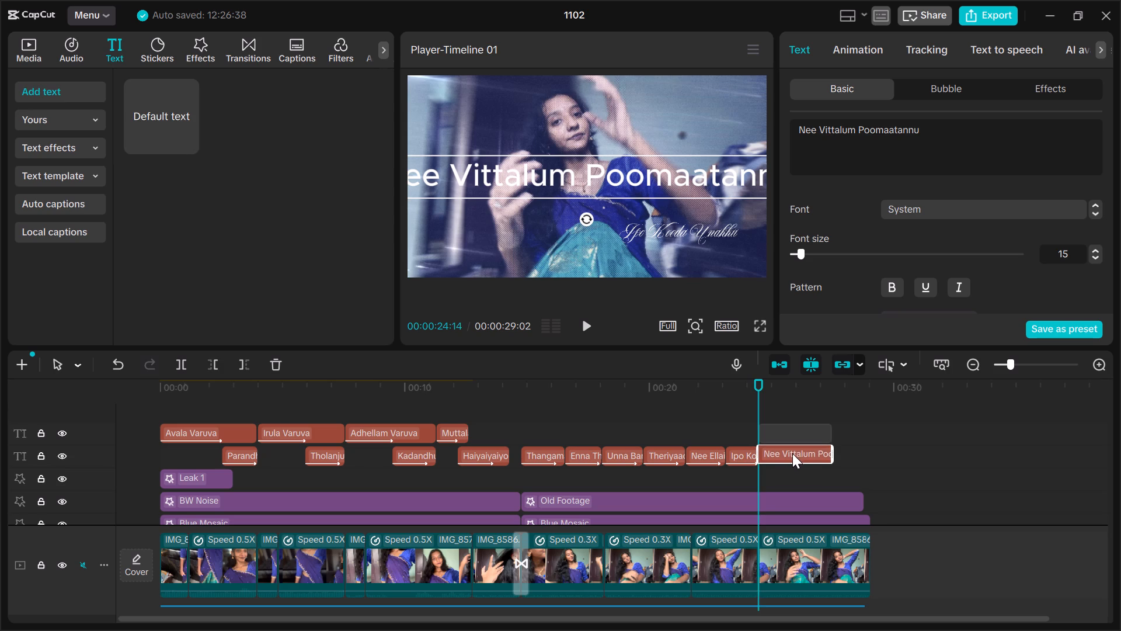
{"action": "left_click_drag", "start_coordinate": [792, 453], "coordinate": [793, 461]}
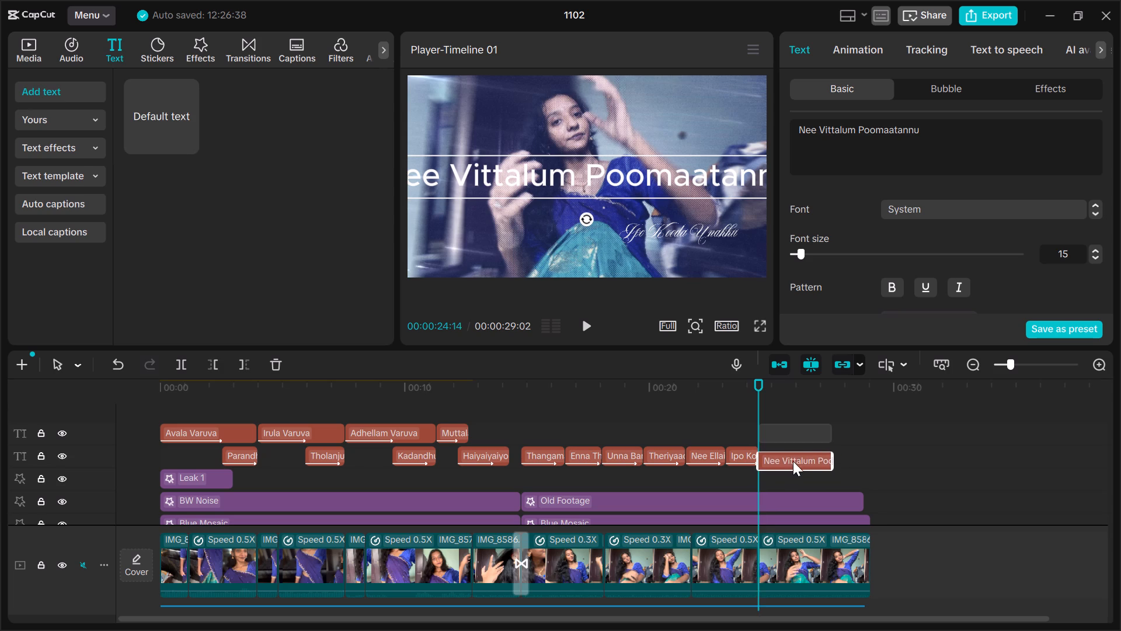
{"action": "left_click_drag", "start_coordinate": [793, 461], "coordinate": [795, 462]}
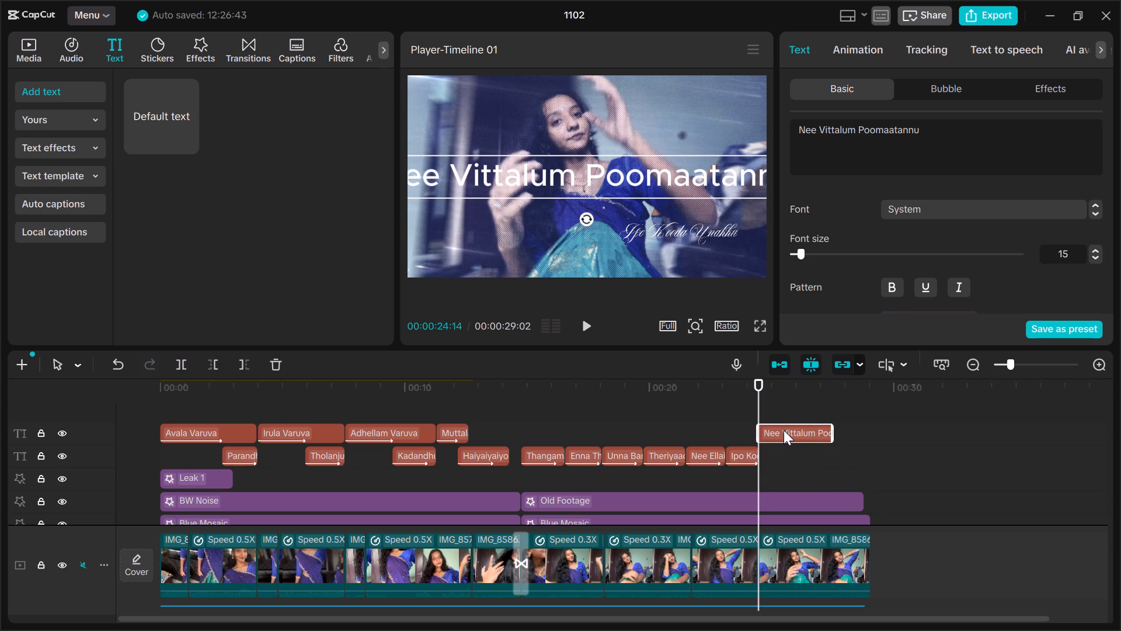
{"action": "left_click_drag", "start_coordinate": [784, 430], "coordinate": [792, 453]}
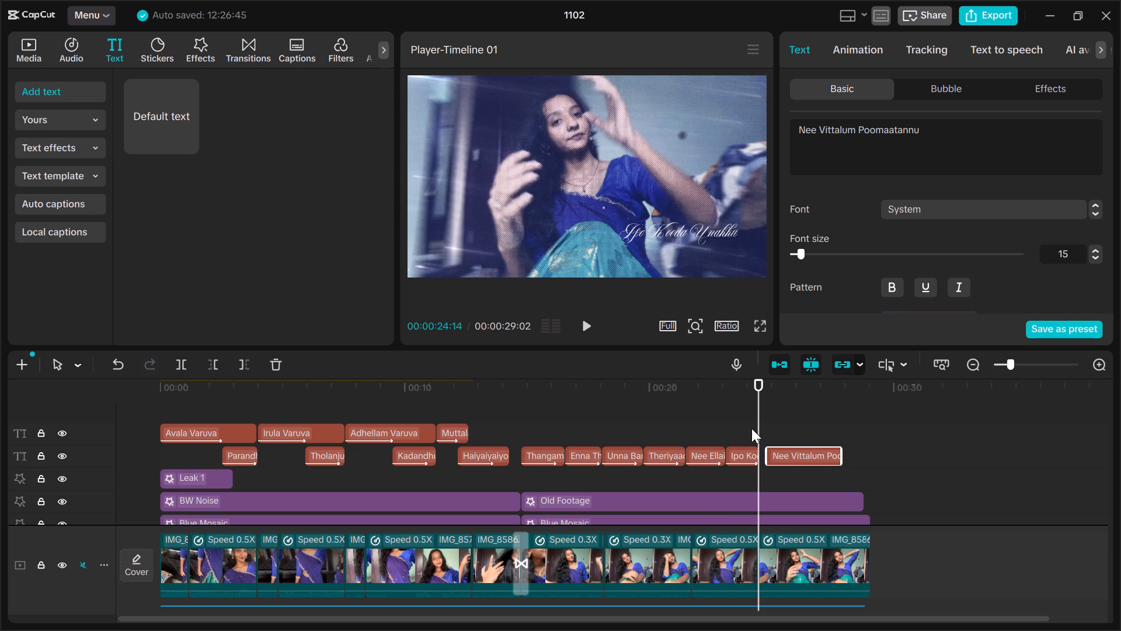
{"action": "key", "text": "Up"}
{"action": "left_click_drag", "start_coordinate": [784, 454], "coordinate": [774, 455]}
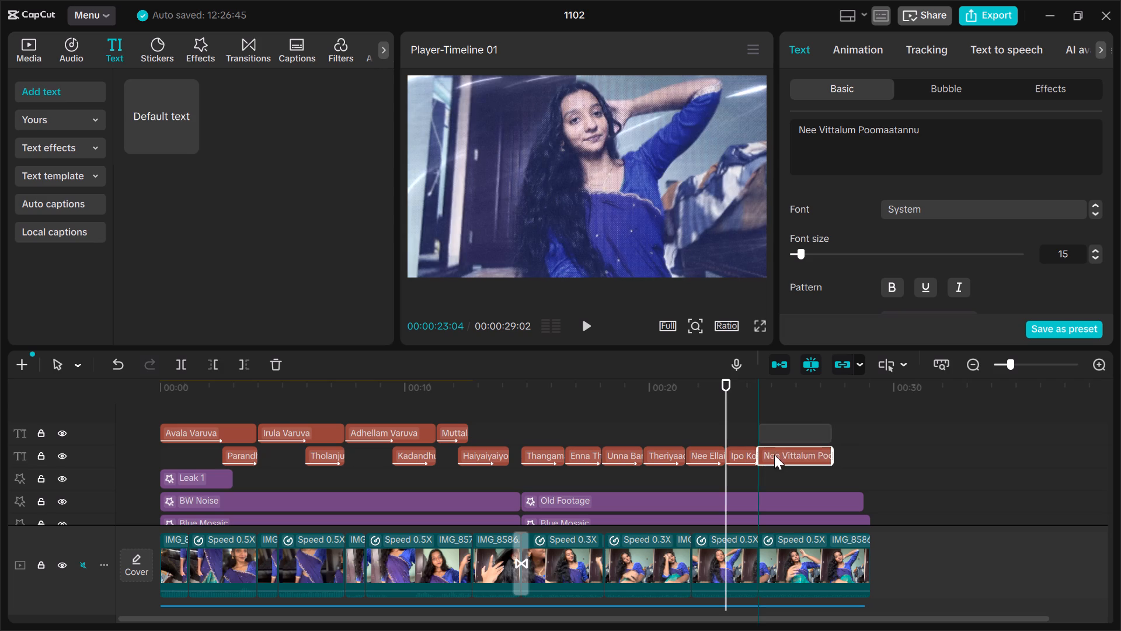
{"action": "left_click_drag", "start_coordinate": [774, 455], "coordinate": [773, 455]}
{"action": "left_click_drag", "start_coordinate": [771, 427], "coordinate": [775, 457]}
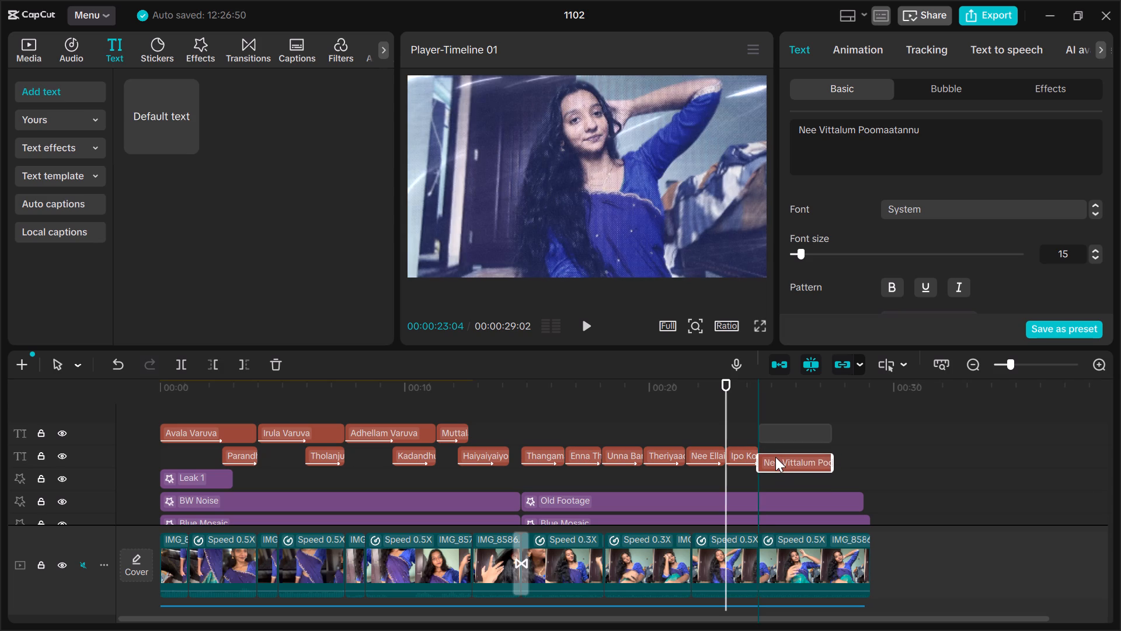
{"action": "left_click_drag", "start_coordinate": [775, 457], "coordinate": [779, 456]}
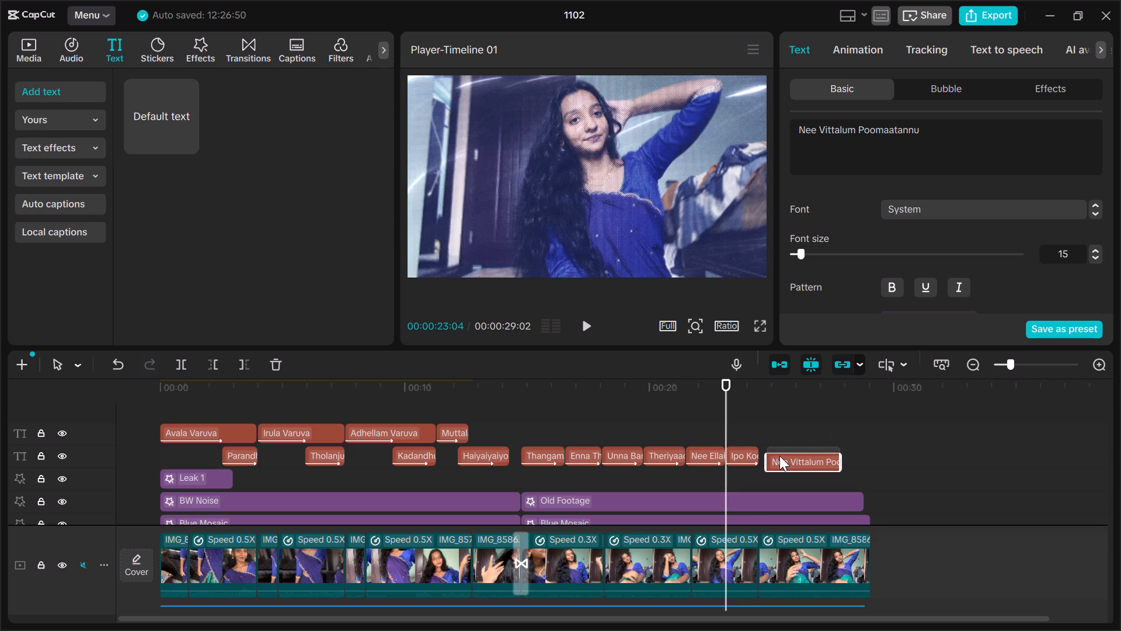
{"action": "left_click_drag", "start_coordinate": [779, 456], "coordinate": [778, 455]}
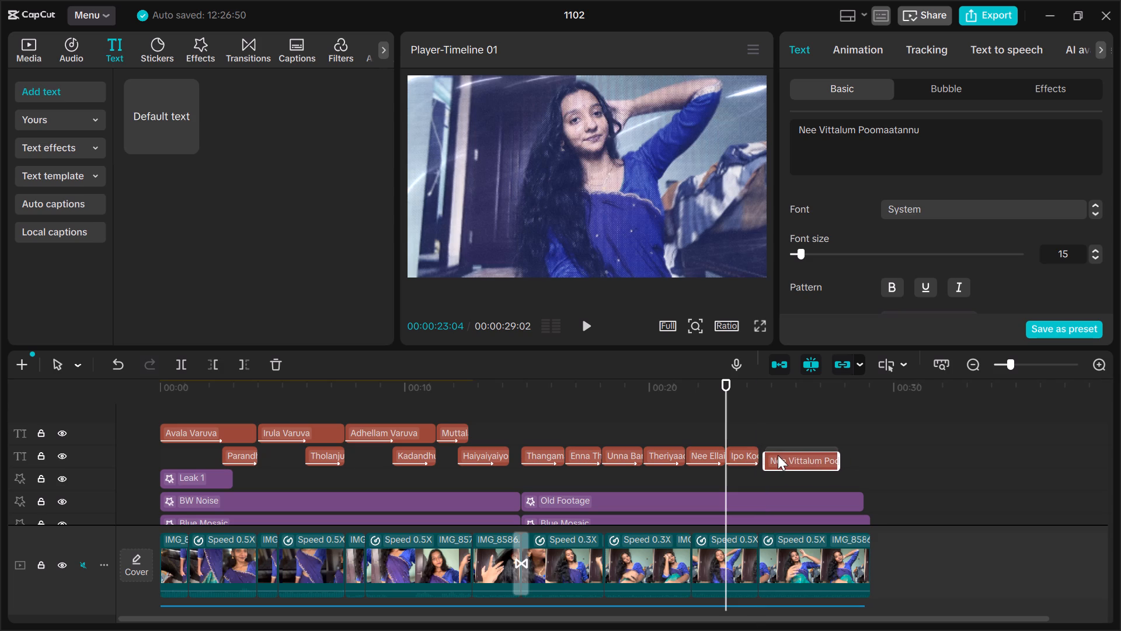
{"action": "left_click_drag", "start_coordinate": [778, 455], "coordinate": [778, 455]}
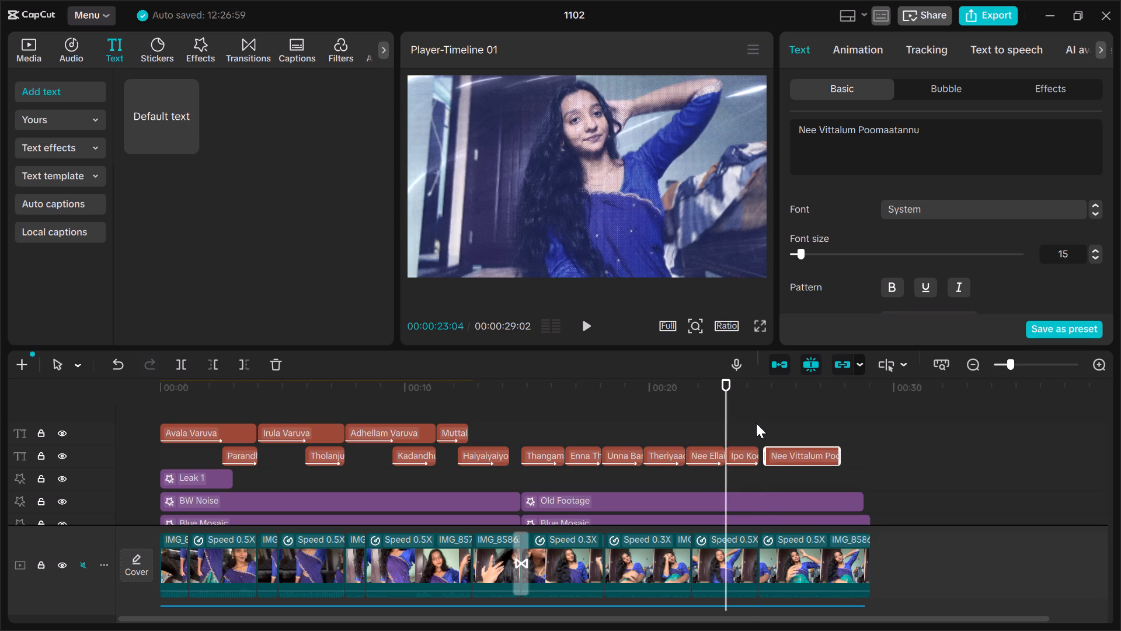
Preview the new caption's timing, and apply the "Ipo Kooda Unakku" clip's attributes to it, including Nibble font at size 6.
{"action": "left_click", "coordinate": [756, 423]}
{"action": "key", "text": "Up"}
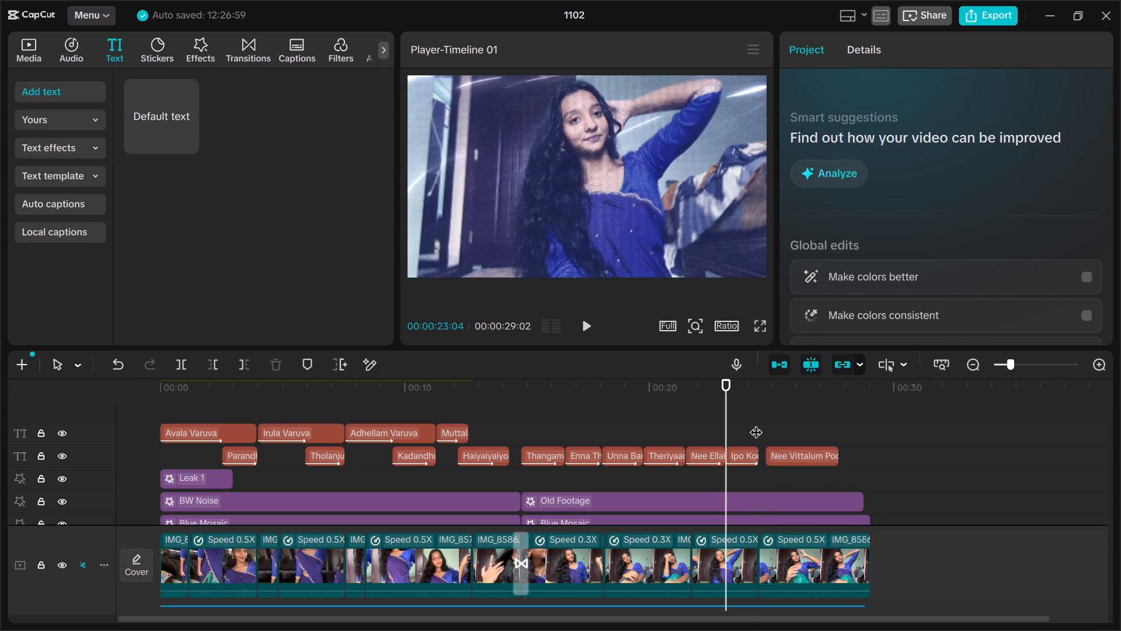
{"action": "key", "text": "space"}
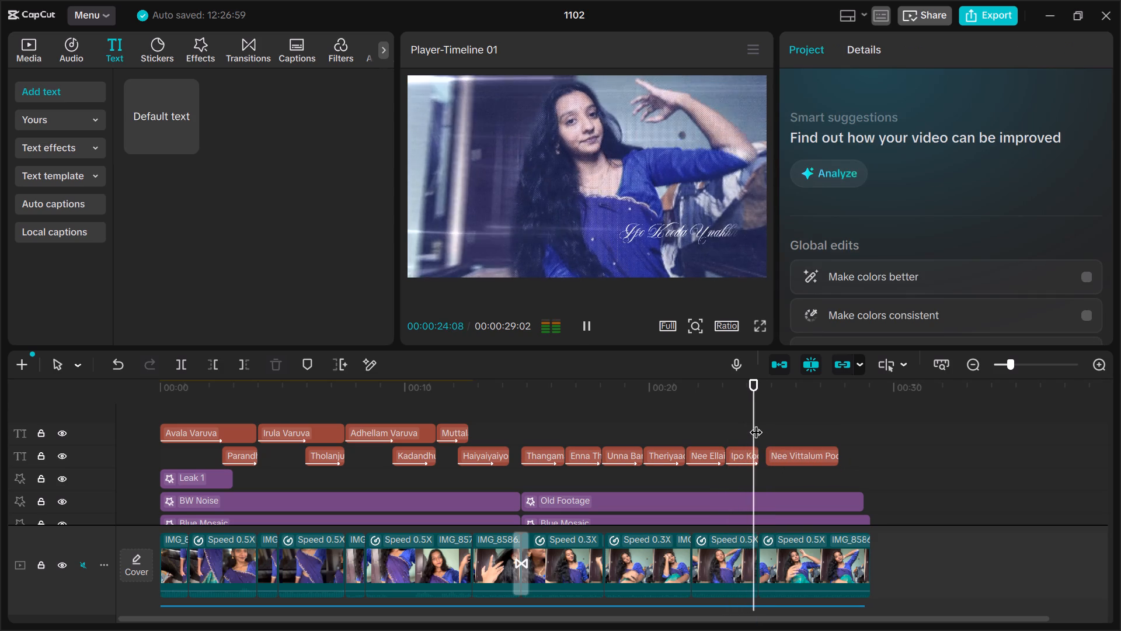
{"action": "key", "text": "space"}
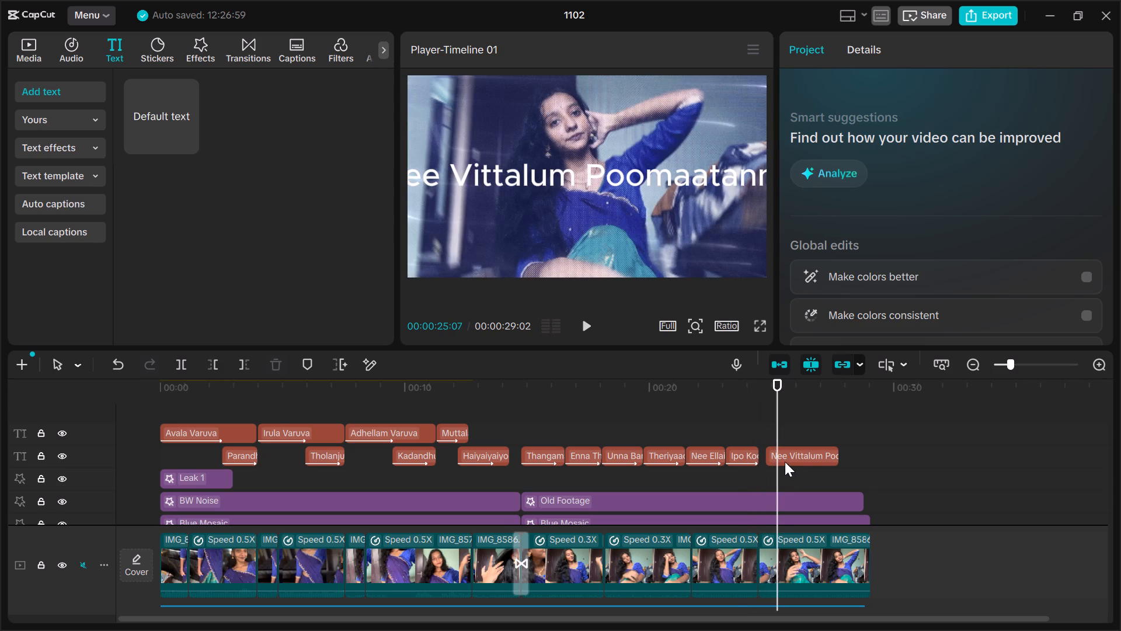
{"action": "left_click", "coordinate": [786, 456]}
{"action": "left_click", "coordinate": [736, 459]}
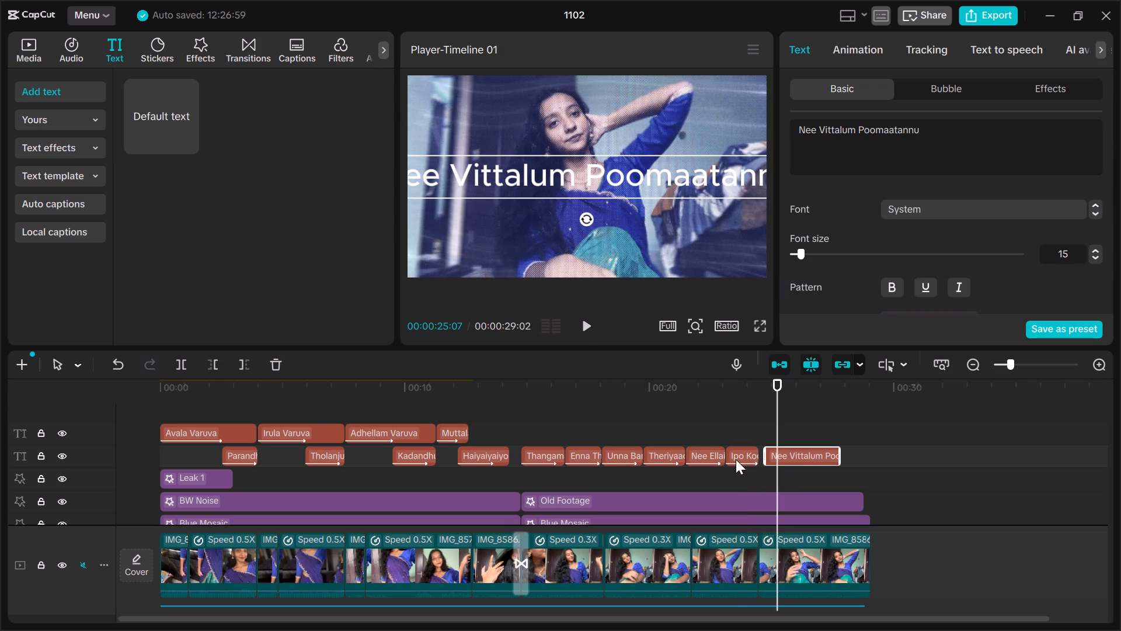
{"action": "key", "text": "ctrl+shift+c"}
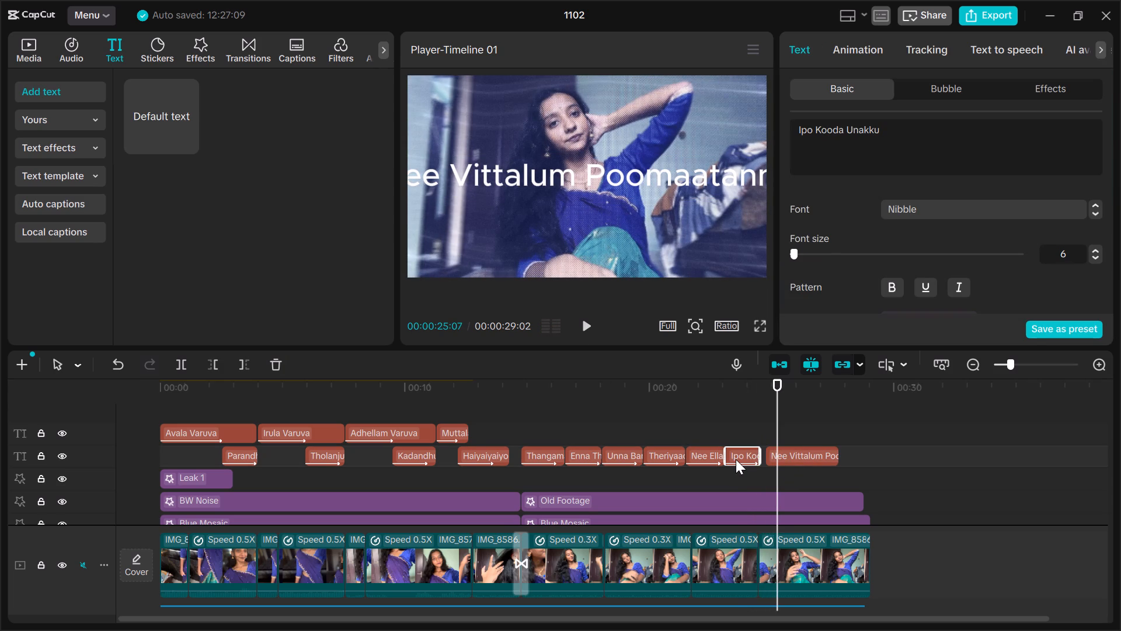
{"action": "left_click", "coordinate": [806, 452]}
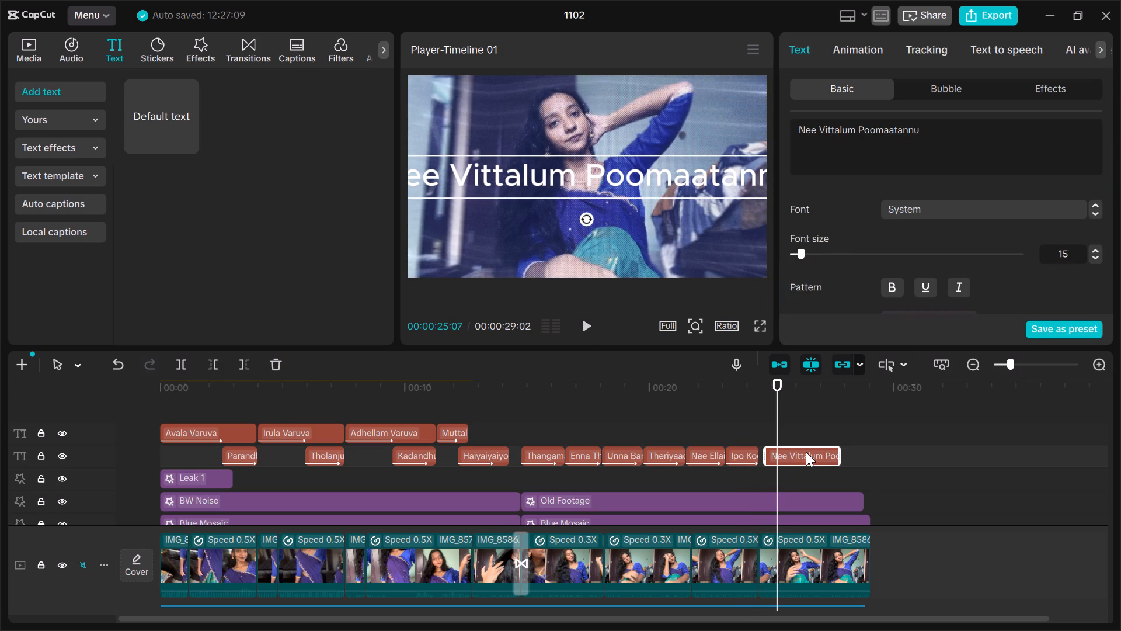
{"action": "key", "text": "ctrl+shift+v"}
{"action": "left_click", "coordinate": [767, 431]}
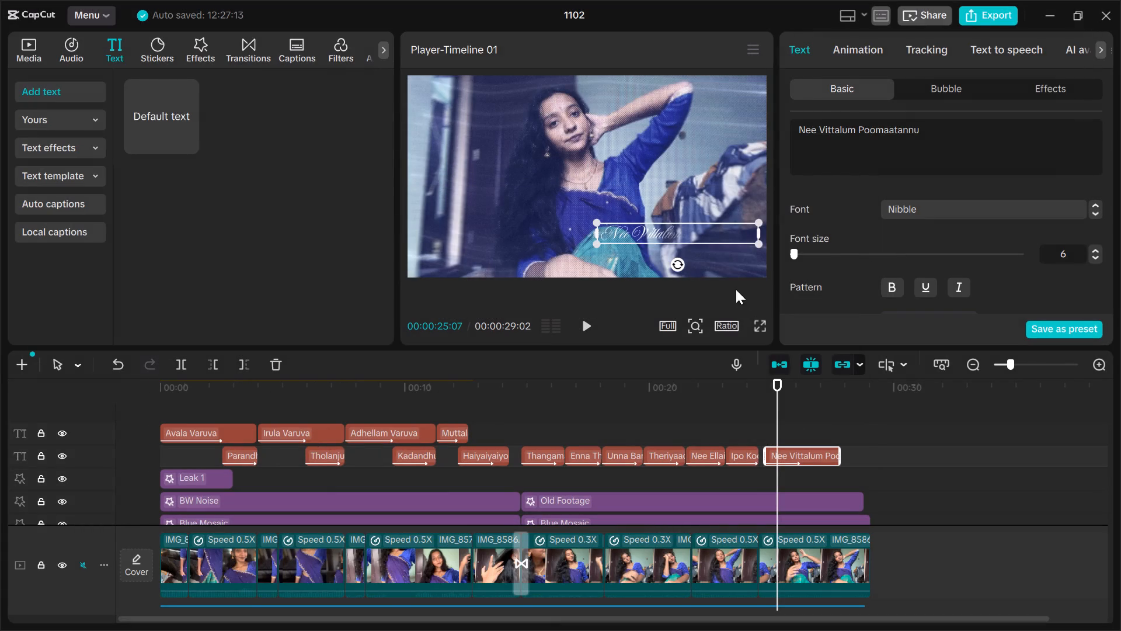
Reposition the "Nee Vittalum Poomaatannu" caption to the lower-left area of the video frame.
{"action": "left_click_drag", "start_coordinate": [698, 236], "coordinate": [547, 242]}
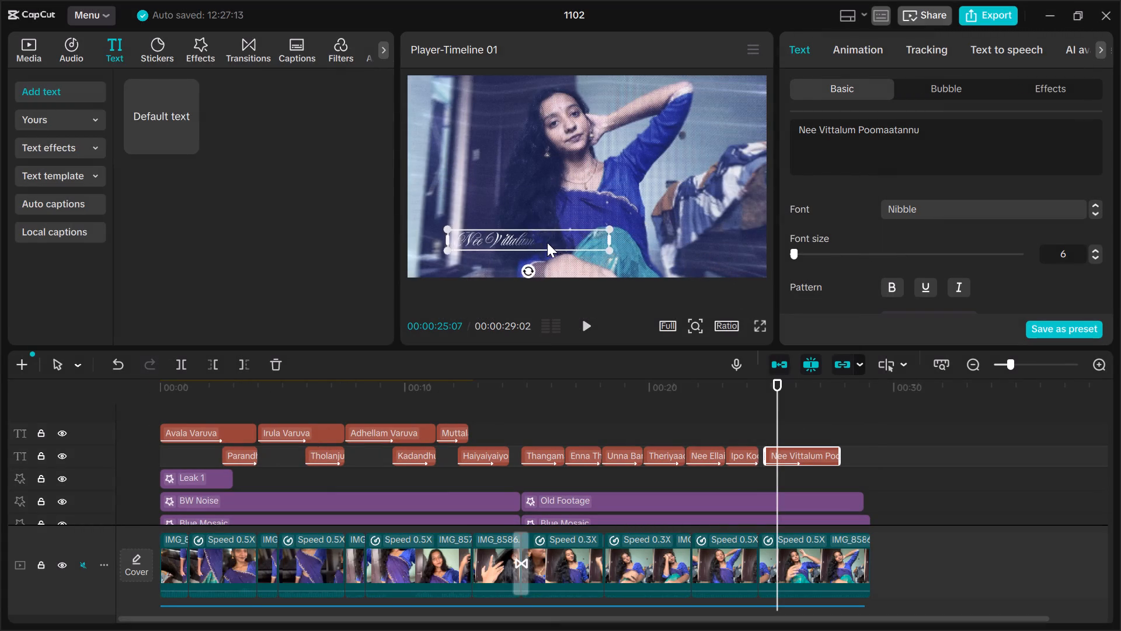
{"action": "left_click_drag", "start_coordinate": [547, 242], "coordinate": [537, 233]}
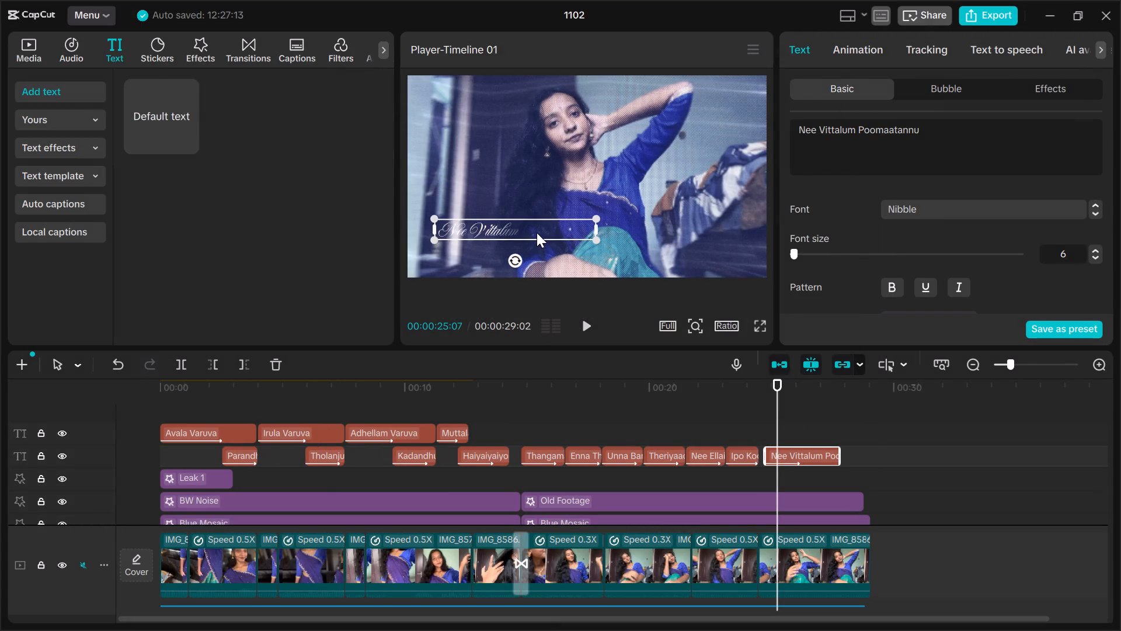
{"action": "left_click_drag", "start_coordinate": [537, 233], "coordinate": [534, 228]}
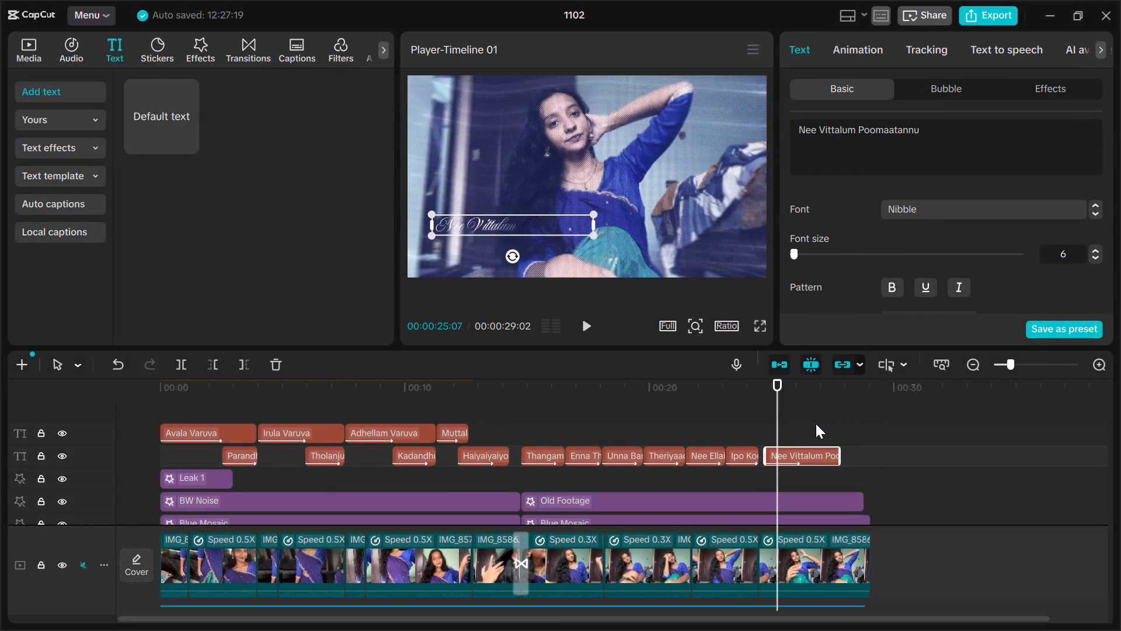
Apply the "Thangamana Paiyan Avan" clip's attributes to the "Unna Bangamaga Paathupannu" caption, including font size 8, and scale it down slightly.
{"action": "left_click", "coordinate": [525, 403]}
{"action": "key", "text": "space"}
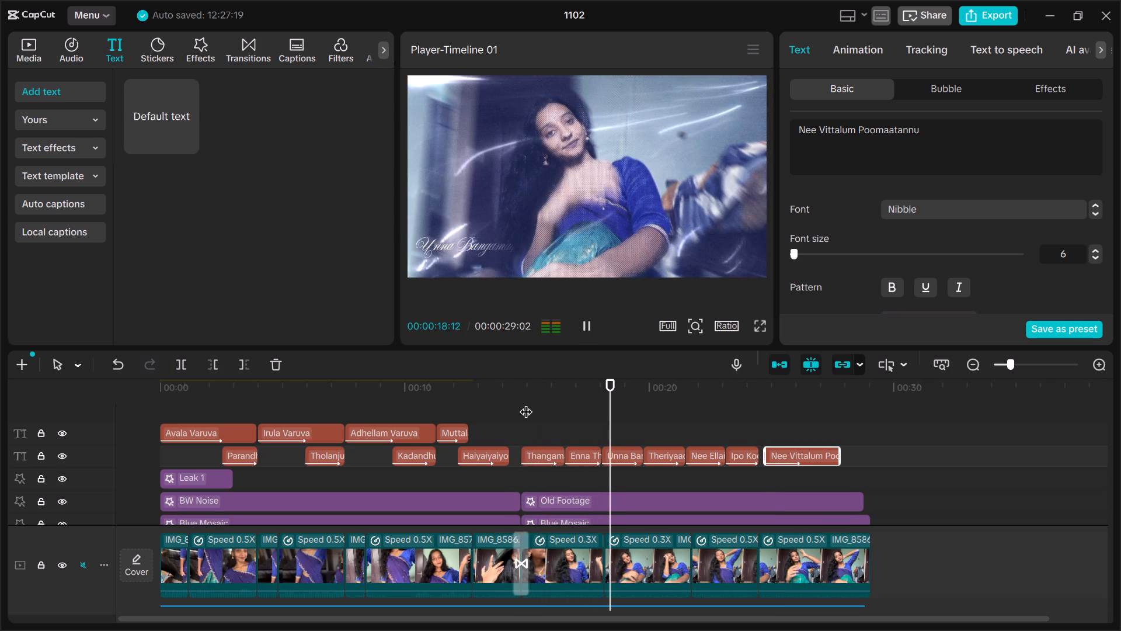
{"action": "key", "text": "space"}
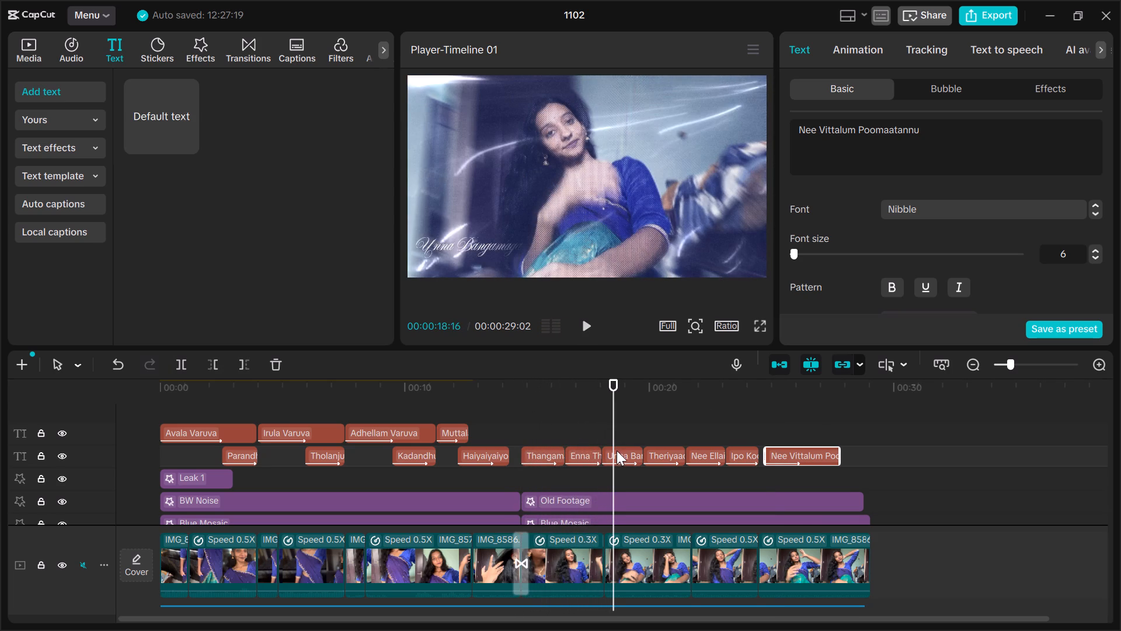
{"action": "left_click", "coordinate": [536, 456]}
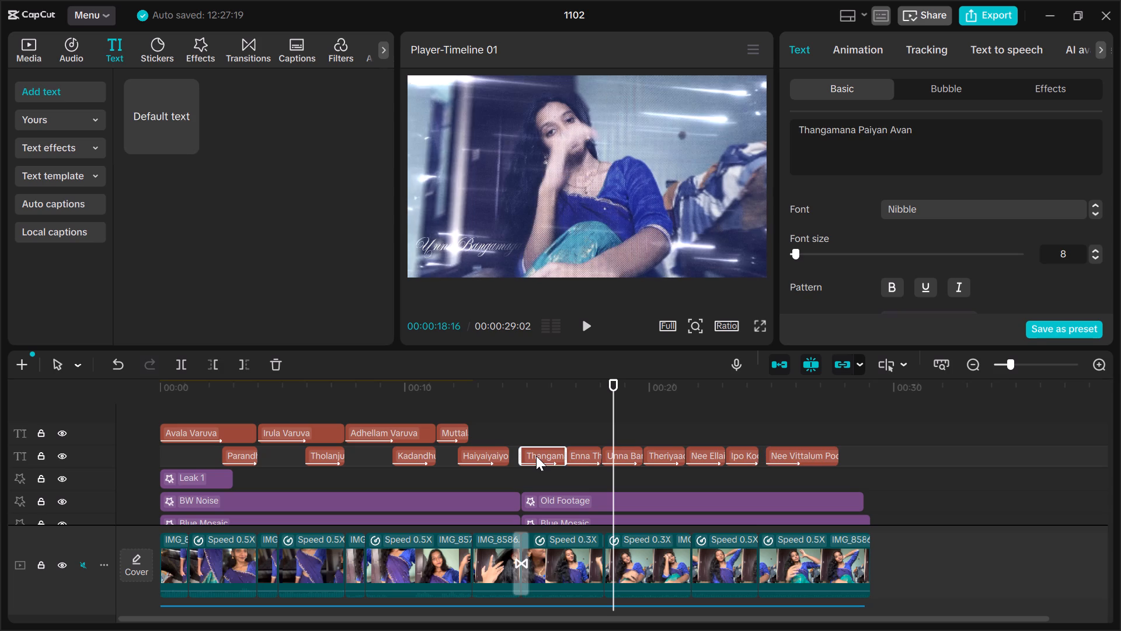
{"action": "key", "text": "ctrl+shift+c"}
{"action": "left_click", "coordinate": [615, 453]}
{"action": "key", "text": "ctrl+shift+v"}
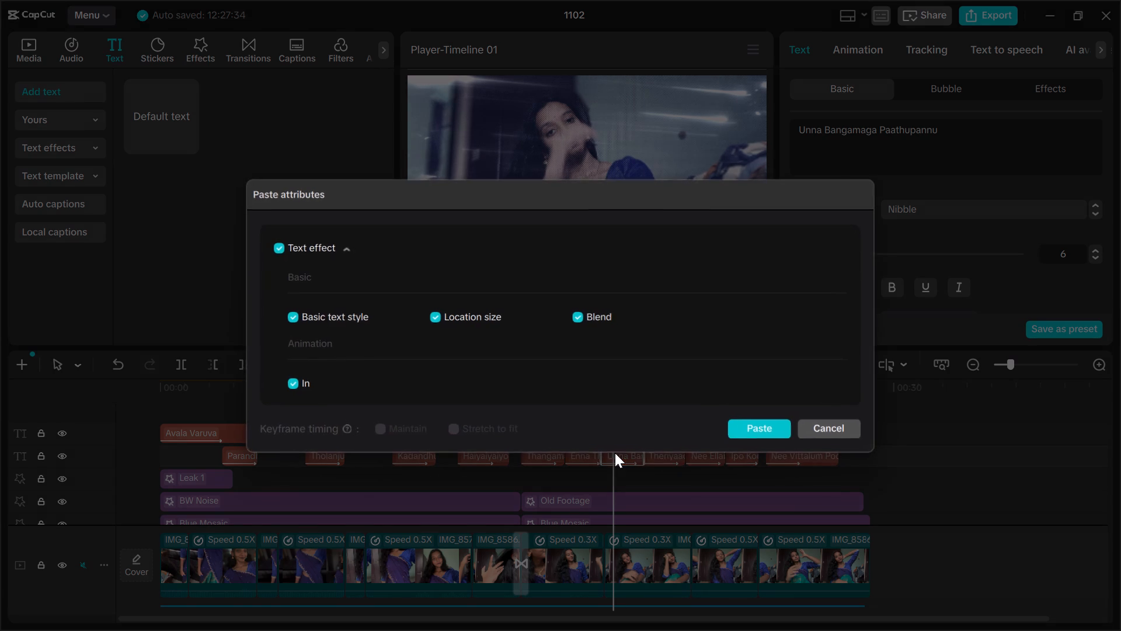
{"action": "left_click", "coordinate": [747, 428]}
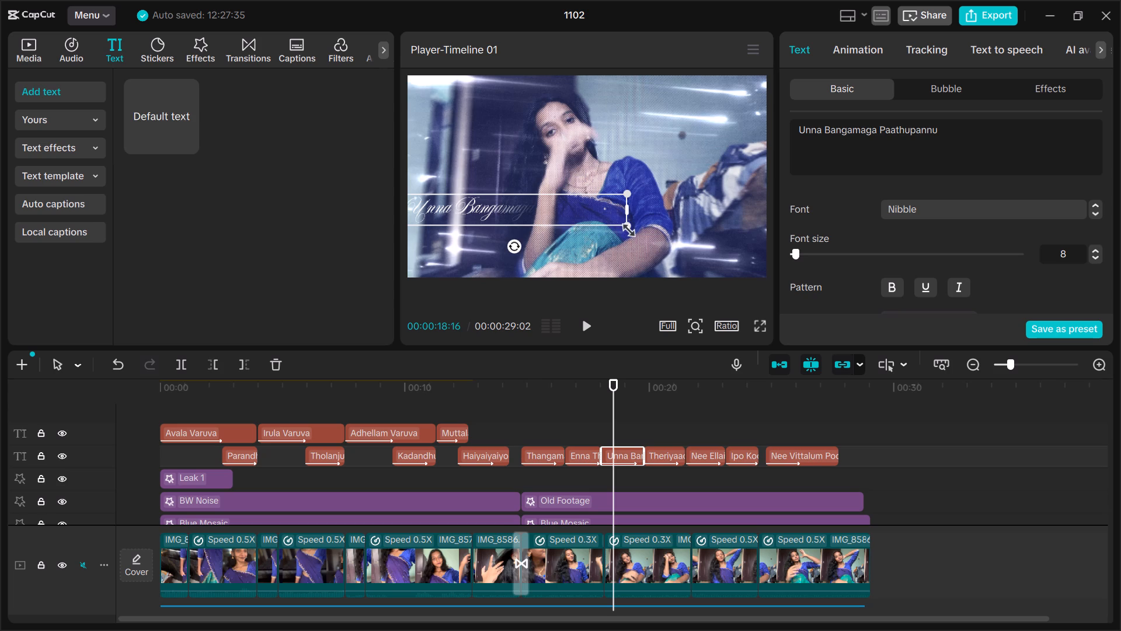
{"action": "left_click_drag", "start_coordinate": [625, 227], "coordinate": [601, 223]}
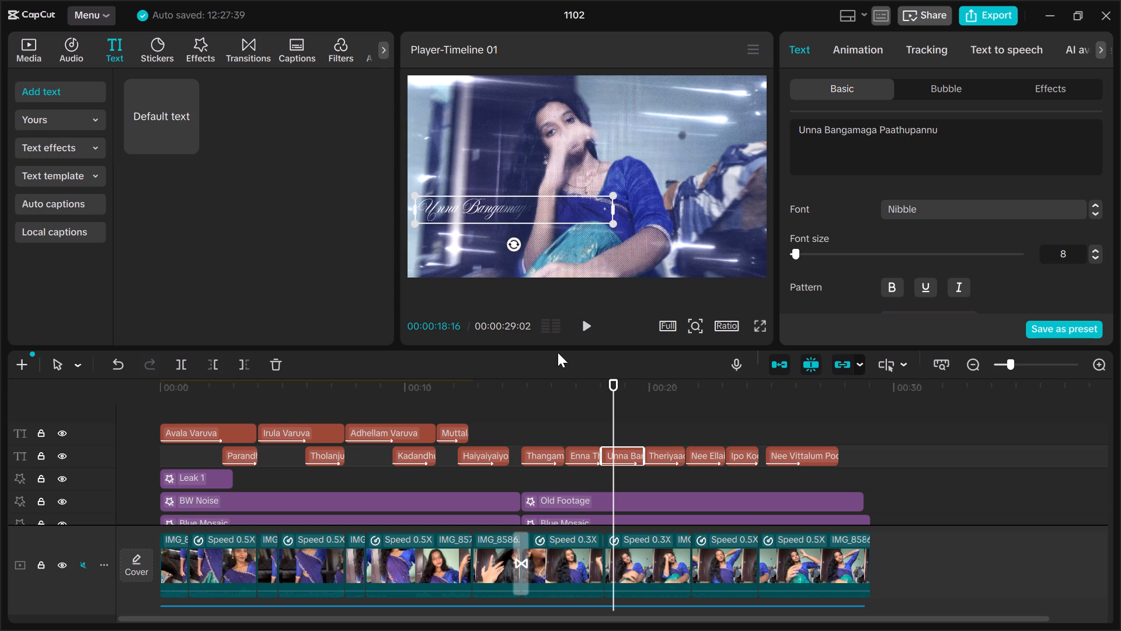
Play the video from the "Thangamana Paiyan Avan" clip to the "Nee Vittalum Poomaatannu" clip to check the captions' look and timing.
{"action": "left_click", "coordinate": [527, 407]}
{"action": "key", "text": "space"}
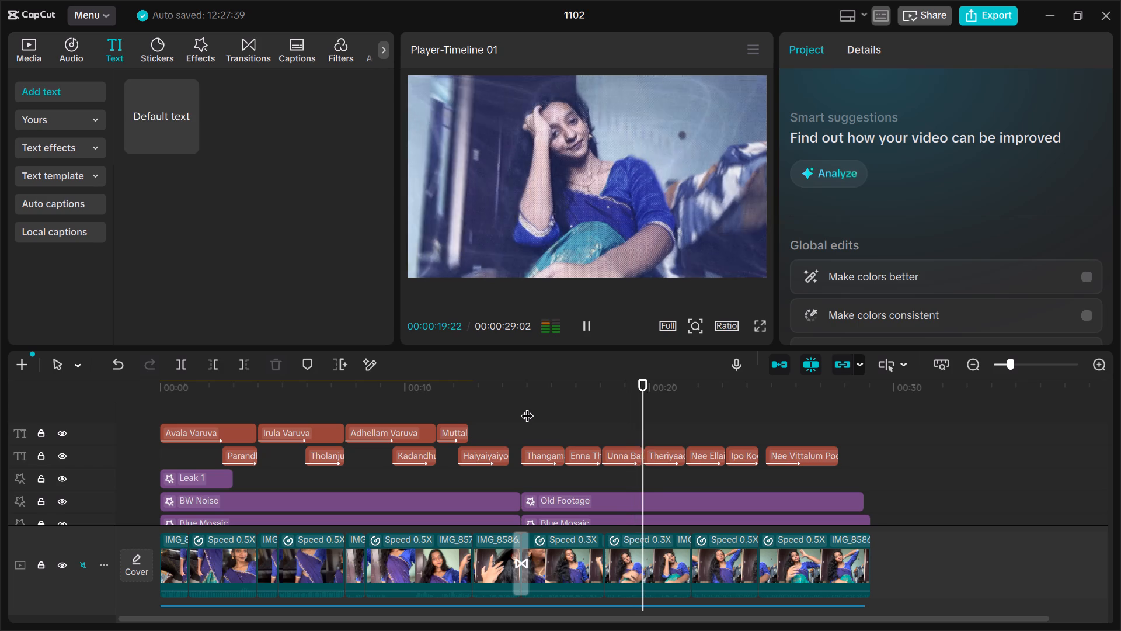
{"action": "key", "text": "space"}
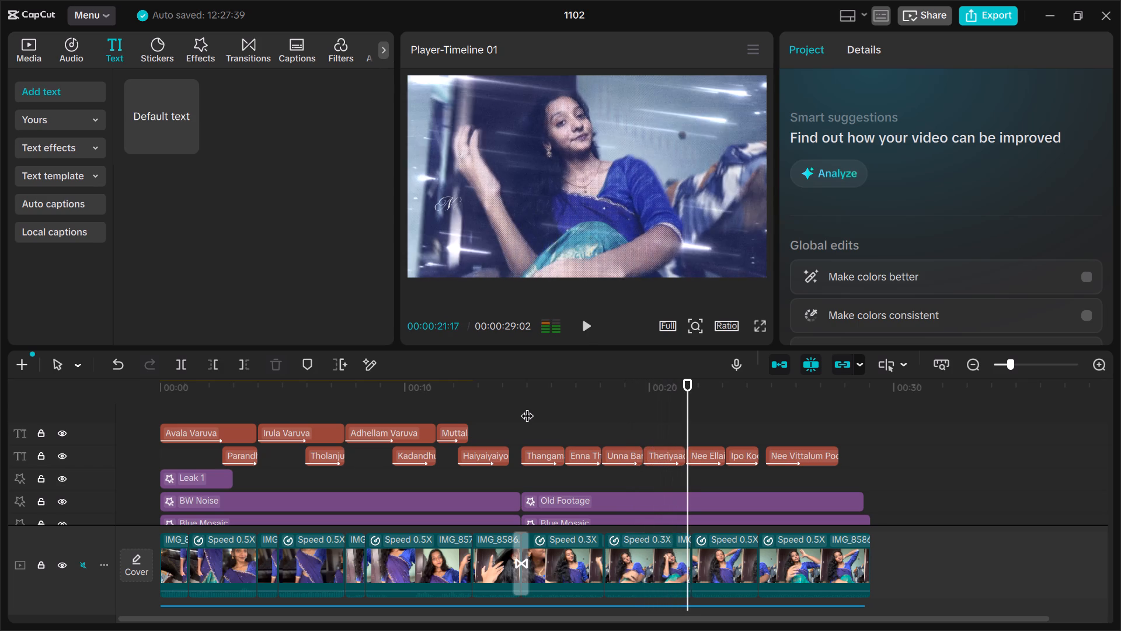
{"action": "key", "text": "space"}
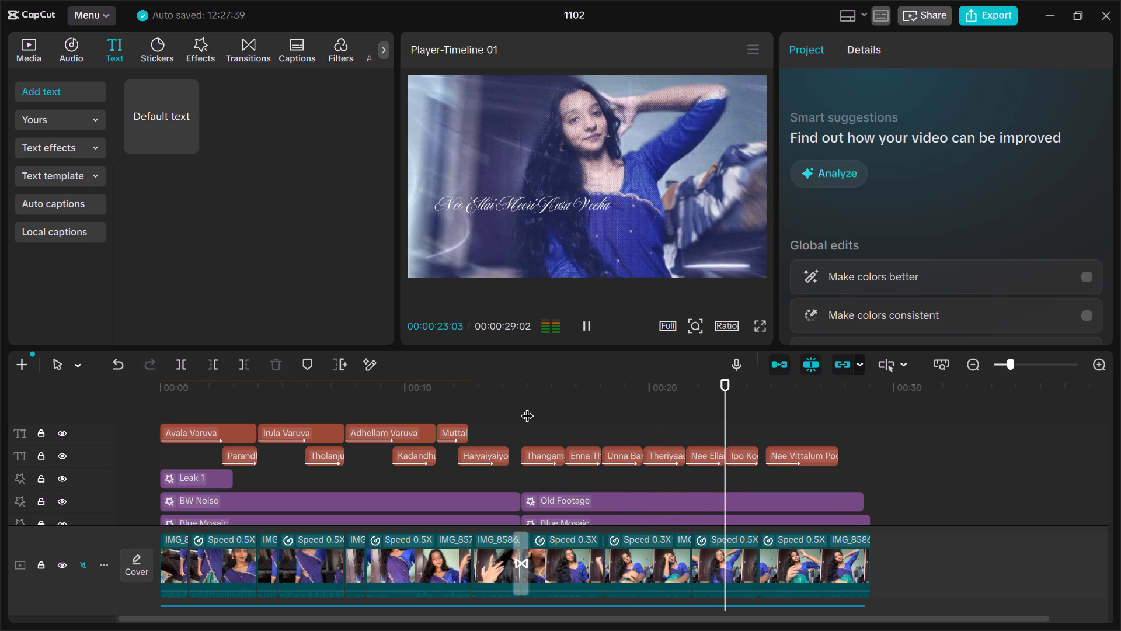
{"action": "key", "text": "space"}
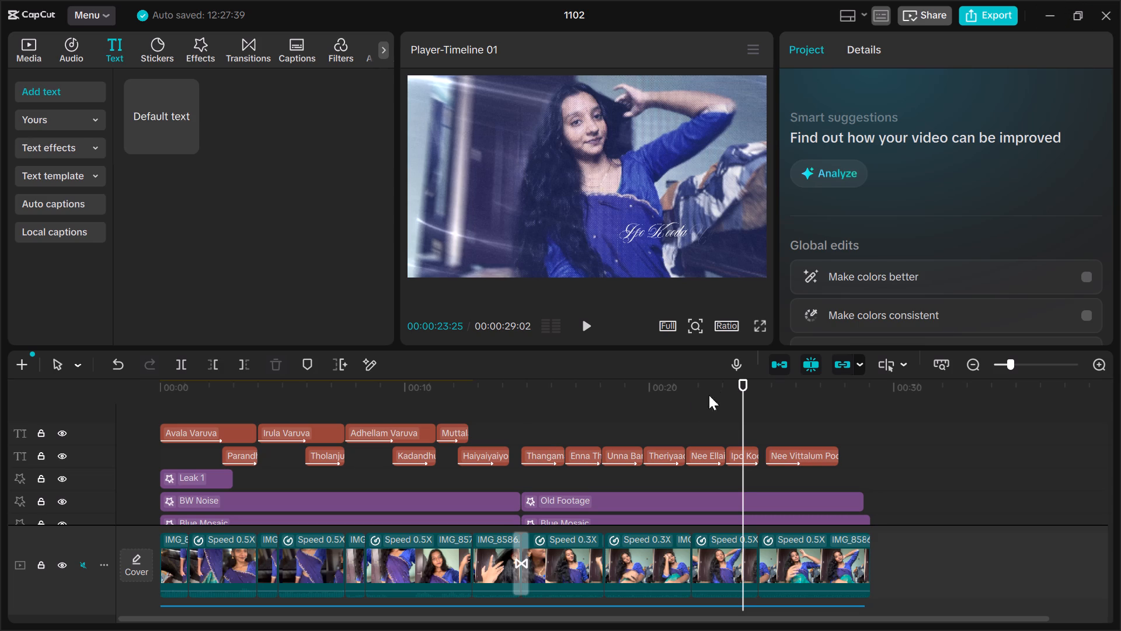
{"action": "key", "text": "space"}
{"action": "key", "text": "space"}
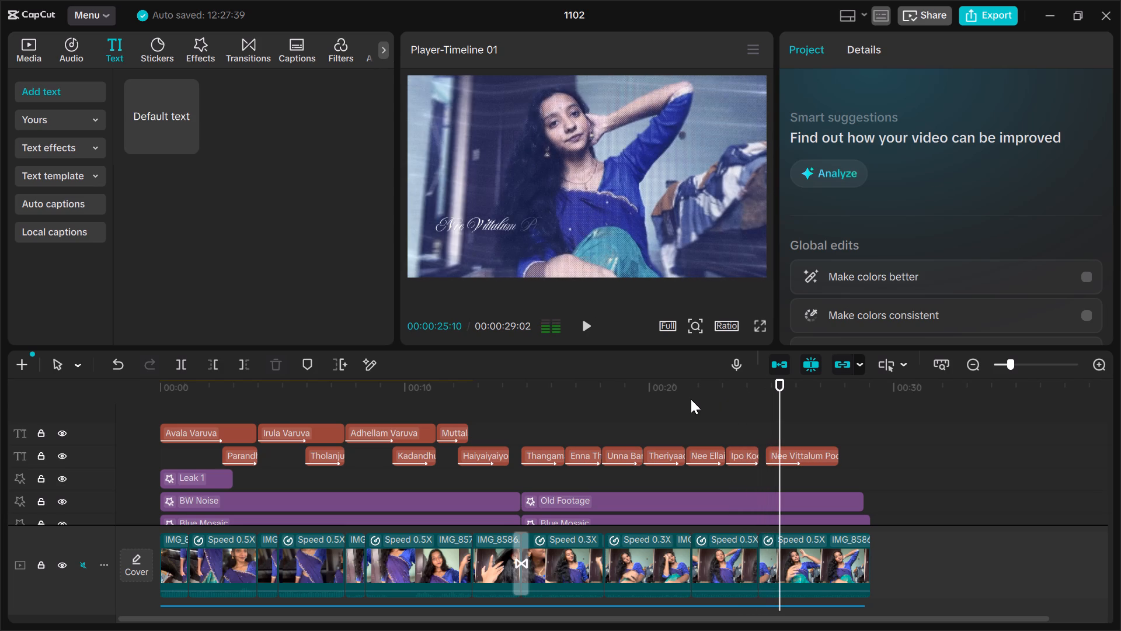
Replay the section from "Nee Ellai Meeri Aasa Vecha" to "Nee Vittalum Poomaatannu" several times to check the captions against the vocals.
{"action": "key", "text": "Up"}
{"action": "key", "text": "Up"}
{"action": "key", "text": "Up"}
{"action": "key", "text": "Up"}
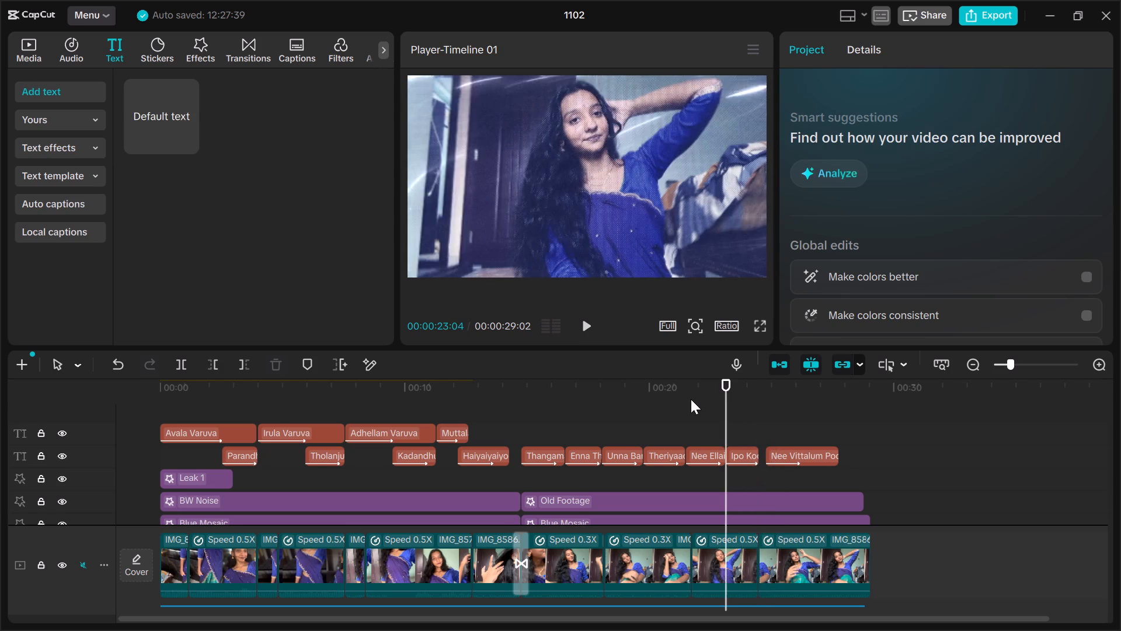
{"action": "key", "text": "Up"}
{"action": "key", "text": "space"}
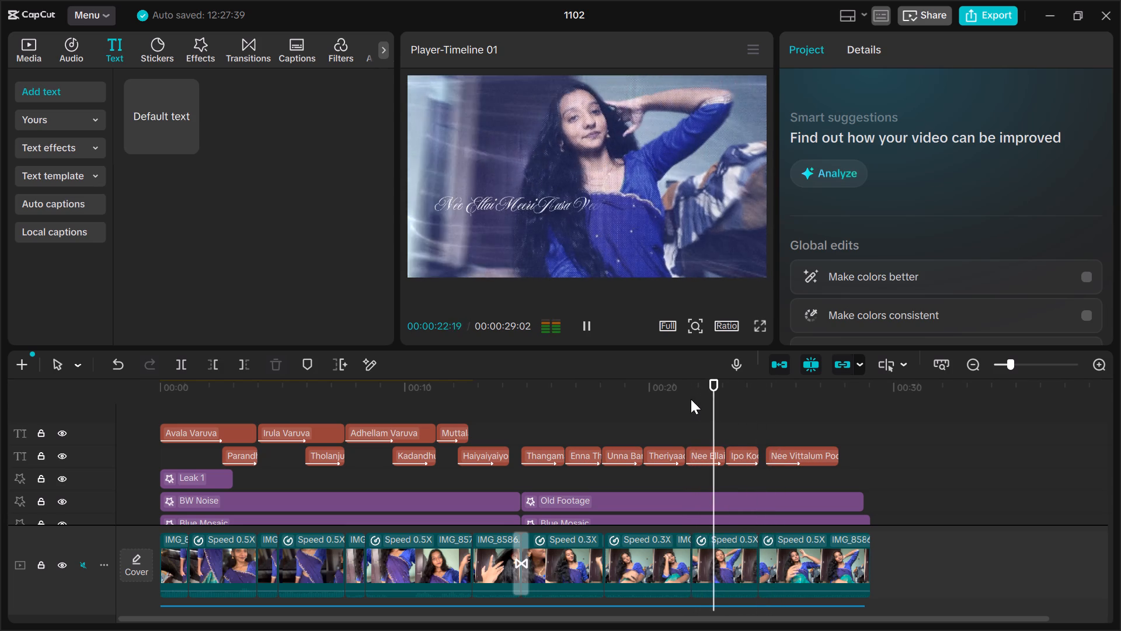
{"action": "key", "text": "space"}
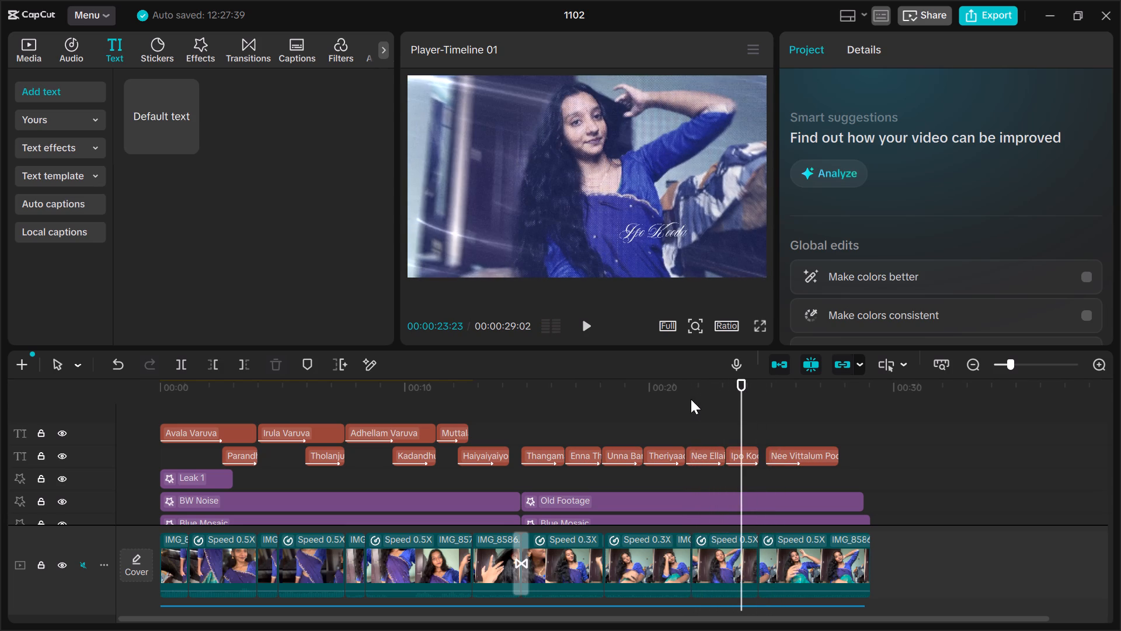
{"action": "key", "text": "Up"}
{"action": "key", "text": "Up"}
{"action": "key", "text": "space"}
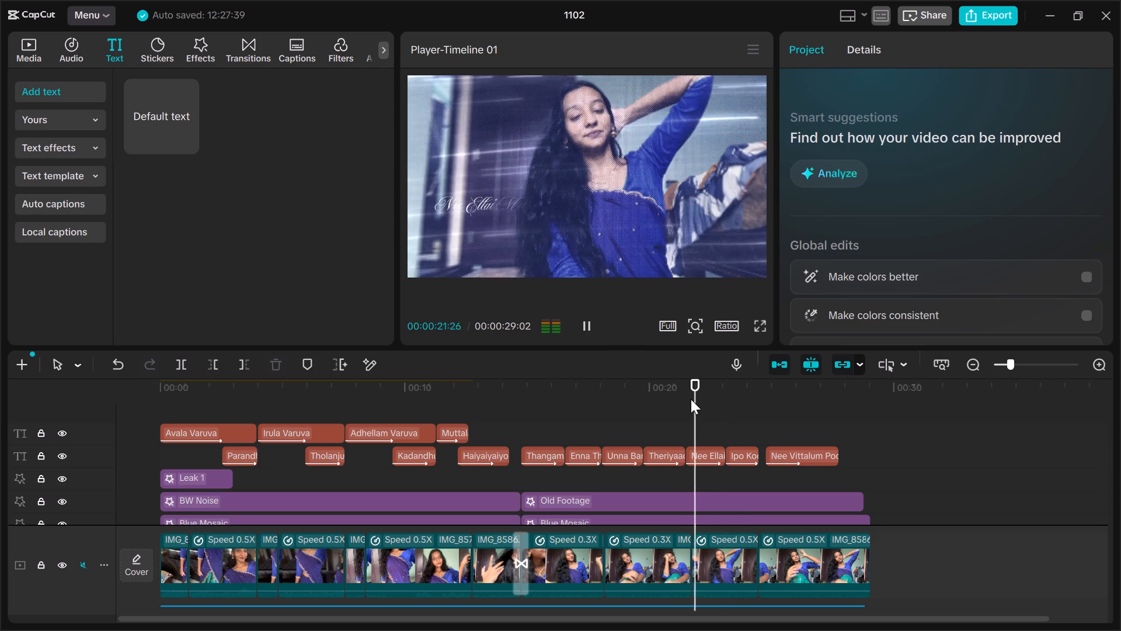
{"action": "key", "text": "space"}
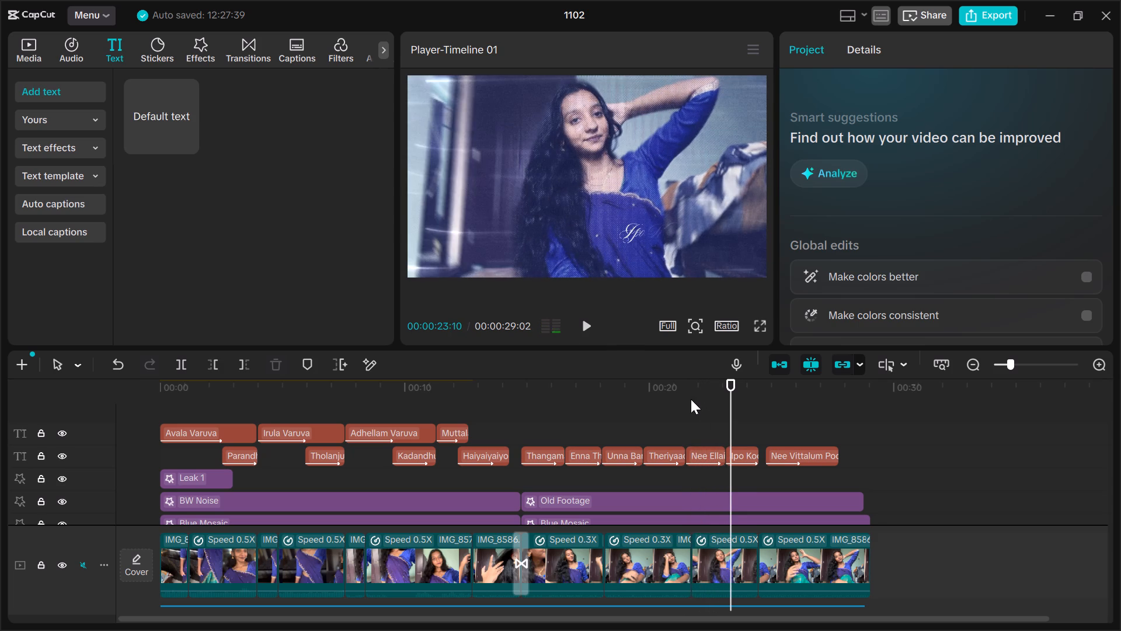
{"action": "key", "text": "space"}
{"action": "key", "text": "space"}
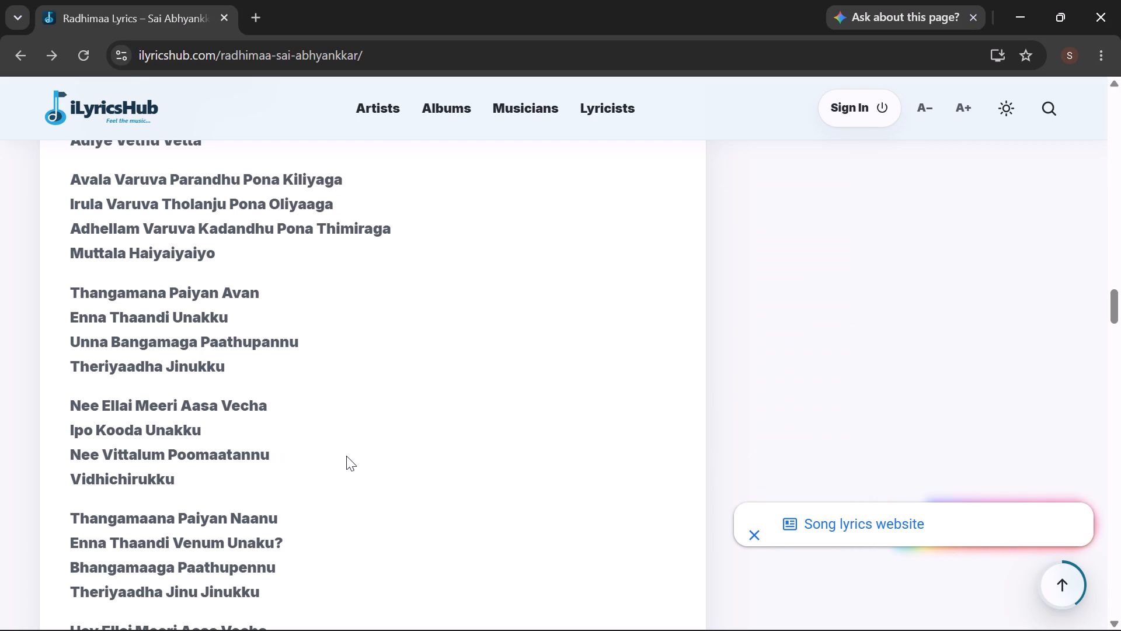
Compare the Radhimaa lyrics on the iLyricsHub page with playback of the captions from "Nee Ellai Meeri Aasa Vecha" onward.
{"action": "scroll", "coordinate": [346, 456], "scroll_direction": "down", "scroll_amount": 5}
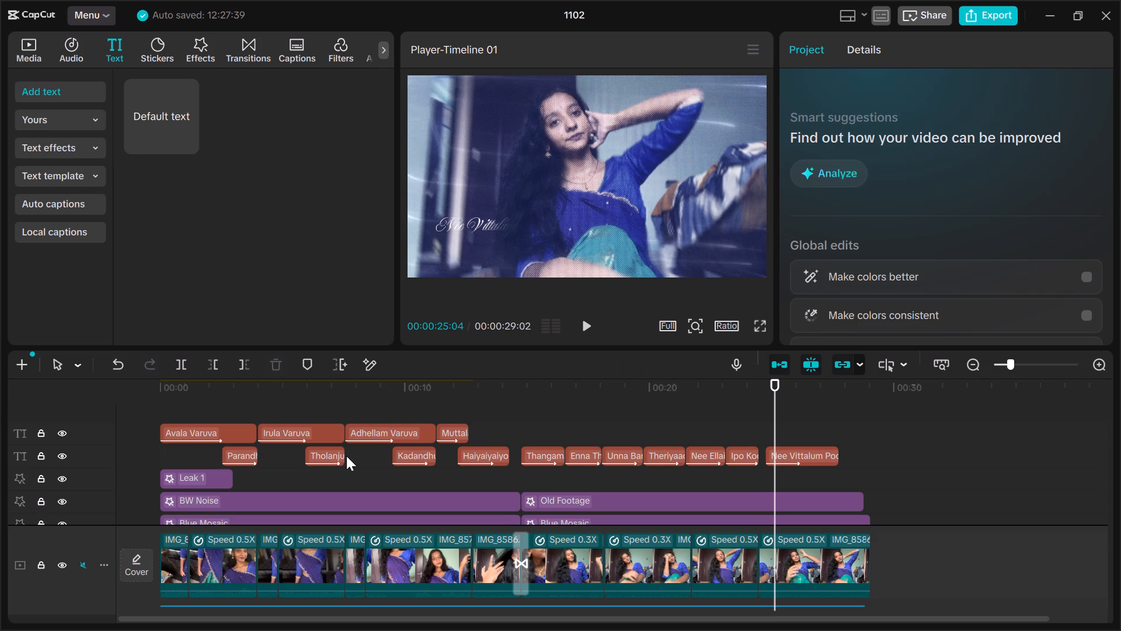
{"action": "key", "text": "Up"}
{"action": "key", "text": "Up"}
{"action": "key", "text": "Up"}
{"action": "key", "text": "Up"}
{"action": "key", "text": "Up"}
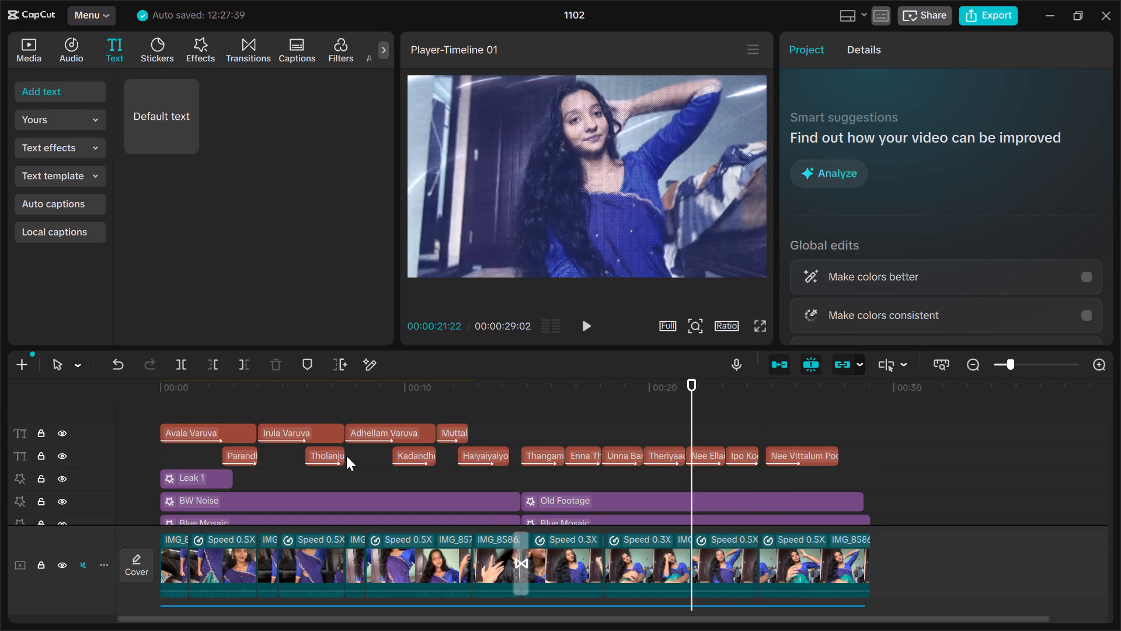
{"action": "key", "text": "space"}
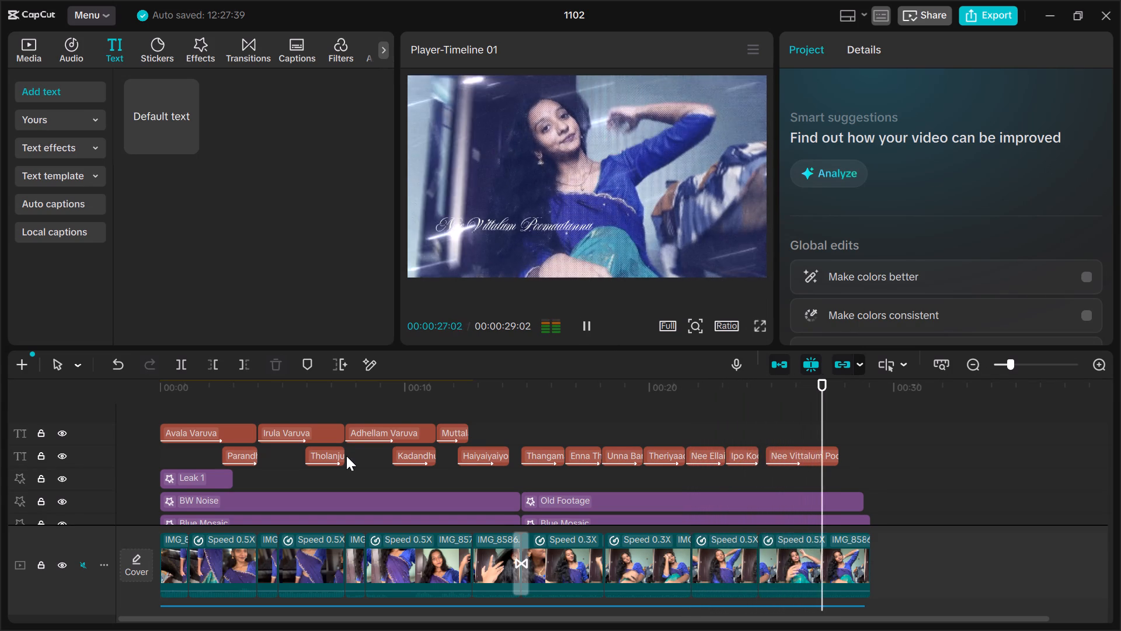
{"action": "key", "text": "space"}
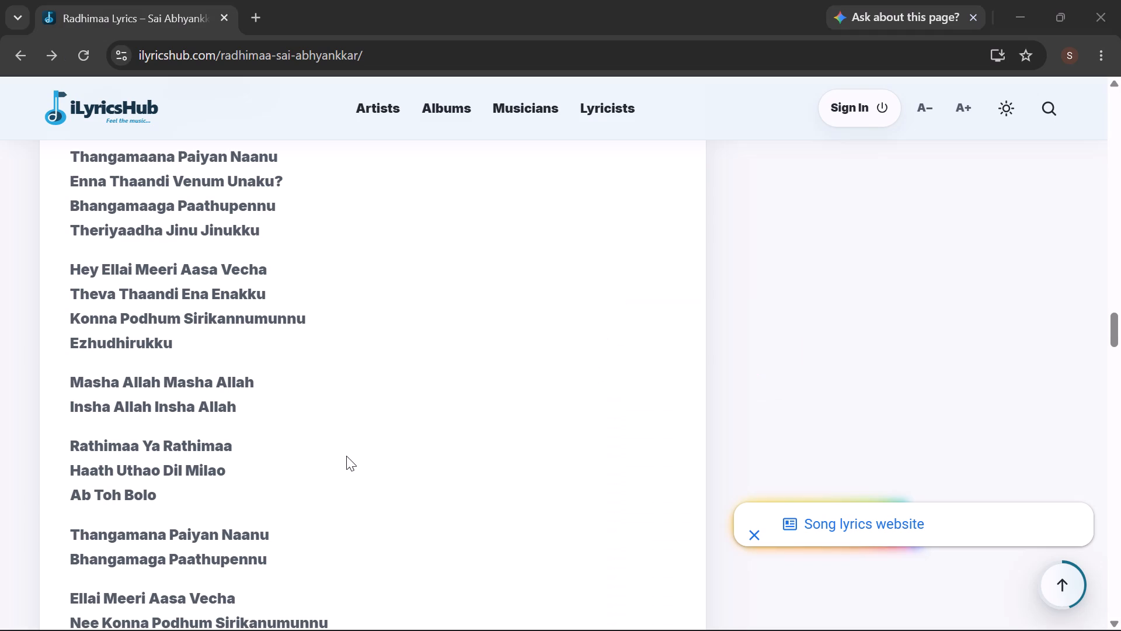
{"action": "scroll", "coordinate": [250, 363], "scroll_direction": "up", "scroll_amount": 3}
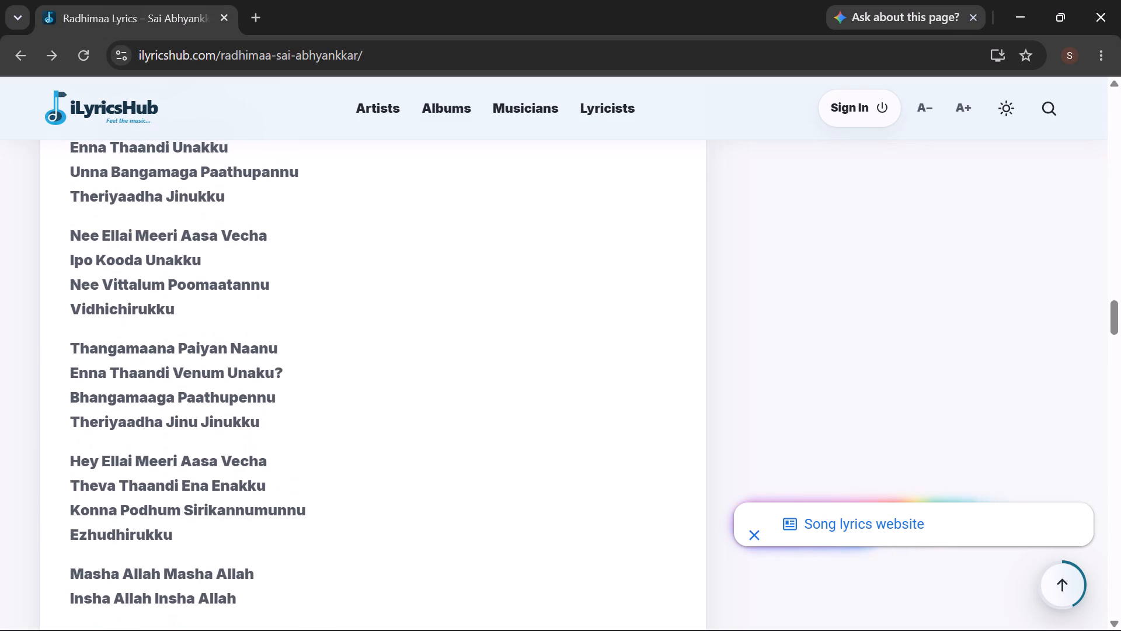
{"action": "scroll", "coordinate": [250, 363], "scroll_direction": "up", "scroll_amount": 1}
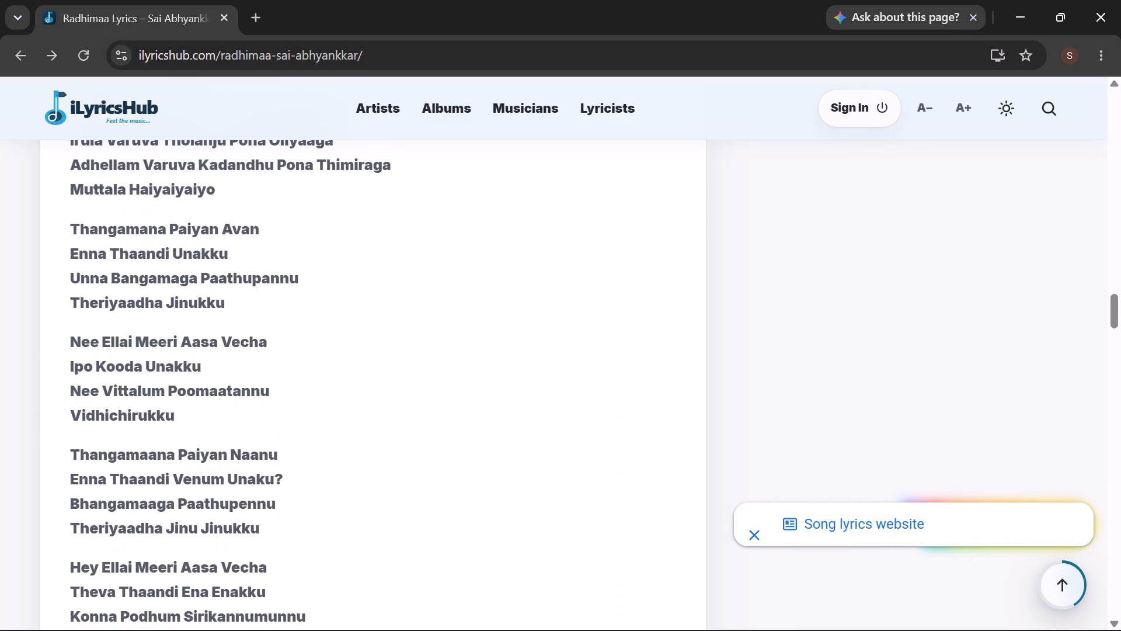
{"action": "scroll", "coordinate": [250, 363], "scroll_direction": "up", "scroll_amount": 3}
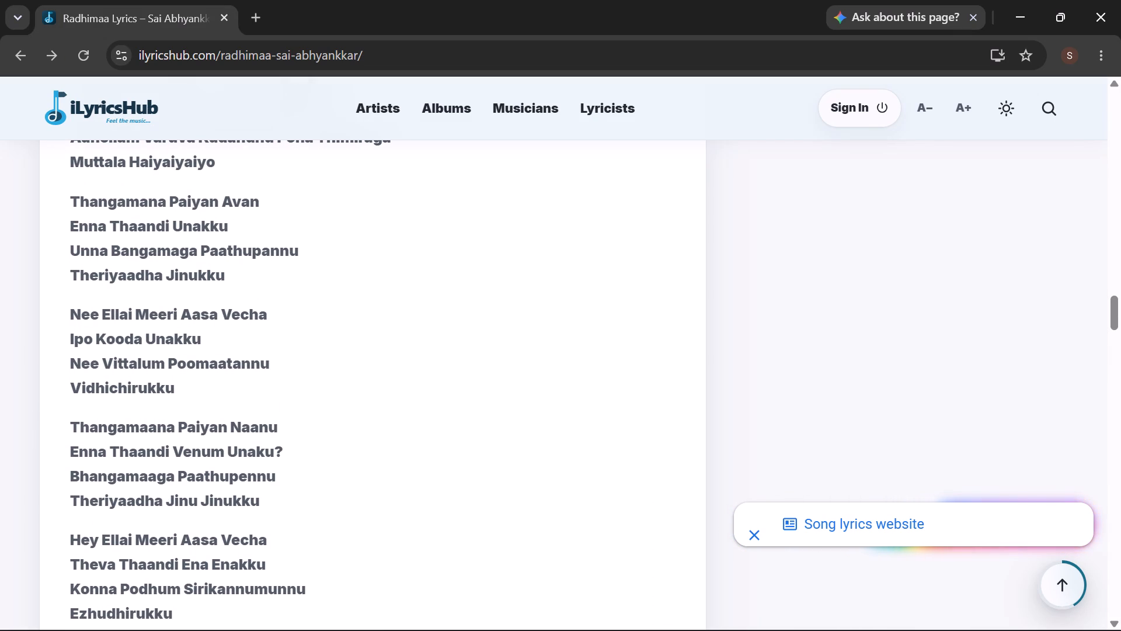
{"action": "scroll", "coordinate": [250, 363], "scroll_direction": "up", "scroll_amount": 1}
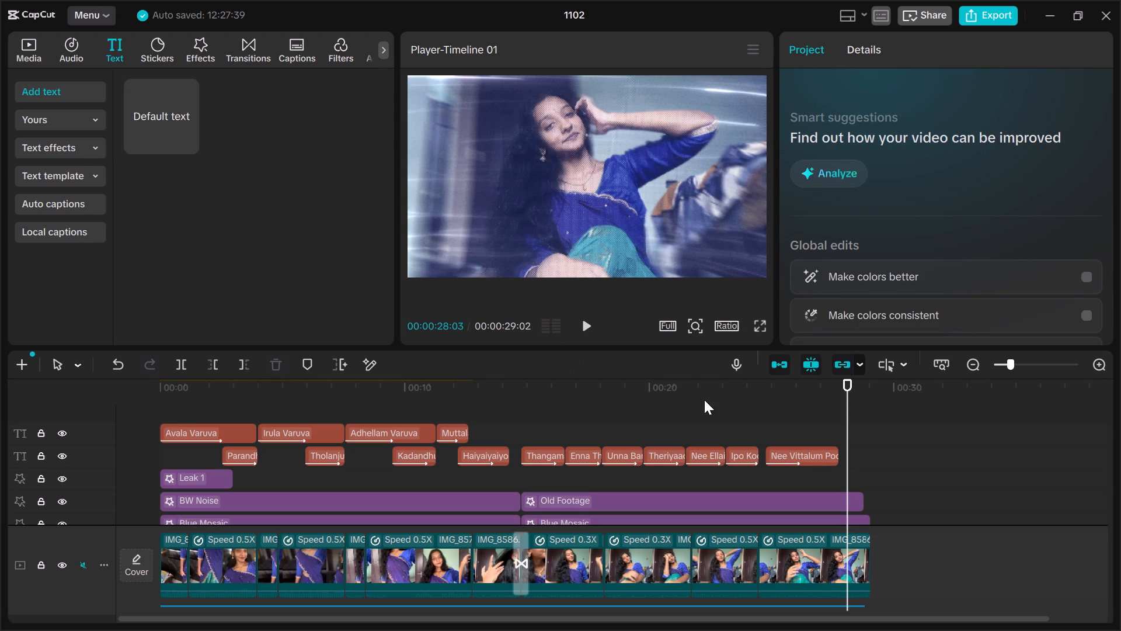
In CapCut, shift the "Ipo Kooda Unakku" clip later to meet "Nee Vittalum Poomaatannu", extend "Nee Ellai Meeri Aasa Vecha" up to it, and preview the timing.
{"action": "left_click_drag", "start_coordinate": [747, 455], "coordinate": [747, 455]}
{"action": "left_click_drag", "start_coordinate": [747, 455], "coordinate": [754, 455]}
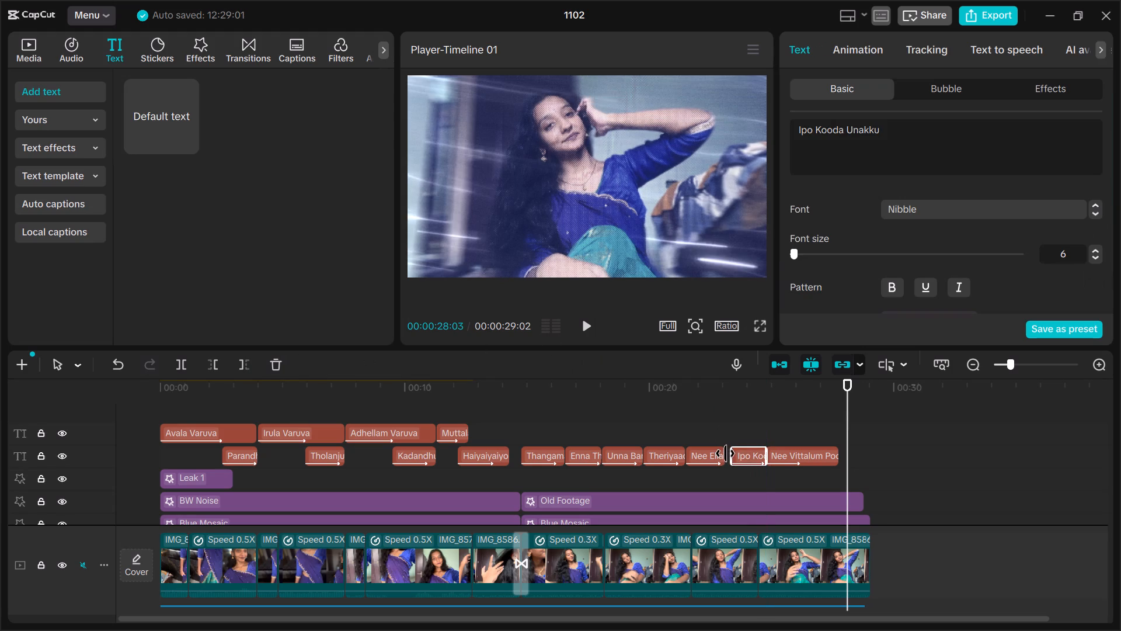
{"action": "left_click", "coordinate": [725, 453]}
{"action": "left_click_drag", "start_coordinate": [729, 455], "coordinate": [736, 455]}
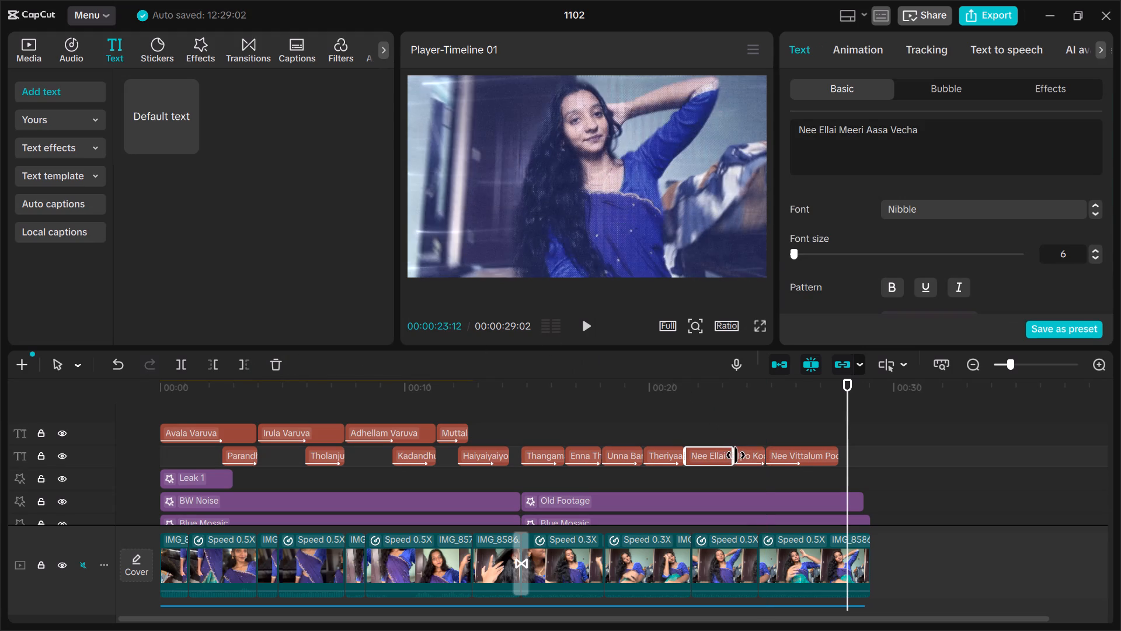
{"action": "left_click", "coordinate": [681, 410]}
{"action": "key", "text": "space"}
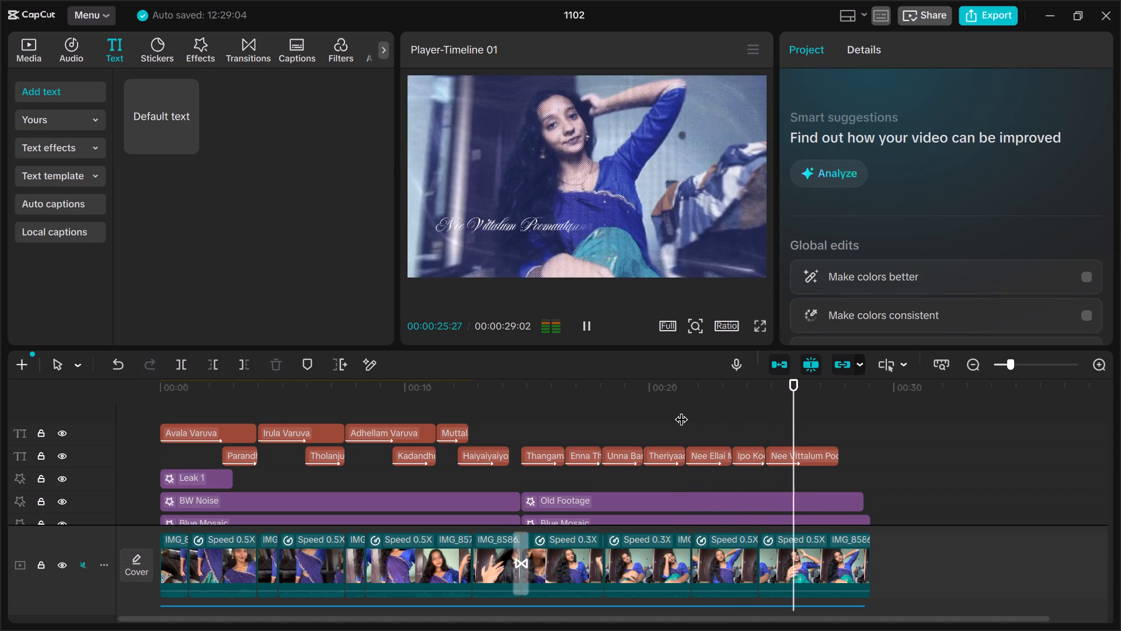
{"action": "key", "text": "space"}
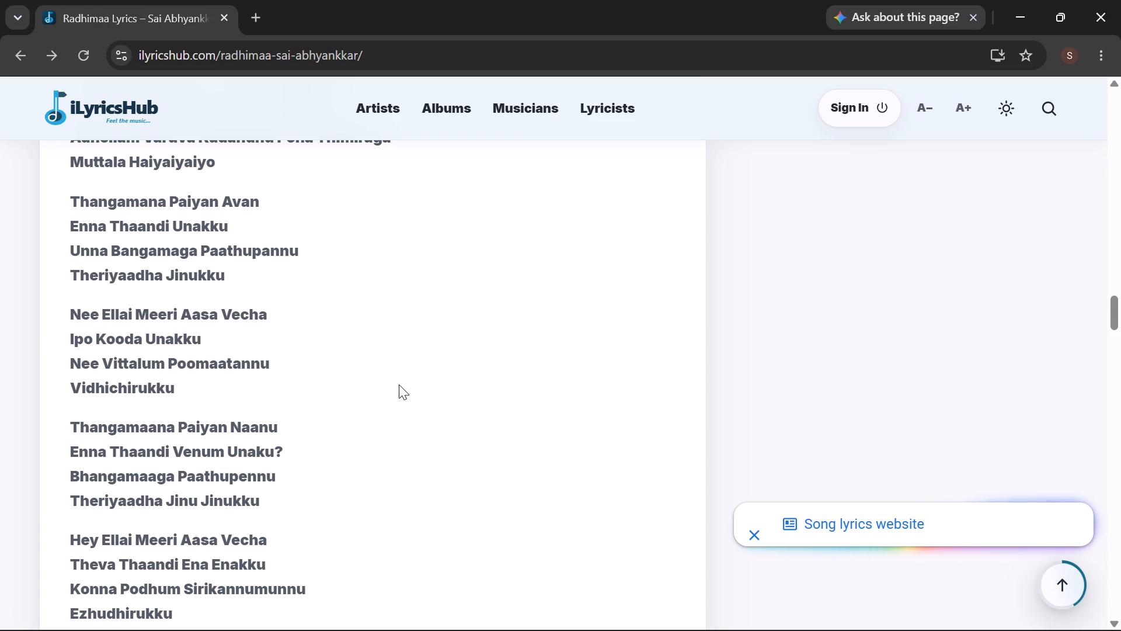
Look through the Radhimaa lyrics on the iLyricsHub page for wording that matches the sung "Ellai Meeri Aasa Vecha" lines.
{"action": "scroll", "coordinate": [399, 384], "scroll_direction": "down", "scroll_amount": 6}
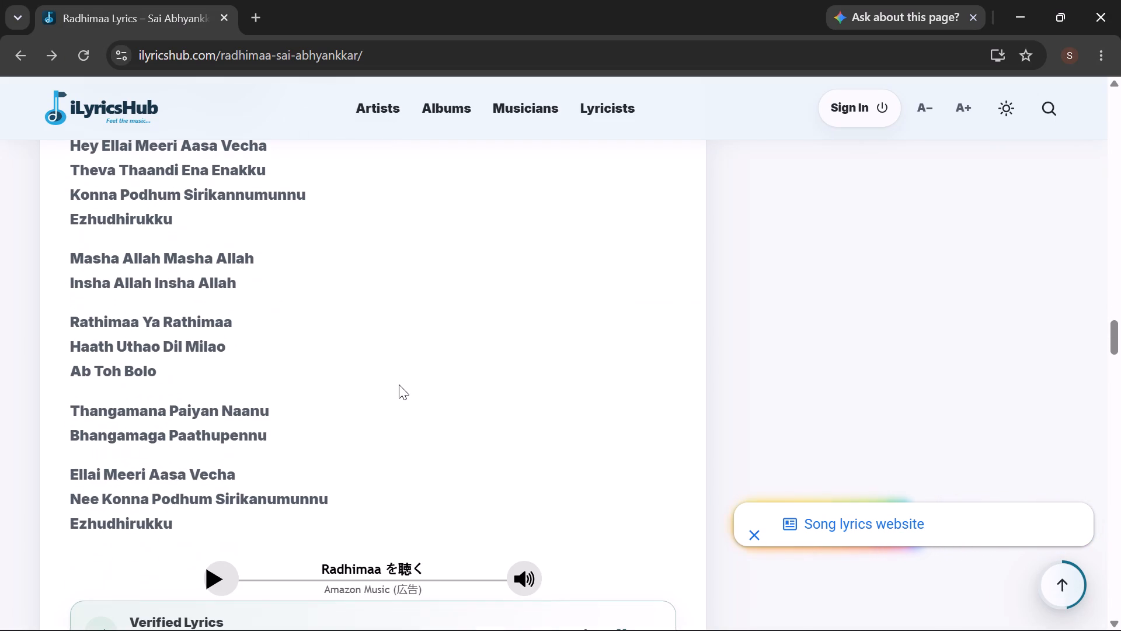
{"action": "scroll", "coordinate": [399, 384], "scroll_direction": "up", "scroll_amount": 7}
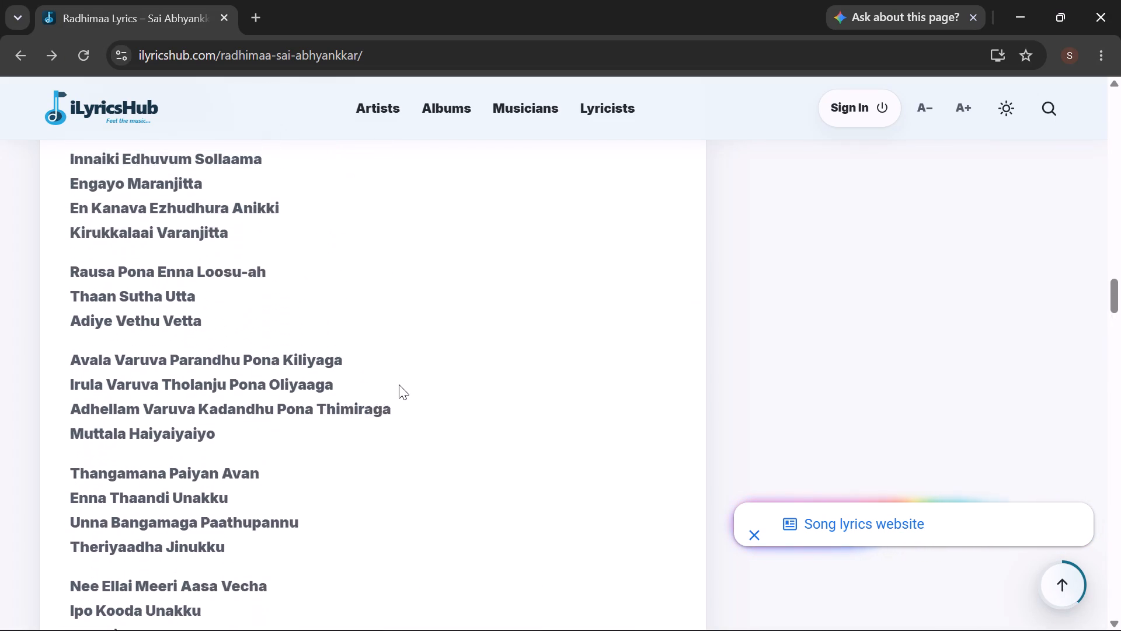
{"action": "scroll", "coordinate": [399, 384], "scroll_direction": "up", "scroll_amount": 1}
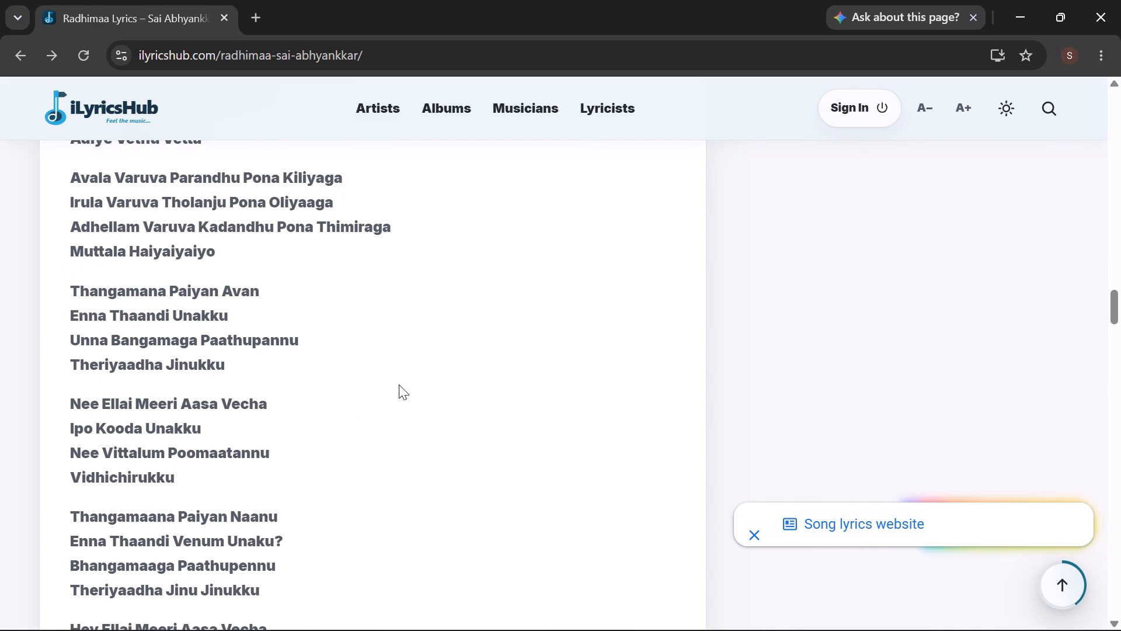
{"action": "scroll", "coordinate": [399, 384], "scroll_direction": "up", "scroll_amount": 6}
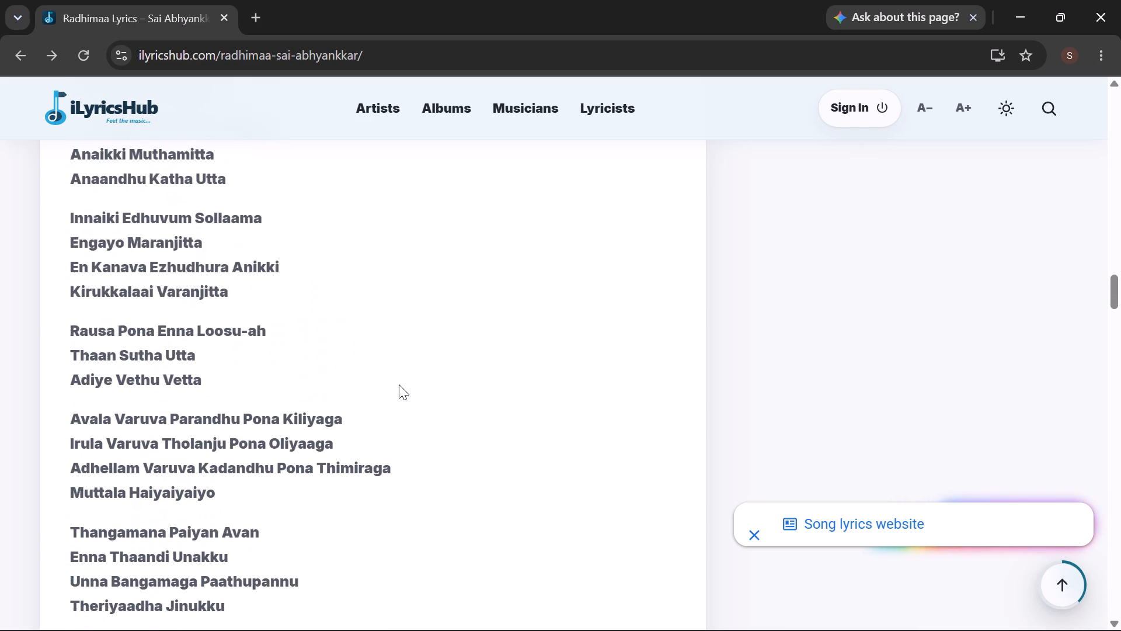
{"action": "scroll", "coordinate": [399, 384], "scroll_direction": "up", "scroll_amount": 4}
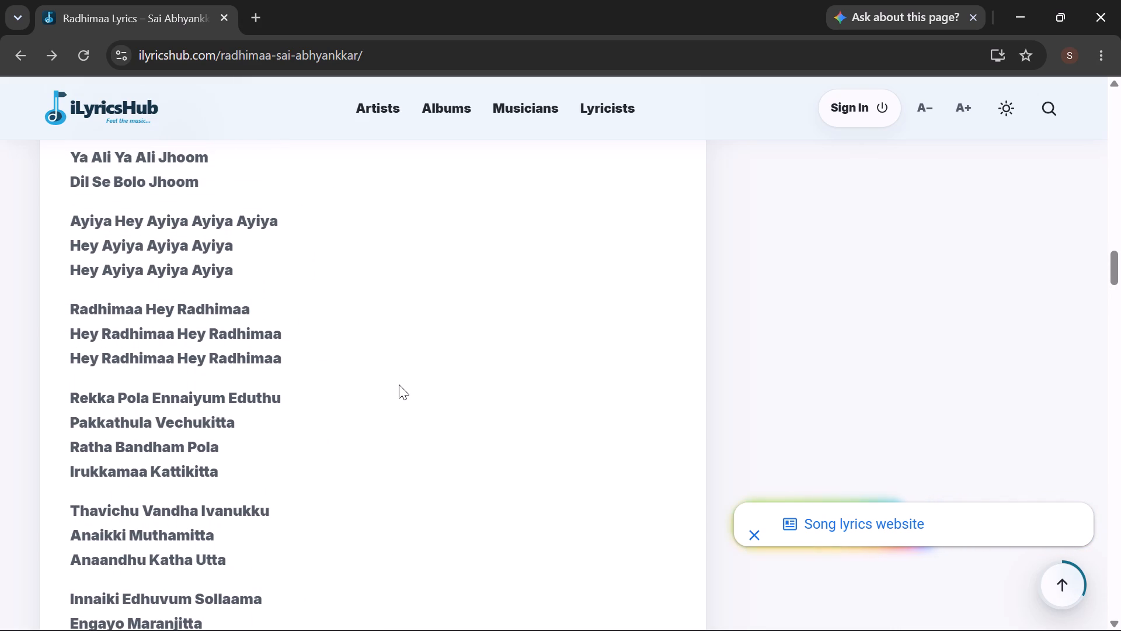
{"action": "scroll", "coordinate": [399, 384], "scroll_direction": "up", "scroll_amount": 6}
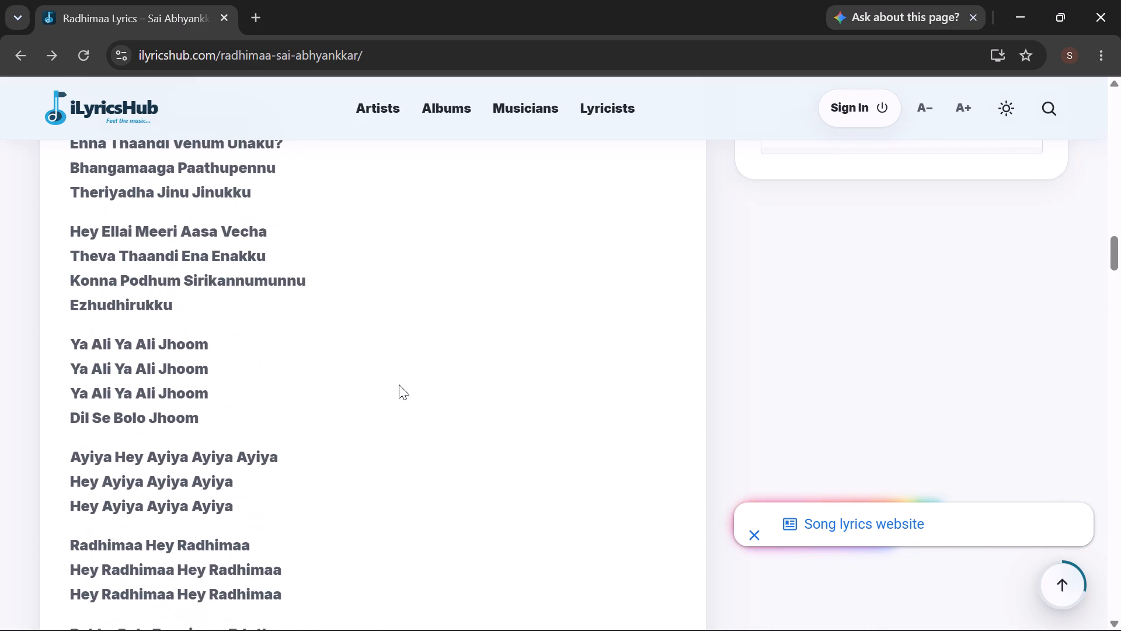
{"action": "scroll", "coordinate": [399, 384], "scroll_direction": "up", "scroll_amount": 1}
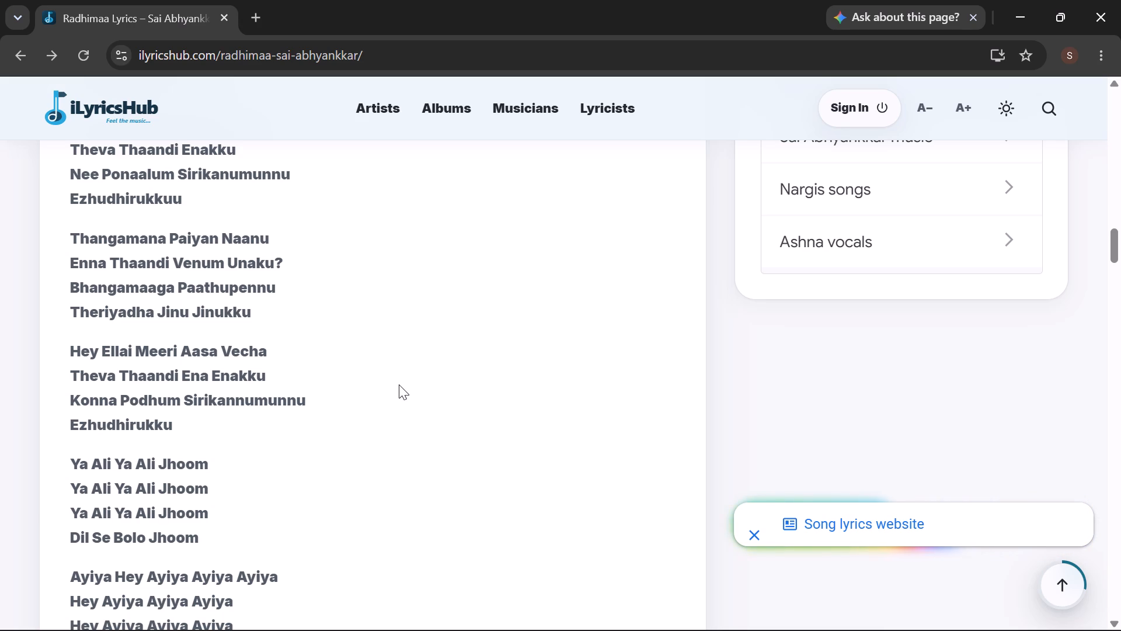
{"action": "scroll", "coordinate": [399, 384], "scroll_direction": "down", "scroll_amount": 6}
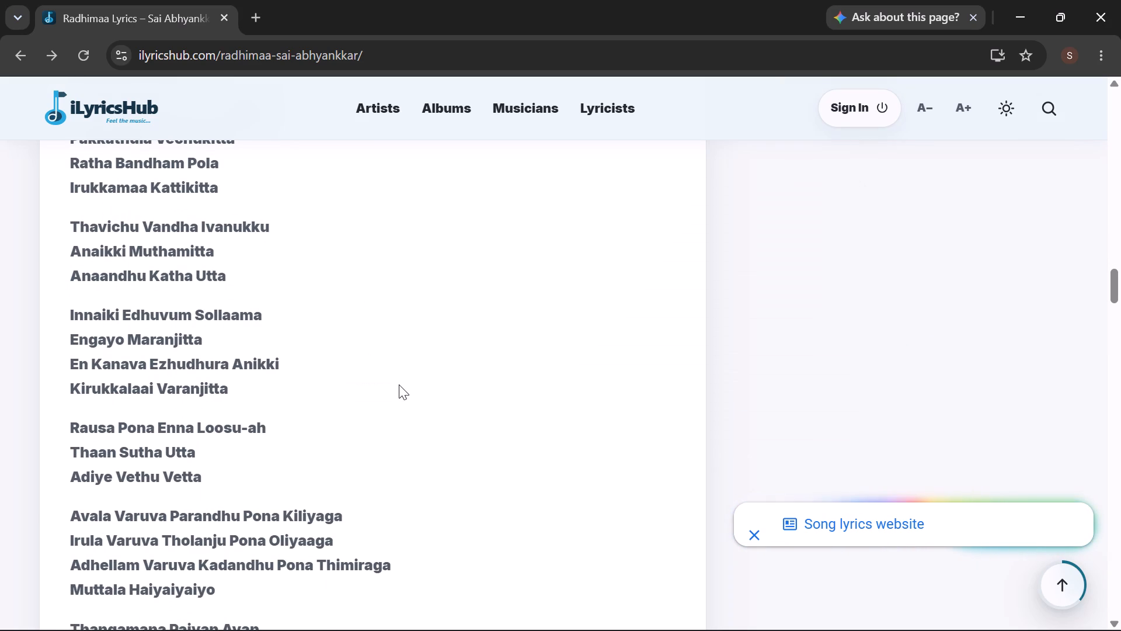
Return to the Google results for Radhimaa song lyrics and open the Tamil2Lyrics page "Radhimaa Song Lyrics - Music Video (2026)".
{"action": "left_click", "coordinate": [26, 53]}
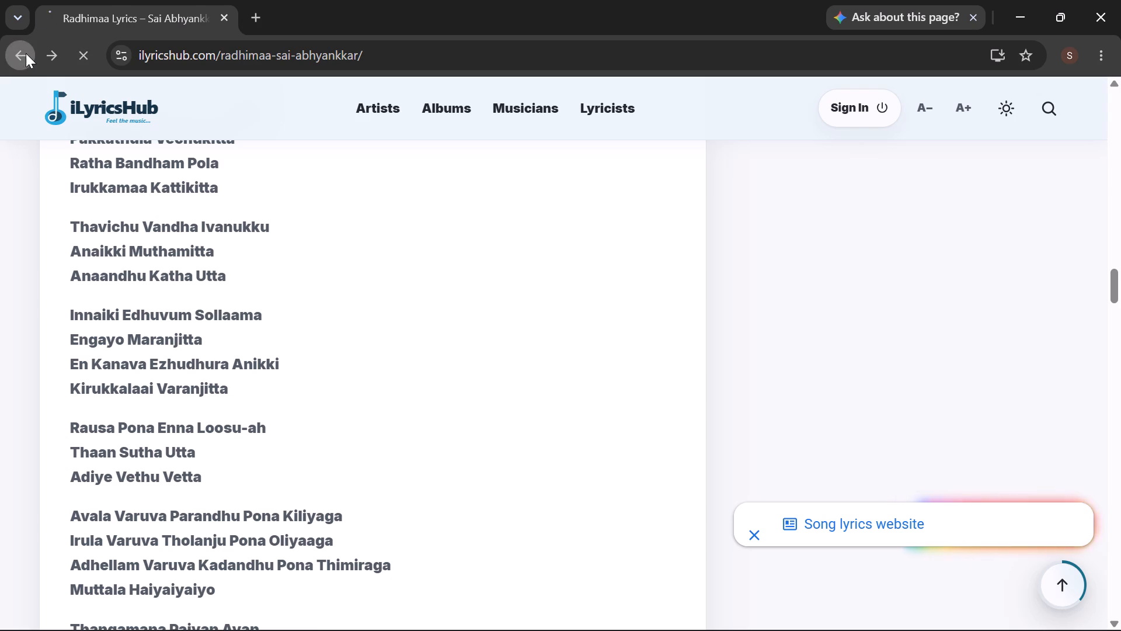
{"action": "scroll", "coordinate": [277, 217], "scroll_direction": "up", "scroll_amount": 7}
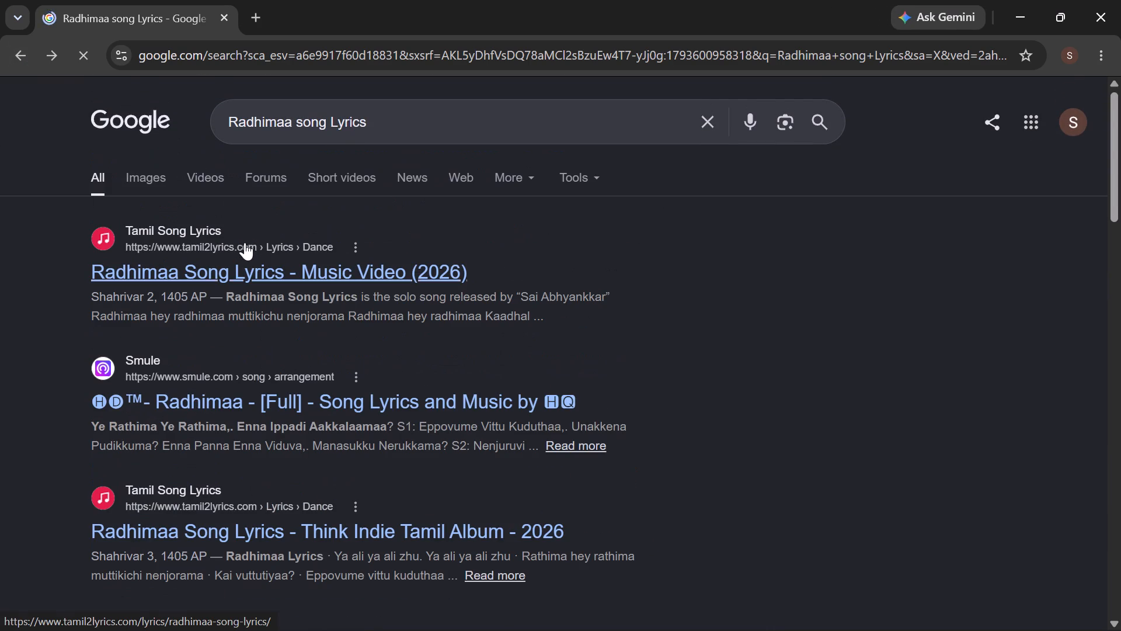
{"action": "left_click", "coordinate": [250, 269]}
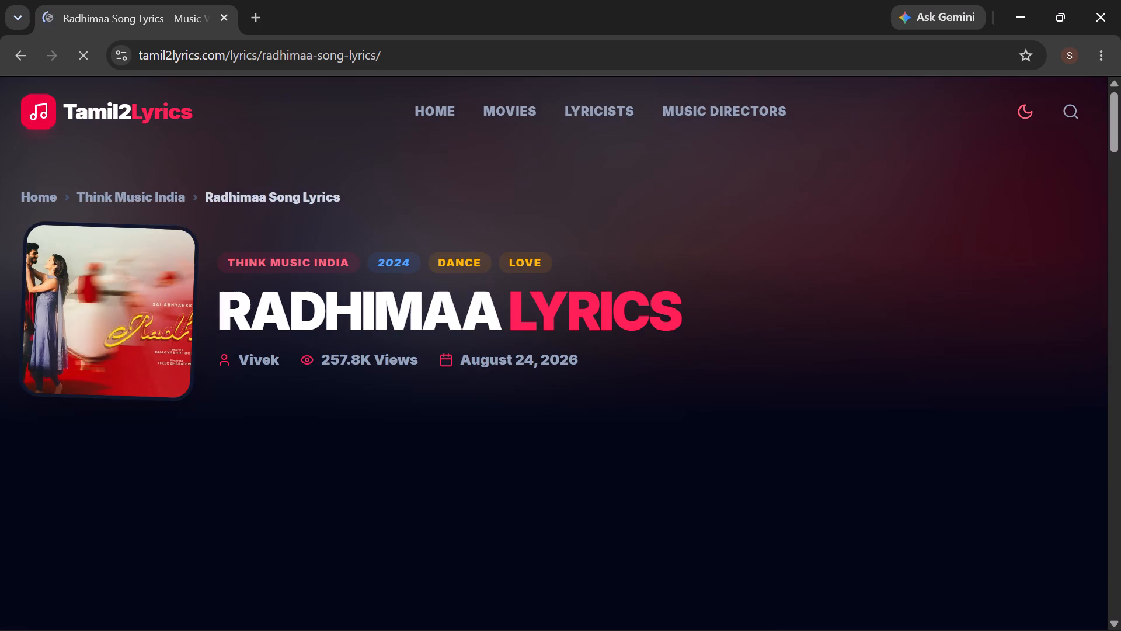
Read through the Tamil2Lyrics lyrics to locate the verses following "Avala varuva" and examine their wording.
{"action": "scroll", "coordinate": [385, 446], "scroll_direction": "down", "scroll_amount": 6}
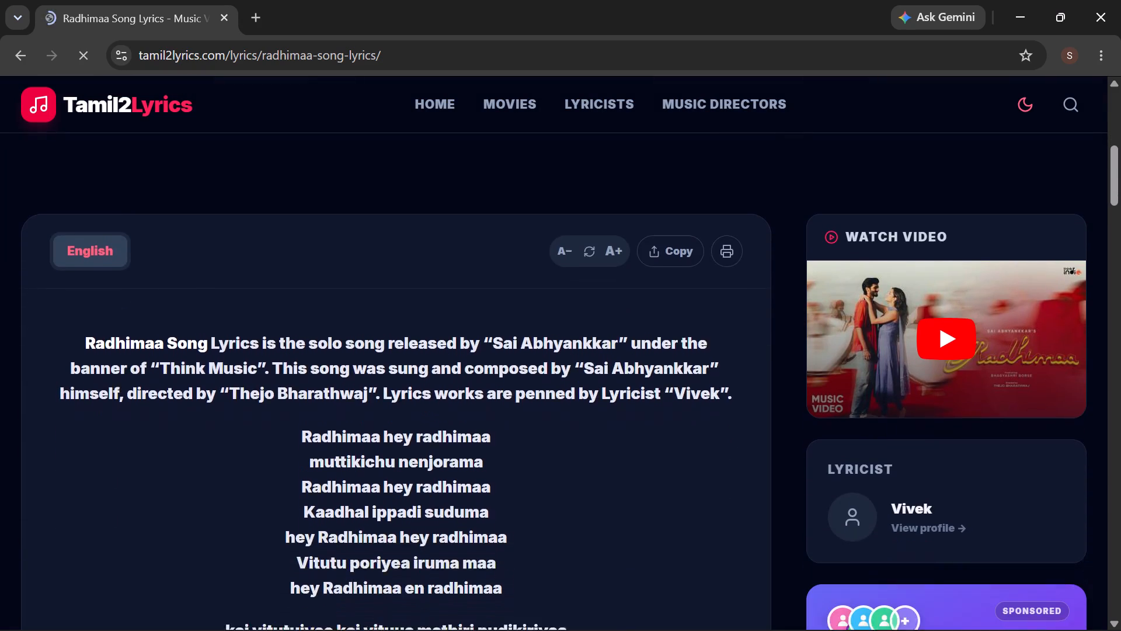
{"action": "scroll", "coordinate": [385, 446], "scroll_direction": "down", "scroll_amount": 10}
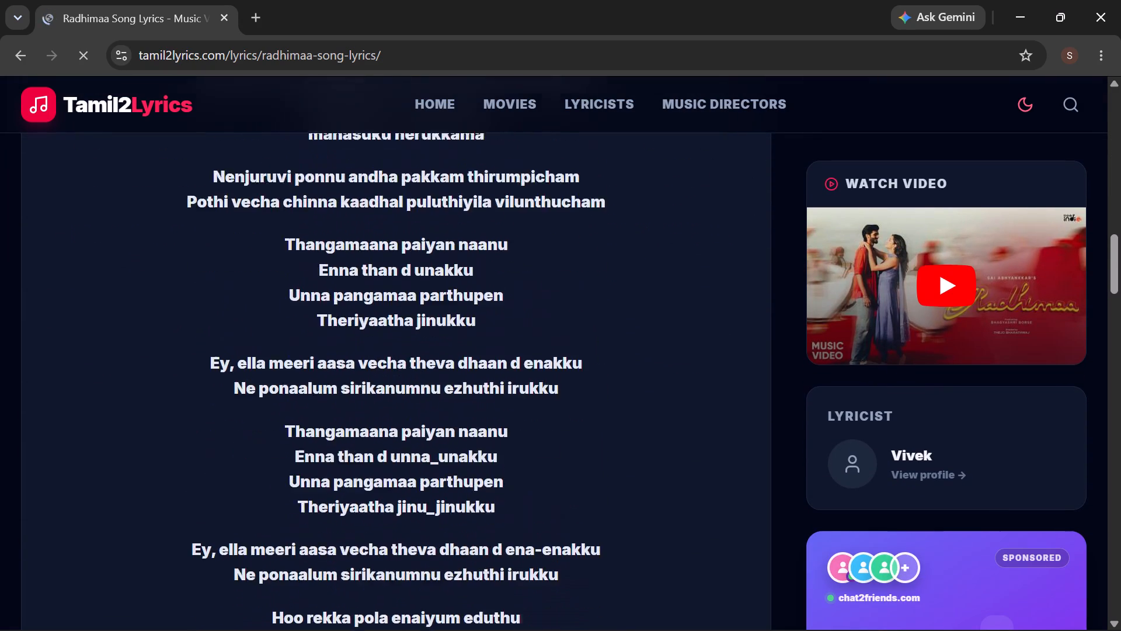
{"action": "scroll", "coordinate": [385, 446], "scroll_direction": "down", "scroll_amount": 5}
{"action": "scroll", "coordinate": [385, 446], "scroll_direction": "up", "scroll_amount": 5}
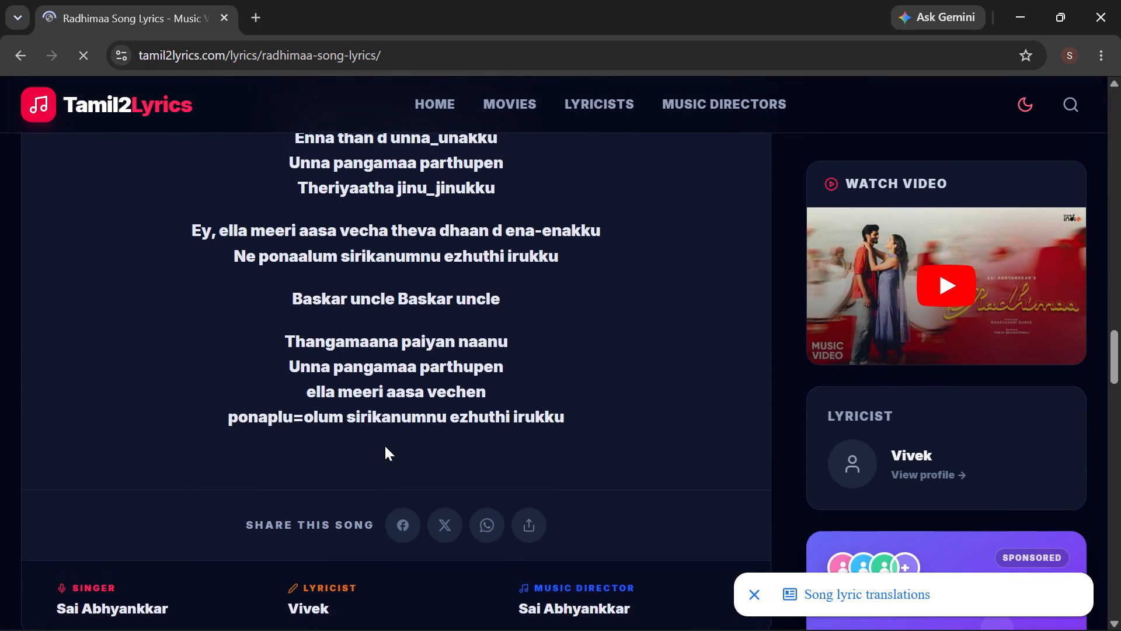
{"action": "scroll", "coordinate": [385, 446], "scroll_direction": "up", "scroll_amount": 4}
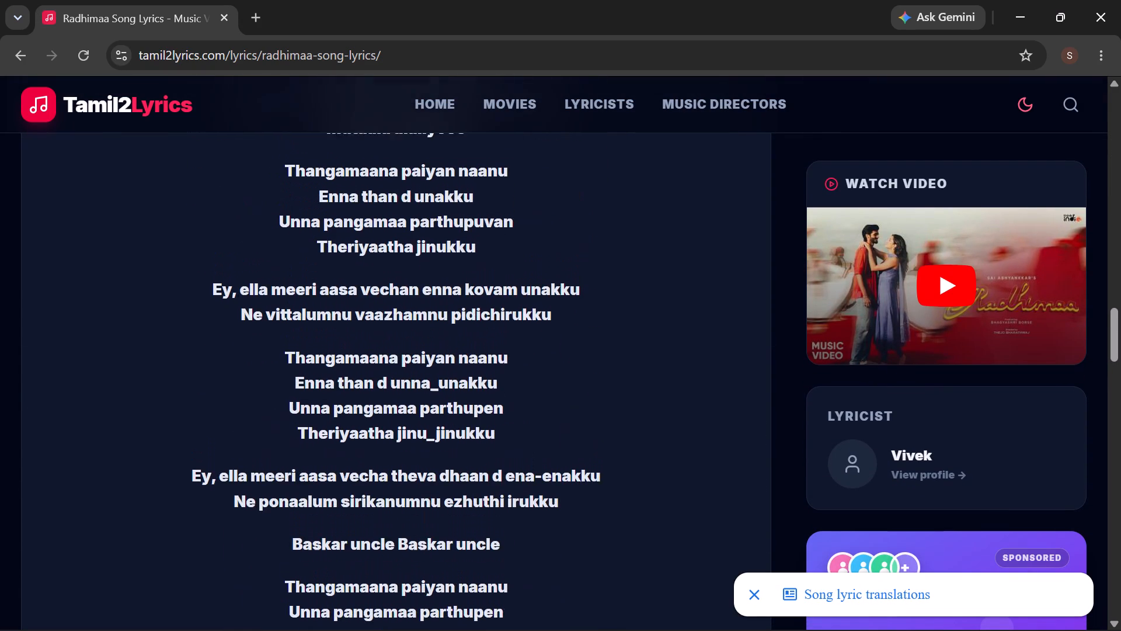
{"action": "scroll", "coordinate": [385, 446], "scroll_direction": "up", "scroll_amount": 1}
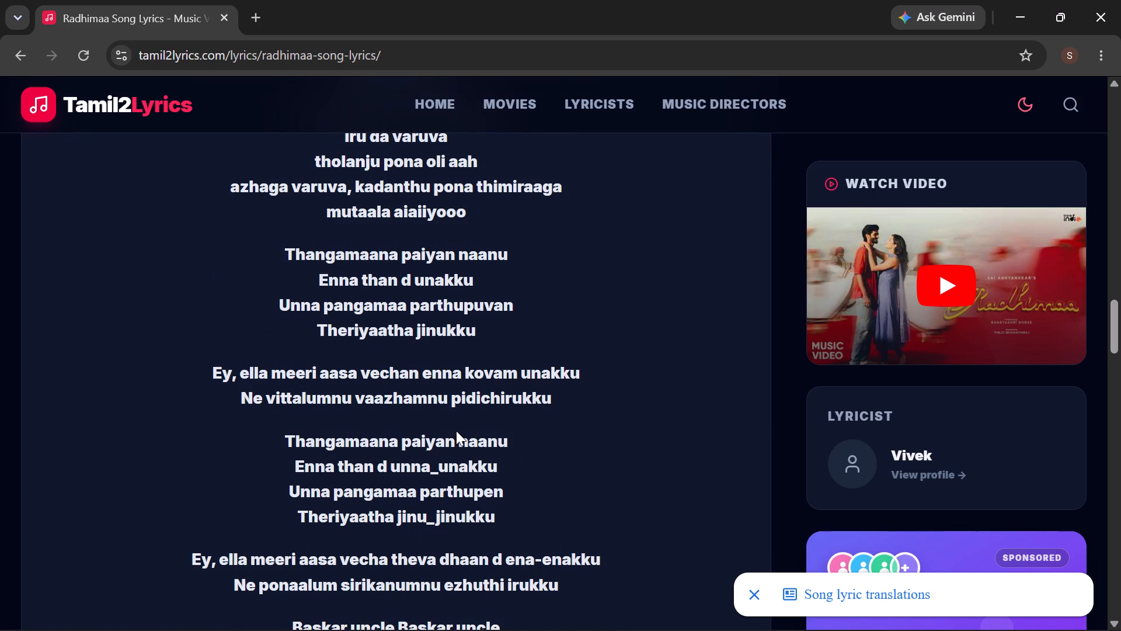
{"action": "scroll", "coordinate": [456, 431], "scroll_direction": "up", "scroll_amount": 2}
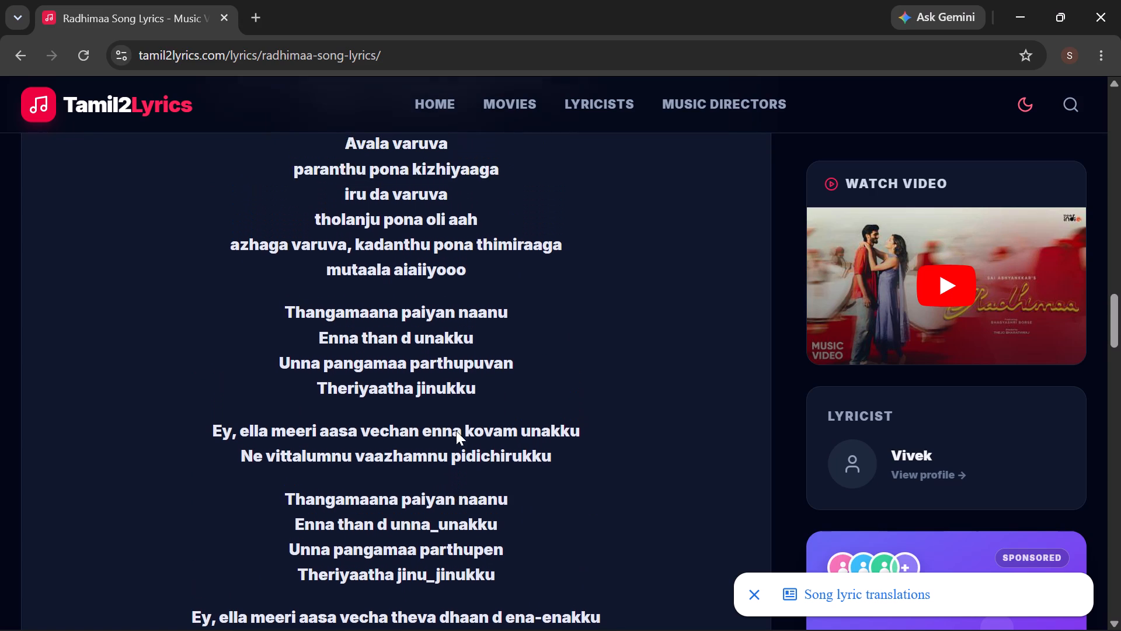
{"action": "scroll", "coordinate": [456, 431], "scroll_direction": "up", "scroll_amount": 5}
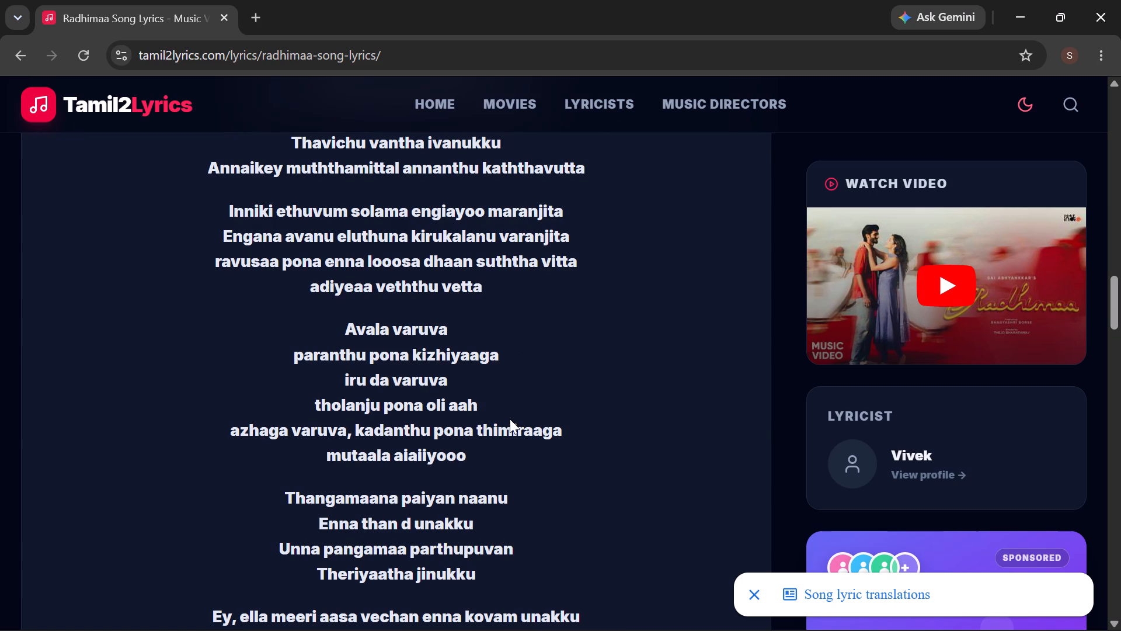
{"action": "scroll", "coordinate": [510, 419], "scroll_direction": "down", "scroll_amount": 1}
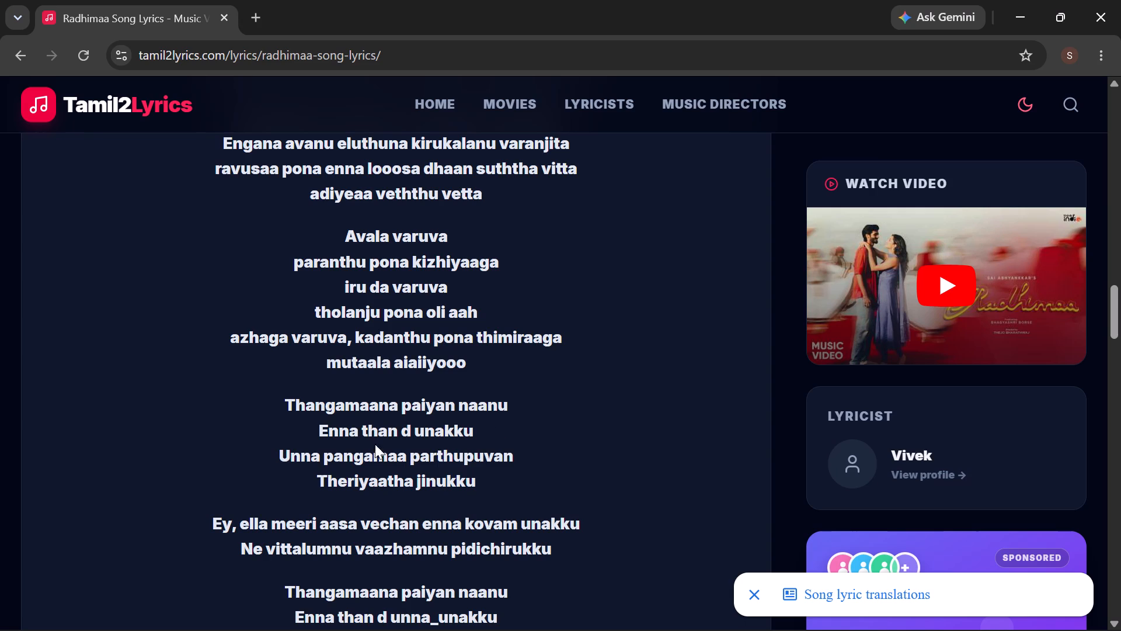
{"action": "scroll", "coordinate": [351, 452], "scroll_direction": "down", "scroll_amount": 1}
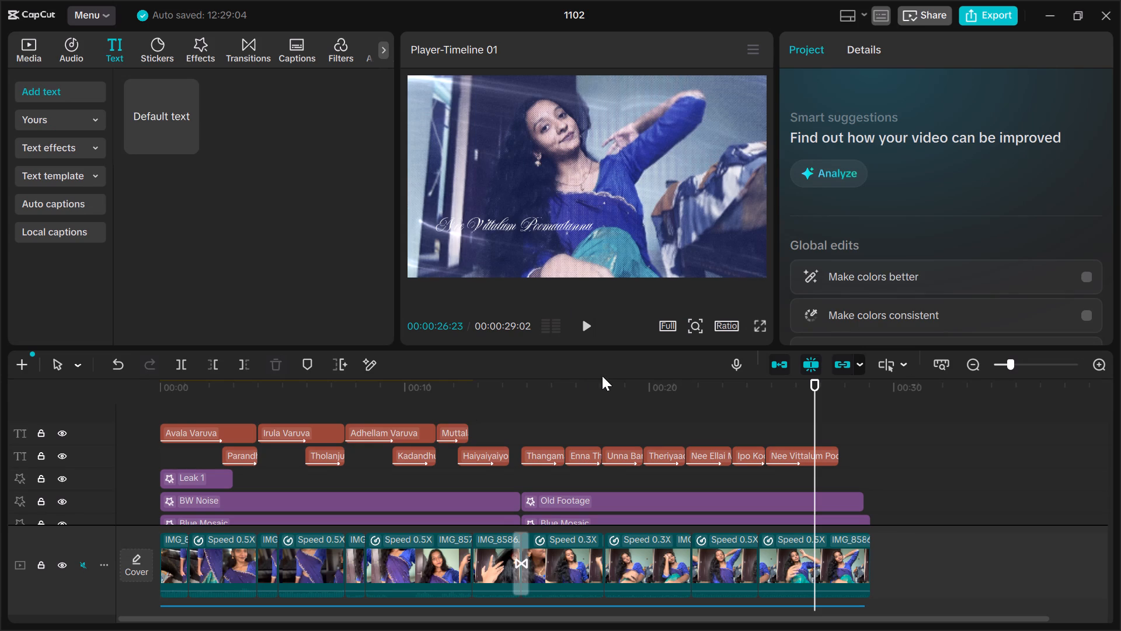
In CapCut, play the captions from "Enna Thaandi Unakku" onward and compare the vocals with the Tamil2Lyrics wording.
{"action": "left_click", "coordinate": [603, 409]}
{"action": "key", "text": "space"}
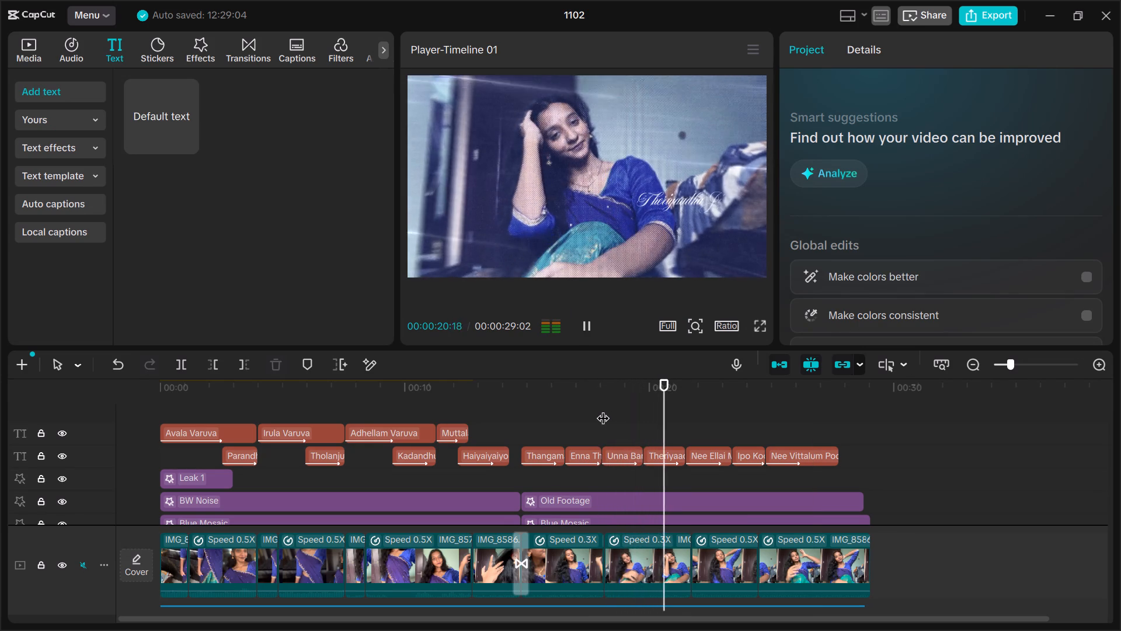
{"action": "key", "text": "space"}
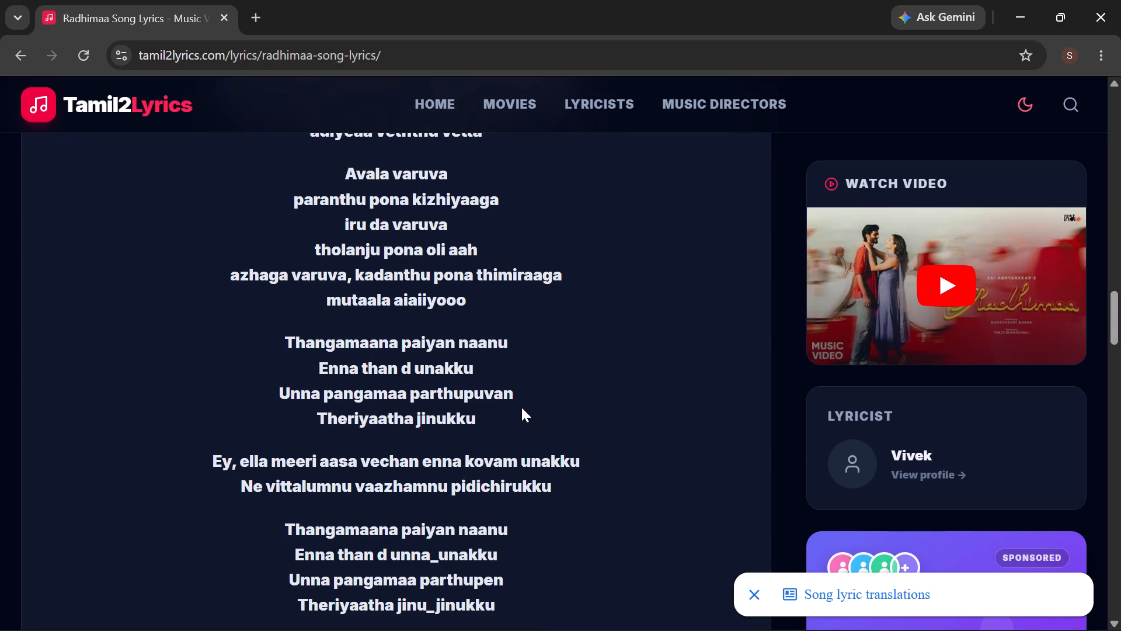
{"action": "key", "text": "space"}
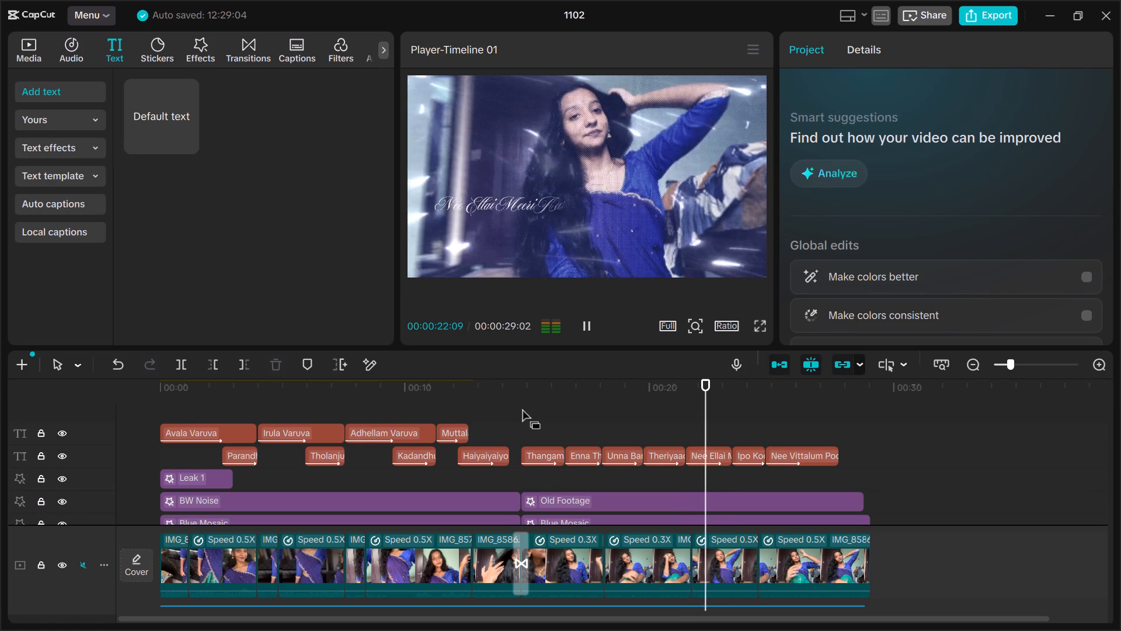
{"action": "key", "text": "space"}
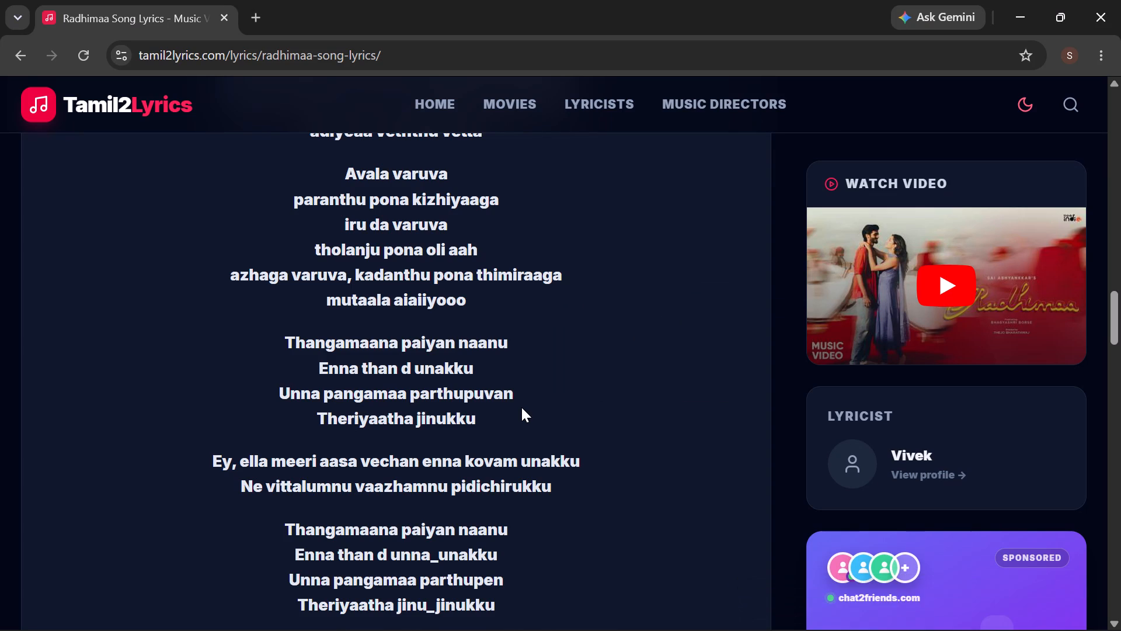
Copy "enna kovam unakku" from the Tamil2Lyrics page and replace the "Ipo Kooda Unakku" caption's text with it in CapCut.
{"action": "left_click_drag", "start_coordinate": [424, 461], "coordinate": [441, 461]}
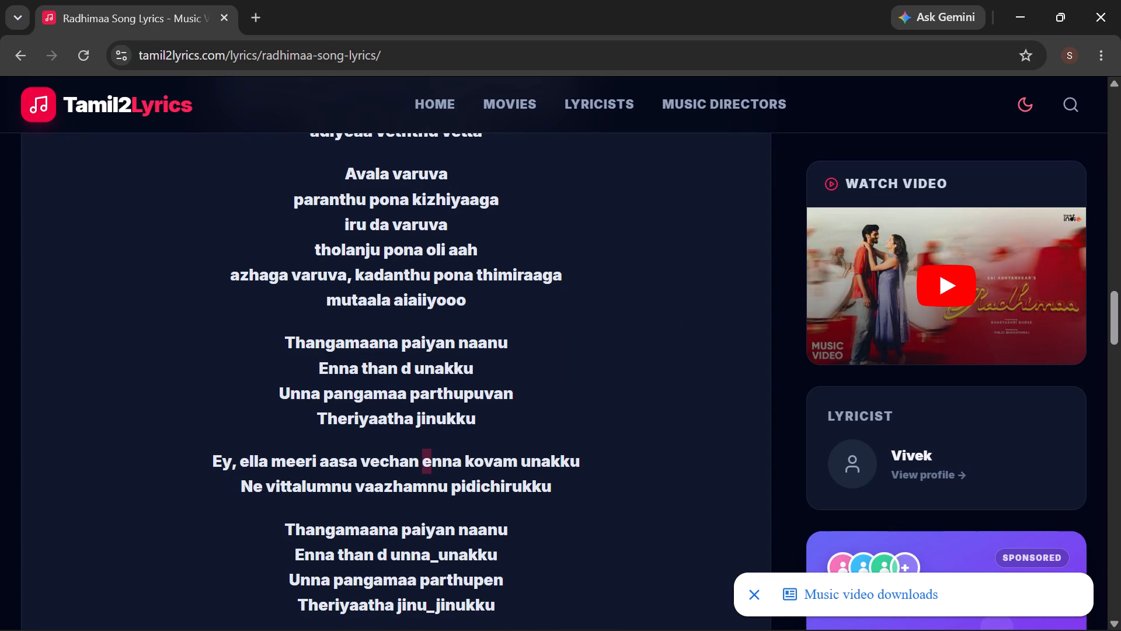
{"action": "left_click_drag", "start_coordinate": [441, 461], "coordinate": [582, 462]}
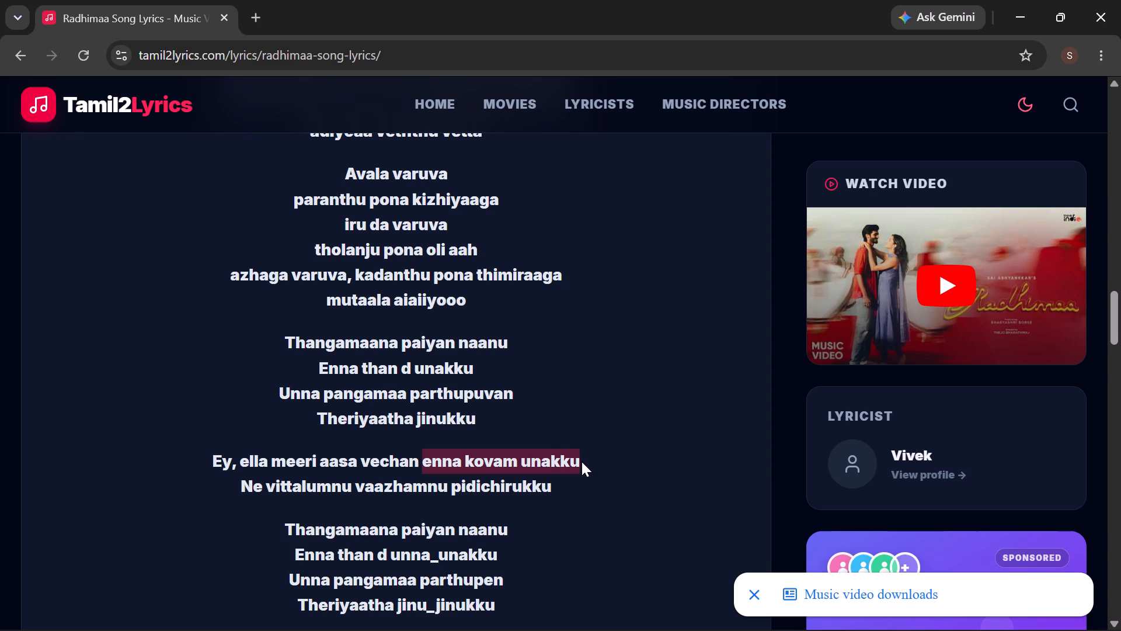
{"action": "key", "text": "ctrl+c"}
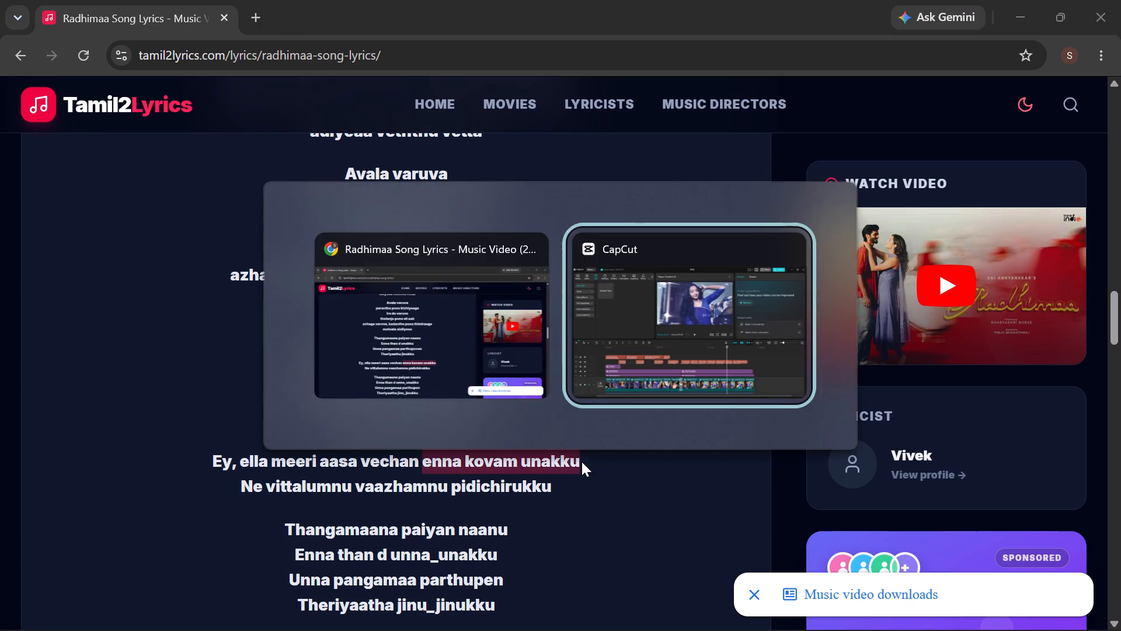
{"action": "left_click", "coordinate": [740, 455]}
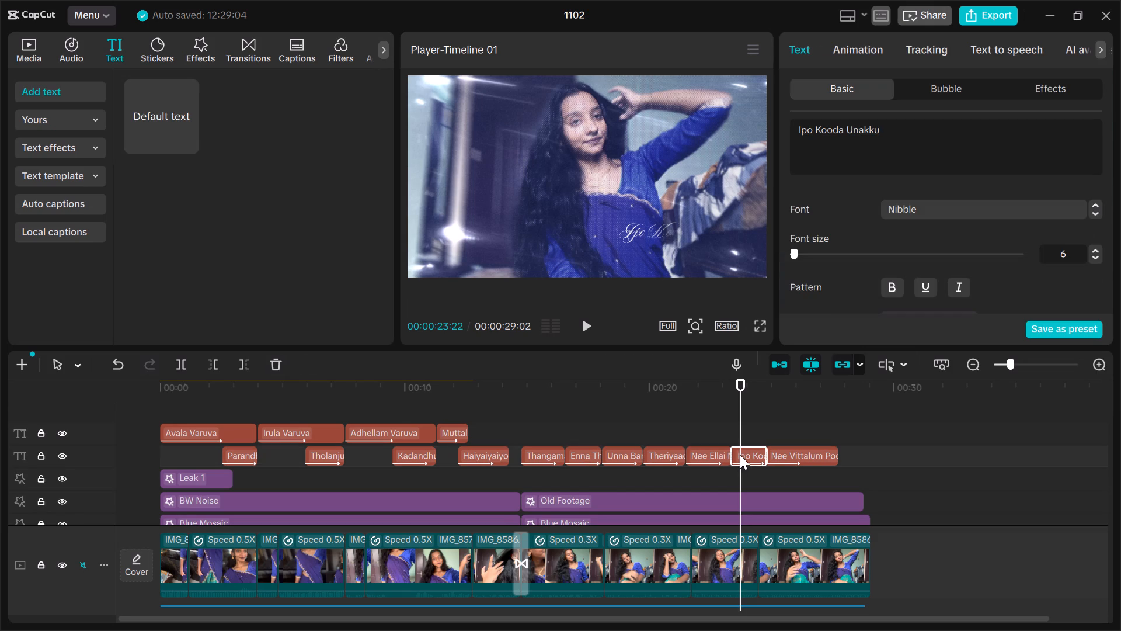
{"action": "left_click", "coordinate": [886, 131]}
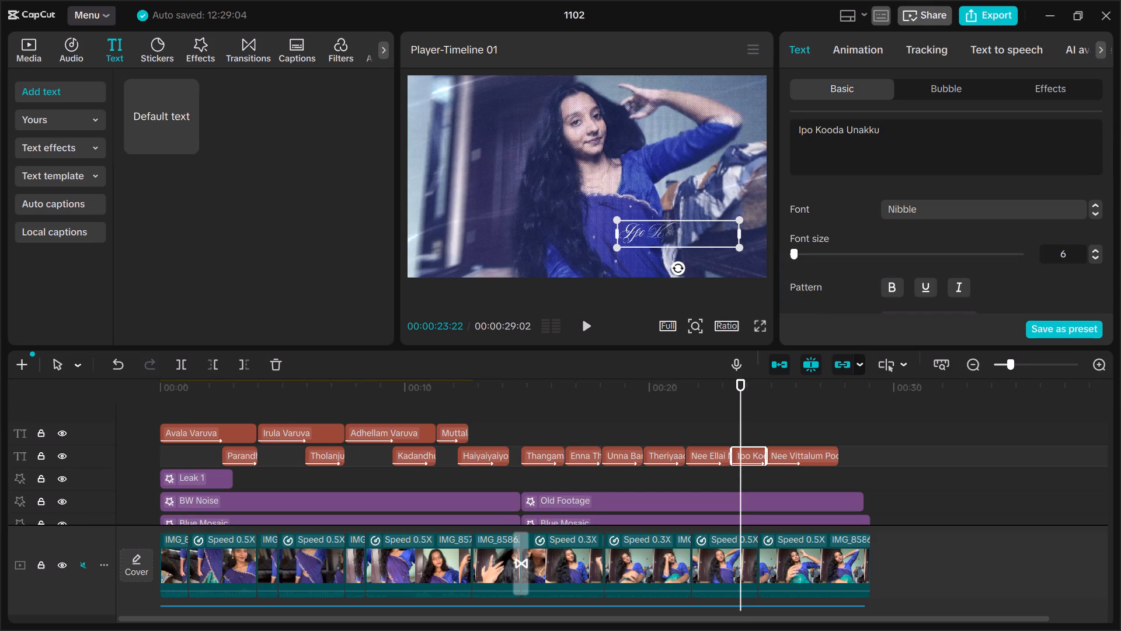
{"action": "key", "text": "ctrl+a"}
{"action": "key", "text": "ctrl+v"}
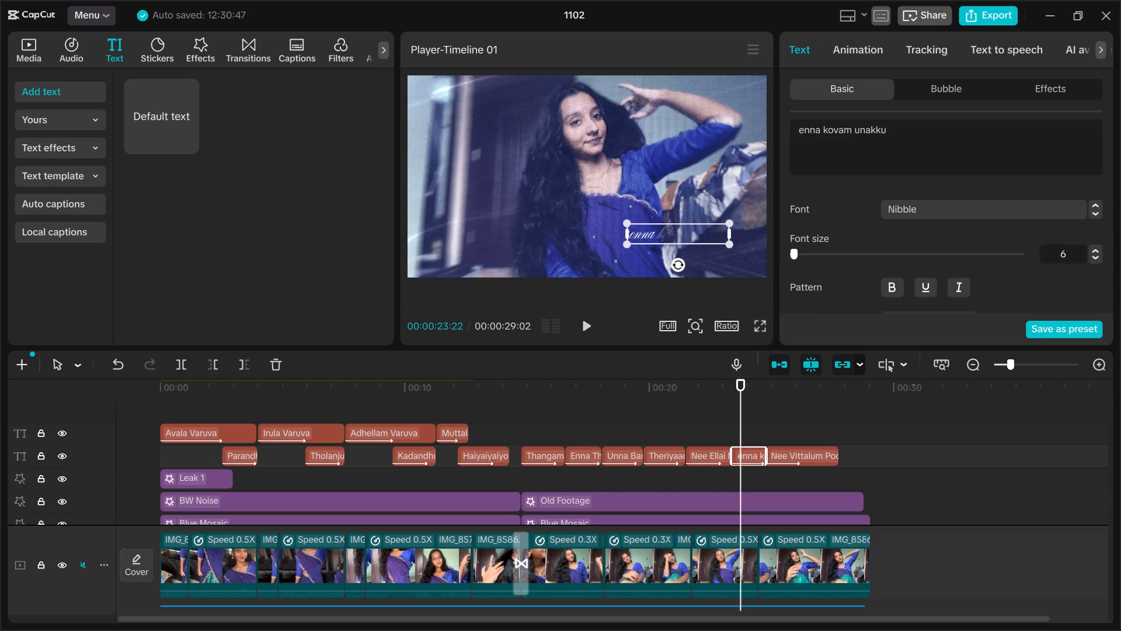
Copy "Ne vittalumnu vaazhamnu pidichirukku" from the Tamil2Lyrics page and replace the "Nee Vittalum Poomaatannu" caption's text with it in CapCut.
{"action": "left_click", "coordinate": [715, 404]}
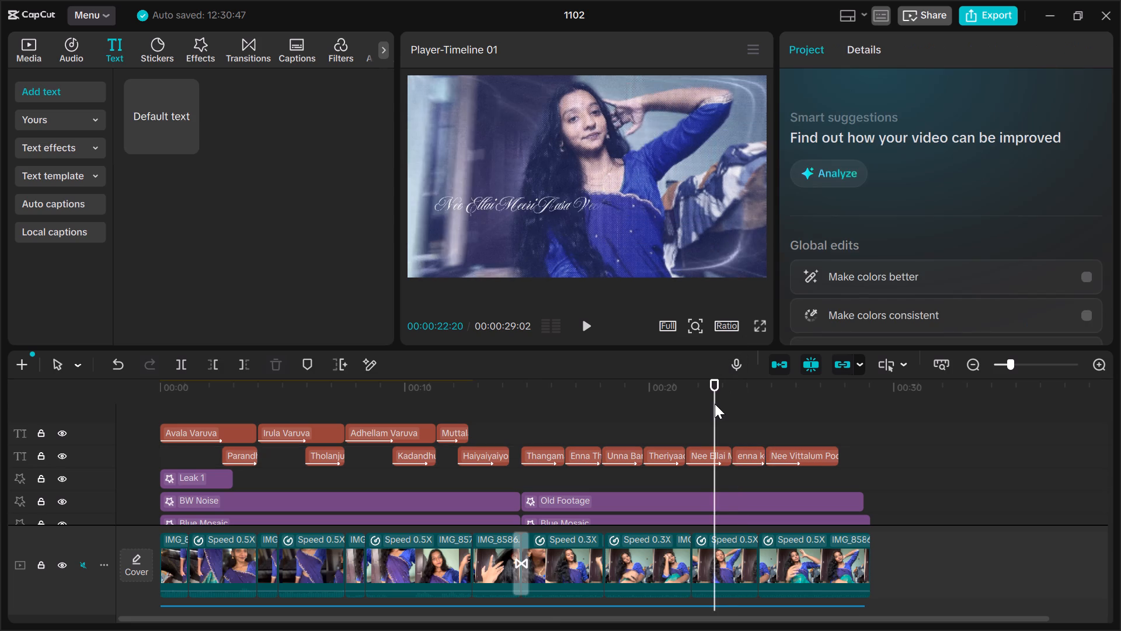
{"action": "key", "text": "space"}
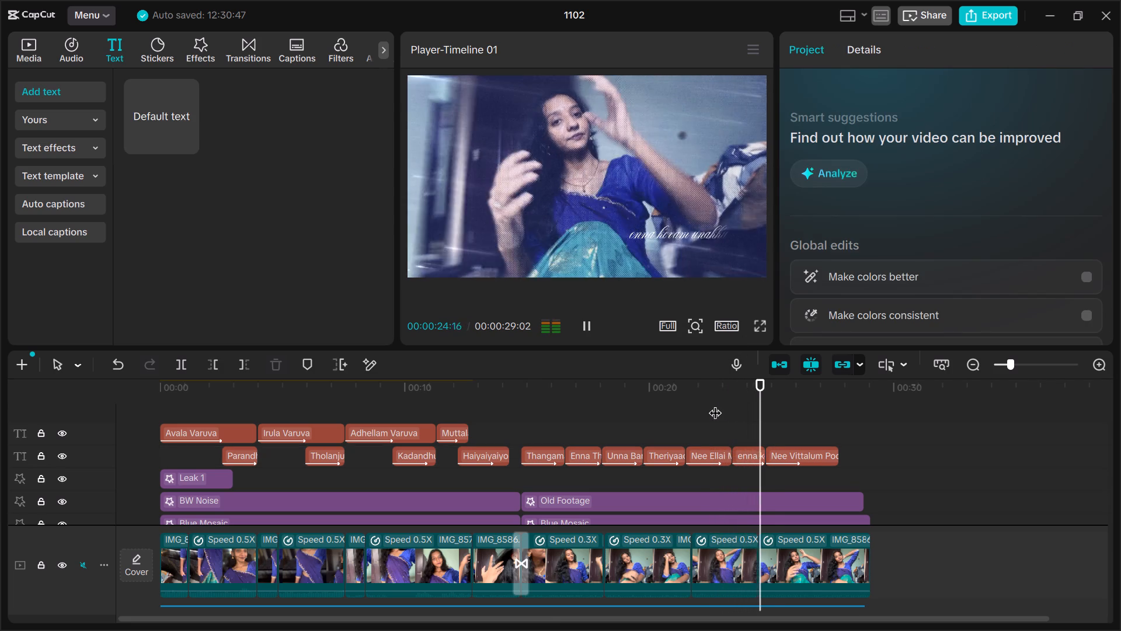
{"action": "key", "text": "space"}
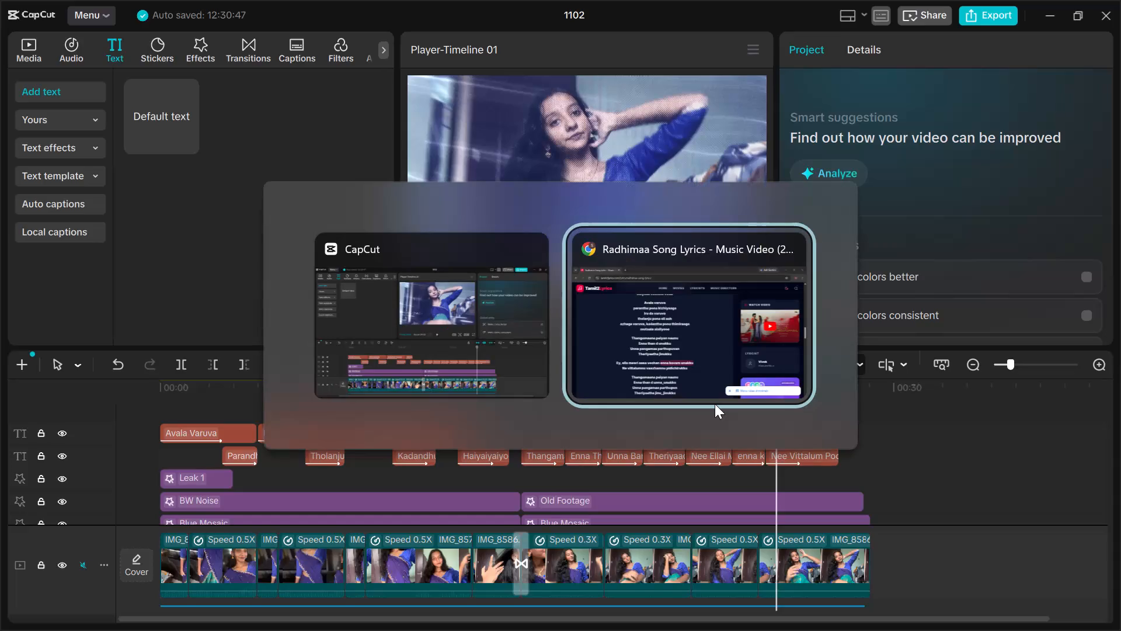
{"action": "key", "text": "Up"}
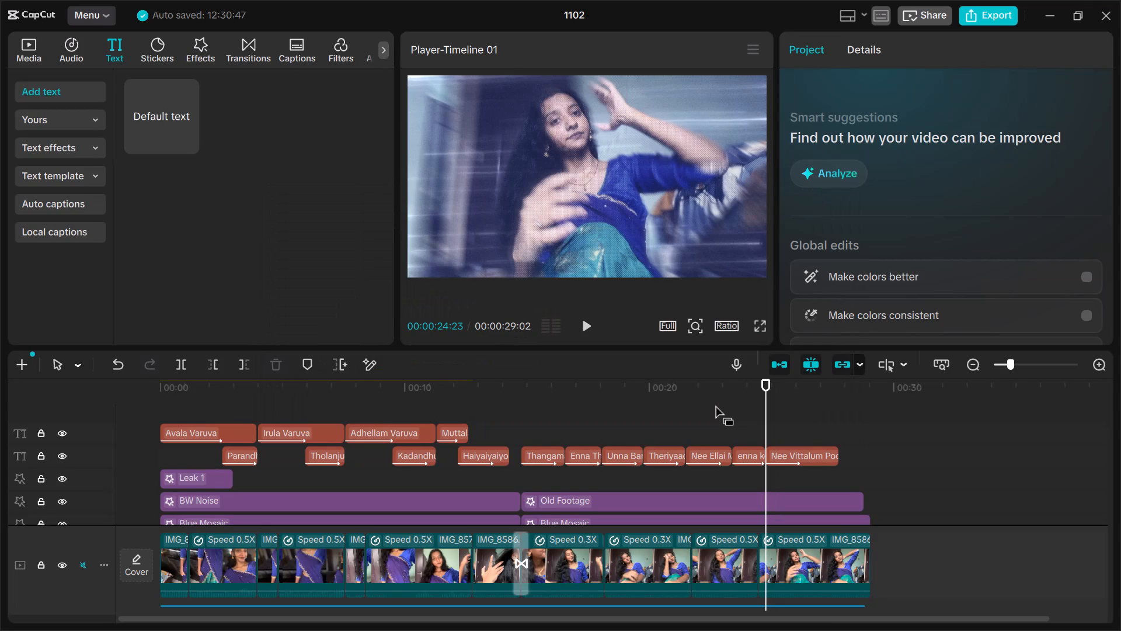
{"action": "key", "text": "space"}
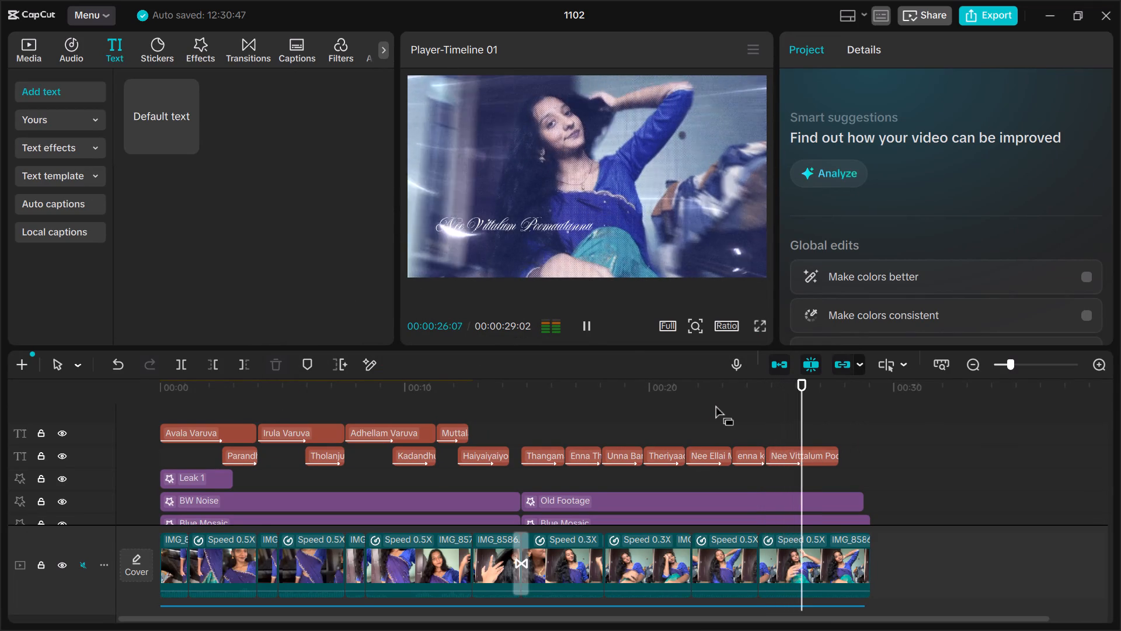
{"action": "key", "text": "space"}
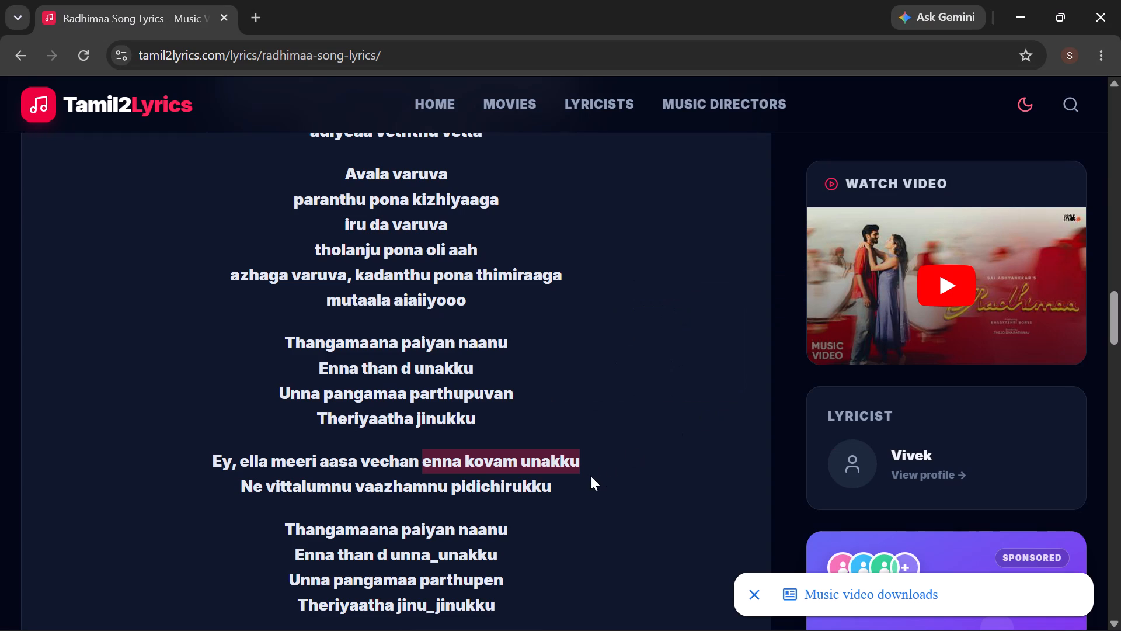
{"action": "left_click_drag", "start_coordinate": [551, 487], "coordinate": [380, 496]}
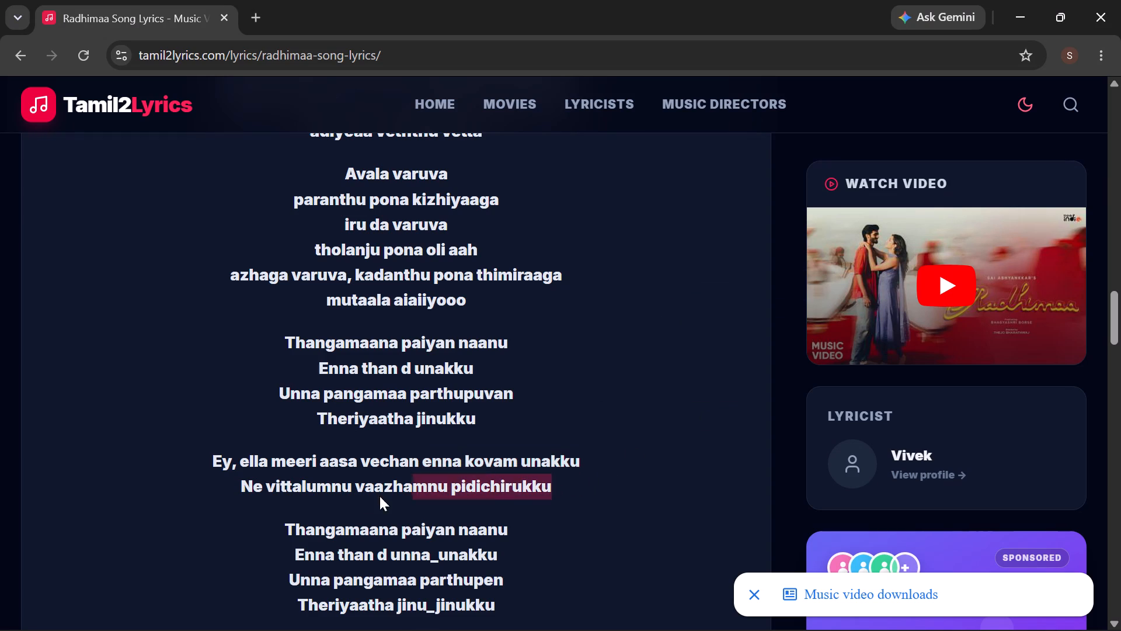
{"action": "left_click_drag", "start_coordinate": [380, 496], "coordinate": [245, 487]}
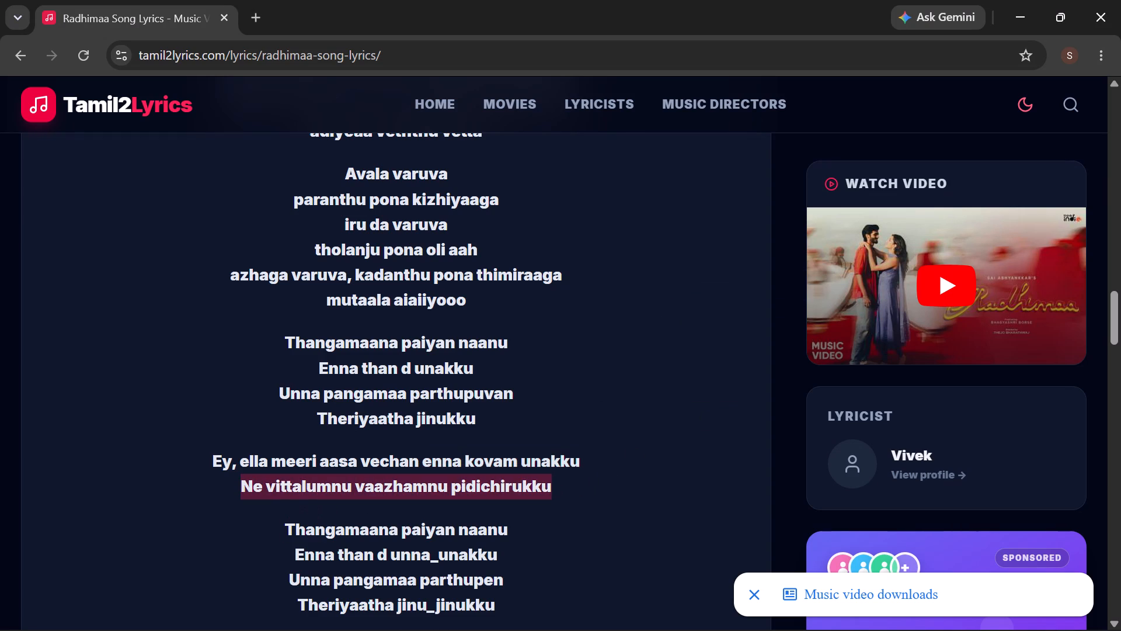
{"action": "key", "text": "ctrl+c"}
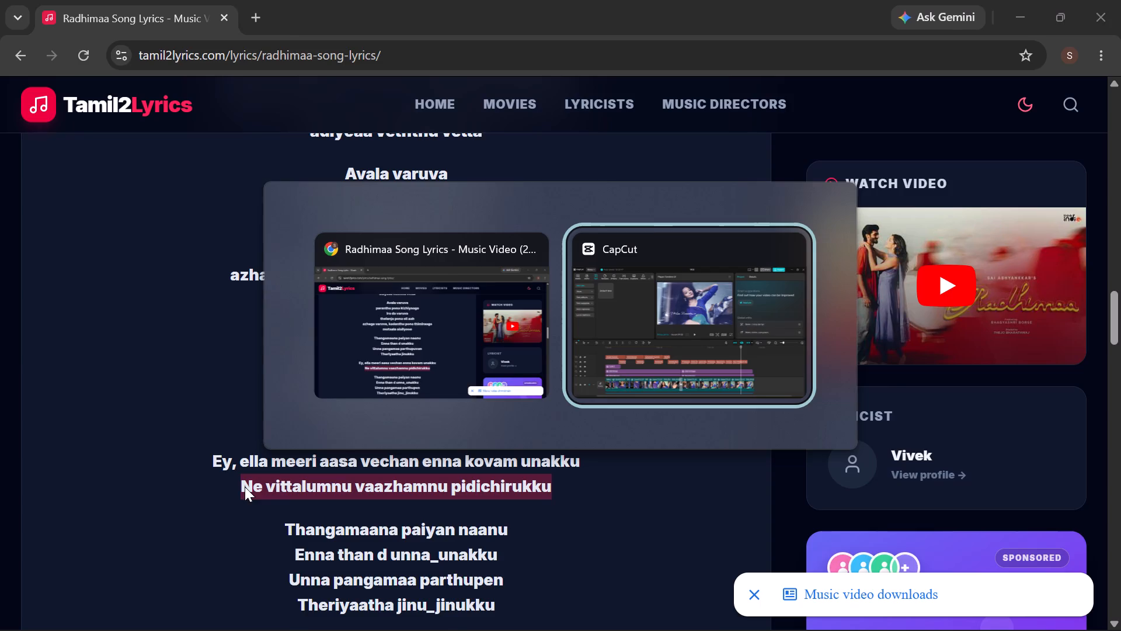
{"action": "left_click", "coordinate": [799, 453]}
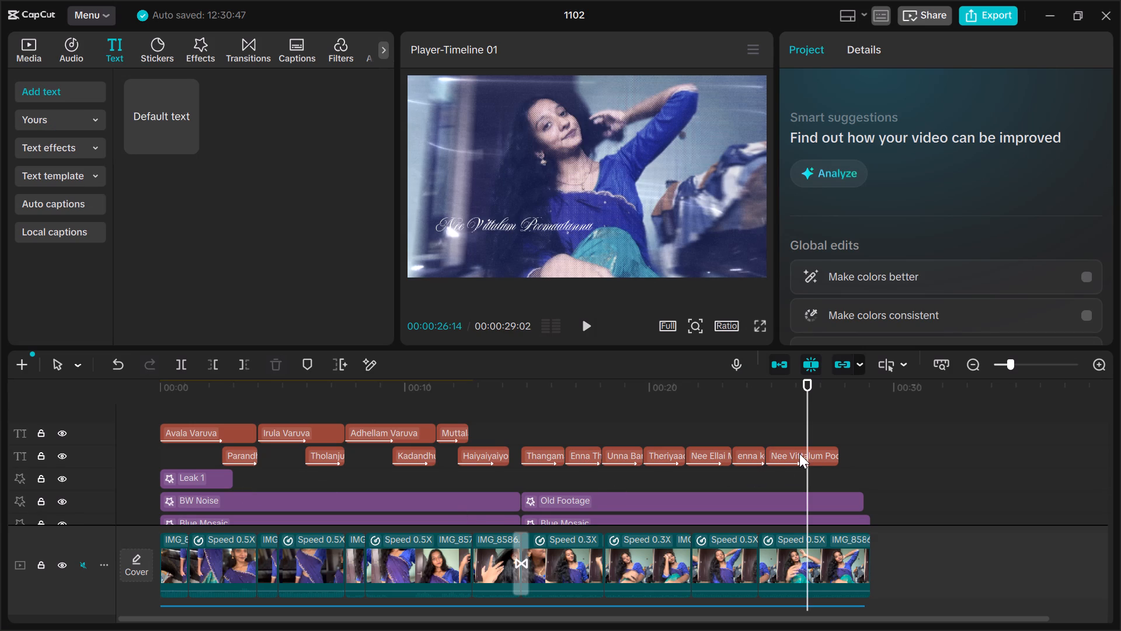
{"action": "left_click", "coordinate": [927, 133]}
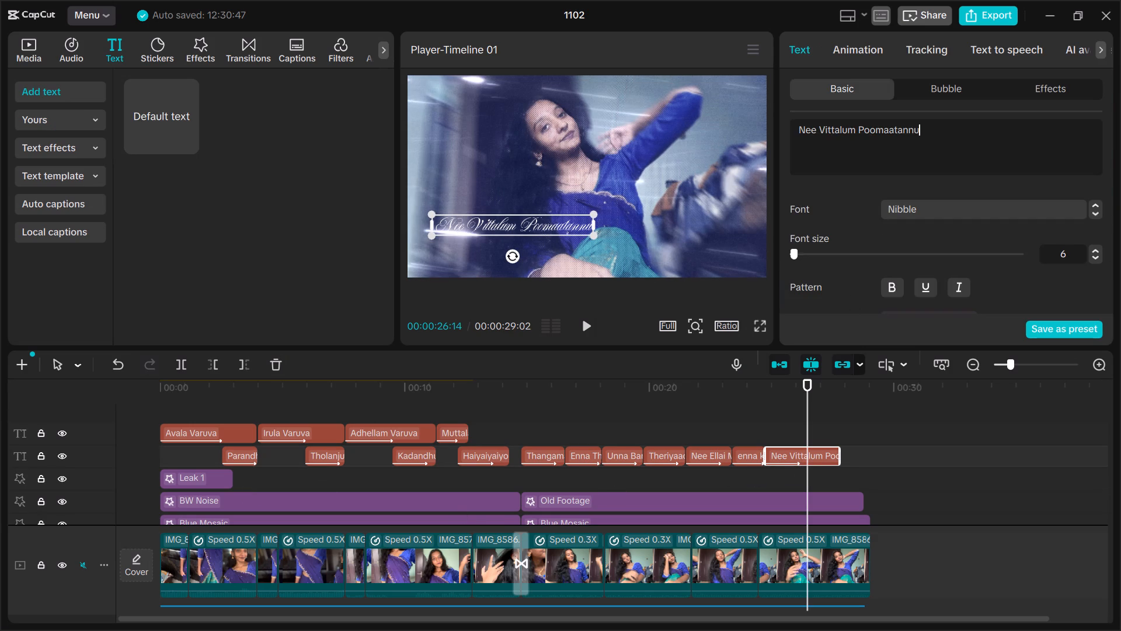
{"action": "key", "text": "ctrl+a"}
{"action": "key", "text": "ctrl+v"}
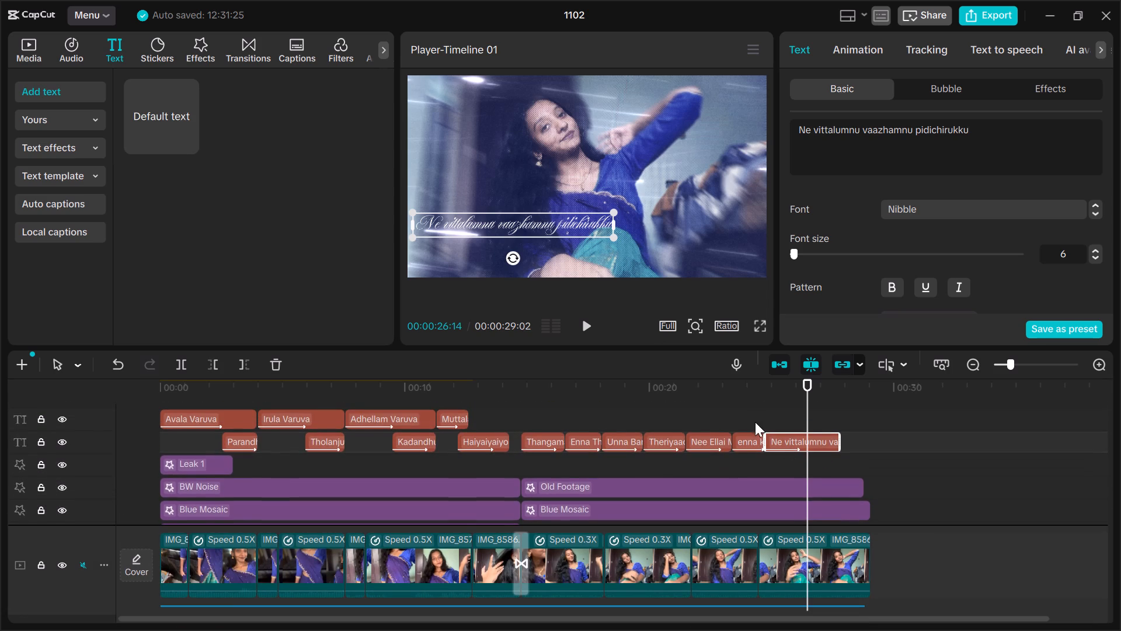
Shift the "Ne vittalumnu vaazhamnu pidichirukku" caption further along the timeline and extend the end of "enna kovam unakku" to 00:00:25:04.
{"action": "left_click", "coordinate": [704, 398]}
{"action": "key", "text": "space"}
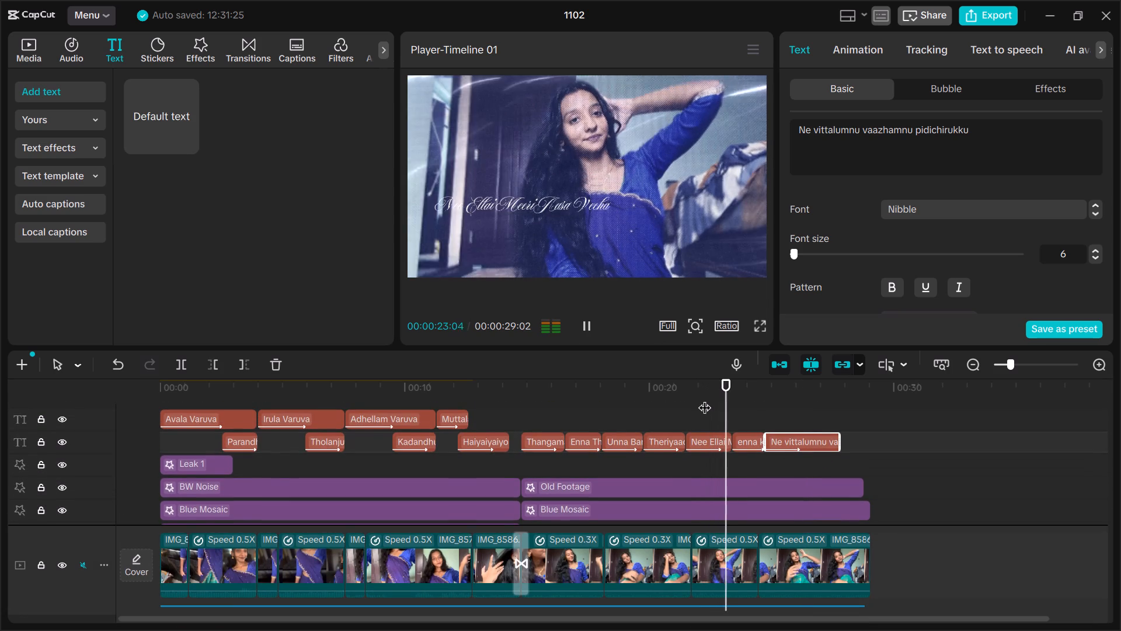
{"action": "key", "text": "space"}
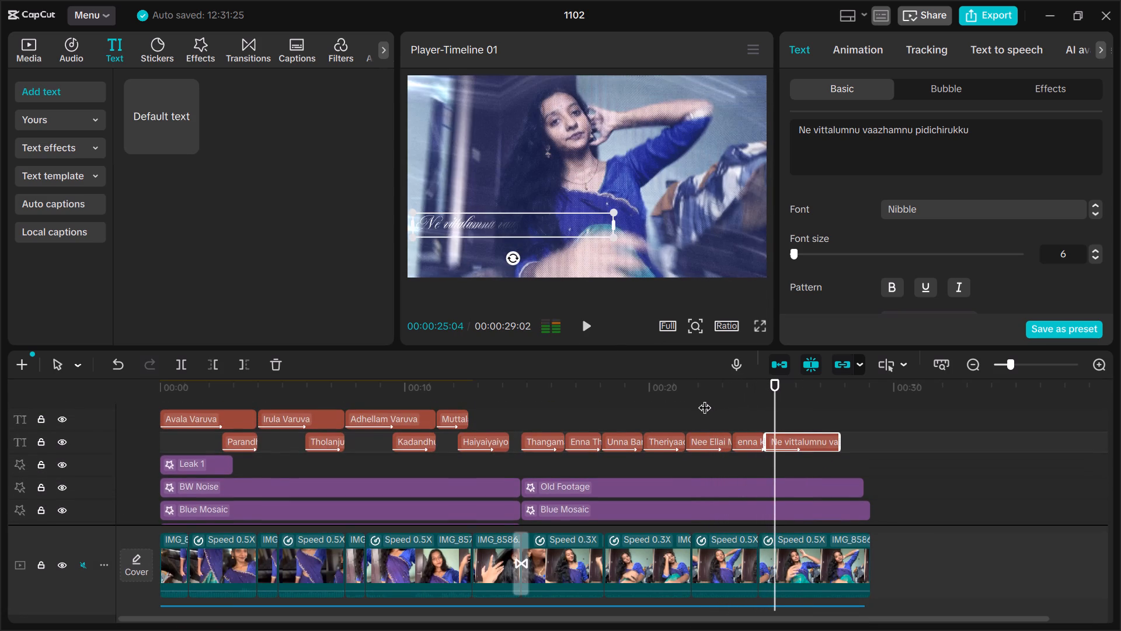
{"action": "left_click_drag", "start_coordinate": [788, 438], "coordinate": [790, 438]}
{"action": "left_click_drag", "start_coordinate": [790, 438], "coordinate": [809, 439]}
{"action": "left_click", "coordinate": [761, 434]}
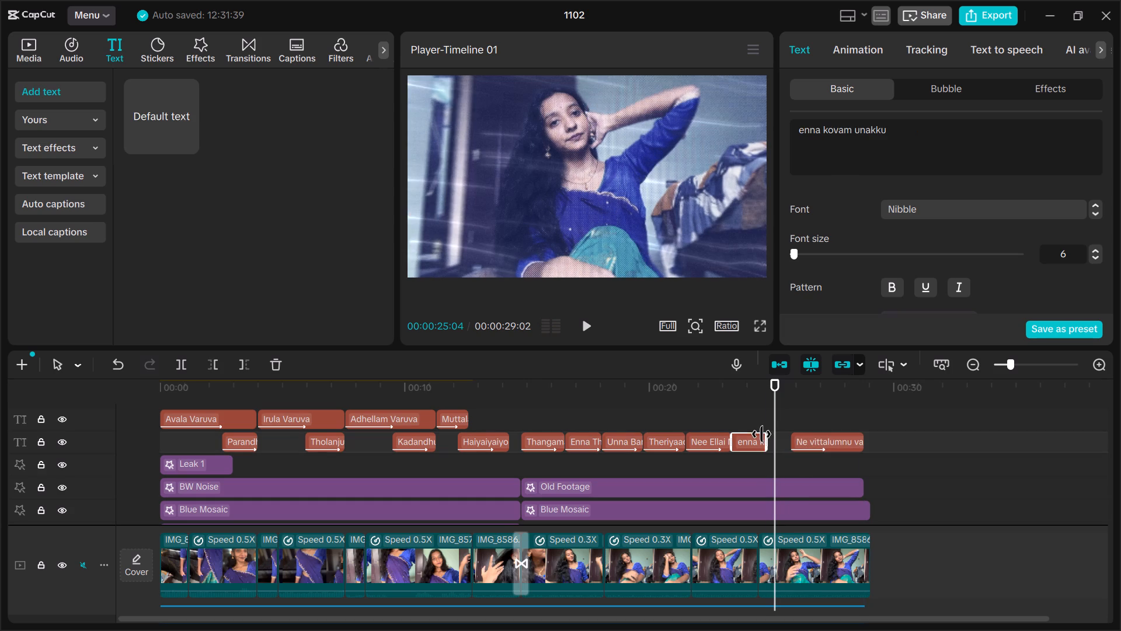
{"action": "left_click_drag", "start_coordinate": [764, 441], "coordinate": [775, 441]}
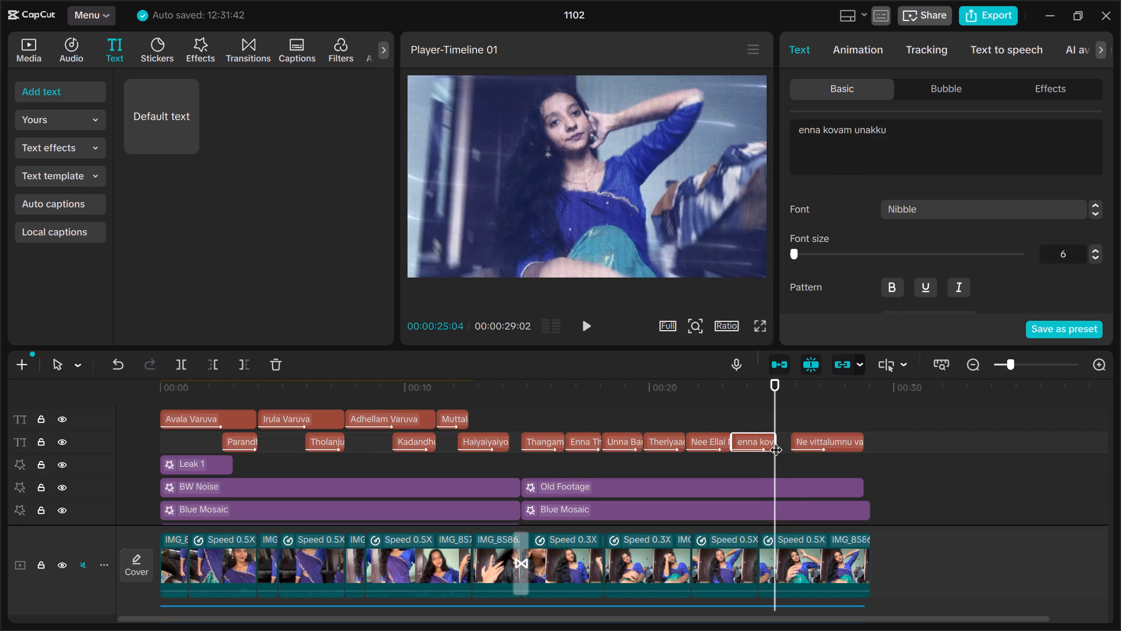
Check the playback and move the "Ne vittalumnu vaazhamnu pidichirukku" caption to start directly after "enna kovam unakku", at about 00:00:25:06.
{"action": "left_click", "coordinate": [730, 397]}
{"action": "key", "text": "space"}
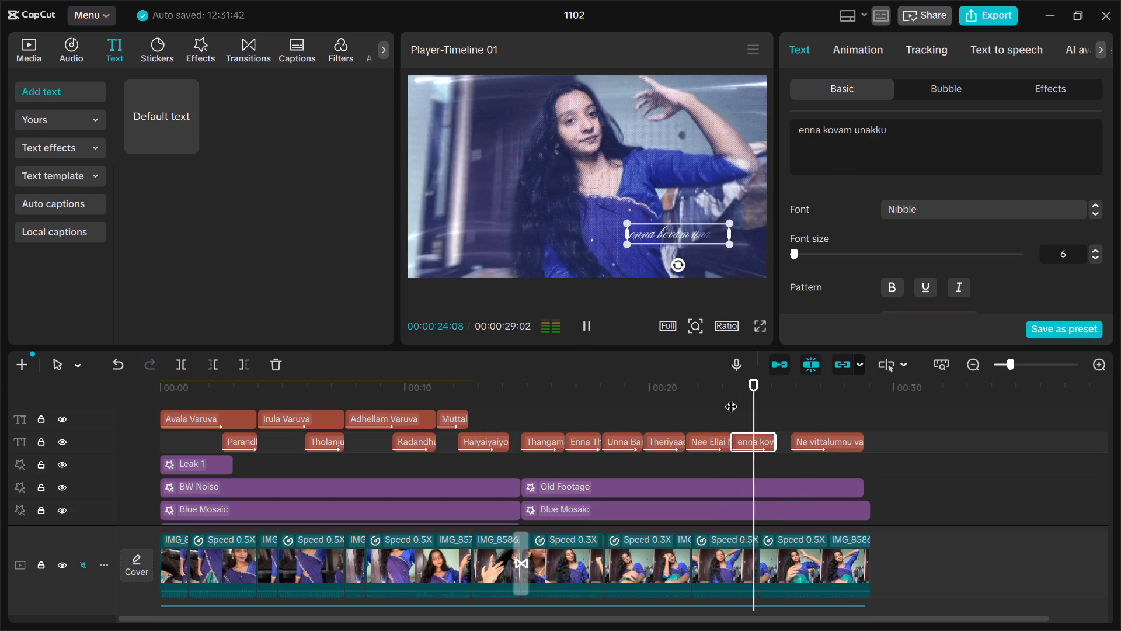
{"action": "key", "text": "space"}
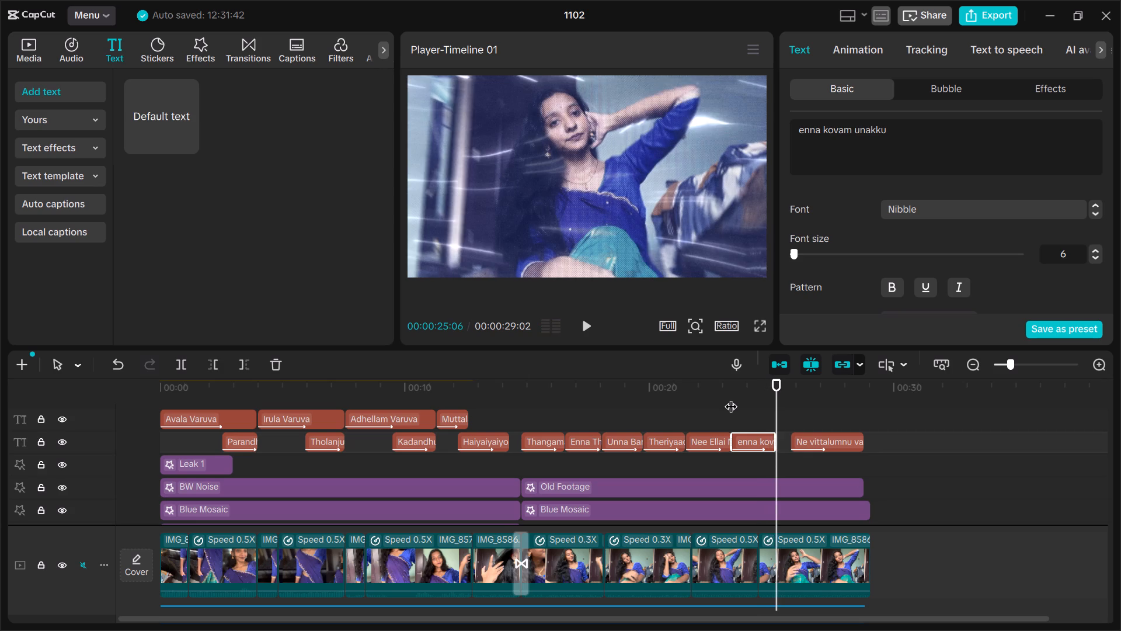
{"action": "left_click_drag", "start_coordinate": [814, 444], "coordinate": [799, 444]}
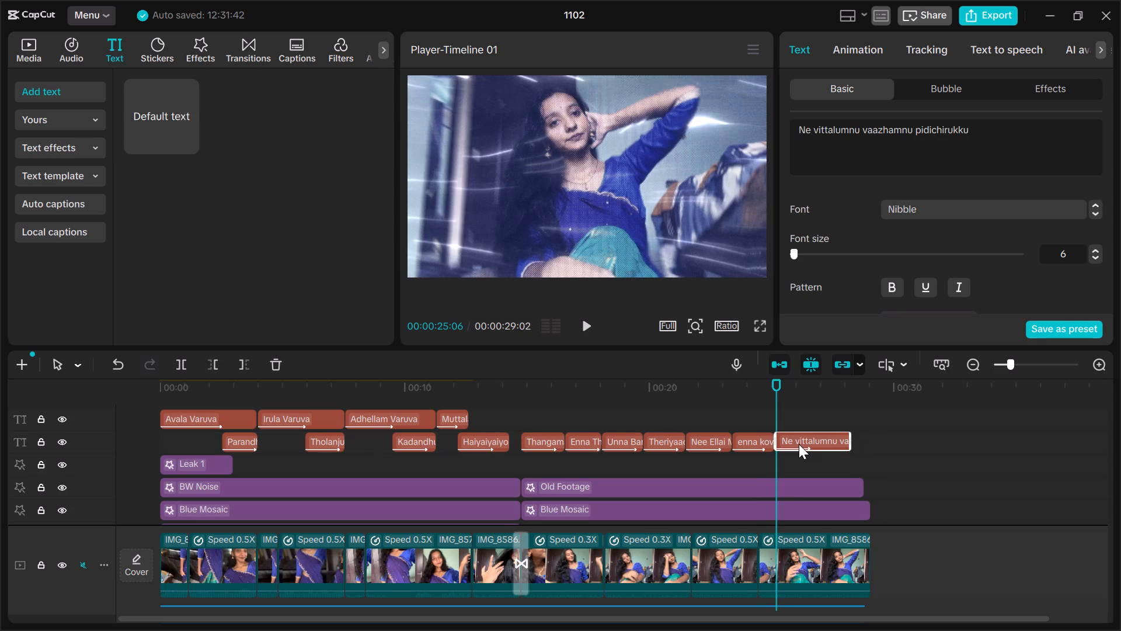
{"action": "left_click_drag", "start_coordinate": [799, 444], "coordinate": [800, 444]}
Preview the "Ne vittalumnu vaazhamnu pidichirukku" caption and set its Type 2 entrance animation duration to 2.8 s.
{"action": "left_click", "coordinate": [760, 397]}
{"action": "key", "text": "space"}
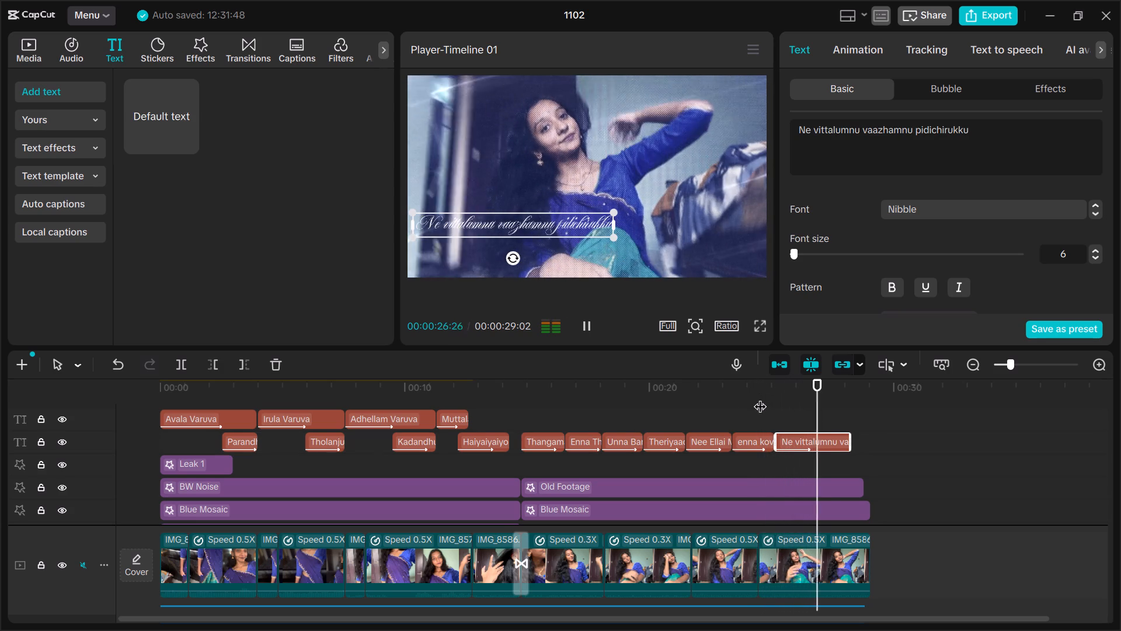
{"action": "key", "text": "space"}
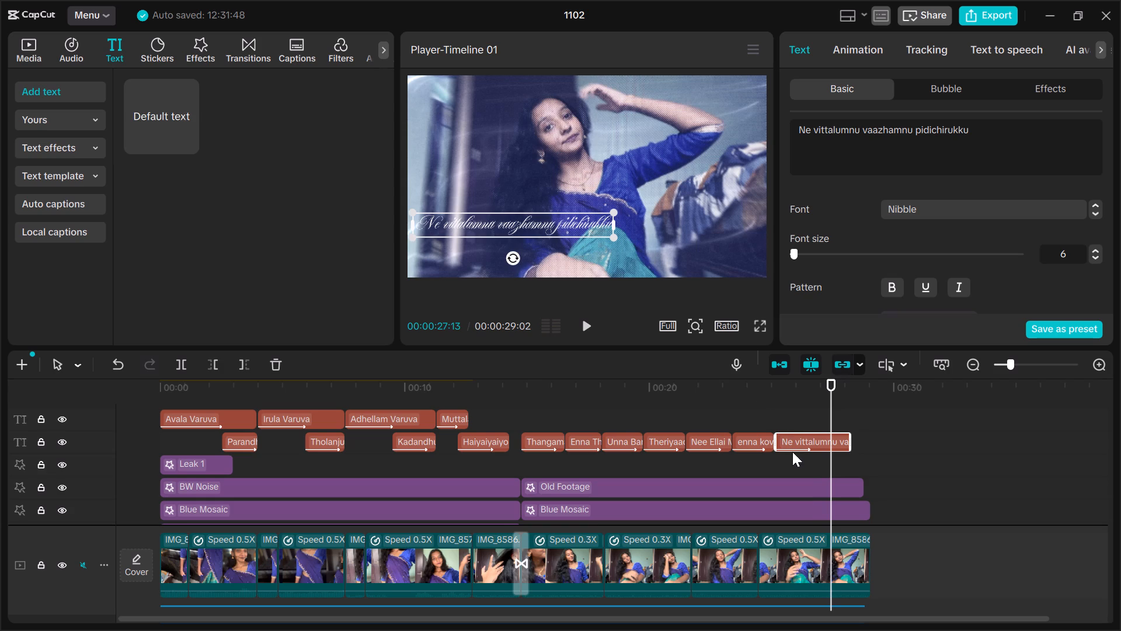
{"action": "left_click", "coordinate": [857, 50]}
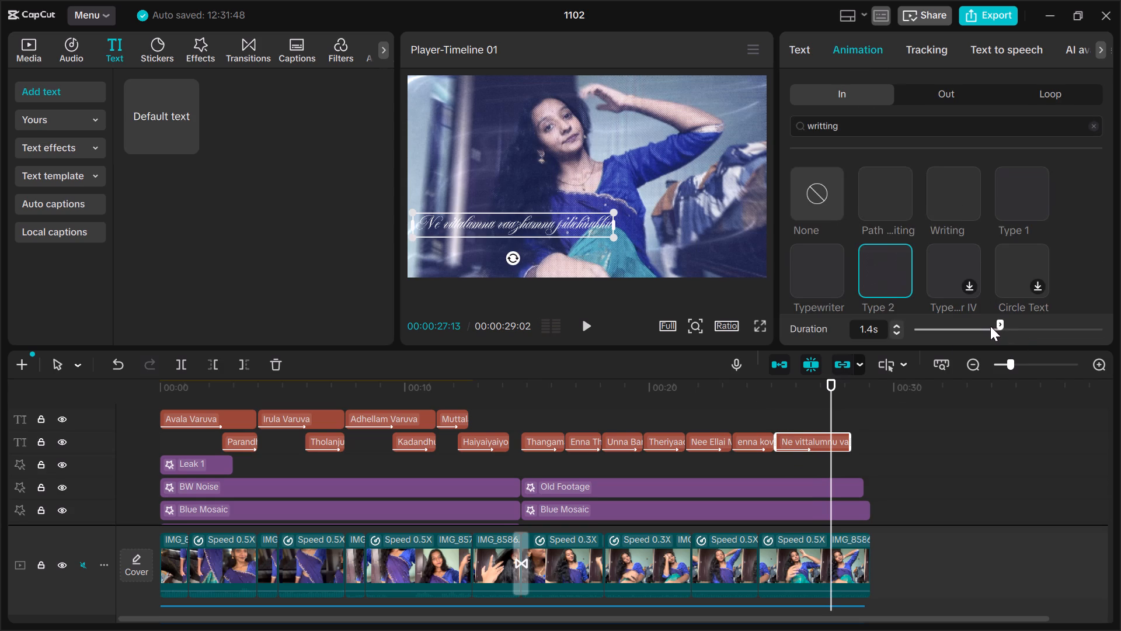
{"action": "left_click_drag", "start_coordinate": [1000, 325], "coordinate": [1106, 321]}
{"action": "left_click_drag", "start_coordinate": [1106, 321], "coordinate": [1091, 325]}
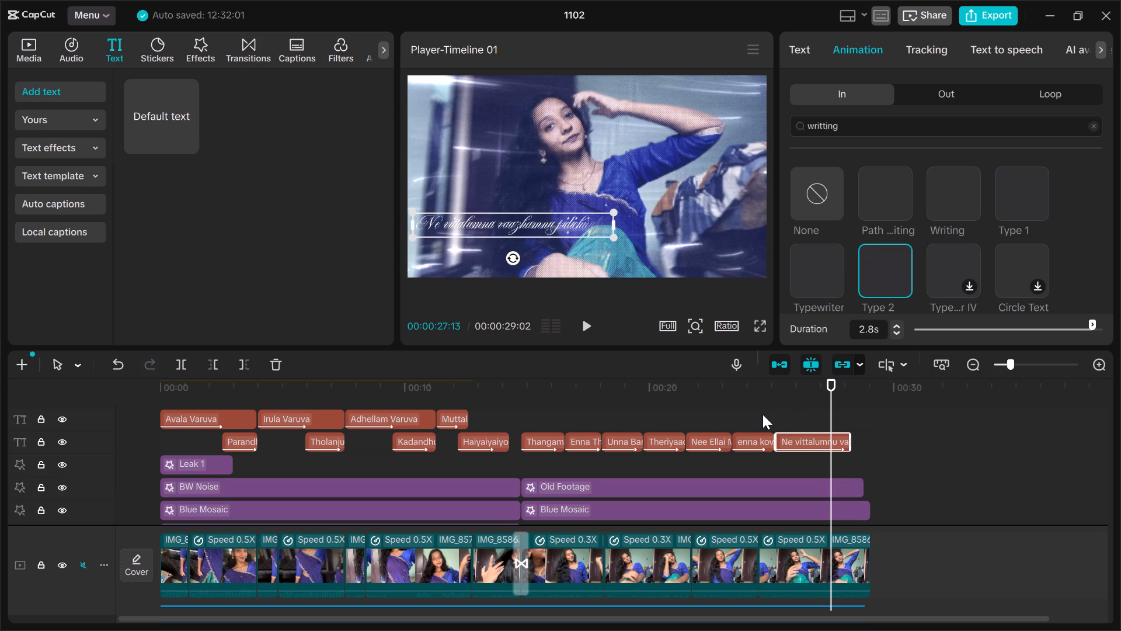
Set the "enna kovam unakku" caption's Type 2 entrance animation duration to 1.7 s.
{"action": "left_click", "coordinate": [757, 436]}
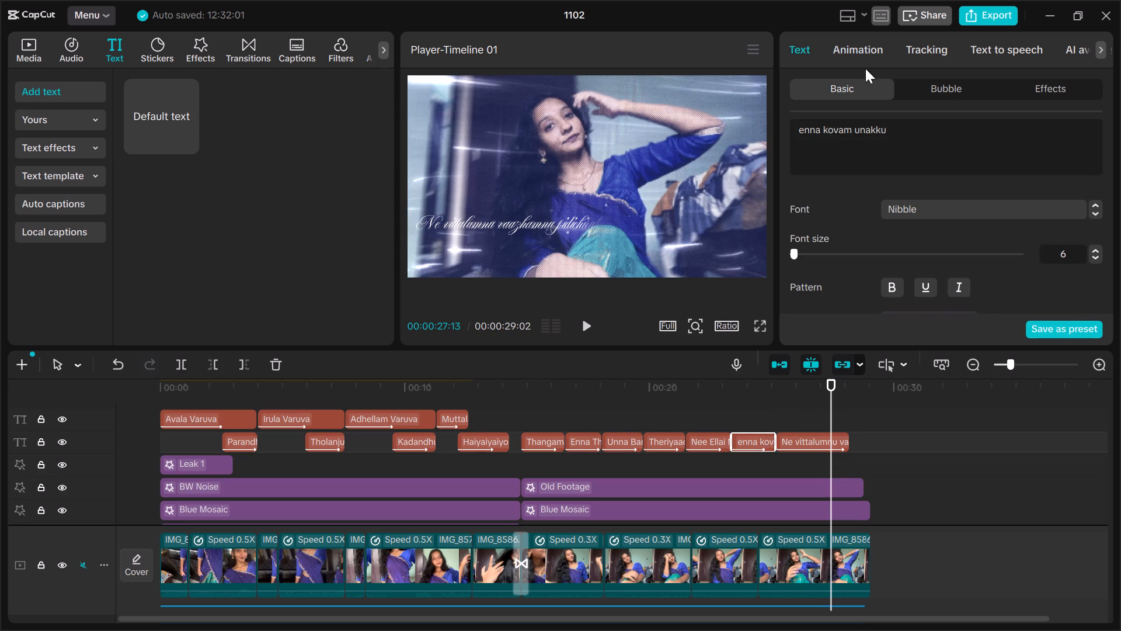
{"action": "left_click", "coordinate": [856, 51]}
{"action": "left_click_drag", "start_coordinate": [1061, 327], "coordinate": [1097, 328]}
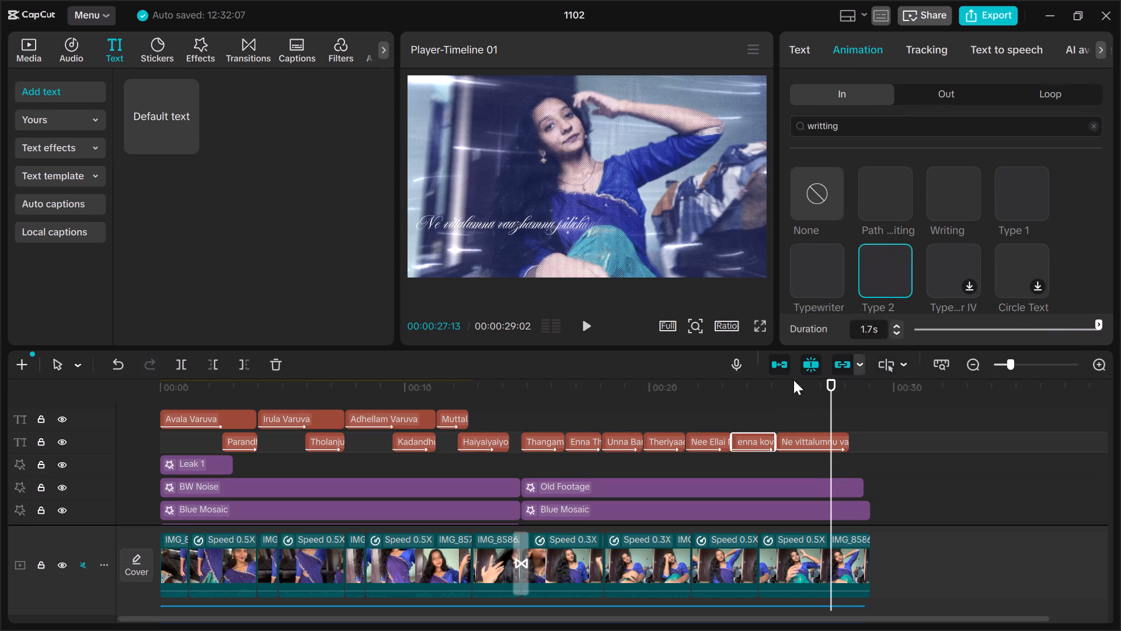
{"action": "left_click", "coordinate": [680, 408]}
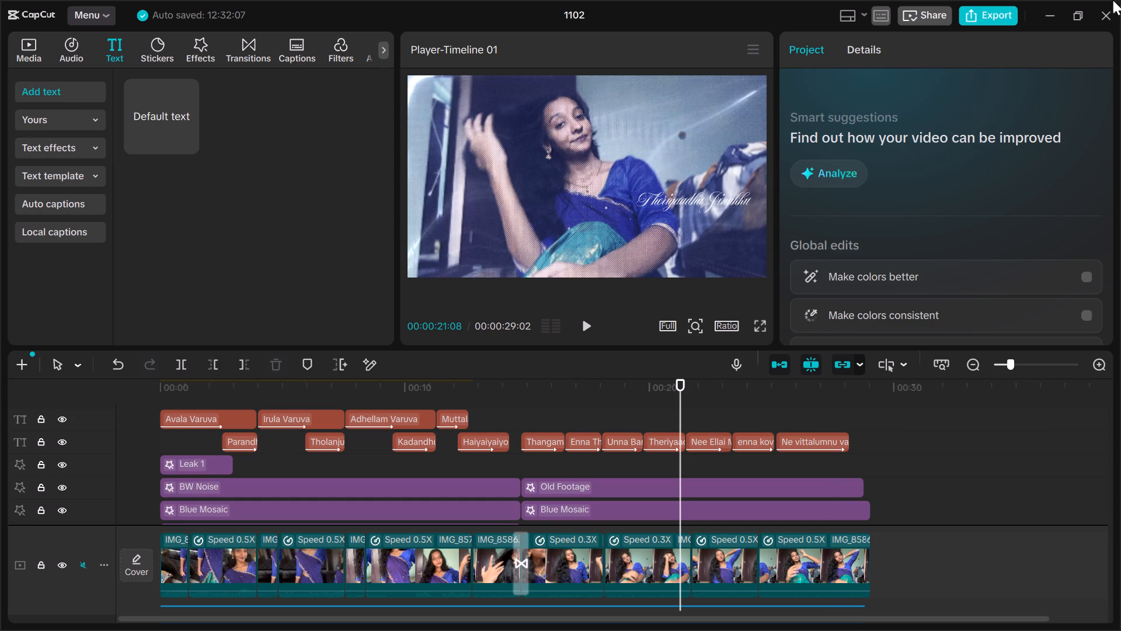
Close project 1102 and open project 1025, the one with the Ramayana title, from the CapCut project list.
{"action": "left_click", "coordinate": [1096, 26]}
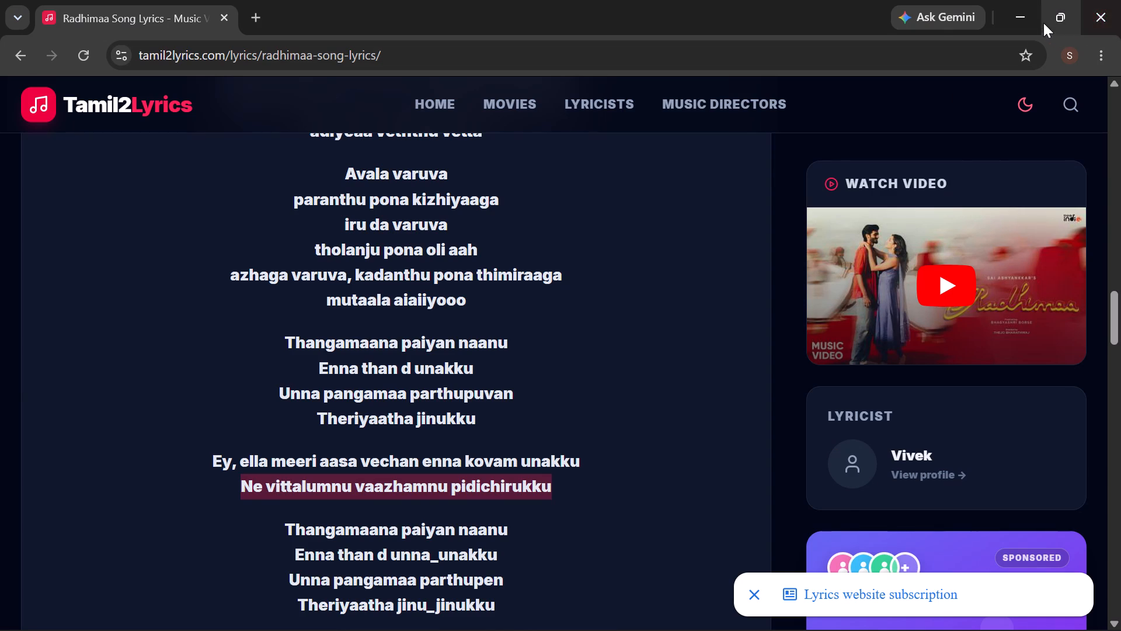
{"action": "scroll", "coordinate": [741, 469], "scroll_direction": "down", "scroll_amount": 17}
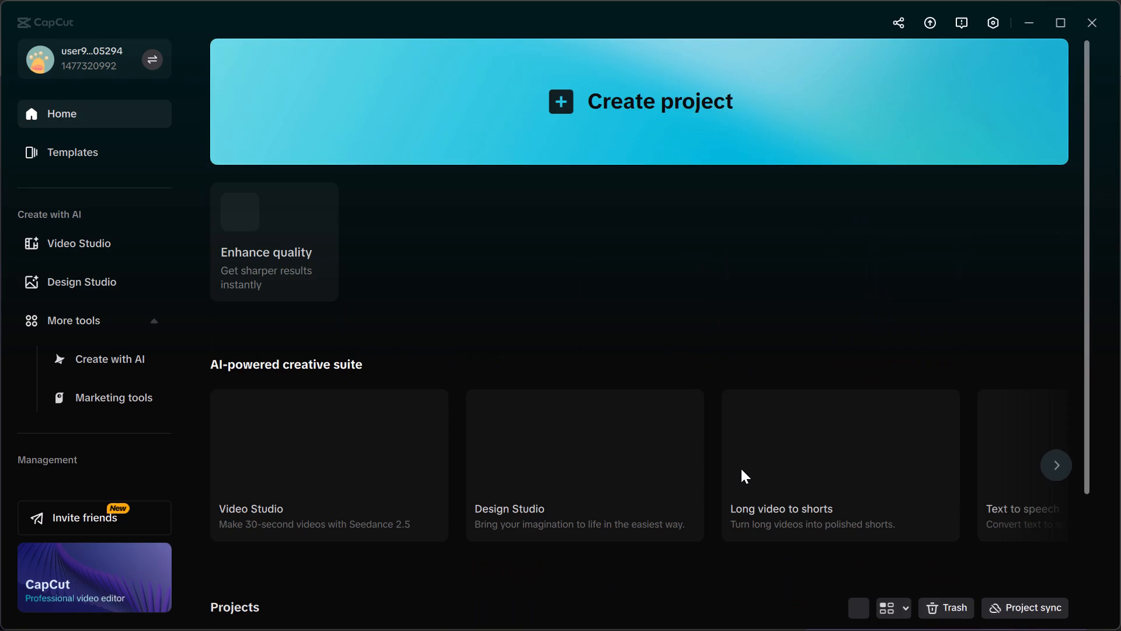
{"action": "scroll", "coordinate": [741, 469], "scroll_direction": "down", "scroll_amount": 13}
{"action": "scroll", "coordinate": [710, 314], "scroll_direction": "down", "scroll_amount": 5}
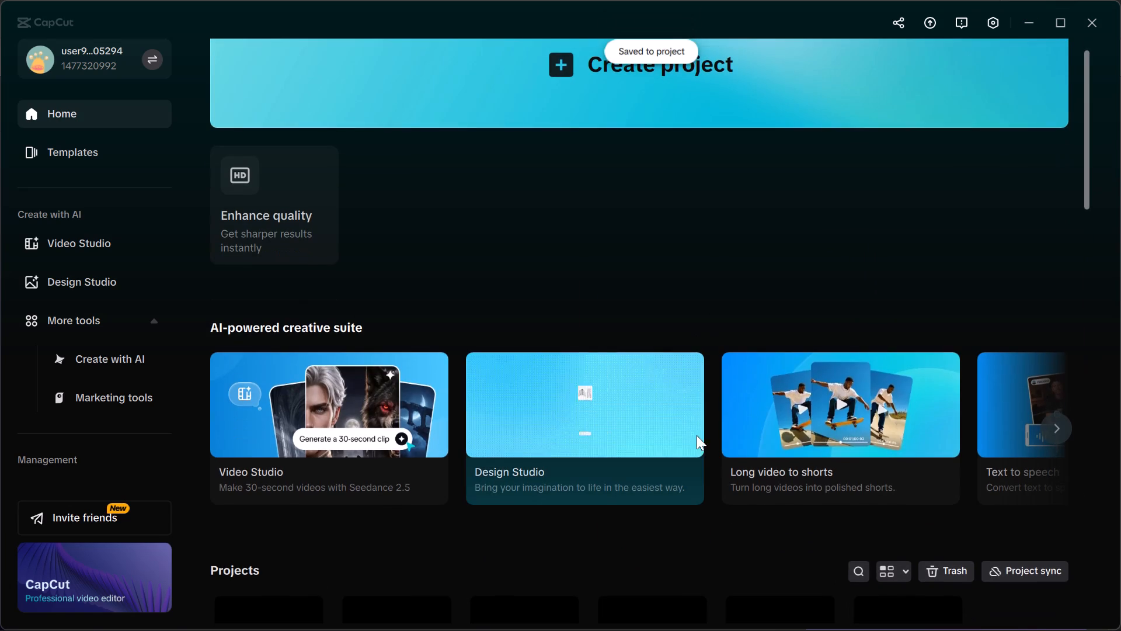
{"action": "scroll", "coordinate": [694, 441], "scroll_direction": "down", "scroll_amount": 8}
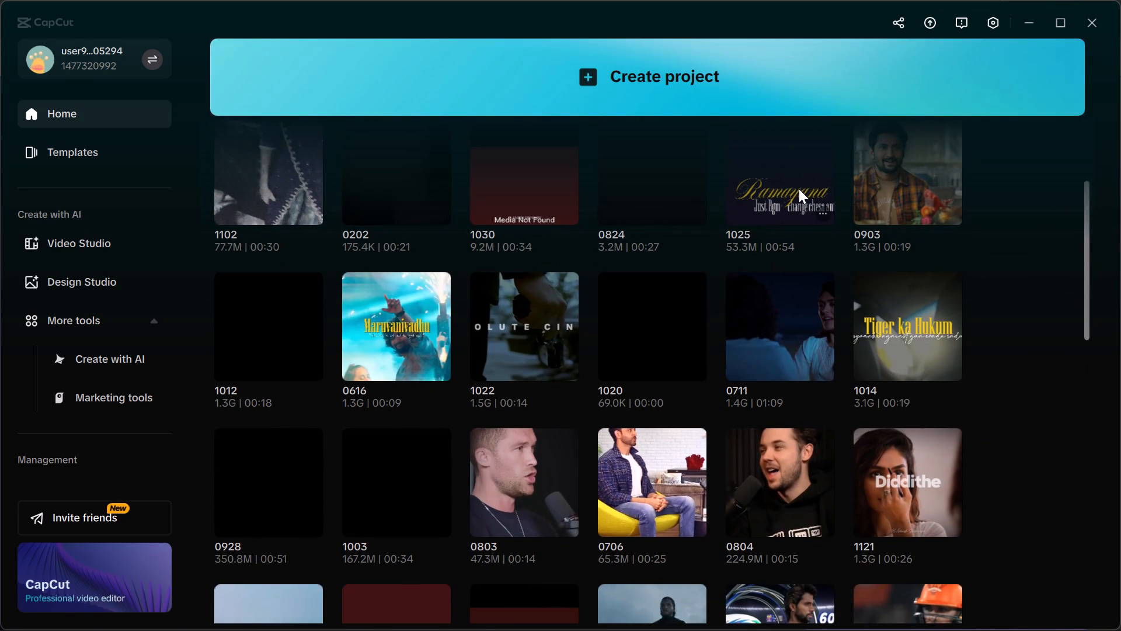
{"action": "left_click", "coordinate": [798, 186]}
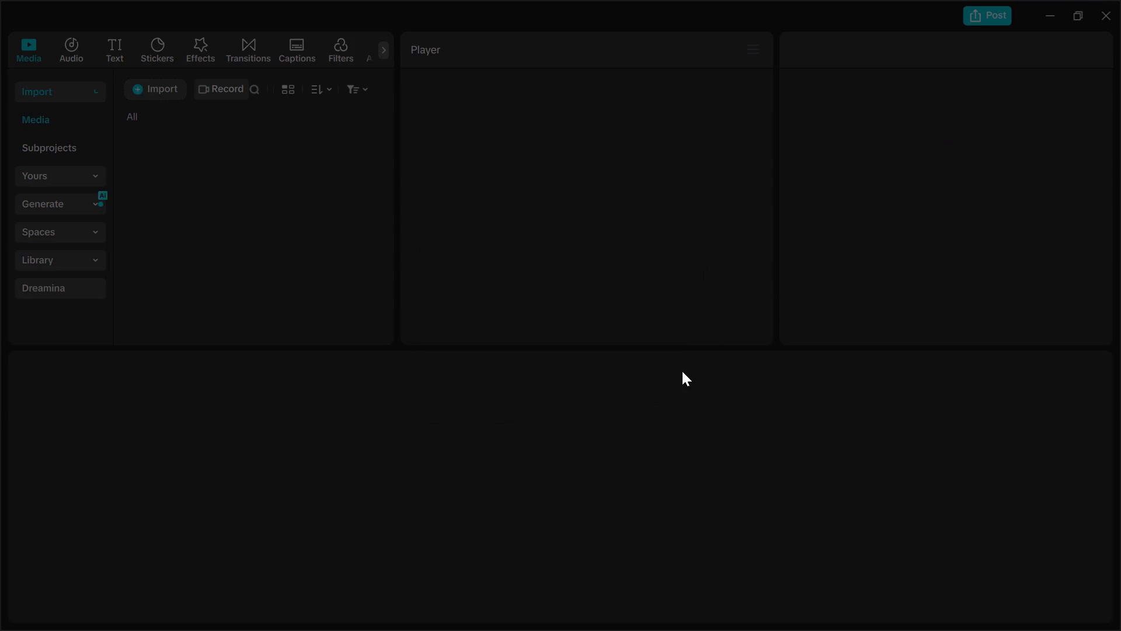
Examine the font and text settings of the "Ramayana" title in project 1025.
{"action": "scroll", "coordinate": [454, 477], "scroll_direction": "up", "scroll_amount": 1}
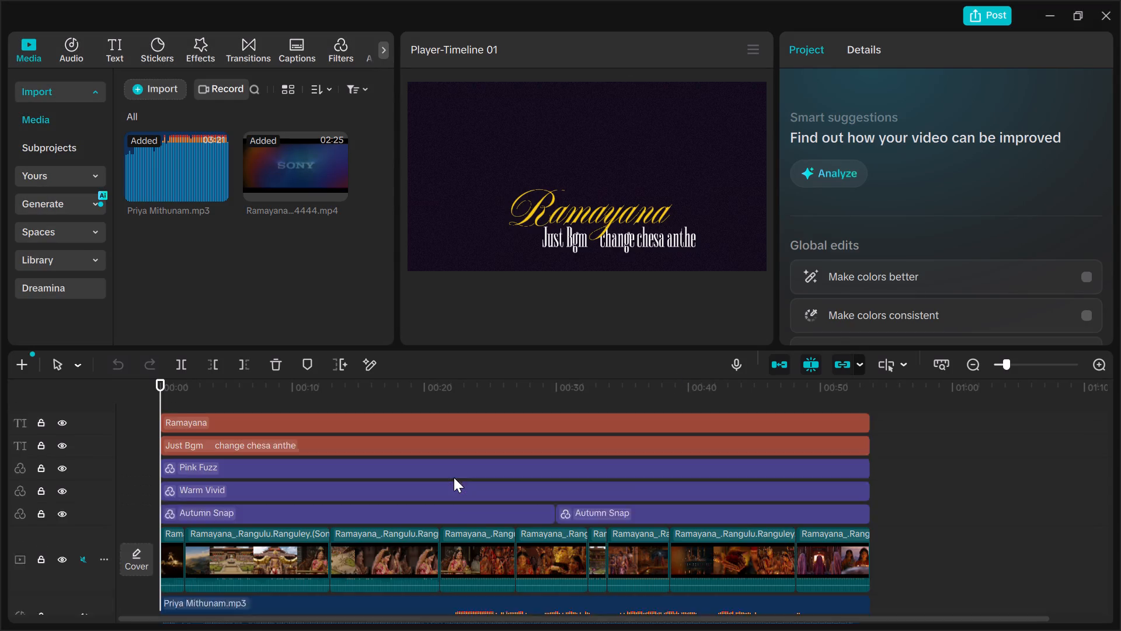
{"action": "scroll", "coordinate": [454, 477], "scroll_direction": "up", "scroll_amount": 1}
{"action": "left_click", "coordinate": [370, 459]}
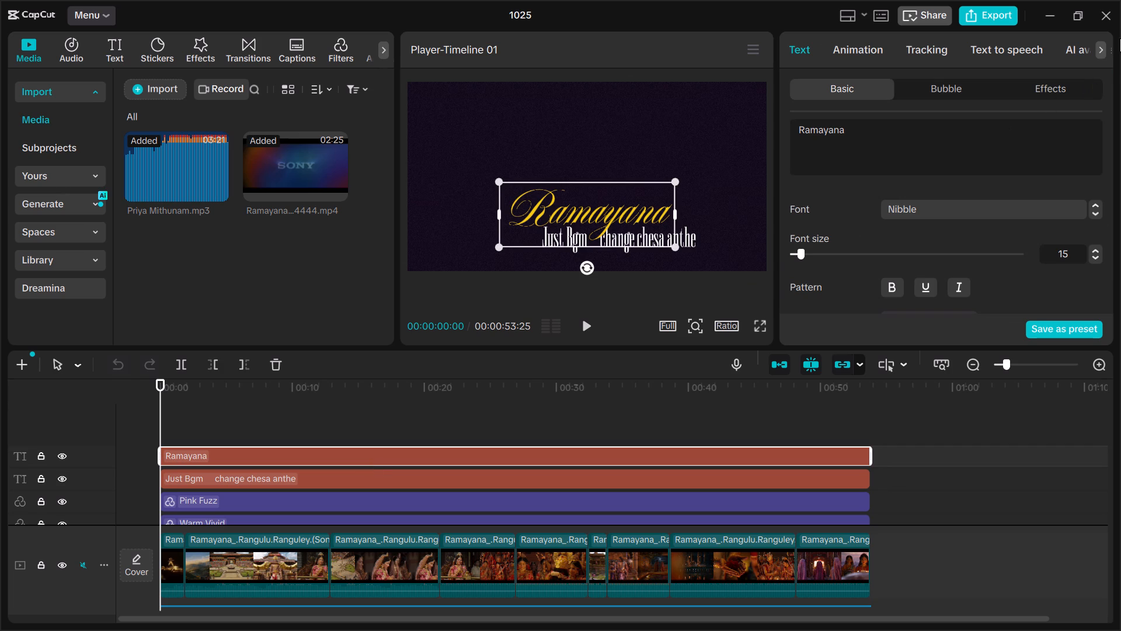
Close project 1025 and reopen project 1102 from the CapCut project list.
{"action": "left_click", "coordinate": [1106, 4]}
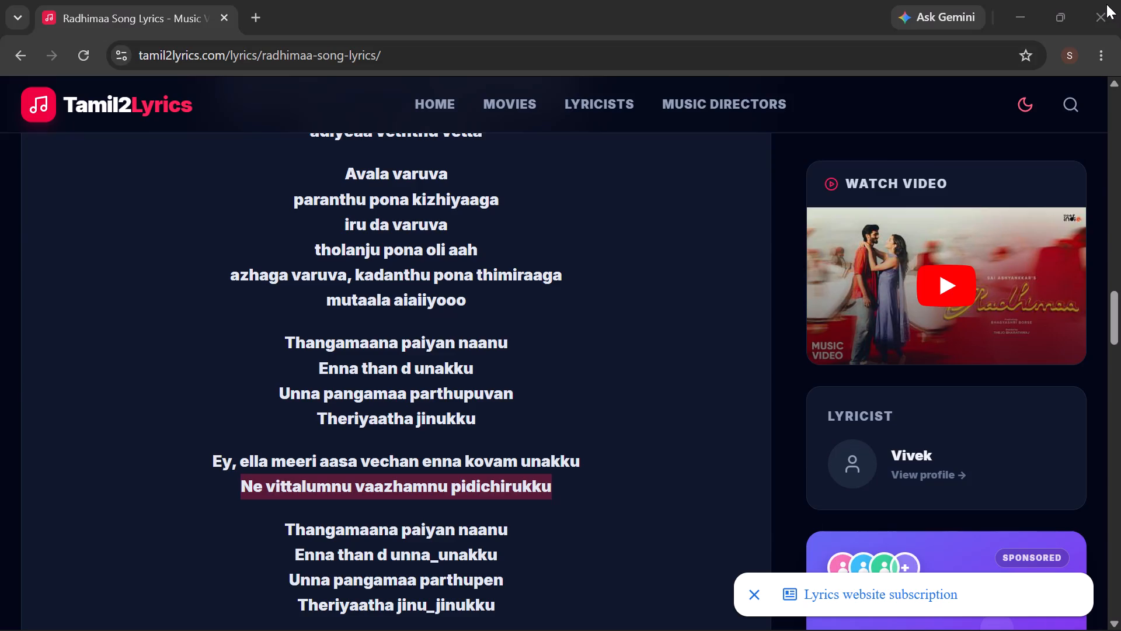
{"action": "scroll", "coordinate": [491, 378], "scroll_direction": "down", "scroll_amount": 9}
{"action": "left_click", "coordinate": [399, 348]}
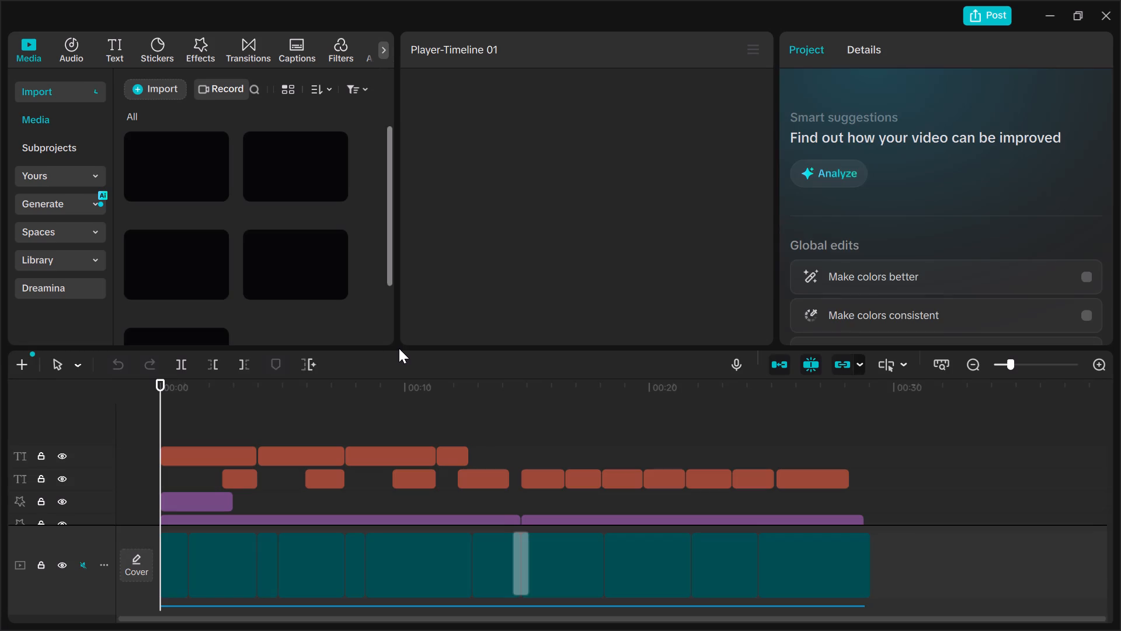
Preview the "Thangamana Paiyan Avan" caption, search the fonts for NIBBLE and set the caption's font to Italianno.
{"action": "left_click", "coordinate": [535, 474]}
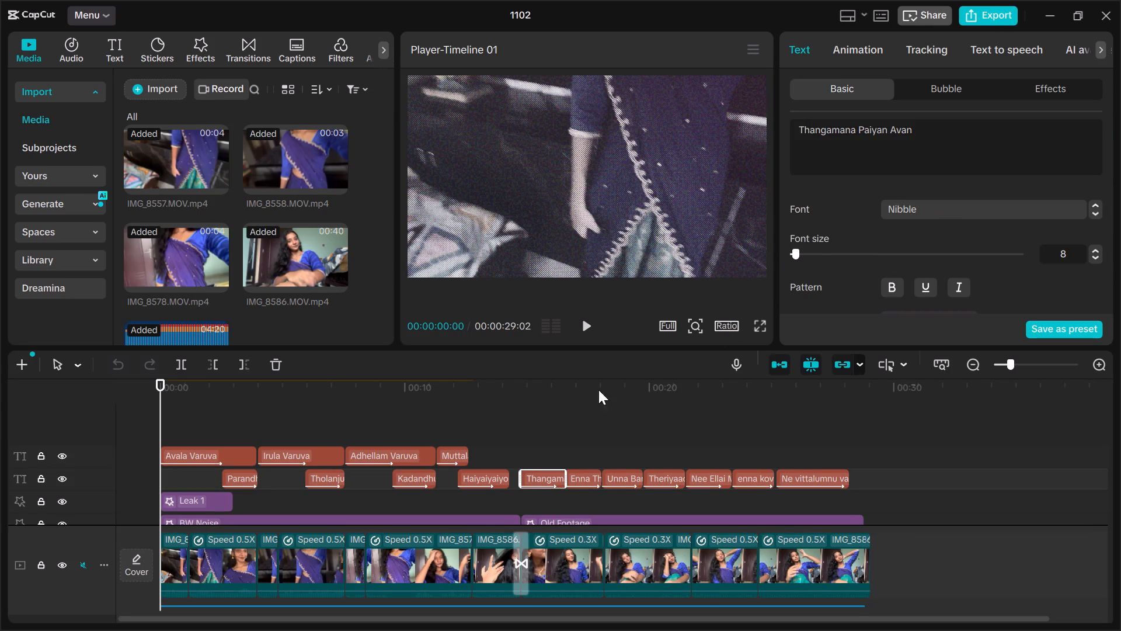
{"action": "left_click", "coordinate": [525, 424]}
{"action": "key", "text": "space"}
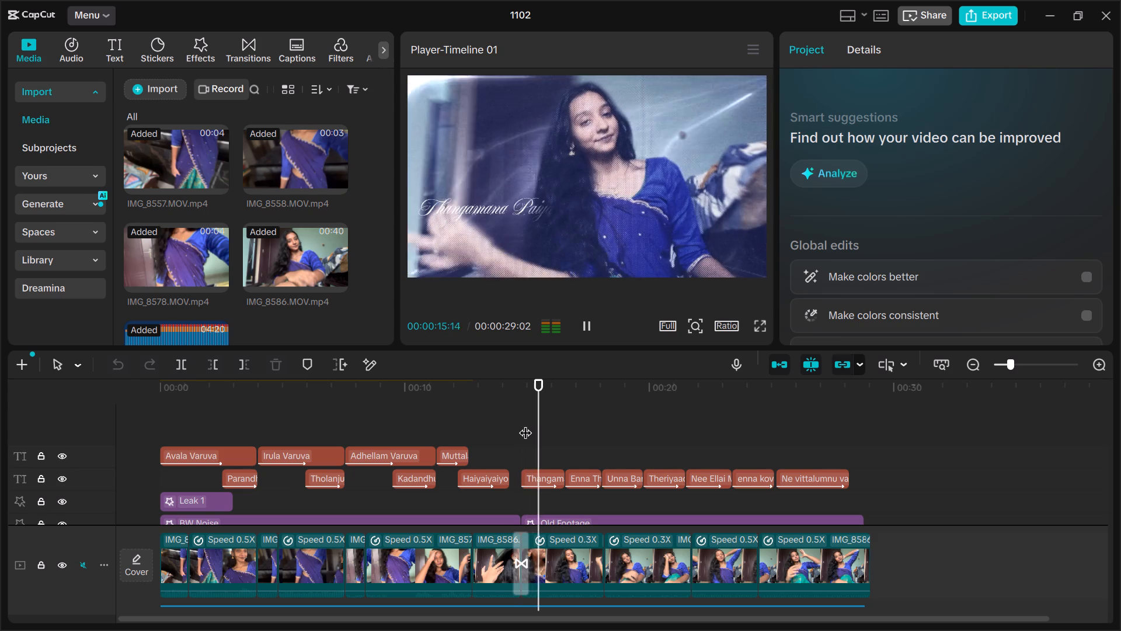
{"action": "key", "text": "space"}
{"action": "left_click", "coordinate": [542, 474]}
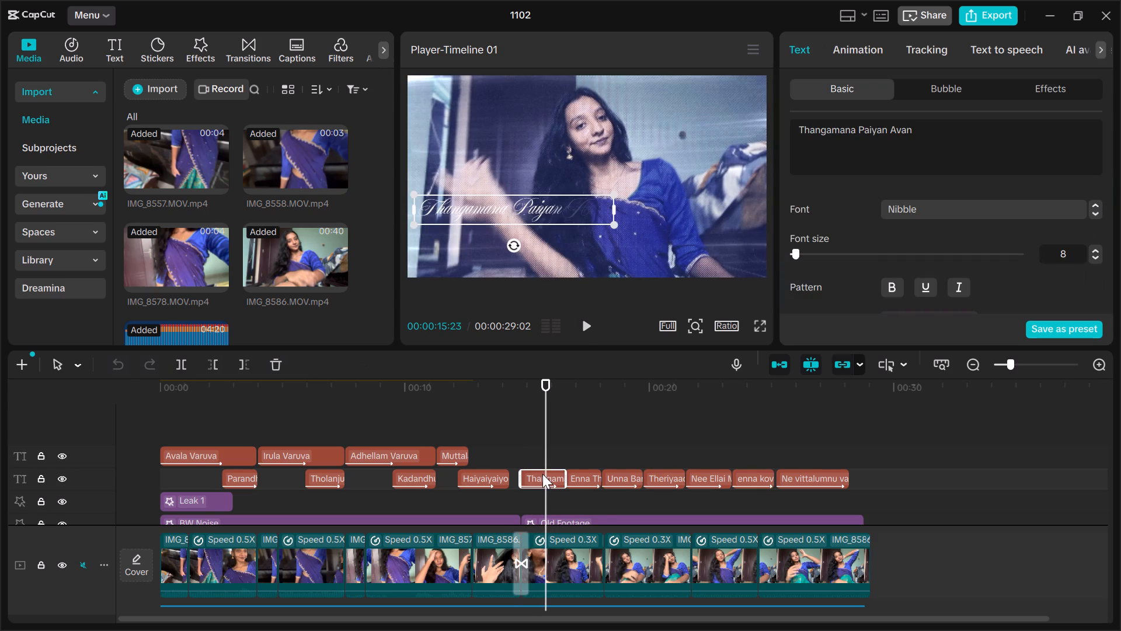
{"action": "left_click", "coordinate": [992, 206]}
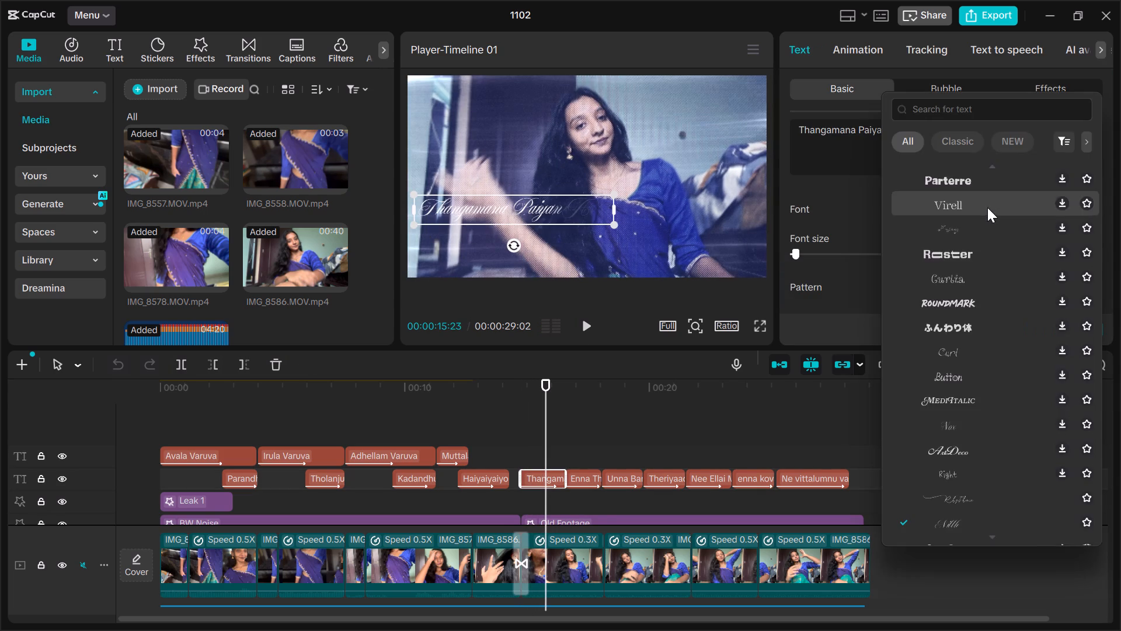
{"action": "left_click", "coordinate": [976, 112]}
{"action": "type", "text": "NIBBLE"}
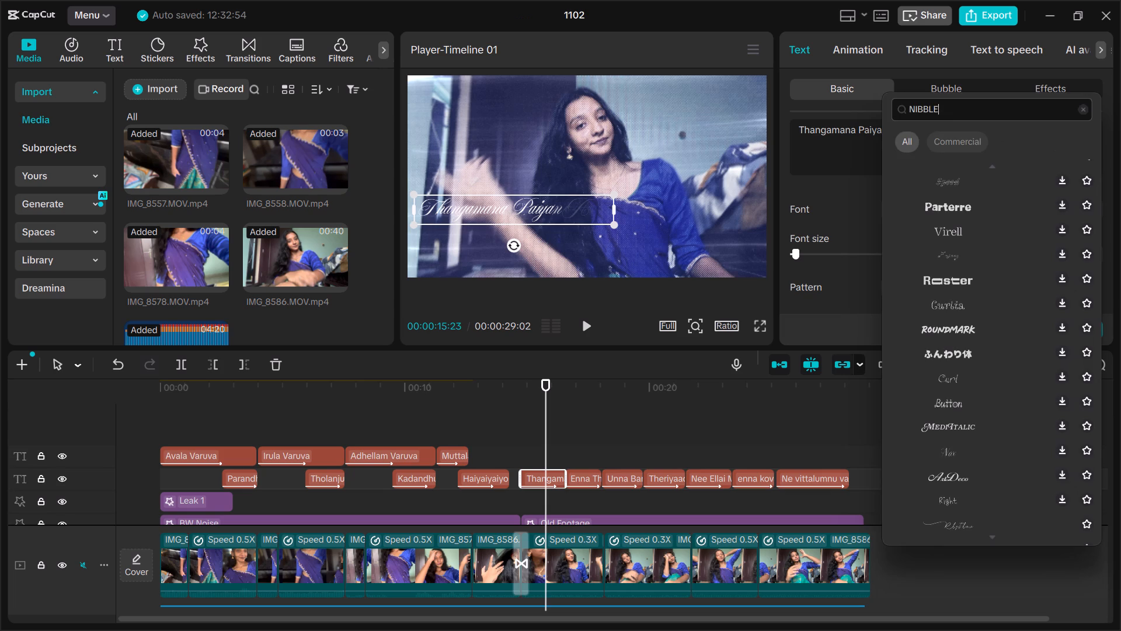
{"action": "key", "text": "Return"}
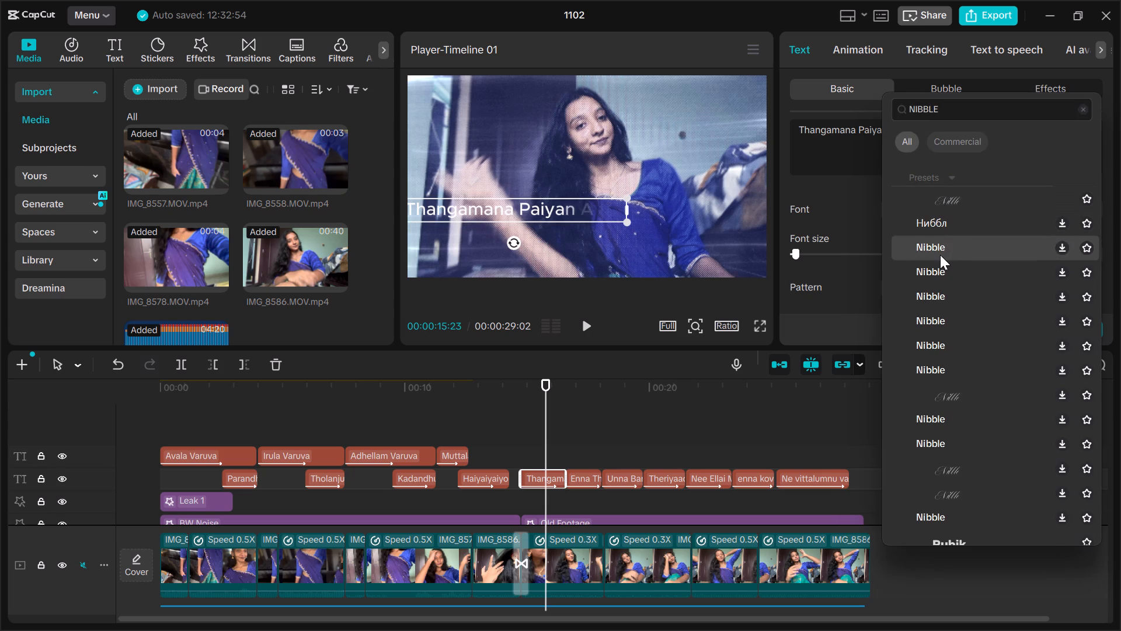
{"action": "scroll", "coordinate": [946, 396], "scroll_direction": "down", "scroll_amount": 1}
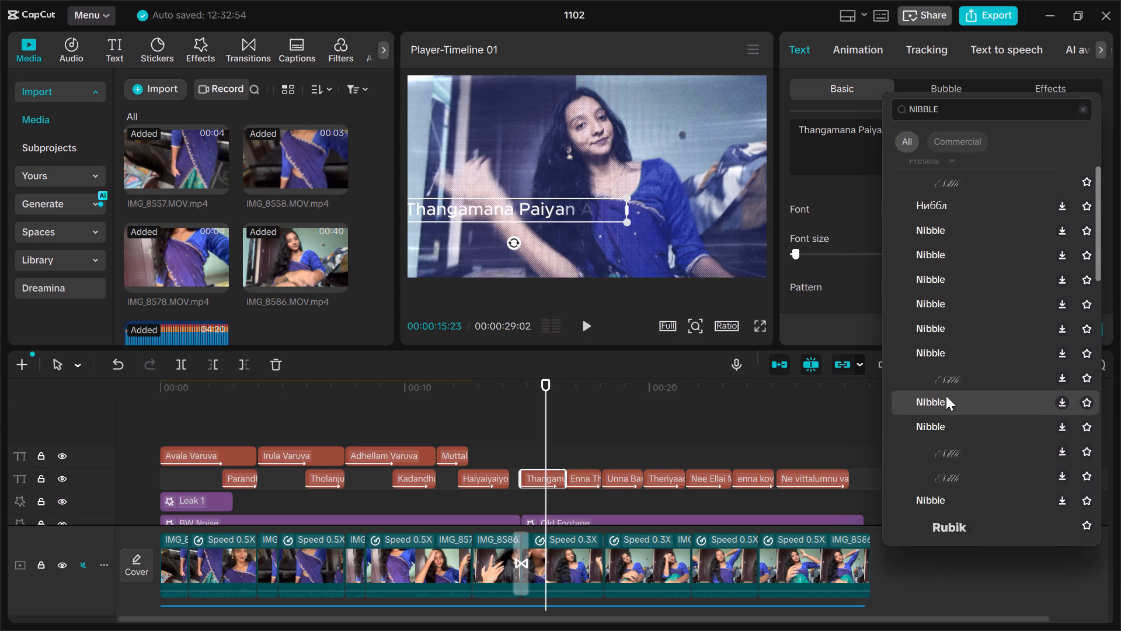
{"action": "scroll", "coordinate": [946, 396], "scroll_direction": "down", "scroll_amount": 1}
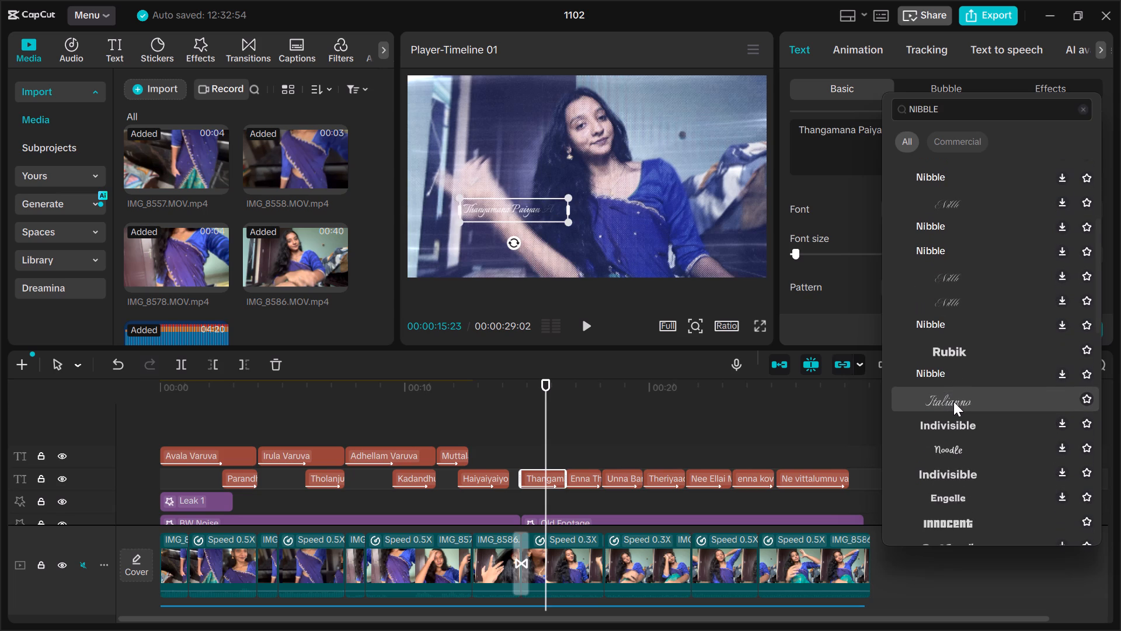
{"action": "left_click", "coordinate": [953, 401]}
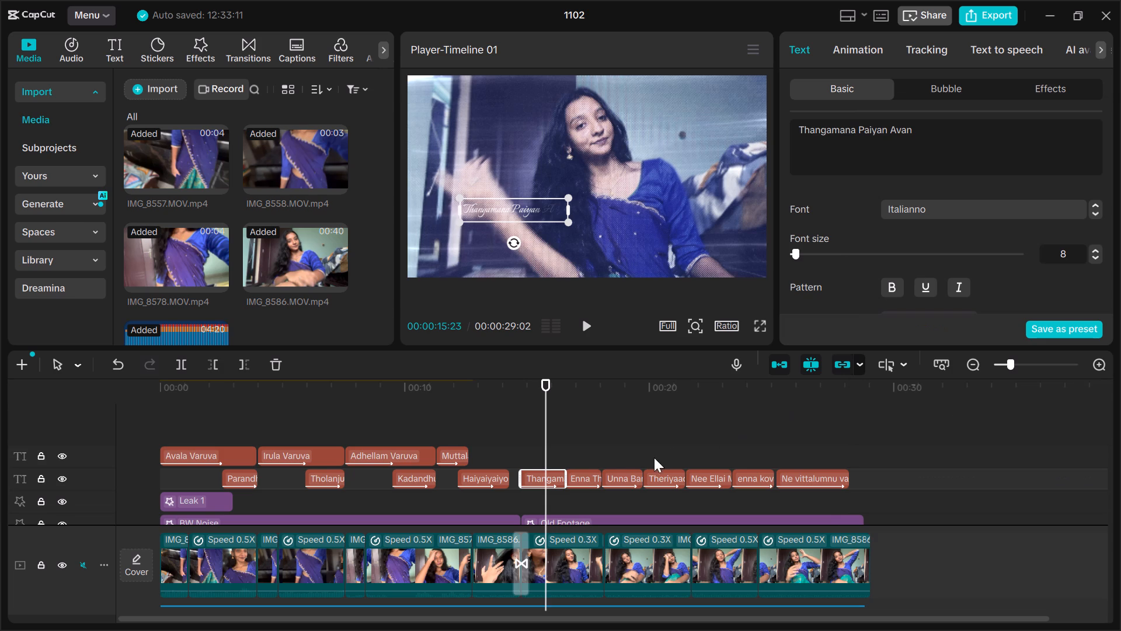
Replay the "Thangamana Paiyan Avan" caption and enlarge its text box on the video frame by about half.
{"action": "left_click", "coordinate": [582, 481]}
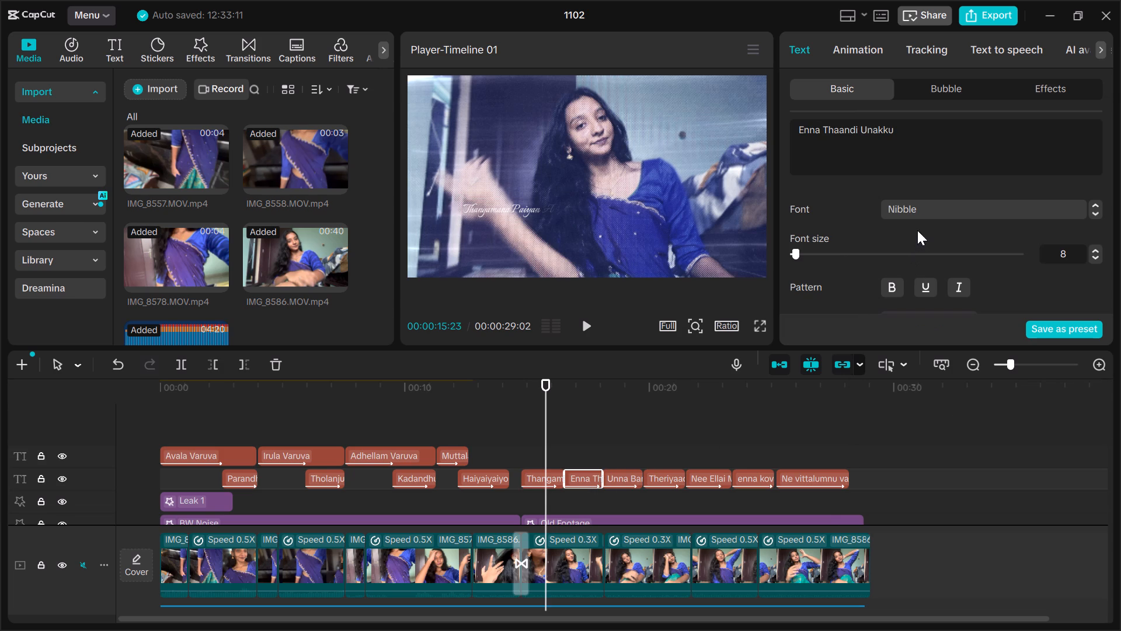
{"action": "left_click", "coordinate": [518, 438]}
{"action": "key", "text": "space"}
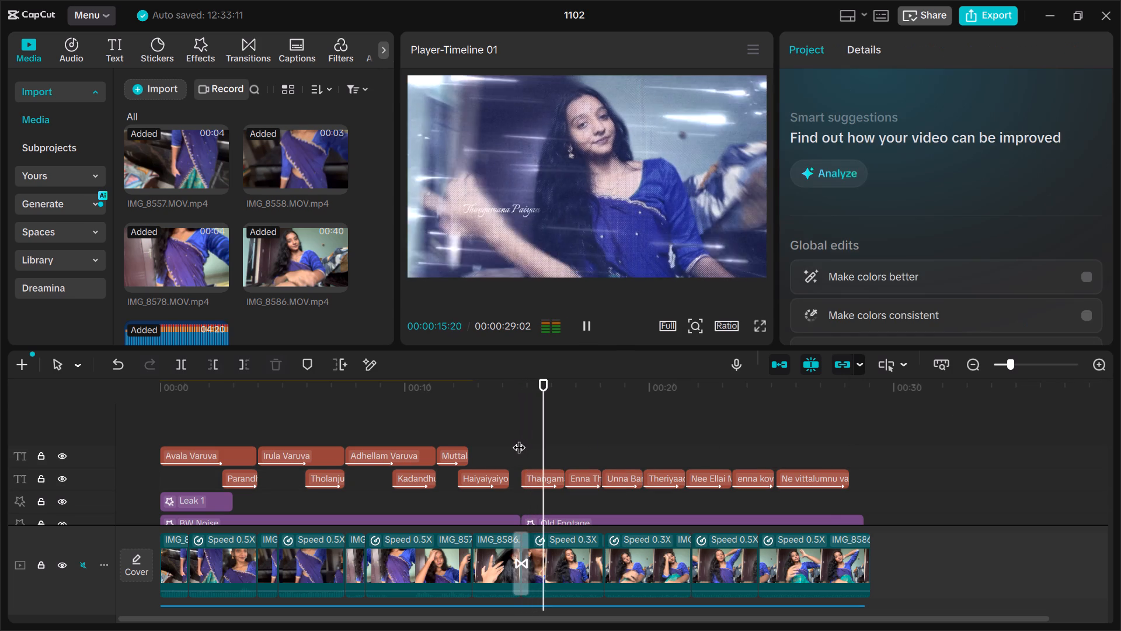
{"action": "key", "text": "space"}
{"action": "left_click", "coordinate": [538, 476]}
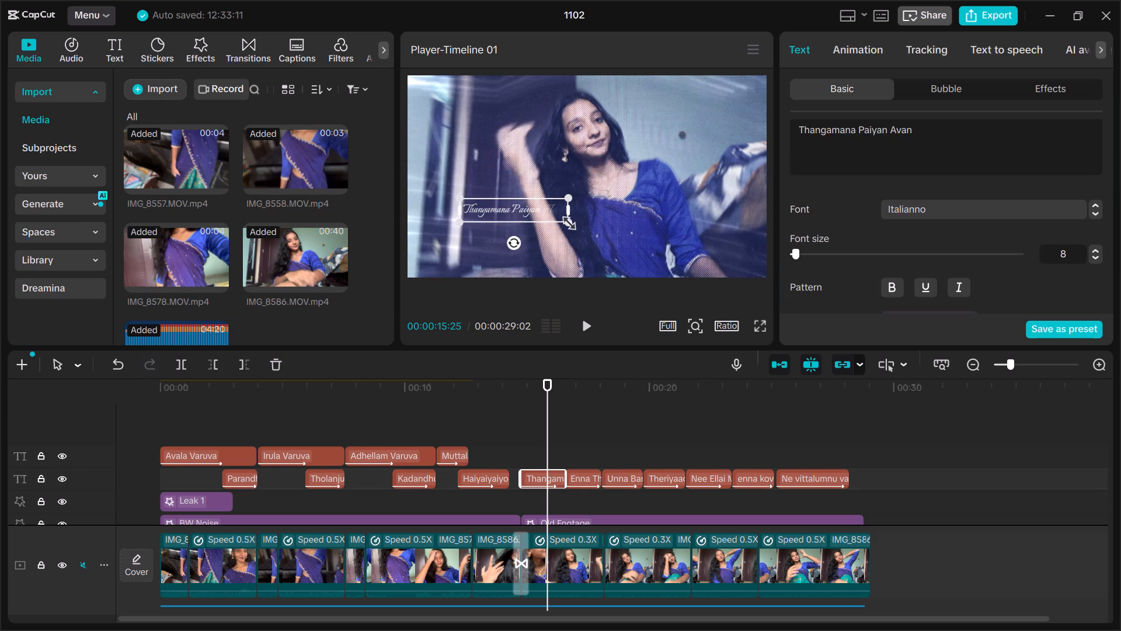
{"action": "left_click_drag", "start_coordinate": [565, 220], "coordinate": [615, 237]}
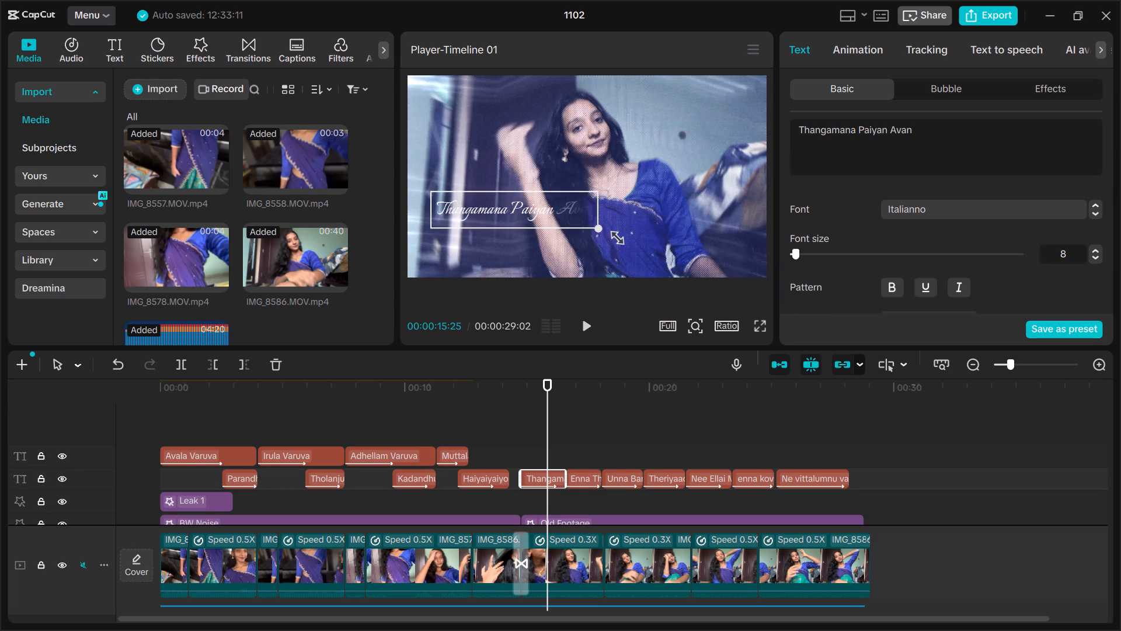
{"action": "left_click_drag", "start_coordinate": [615, 237], "coordinate": [614, 235]}
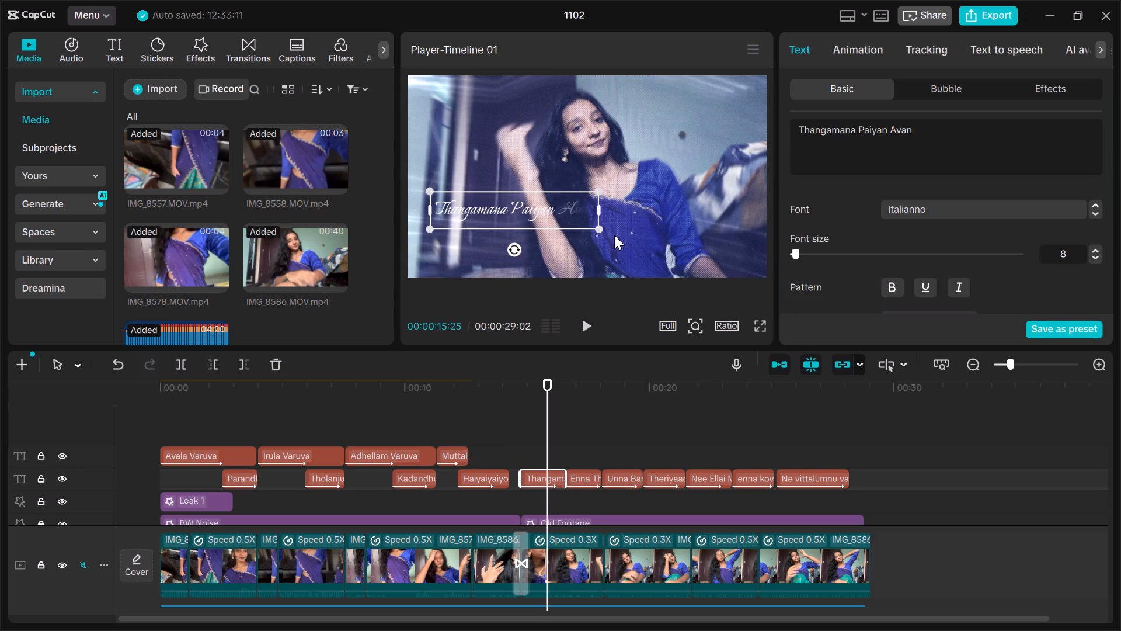
Set the "Enna Thaandi Unakku" caption's font to Italianno.
{"action": "left_click", "coordinate": [584, 480]}
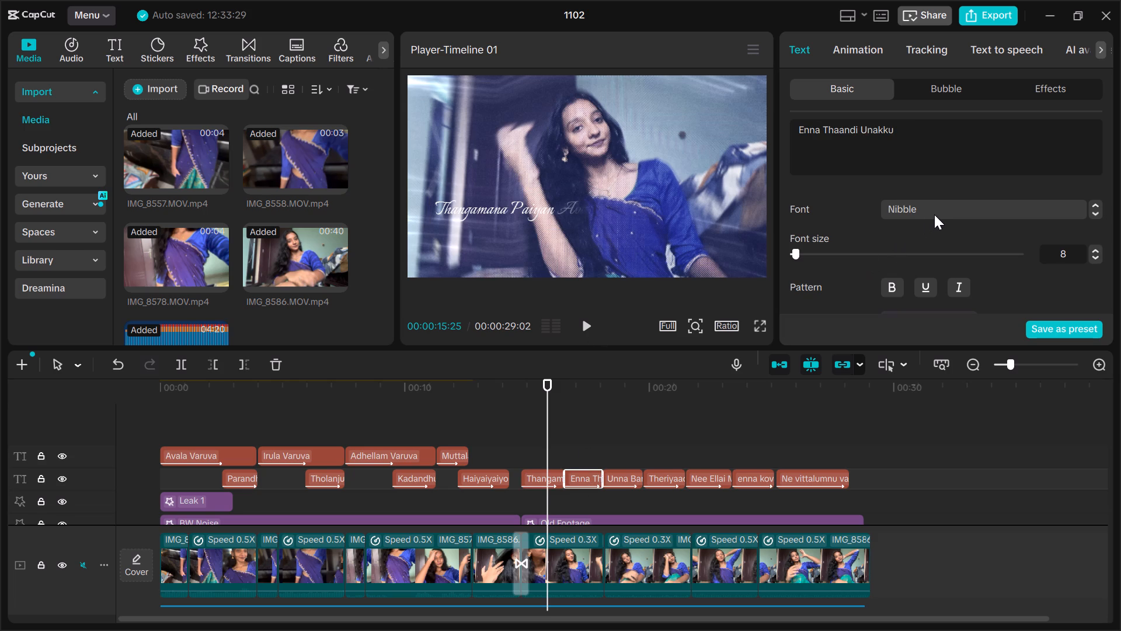
{"action": "left_click", "coordinate": [937, 214]}
{"action": "scroll", "coordinate": [937, 214], "scroll_direction": "up", "scroll_amount": 20}
{"action": "scroll", "coordinate": [937, 214], "scroll_direction": "up", "scroll_amount": 1}
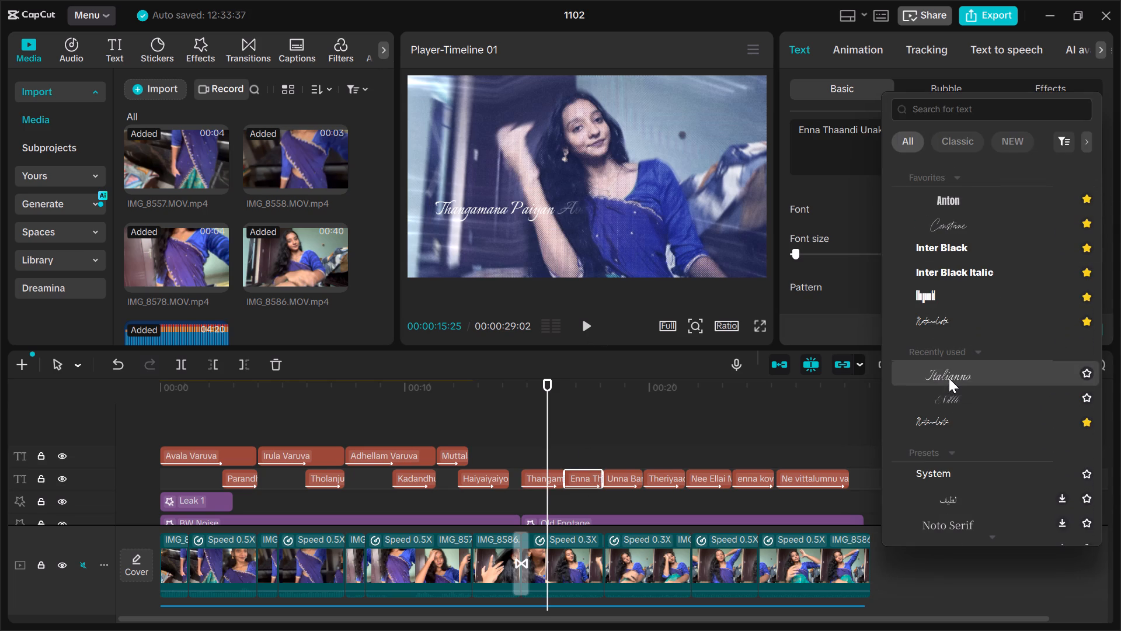
{"action": "left_click", "coordinate": [949, 378]}
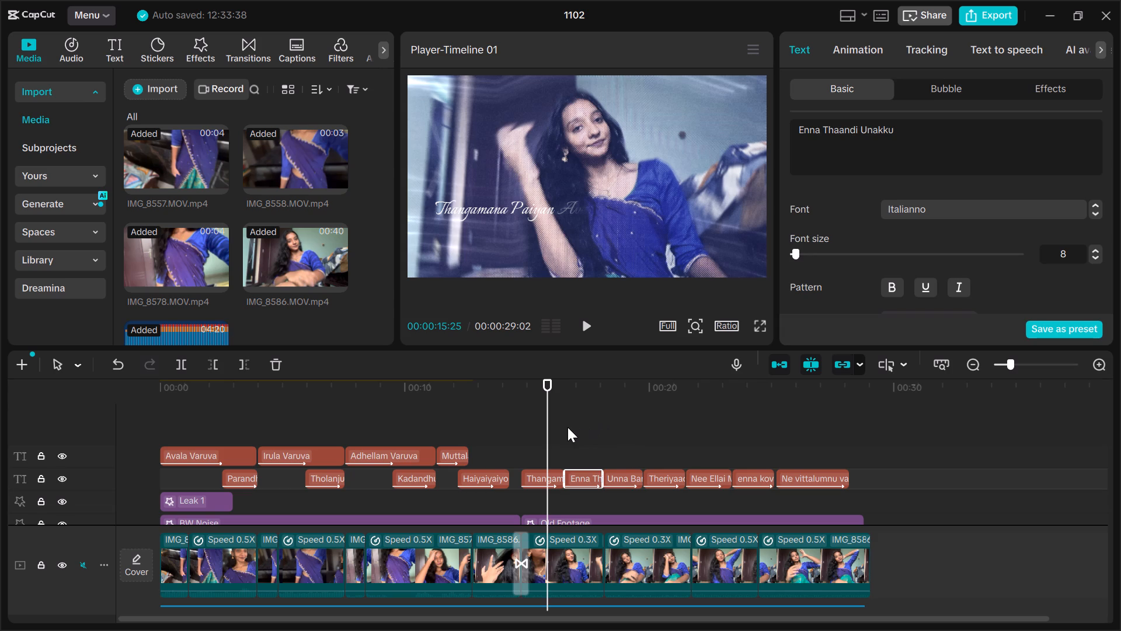
Enlarge the "Enna Thaandi Unakku" caption on the video frame to nearly twice its size and check the playback.
{"action": "left_click", "coordinate": [568, 427]}
{"action": "key", "text": "space"}
{"action": "key", "text": "space"}
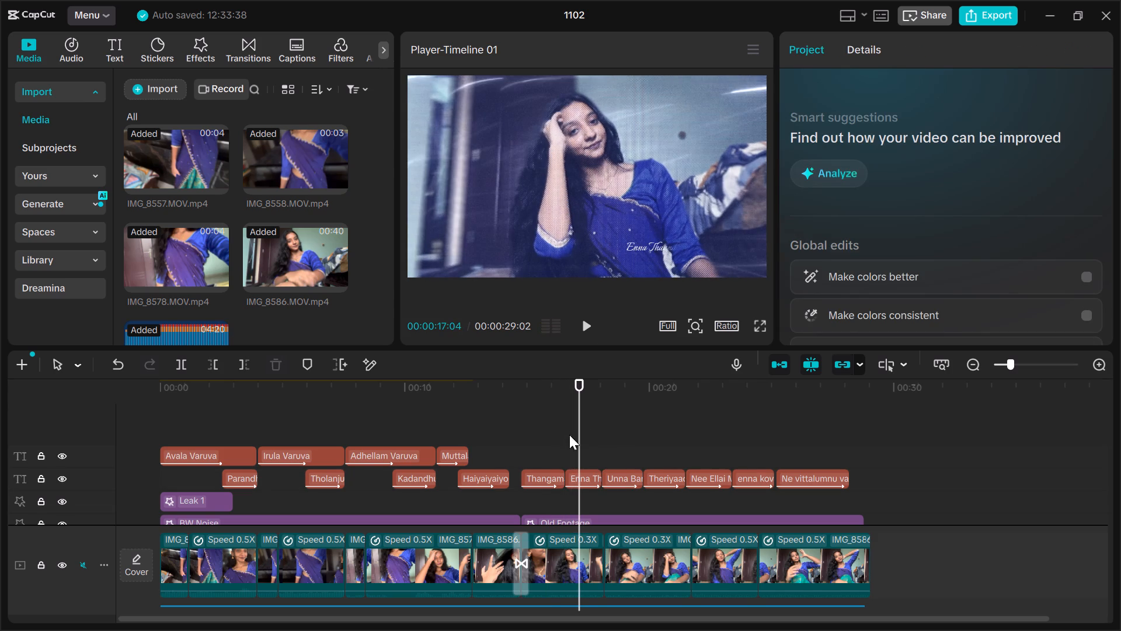
{"action": "left_click", "coordinate": [583, 473]}
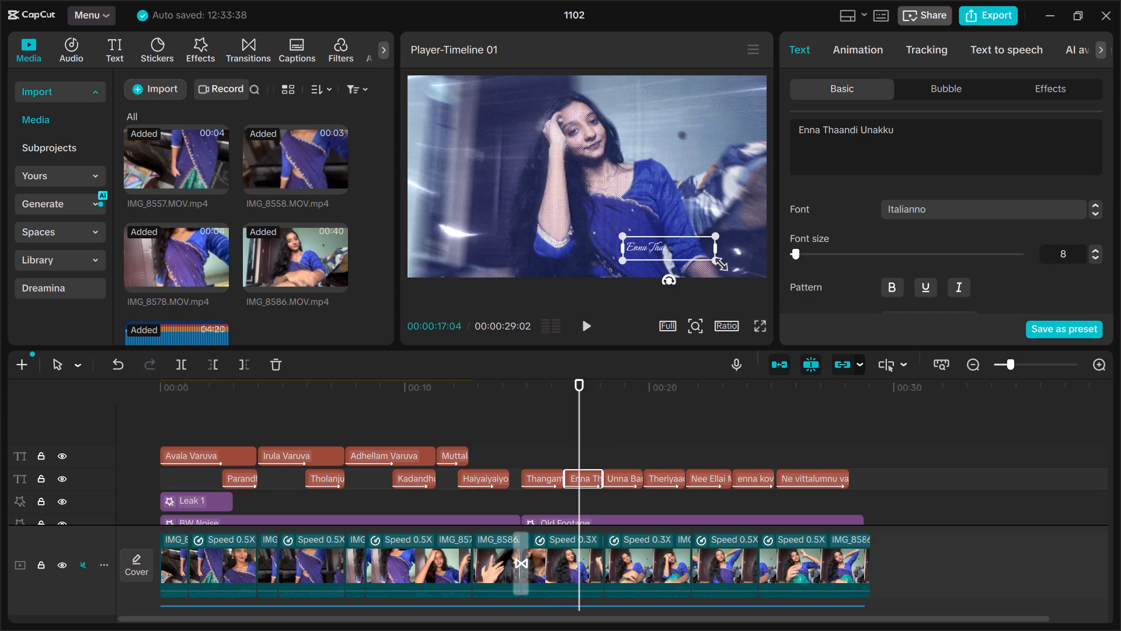
{"action": "left_click_drag", "start_coordinate": [714, 262], "coordinate": [781, 285]}
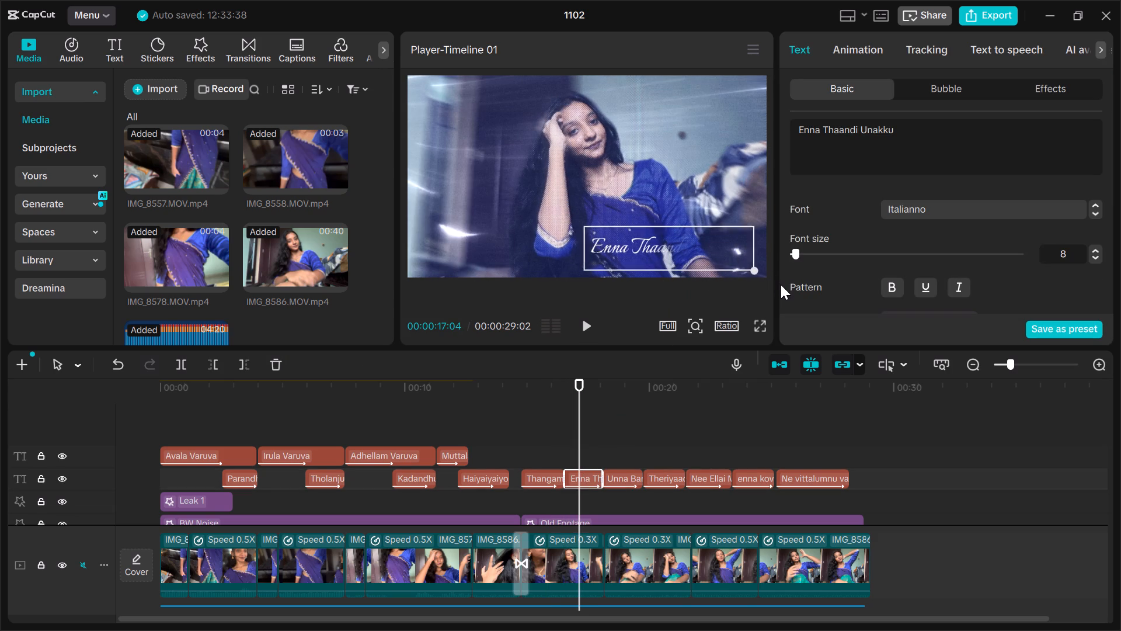
{"action": "left_click_drag", "start_coordinate": [781, 285], "coordinate": [781, 285]}
{"action": "left_click", "coordinate": [536, 419]}
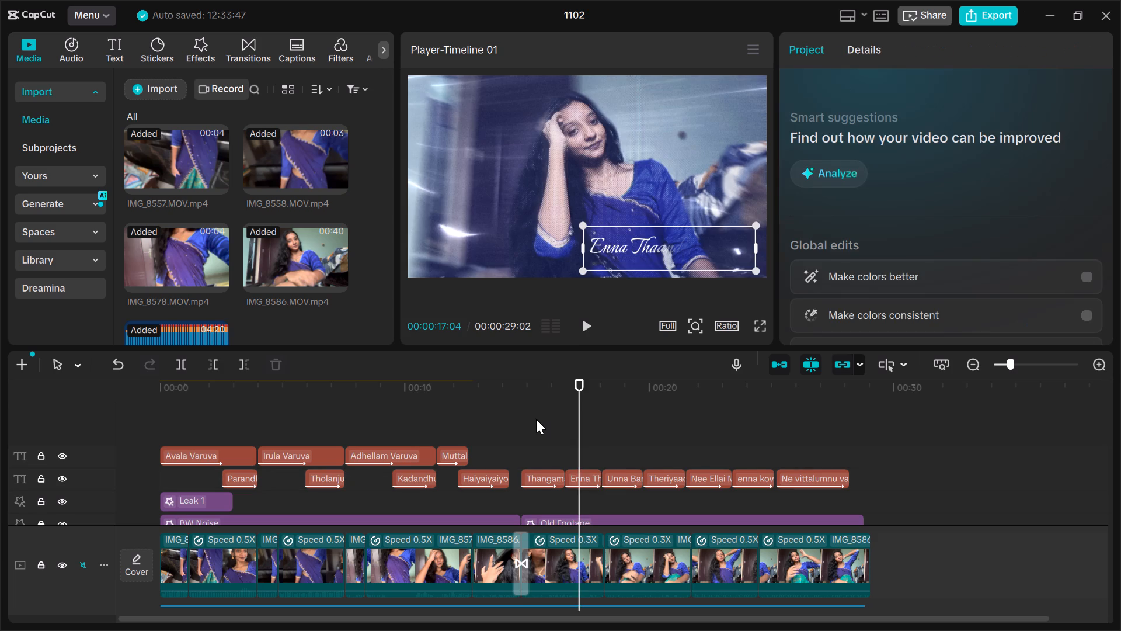
{"action": "key", "text": "space"}
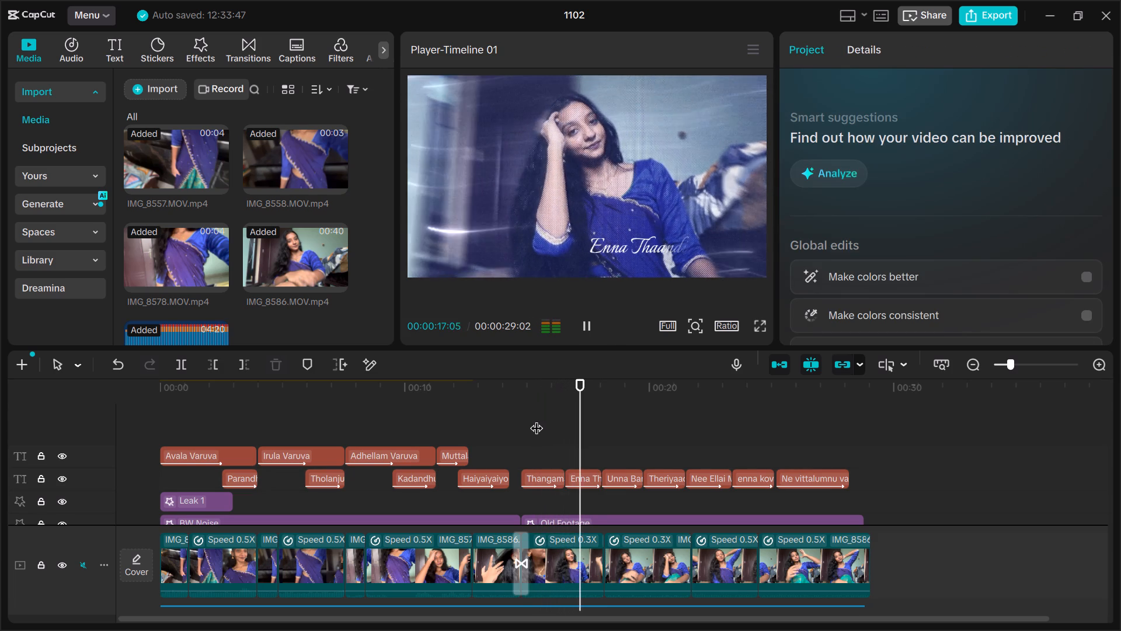
{"action": "key", "text": "space"}
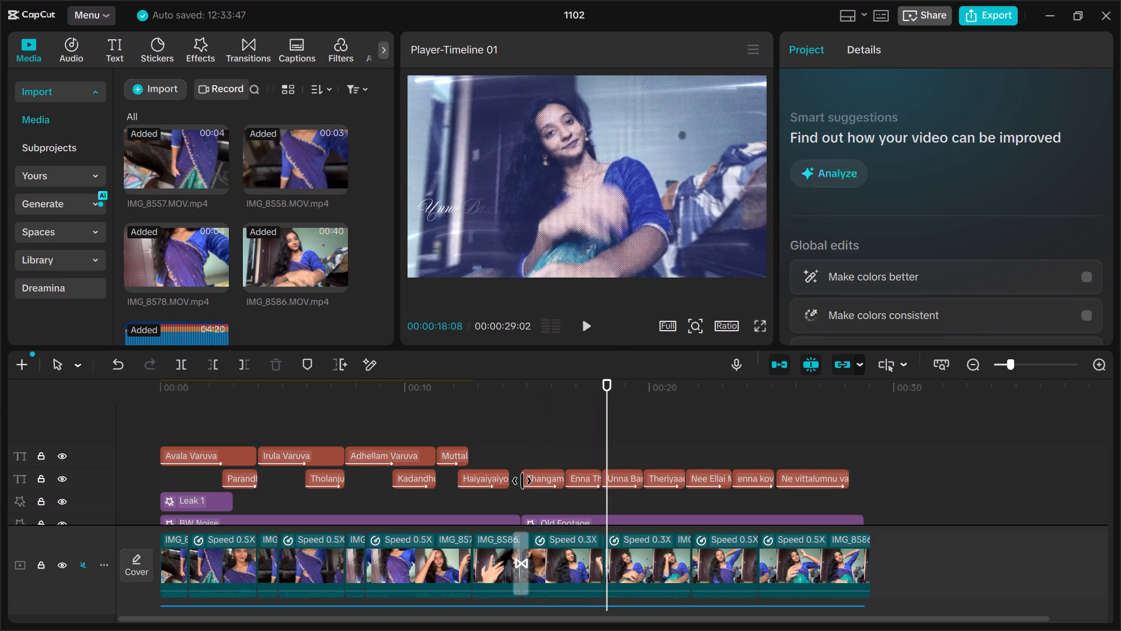
Copy the "Thangamana Paiyan Avan" caption's attributes to "Unna Bangamaga Paathupannu", including text style, location size, blend and In animation.
{"action": "left_click", "coordinate": [551, 481]}
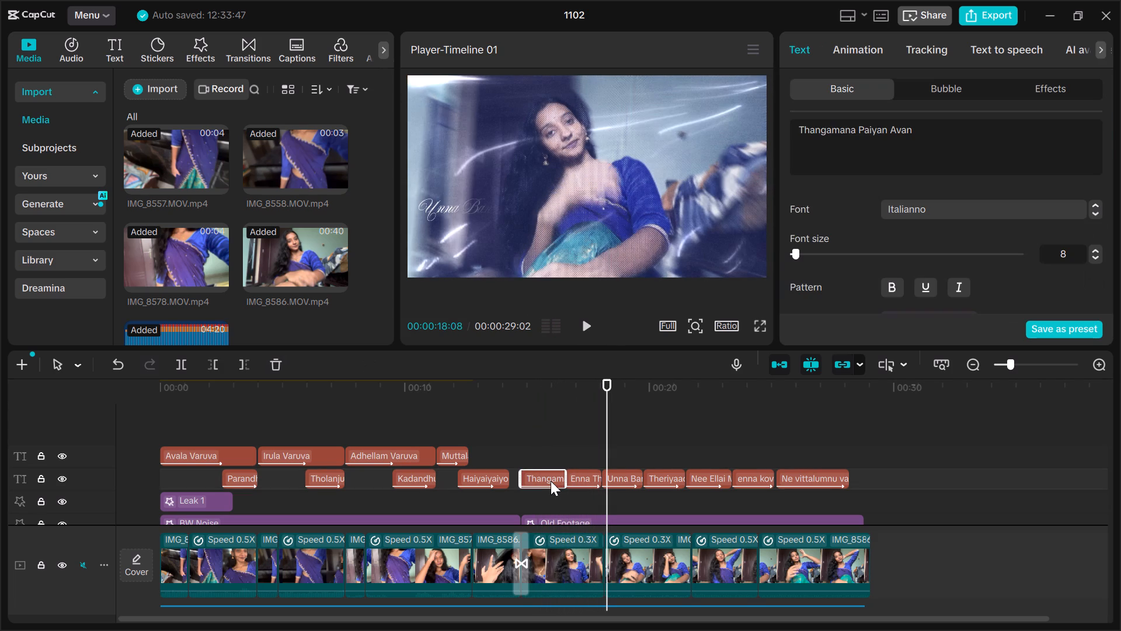
{"action": "key", "text": "ctrl+shift+c"}
{"action": "left_click", "coordinate": [616, 474]}
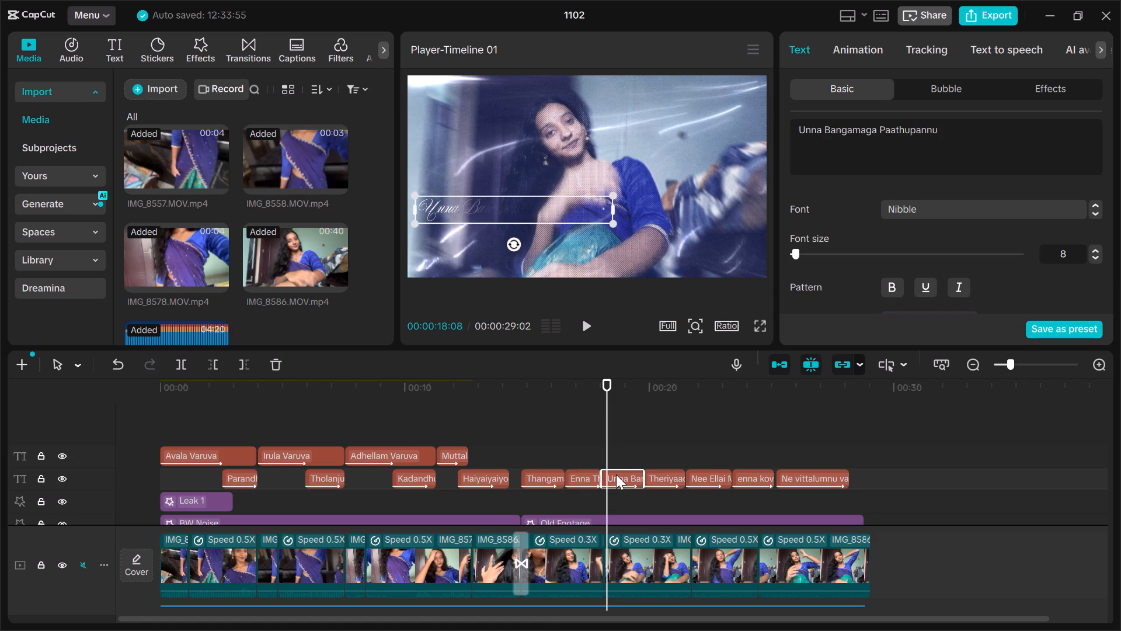
{"action": "key", "text": "ctrl+shift+v"}
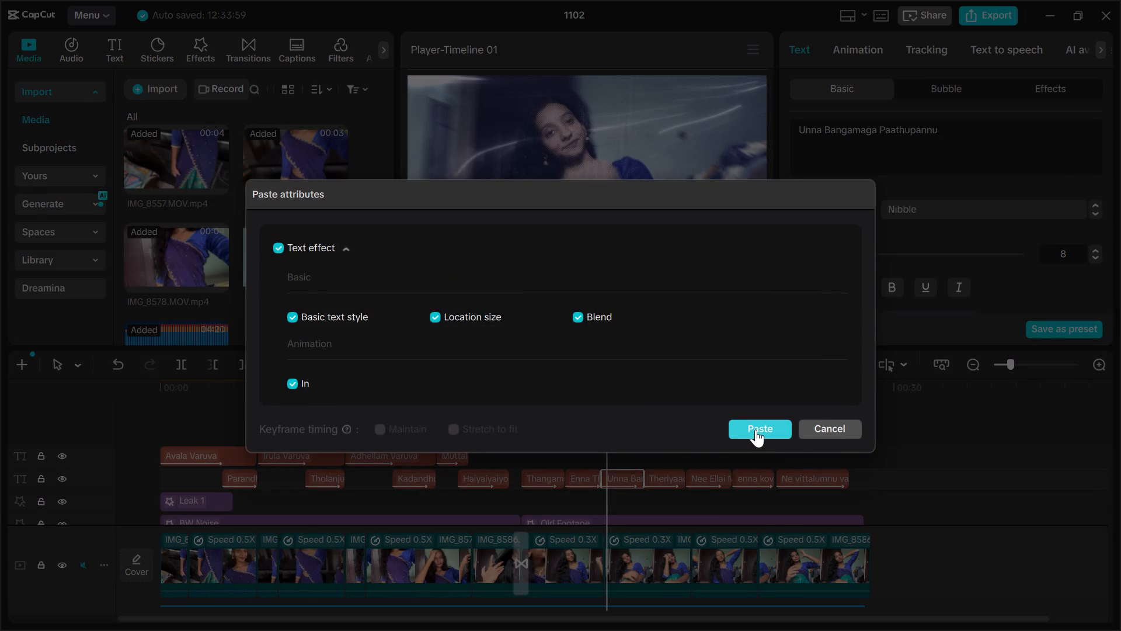
{"action": "left_click", "coordinate": [756, 429]}
Paste the copied text style, location size, blend and In animation onto the "Nee Ellai Meeri Aasa Vecha" caption.
{"action": "left_click", "coordinate": [579, 483]}
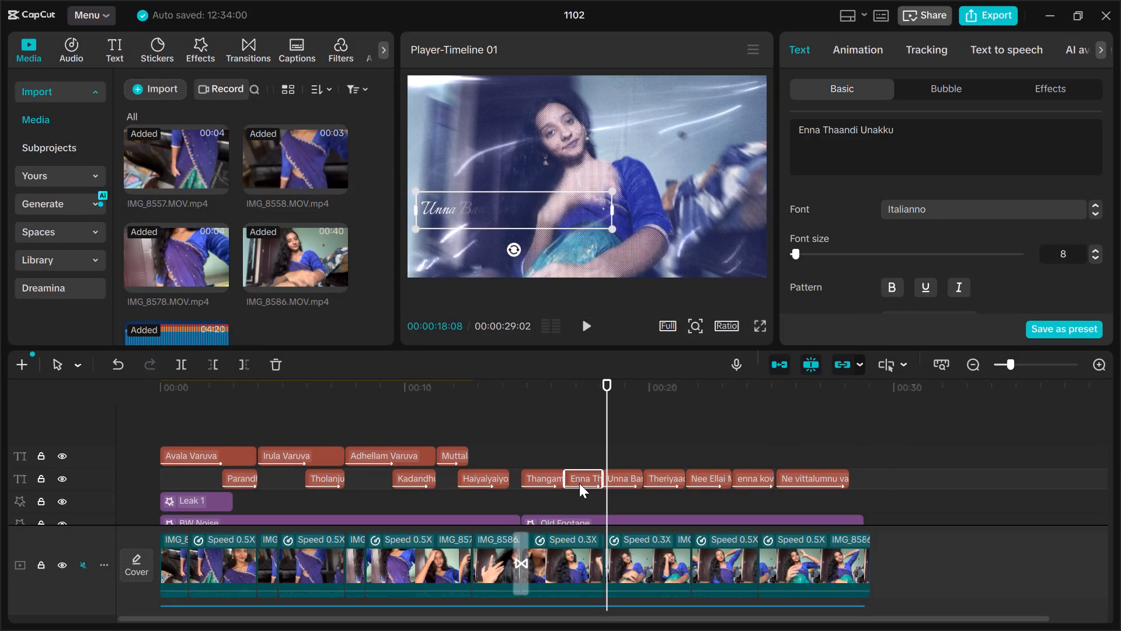
{"action": "left_click", "coordinate": [705, 476]}
{"action": "key", "text": "ctrl+shift+v"}
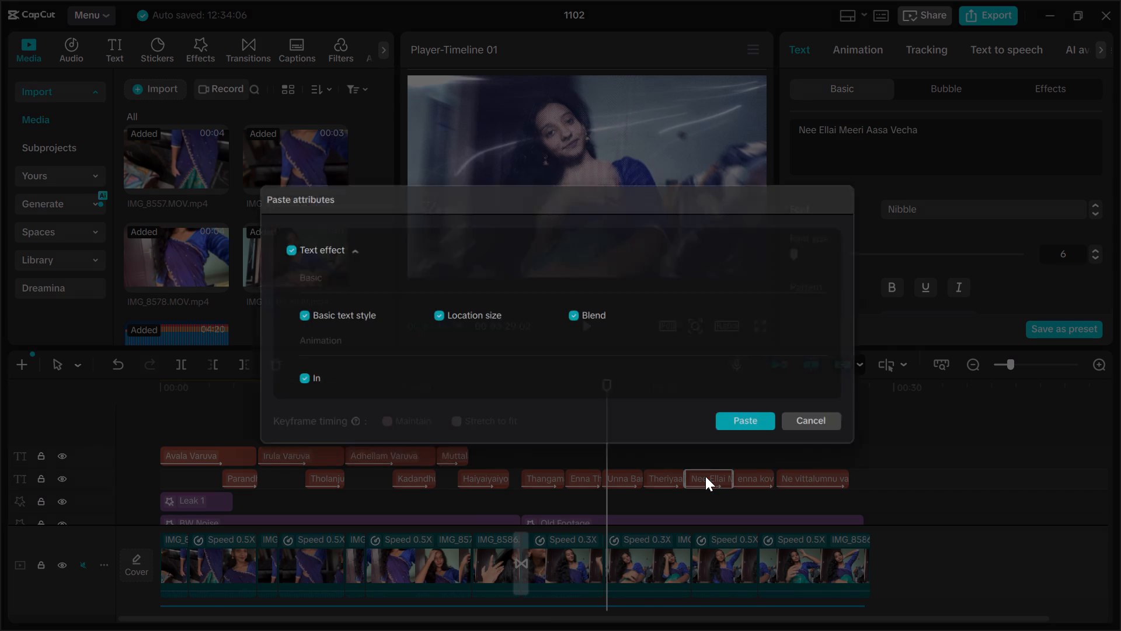
{"action": "left_click", "coordinate": [768, 429]}
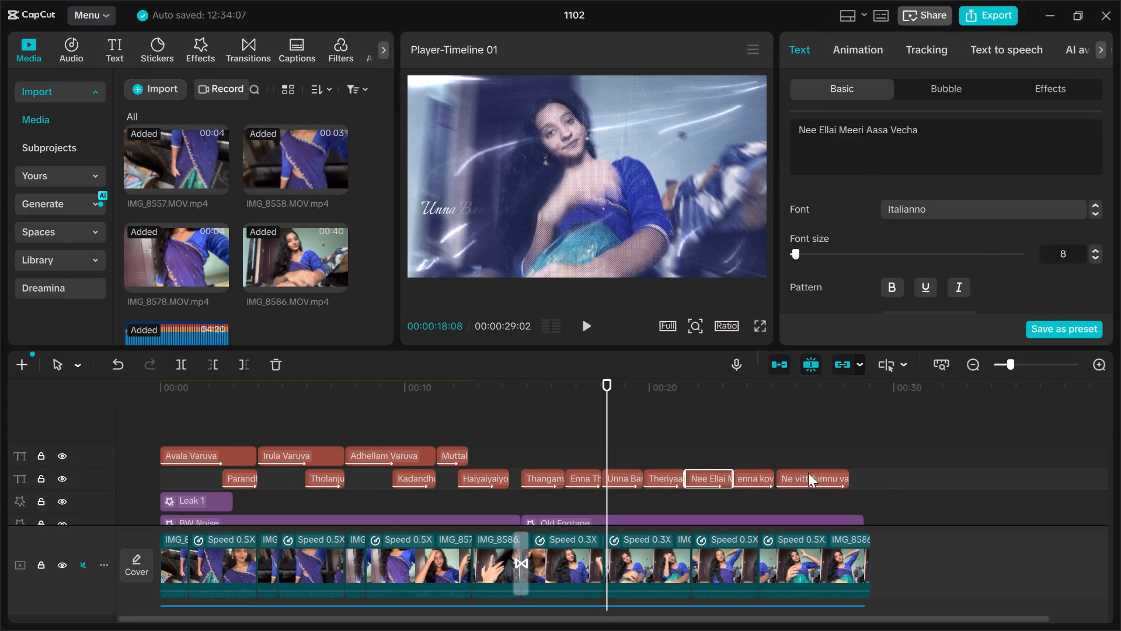
Paste the copied text style, location size, blend and In animation onto the "Ne vittalumnu vaazhamnu pidichirukku" caption.
{"action": "left_click", "coordinate": [808, 474]}
{"action": "key", "text": "ctrl+shift+v"}
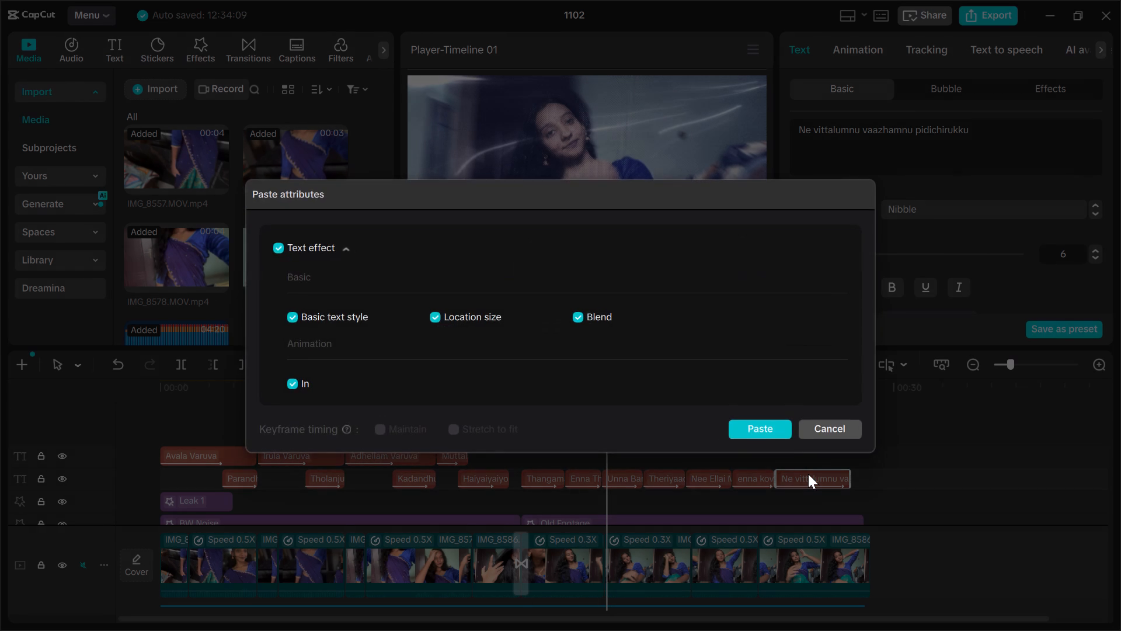
{"action": "left_click", "coordinate": [772, 429]}
Copy the "Enna Thaandi Unakku" caption's attributes to "Theriyaadha Jinukku", including text style, location size, blend and In animation.
{"action": "left_click", "coordinate": [581, 483]}
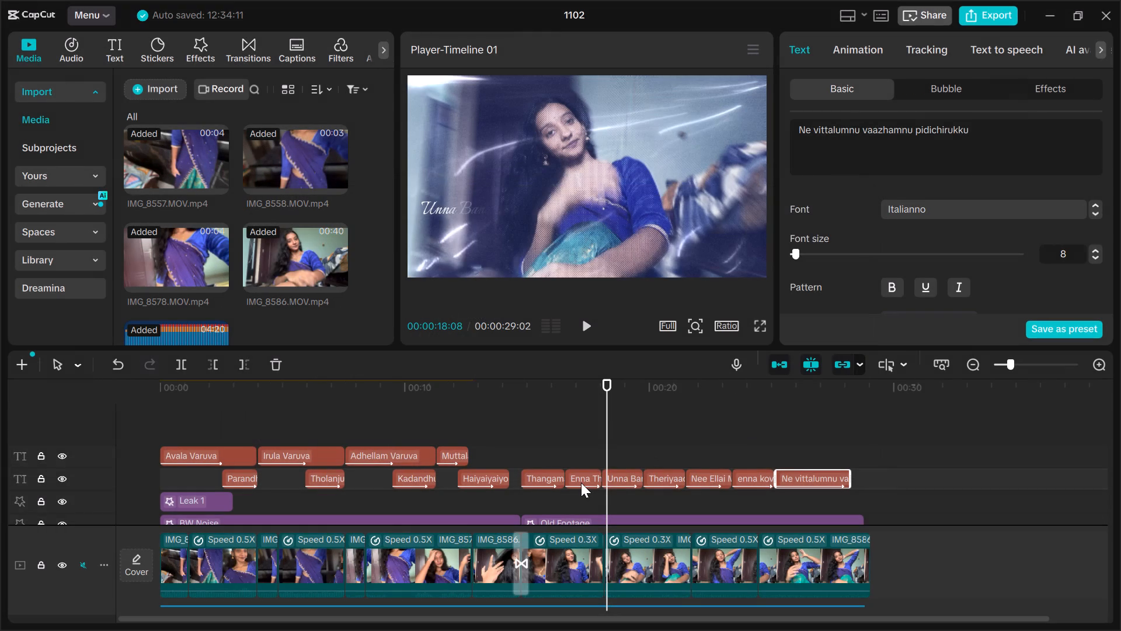
{"action": "key", "text": "ctrl+shift+c"}
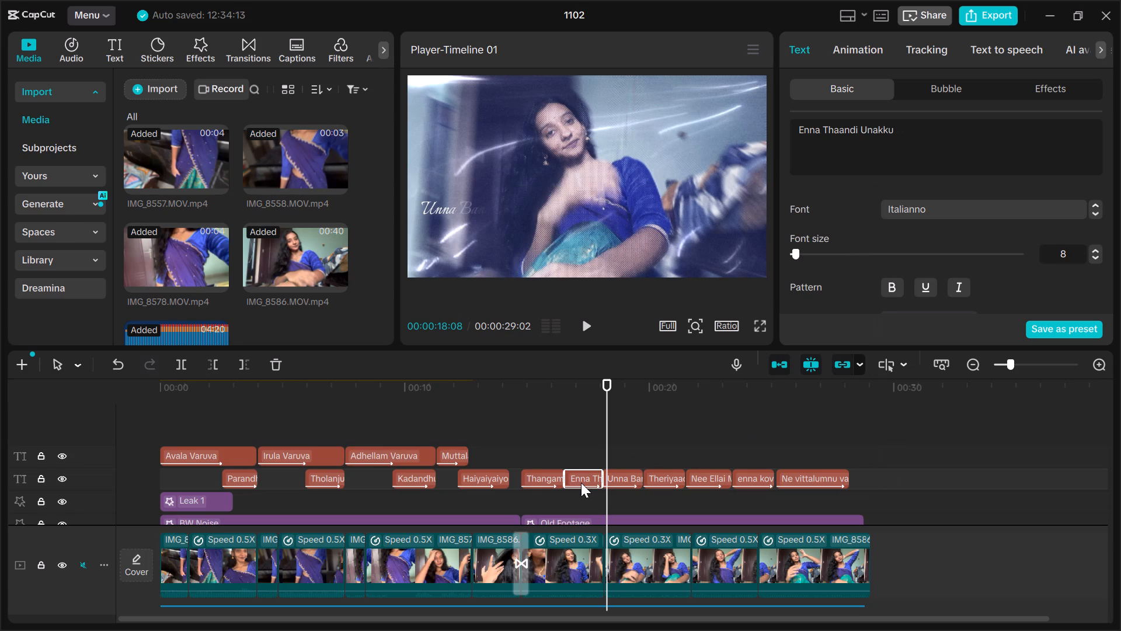
{"action": "left_click", "coordinate": [656, 476]}
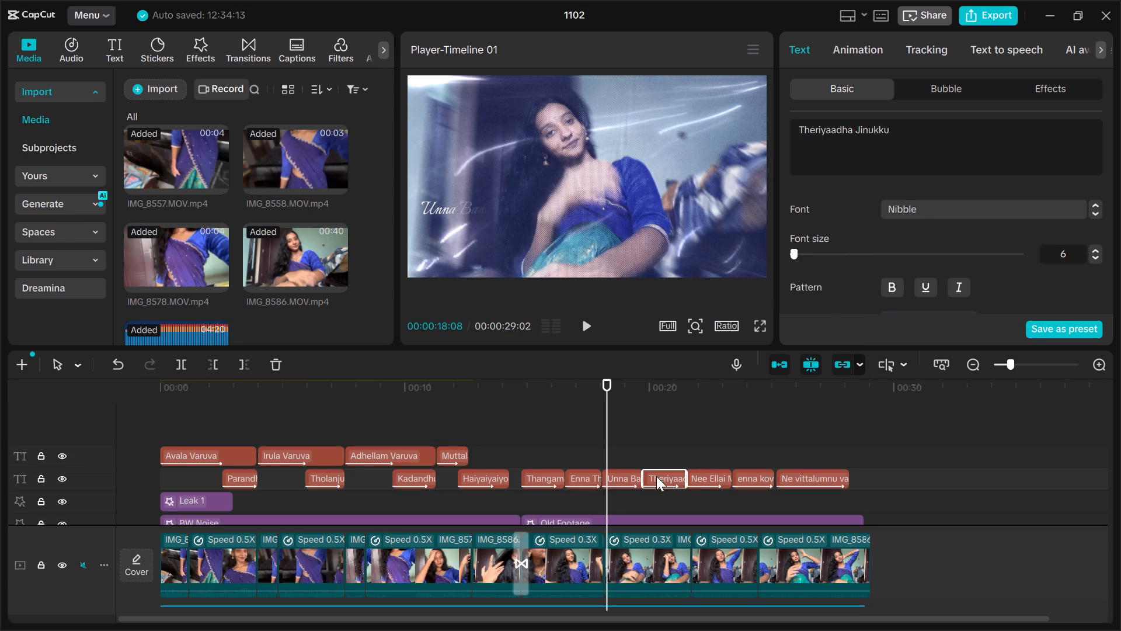
{"action": "key", "text": "ctrl+shift+v"}
{"action": "left_click", "coordinate": [757, 431]}
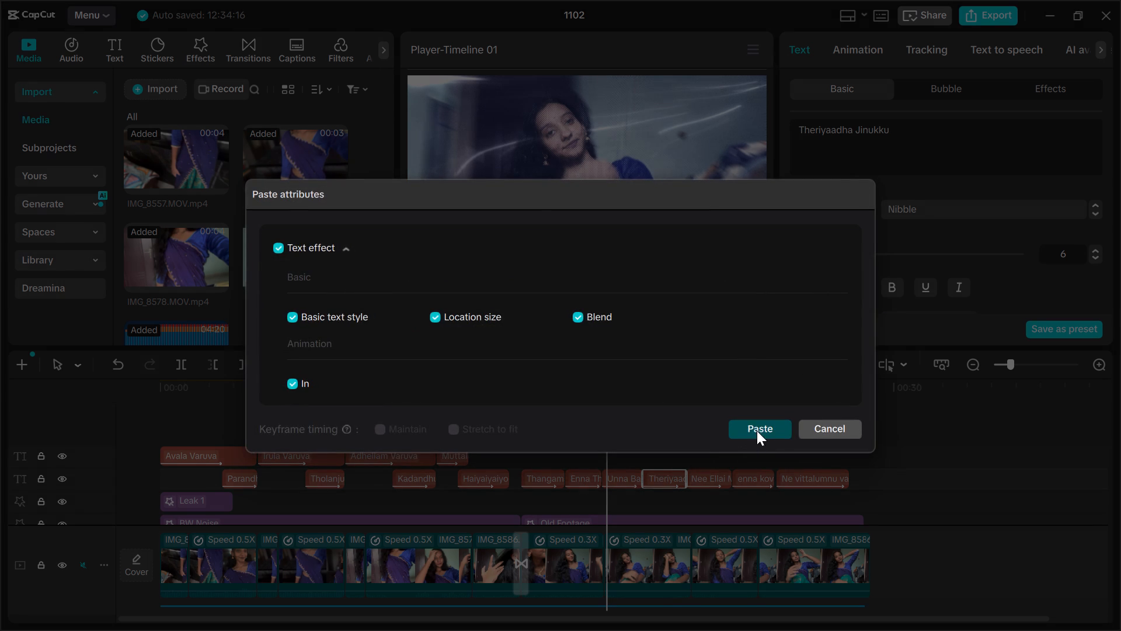
Paste the same text style, location size, blend and In animation onto the "enna kovam unakku" caption.
{"action": "left_click", "coordinate": [758, 479]}
{"action": "key", "text": "ctrl+shift+v"}
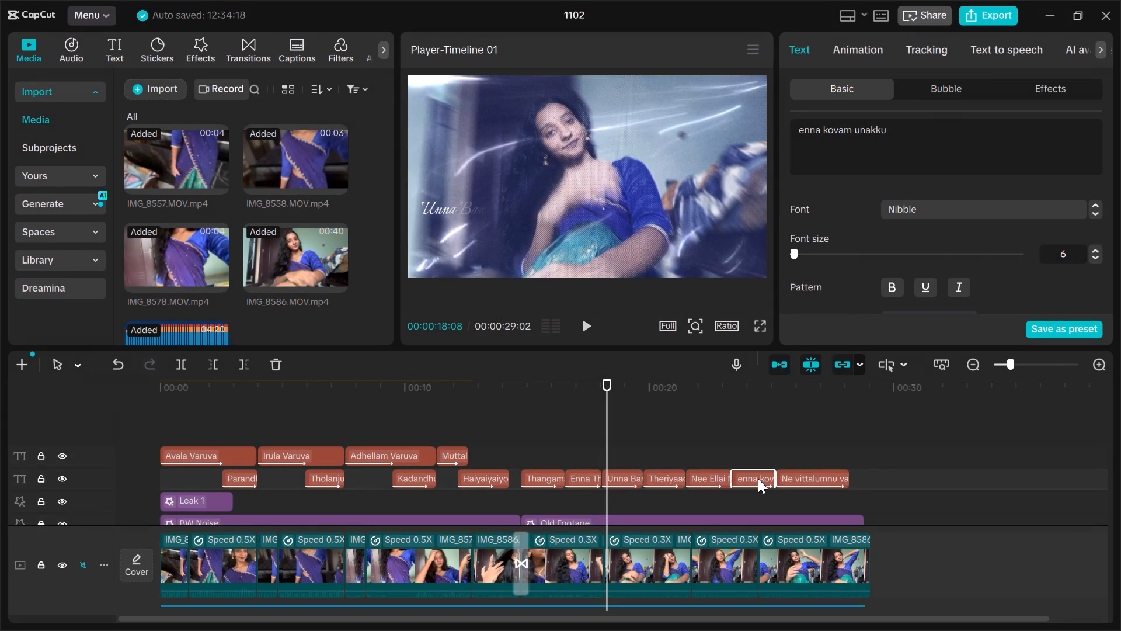
{"action": "left_click", "coordinate": [765, 422]}
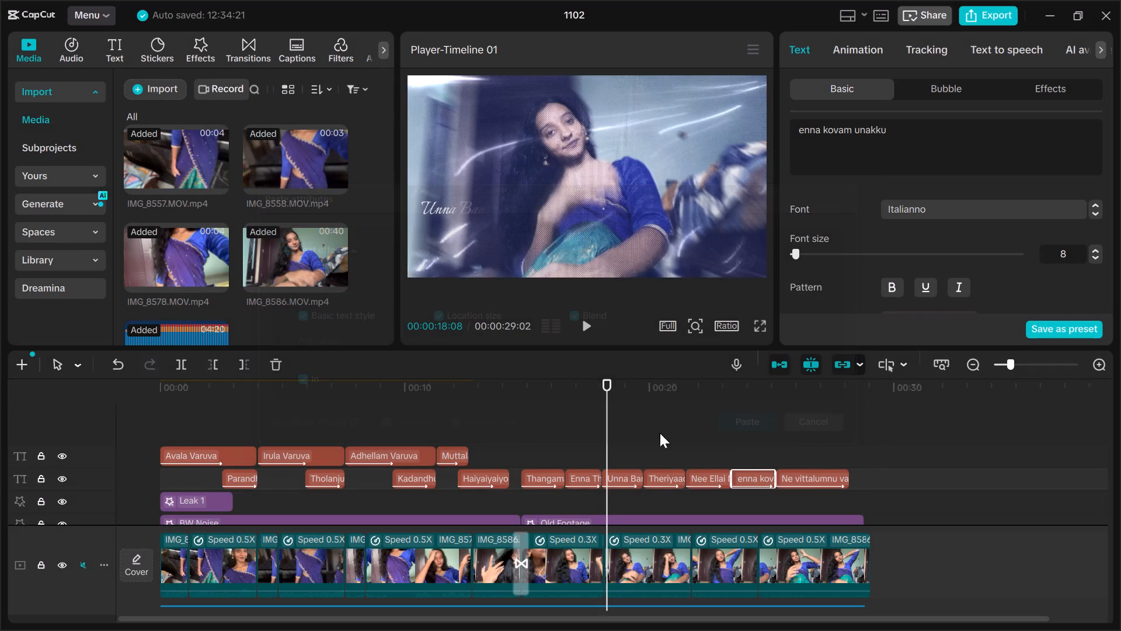
Play back the restyled captions and shift "Ne vittalumnu vaazhamnu pidichirukku" slightly inward from the video frame's left edge.
{"action": "left_click", "coordinate": [522, 445]}
{"action": "key", "text": "space"}
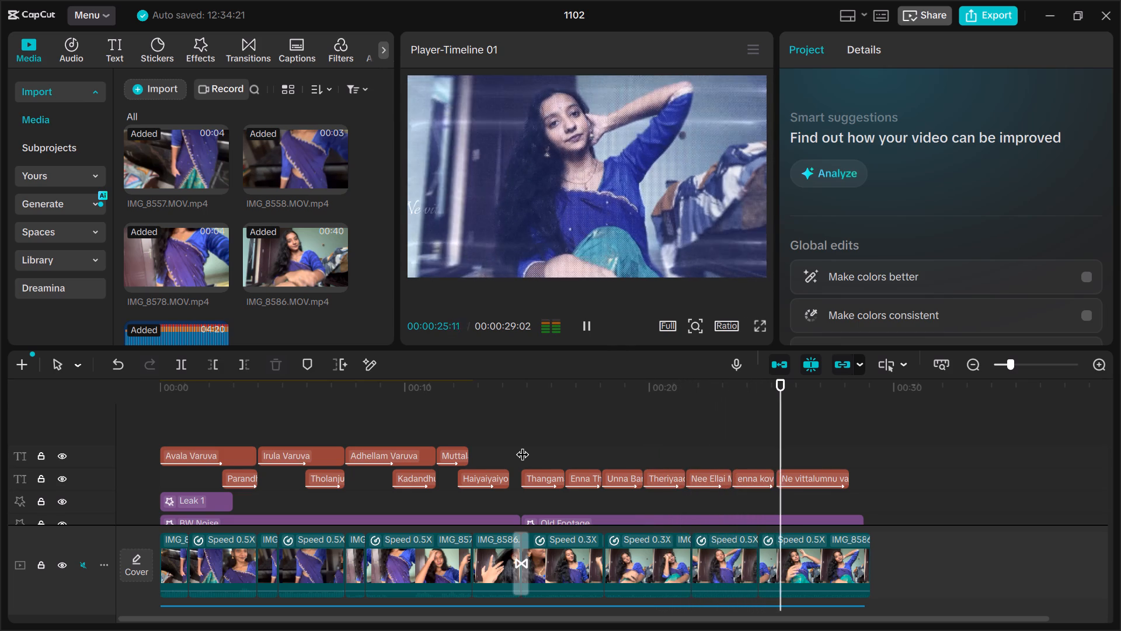
{"action": "key", "text": "space"}
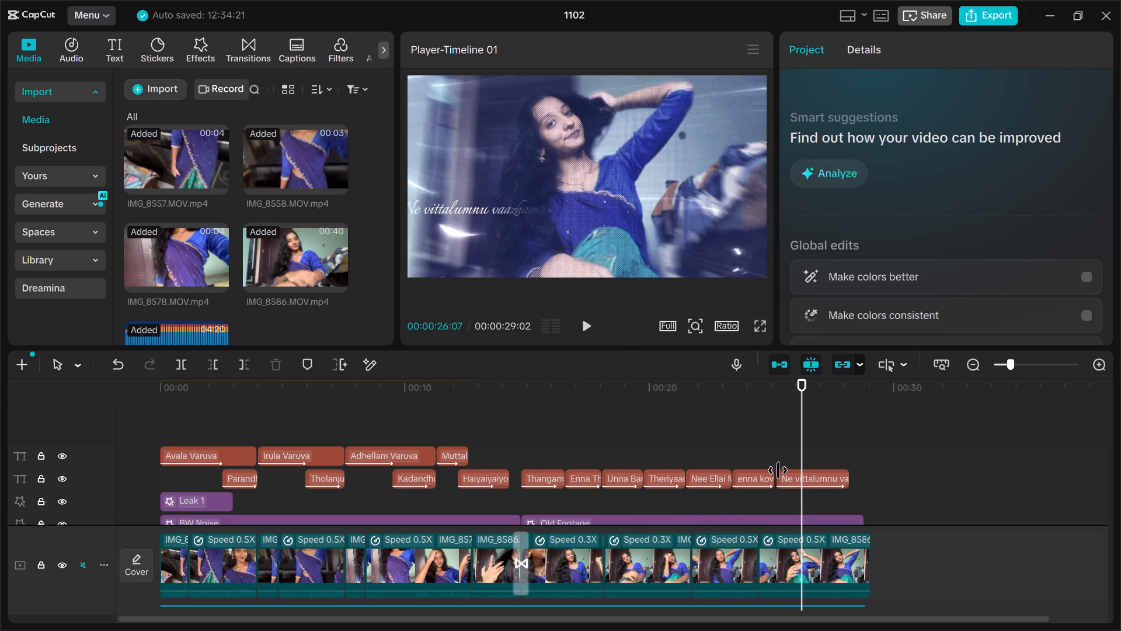
{"action": "left_click", "coordinate": [788, 469]}
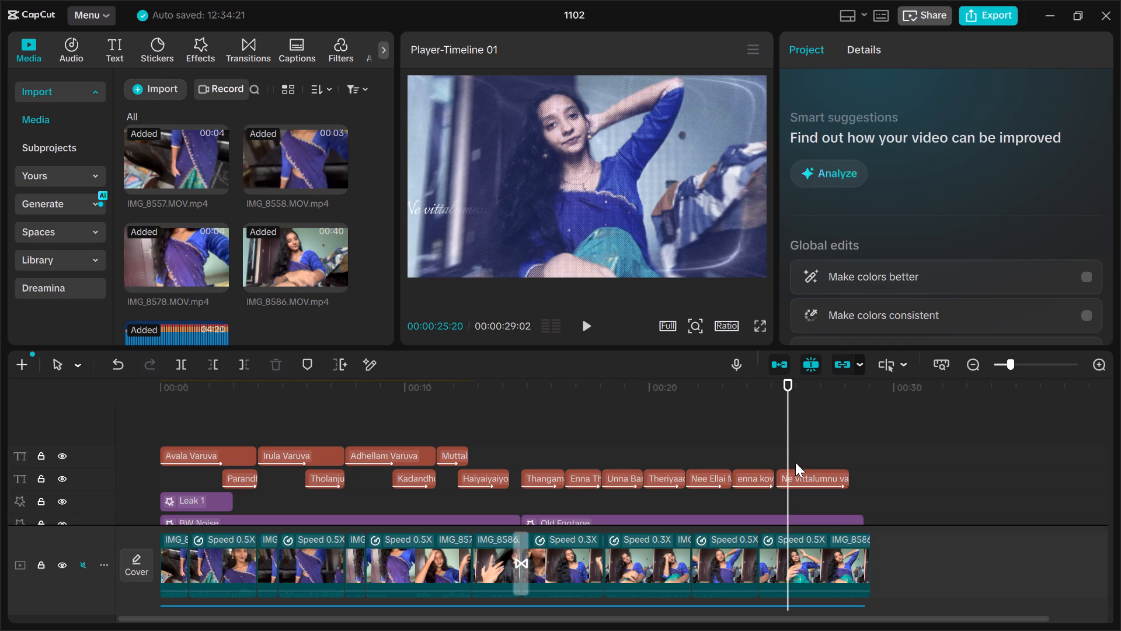
{"action": "left_click", "coordinate": [800, 473]}
{"action": "left_click_drag", "start_coordinate": [478, 209], "coordinate": [507, 212]}
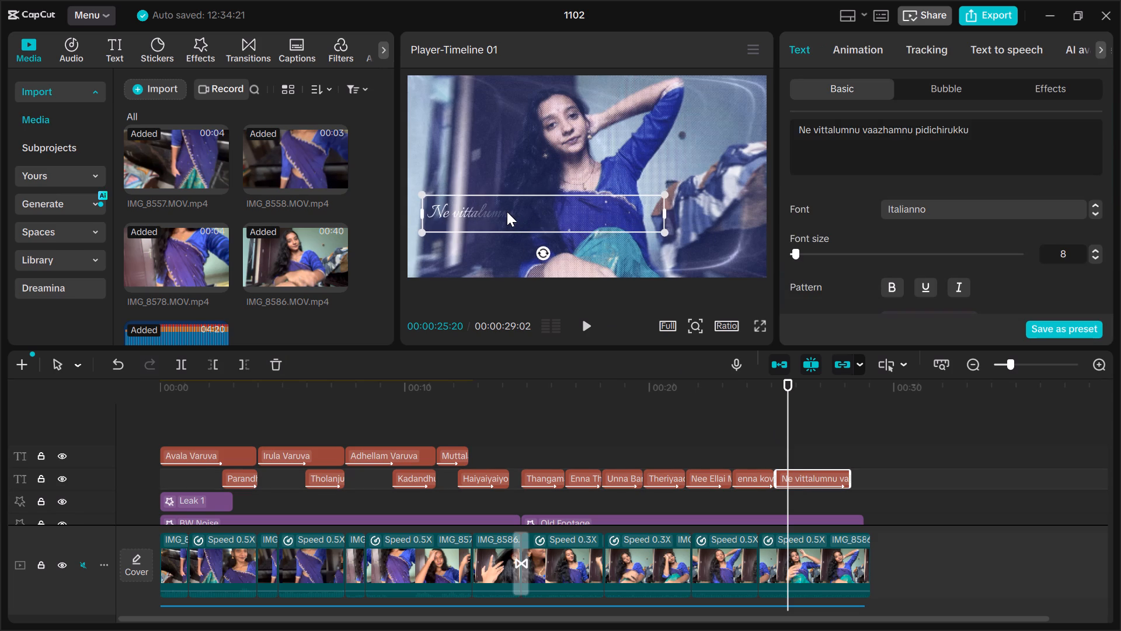
{"action": "left_click_drag", "start_coordinate": [507, 212], "coordinate": [504, 212]}
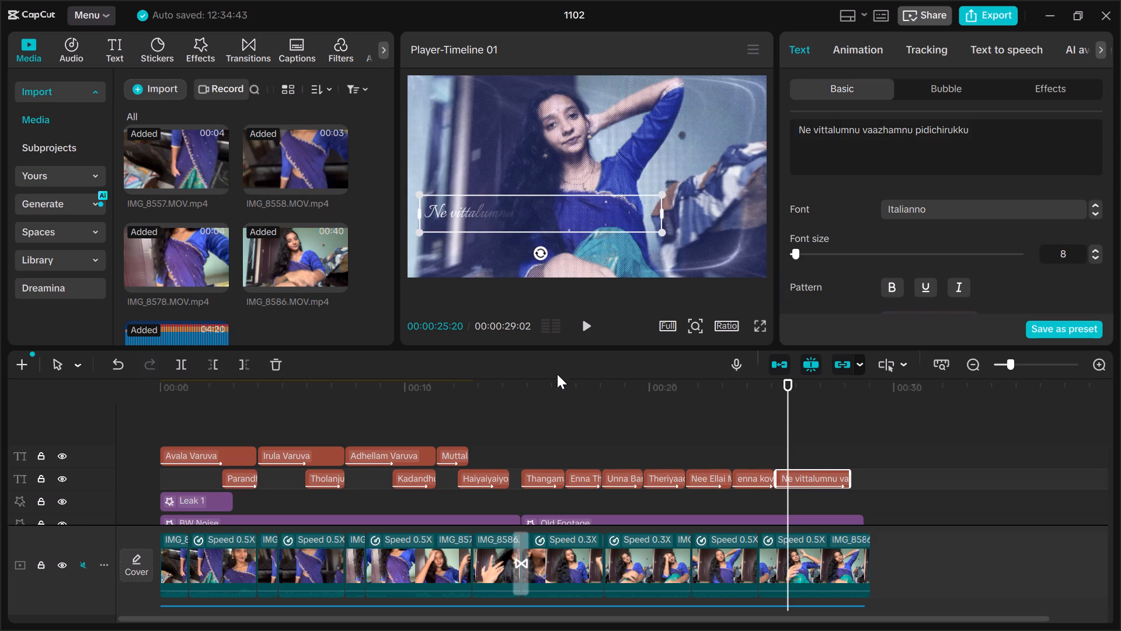
{"action": "left_click", "coordinate": [579, 411]}
{"action": "key", "text": "space"}
{"action": "key", "text": "space"}
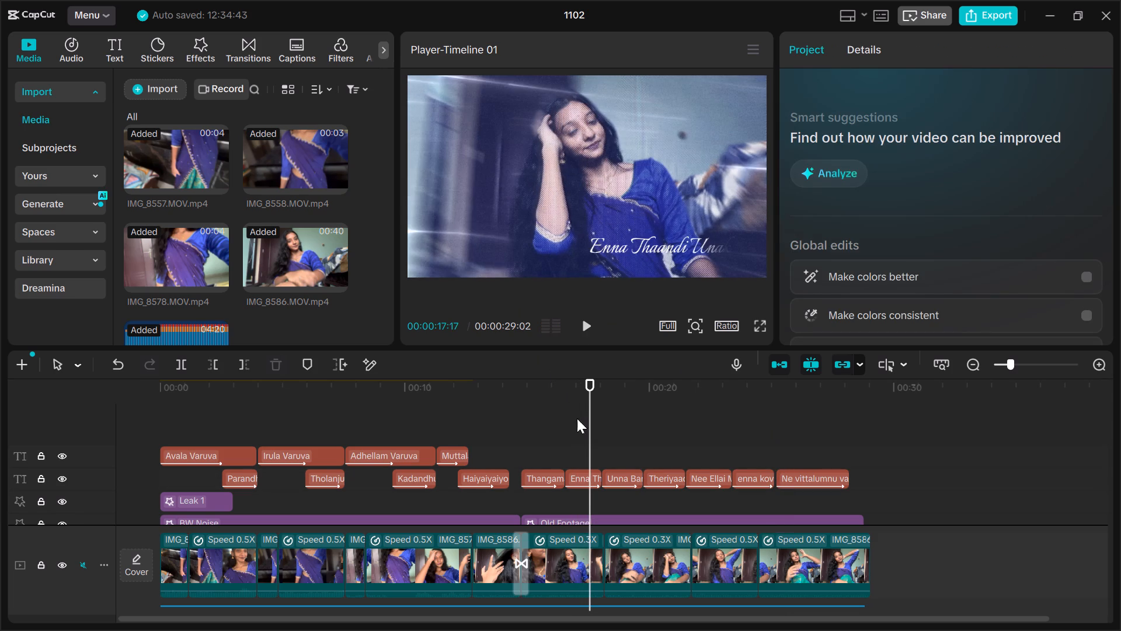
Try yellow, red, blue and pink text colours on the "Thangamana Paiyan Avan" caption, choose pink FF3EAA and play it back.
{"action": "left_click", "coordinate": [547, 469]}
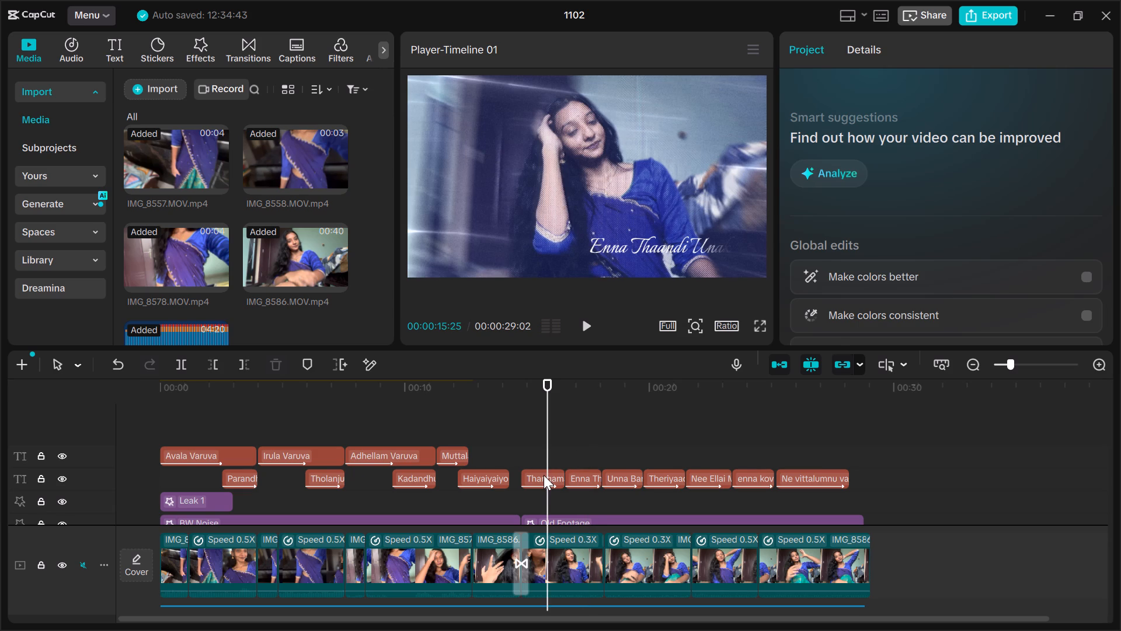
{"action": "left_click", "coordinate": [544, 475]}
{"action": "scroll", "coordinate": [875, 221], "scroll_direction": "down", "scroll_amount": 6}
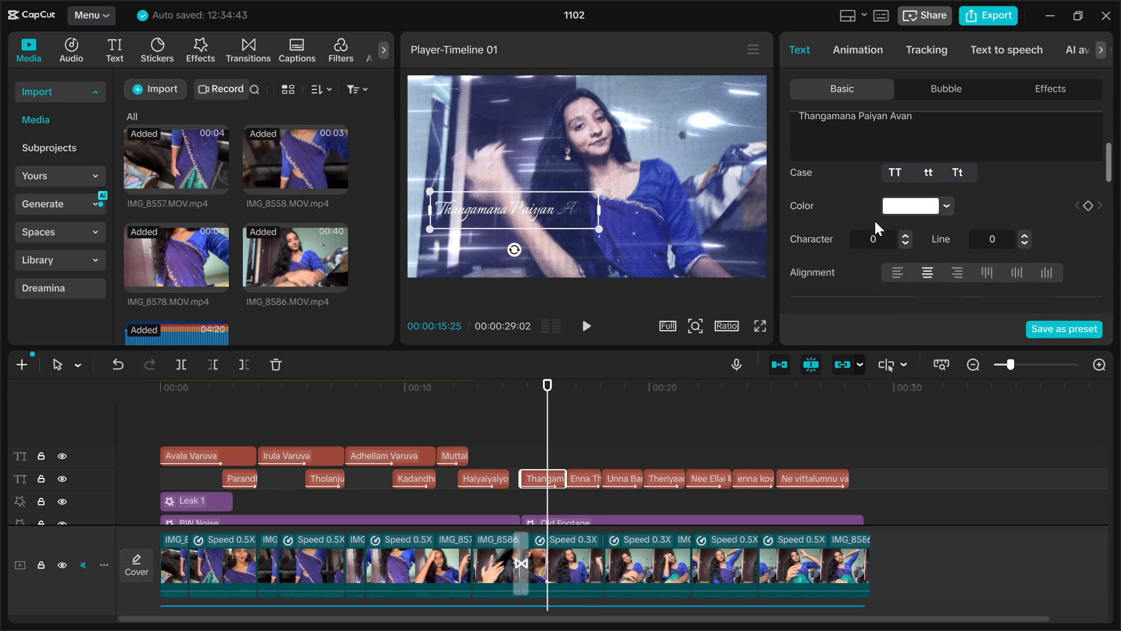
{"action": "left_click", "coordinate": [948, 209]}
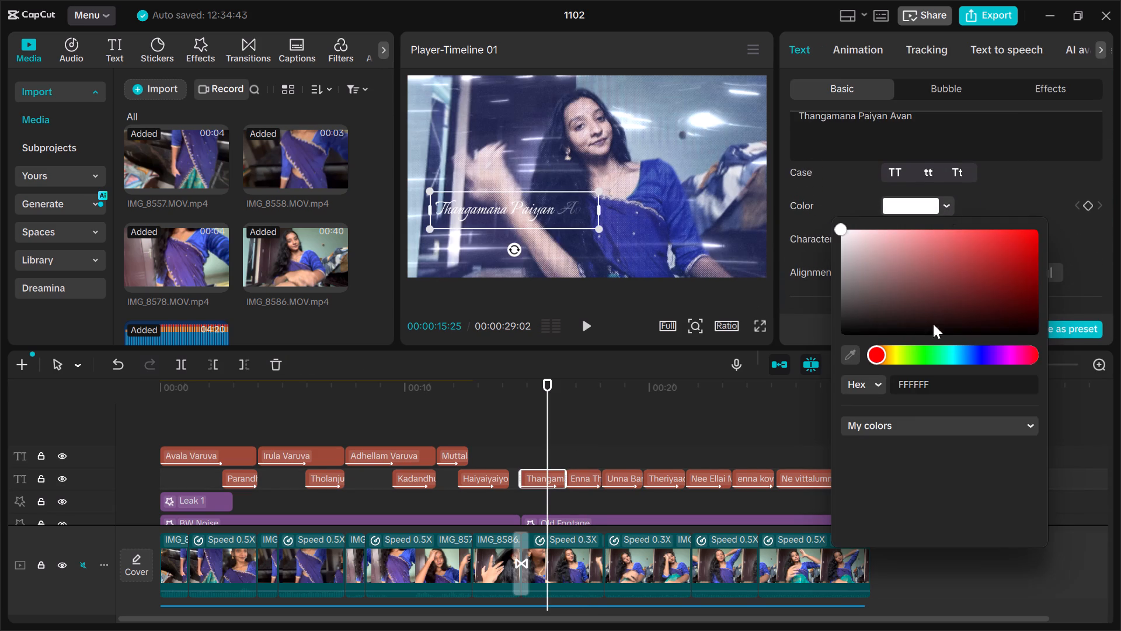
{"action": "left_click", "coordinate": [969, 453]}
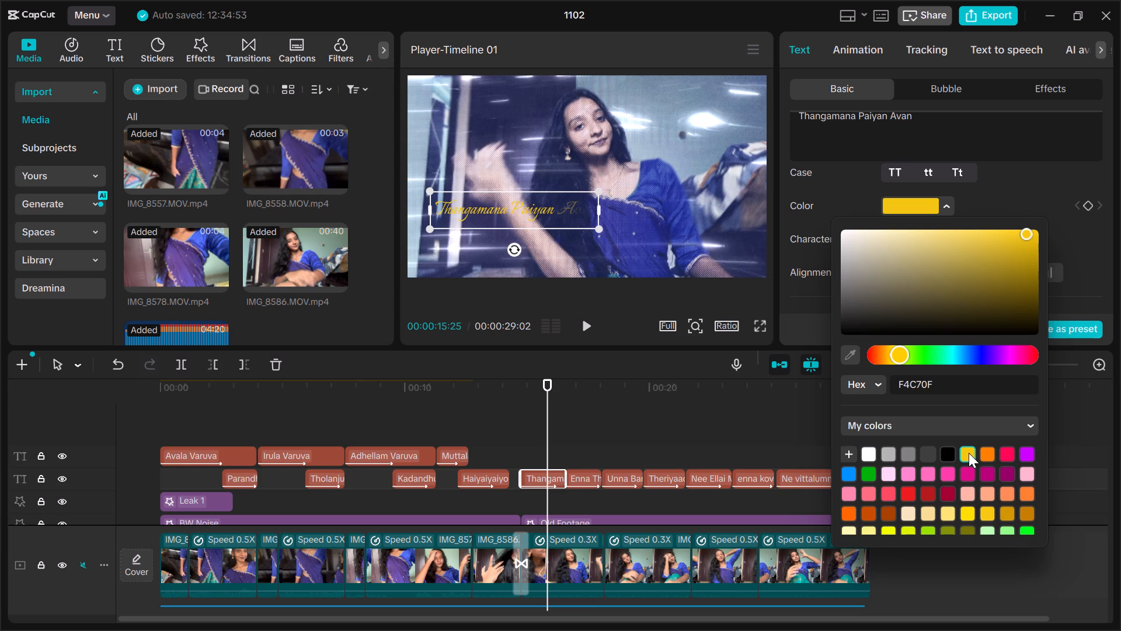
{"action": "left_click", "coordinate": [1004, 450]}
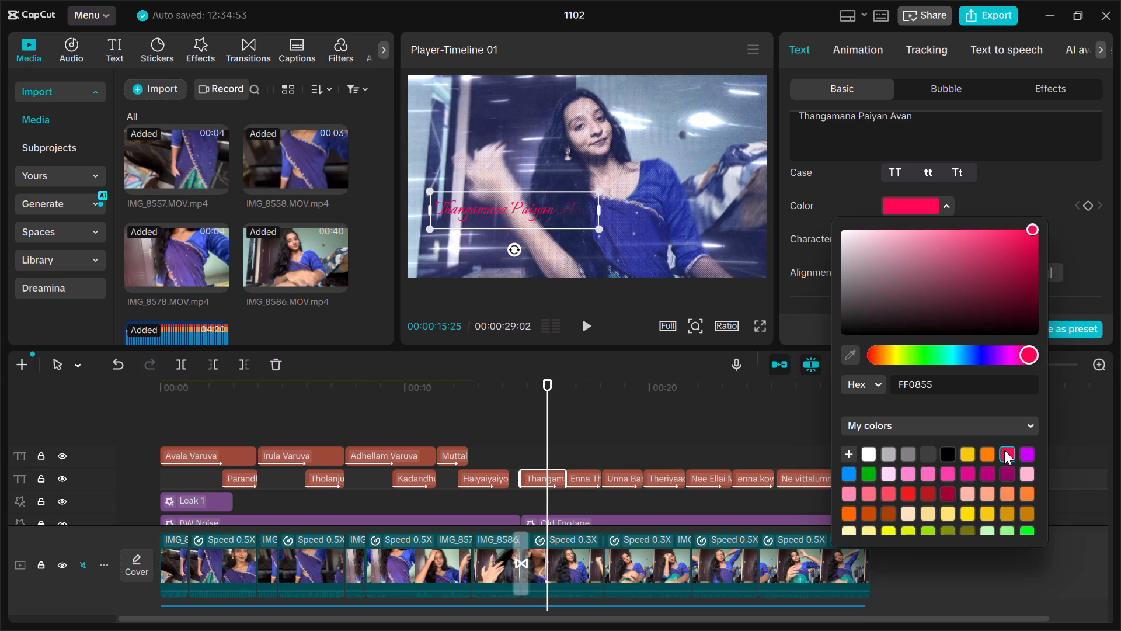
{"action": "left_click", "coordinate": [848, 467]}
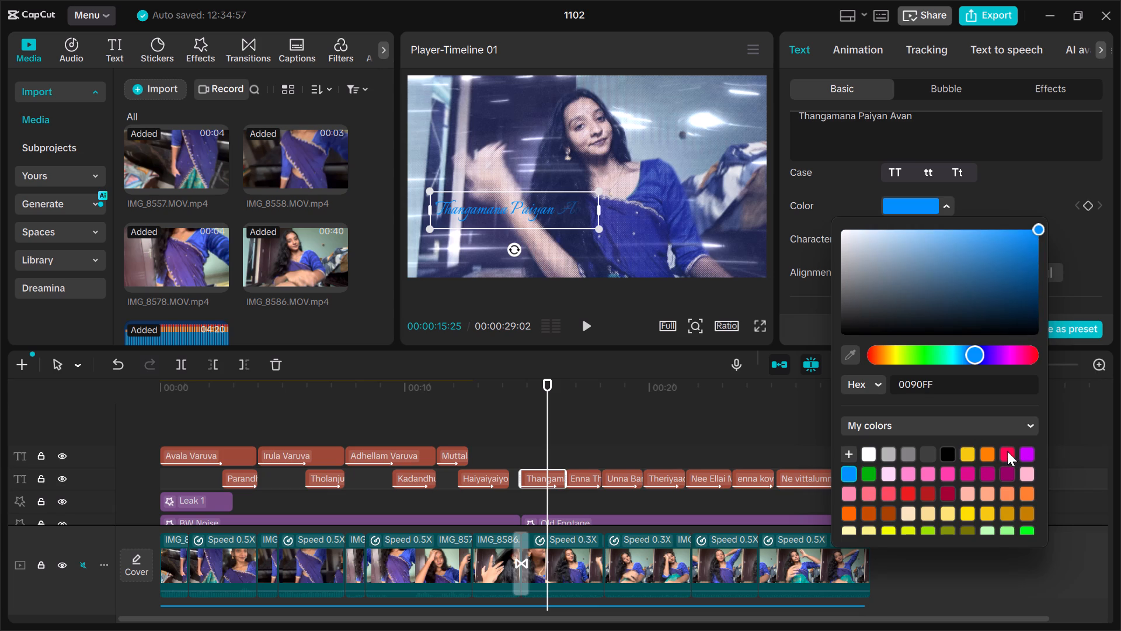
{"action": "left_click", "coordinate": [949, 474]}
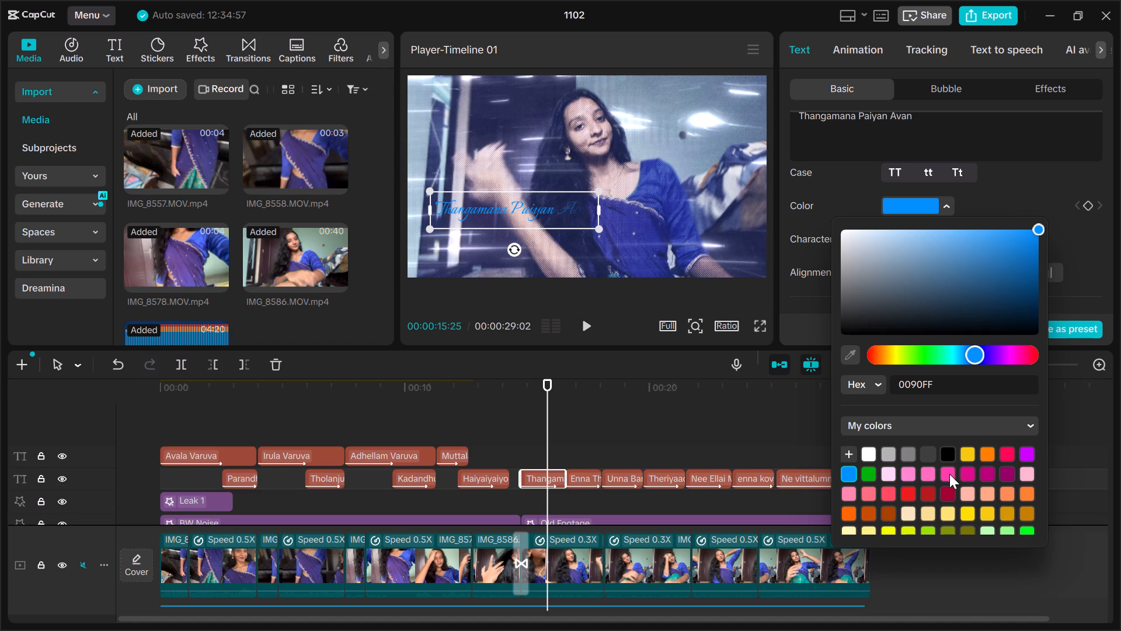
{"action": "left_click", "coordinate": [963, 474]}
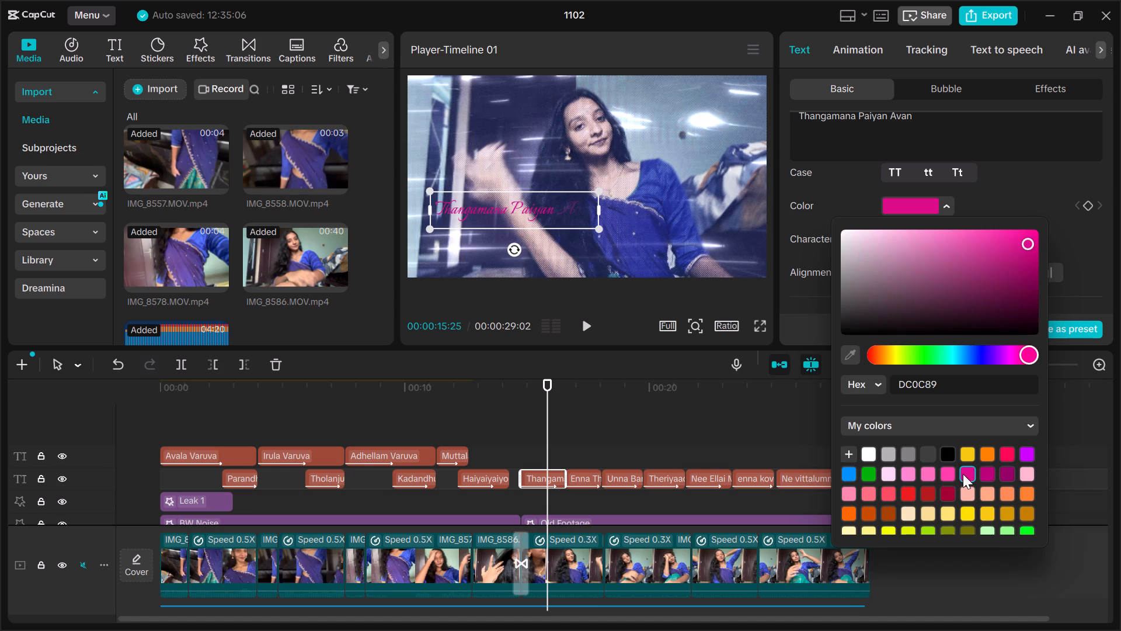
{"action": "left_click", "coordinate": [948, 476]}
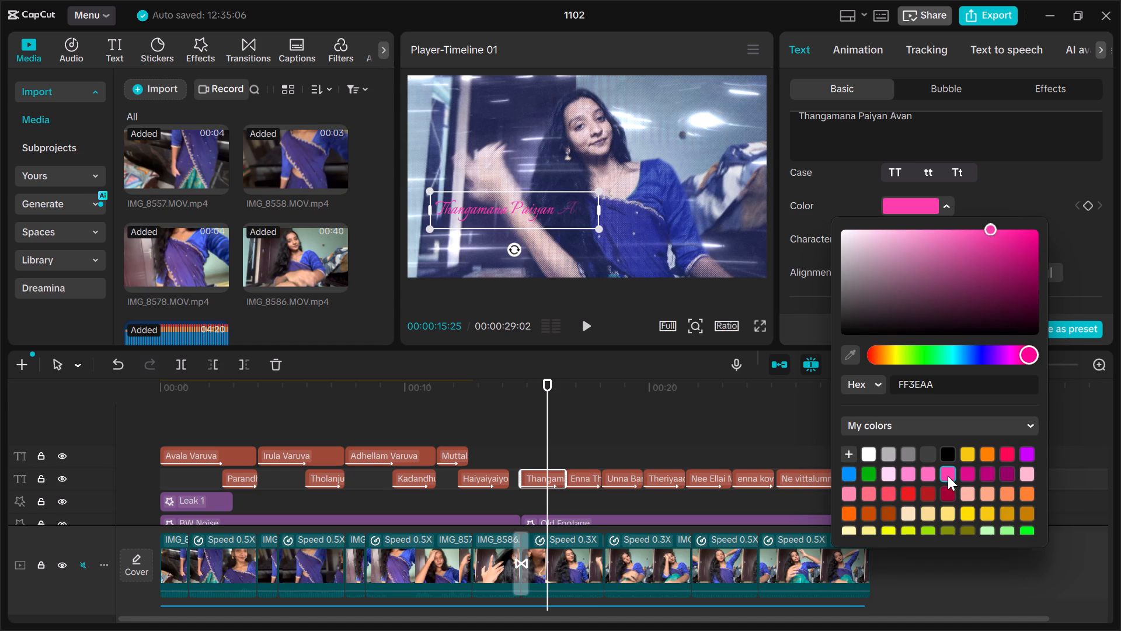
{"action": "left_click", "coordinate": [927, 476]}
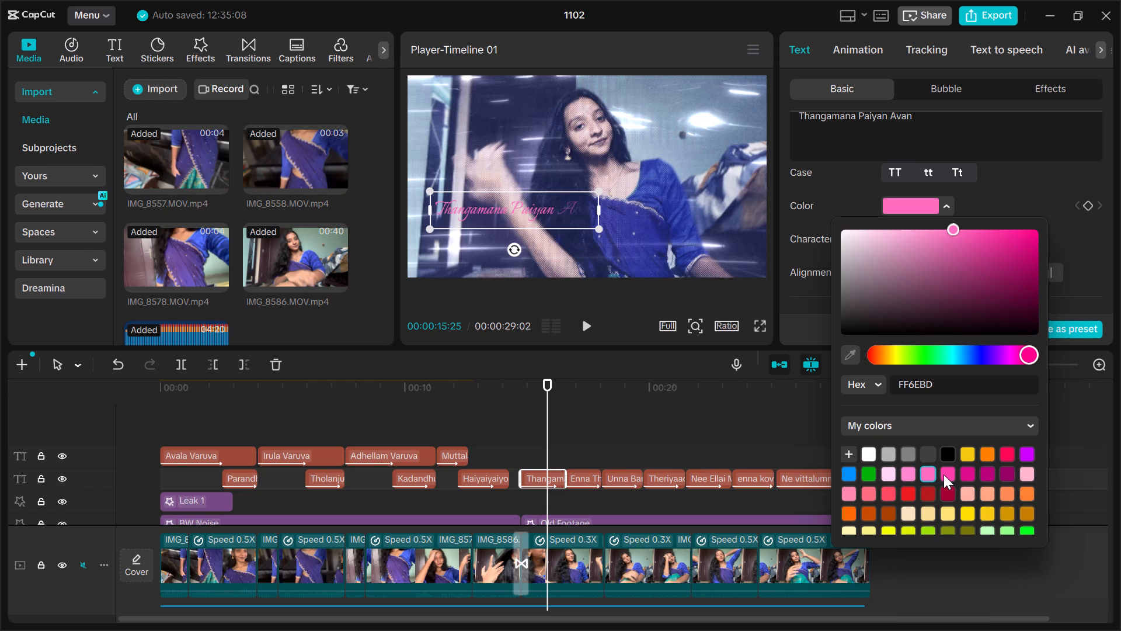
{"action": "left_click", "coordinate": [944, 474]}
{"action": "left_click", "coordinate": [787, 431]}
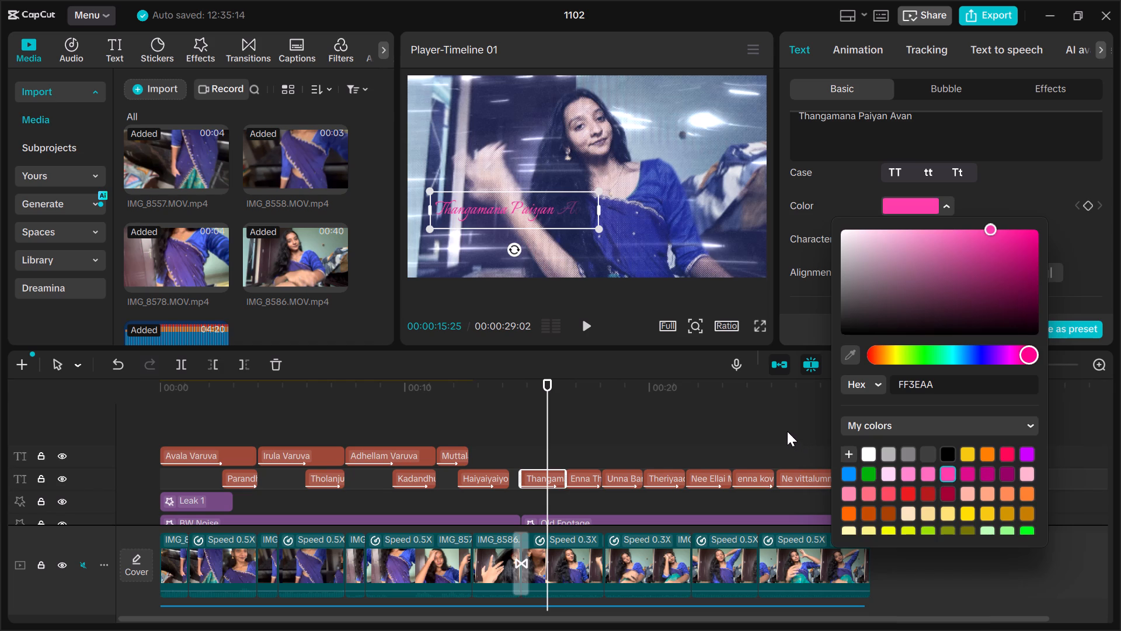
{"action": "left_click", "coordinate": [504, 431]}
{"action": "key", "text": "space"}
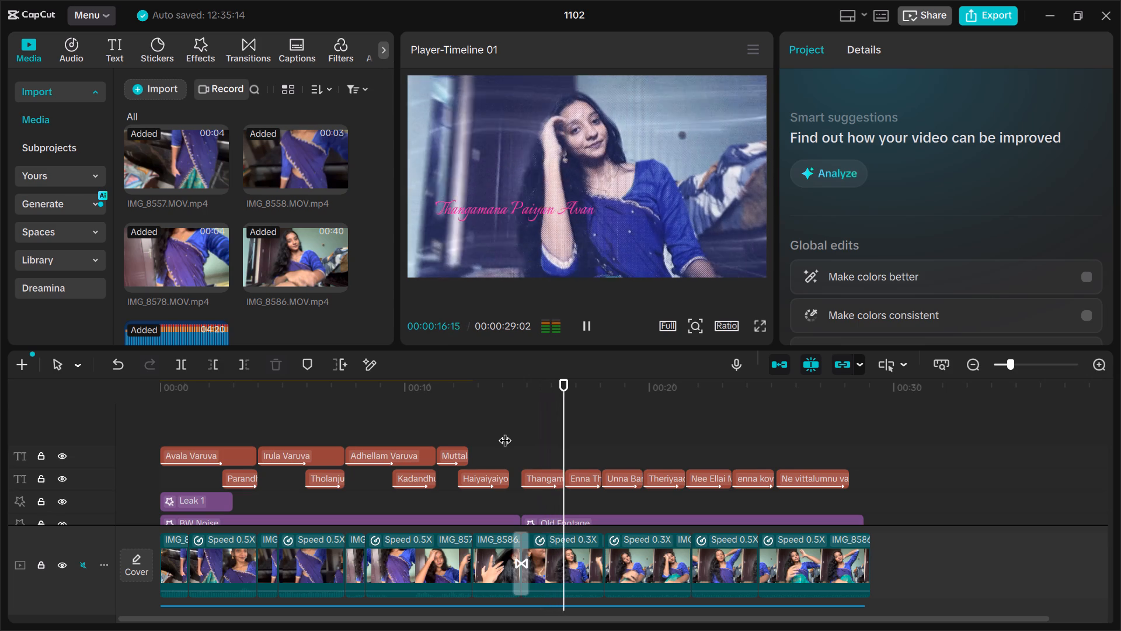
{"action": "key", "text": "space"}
Set the "Thangamana Paiyan Avan" caption's text colour to lighter pink FF6EBD and check the playback.
{"action": "left_click", "coordinate": [555, 481]}
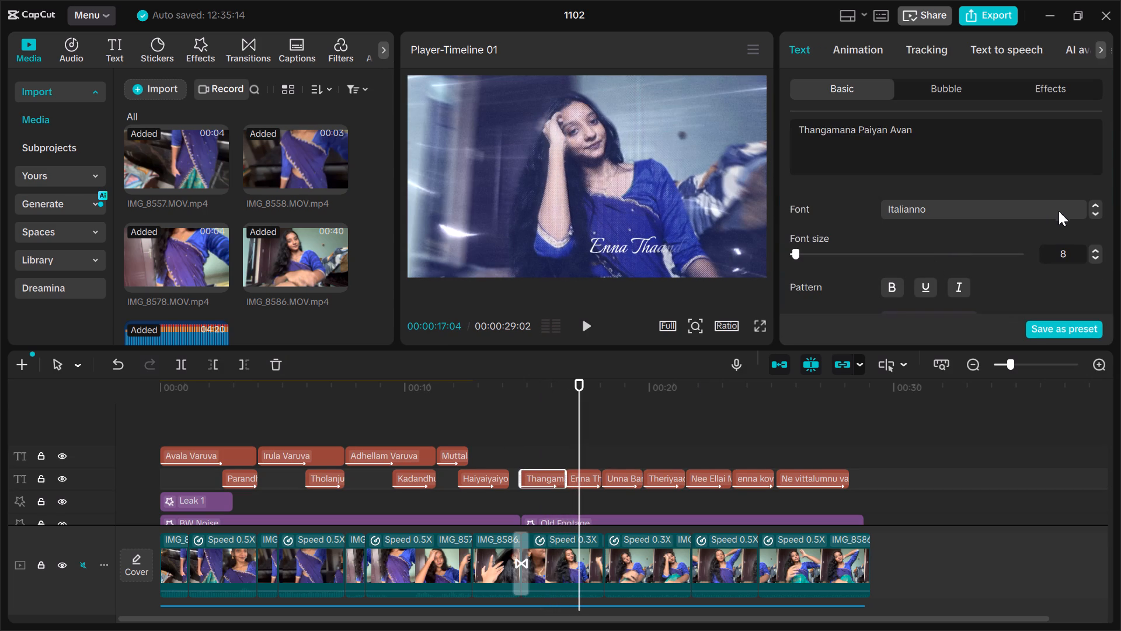
{"action": "scroll", "coordinate": [995, 287], "scroll_direction": "down", "scroll_amount": 3}
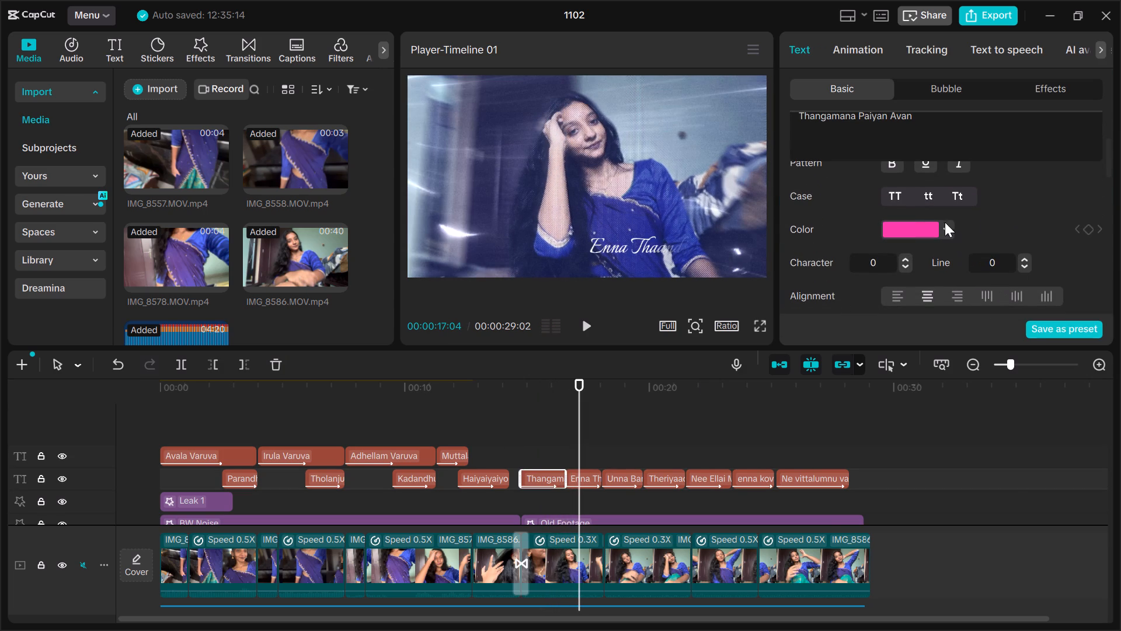
{"action": "left_click", "coordinate": [948, 228]}
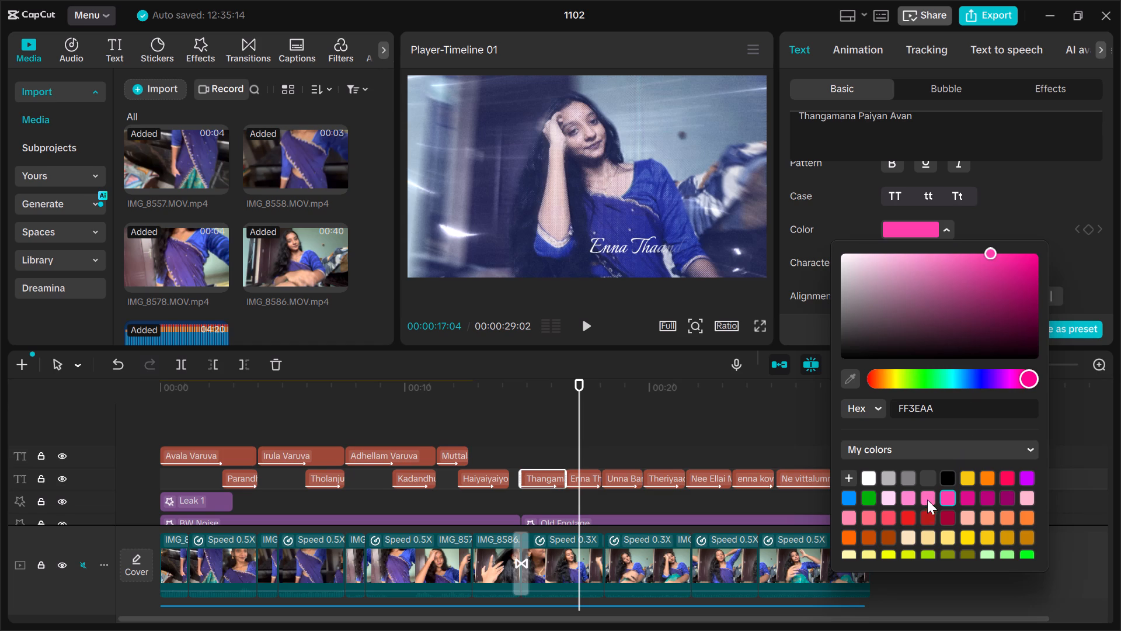
{"action": "left_click", "coordinate": [929, 495]}
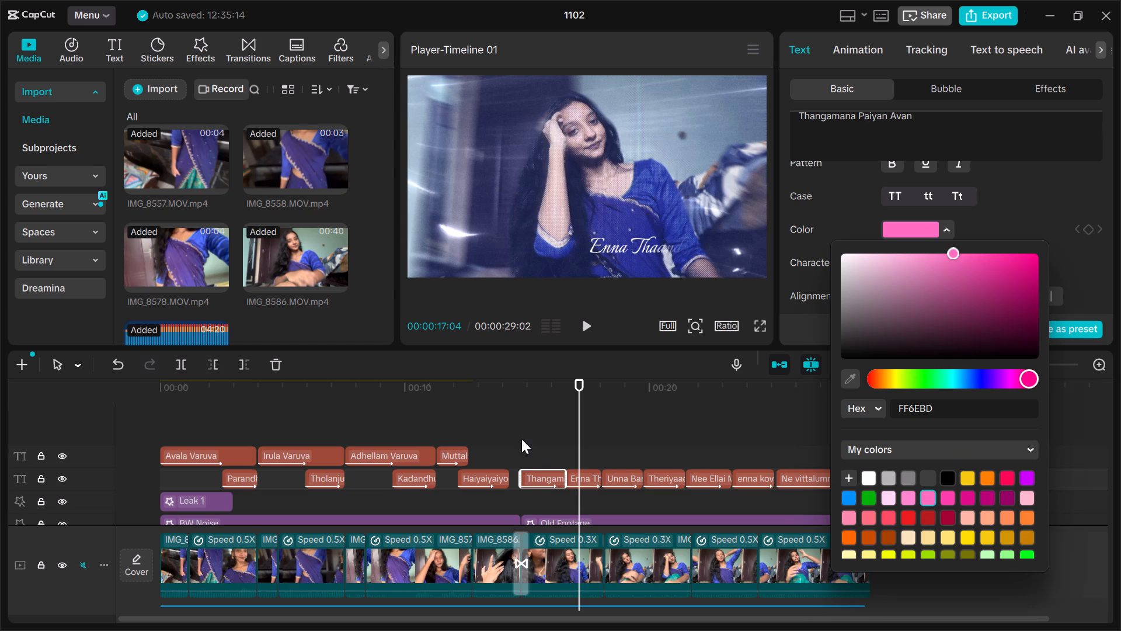
{"action": "left_click", "coordinate": [521, 439]}
{"action": "key", "text": "space"}
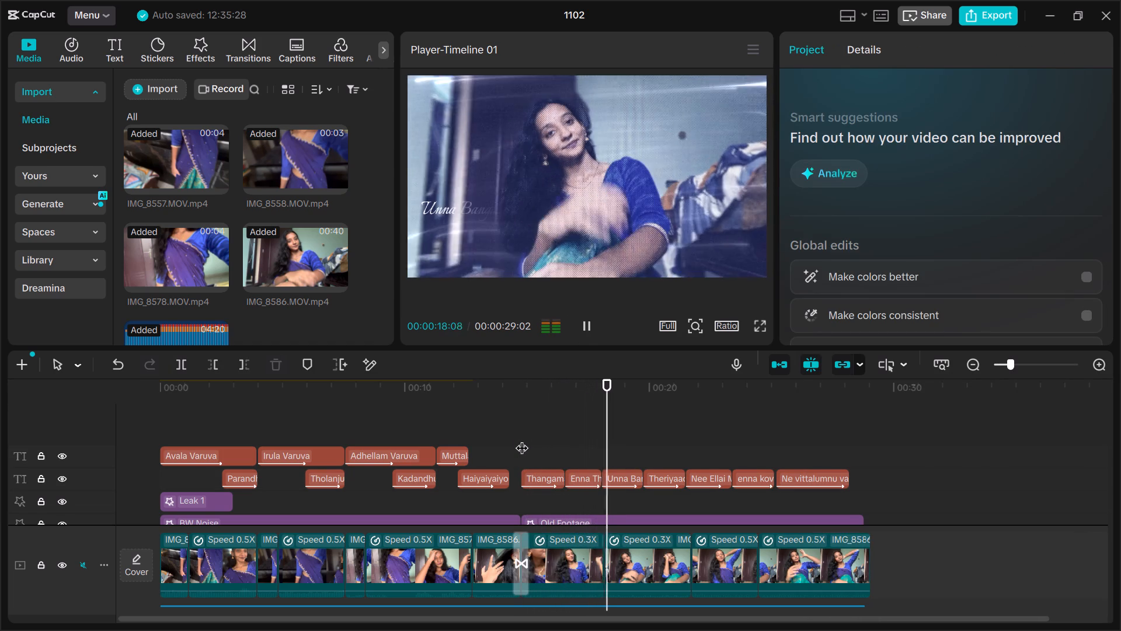
{"action": "key", "text": "space"}
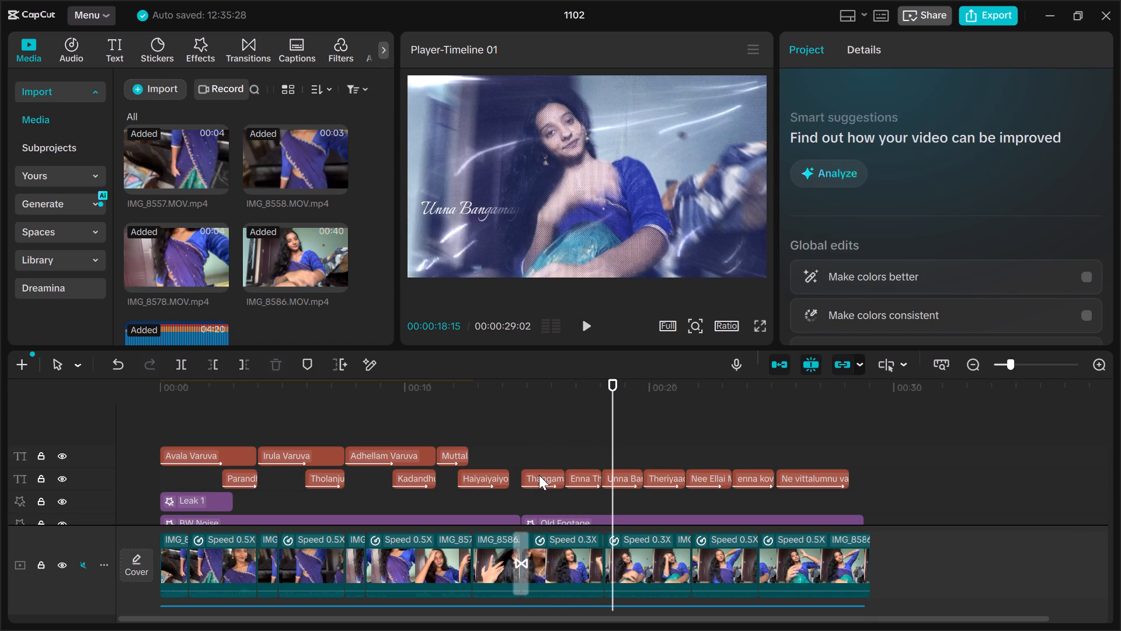
Copy the "Thangamana Paiyan Avan" caption's attributes to "Unna Bangamaga Paathupannu", including text style, location size, blend and In animation.
{"action": "left_click", "coordinate": [539, 475]}
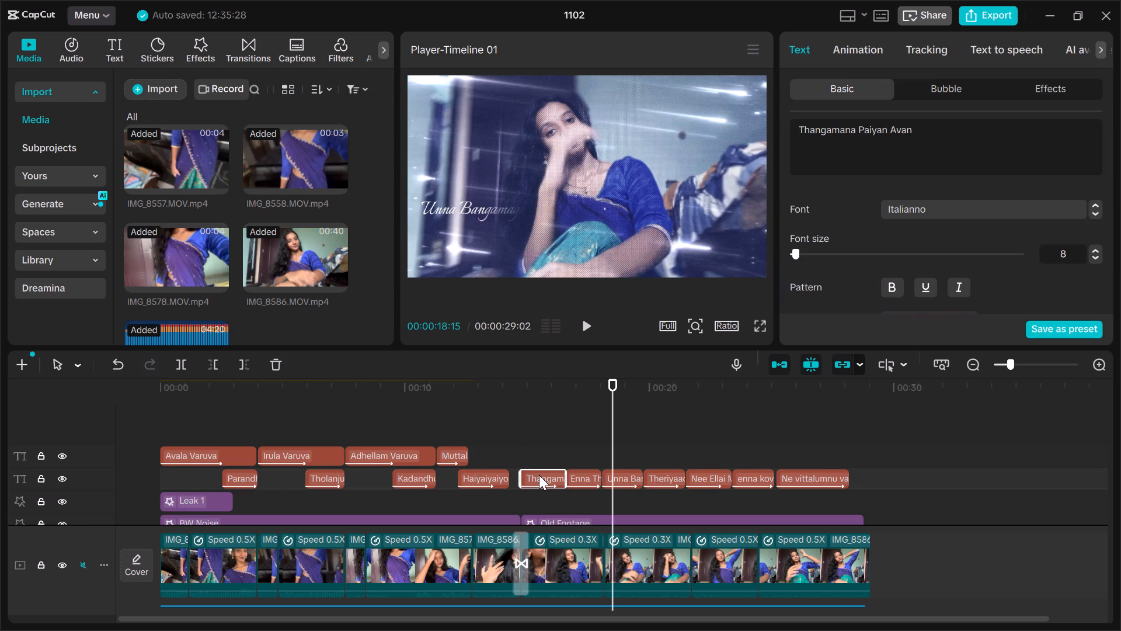
{"action": "key", "text": "ctrl+shift+c"}
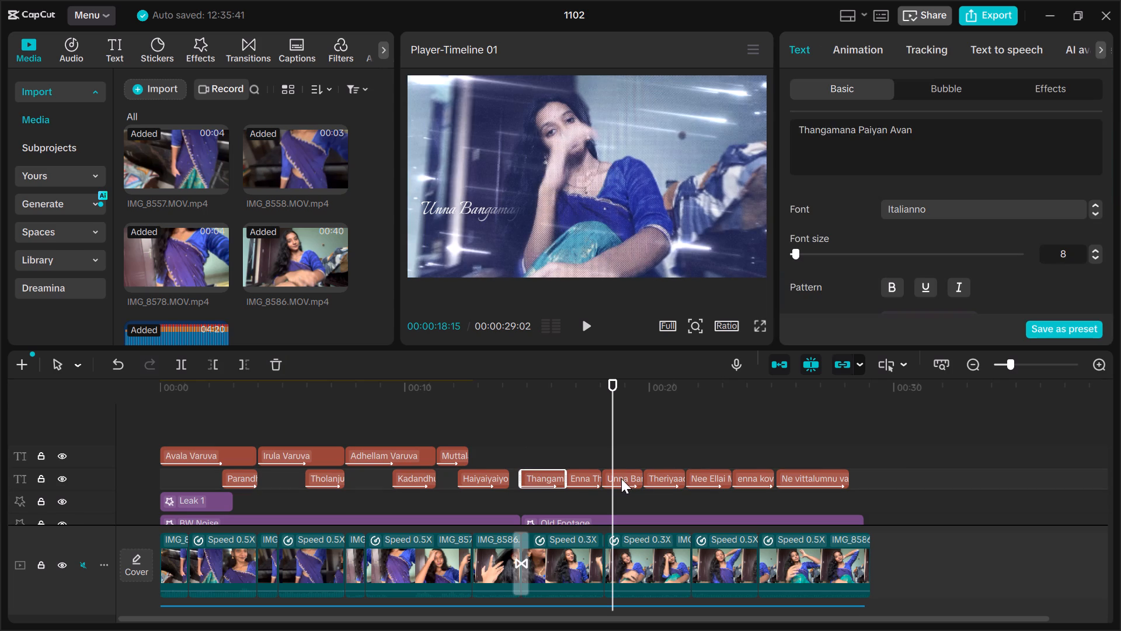
{"action": "left_click", "coordinate": [621, 479]}
{"action": "key", "text": "ctrl+shift+v"}
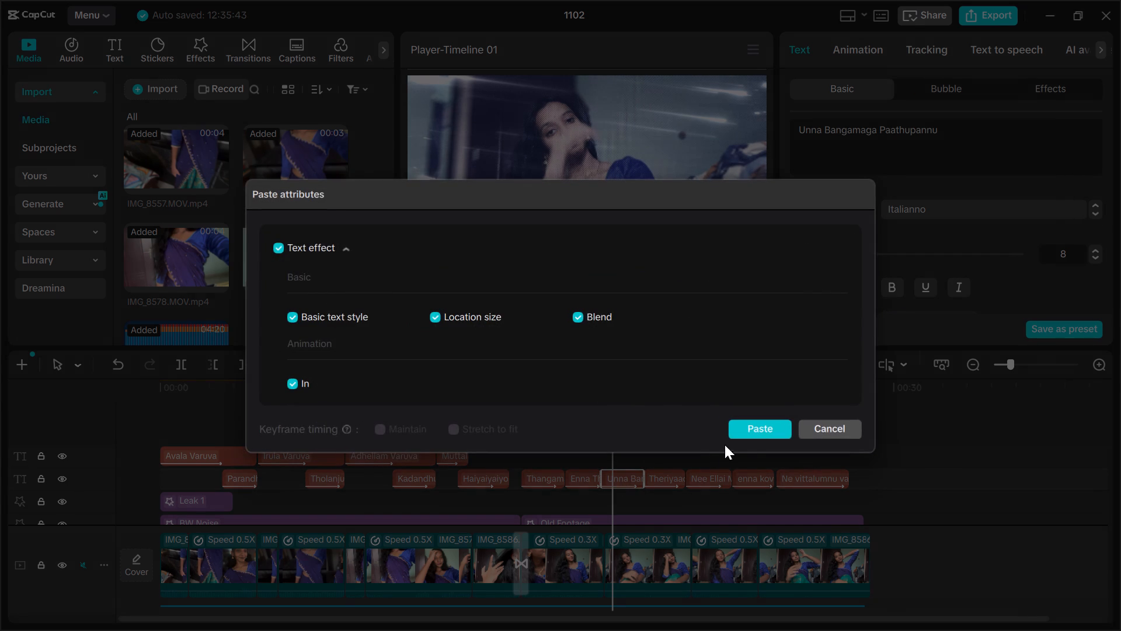
{"action": "left_click", "coordinate": [757, 434]}
Paste the copied caption attributes onto "Nee Ellai Meeri Aasa Vecha", including basic text style, location size, blend and In animation.
{"action": "left_click", "coordinate": [716, 472]}
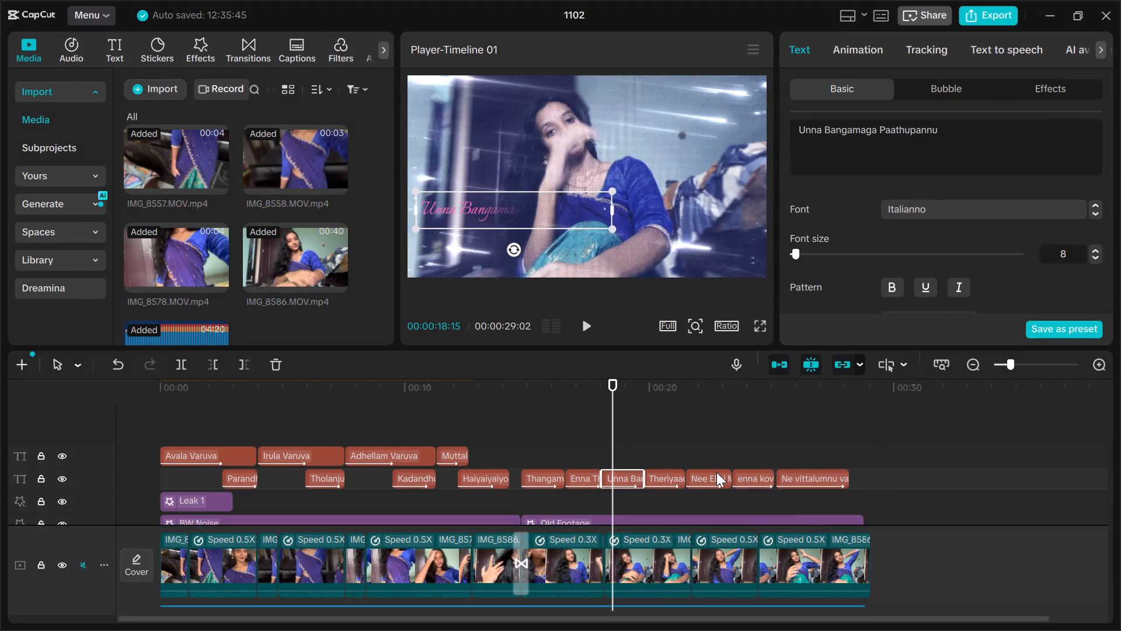
{"action": "key", "text": "ctrl+shift+v"}
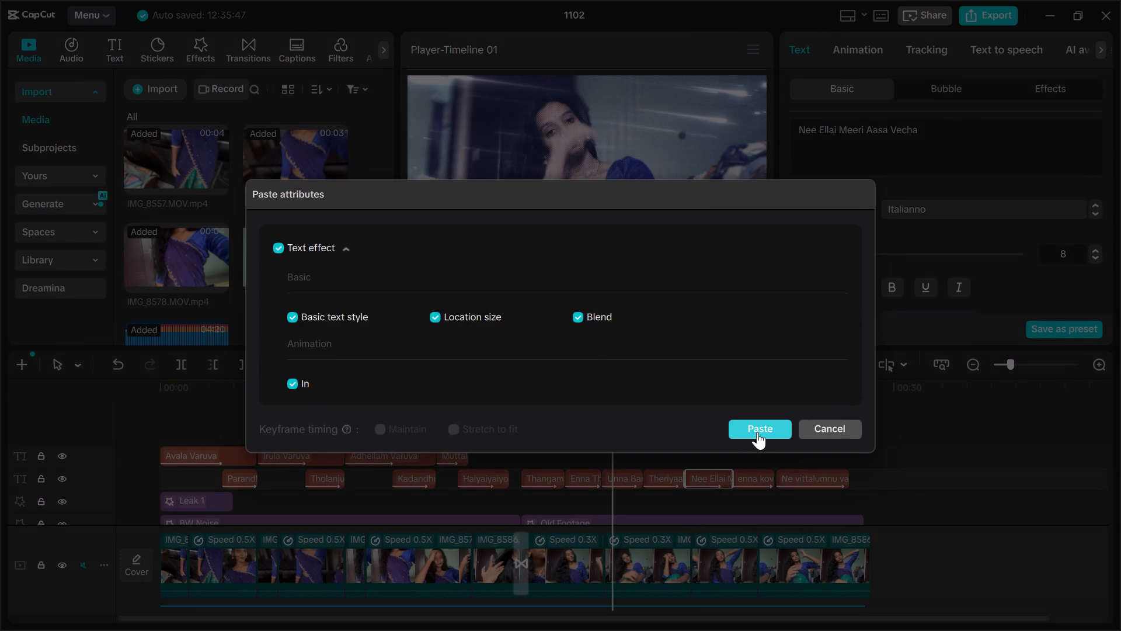
{"action": "left_click", "coordinate": [757, 431]}
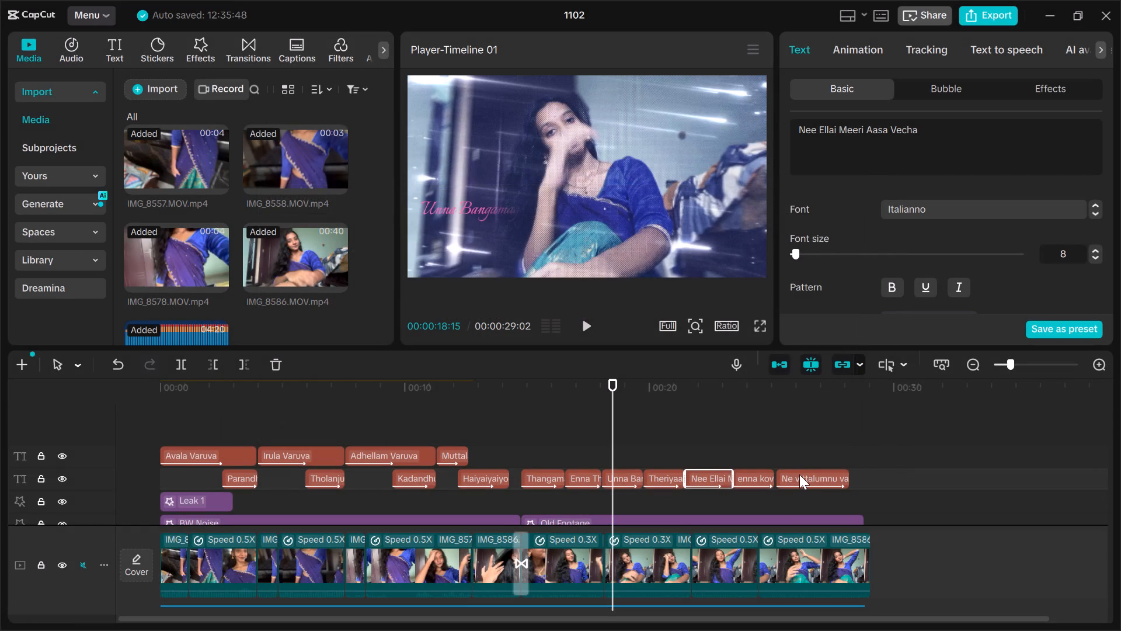
Set the "Ne vittalumnu vaazhamnu pidichirukku" caption's text colour to pink FF6EBD.
{"action": "left_click", "coordinate": [799, 474]}
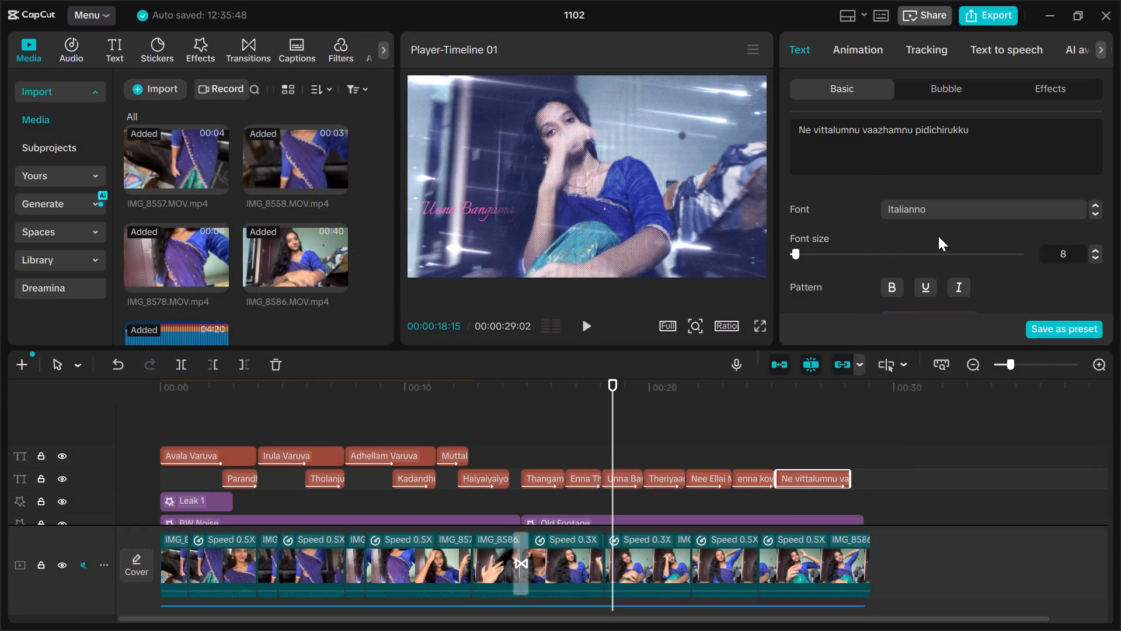
{"action": "scroll", "coordinate": [941, 226], "scroll_direction": "down", "scroll_amount": 4}
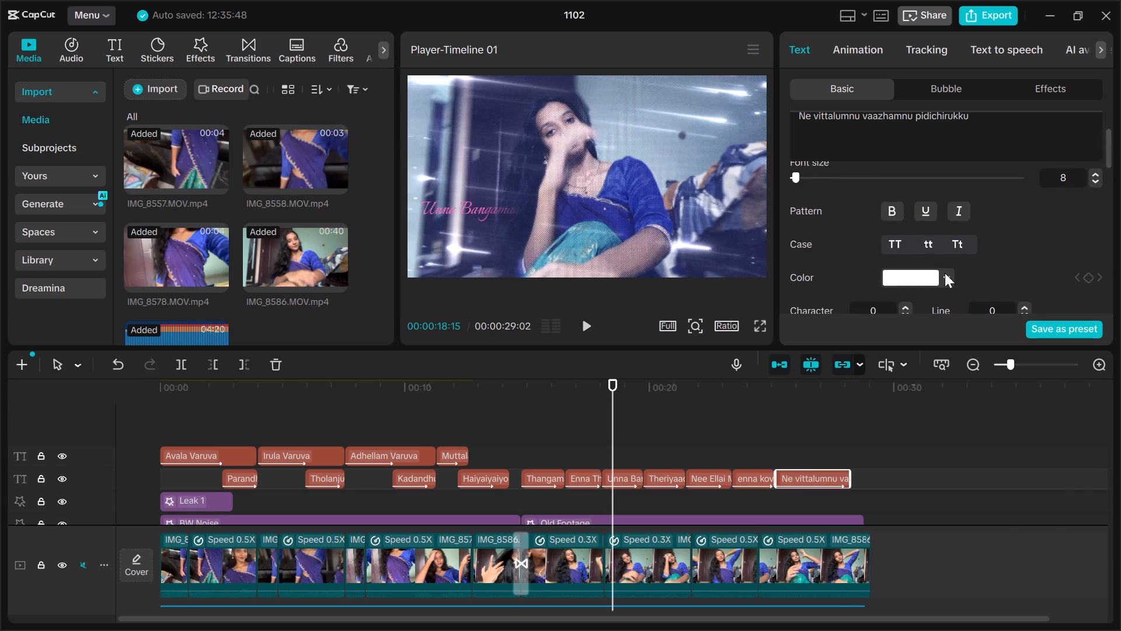
{"action": "left_click", "coordinate": [945, 273]}
{"action": "scroll", "coordinate": [945, 273], "scroll_direction": "down", "scroll_amount": 1}
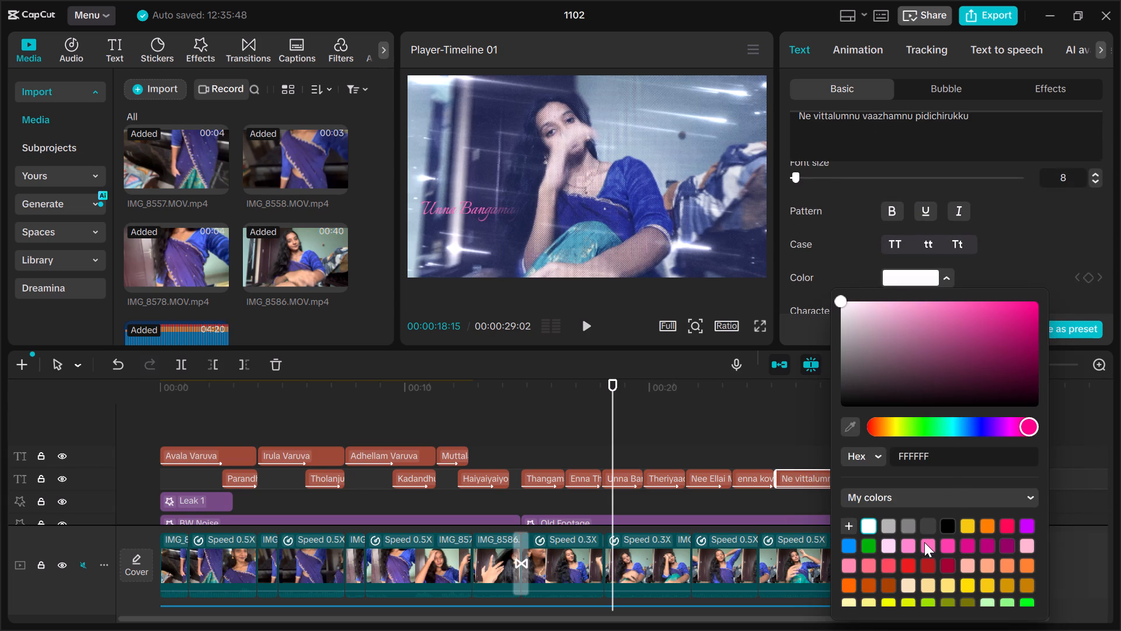
{"action": "left_click", "coordinate": [924, 543]}
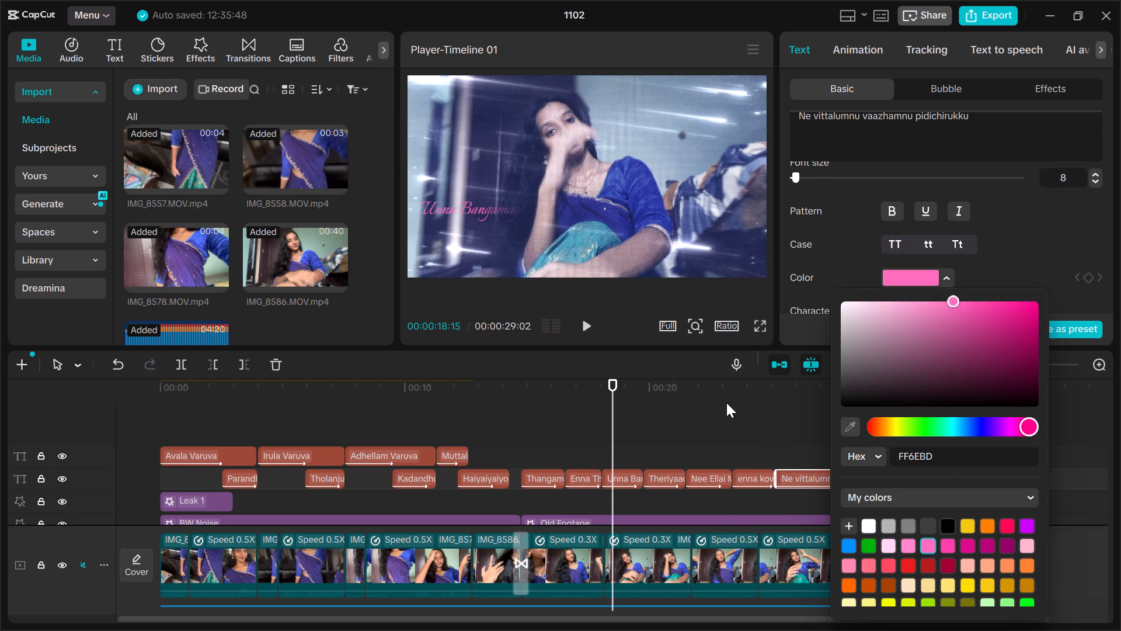
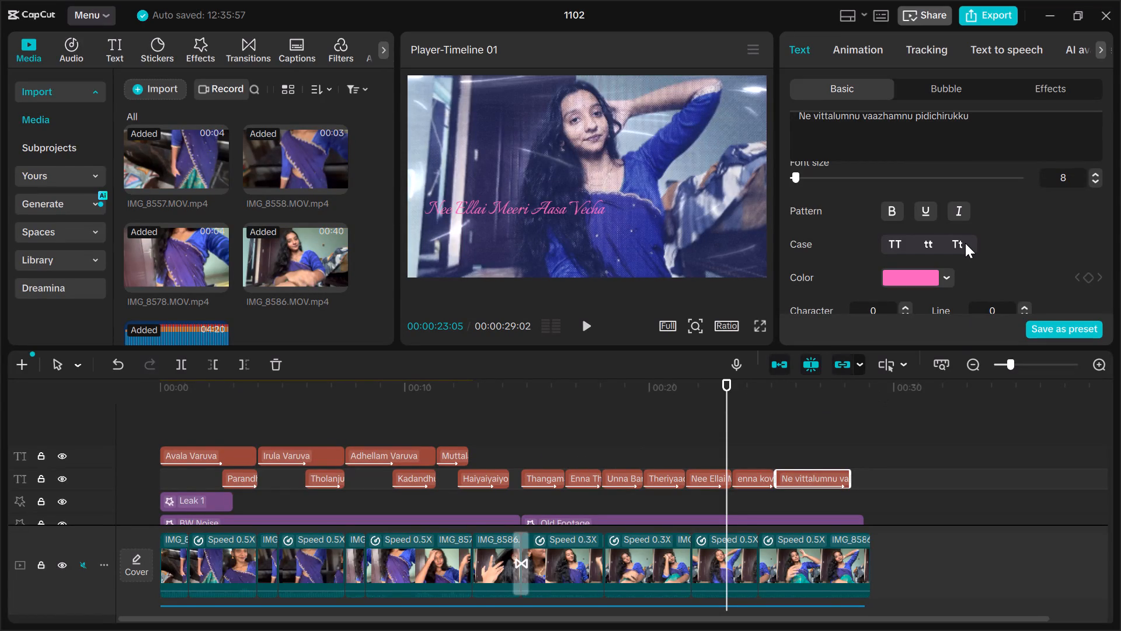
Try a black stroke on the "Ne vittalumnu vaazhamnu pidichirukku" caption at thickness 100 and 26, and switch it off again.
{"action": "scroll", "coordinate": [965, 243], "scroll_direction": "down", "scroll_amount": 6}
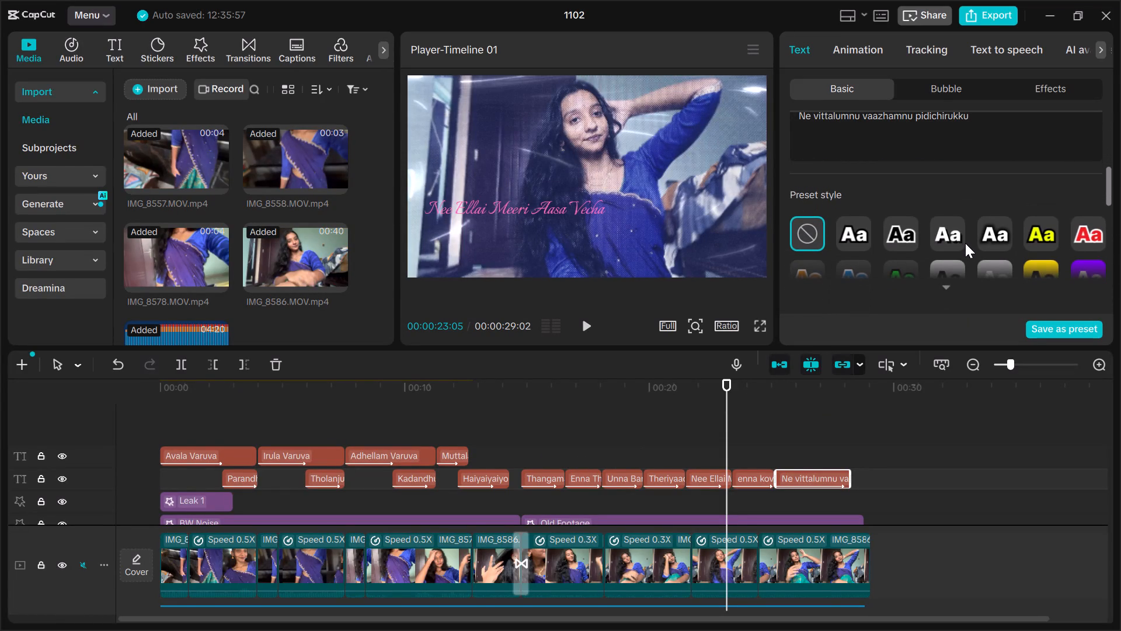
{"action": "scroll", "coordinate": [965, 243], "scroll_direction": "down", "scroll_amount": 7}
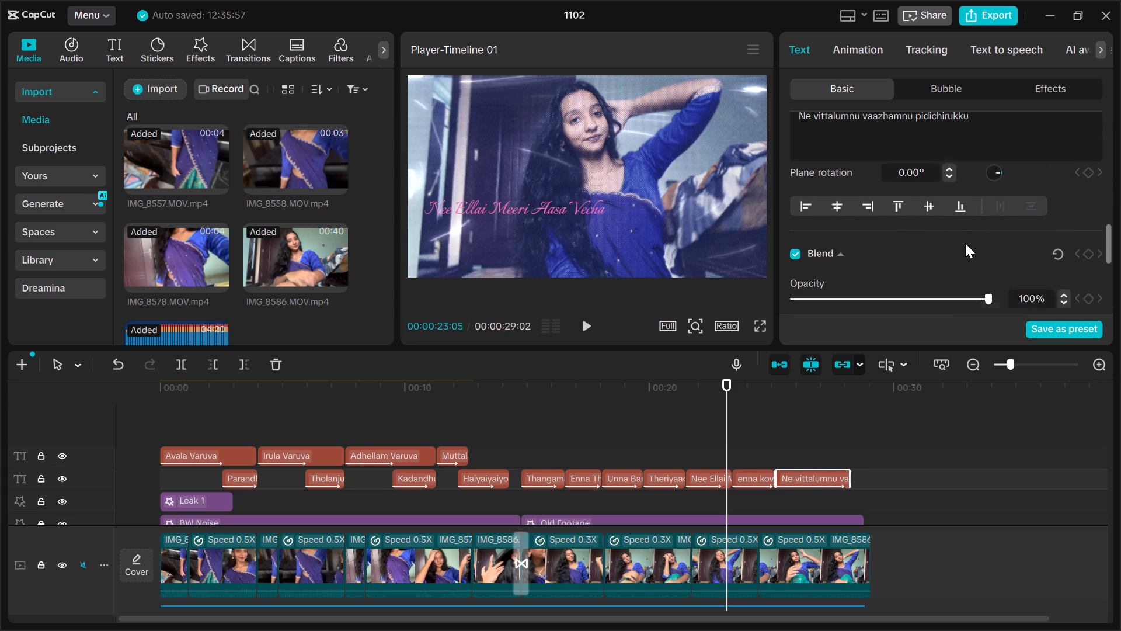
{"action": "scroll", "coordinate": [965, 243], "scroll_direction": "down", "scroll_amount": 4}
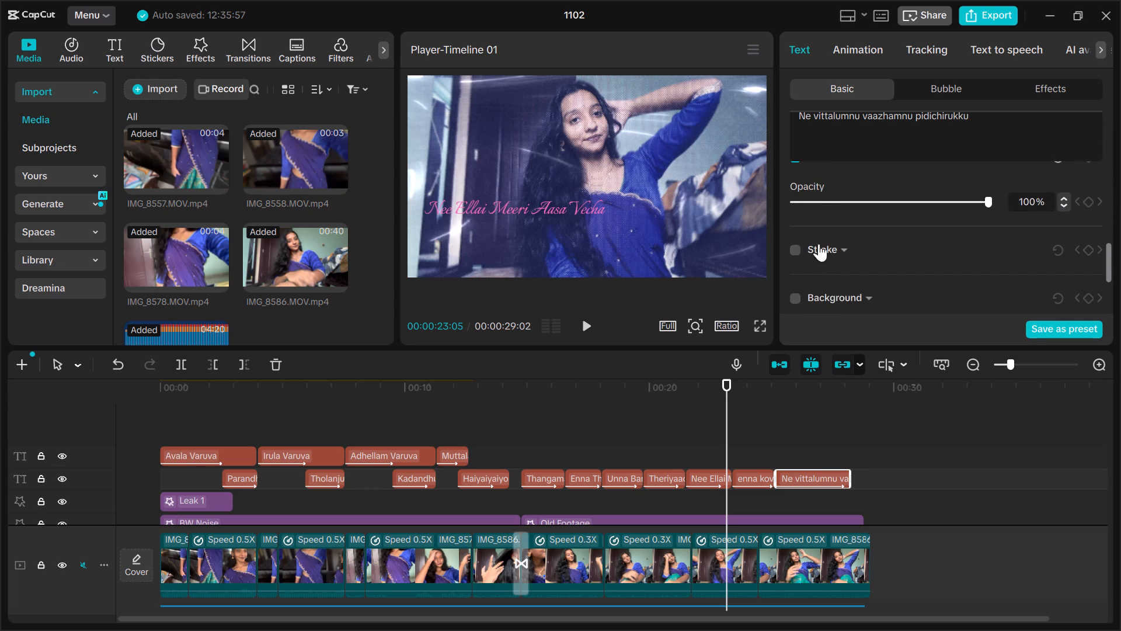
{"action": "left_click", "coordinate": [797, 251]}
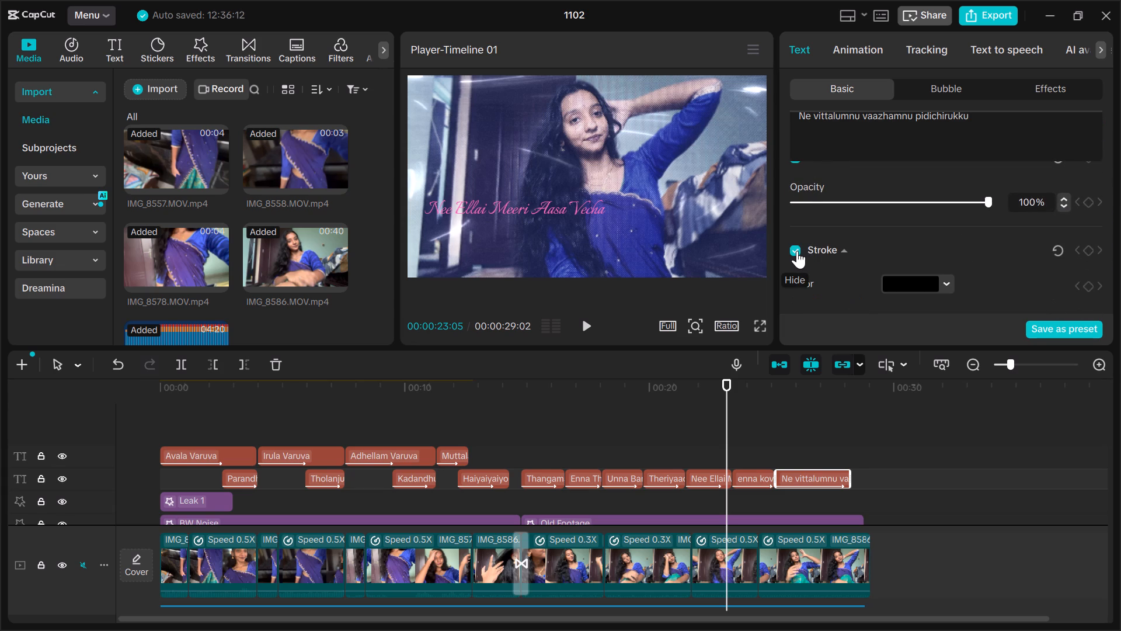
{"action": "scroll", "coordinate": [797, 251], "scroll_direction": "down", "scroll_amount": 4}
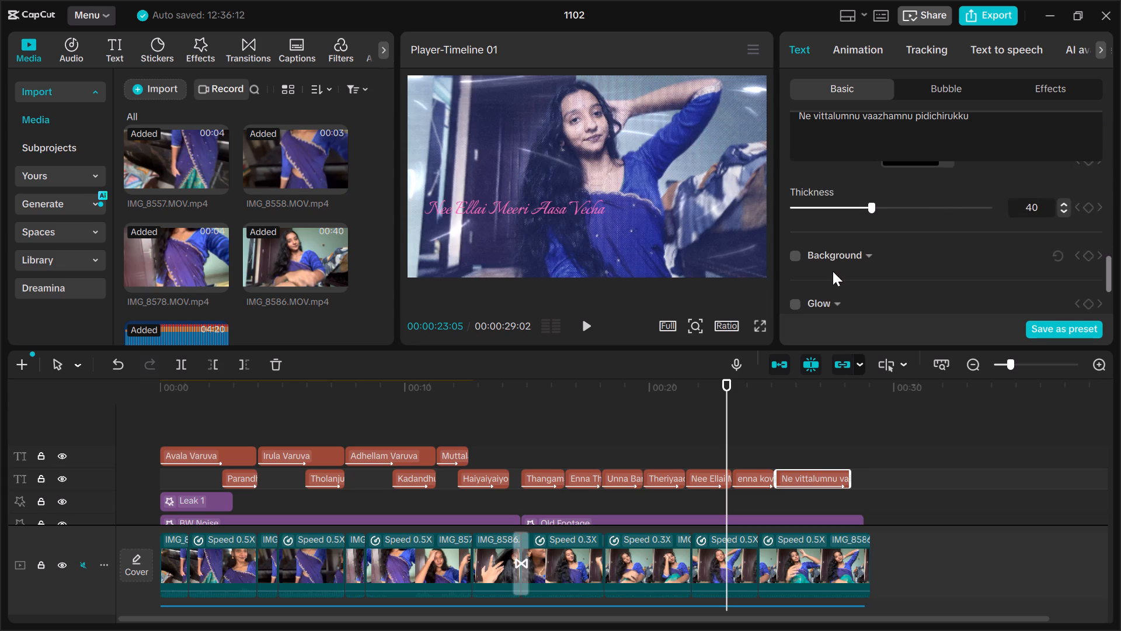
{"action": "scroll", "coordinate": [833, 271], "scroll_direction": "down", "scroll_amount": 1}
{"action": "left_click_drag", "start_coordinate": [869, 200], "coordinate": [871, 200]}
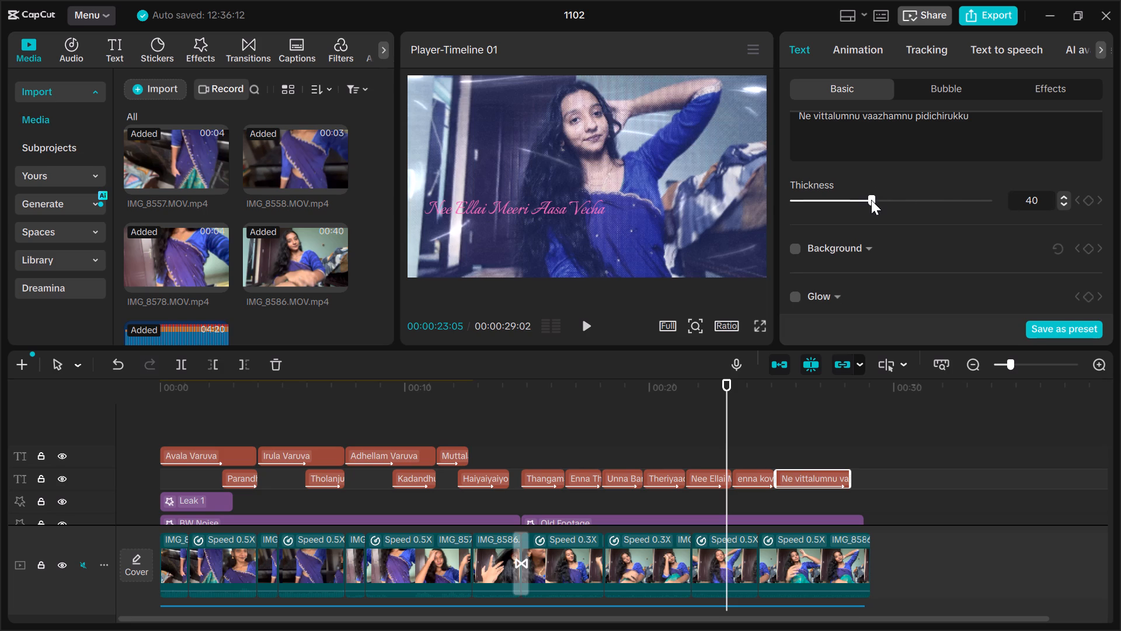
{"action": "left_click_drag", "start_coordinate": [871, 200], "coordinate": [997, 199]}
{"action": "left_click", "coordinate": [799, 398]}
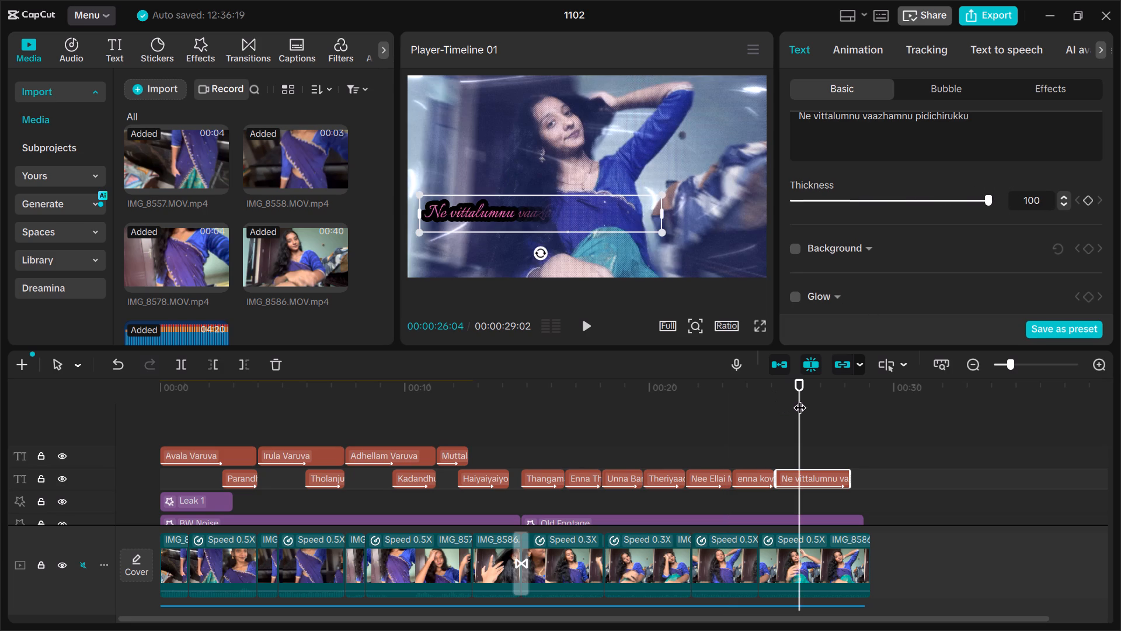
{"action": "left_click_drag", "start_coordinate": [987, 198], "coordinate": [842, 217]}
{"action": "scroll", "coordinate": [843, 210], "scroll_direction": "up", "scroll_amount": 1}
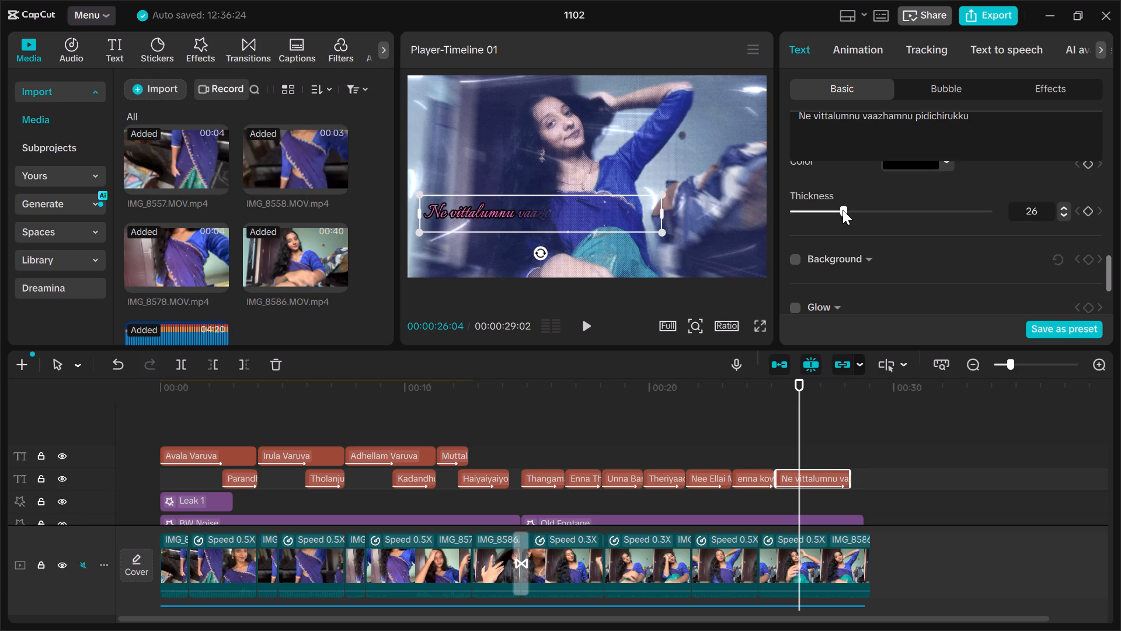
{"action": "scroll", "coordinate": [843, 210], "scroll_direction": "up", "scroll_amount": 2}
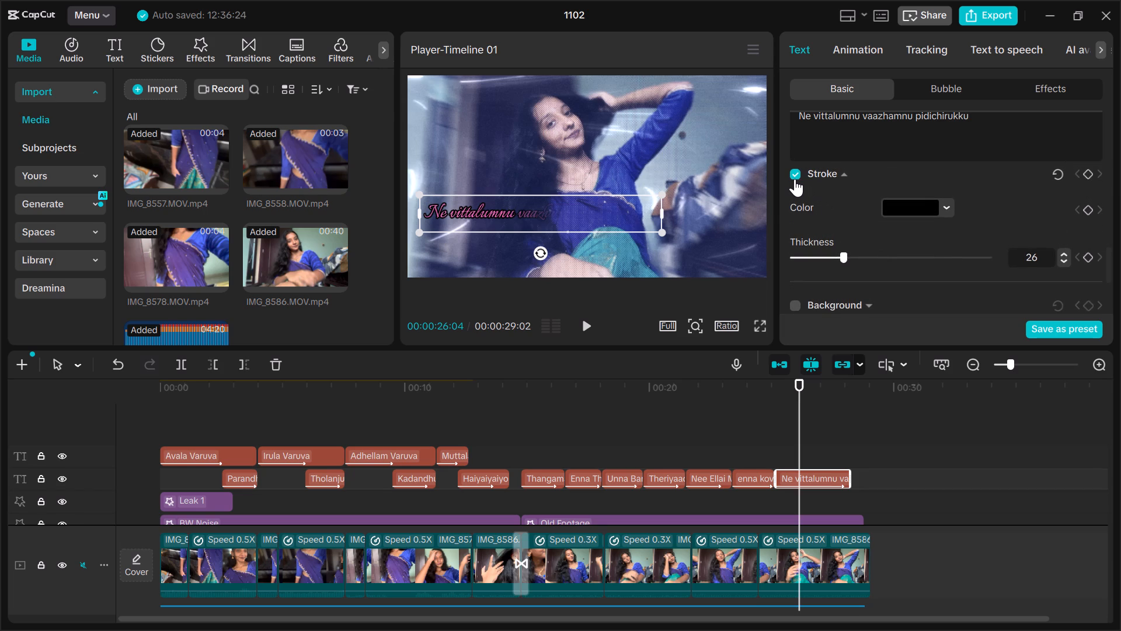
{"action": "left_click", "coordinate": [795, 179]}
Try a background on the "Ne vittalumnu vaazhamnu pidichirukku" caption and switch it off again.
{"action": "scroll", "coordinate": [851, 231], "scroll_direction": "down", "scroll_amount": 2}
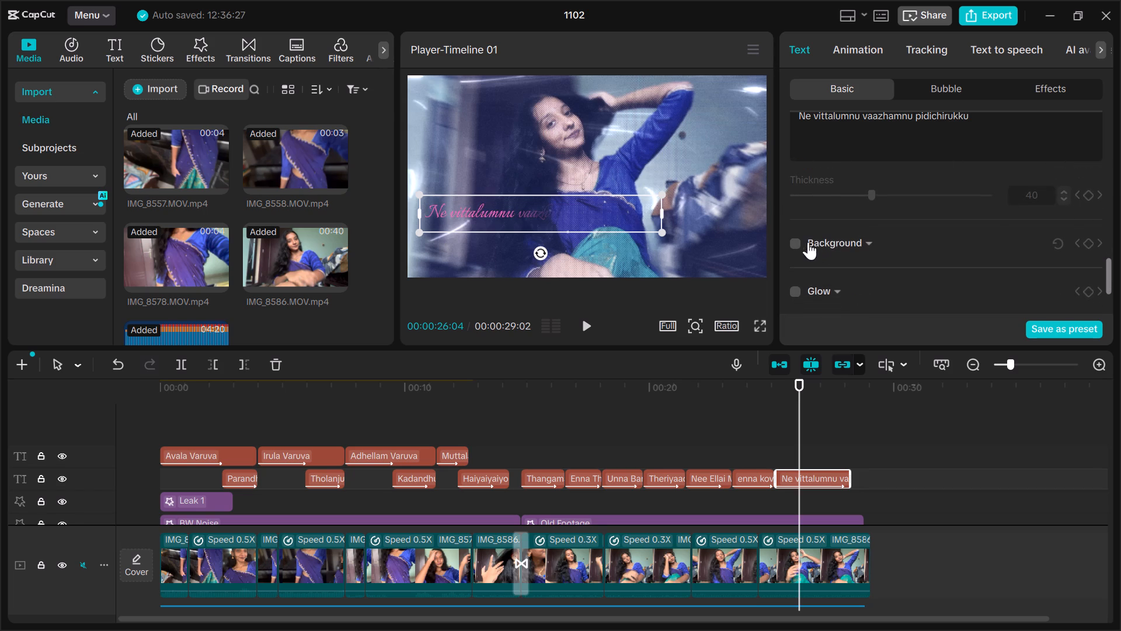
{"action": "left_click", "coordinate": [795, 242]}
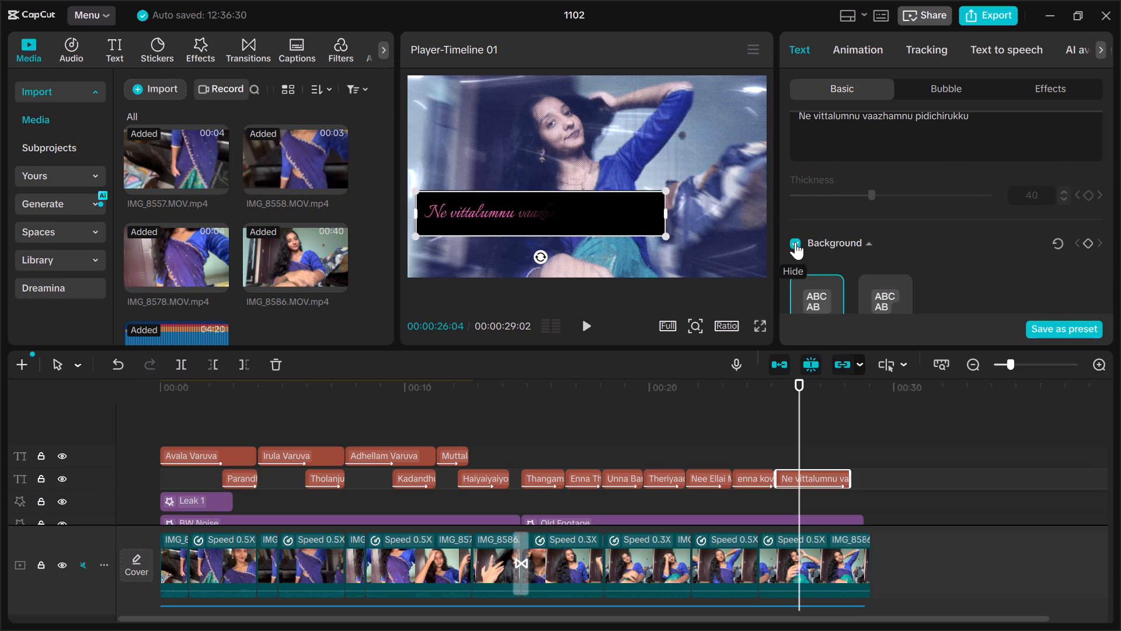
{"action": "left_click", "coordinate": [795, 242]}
Enable the glow on the "Ne vittalumnu vaazhamnu pidichirukku" caption.
{"action": "scroll", "coordinate": [795, 242], "scroll_direction": "down", "scroll_amount": 4}
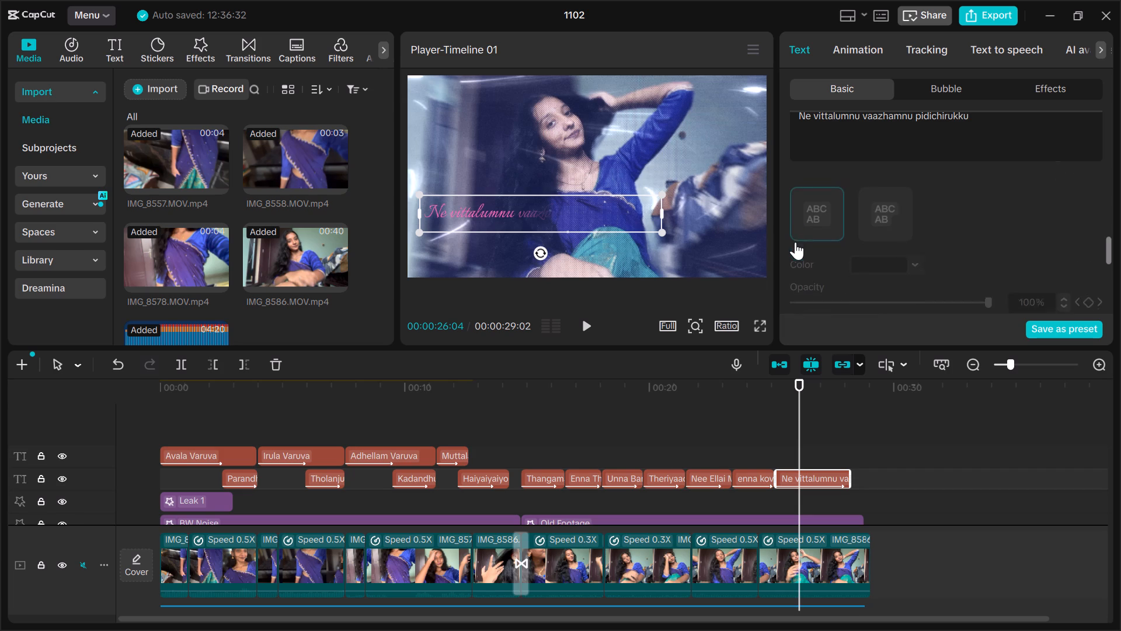
{"action": "scroll", "coordinate": [795, 242], "scroll_direction": "down", "scroll_amount": 8}
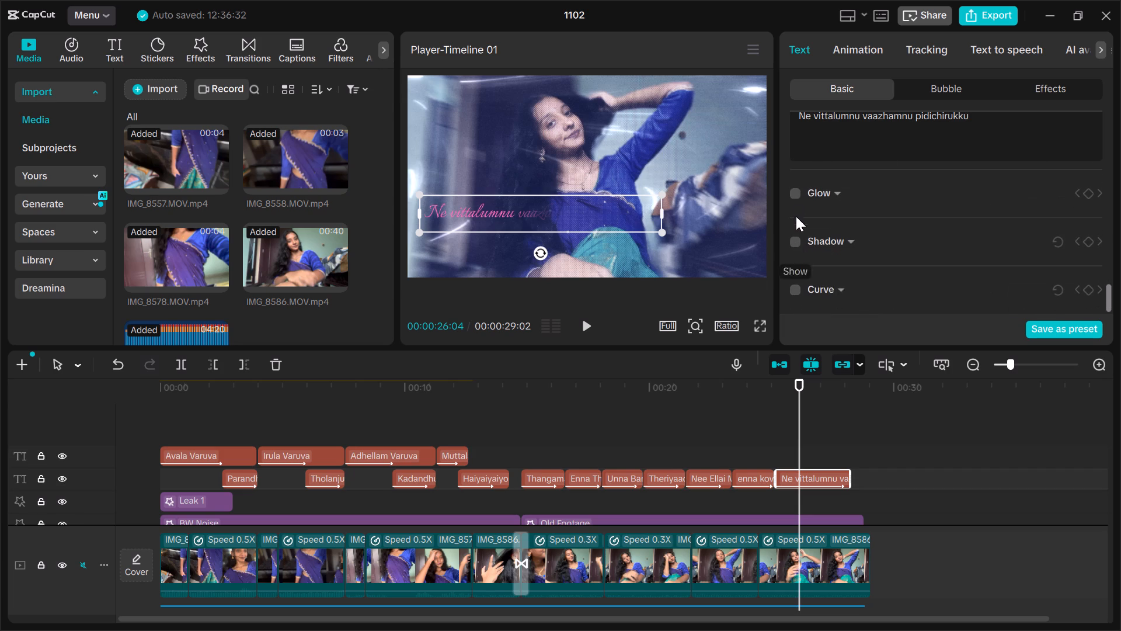
{"action": "left_click", "coordinate": [793, 199]}
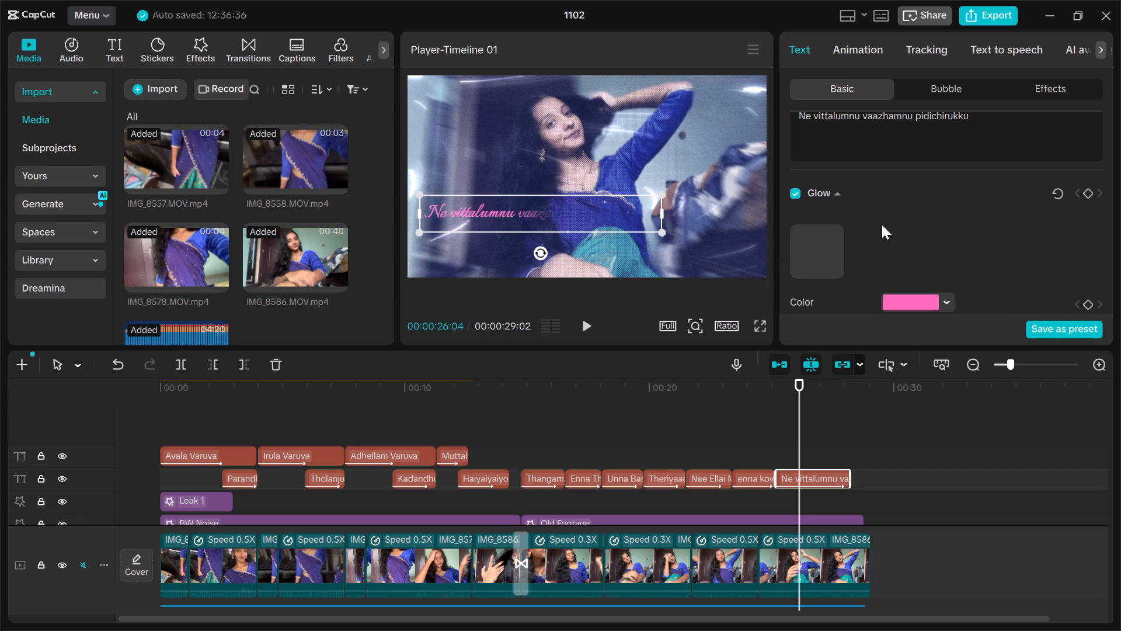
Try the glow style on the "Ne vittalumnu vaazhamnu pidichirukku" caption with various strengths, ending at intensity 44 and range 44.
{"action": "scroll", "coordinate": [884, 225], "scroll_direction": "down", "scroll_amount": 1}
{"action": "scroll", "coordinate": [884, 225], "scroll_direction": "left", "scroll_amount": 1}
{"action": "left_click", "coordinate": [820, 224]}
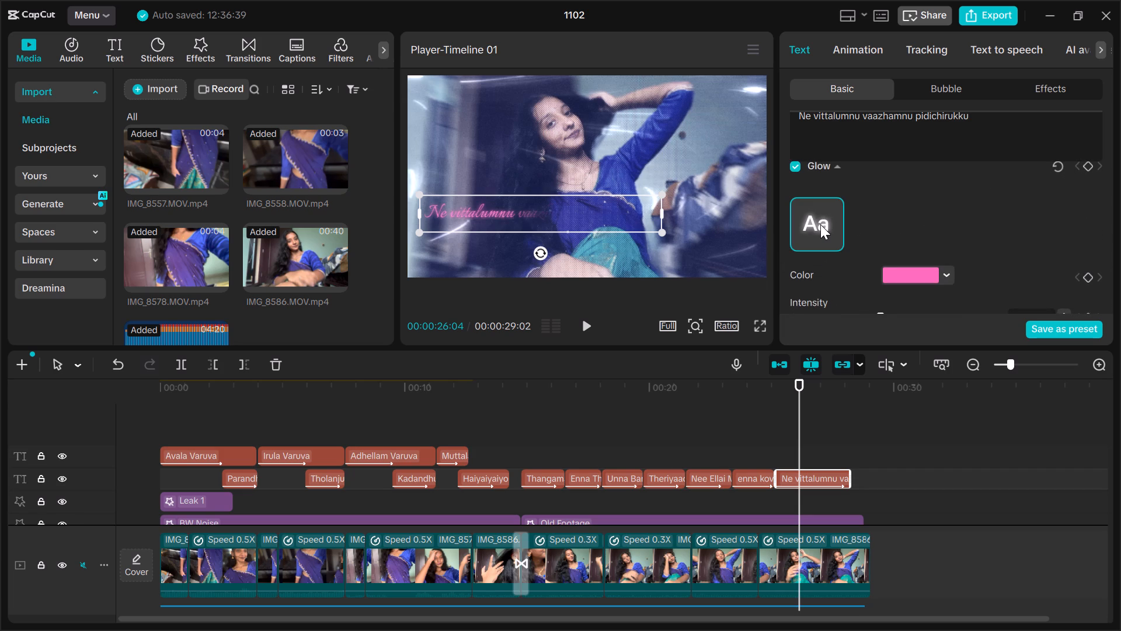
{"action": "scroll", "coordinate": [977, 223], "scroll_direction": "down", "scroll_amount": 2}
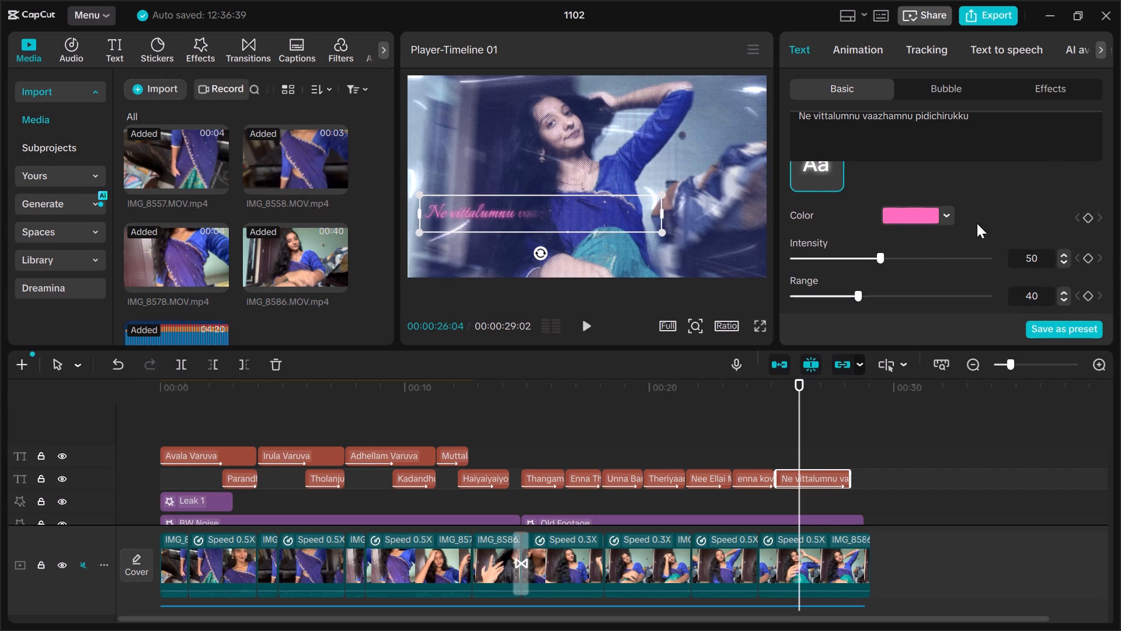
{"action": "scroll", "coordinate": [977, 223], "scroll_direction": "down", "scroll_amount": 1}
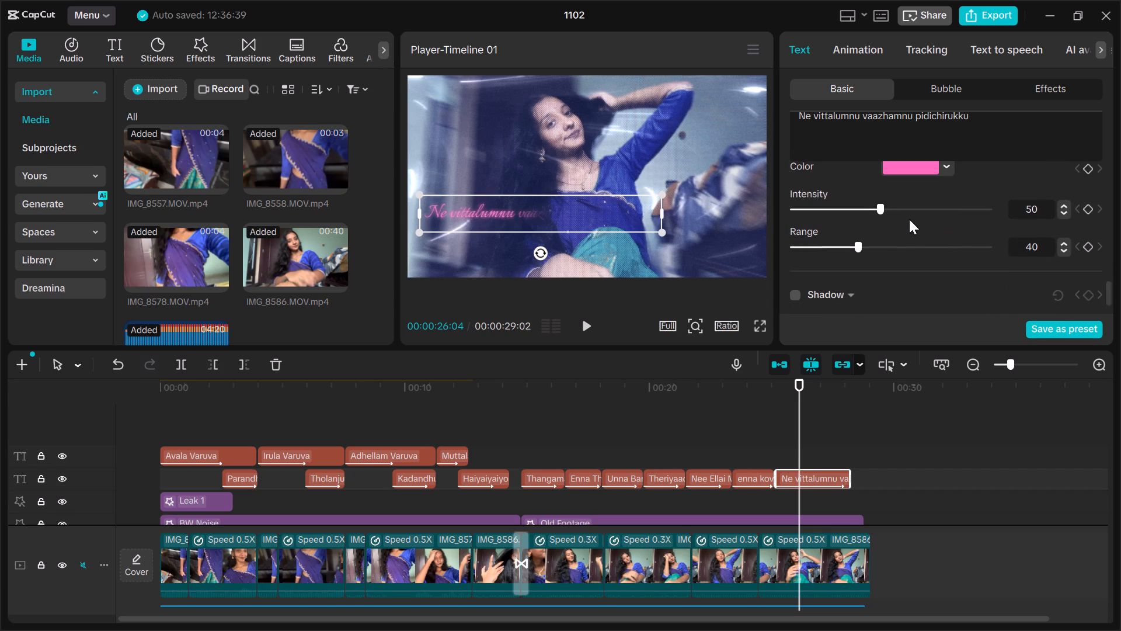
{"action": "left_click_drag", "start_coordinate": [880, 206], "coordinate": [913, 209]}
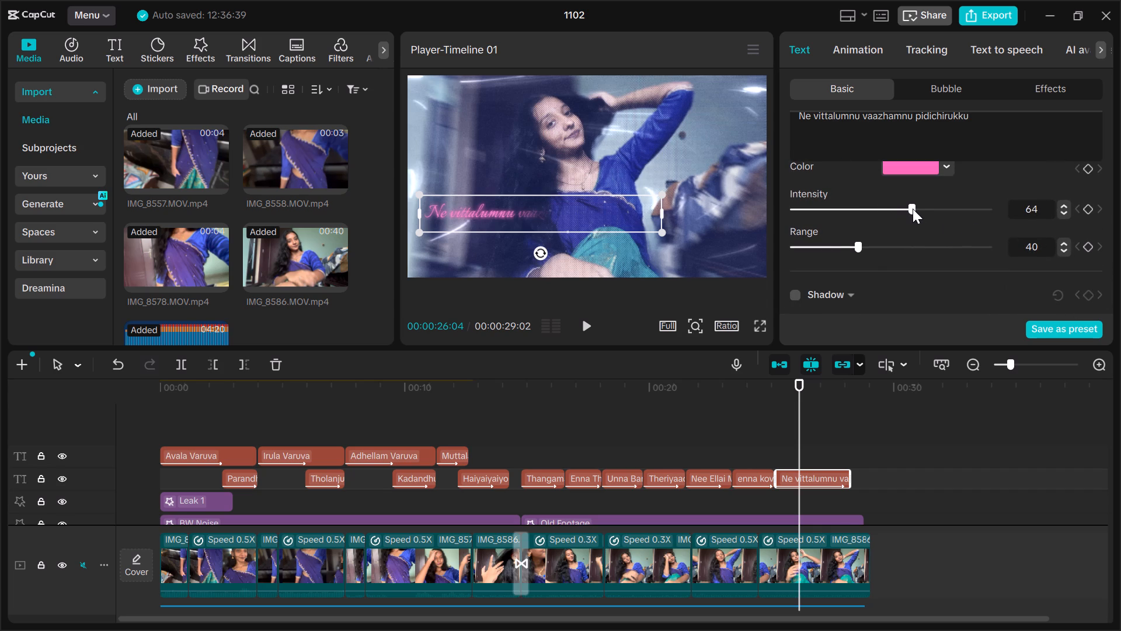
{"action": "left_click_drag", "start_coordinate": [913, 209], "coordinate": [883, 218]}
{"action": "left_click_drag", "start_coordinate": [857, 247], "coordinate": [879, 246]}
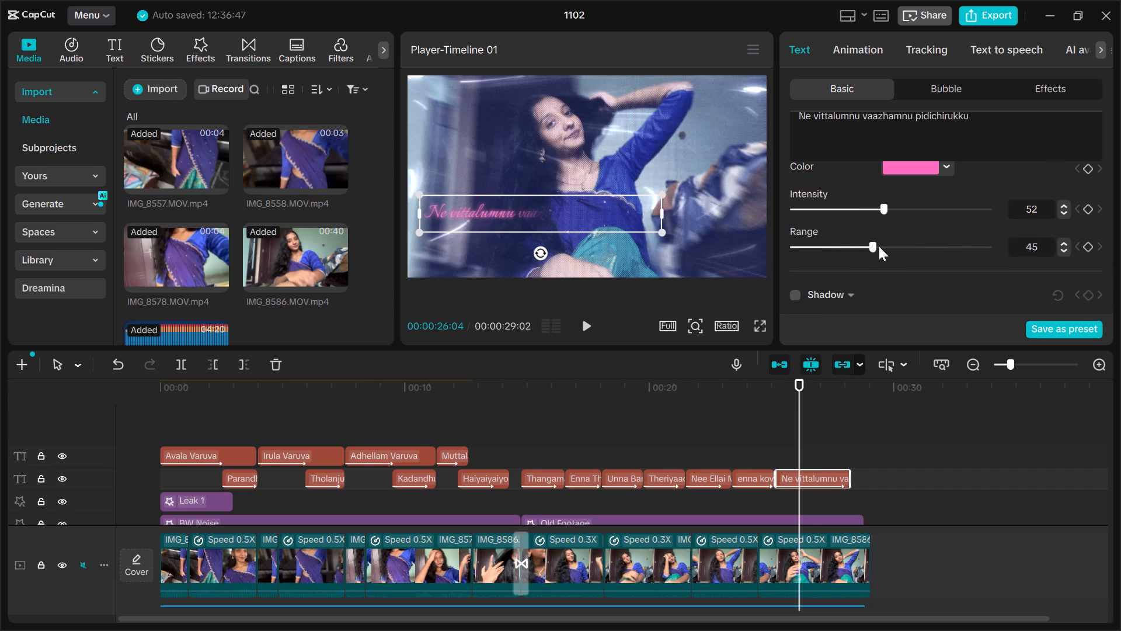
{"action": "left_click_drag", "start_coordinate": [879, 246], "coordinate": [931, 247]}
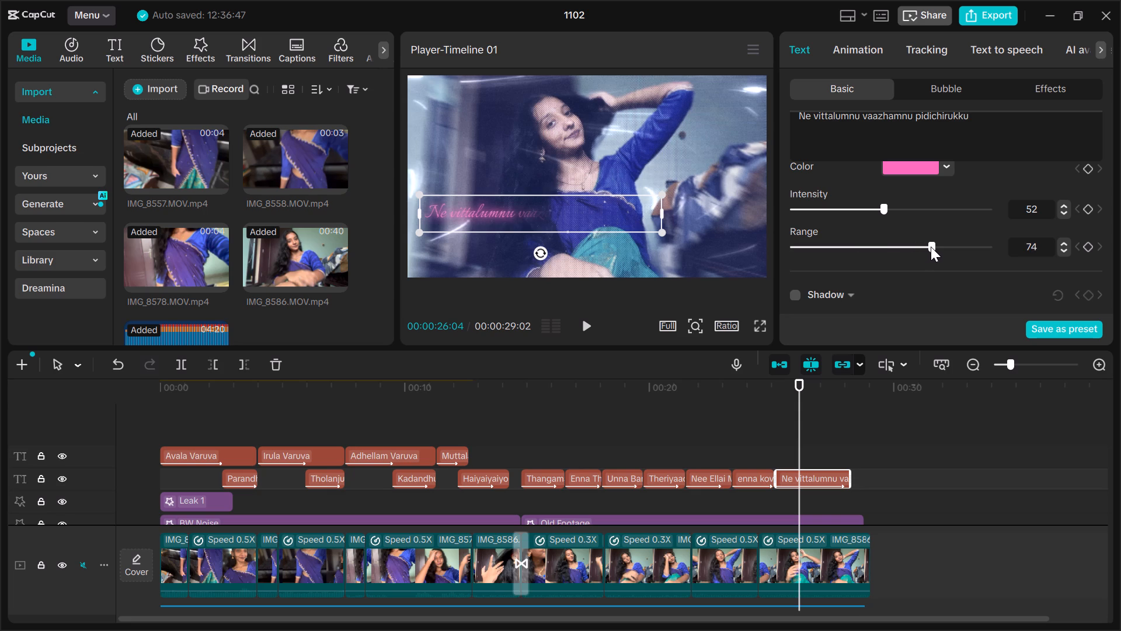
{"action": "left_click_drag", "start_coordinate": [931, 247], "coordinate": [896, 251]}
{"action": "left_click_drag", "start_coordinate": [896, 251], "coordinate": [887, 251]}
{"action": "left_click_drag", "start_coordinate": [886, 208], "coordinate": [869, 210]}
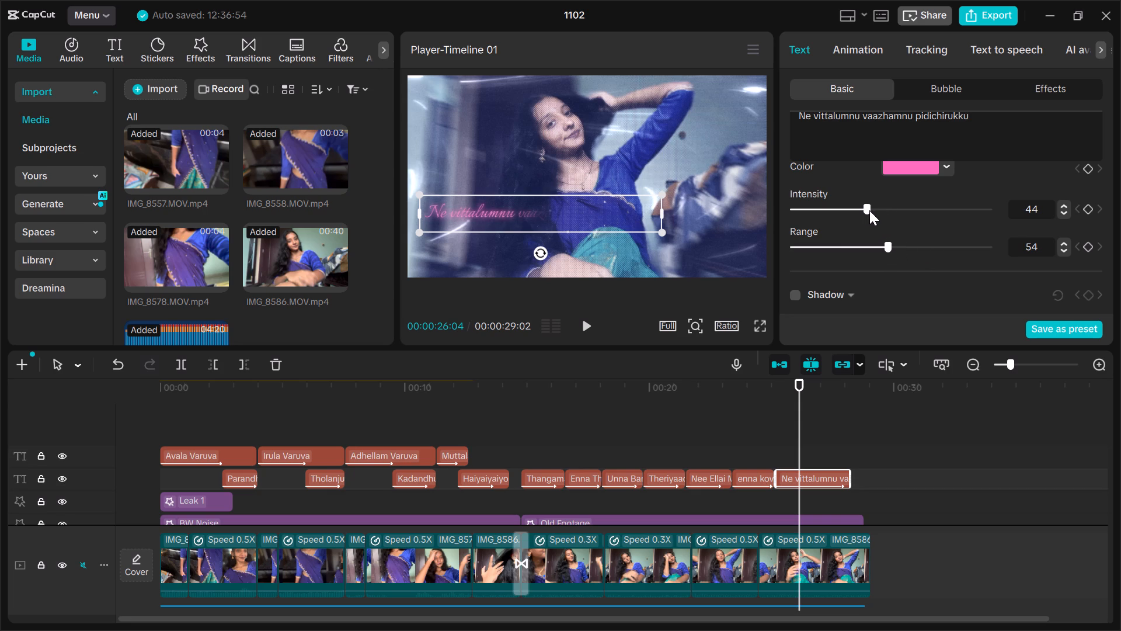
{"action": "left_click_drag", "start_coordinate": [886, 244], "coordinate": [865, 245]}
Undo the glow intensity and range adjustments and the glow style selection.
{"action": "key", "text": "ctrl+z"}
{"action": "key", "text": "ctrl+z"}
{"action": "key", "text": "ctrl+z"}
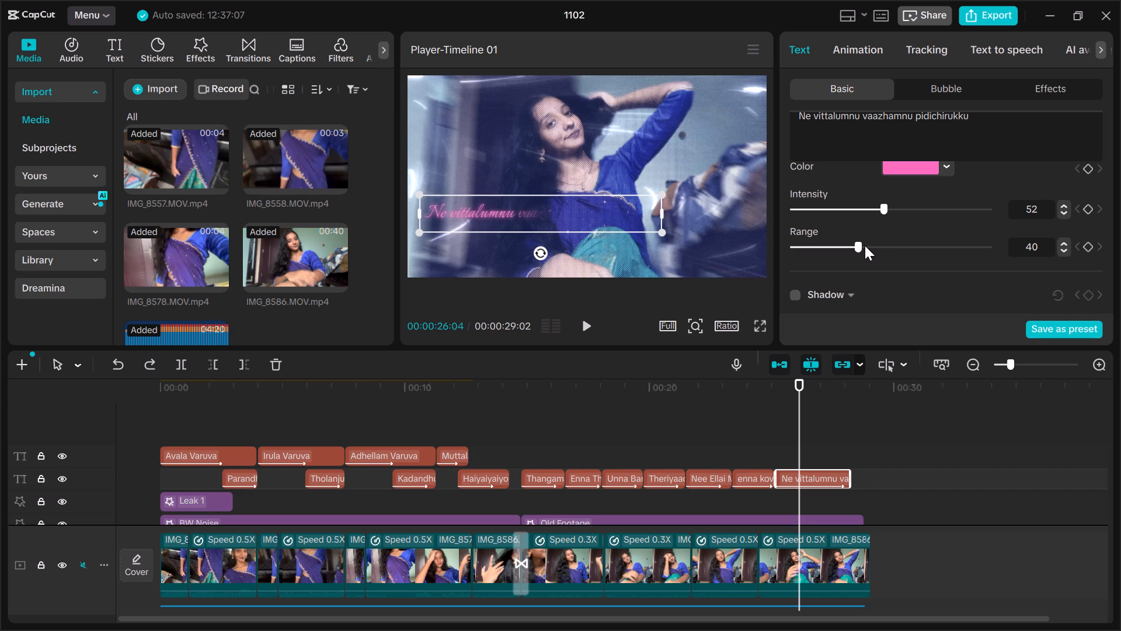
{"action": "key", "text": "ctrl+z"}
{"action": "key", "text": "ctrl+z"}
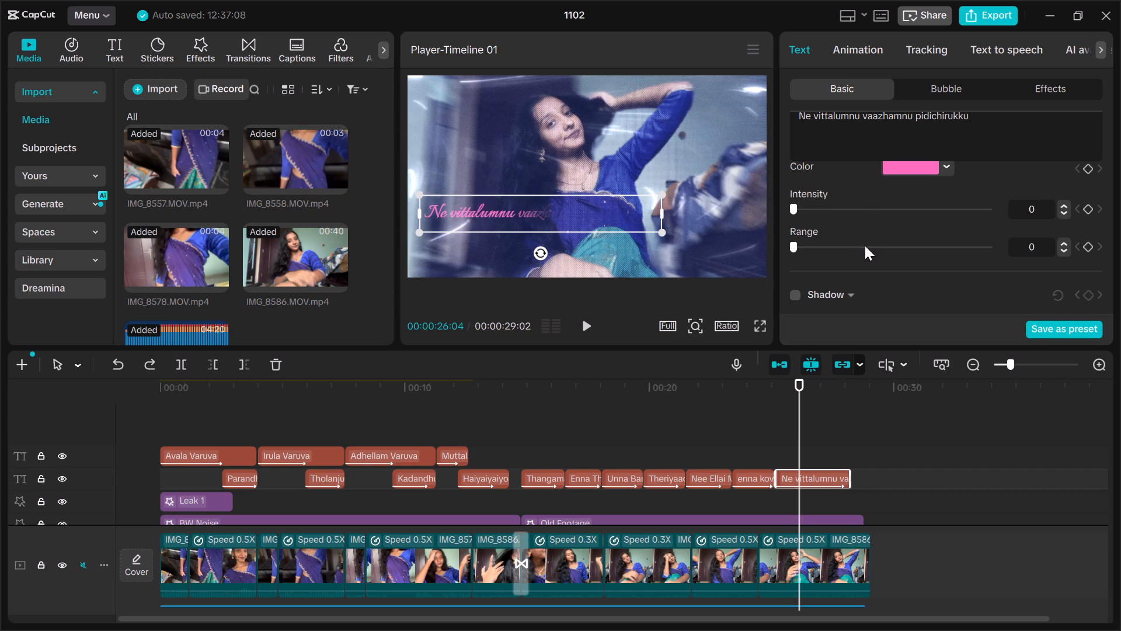
Reapply the glow style to the "Ne vittalumnu vaazhamnu pidichirukku" caption and set the glow range to 50.
{"action": "scroll", "coordinate": [838, 231], "scroll_direction": "up", "scroll_amount": 5}
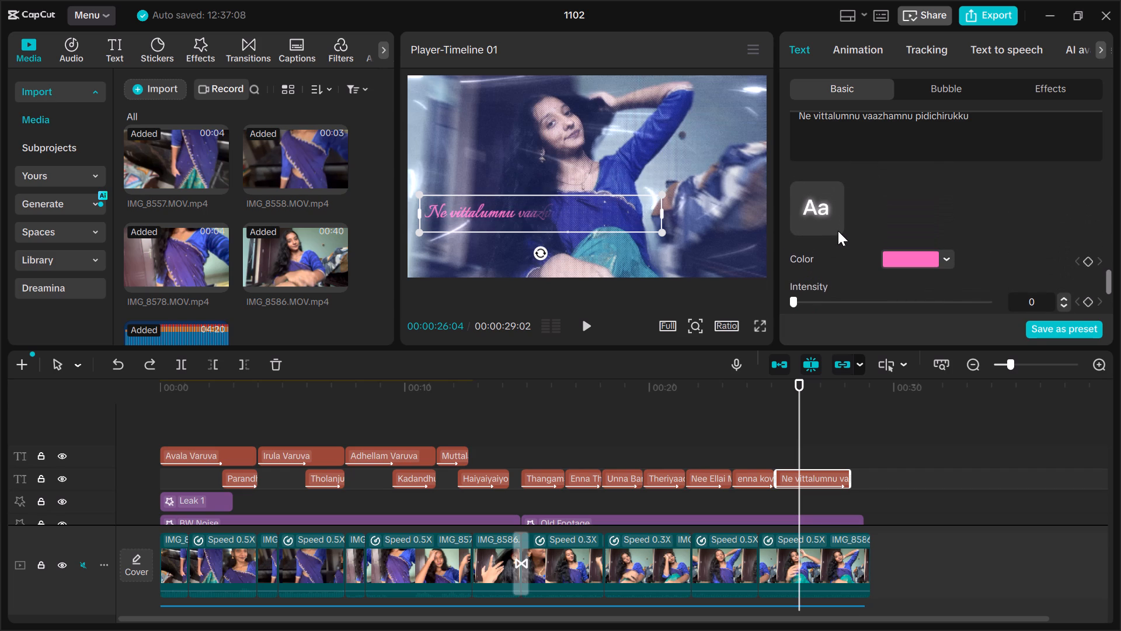
{"action": "right_click", "coordinate": [838, 231]}
{"action": "left_click", "coordinate": [806, 211]}
{"action": "scroll", "coordinate": [864, 228], "scroll_direction": "down", "scroll_amount": 2}
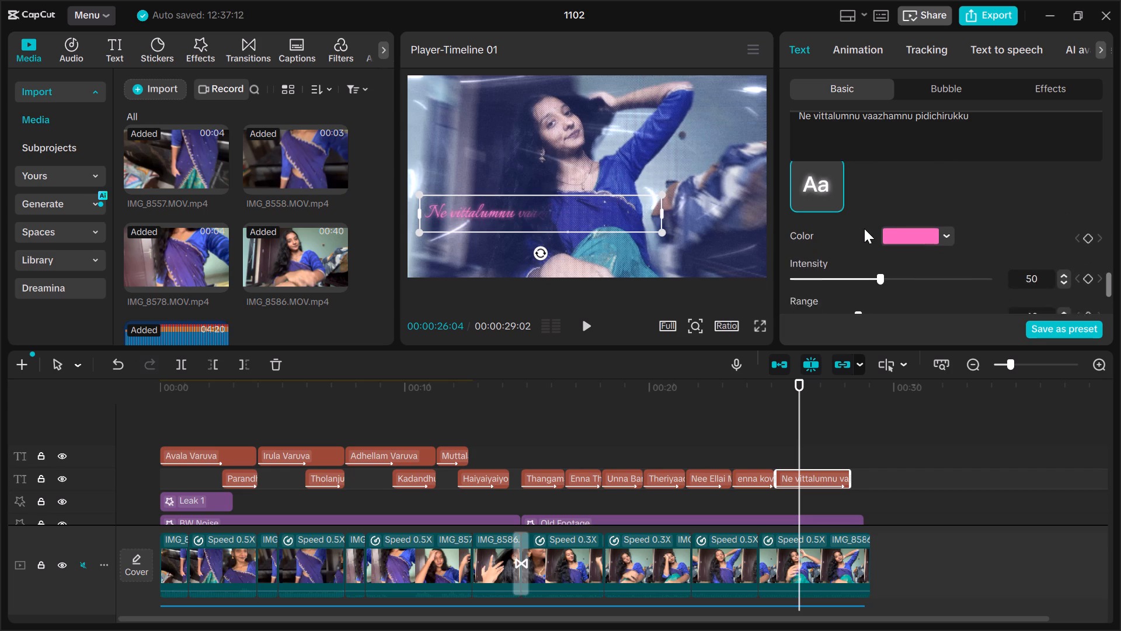
{"action": "scroll", "coordinate": [864, 228], "scroll_direction": "down", "scroll_amount": 3}
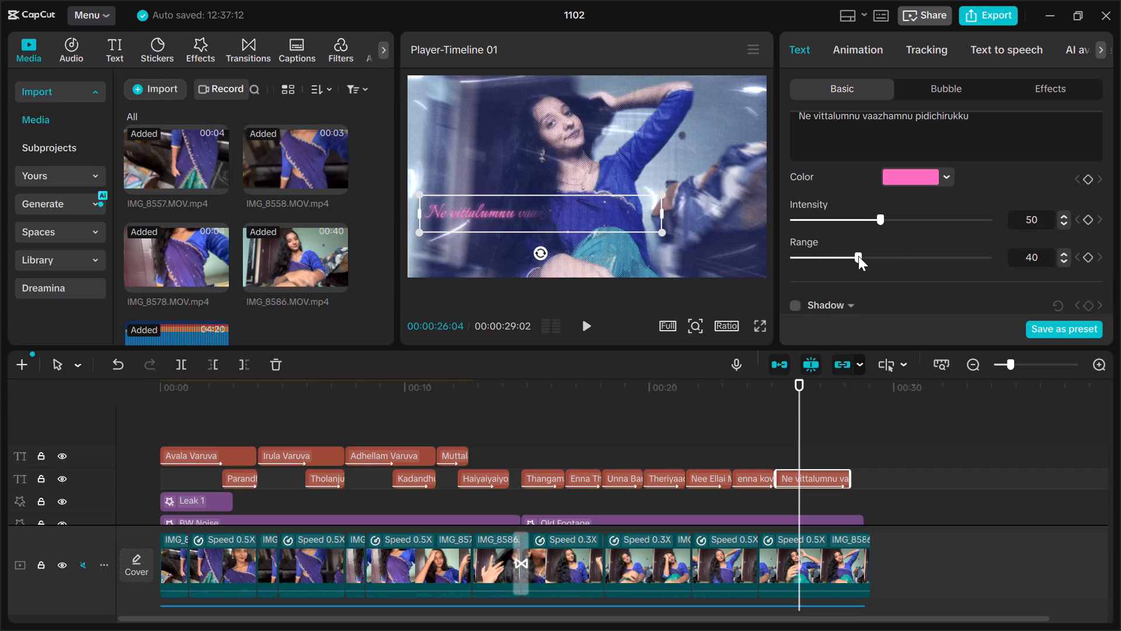
{"action": "left_click_drag", "start_coordinate": [858, 256], "coordinate": [880, 256]}
{"action": "left_click_drag", "start_coordinate": [880, 256], "coordinate": [880, 256]}
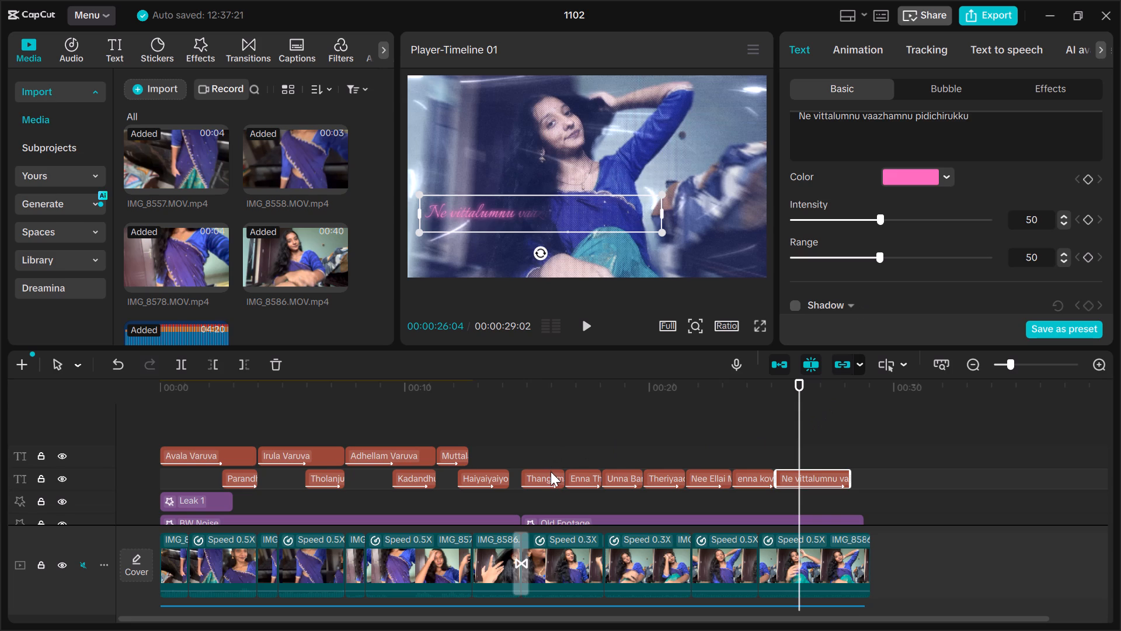
Enable the glow on the "Thangamana Paiyan Avan" caption.
{"action": "left_click", "coordinate": [551, 472]}
{"action": "scroll", "coordinate": [866, 214], "scroll_direction": "up", "scroll_amount": 1}
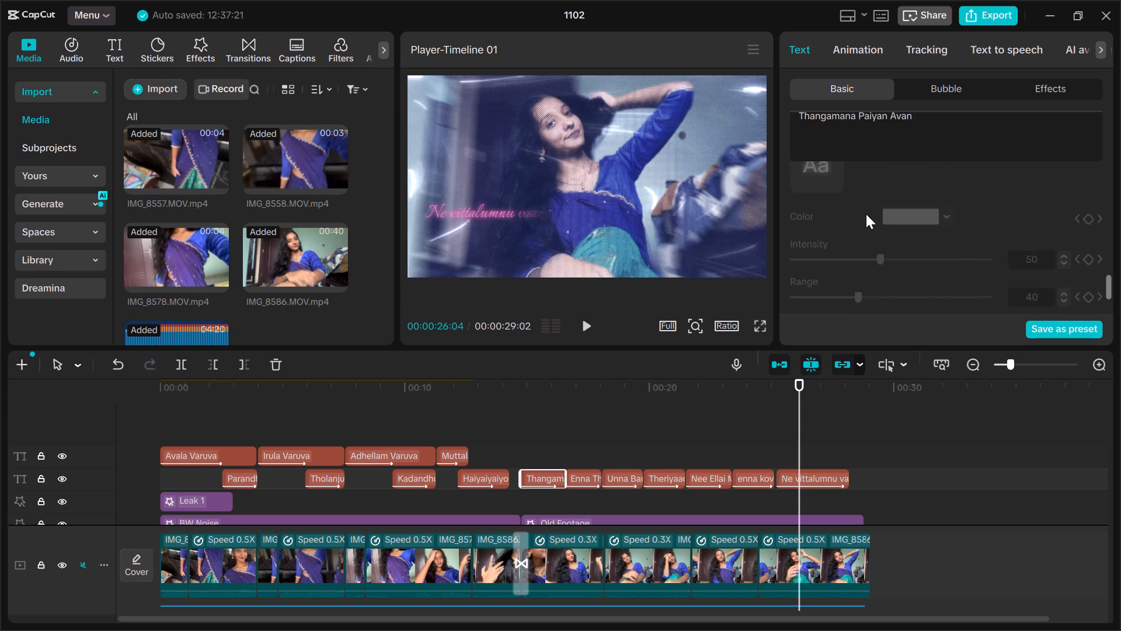
{"action": "scroll", "coordinate": [866, 214], "scroll_direction": "up", "scroll_amount": 3}
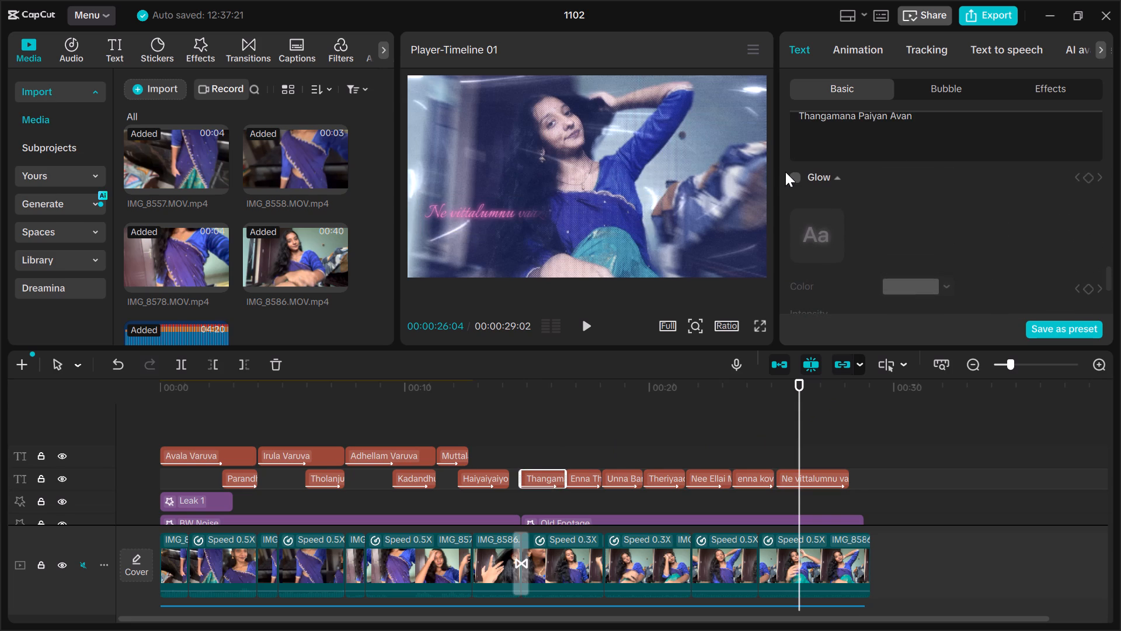
{"action": "left_click", "coordinate": [793, 176]}
{"action": "scroll", "coordinate": [823, 210], "scroll_direction": "down", "scroll_amount": 1}
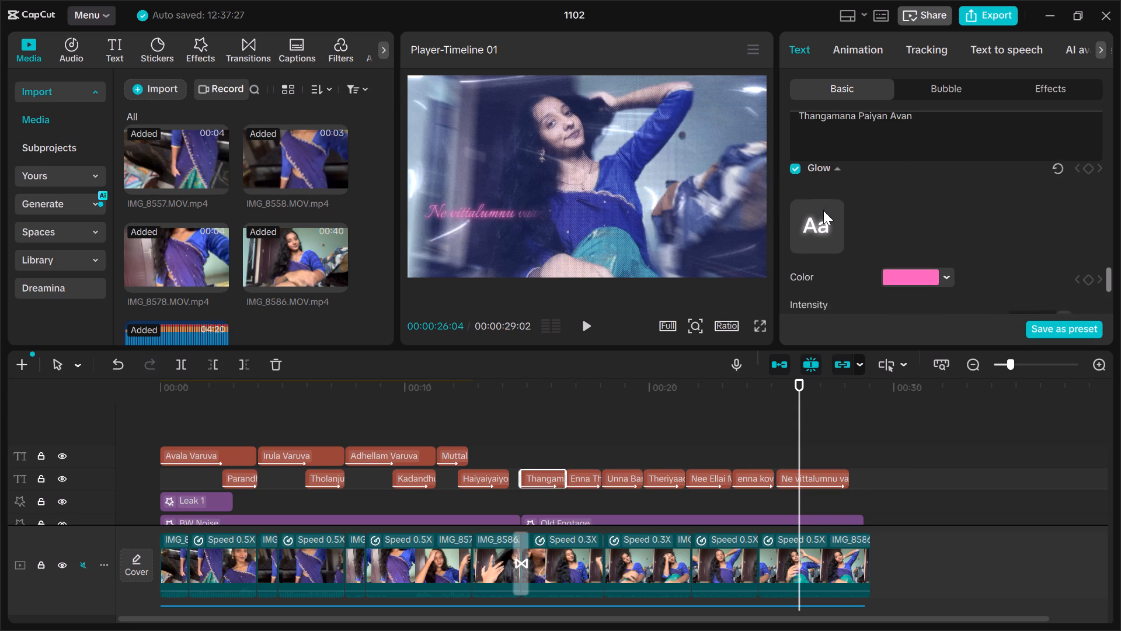
{"action": "scroll", "coordinate": [823, 210], "scroll_direction": "down", "scroll_amount": 5}
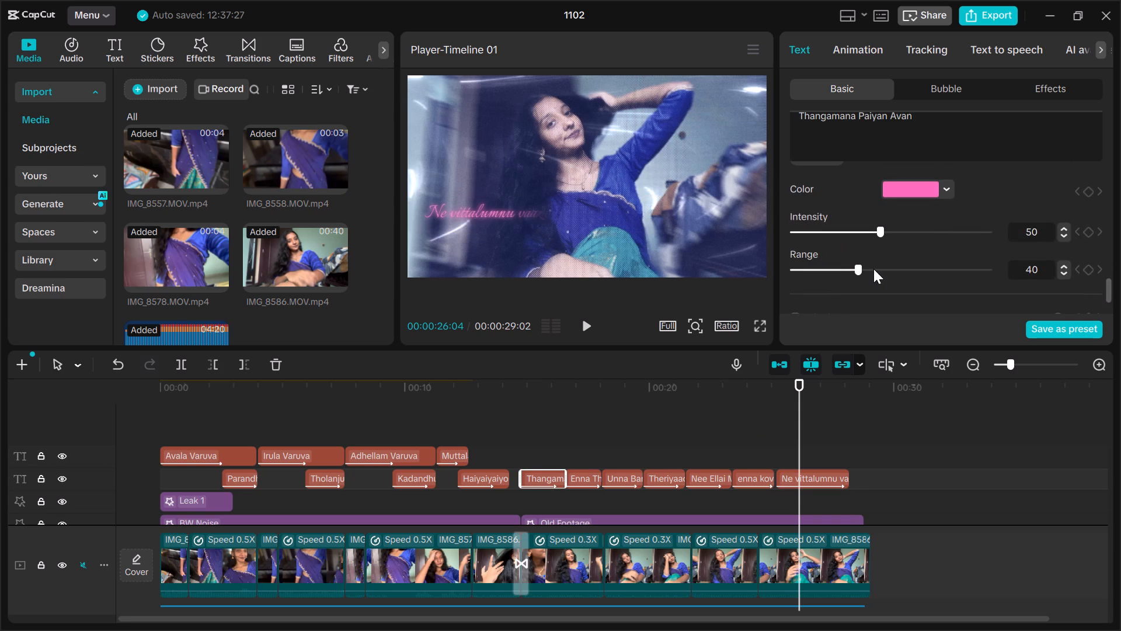
Set the glow range of the "Ne vittalumnu vaazhamnu pidichirukku" caption to 40.
{"action": "left_click", "coordinate": [814, 476]}
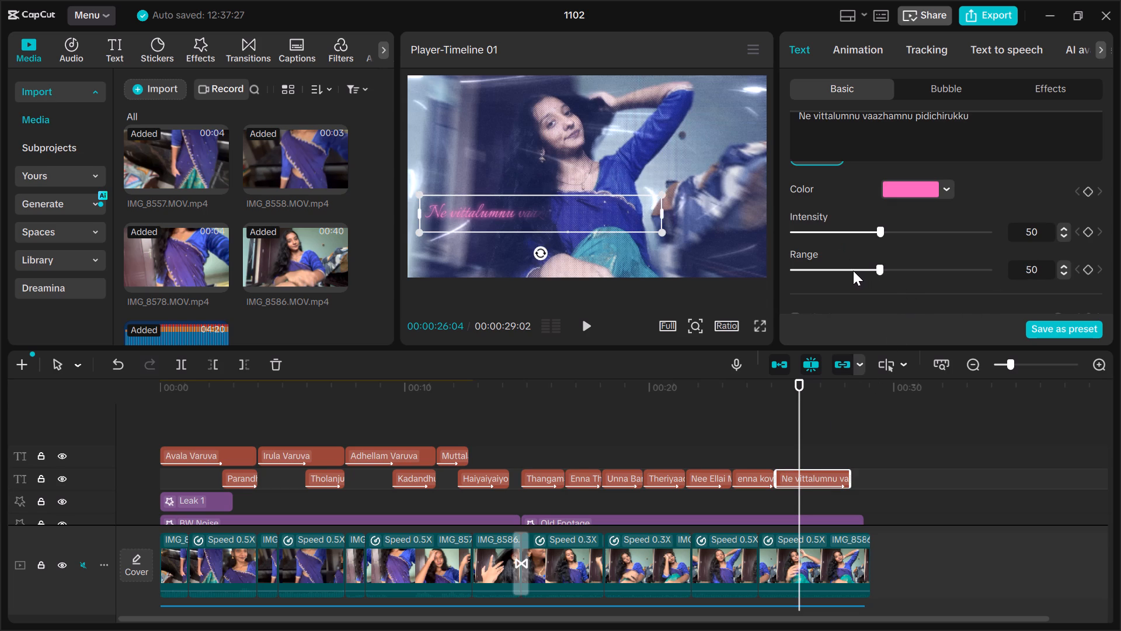
{"action": "left_click", "coordinate": [853, 271]}
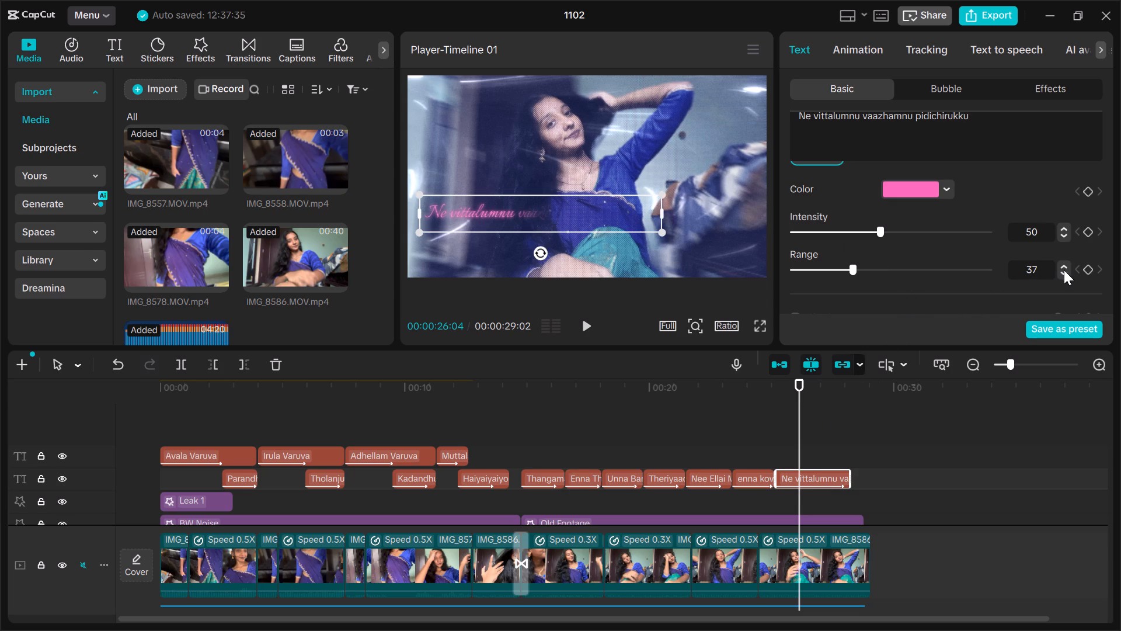
{"action": "left_click", "coordinate": [1064, 269]}
{"action": "double_click", "coordinate": [1064, 269]}
Enable the glow on the "Unna Bangamaga Paathupannu" and "Nee Ellai Meeri Aasa Vecha" captions.
{"action": "left_click", "coordinate": [624, 479]}
{"action": "scroll", "coordinate": [837, 207], "scroll_direction": "up", "scroll_amount": 2}
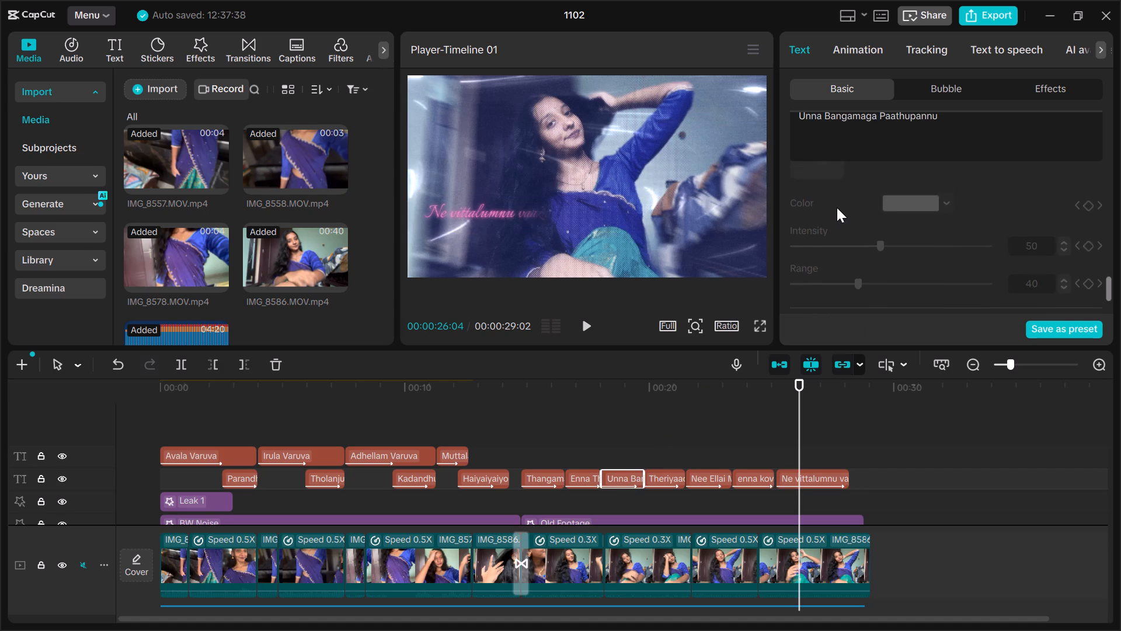
{"action": "scroll", "coordinate": [837, 207], "scroll_direction": "up", "scroll_amount": 3}
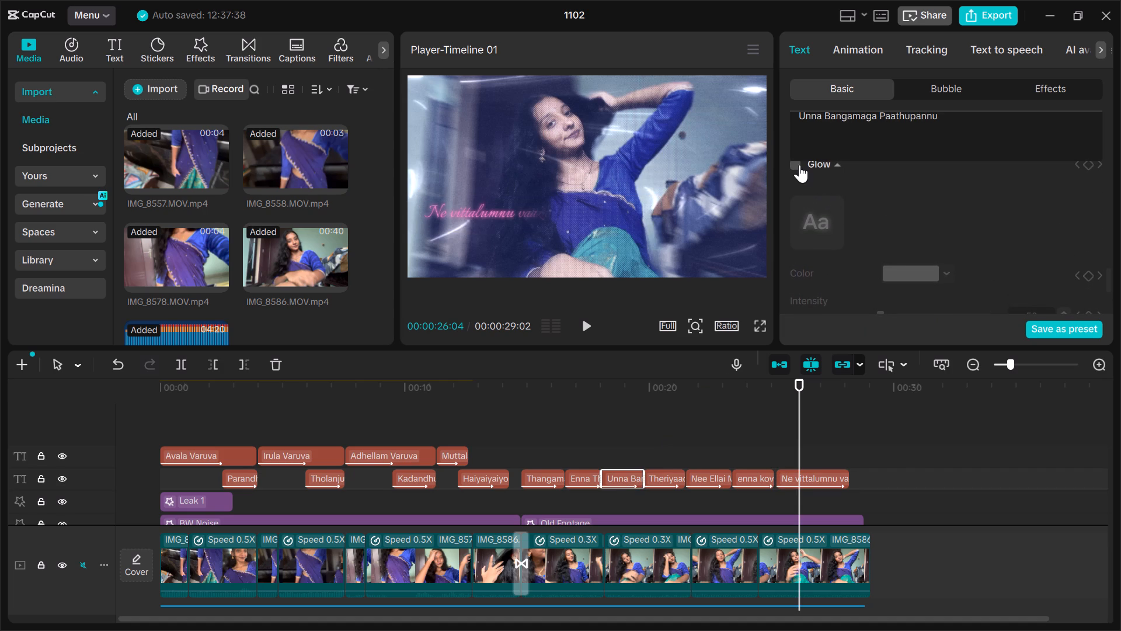
{"action": "left_click", "coordinate": [798, 164]}
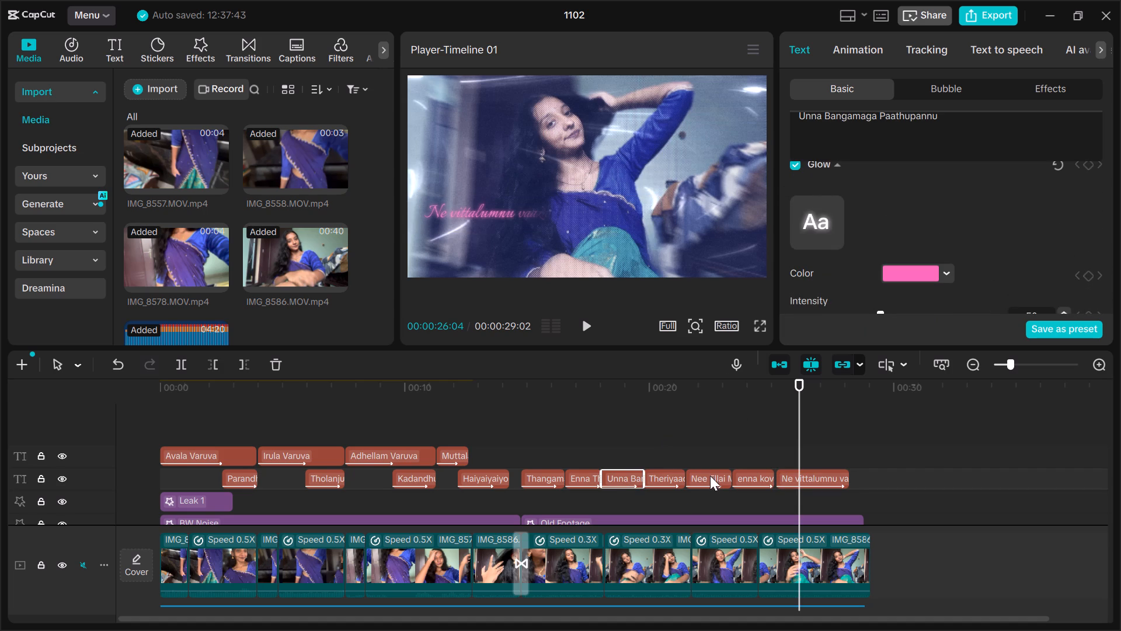
{"action": "left_click", "coordinate": [711, 475]}
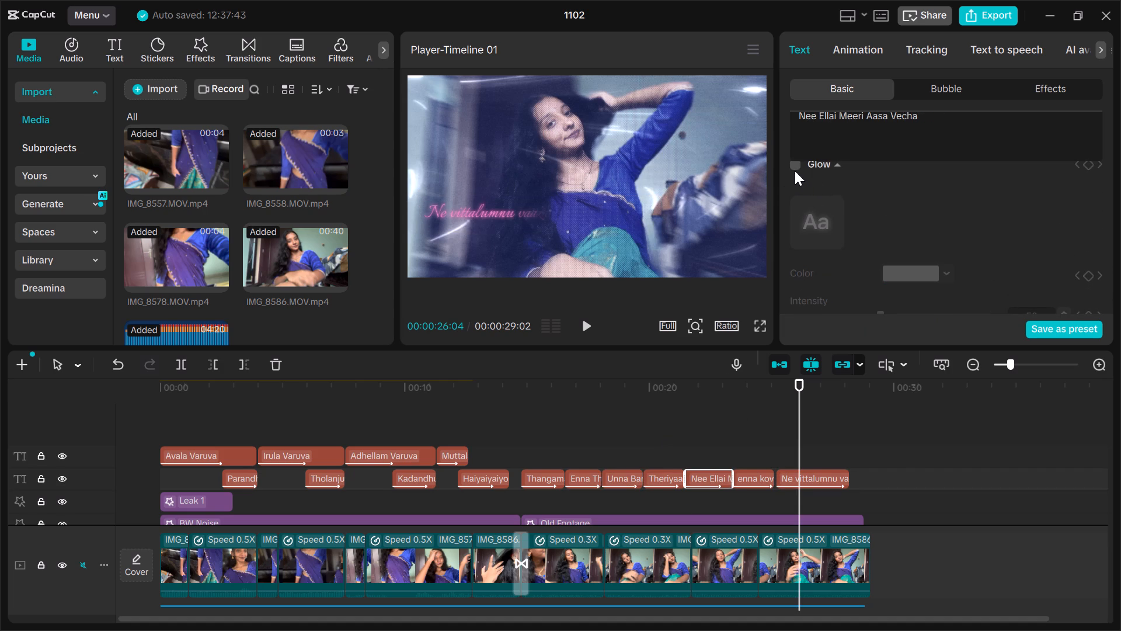
{"action": "left_click", "coordinate": [795, 171]}
{"action": "left_click", "coordinate": [796, 166]}
{"action": "scroll", "coordinate": [864, 224], "scroll_direction": "down", "scroll_amount": 5}
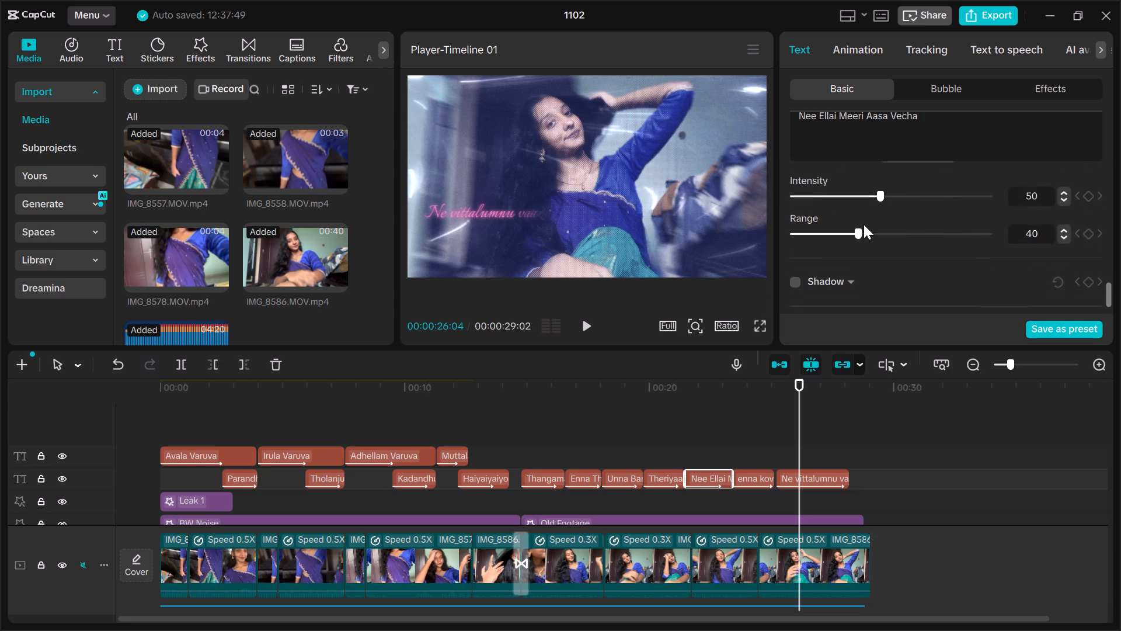
Enable the glow on the "Enna Thaandi Unakku", "Theriyaadha Jinukku" and "enna kovam unakku" captions.
{"action": "left_click", "coordinate": [580, 480]}
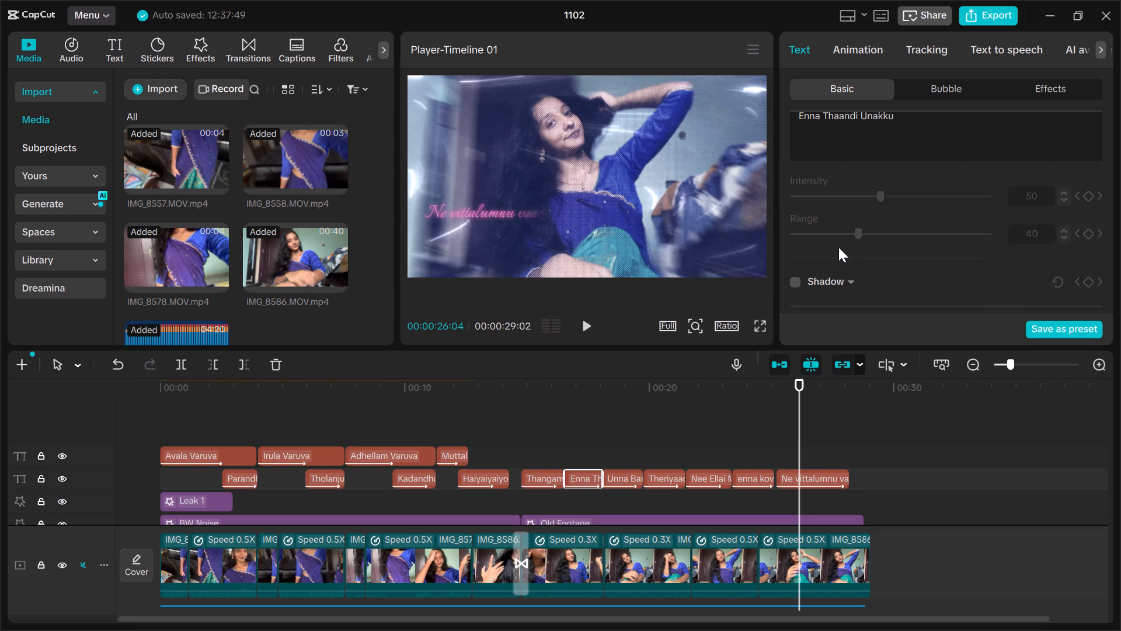
{"action": "scroll", "coordinate": [840, 245], "scroll_direction": "up", "scroll_amount": 6}
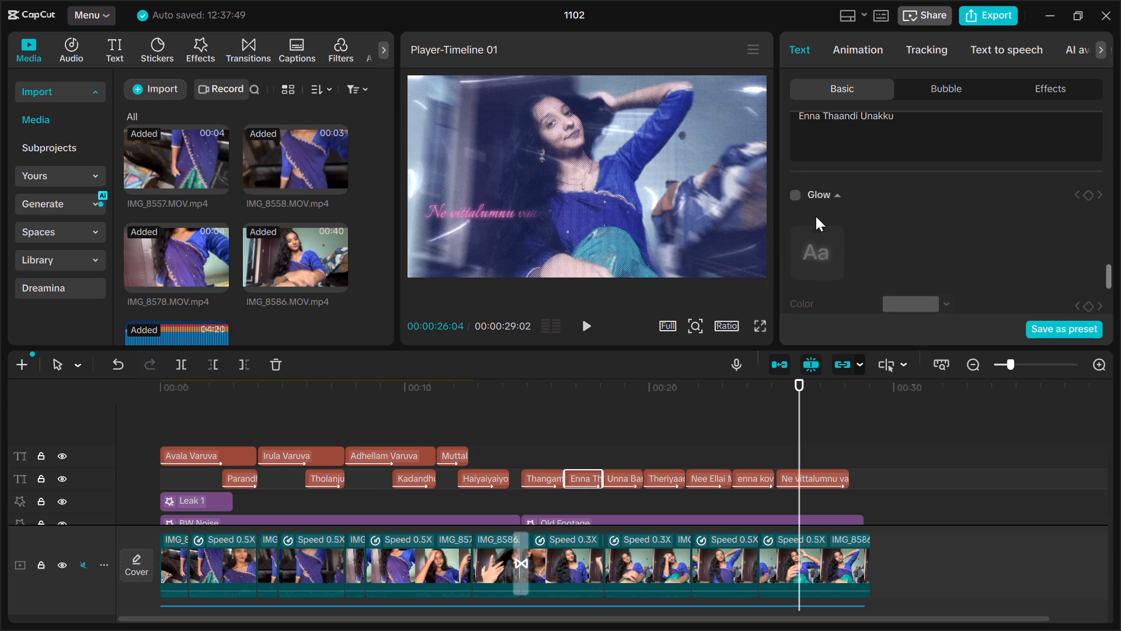
{"action": "left_click", "coordinate": [799, 195]}
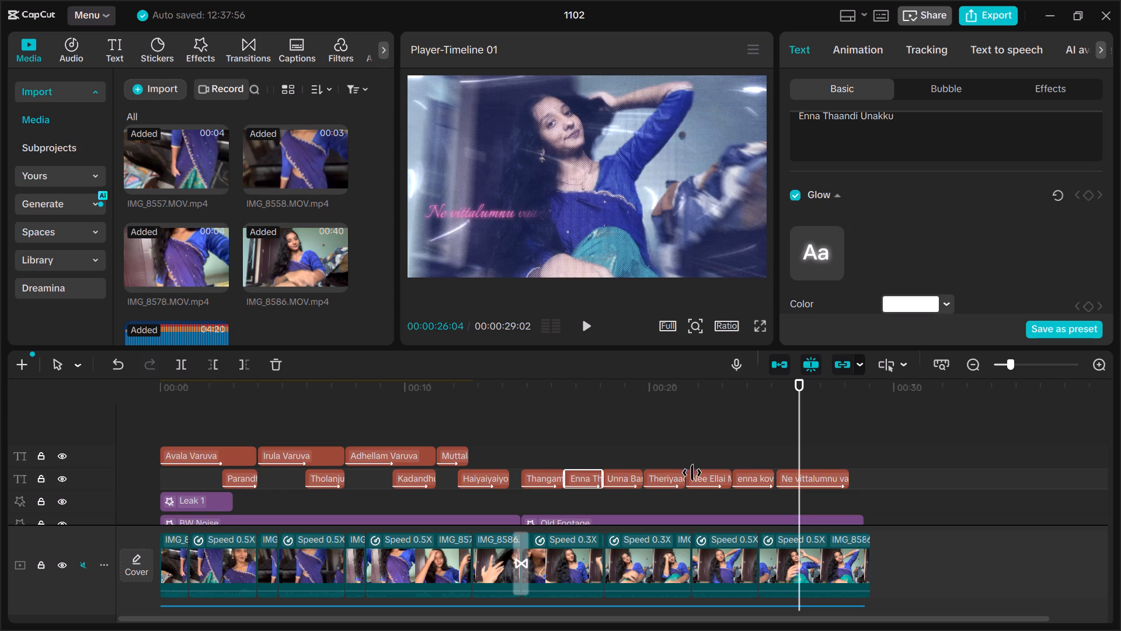
{"action": "left_click", "coordinate": [701, 482]}
{"action": "left_click", "coordinate": [672, 479]}
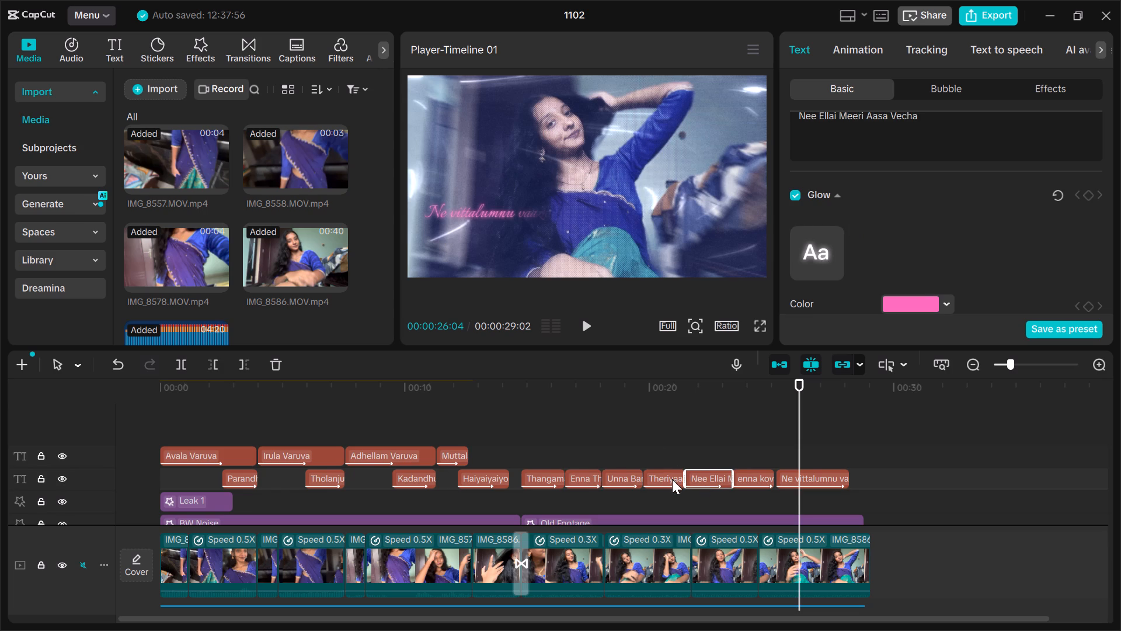
{"action": "left_click", "coordinate": [796, 195]}
{"action": "left_click", "coordinate": [746, 474]}
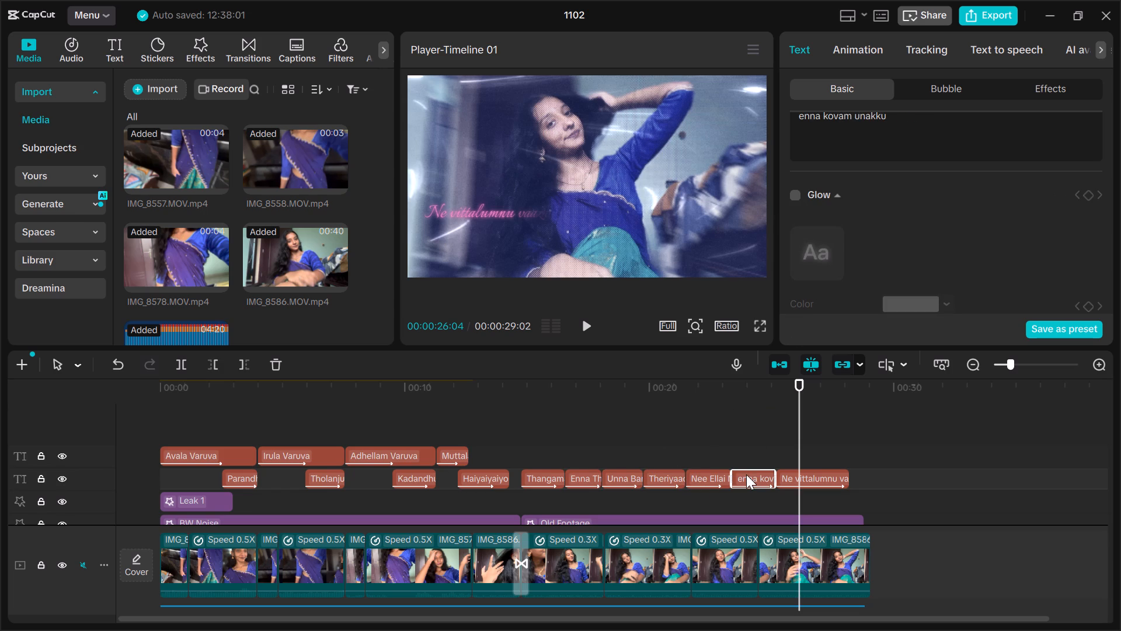
{"action": "left_click", "coordinate": [795, 198]}
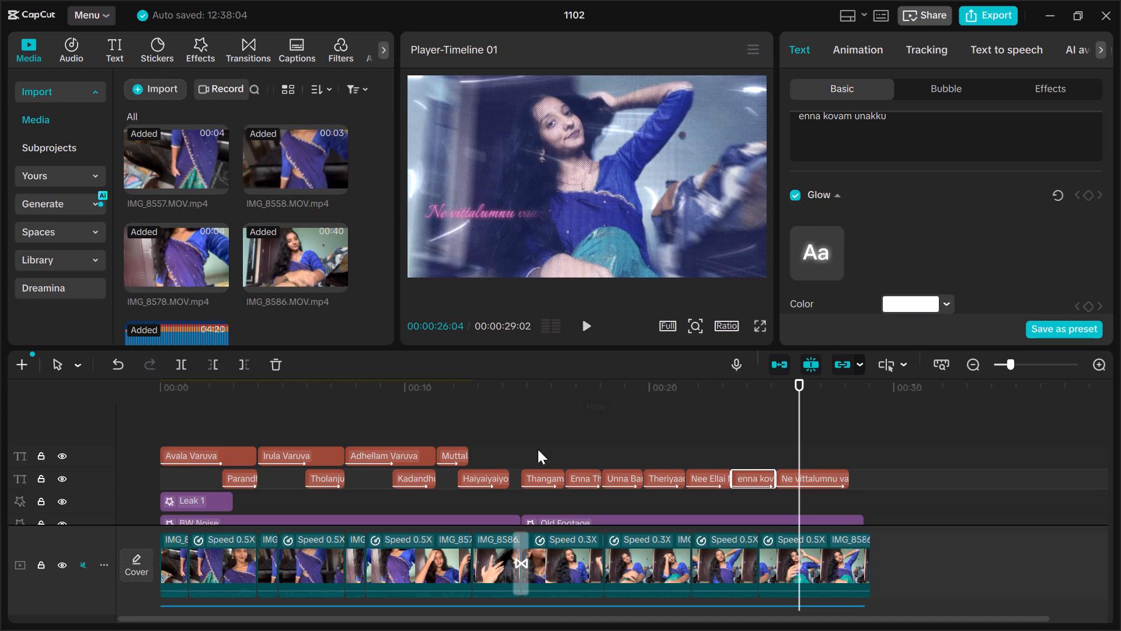
Check the glow settings of each caption from "Thangamana Paiyan Avan" to "Ne vittalumnu vaazhamnu pidichirukku".
{"action": "left_click", "coordinate": [545, 477]}
{"action": "left_click", "coordinate": [593, 480]}
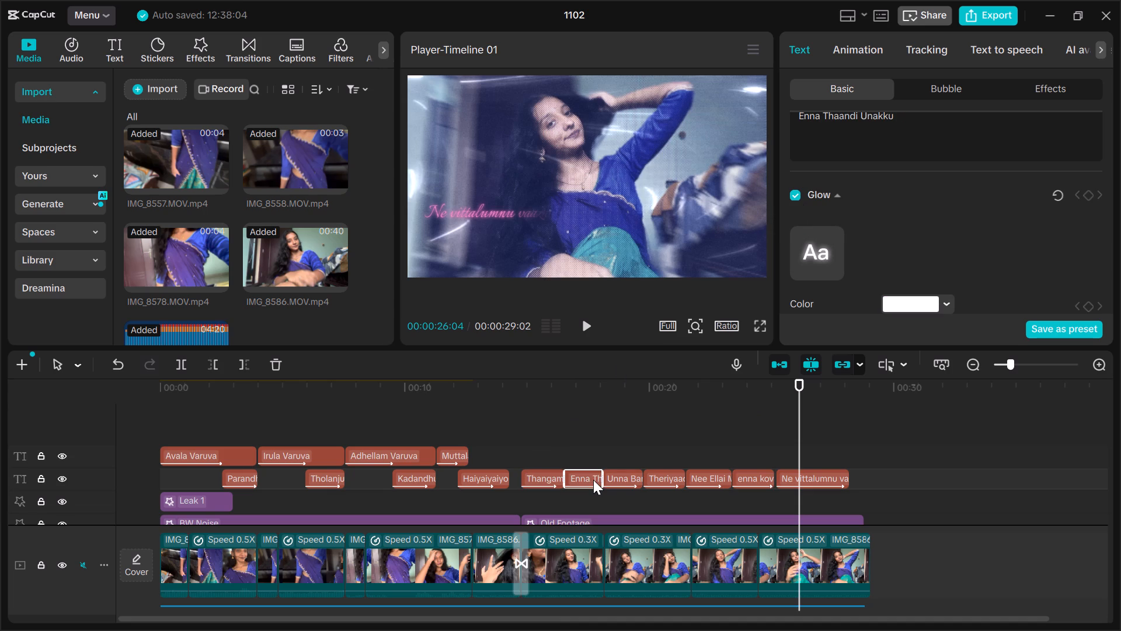
{"action": "left_click", "coordinate": [621, 480]}
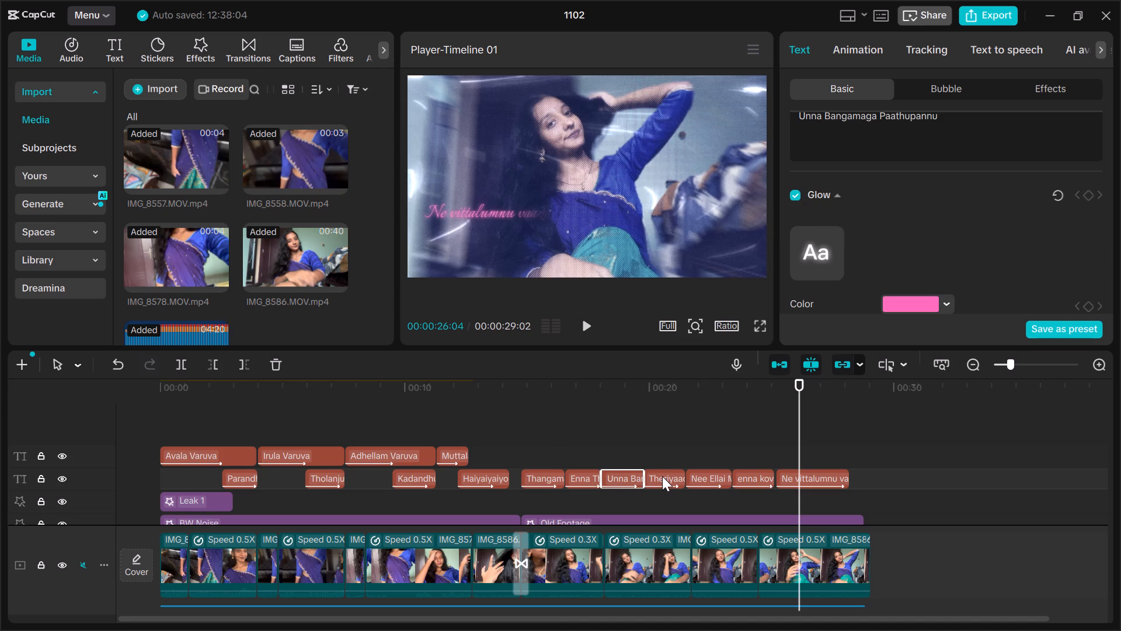
{"action": "left_click", "coordinate": [662, 476]}
{"action": "left_click", "coordinate": [722, 477]}
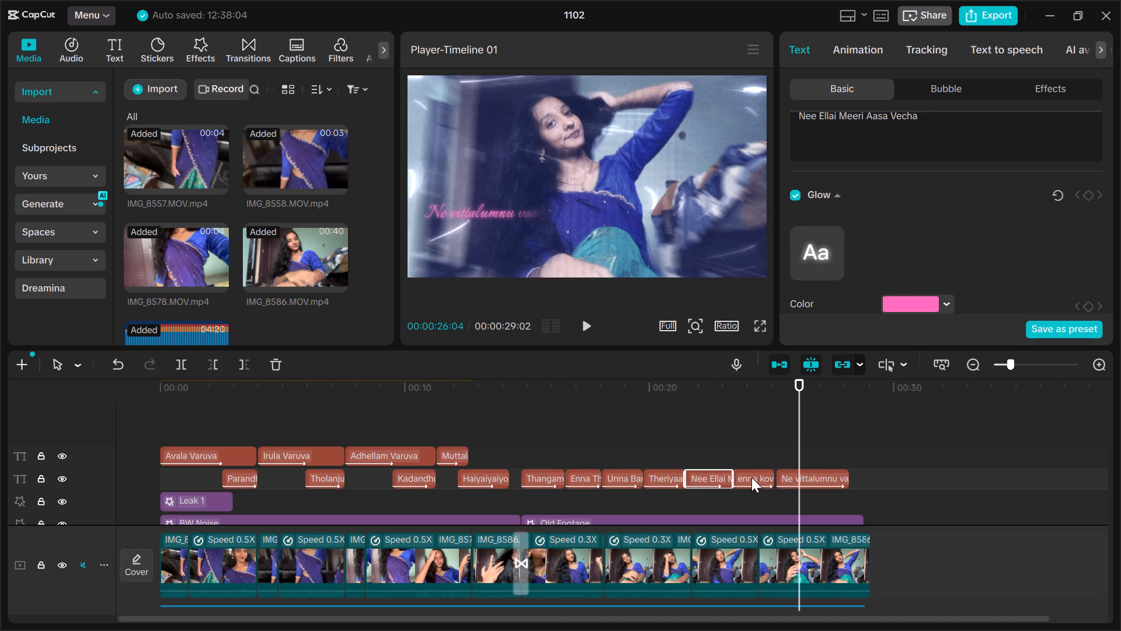
{"action": "left_click", "coordinate": [751, 477]}
{"action": "left_click", "coordinate": [800, 486]}
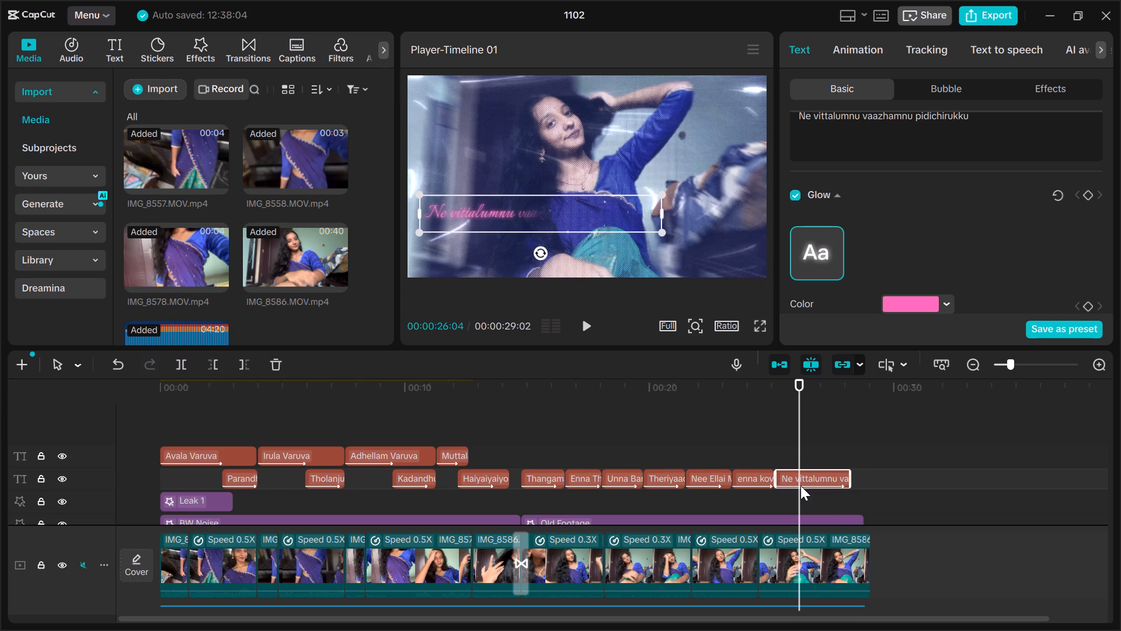
{"action": "left_click", "coordinate": [678, 424]}
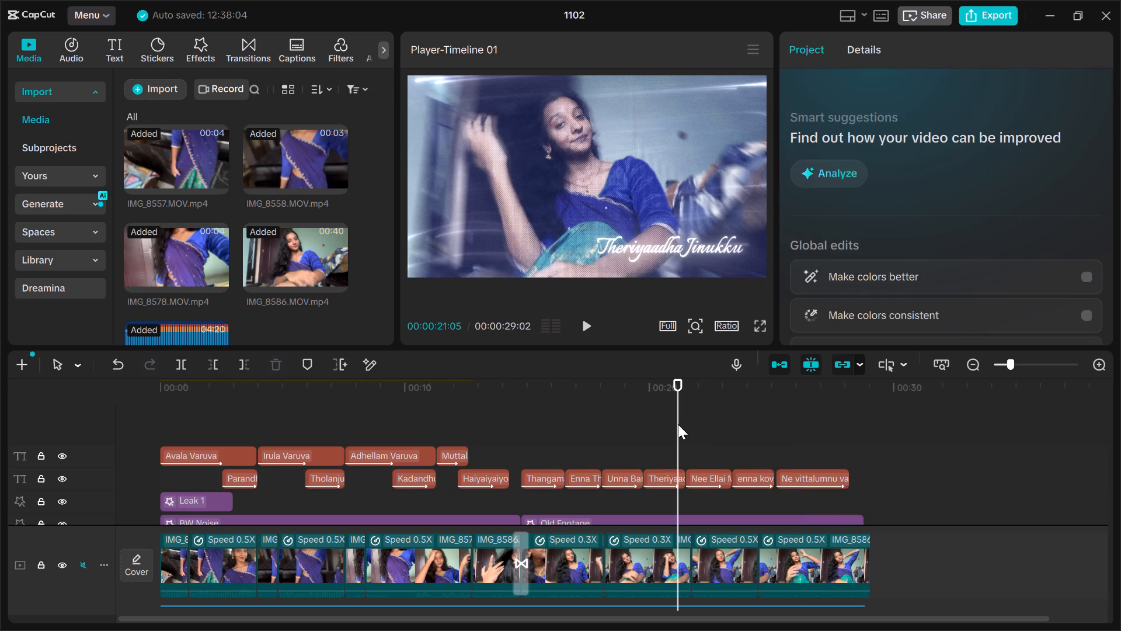
Play the opening until the first two captions show, and set the "Avala Varuva" caption's text colour to yellow FFE373.
{"action": "key", "text": "Home"}
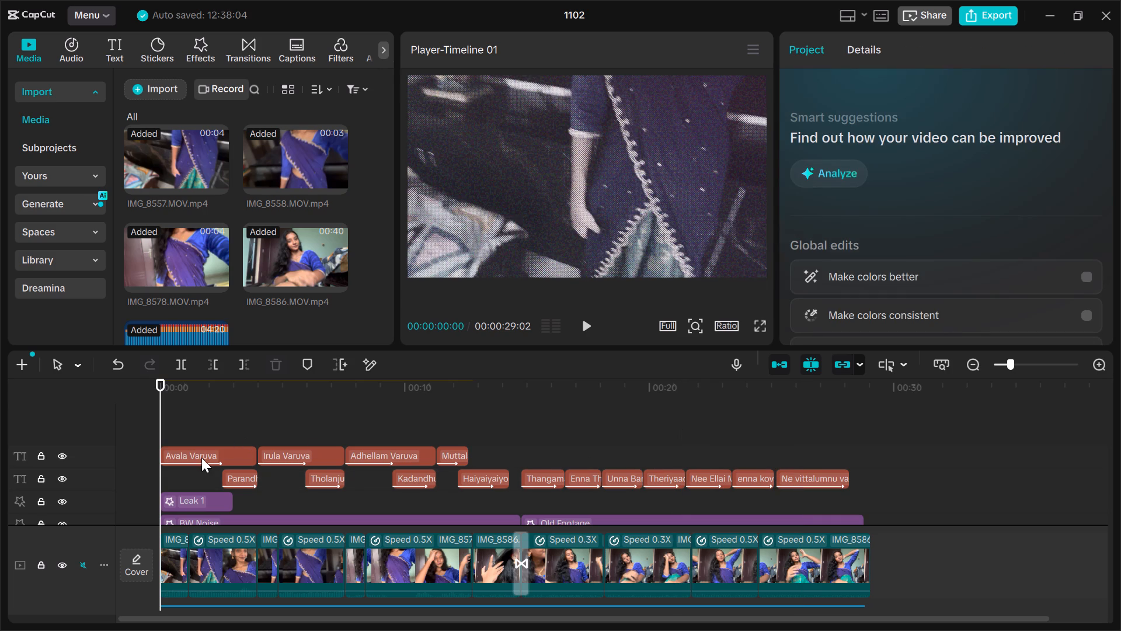
{"action": "left_click", "coordinate": [199, 458]}
{"action": "key", "text": "space"}
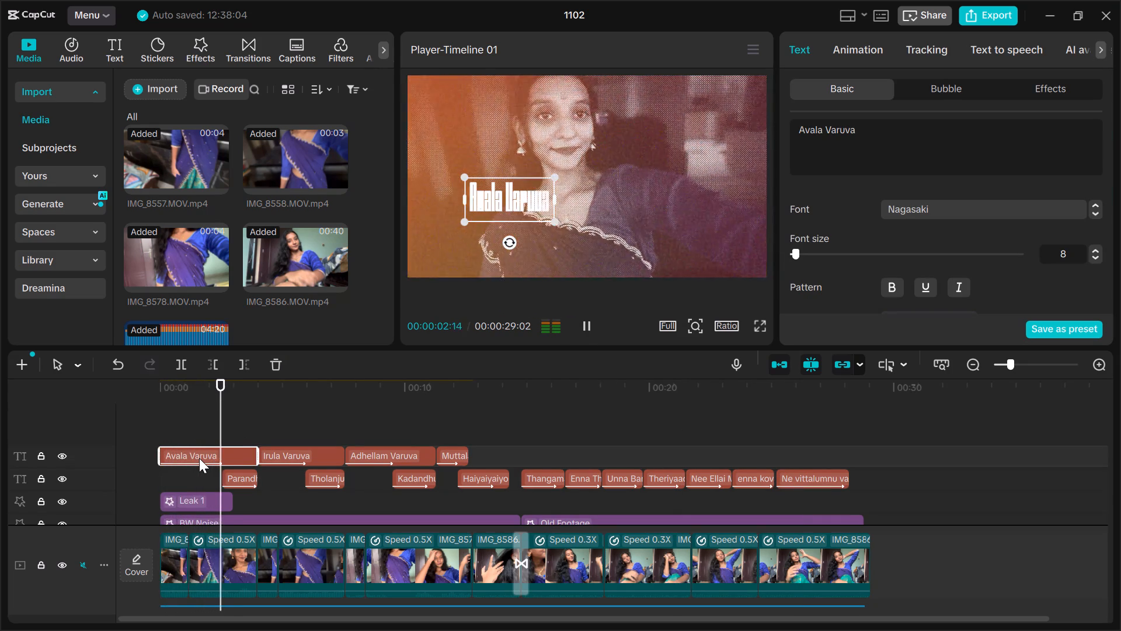
{"action": "key", "text": "space"}
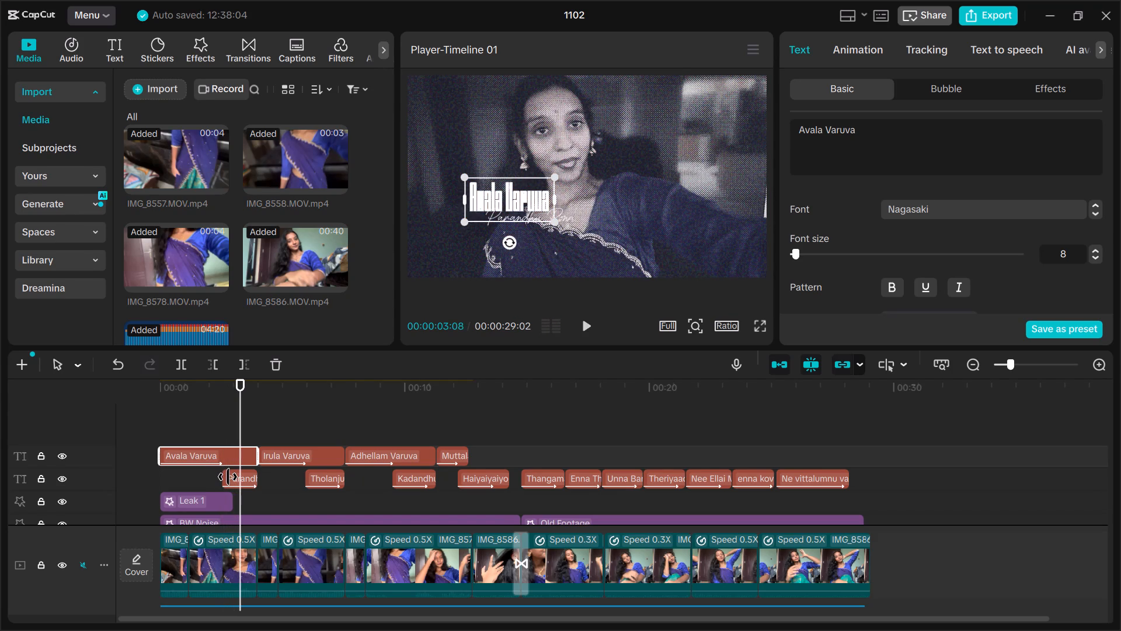
{"action": "left_click", "coordinate": [228, 477]}
{"action": "left_click", "coordinate": [245, 453]}
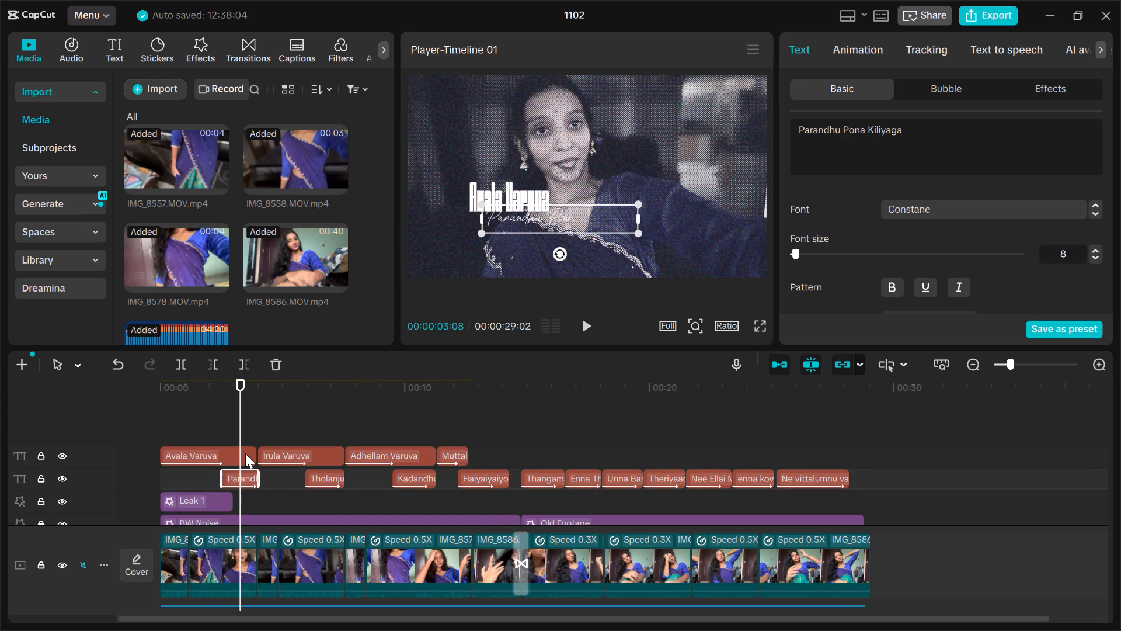
{"action": "scroll", "coordinate": [878, 184], "scroll_direction": "down", "scroll_amount": 4}
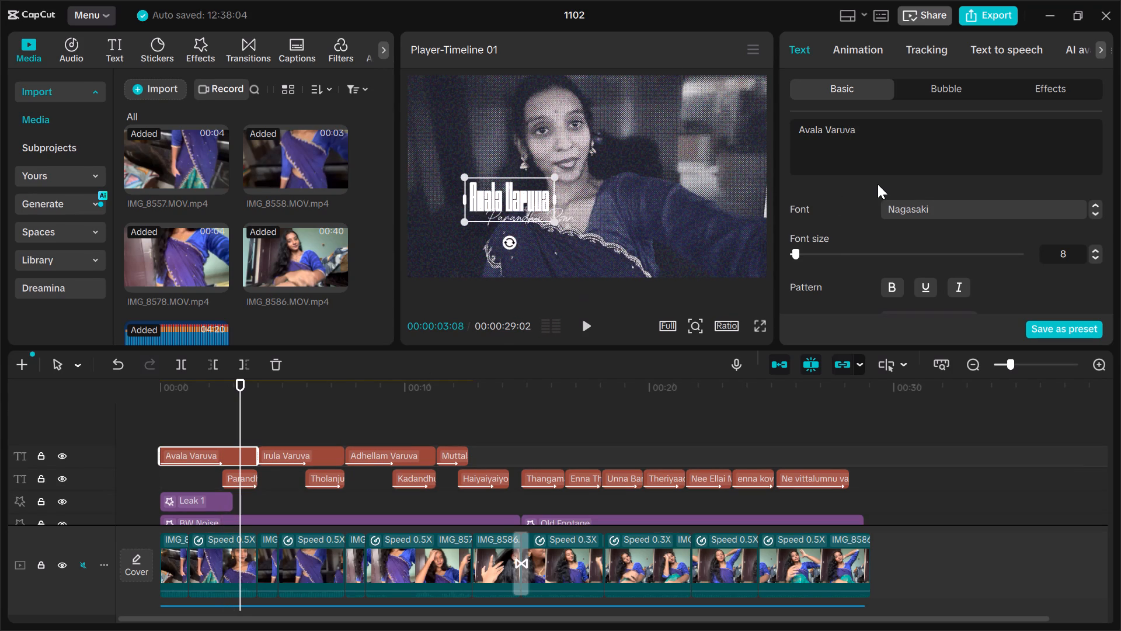
{"action": "scroll", "coordinate": [878, 184], "scroll_direction": "down", "scroll_amount": 1}
{"action": "scroll", "coordinate": [844, 276], "scroll_direction": "down", "scroll_amount": 4}
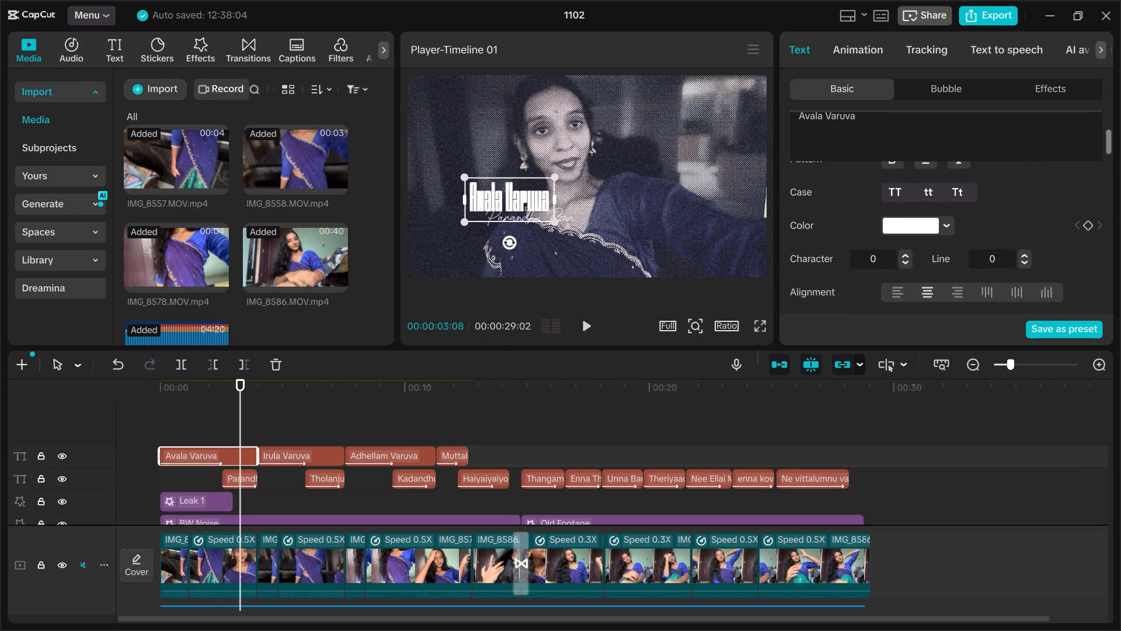
{"action": "left_click", "coordinate": [949, 228]}
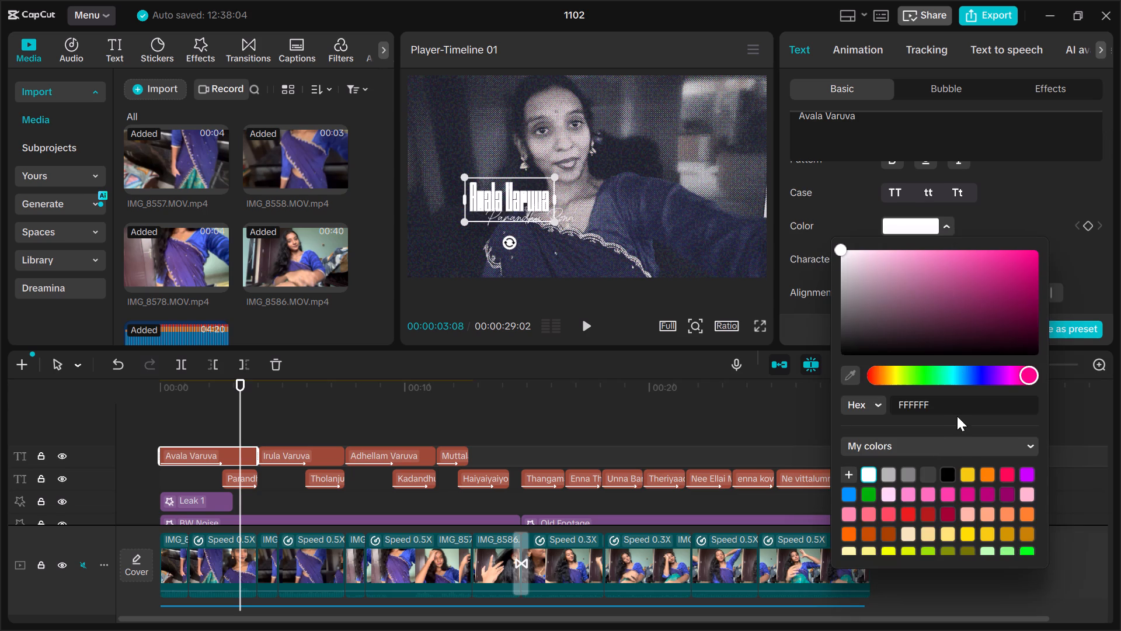
{"action": "scroll", "coordinate": [959, 418], "scroll_direction": "down", "scroll_amount": 2}
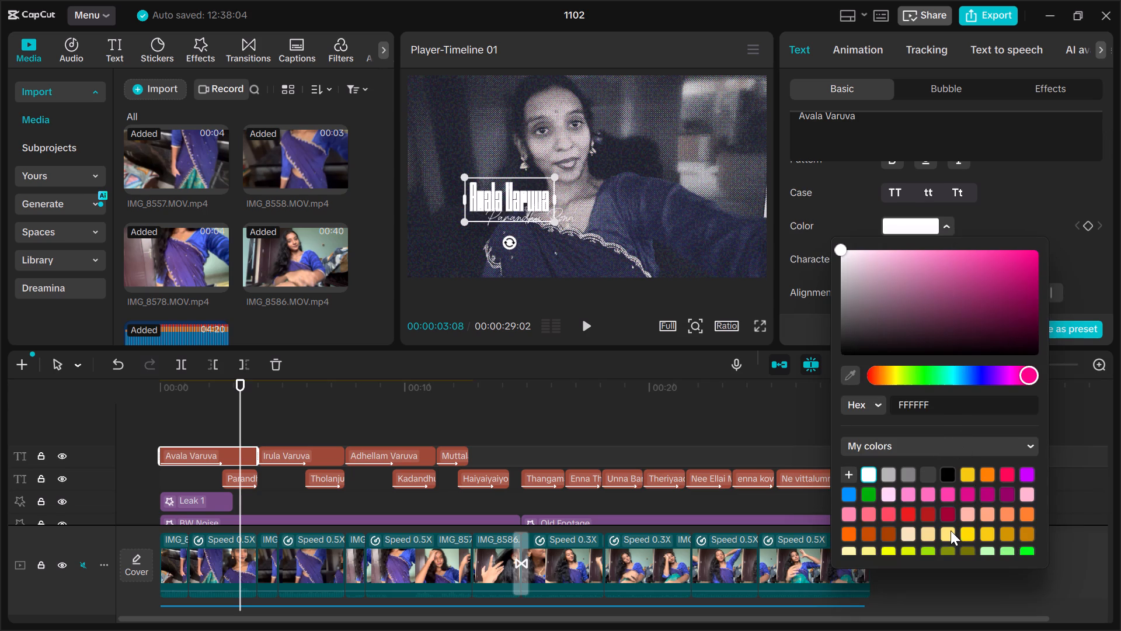
{"action": "left_click", "coordinate": [948, 532]}
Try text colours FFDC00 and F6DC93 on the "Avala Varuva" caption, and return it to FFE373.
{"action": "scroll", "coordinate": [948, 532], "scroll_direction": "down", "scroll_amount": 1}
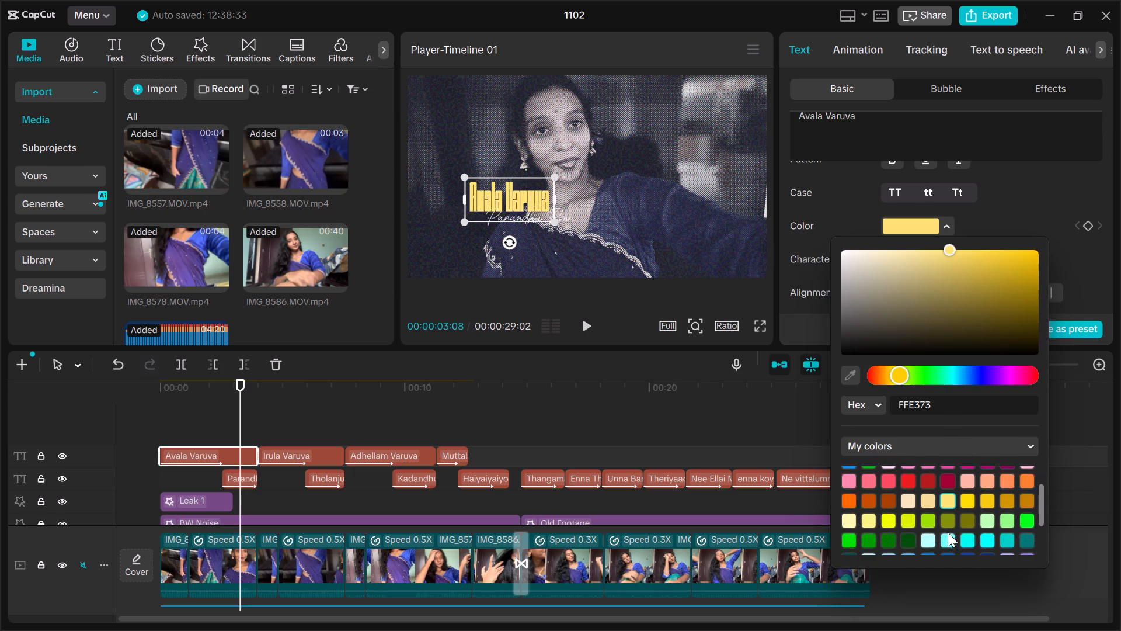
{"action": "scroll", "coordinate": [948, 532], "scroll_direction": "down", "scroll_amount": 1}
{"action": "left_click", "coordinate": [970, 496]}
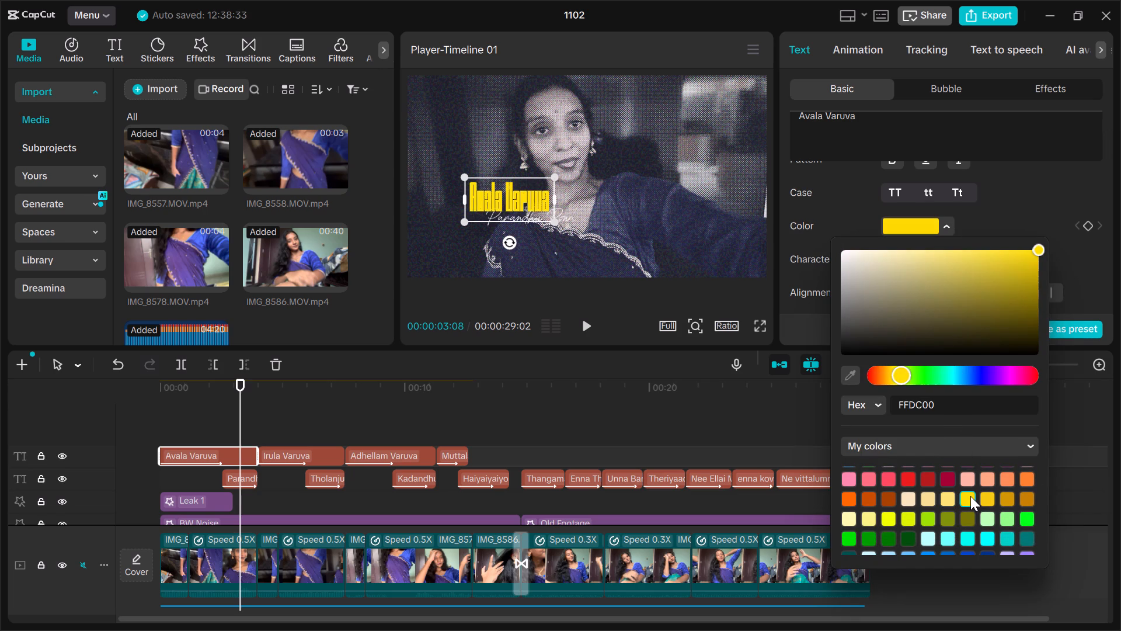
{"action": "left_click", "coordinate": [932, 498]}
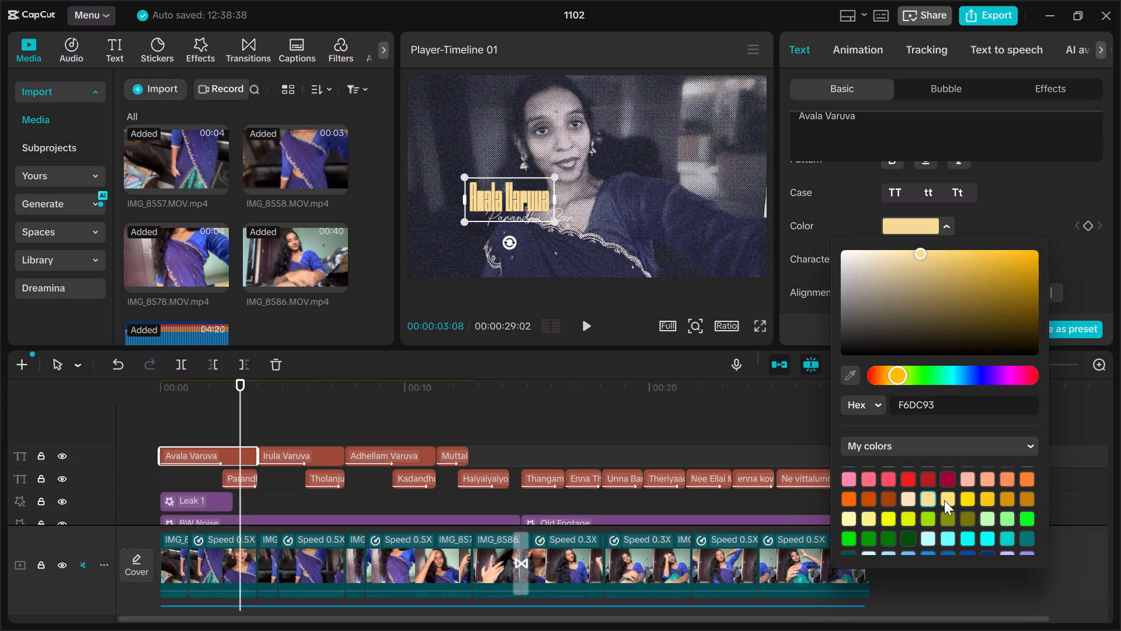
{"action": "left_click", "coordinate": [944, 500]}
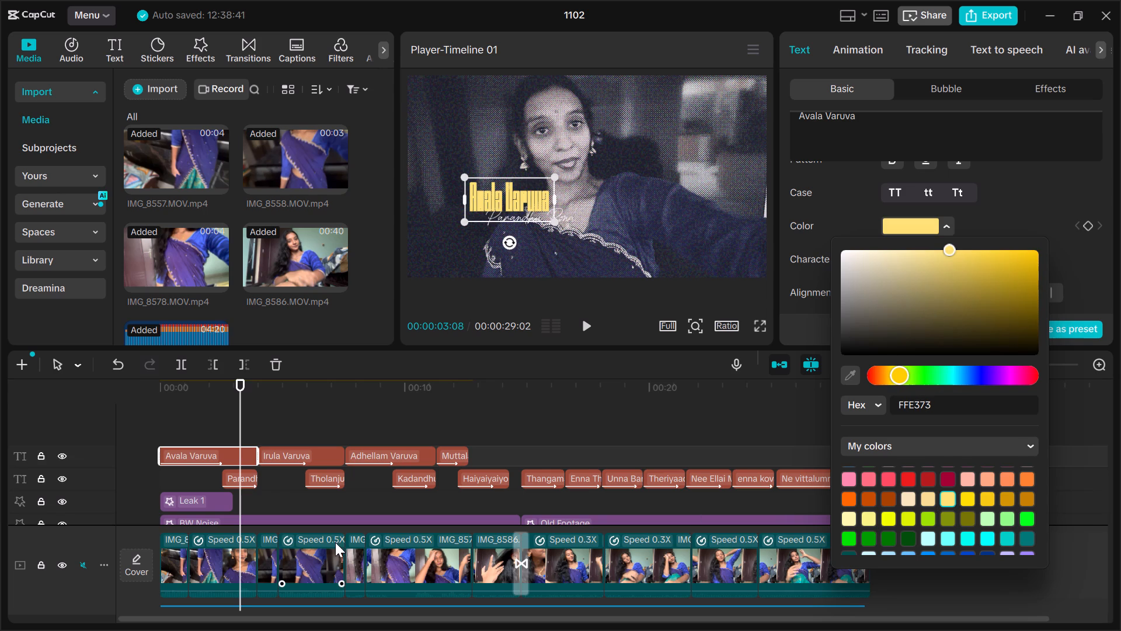
Move the "Parandhu Pona Kiliyaga", "Tholanju Pona Oliyaaga", "Kadandhu Pona Thimiraga" and "Haiyaiyaiyo" captions onto a new text track above "Avala Varuva", keeping their timing.
{"action": "left_click_drag", "start_coordinate": [242, 476], "coordinate": [242, 428]}
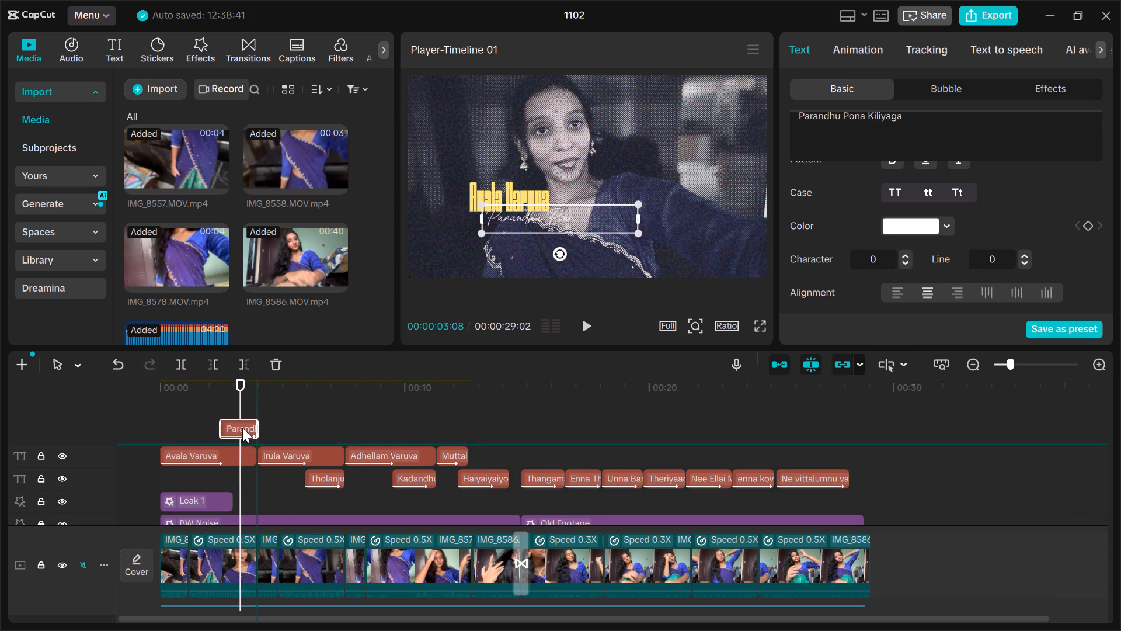
{"action": "left_click_drag", "start_coordinate": [242, 428], "coordinate": [242, 436]}
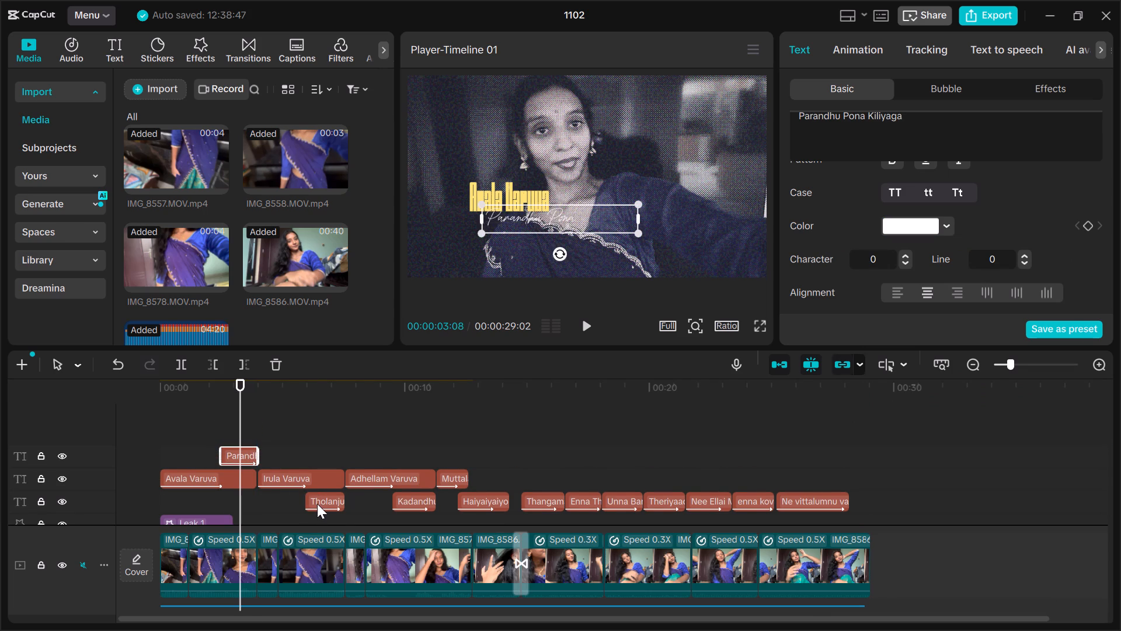
{"action": "left_click_drag", "start_coordinate": [317, 504], "coordinate": [318, 473]}
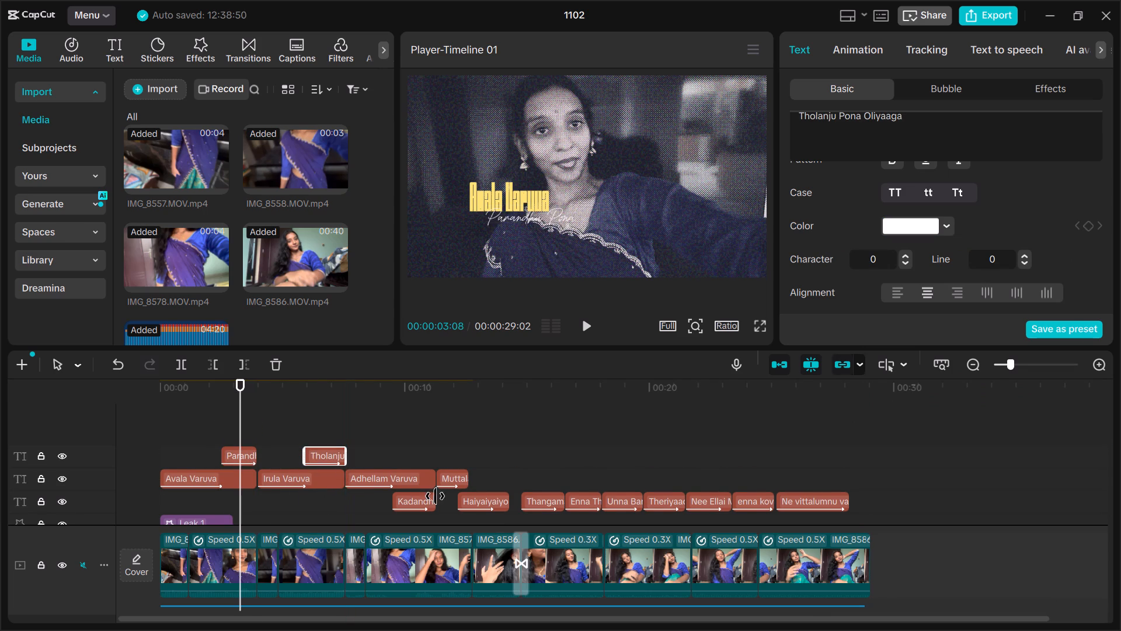
{"action": "left_click_drag", "start_coordinate": [420, 504], "coordinate": [418, 472]}
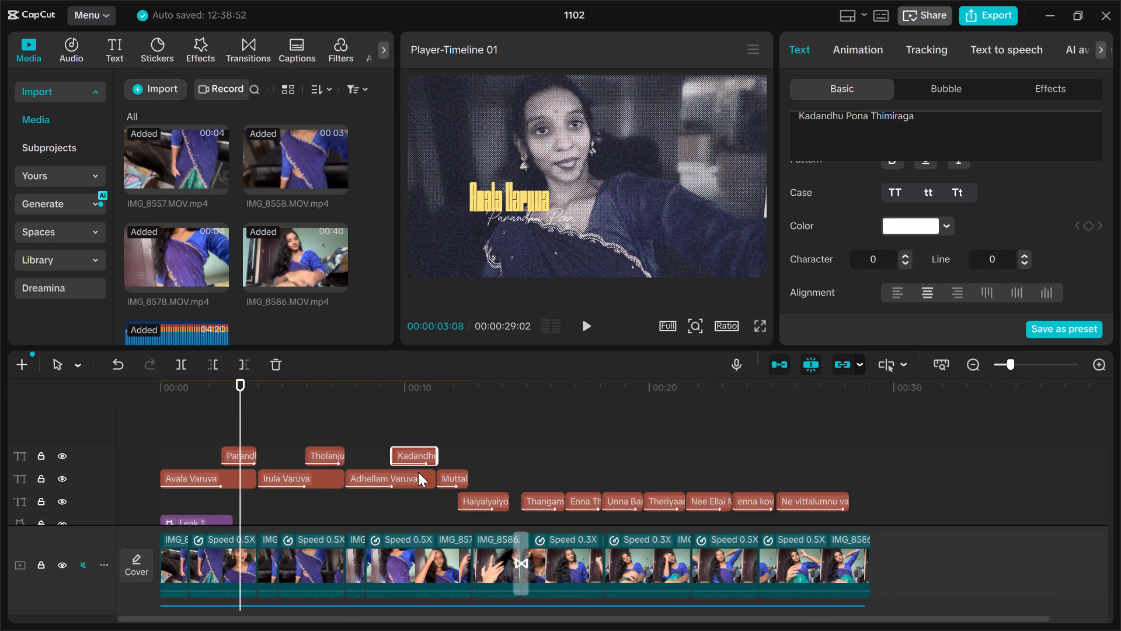
{"action": "left_click_drag", "start_coordinate": [476, 498], "coordinate": [472, 450]}
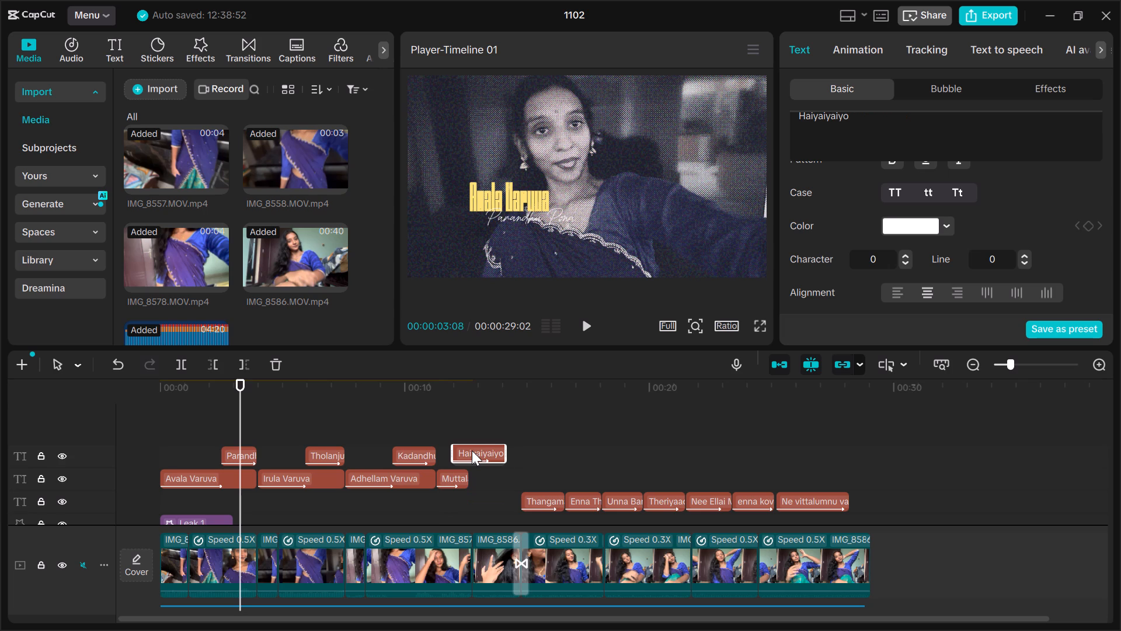
{"action": "left_click_drag", "start_coordinate": [472, 450], "coordinate": [471, 455]}
{"action": "left_click_drag", "start_coordinate": [471, 455], "coordinate": [478, 456]}
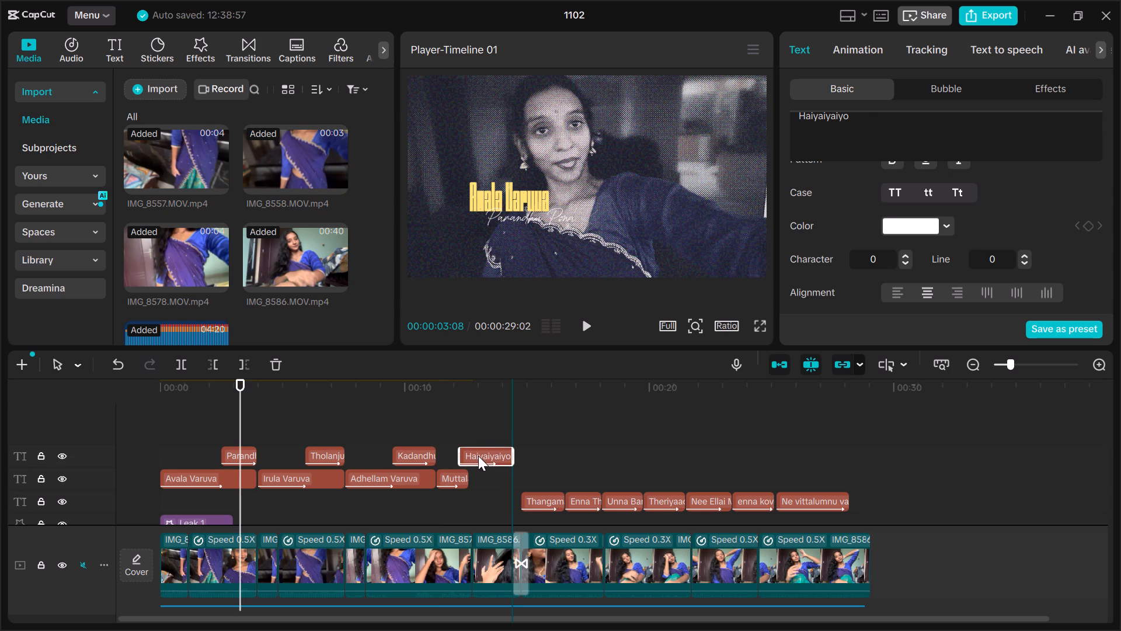
{"action": "left_click_drag", "start_coordinate": [478, 456], "coordinate": [478, 456]}
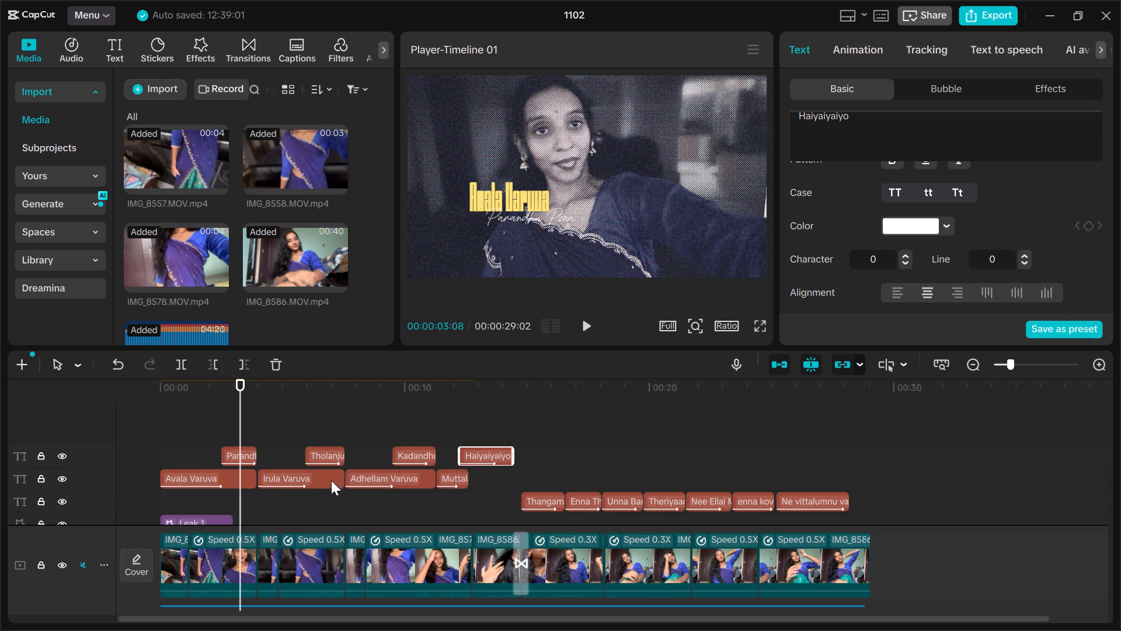
Check the "Avala Varuva" caption's text colour and set the "Irula Varuva" caption to the same yellow, FFE373.
{"action": "left_click", "coordinate": [306, 483]}
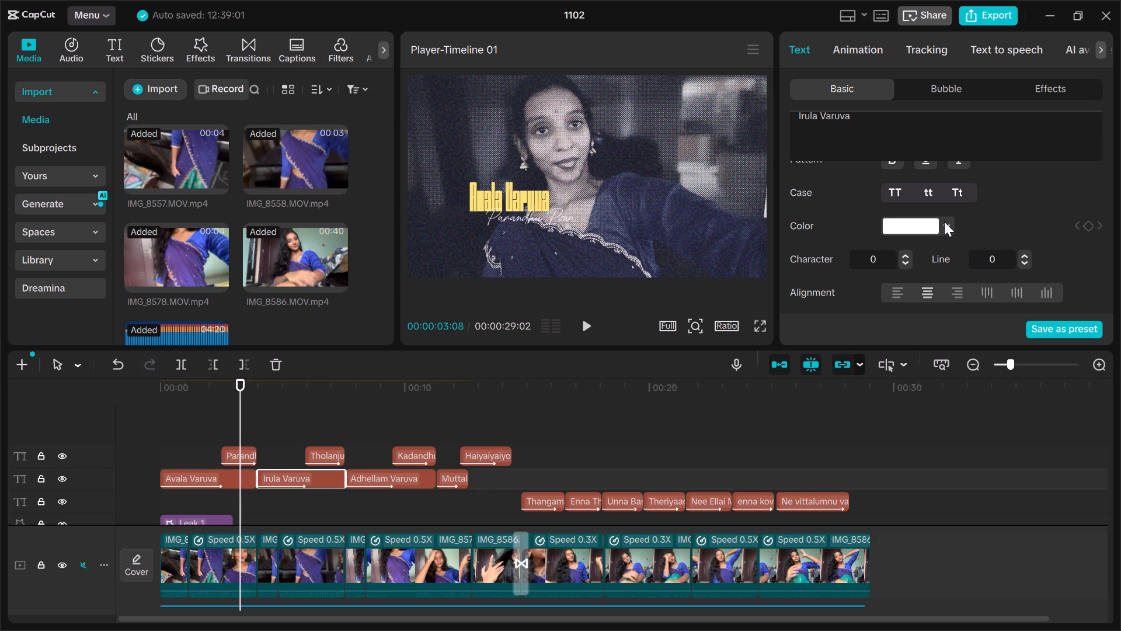
{"action": "left_click", "coordinate": [236, 484]}
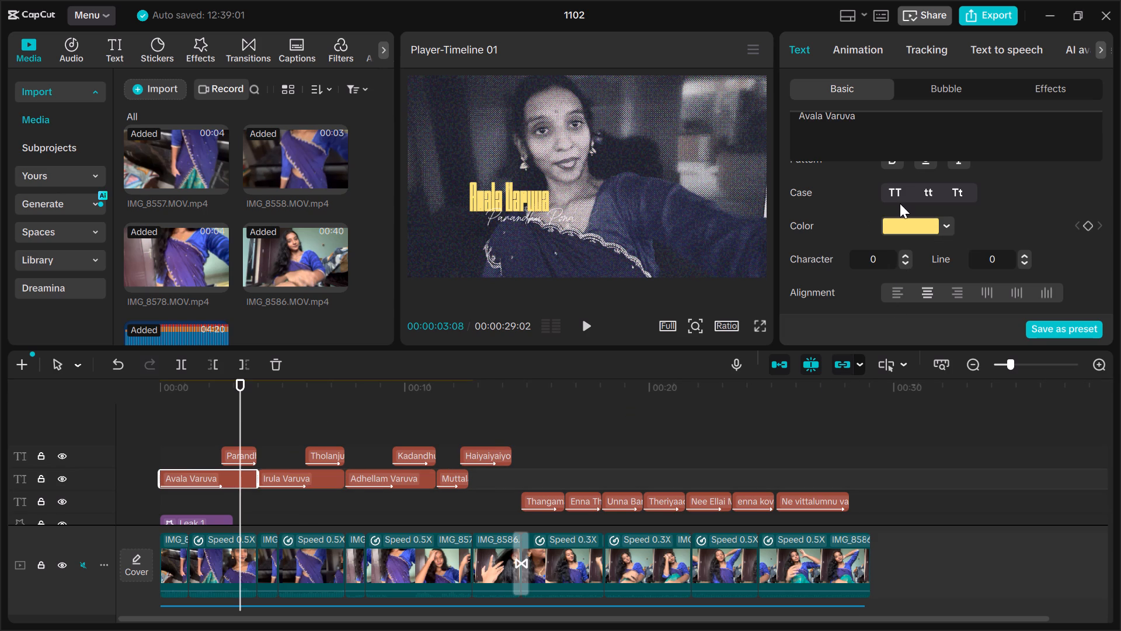
{"action": "left_click", "coordinate": [942, 224]}
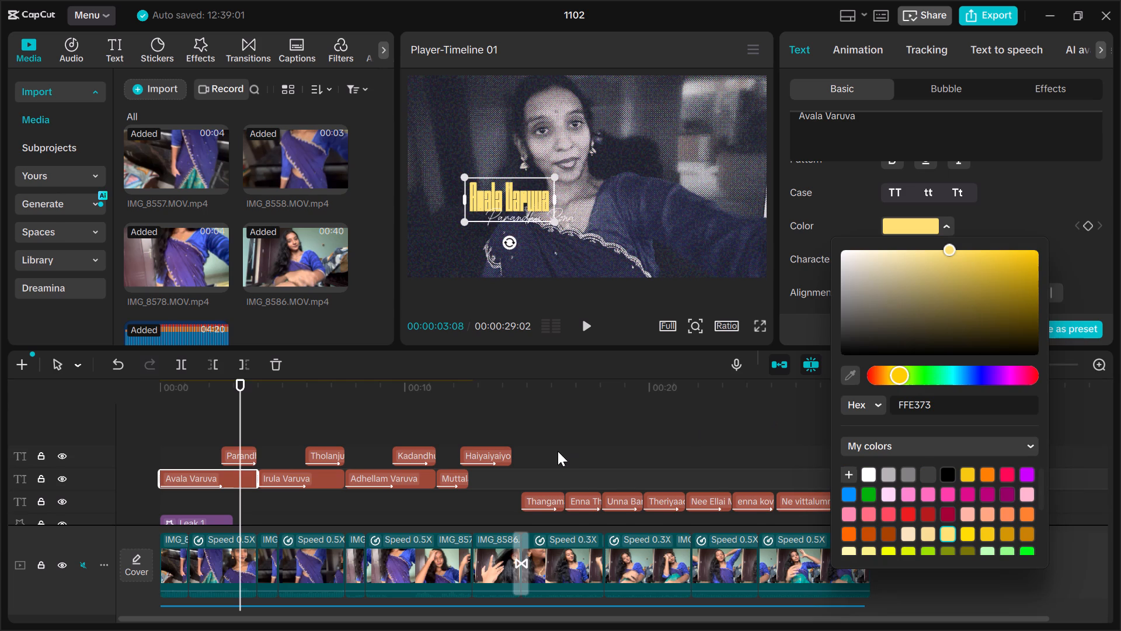
{"action": "left_click", "coordinate": [316, 477]}
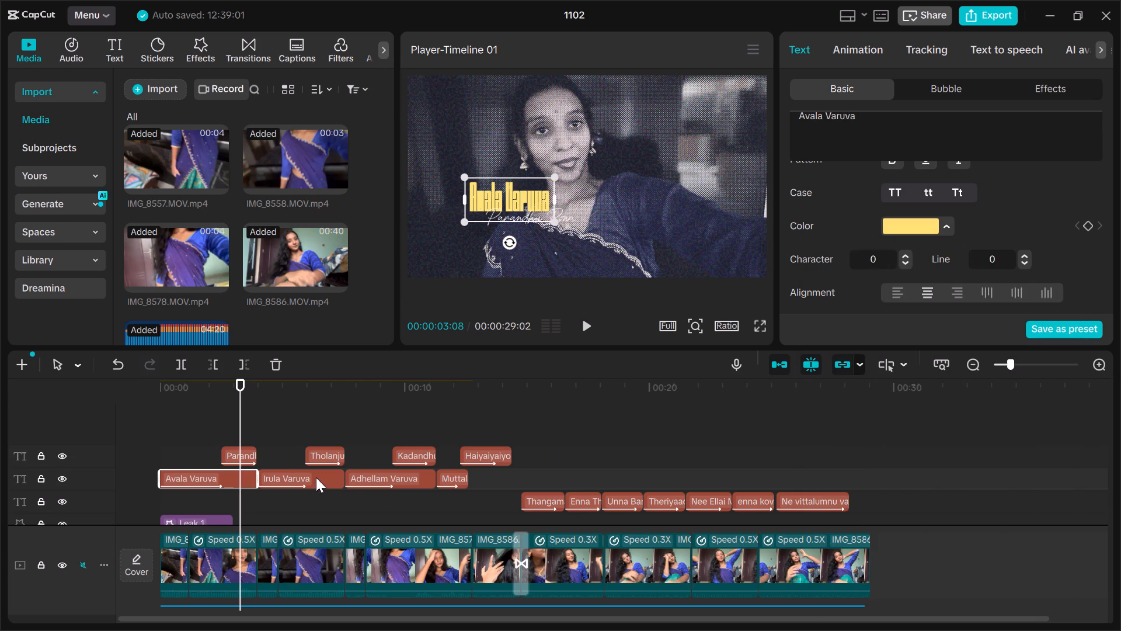
{"action": "left_click", "coordinate": [947, 227]}
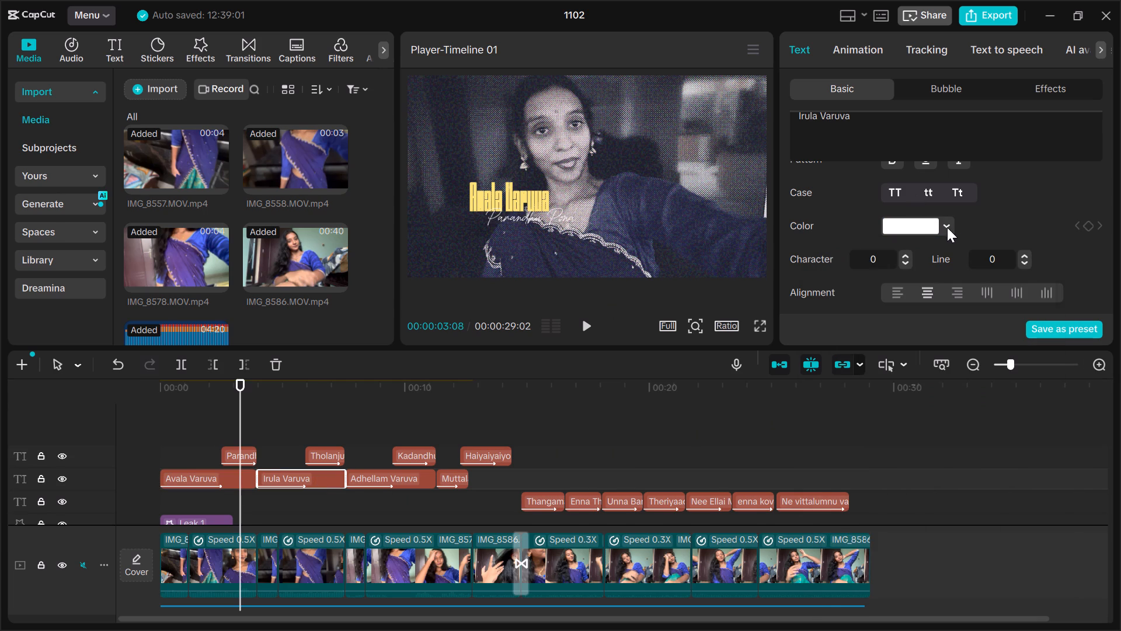
{"action": "scroll", "coordinate": [926, 471], "scroll_direction": "down", "scroll_amount": 1}
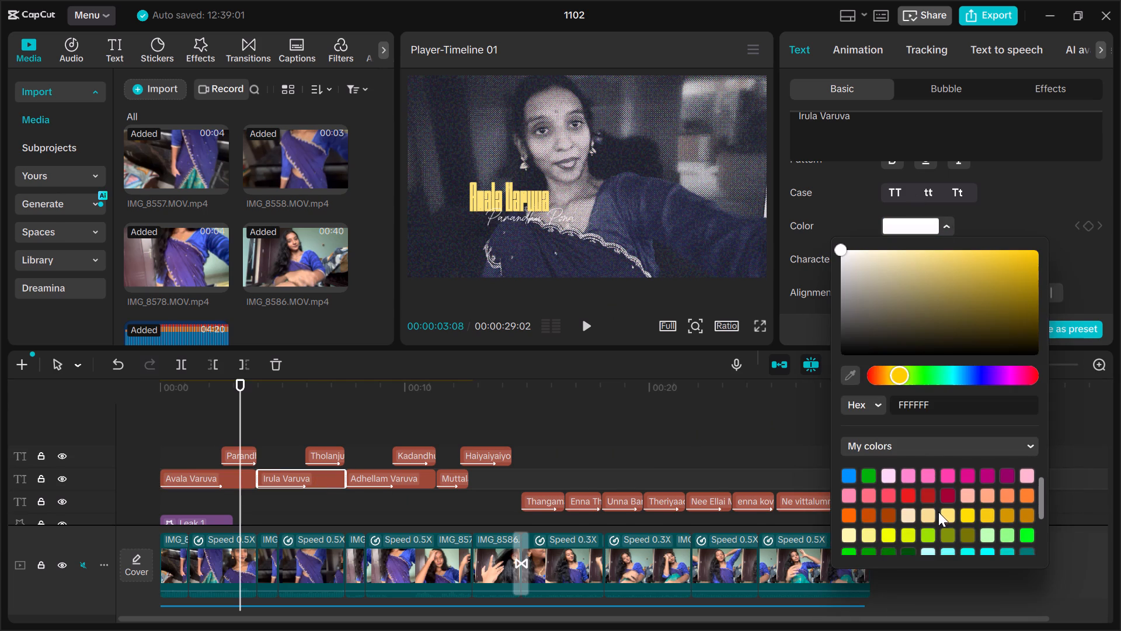
{"action": "left_click", "coordinate": [946, 518]}
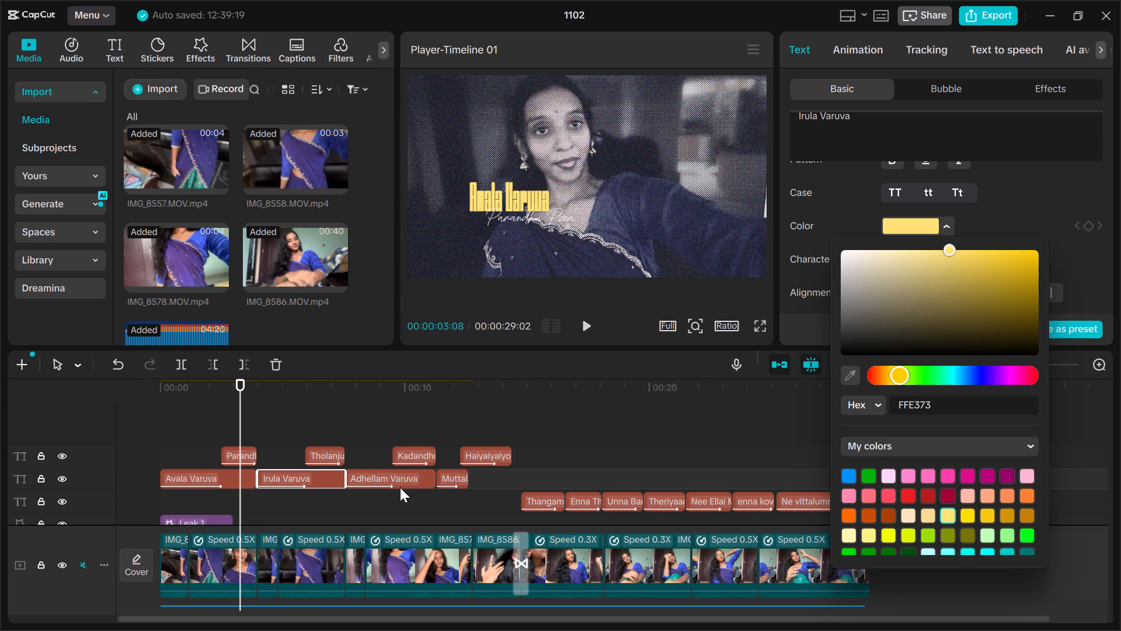
Set the text colour of the "Adhellam Varuva" and "Muttala" captions to yellow FFE373.
{"action": "left_click", "coordinate": [416, 476]}
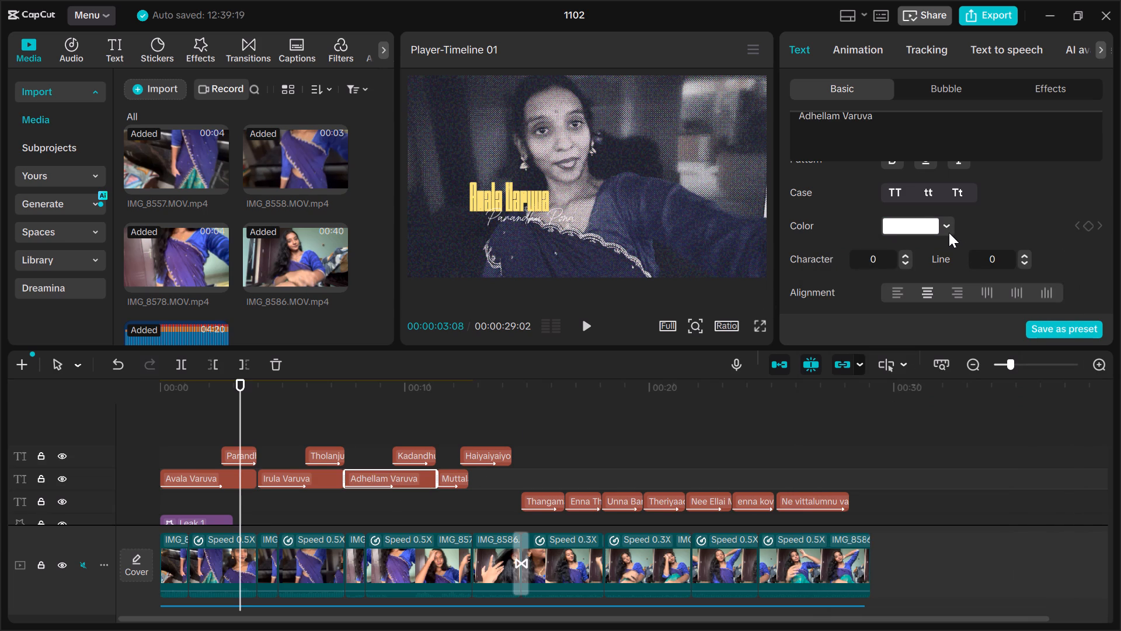
{"action": "left_click", "coordinate": [948, 232]}
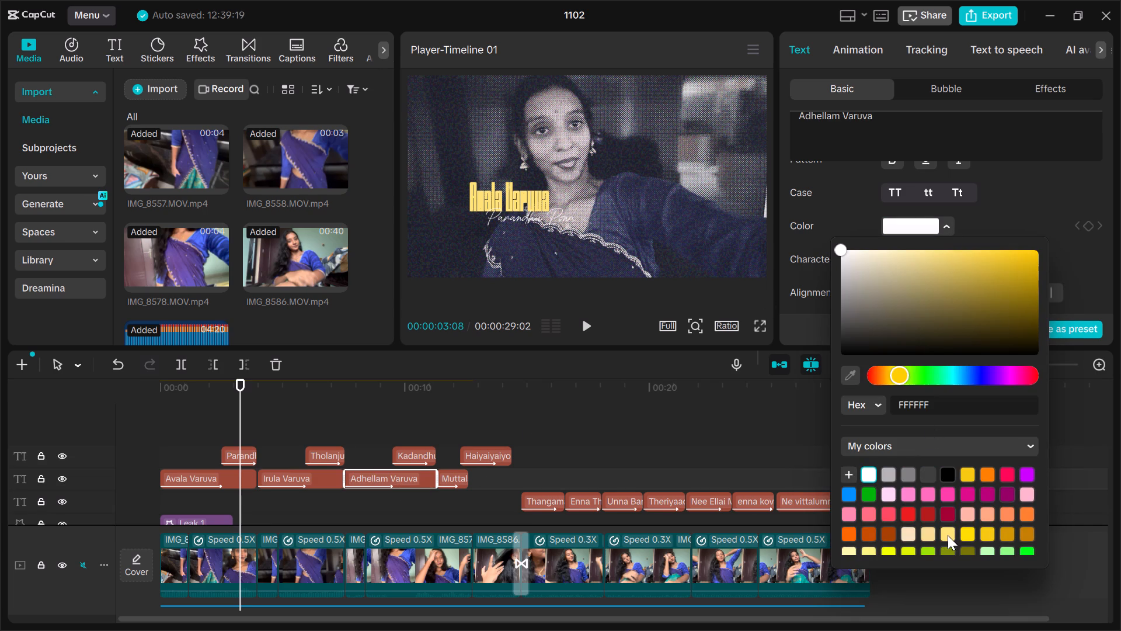
{"action": "left_click", "coordinate": [948, 535]}
{"action": "left_click", "coordinate": [464, 481]}
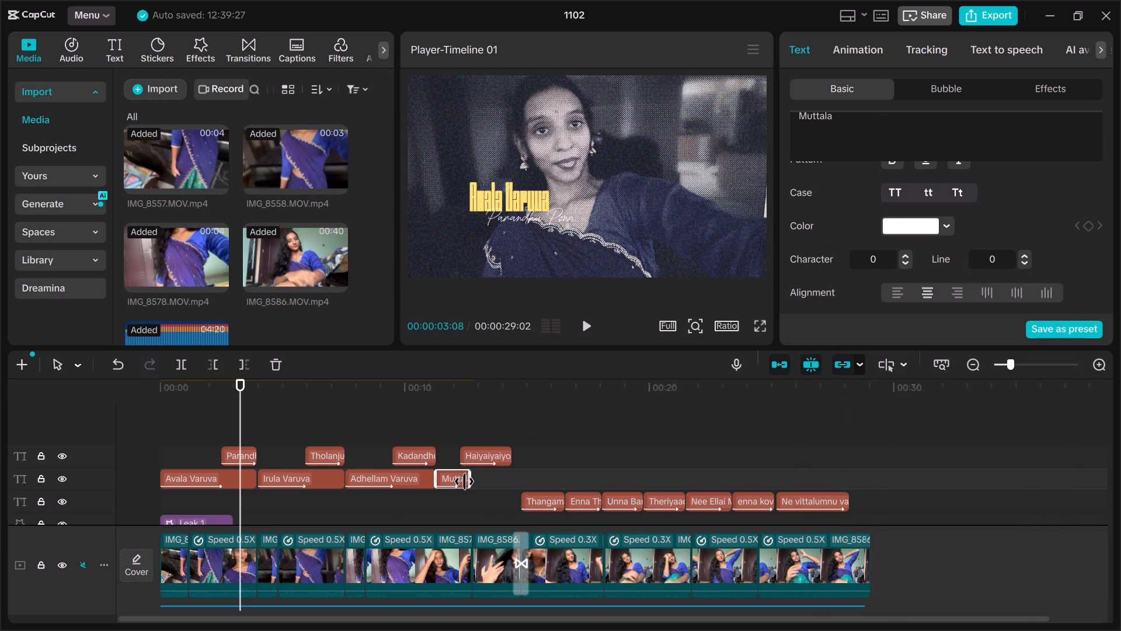
{"action": "left_click", "coordinate": [945, 226]}
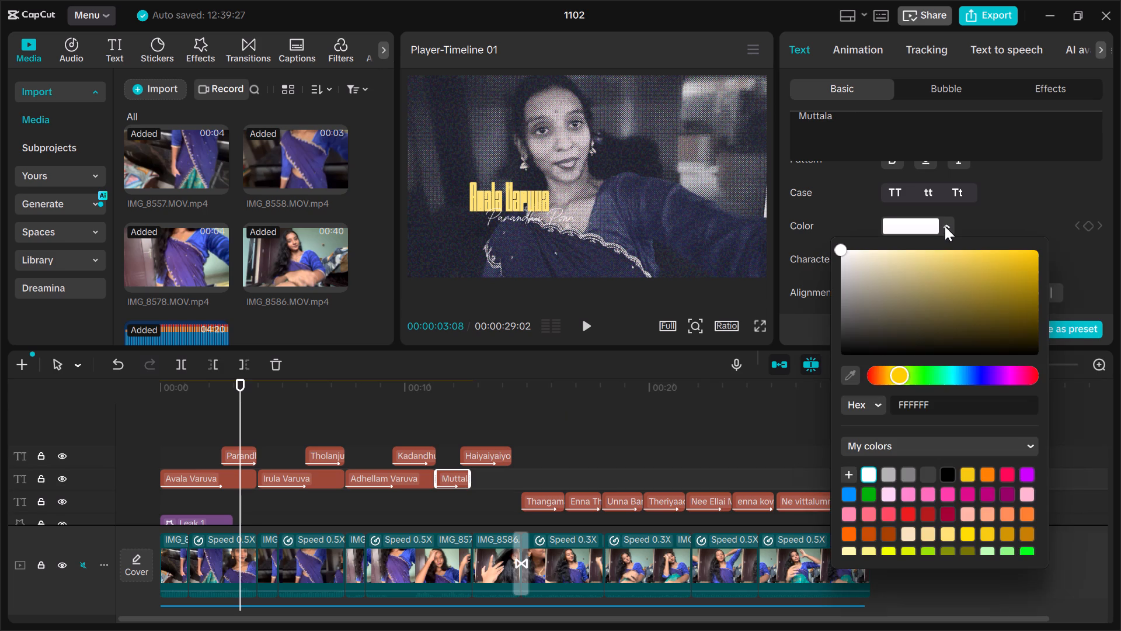
{"action": "left_click", "coordinate": [944, 533]}
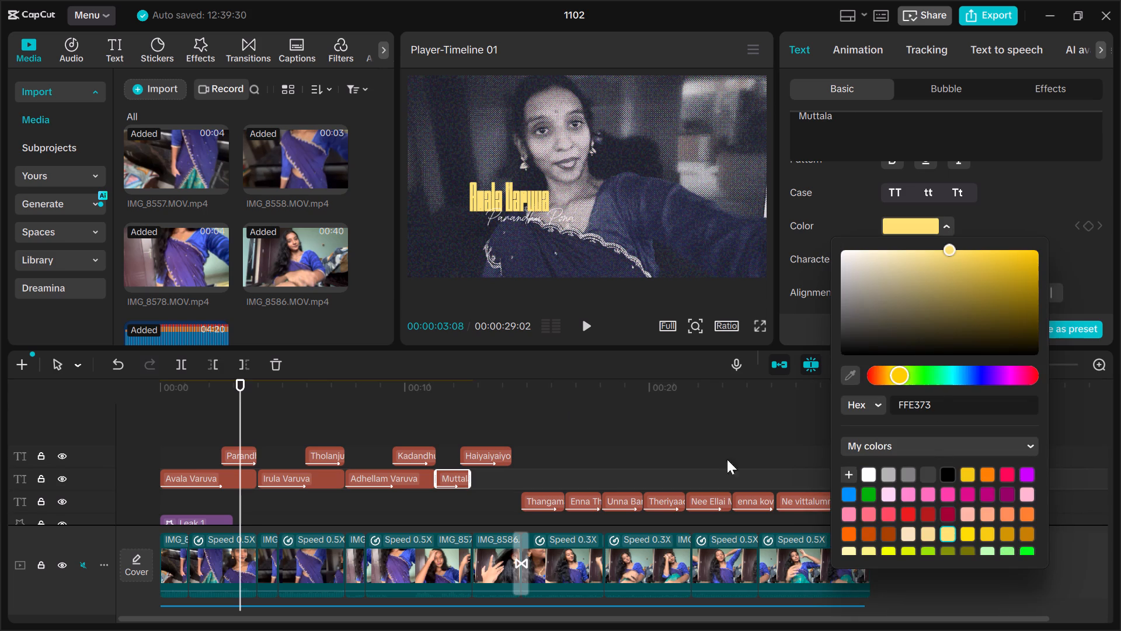
Play the video from the start to the "Ne vittalumnu" caption to review the caption colours and glow.
{"action": "left_click", "coordinate": [195, 416]}
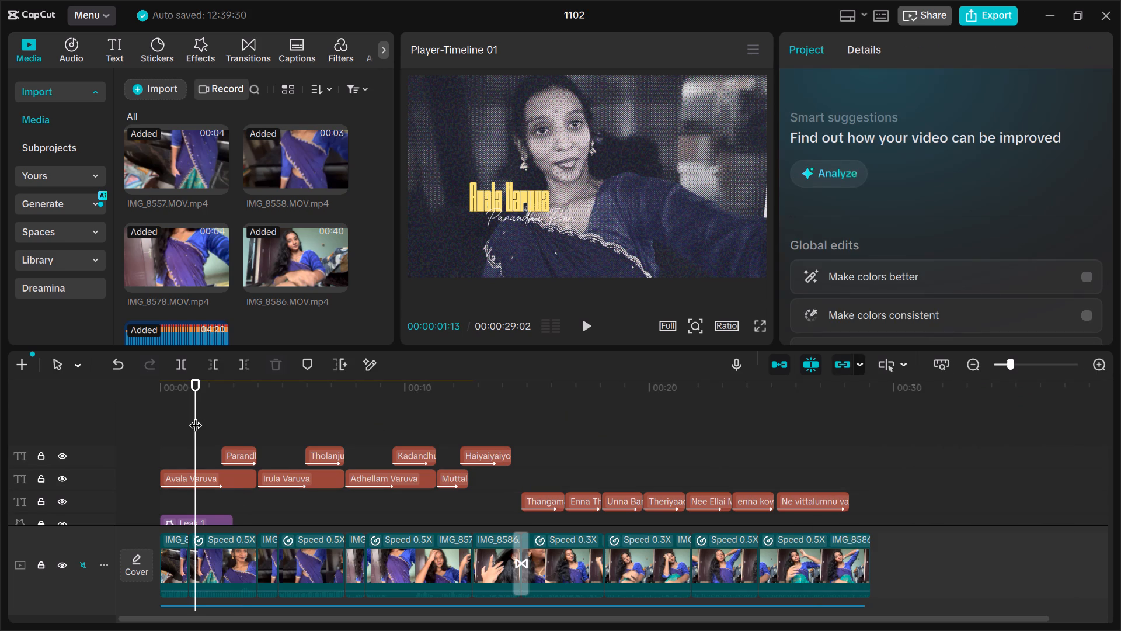
{"action": "key", "text": "Home"}
{"action": "key", "text": "space"}
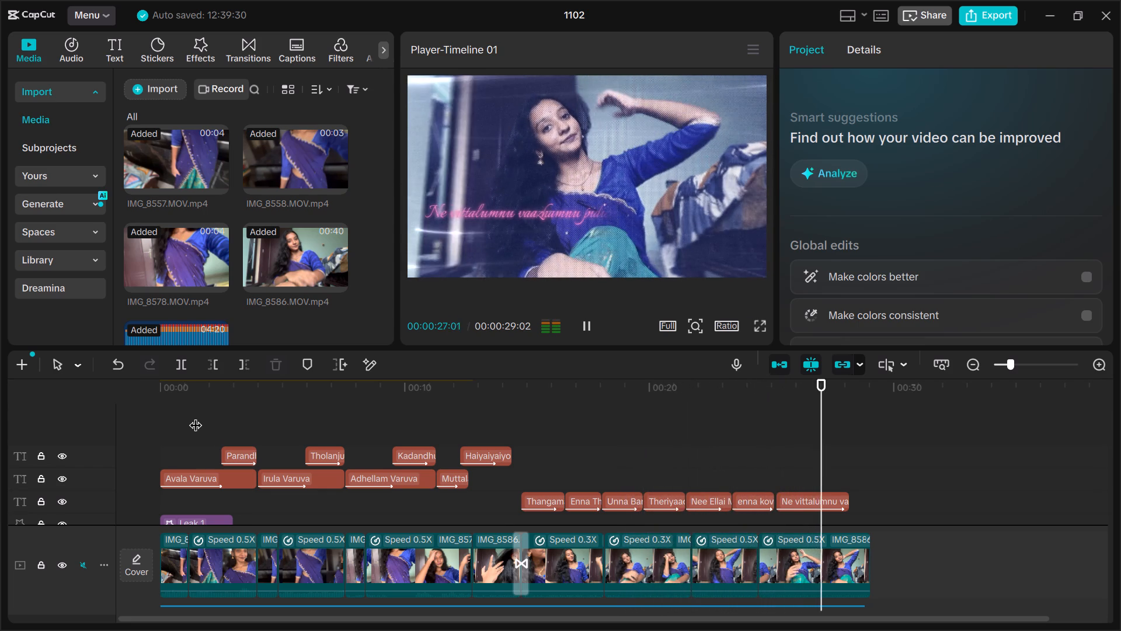
{"action": "key", "text": "space"}
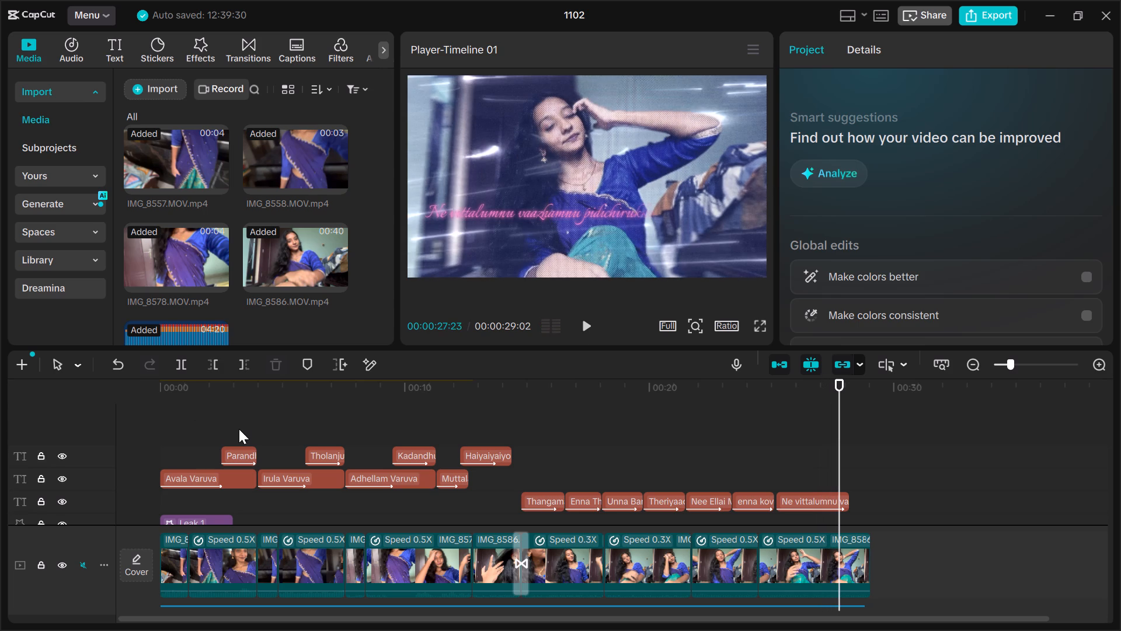
Turn off the glow on the "Thangamana Paiyan Avan" and "Enna Thaandi Unakku" captions.
{"action": "left_click", "coordinate": [535, 499]}
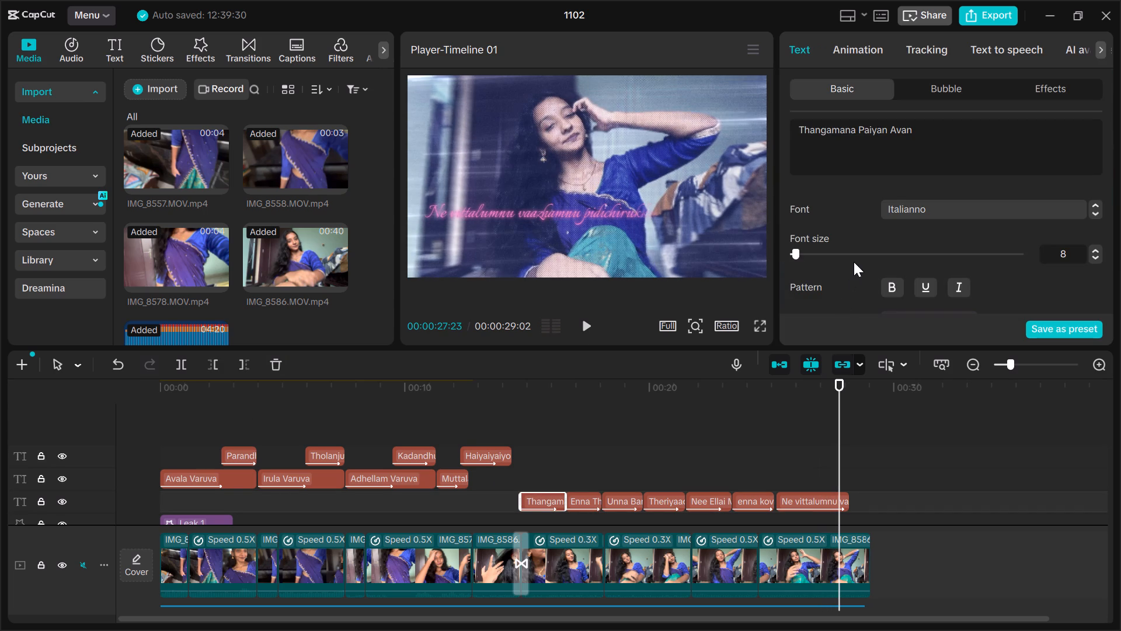
{"action": "scroll", "coordinate": [854, 262], "scroll_direction": "down", "scroll_amount": 11}
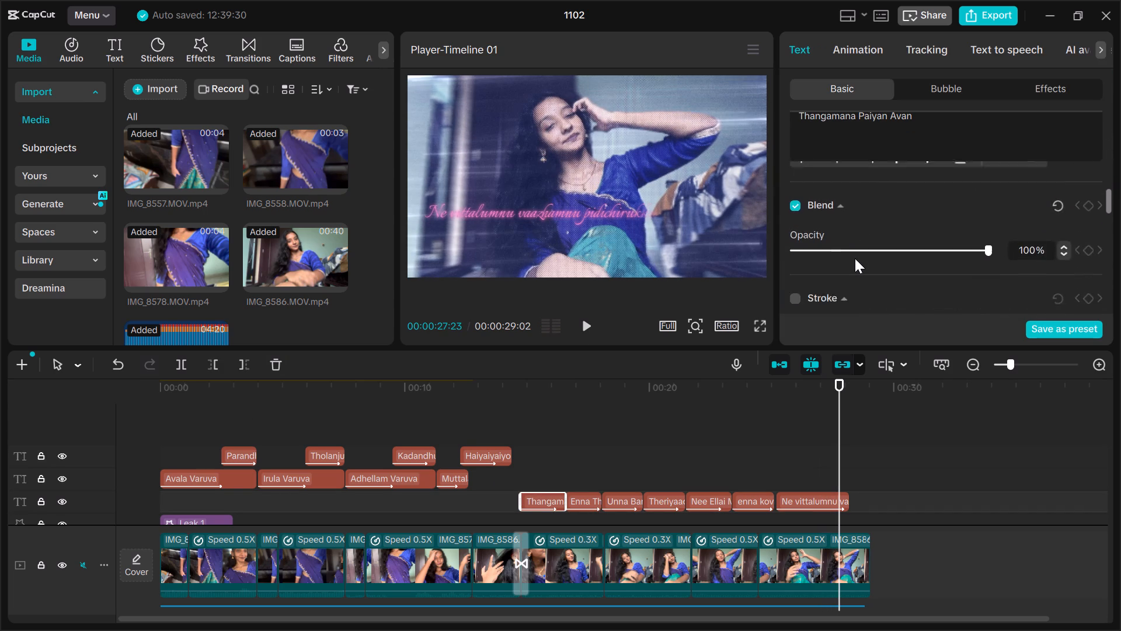
{"action": "scroll", "coordinate": [855, 258], "scroll_direction": "down", "scroll_amount": 3}
{"action": "scroll", "coordinate": [867, 168], "scroll_direction": "down", "scroll_amount": 2}
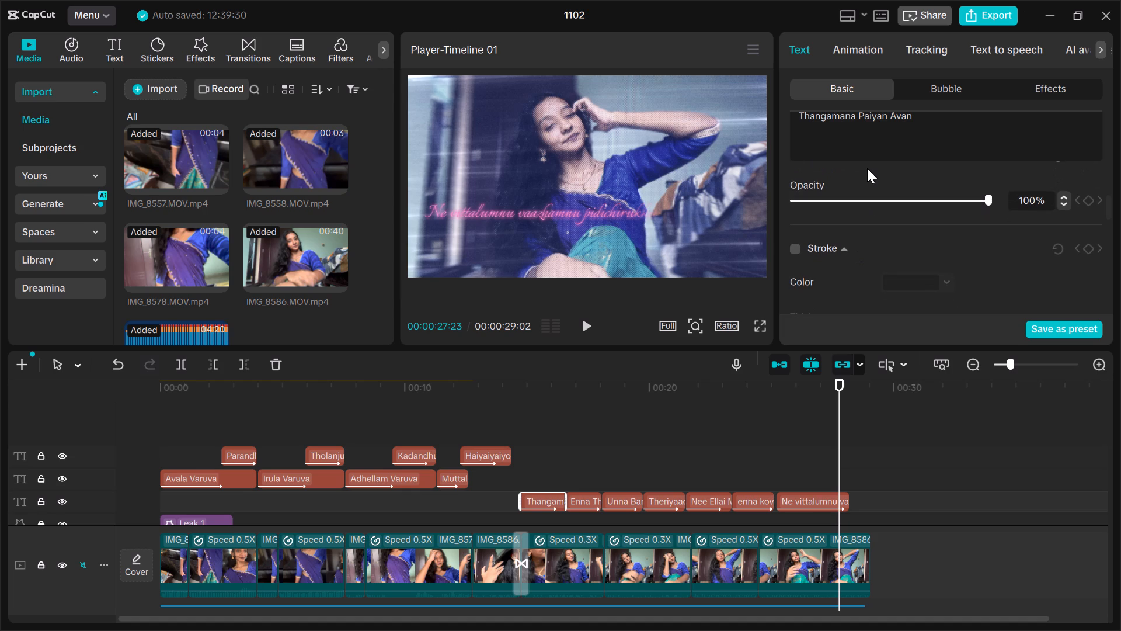
{"action": "scroll", "coordinate": [851, 261], "scroll_direction": "down", "scroll_amount": 5}
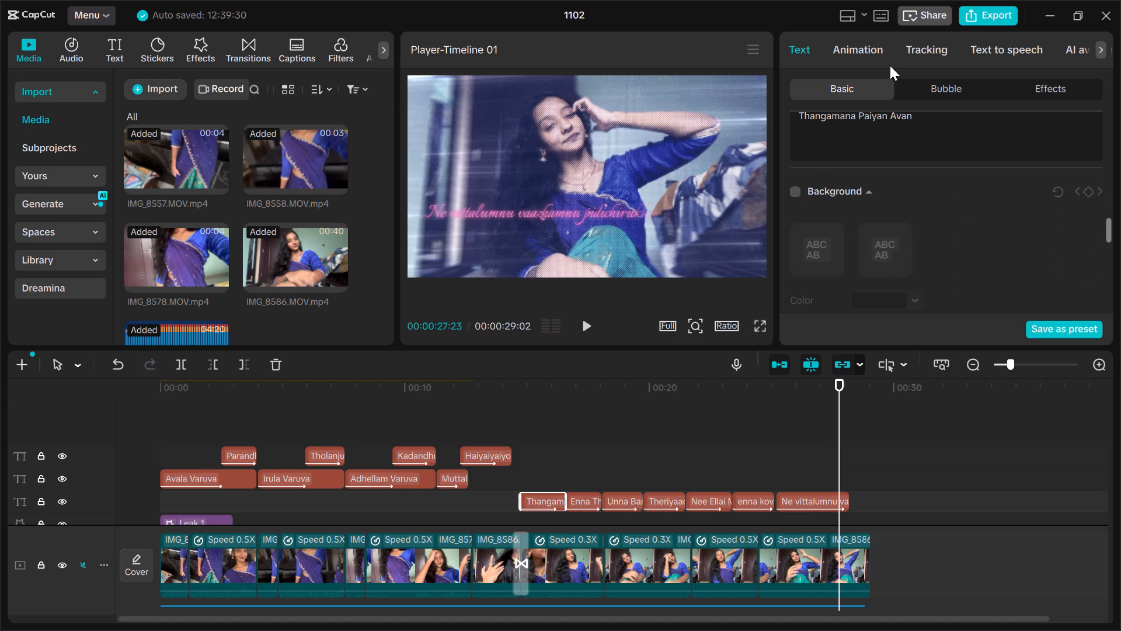
{"action": "scroll", "coordinate": [880, 231], "scroll_direction": "down", "scroll_amount": 8}
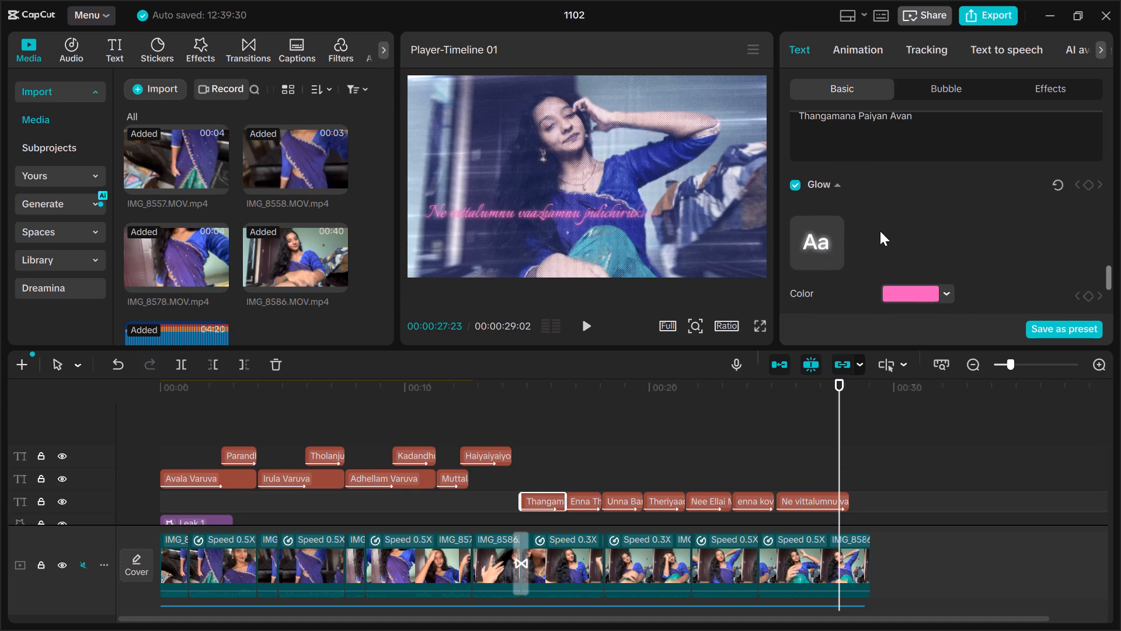
{"action": "left_click", "coordinate": [794, 185]}
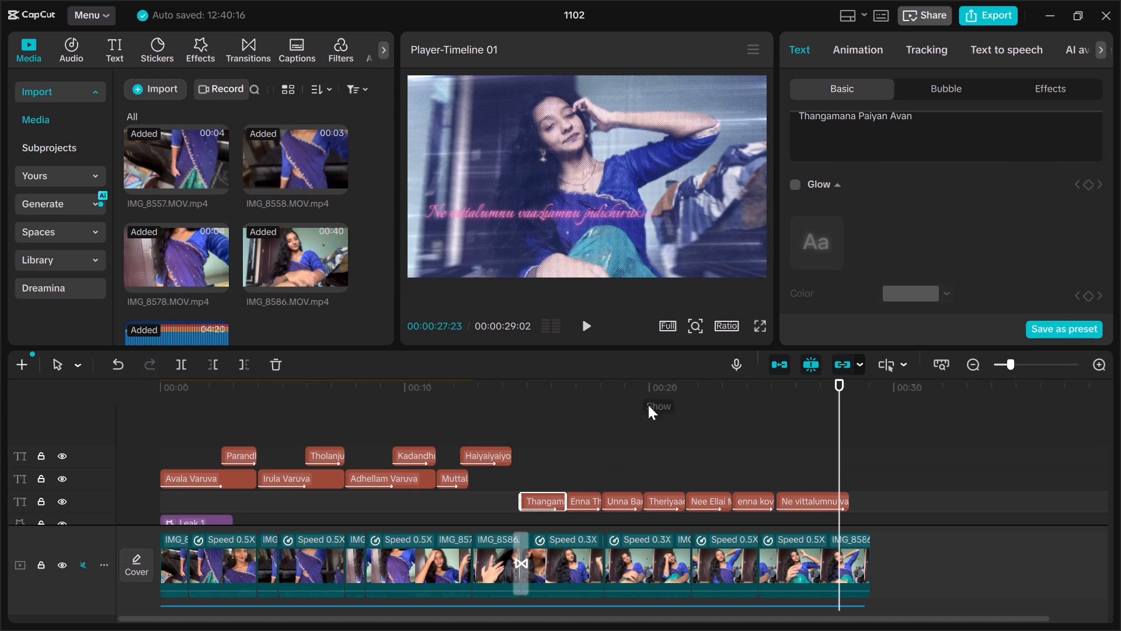
{"action": "left_click", "coordinate": [586, 501]}
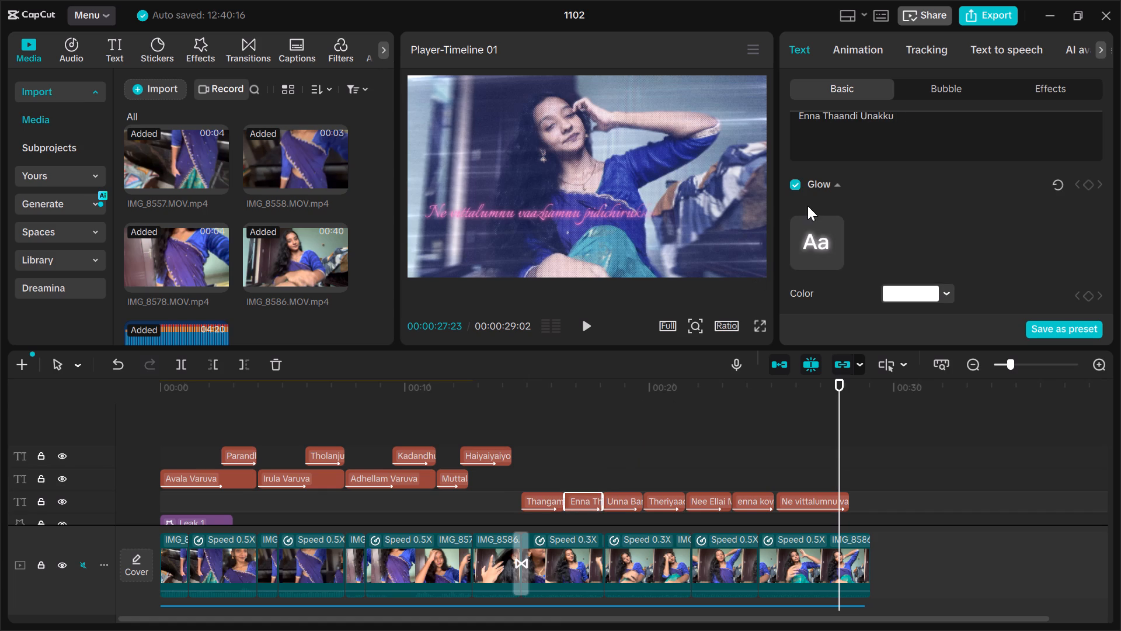
{"action": "left_click", "coordinate": [799, 188]}
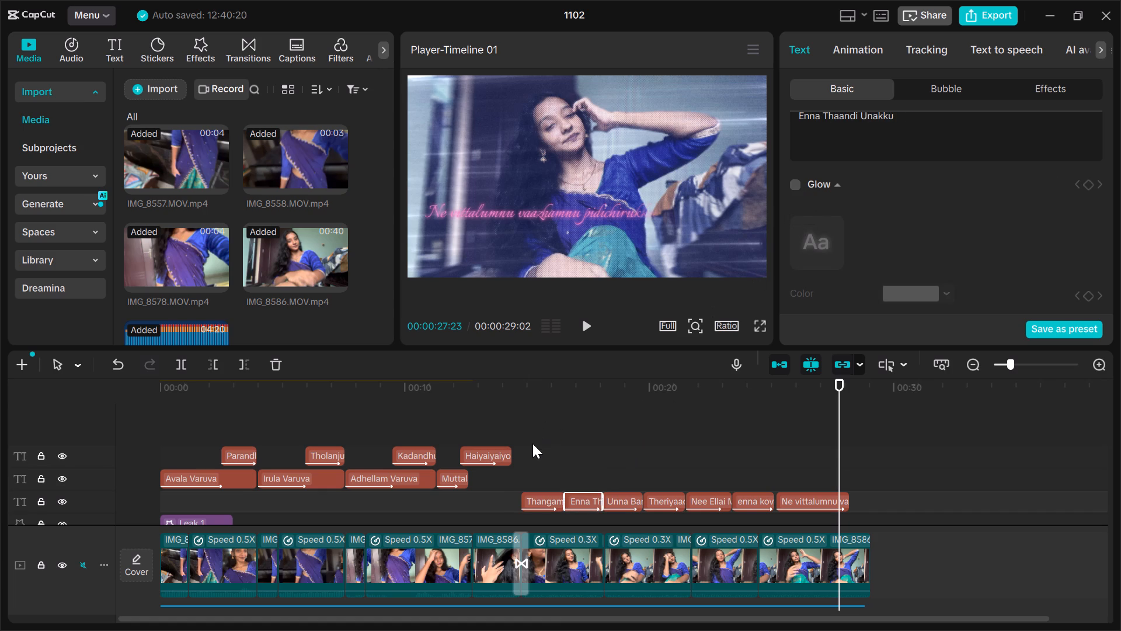
Play from the 10-second mark into the "Unna Bangamaga" caption to compare captions with and without glow.
{"action": "left_click", "coordinate": [500, 427]}
{"action": "left_click", "coordinate": [405, 427]}
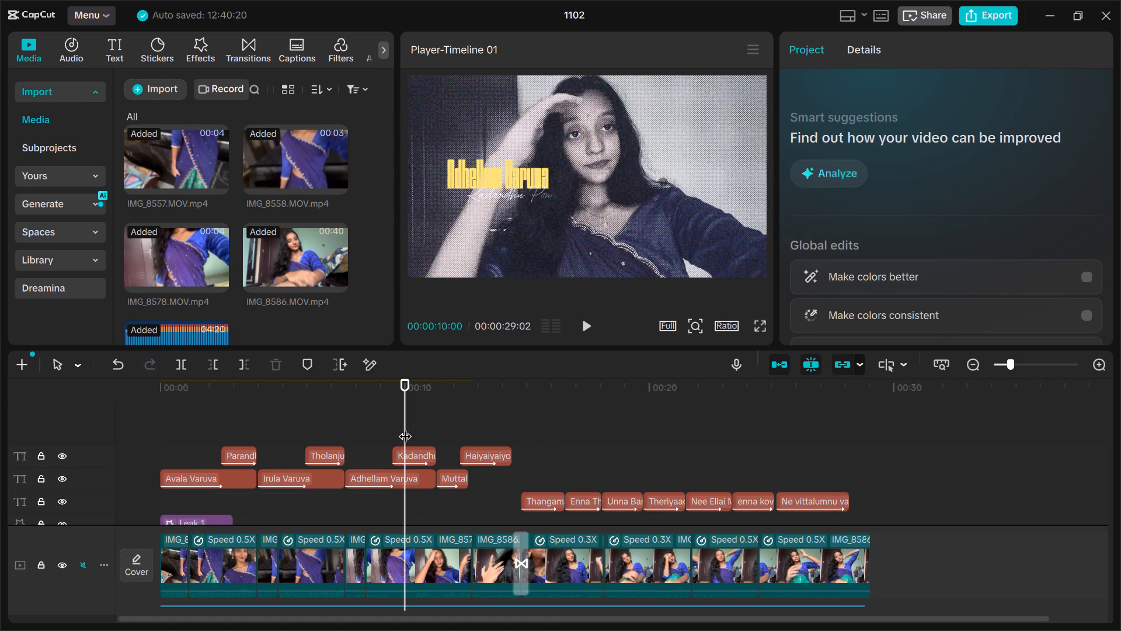
{"action": "key", "text": "space"}
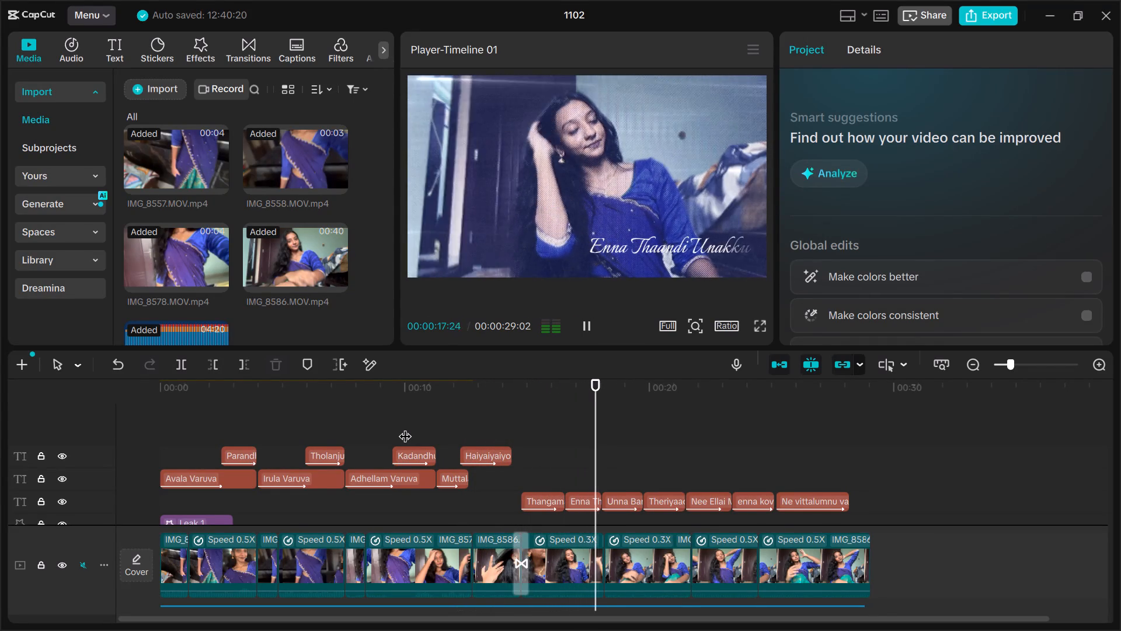
{"action": "key", "text": "space"}
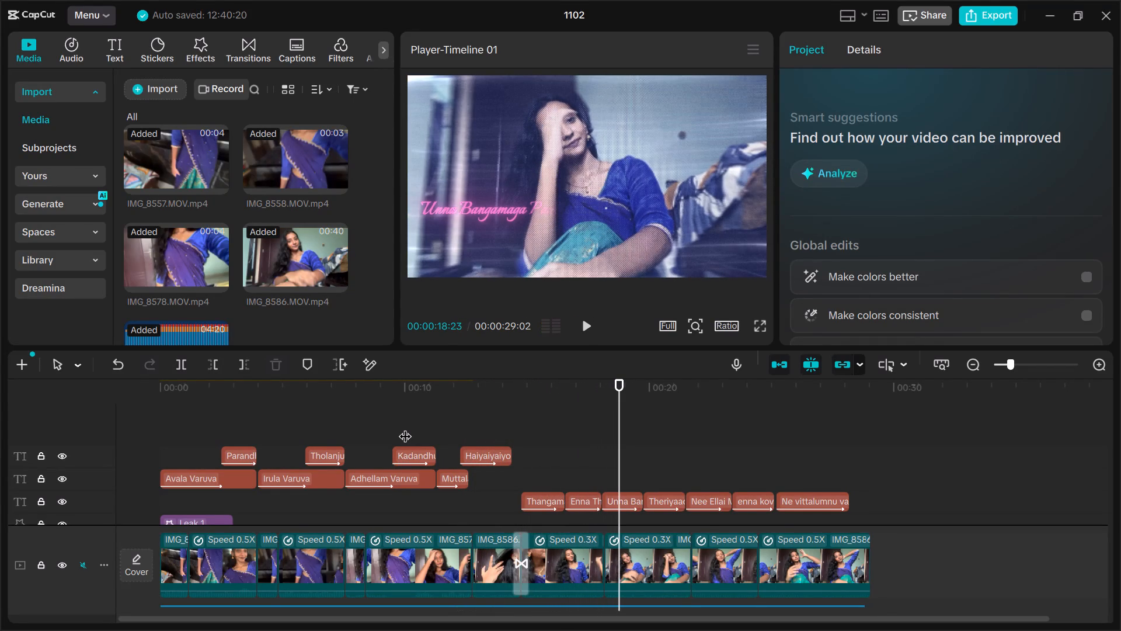
Set the text colour of the "Thangamana Paiyan Avan" caption to yellow FFE373.
{"action": "left_click", "coordinate": [555, 508]}
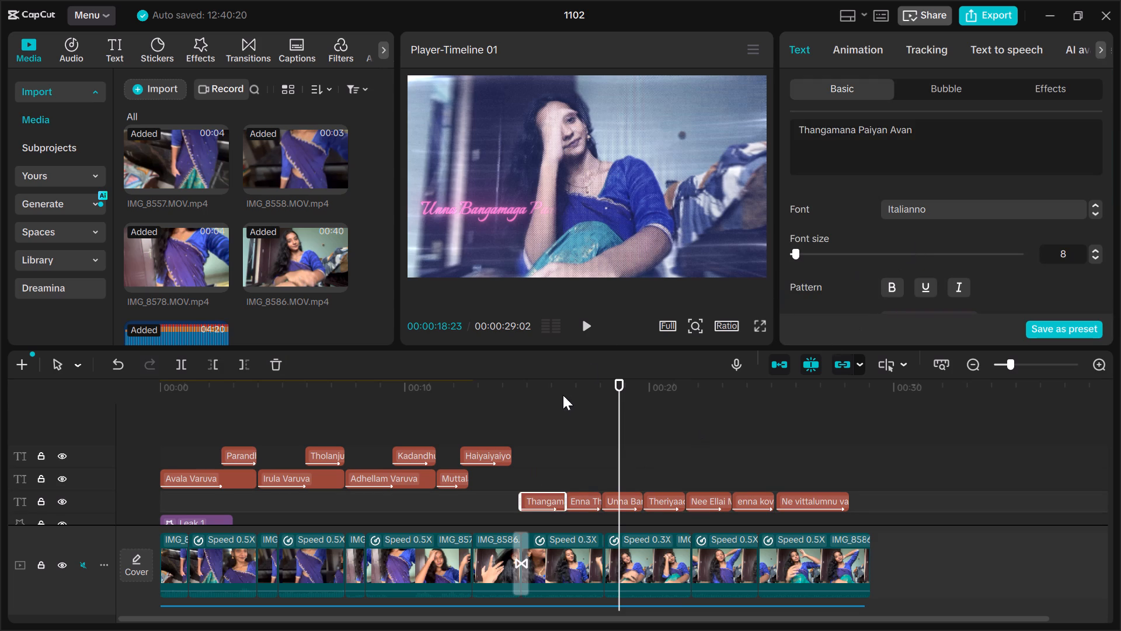
{"action": "left_click", "coordinate": [541, 407]}
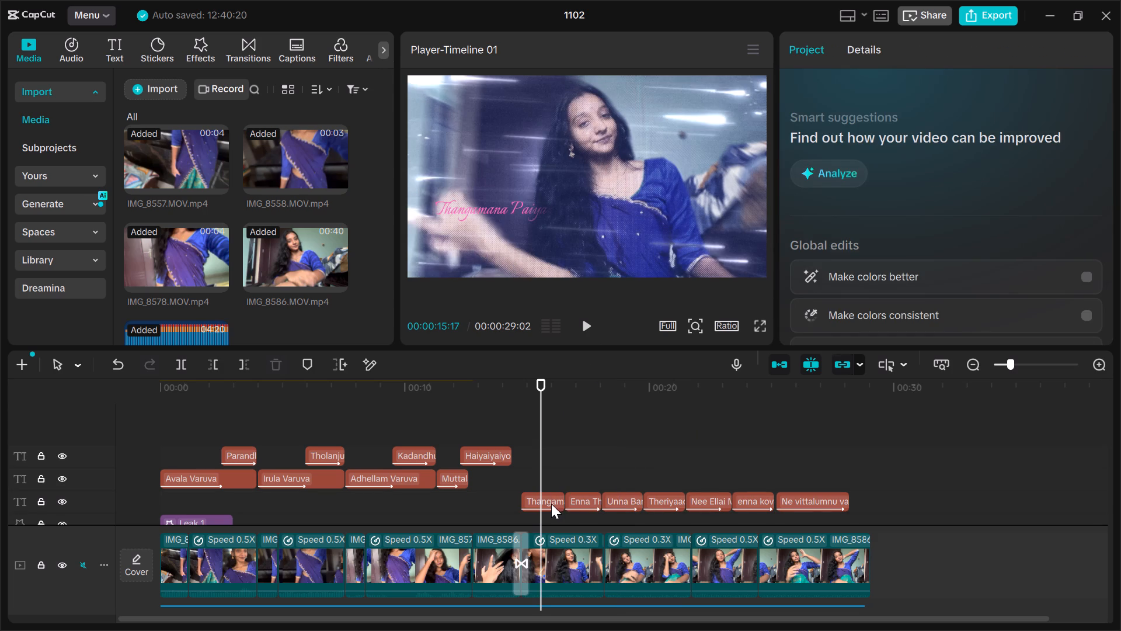
{"action": "left_click", "coordinate": [551, 504]}
{"action": "scroll", "coordinate": [880, 248], "scroll_direction": "down", "scroll_amount": 8}
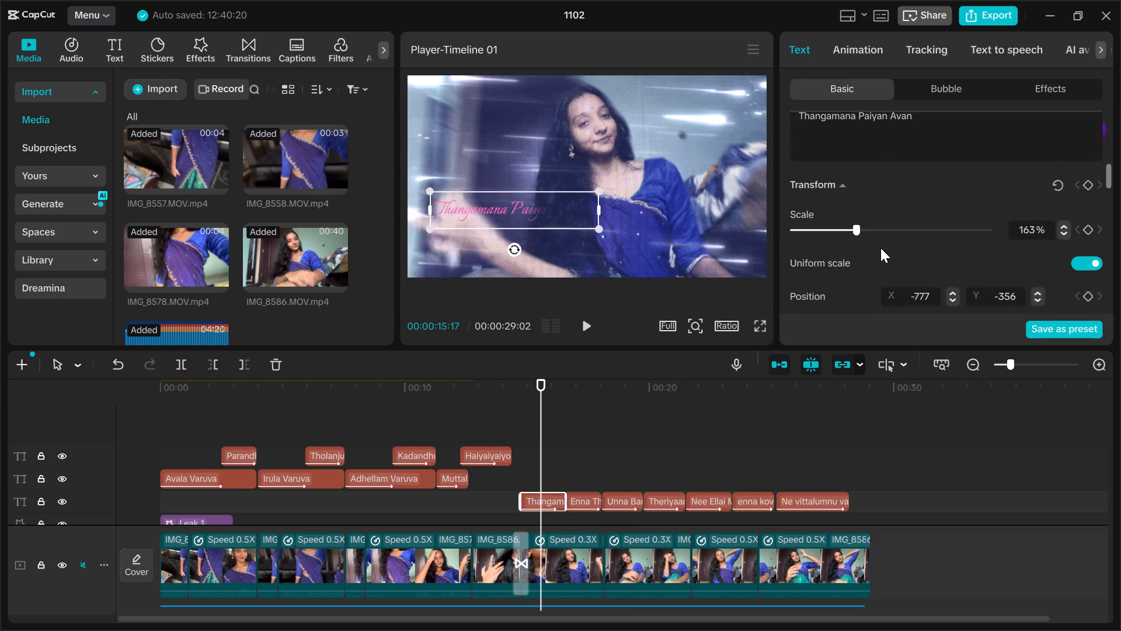
{"action": "scroll", "coordinate": [880, 248], "scroll_direction": "up", "scroll_amount": 7}
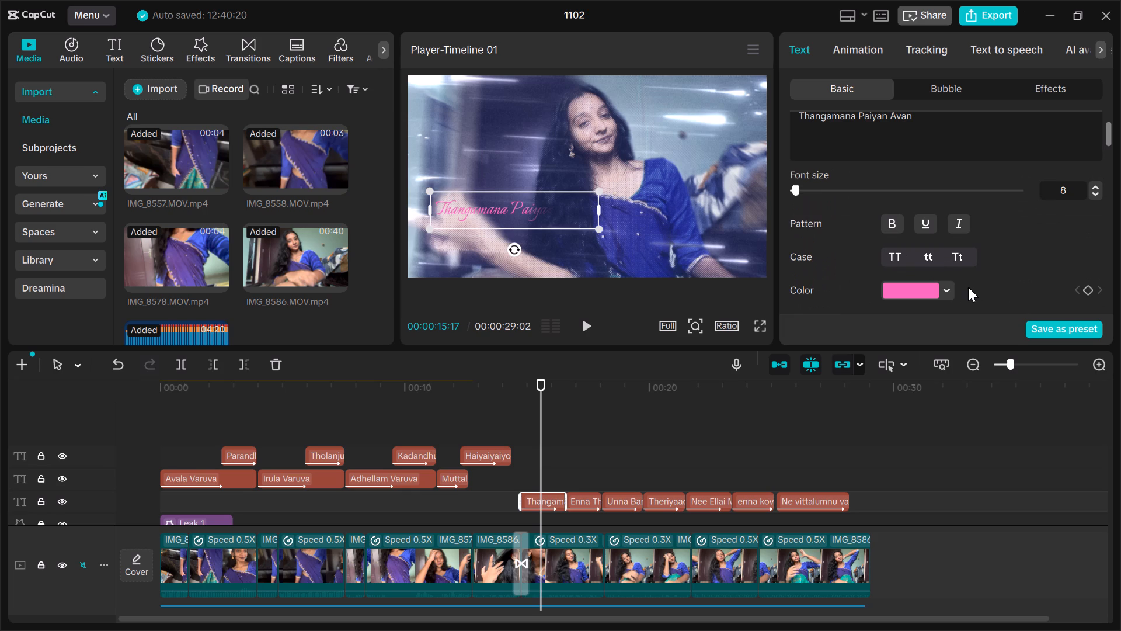
{"action": "left_click", "coordinate": [950, 290]}
{"action": "scroll", "coordinate": [950, 290], "scroll_direction": "down", "scroll_amount": 2}
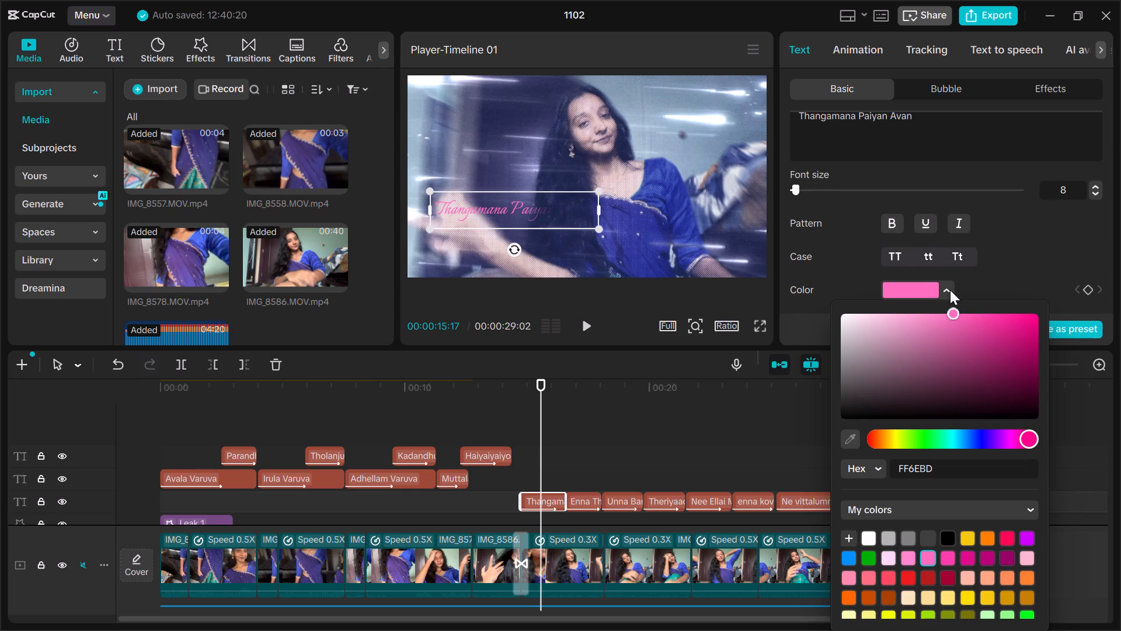
{"action": "scroll", "coordinate": [997, 578], "scroll_direction": "down", "scroll_amount": 1}
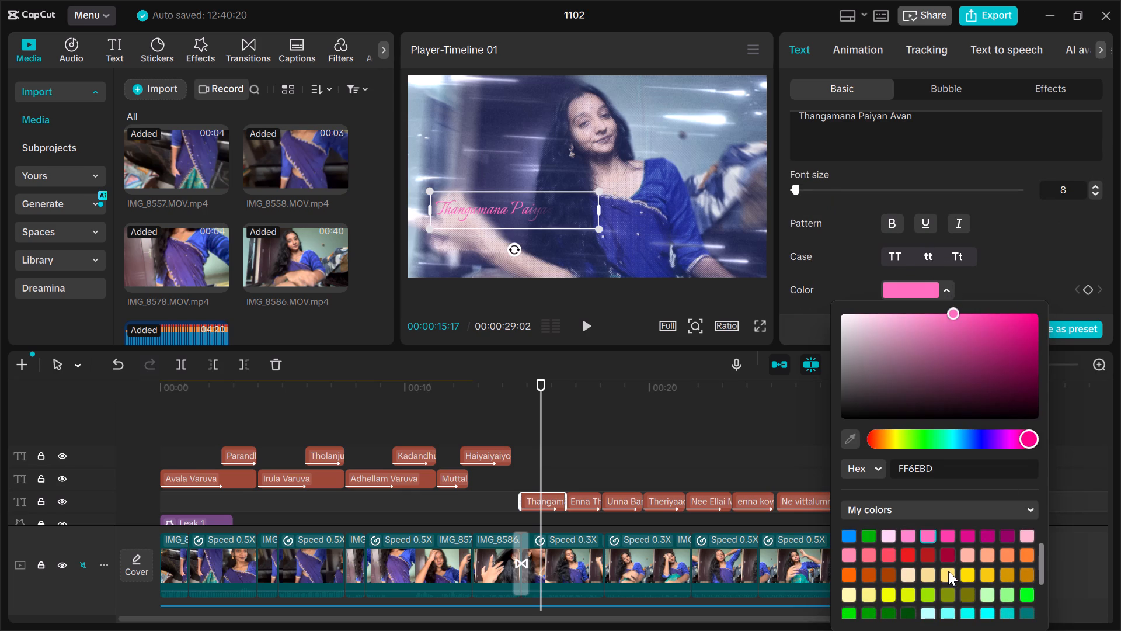
{"action": "left_click", "coordinate": [946, 571]}
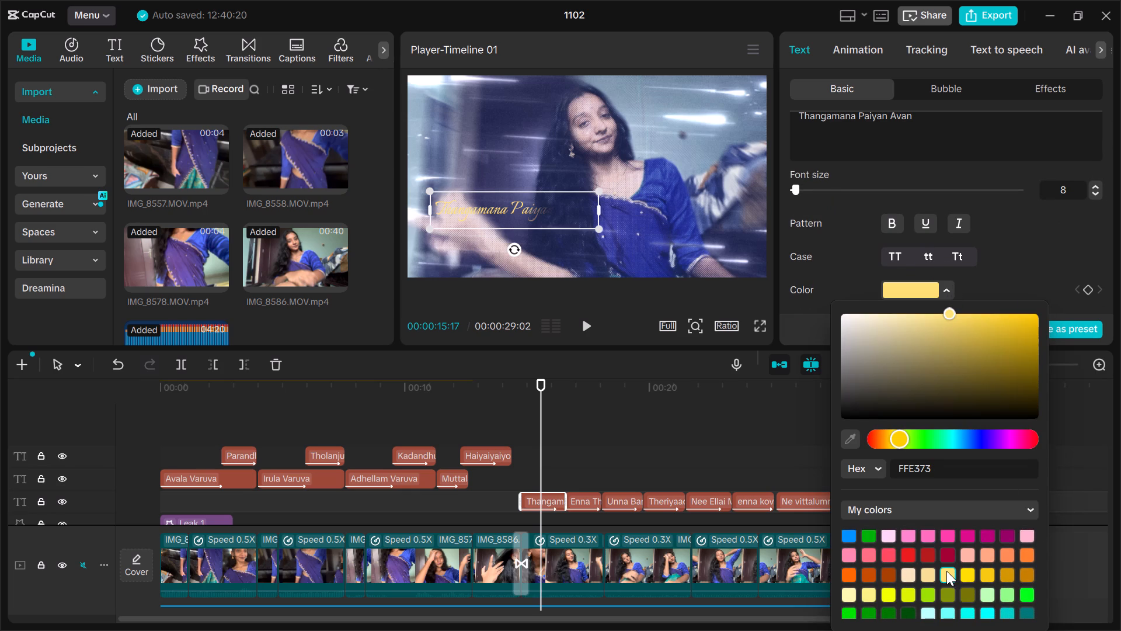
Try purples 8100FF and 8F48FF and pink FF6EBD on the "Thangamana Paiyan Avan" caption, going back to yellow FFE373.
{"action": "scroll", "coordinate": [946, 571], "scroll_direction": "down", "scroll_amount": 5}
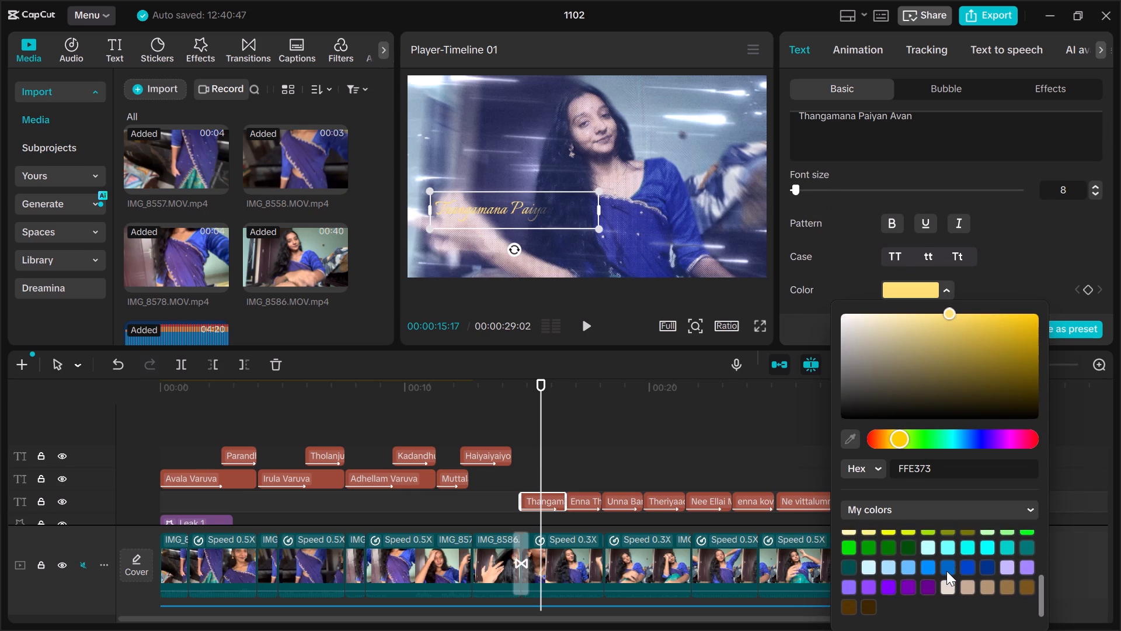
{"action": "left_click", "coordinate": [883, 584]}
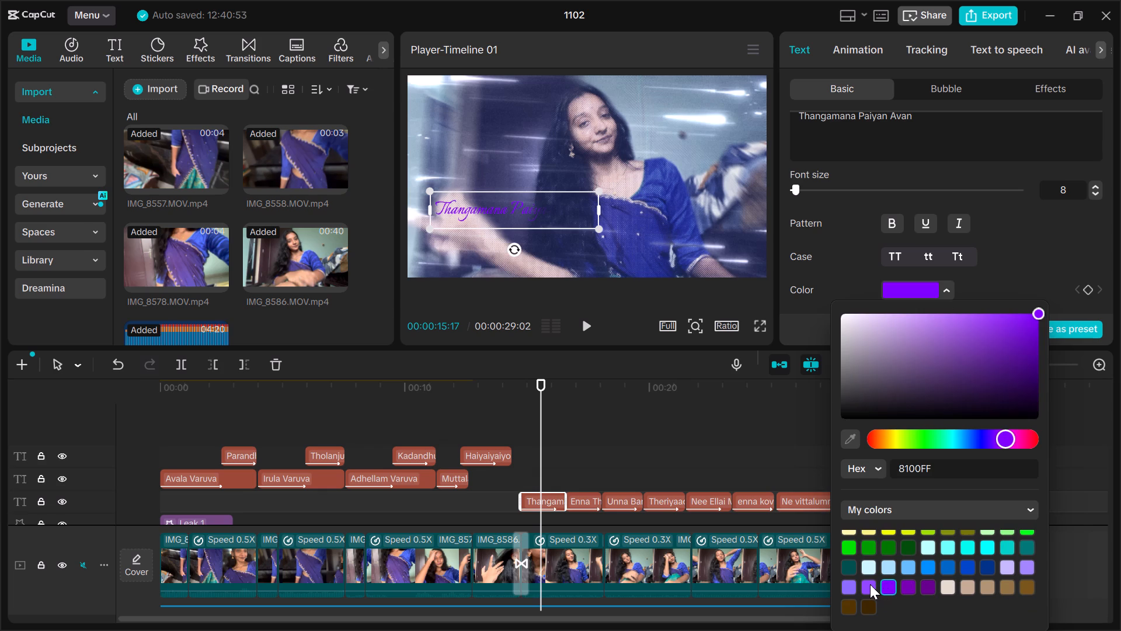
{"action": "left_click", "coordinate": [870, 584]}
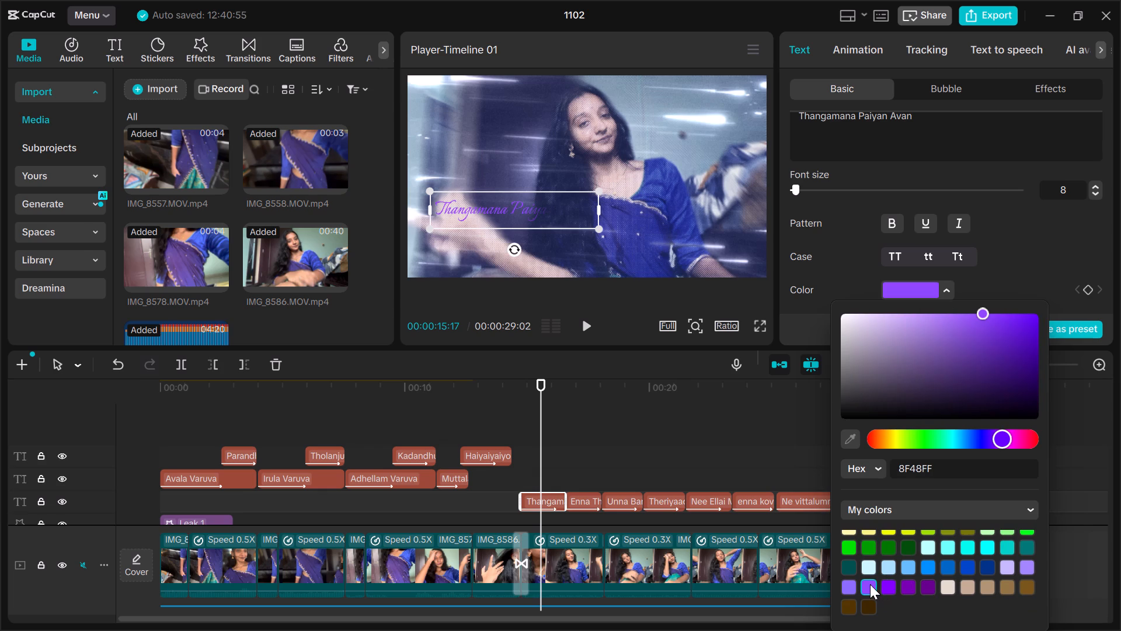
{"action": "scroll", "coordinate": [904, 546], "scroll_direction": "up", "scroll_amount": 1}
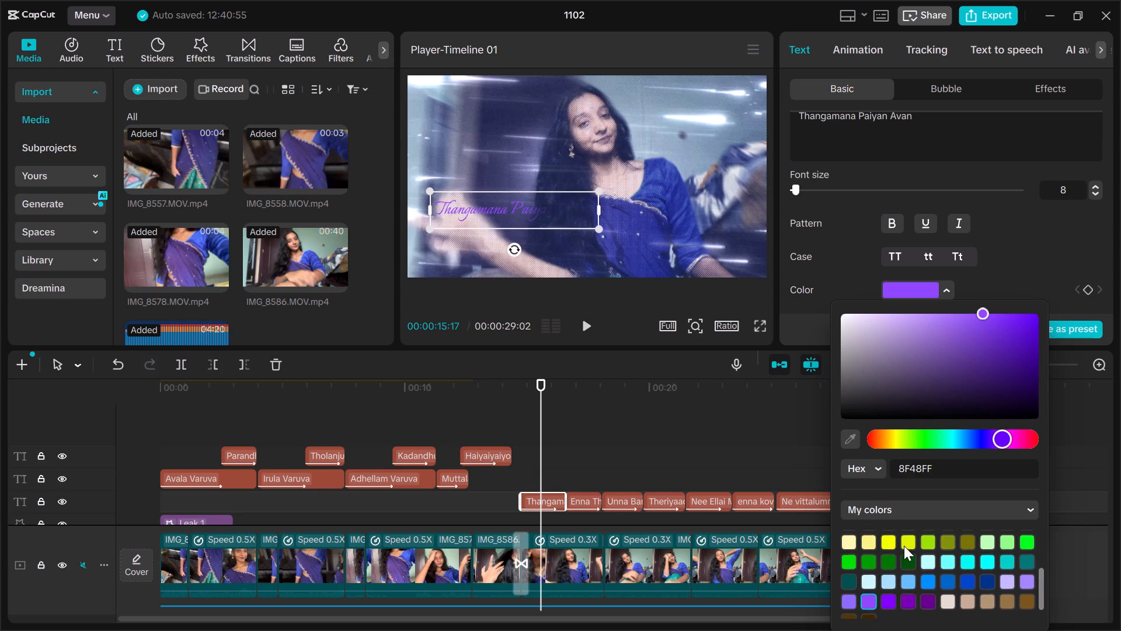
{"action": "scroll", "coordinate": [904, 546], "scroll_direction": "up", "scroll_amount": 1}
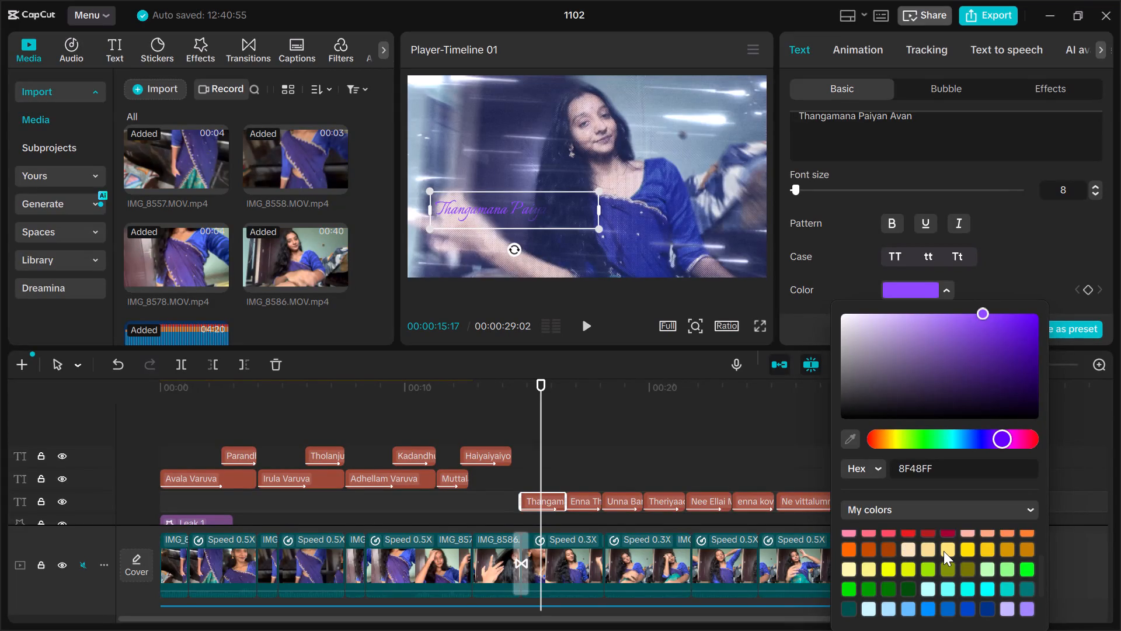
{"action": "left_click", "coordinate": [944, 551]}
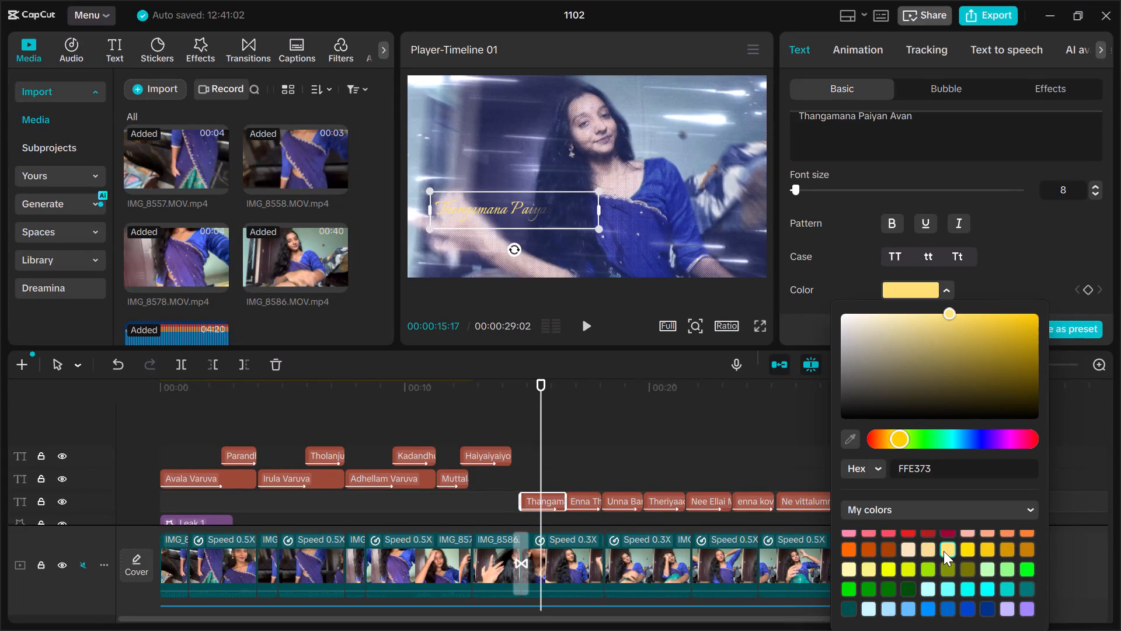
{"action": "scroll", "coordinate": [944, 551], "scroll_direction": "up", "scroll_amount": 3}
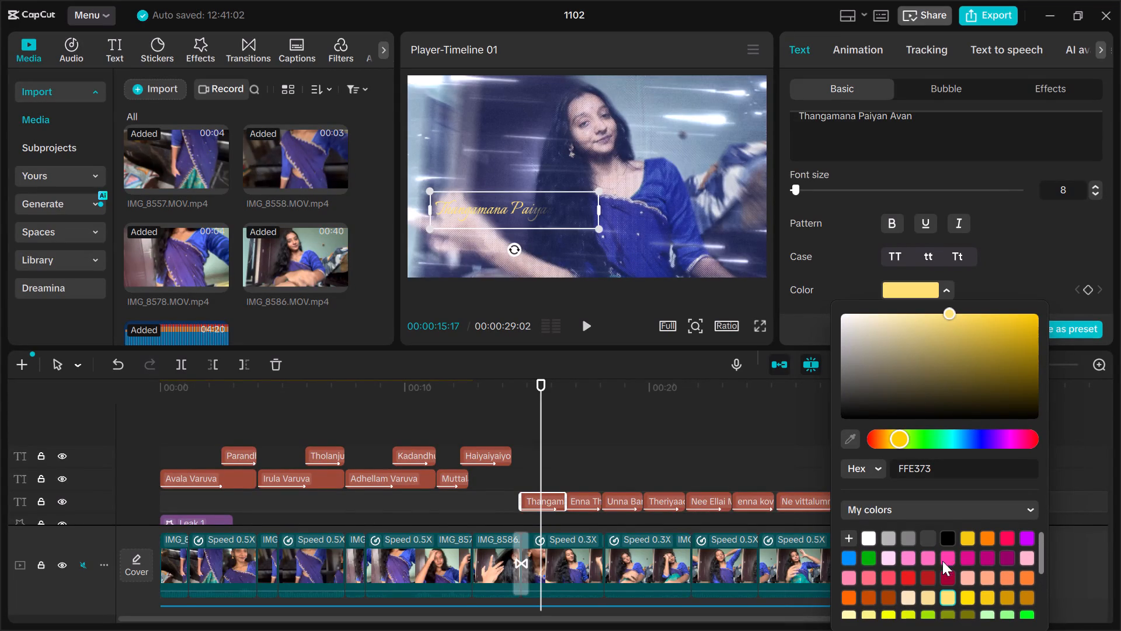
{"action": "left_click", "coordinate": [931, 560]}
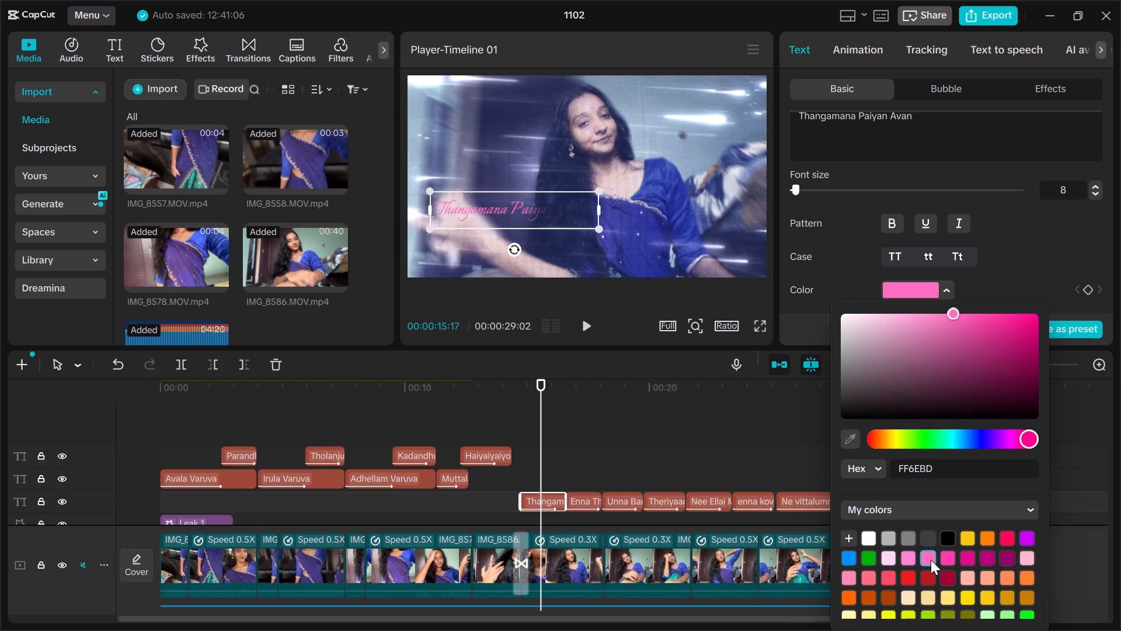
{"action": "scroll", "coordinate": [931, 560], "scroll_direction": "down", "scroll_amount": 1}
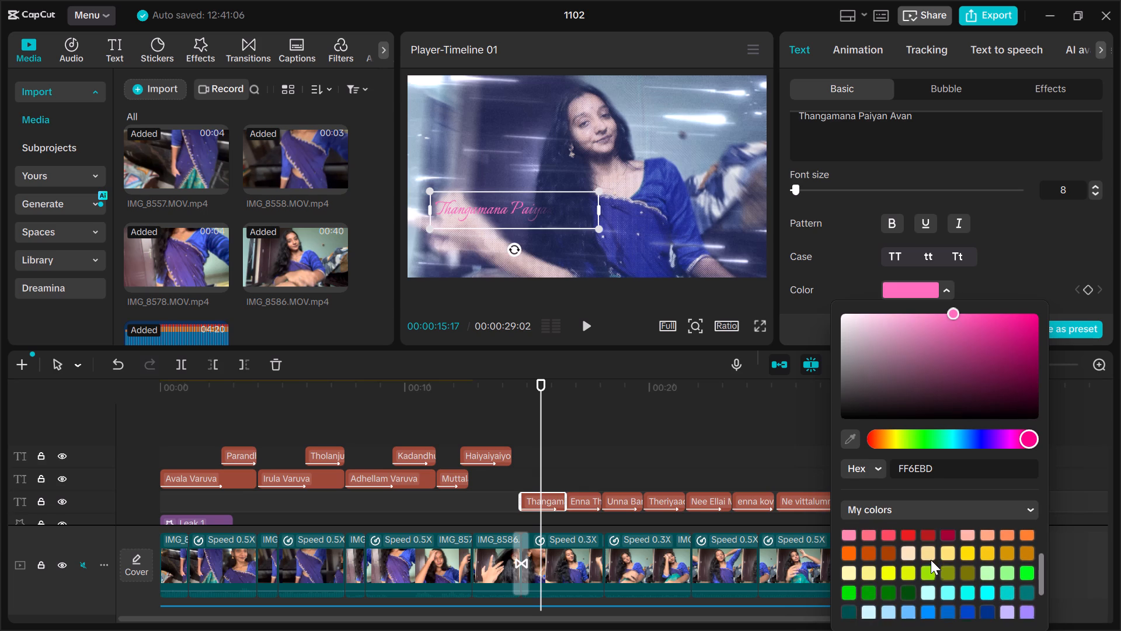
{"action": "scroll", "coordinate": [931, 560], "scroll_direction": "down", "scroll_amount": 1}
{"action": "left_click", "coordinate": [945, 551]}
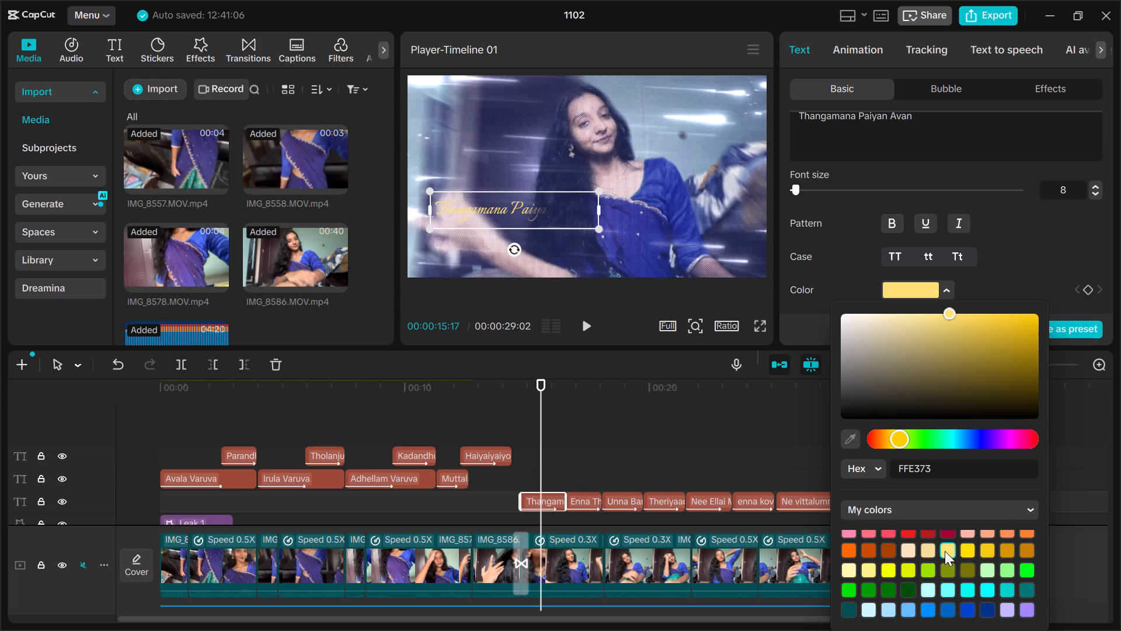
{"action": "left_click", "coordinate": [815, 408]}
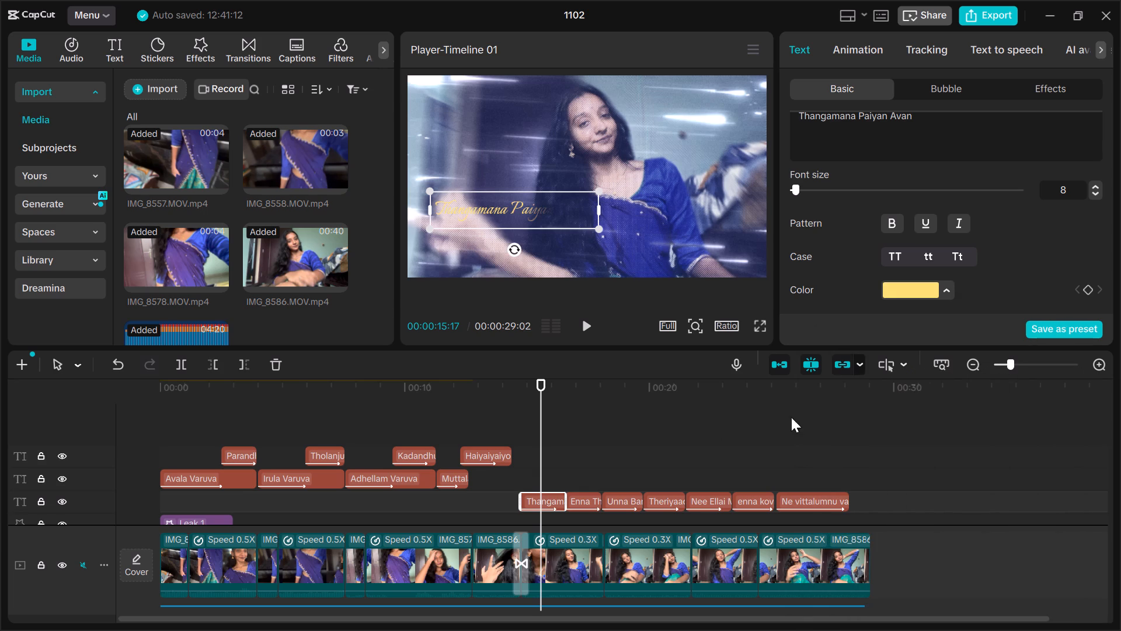
Set the text colour of the "Unna Bangamaga Paathupannu", "Nee Ellai Meeri Aasa Vecha" and "Ne vittalumnu" captions to yellow FFE373.
{"action": "left_click", "coordinate": [629, 501]}
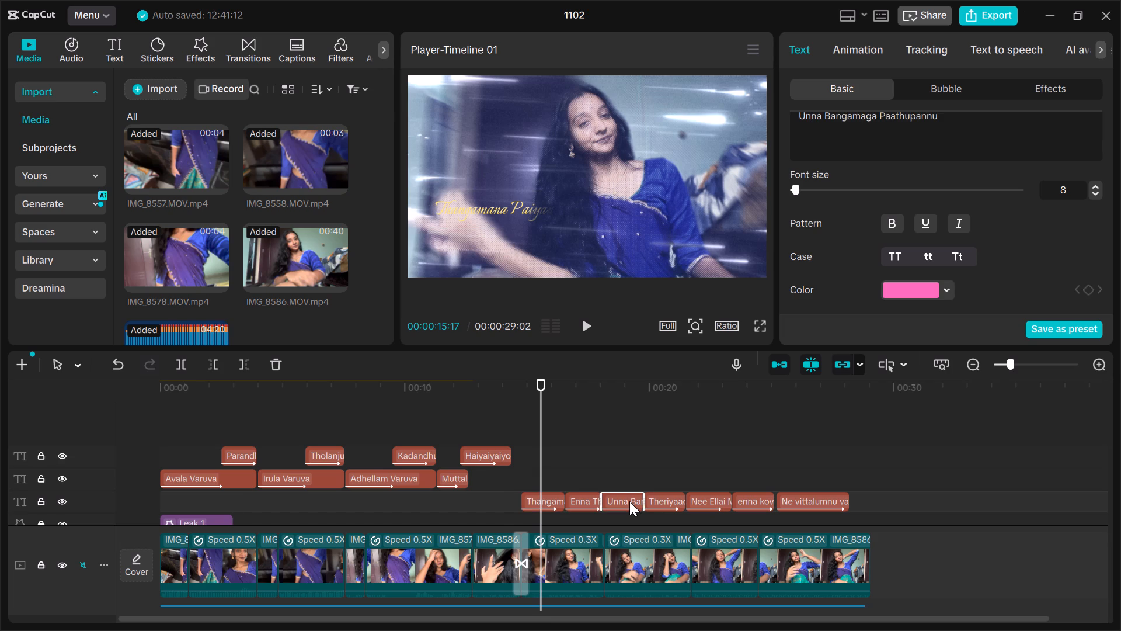
{"action": "left_click", "coordinate": [948, 286]}
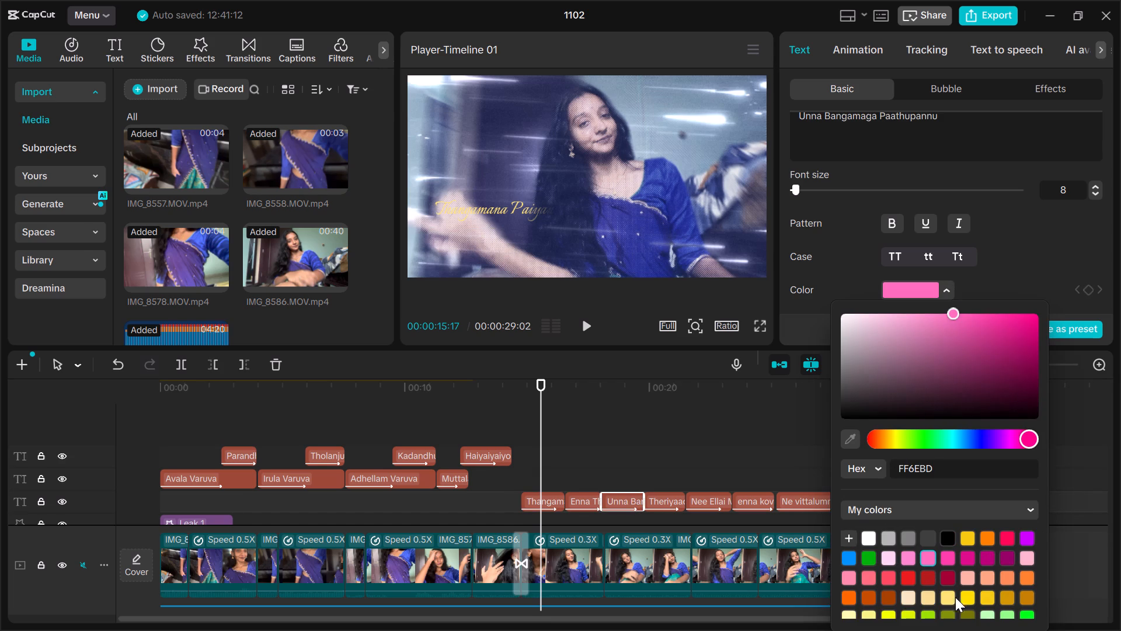
{"action": "left_click", "coordinate": [949, 597]}
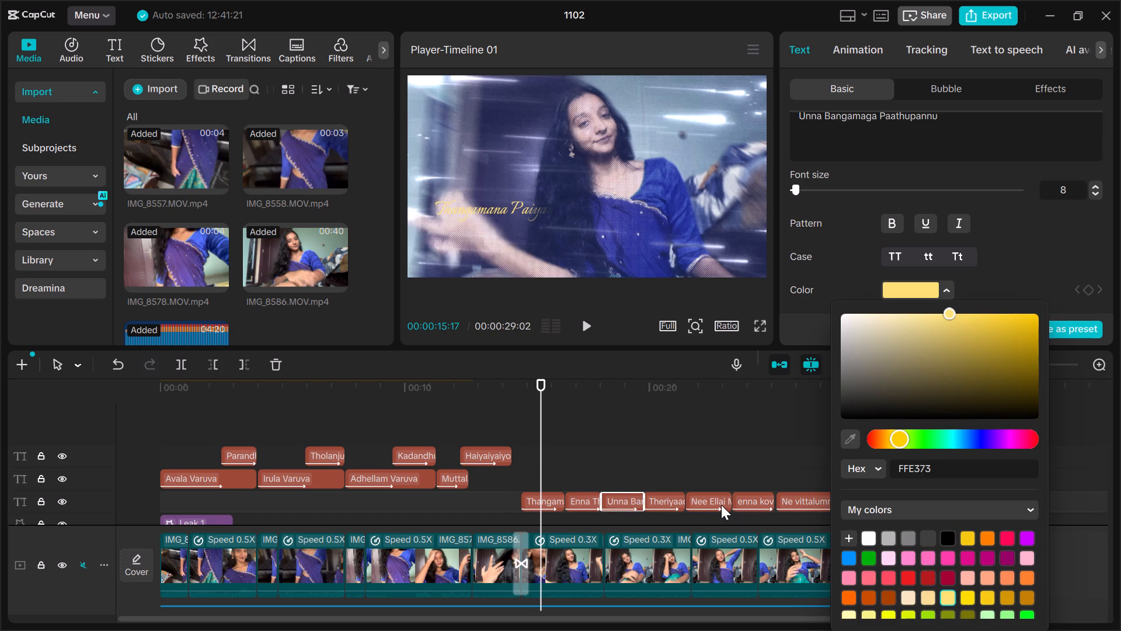
{"action": "left_click", "coordinate": [721, 505]}
{"action": "left_click", "coordinate": [946, 289]}
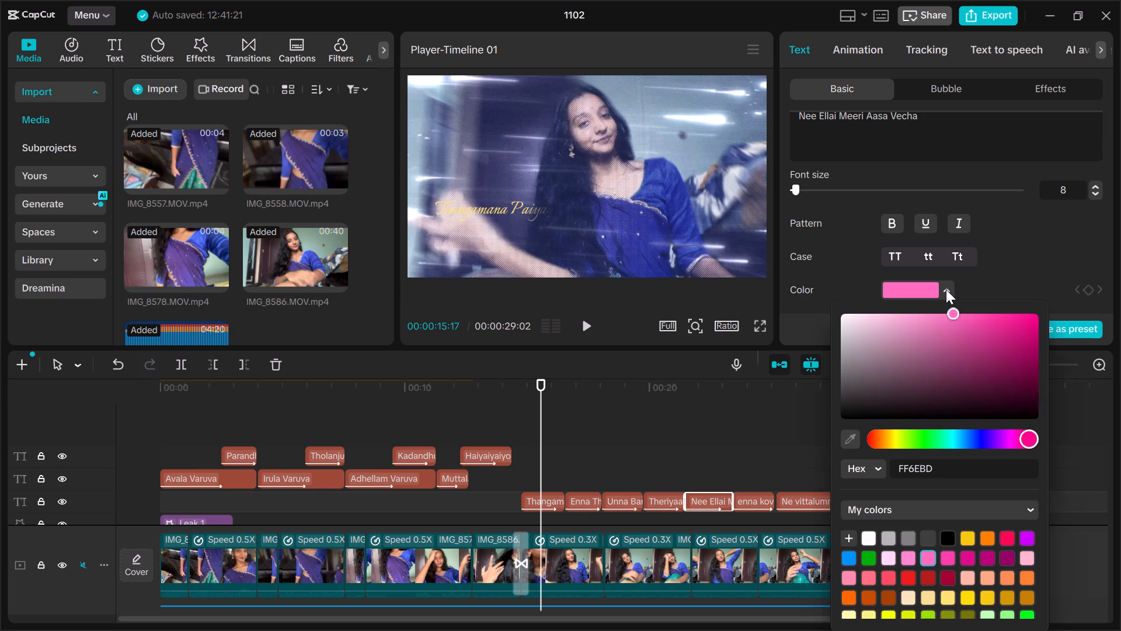
{"action": "left_click", "coordinate": [952, 599]}
{"action": "left_click", "coordinate": [798, 499]}
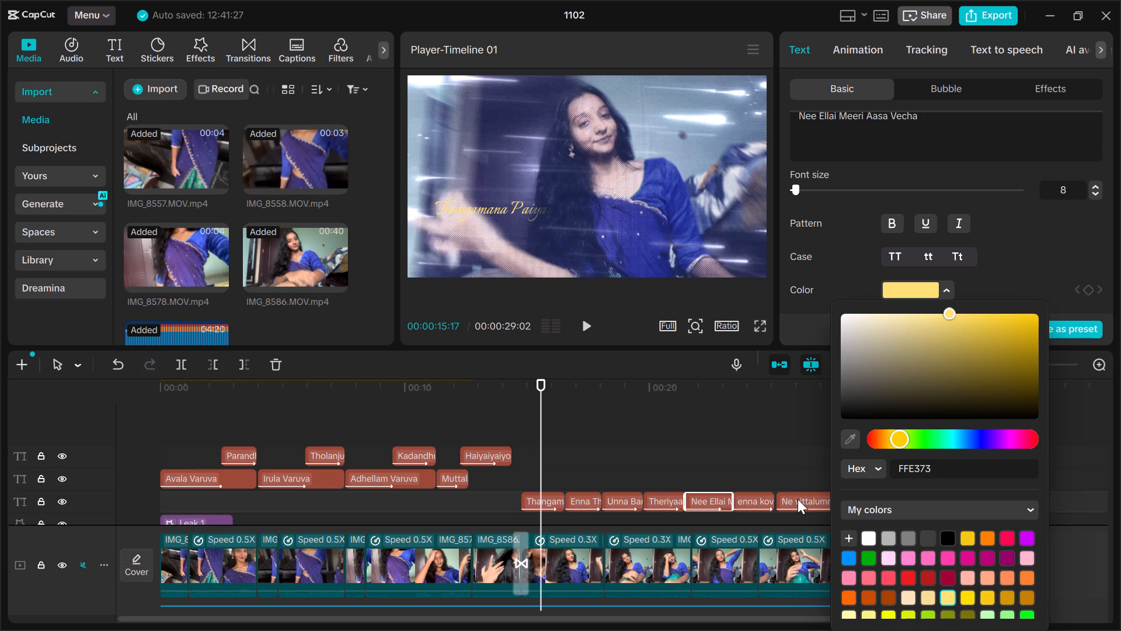
{"action": "left_click", "coordinate": [815, 497]}
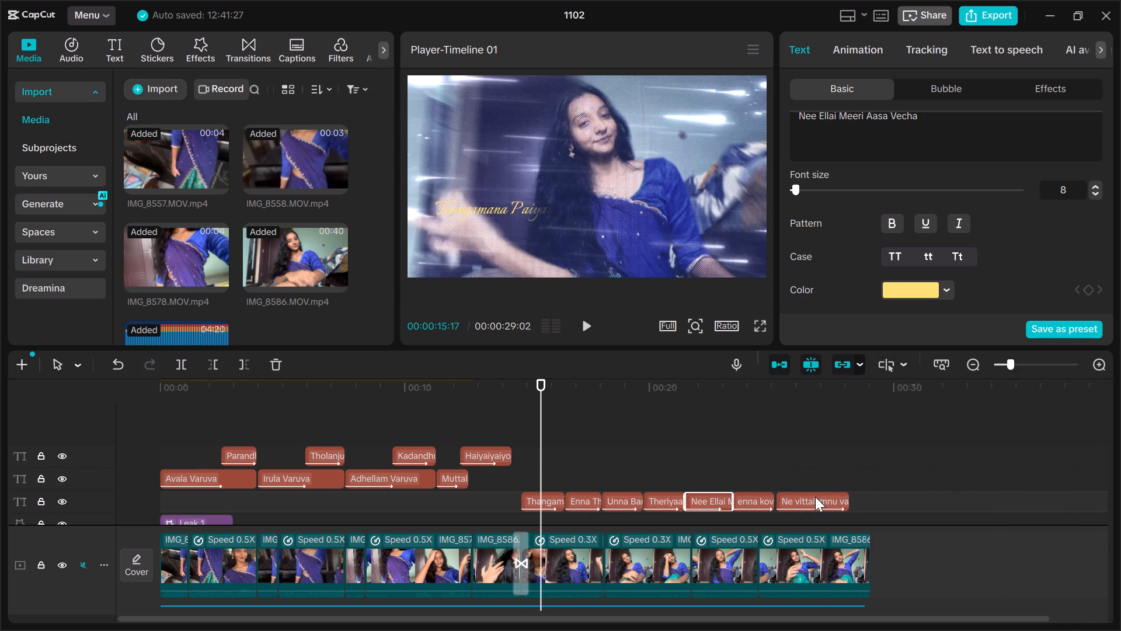
{"action": "left_click", "coordinate": [942, 287]}
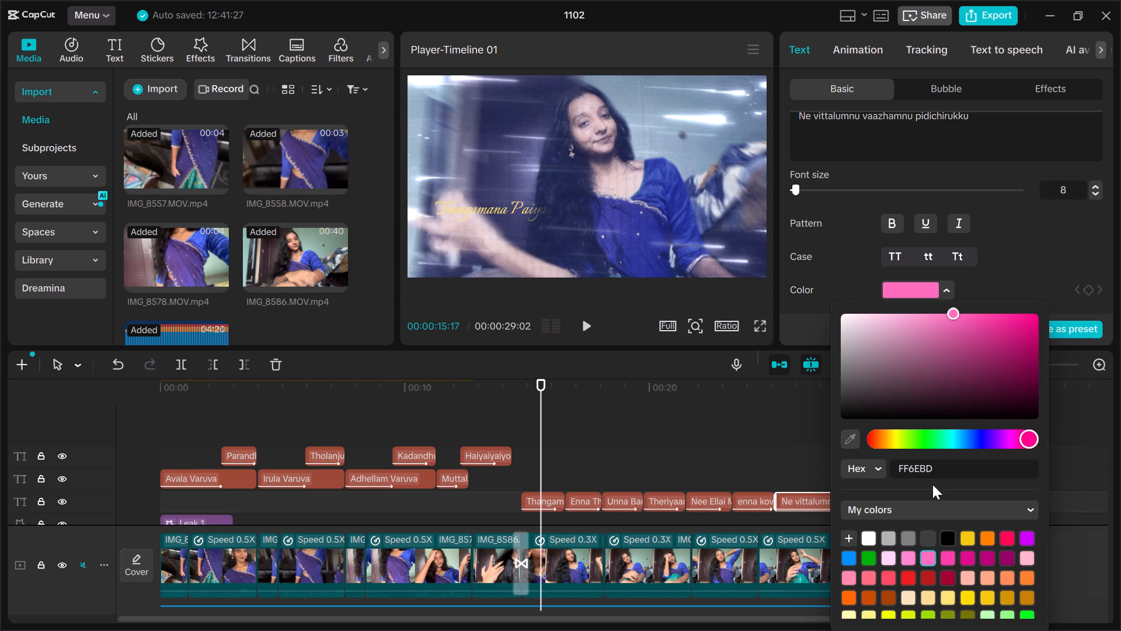
{"action": "left_click", "coordinate": [945, 594]}
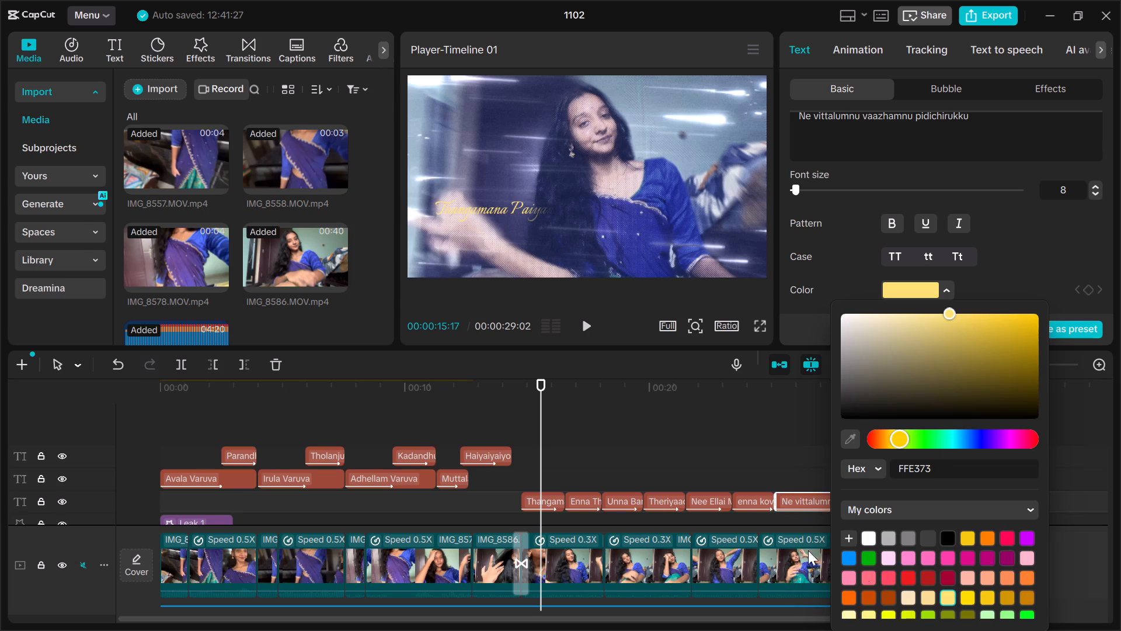
{"action": "left_click", "coordinate": [526, 442]}
Play from the "Thangamana Paiyan Avan" caption into the "Unna Bangamaga" caption to review the yellow text.
{"action": "key", "text": "space"}
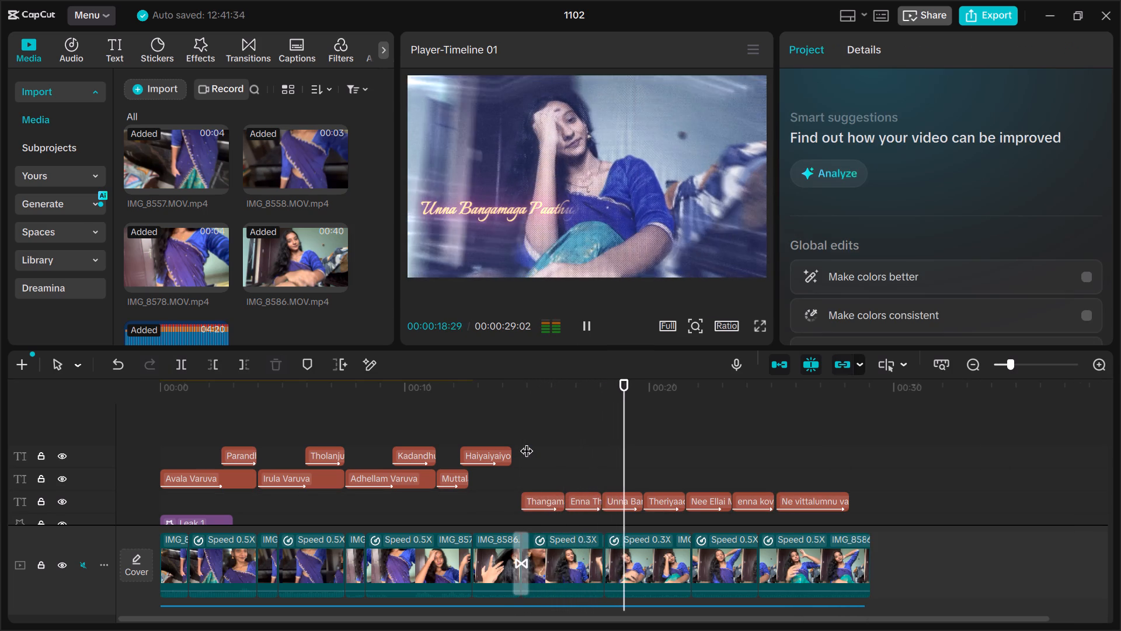
{"action": "key", "text": "space"}
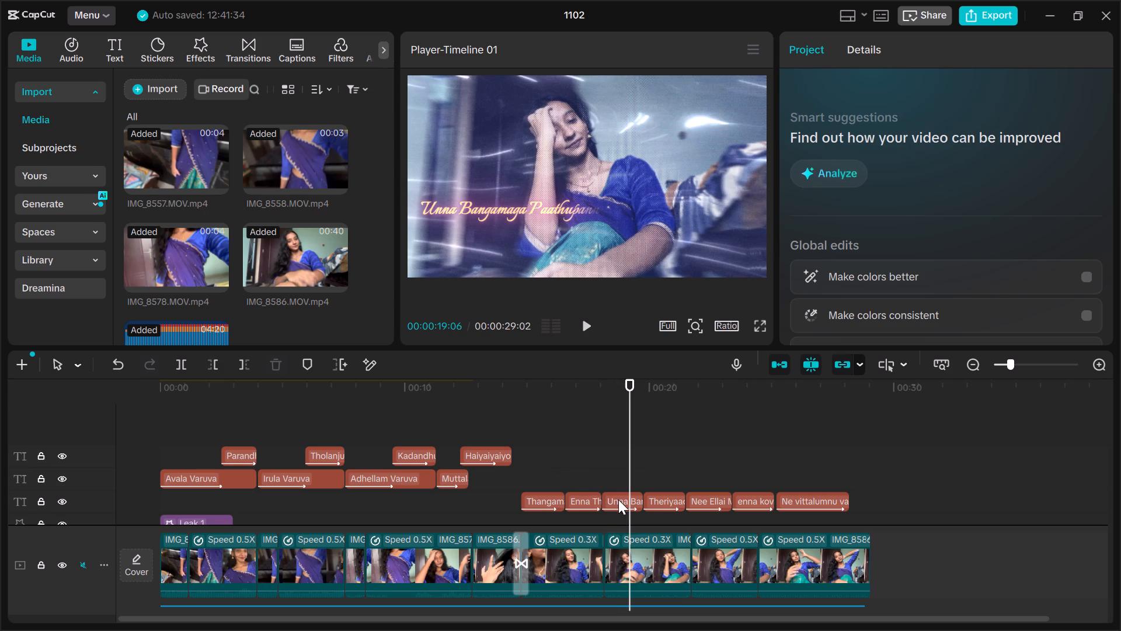
Turn off the glow on the "Unna Bangamaga Paathupannu" caption.
{"action": "left_click", "coordinate": [618, 500]}
{"action": "scroll", "coordinate": [925, 236], "scroll_direction": "down", "scroll_amount": 6}
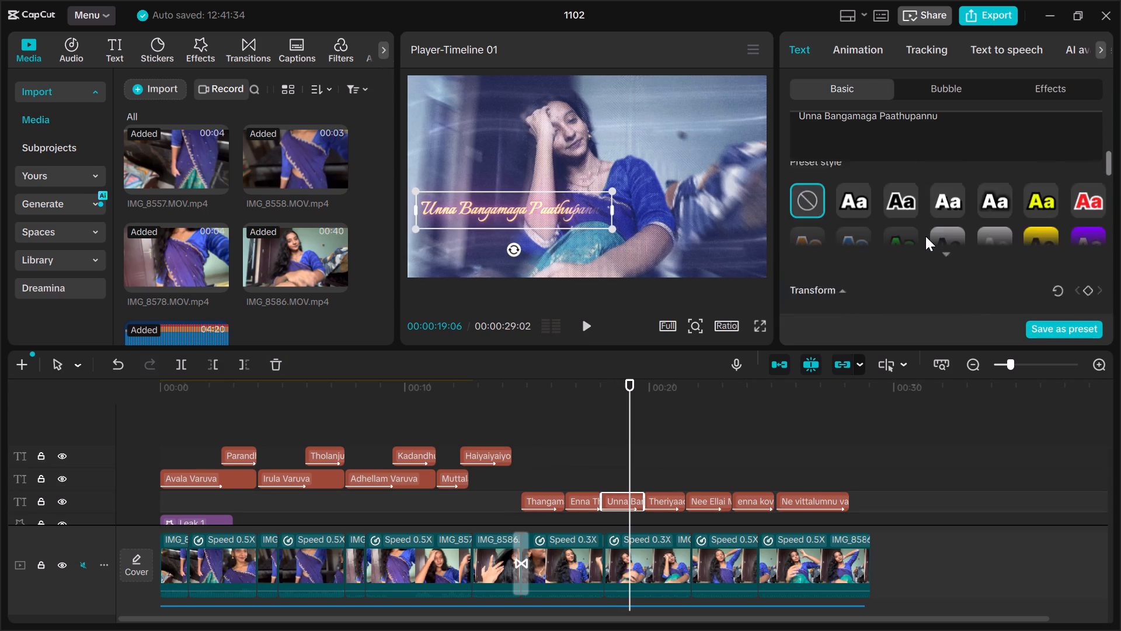
{"action": "scroll", "coordinate": [925, 236], "scroll_direction": "down", "scroll_amount": 7}
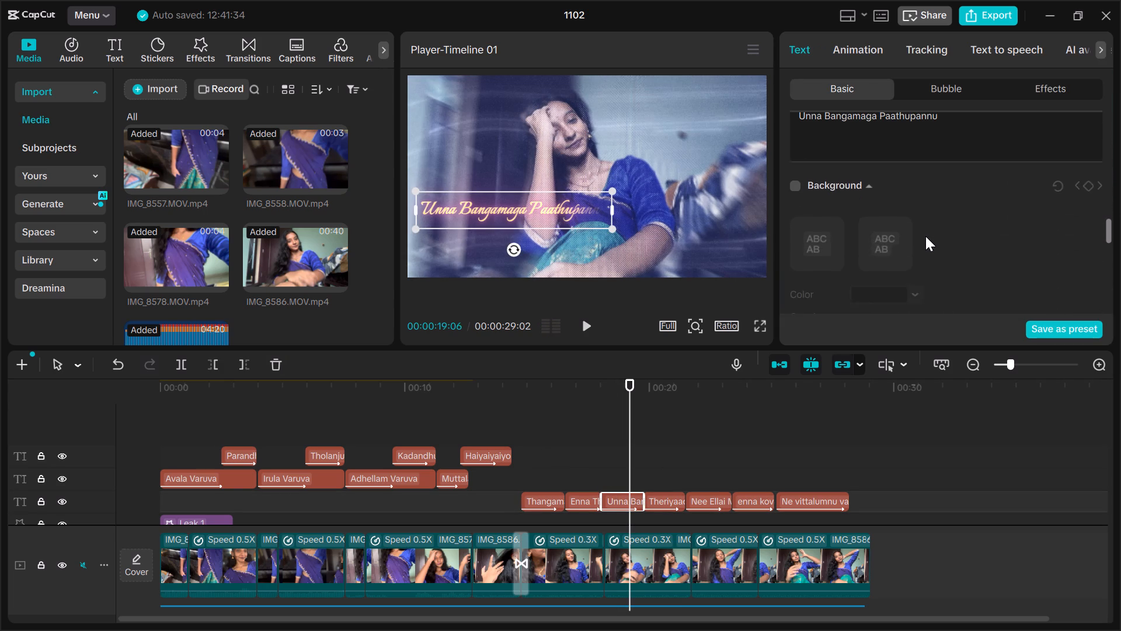
{"action": "scroll", "coordinate": [925, 236], "scroll_direction": "down", "scroll_amount": 7}
{"action": "scroll", "coordinate": [925, 236], "scroll_direction": "up", "scroll_amount": 4}
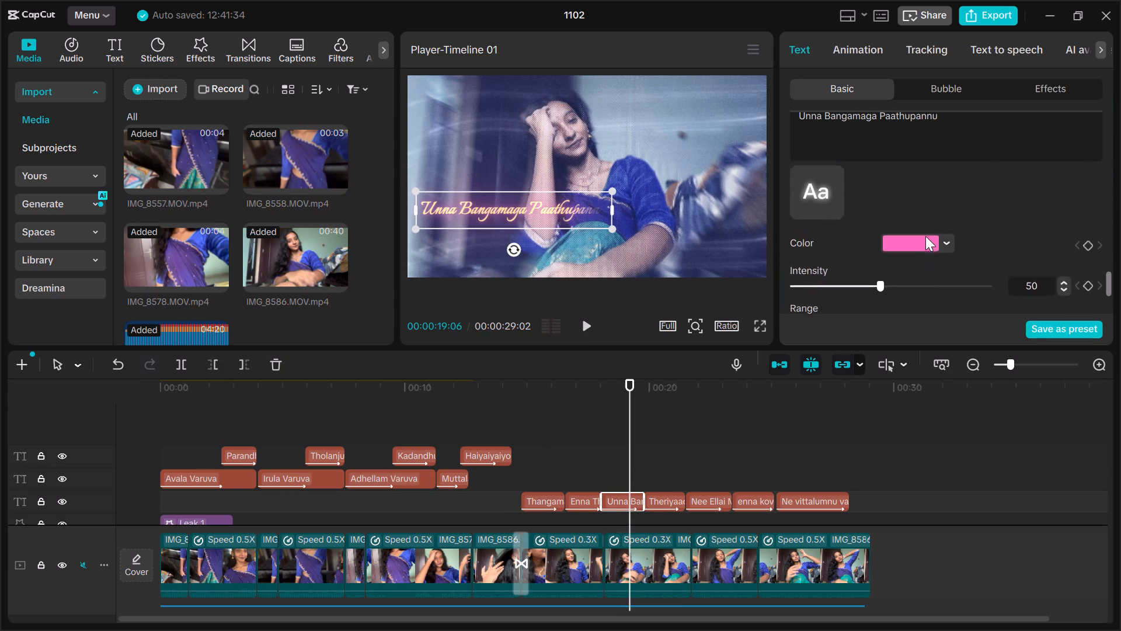
{"action": "scroll", "coordinate": [925, 236], "scroll_direction": "up", "scroll_amount": 3}
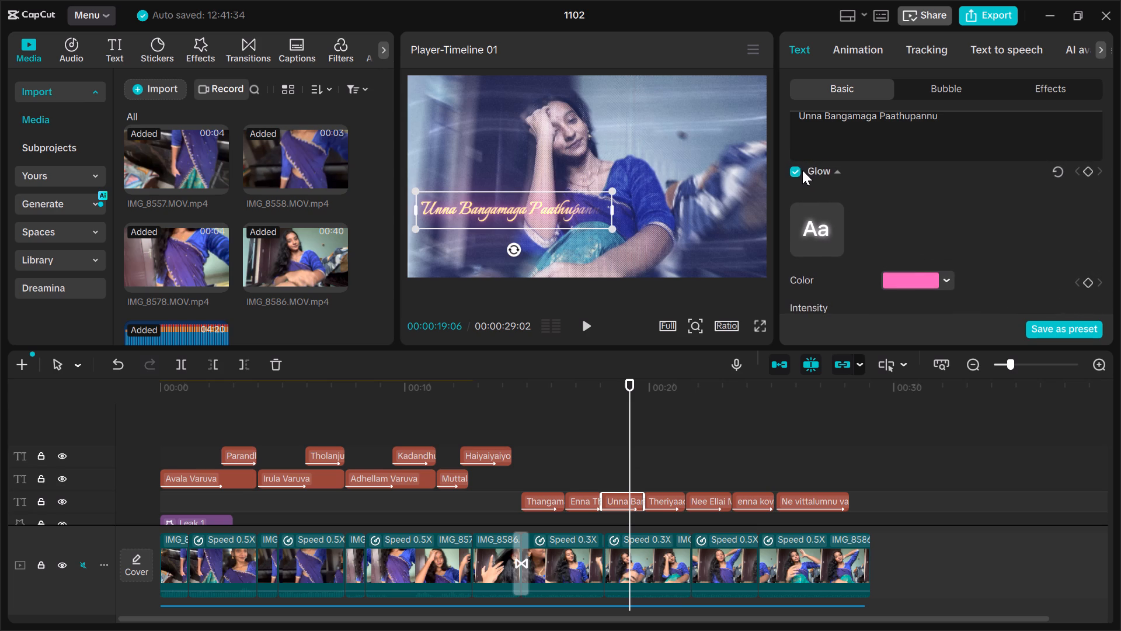
{"action": "left_click", "coordinate": [795, 171]}
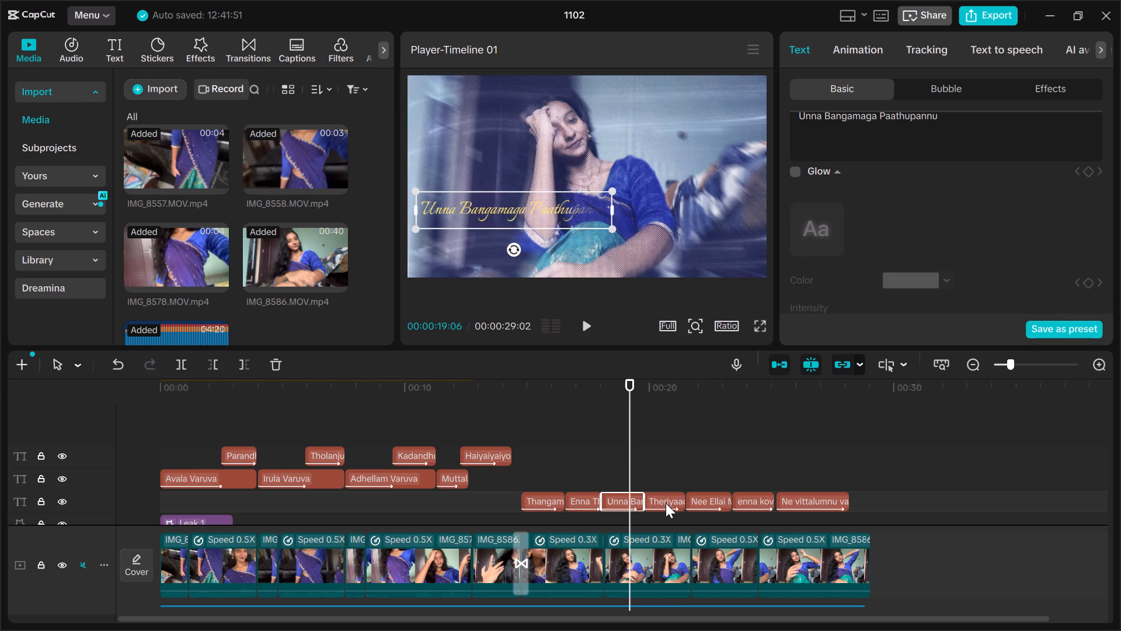
Turn off the glow on the "Theriyaadha Jinukku", "Nee Ellai Meeri Aasa Vecha", "enna kovam unakku" and "Ne vittalumnu vaazhamnu pidichirukku" captions.
{"action": "left_click", "coordinate": [666, 503]}
{"action": "left_click", "coordinate": [796, 172]}
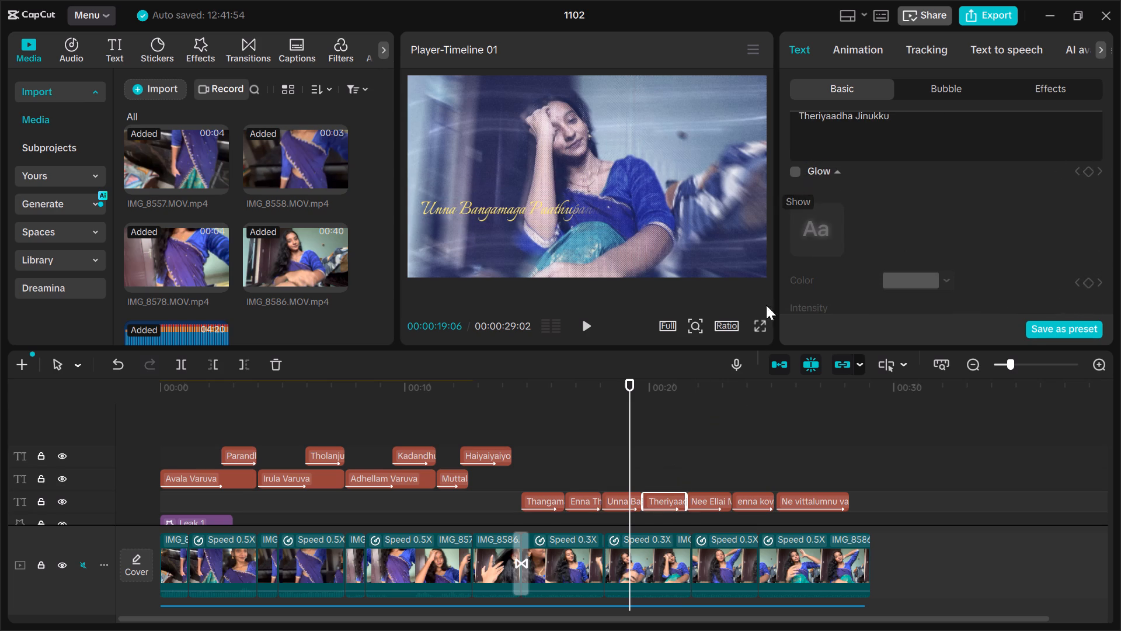
{"action": "left_click", "coordinate": [713, 504]}
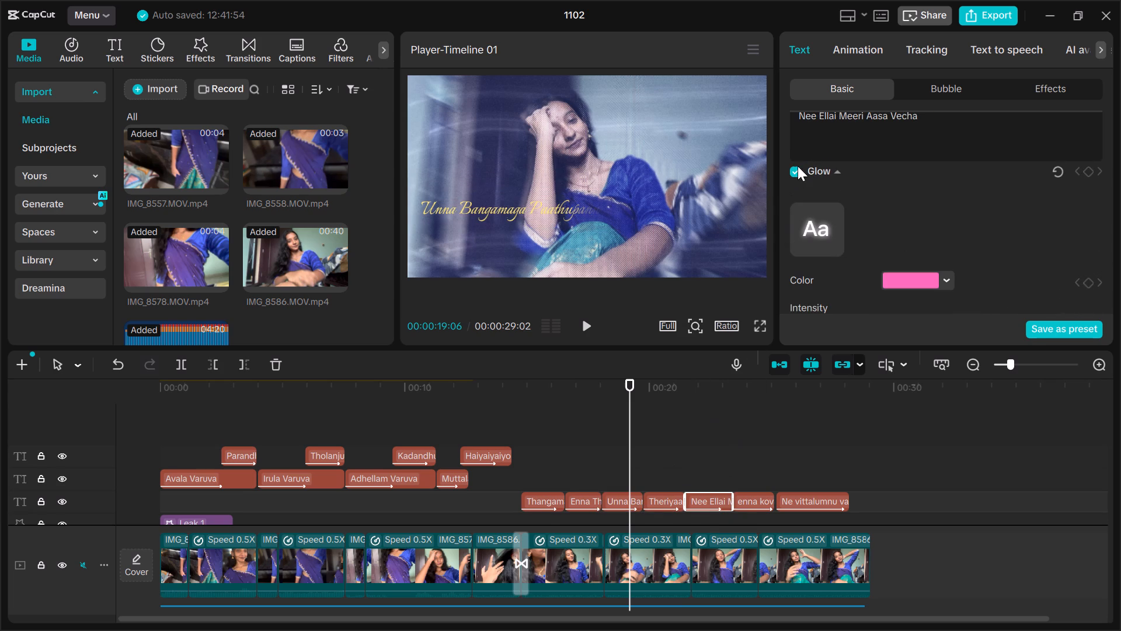
{"action": "left_click", "coordinate": [794, 173]}
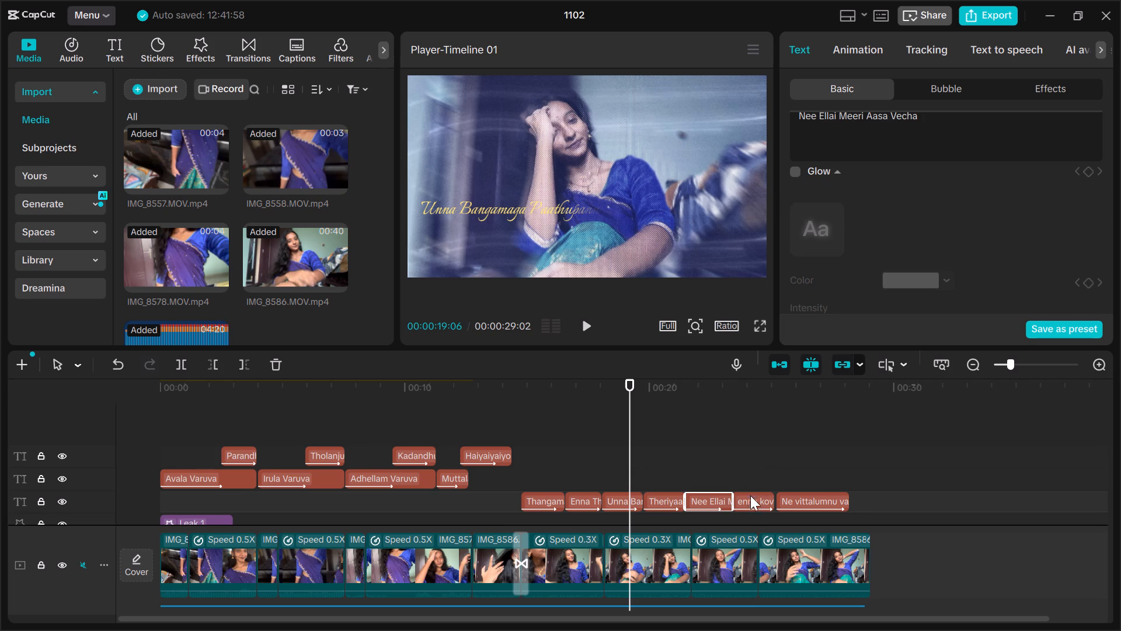
{"action": "left_click", "coordinate": [757, 503]}
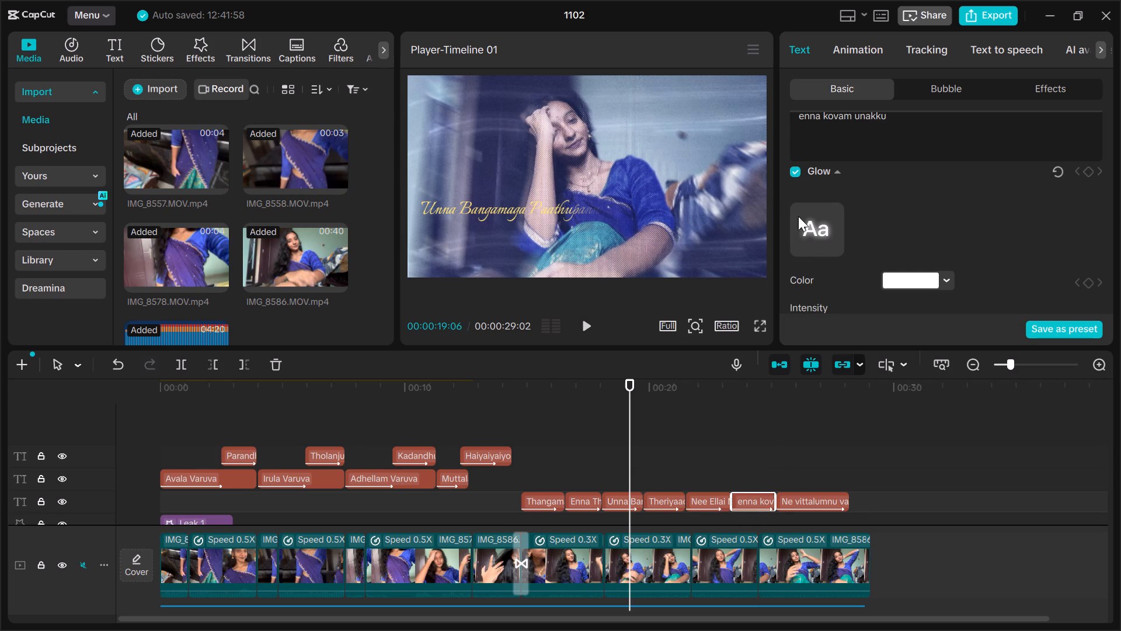
{"action": "left_click", "coordinate": [796, 172]}
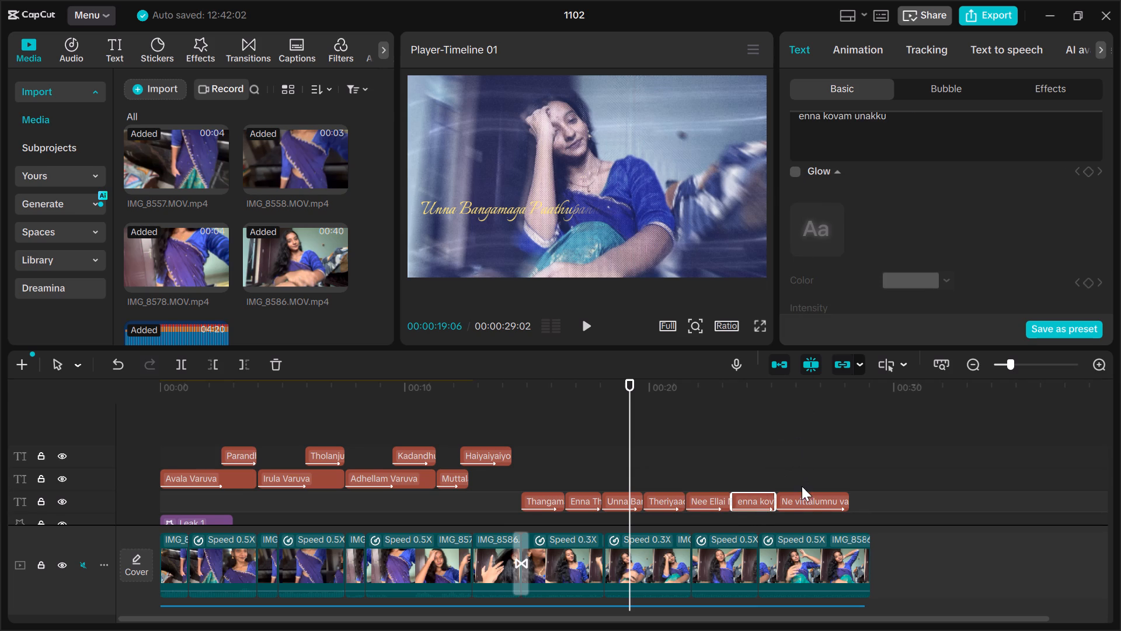
{"action": "left_click", "coordinate": [804, 498]}
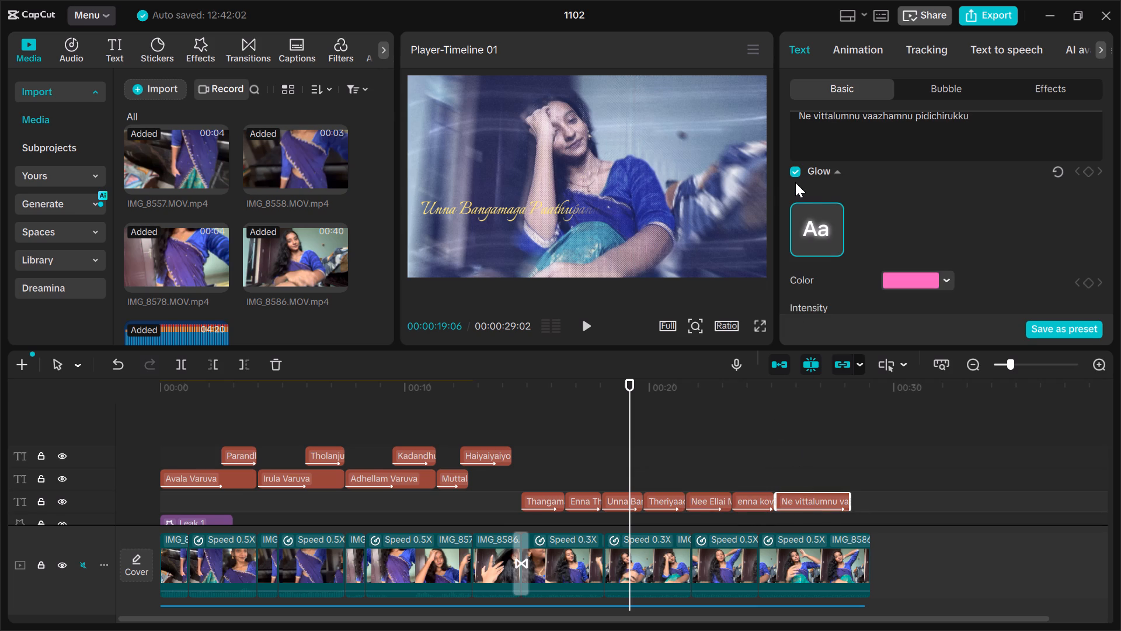
{"action": "left_click", "coordinate": [796, 169]}
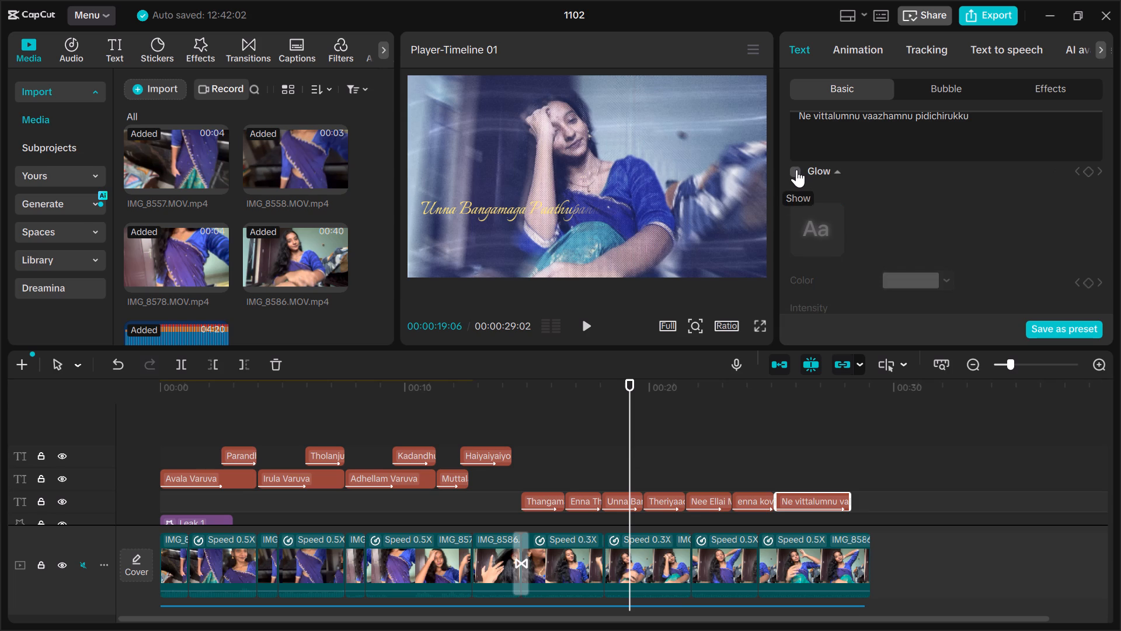
Play the whole timeline from the start to its end to review the captions and effects.
{"action": "left_click", "coordinate": [461, 404]}
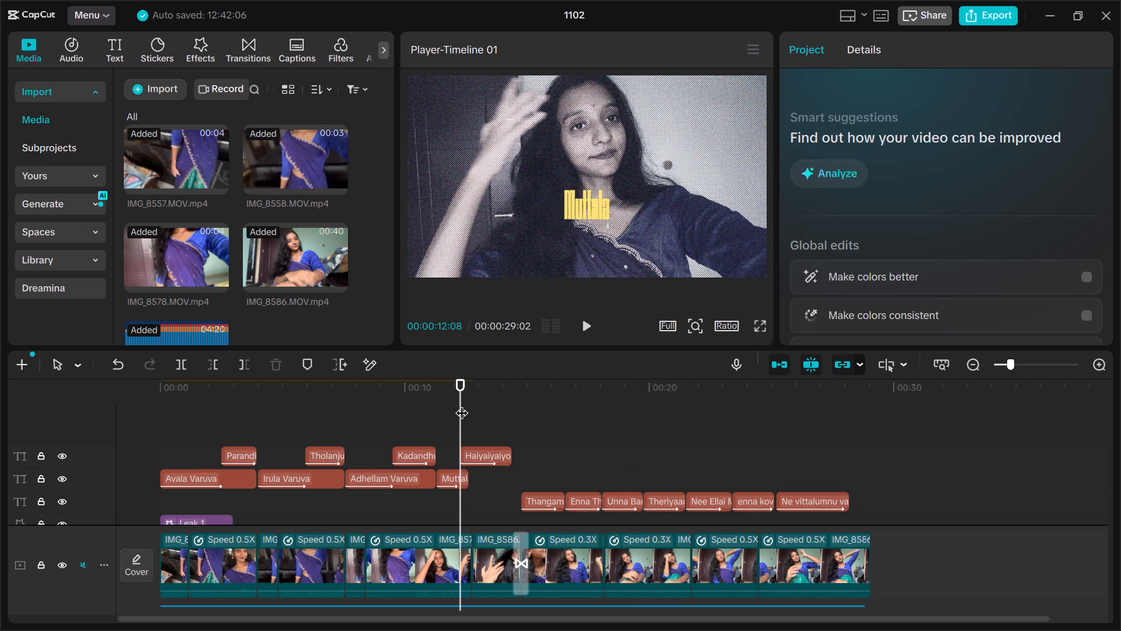
{"action": "key", "text": "Home"}
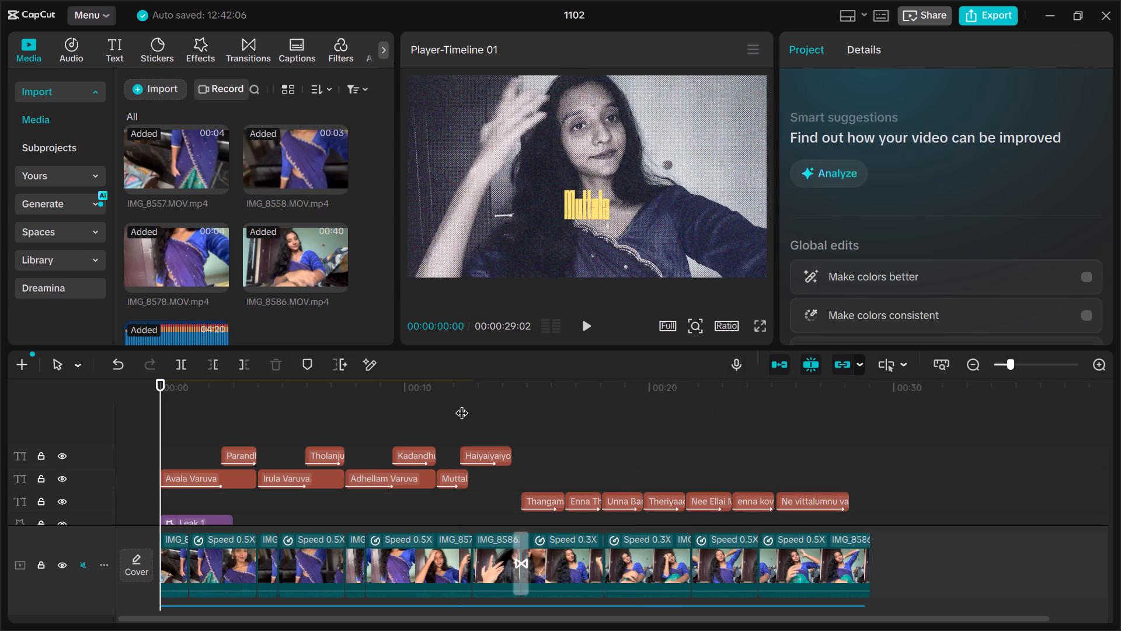
{"action": "key", "text": "space"}
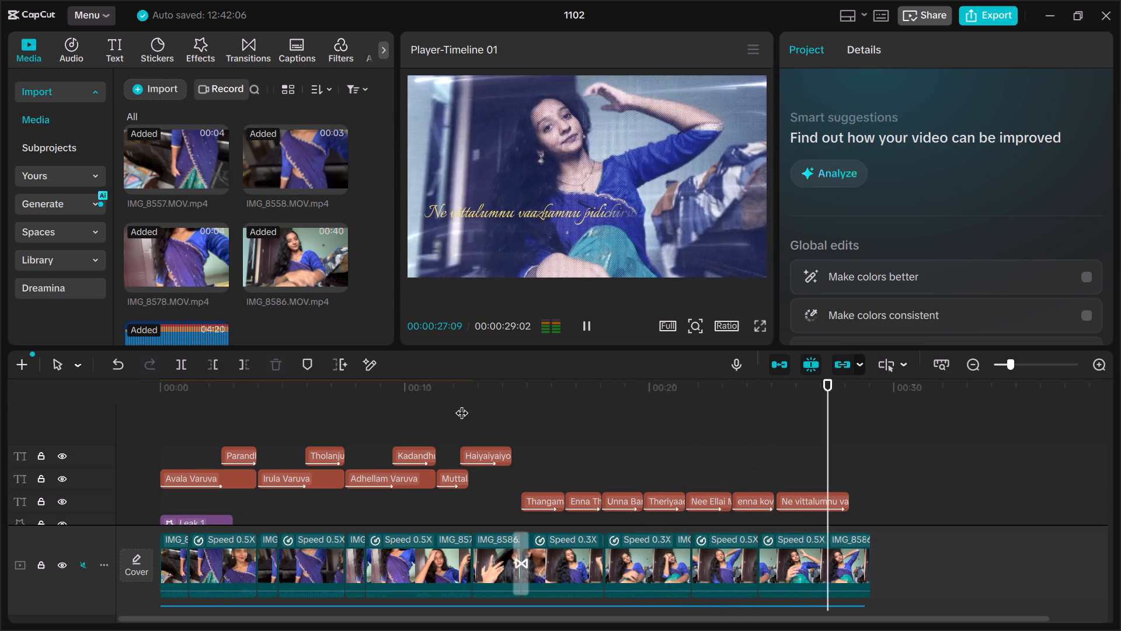
{"action": "key", "text": "space"}
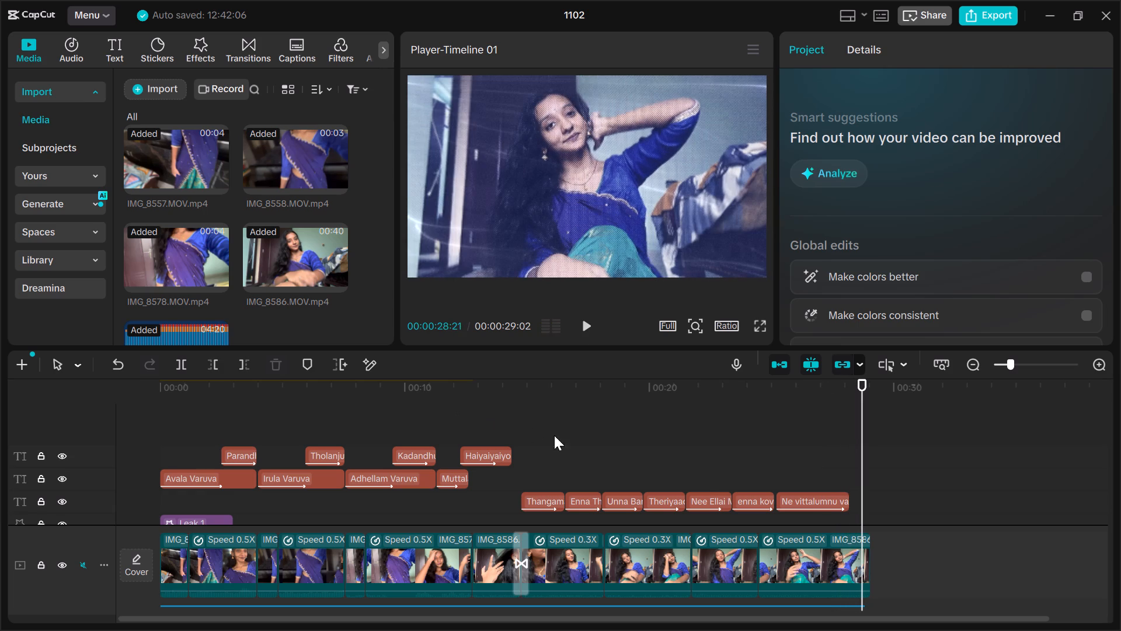
{"action": "key", "text": "space"}
Extend the end of the Old Footage effect to the end of the video at 00:00:29:02.
{"action": "scroll", "coordinate": [687, 441], "scroll_direction": "down", "scroll_amount": 1}
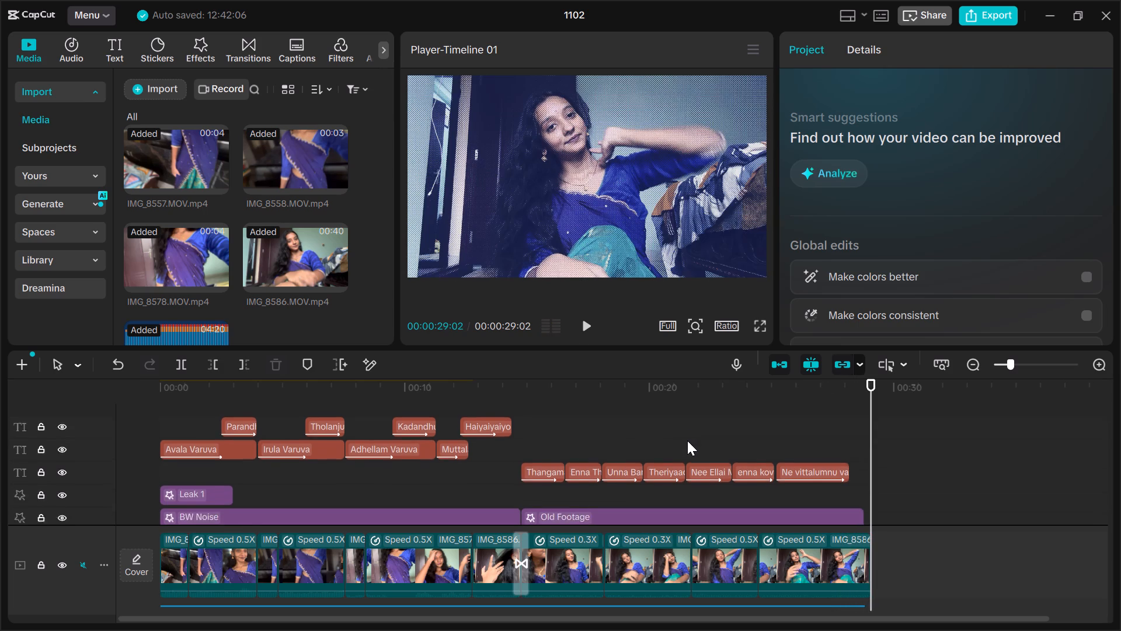
{"action": "scroll", "coordinate": [687, 441], "scroll_direction": "down", "scroll_amount": 2}
{"action": "scroll", "coordinate": [687, 441], "scroll_direction": "up", "scroll_amount": 1}
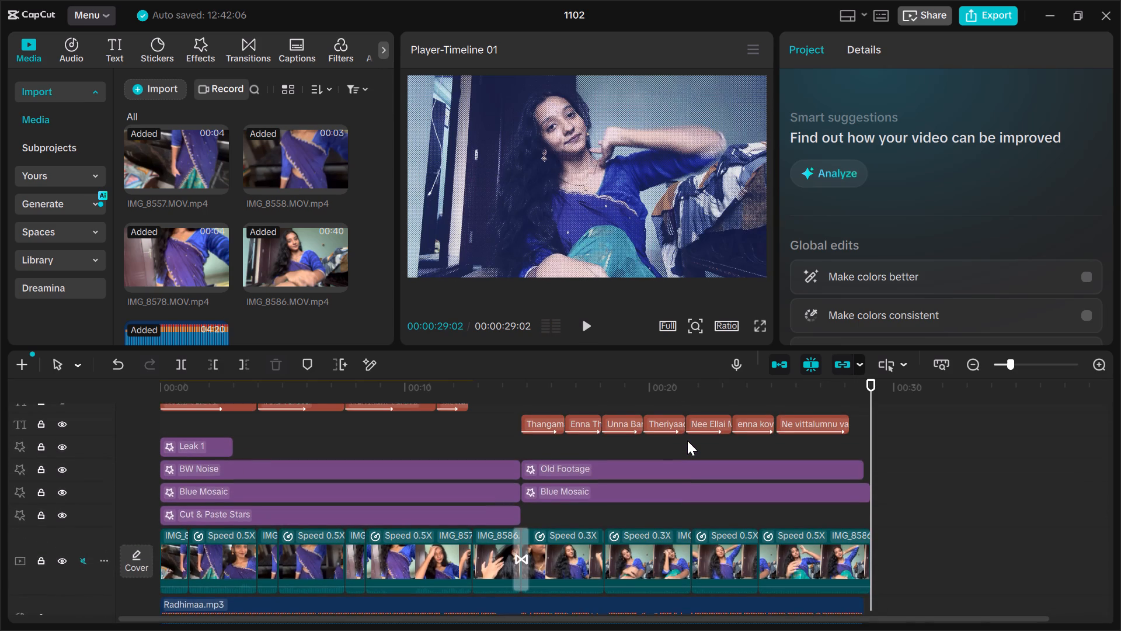
{"action": "scroll", "coordinate": [687, 441], "scroll_direction": "up", "scroll_amount": 1}
{"action": "left_click", "coordinate": [746, 480]}
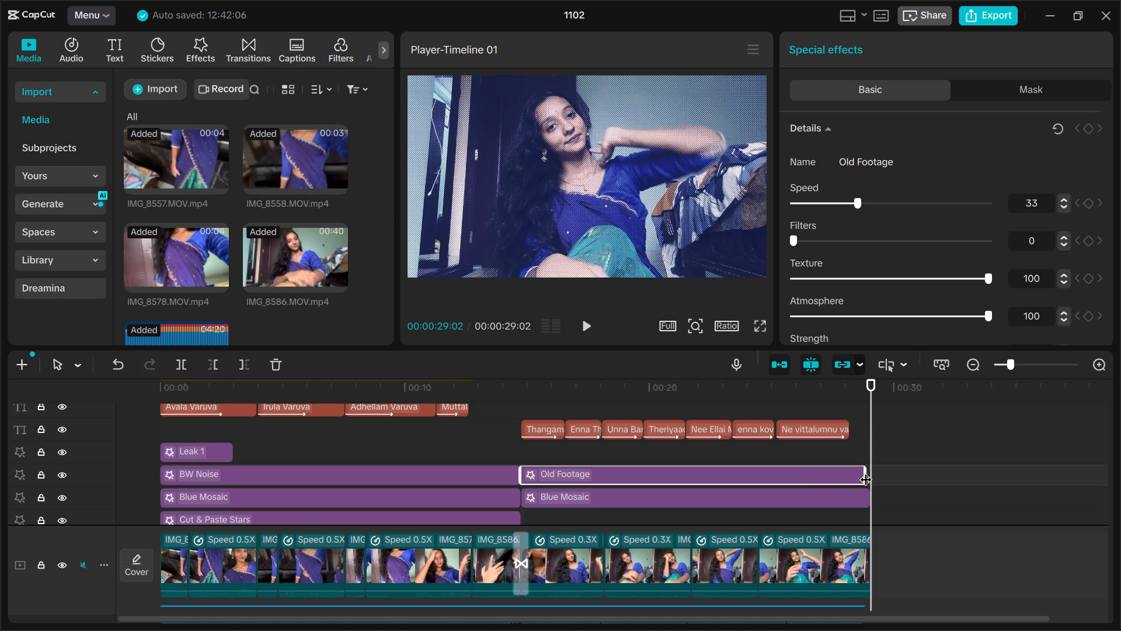
{"action": "left_click_drag", "start_coordinate": [865, 470], "coordinate": [871, 470]}
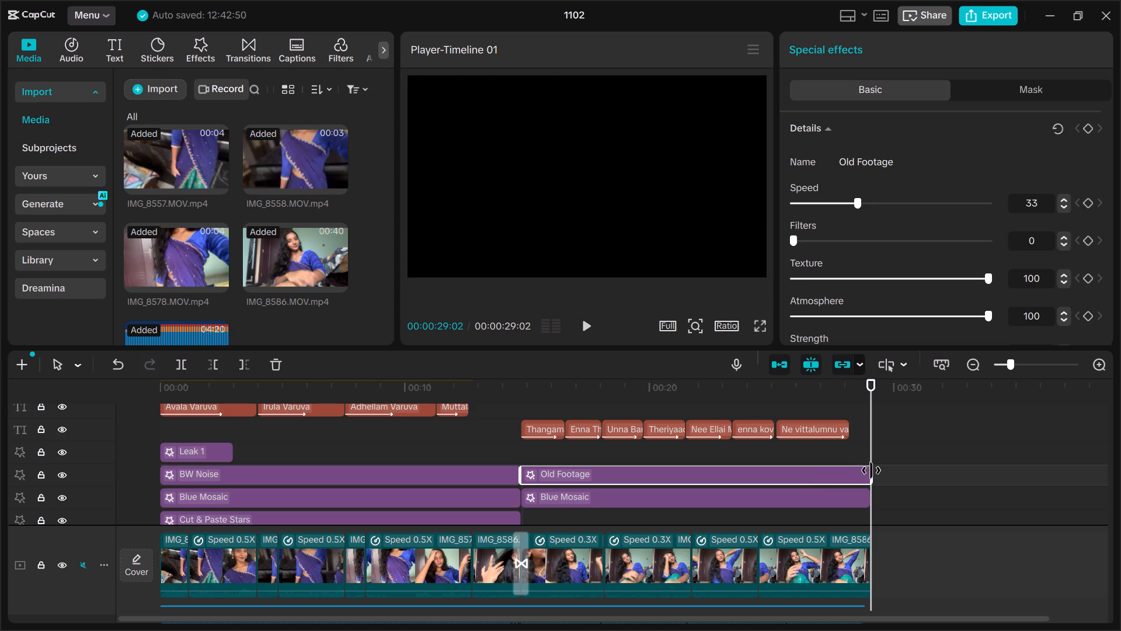
Play from just before the transition between the two halves through the "Thangamana Paiyan Avan" caption to review it.
{"action": "key", "text": "Up"}
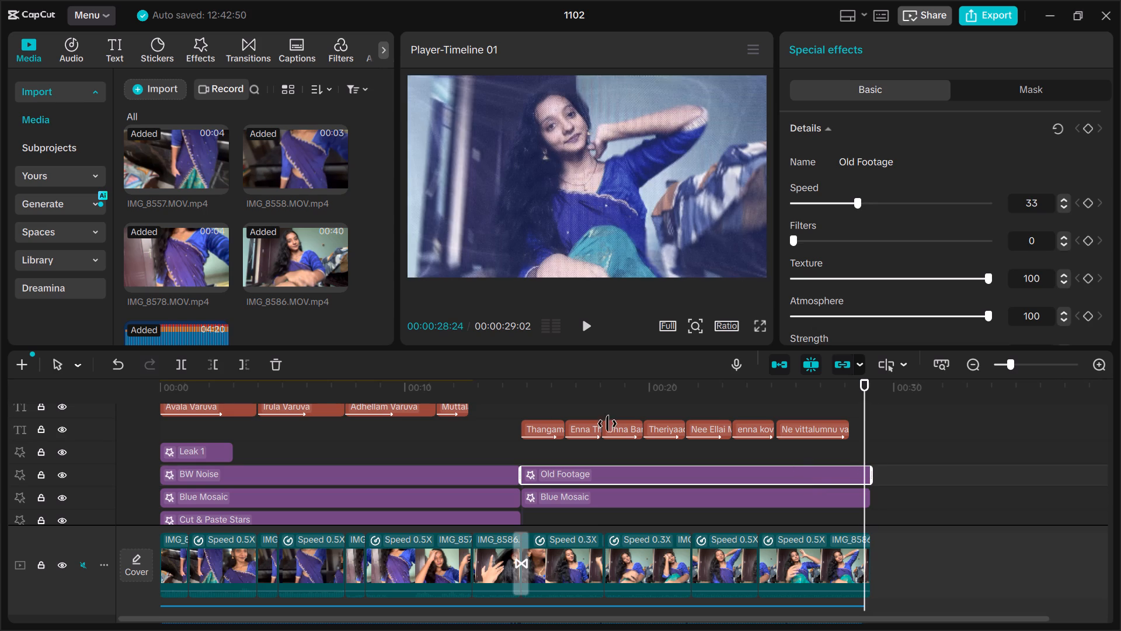
{"action": "left_click", "coordinate": [495, 404]}
{"action": "key", "text": "space"}
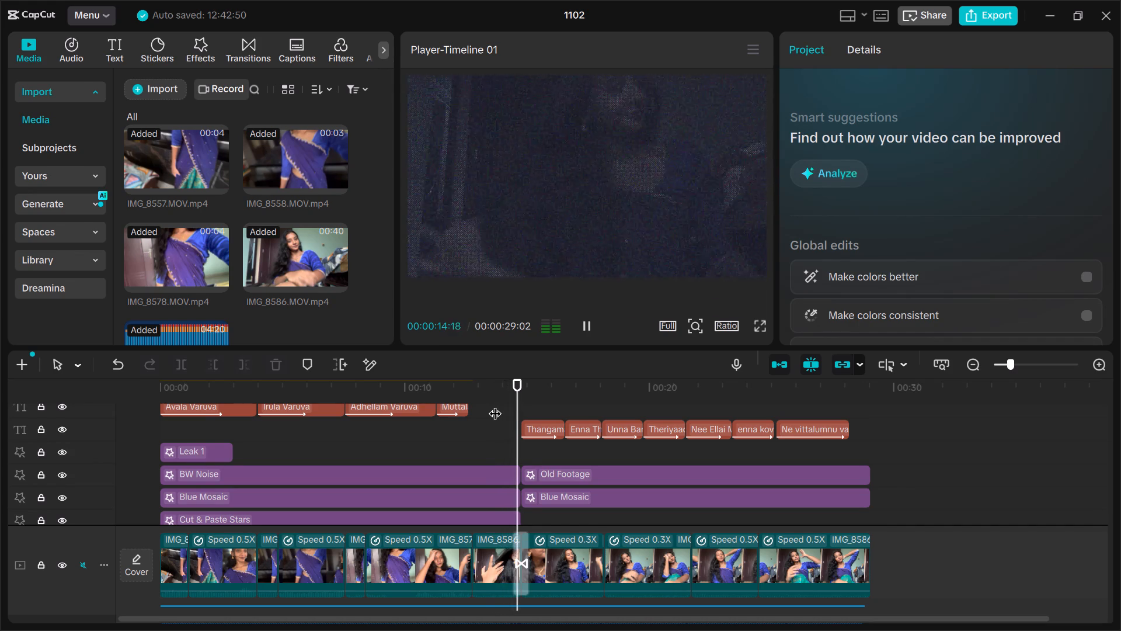
{"action": "key", "text": "space"}
{"action": "key", "text": "space"}
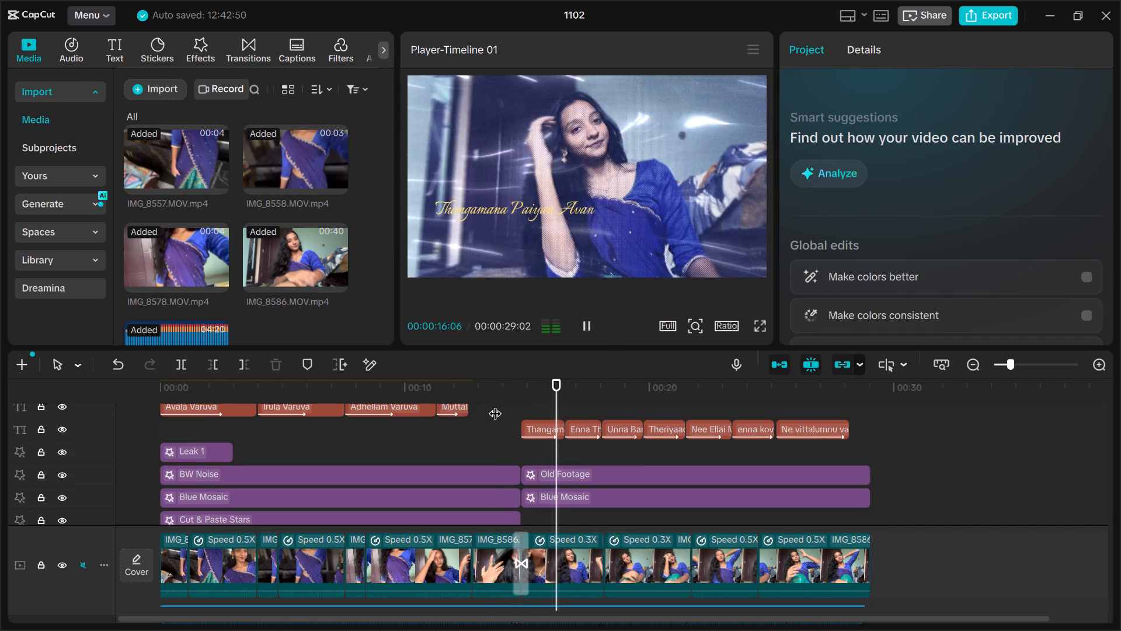
{"action": "key", "text": "space"}
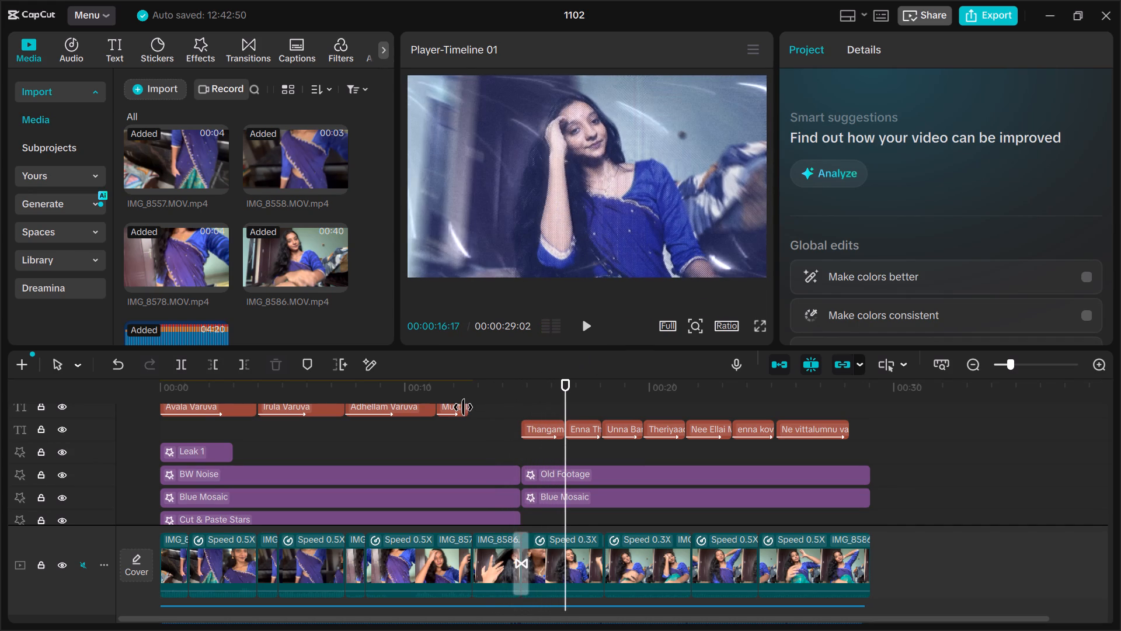
Hide the Cut & Paste Stars effect track.
{"action": "key", "text": "Home"}
{"action": "scroll", "coordinate": [227, 483], "scroll_direction": "down", "scroll_amount": 1}
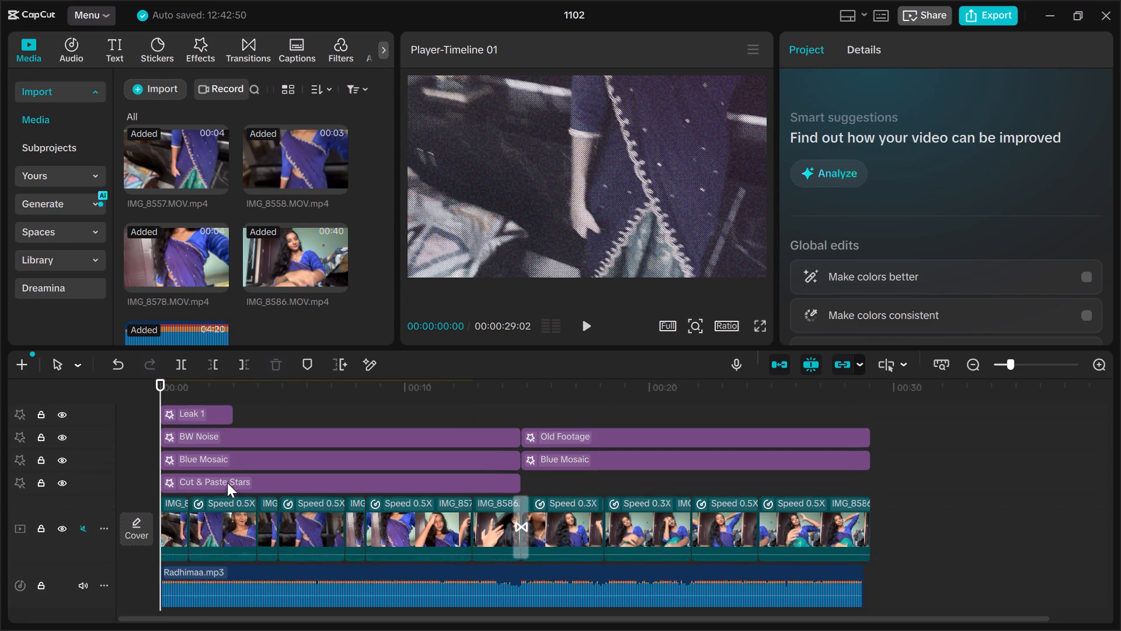
{"action": "scroll", "coordinate": [227, 483], "scroll_direction": "down", "scroll_amount": 1}
{"action": "left_click", "coordinate": [63, 447]}
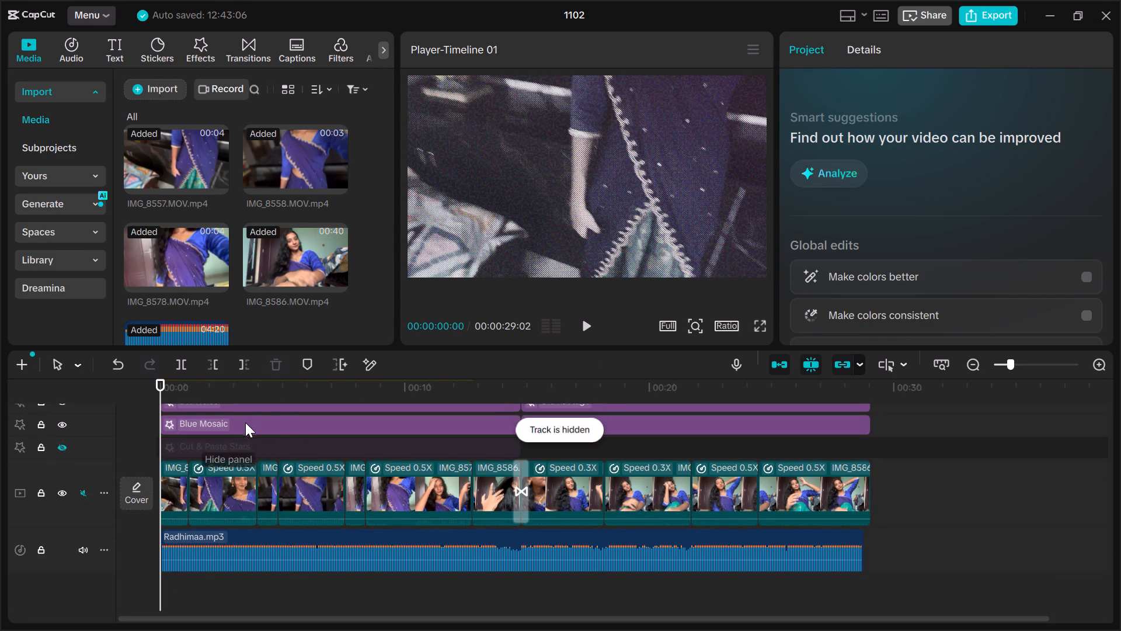
Export the video as 1102 in 4K with higher bit rate, HEVC codec, mp4 format and 30fps.
{"action": "scroll", "coordinate": [288, 418], "scroll_direction": "up", "scroll_amount": 7}
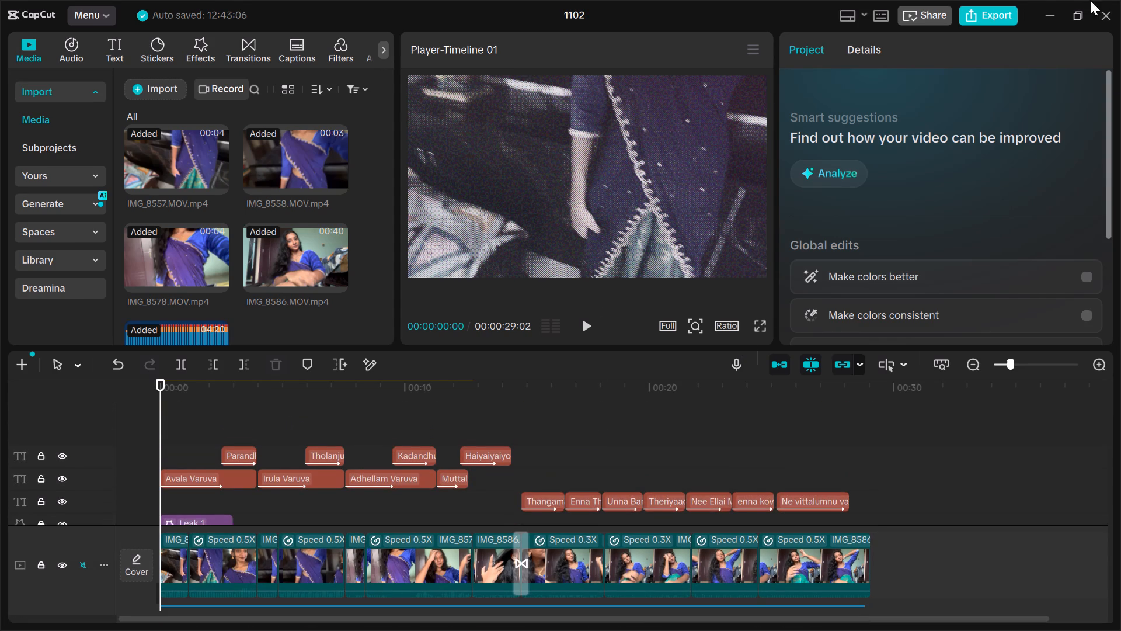
{"action": "left_click", "coordinate": [1000, 11]}
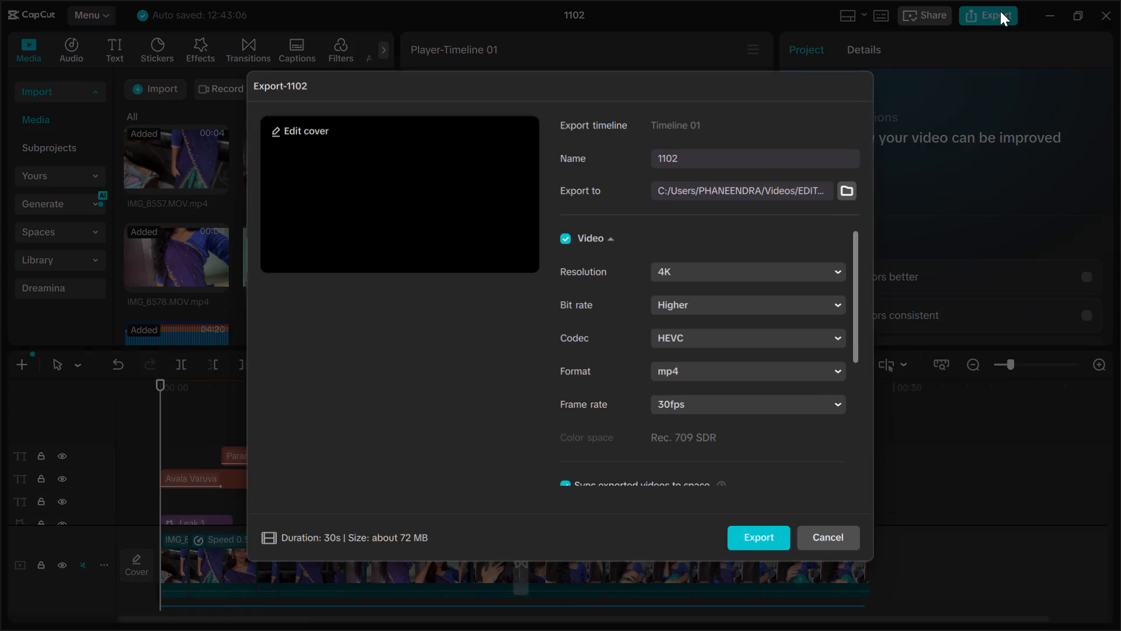
{"action": "left_click", "coordinate": [760, 542]}
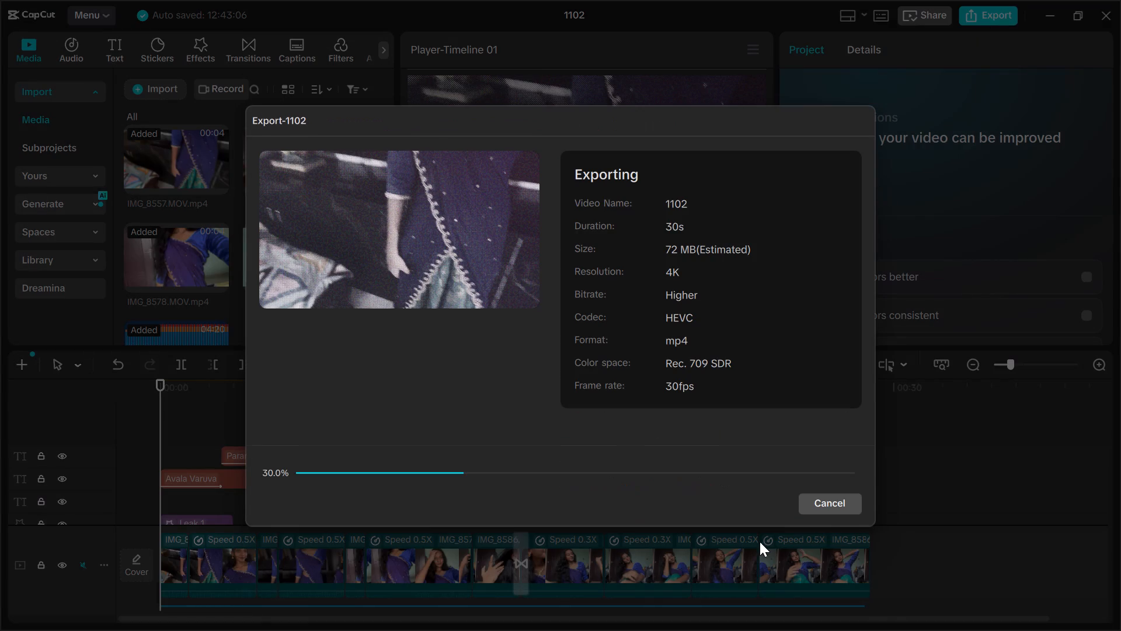
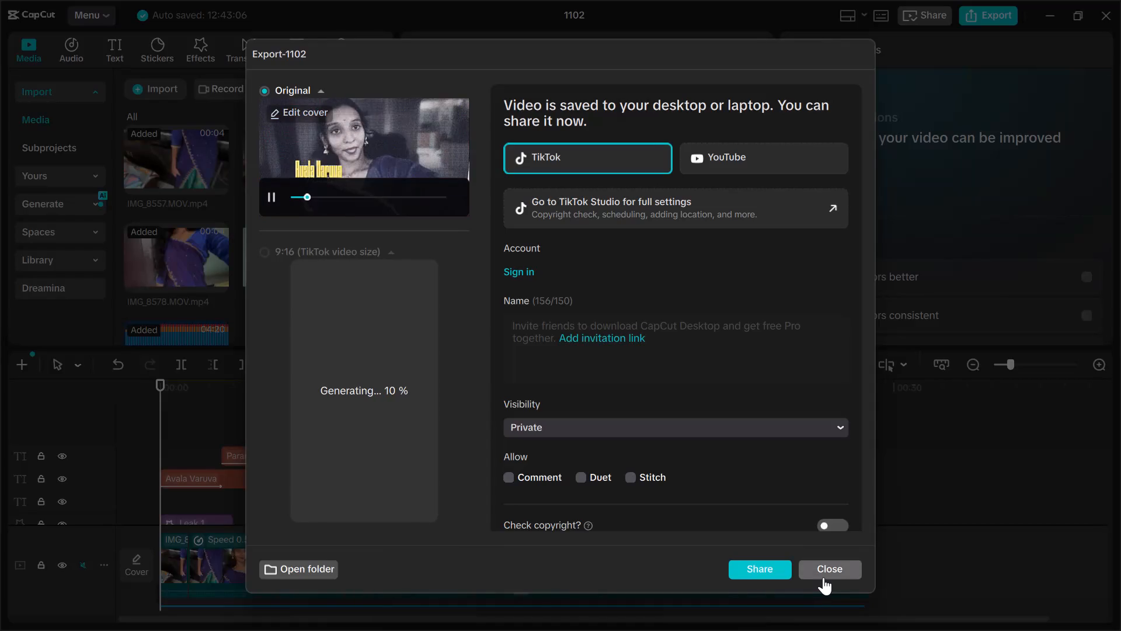
Close the export dialog for 1102 and minimize the editor window.
{"action": "left_click", "coordinate": [823, 577]}
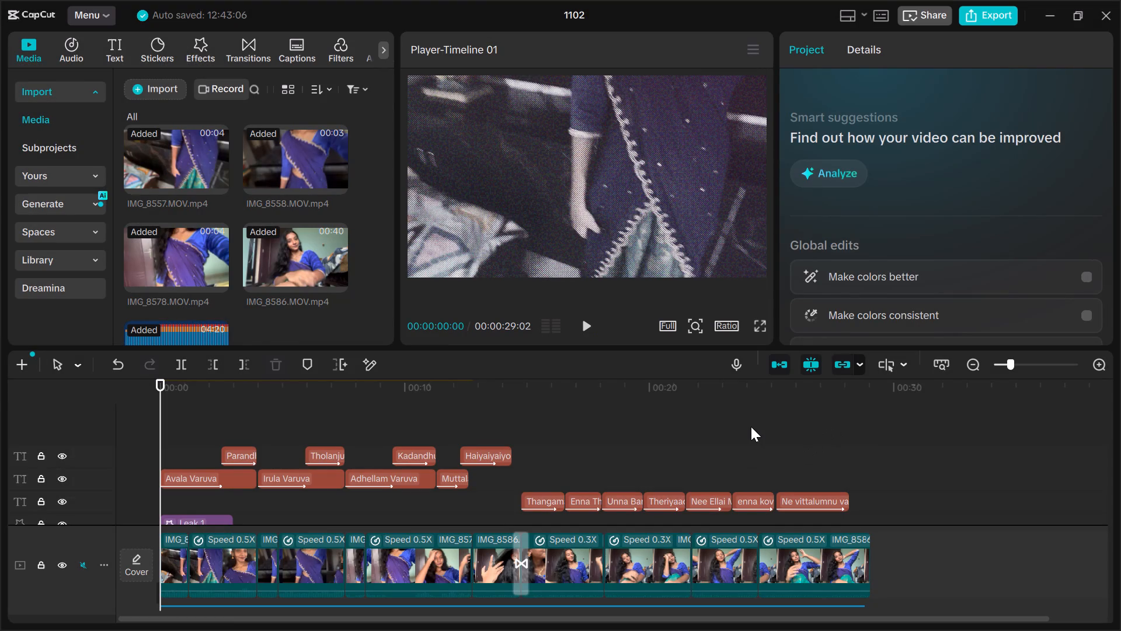
{"action": "left_click", "coordinate": [1058, 12]}
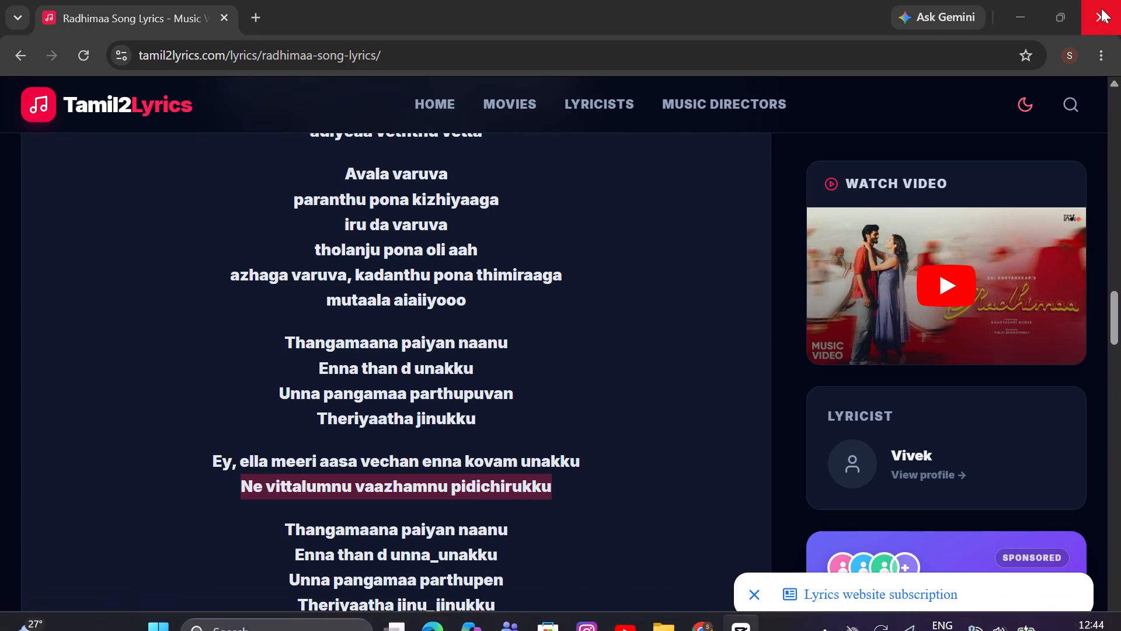
Close the browser window showing the Radhimaa song lyrics.
{"action": "left_click", "coordinate": [1101, 8]}
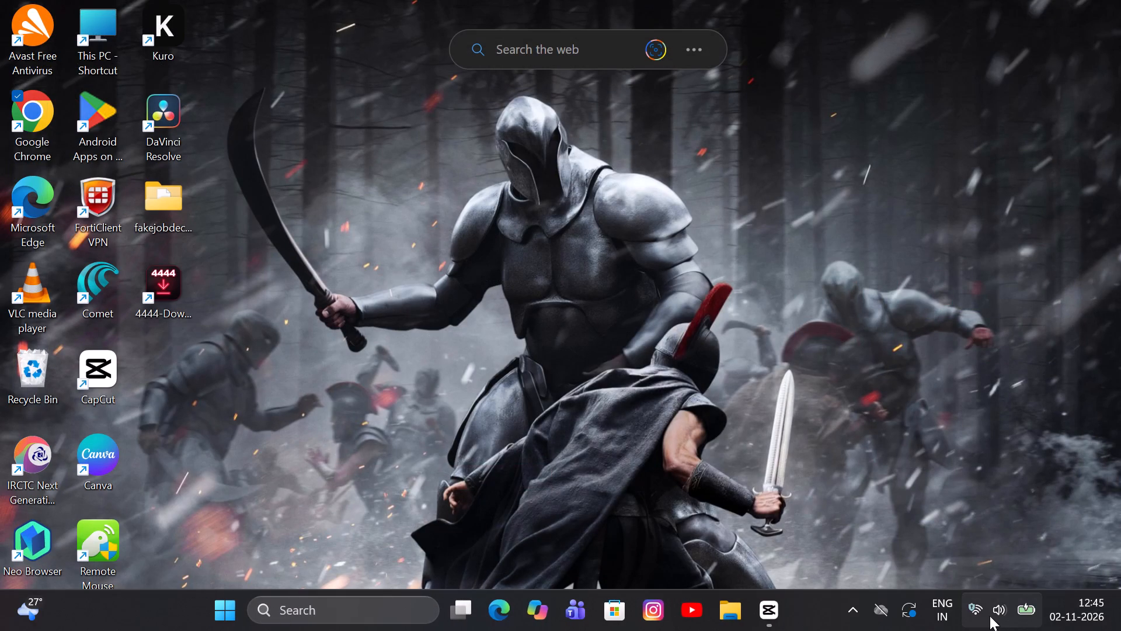
Turn off Bluetooth in the Windows quick settings.
{"action": "left_click", "coordinate": [981, 613]}
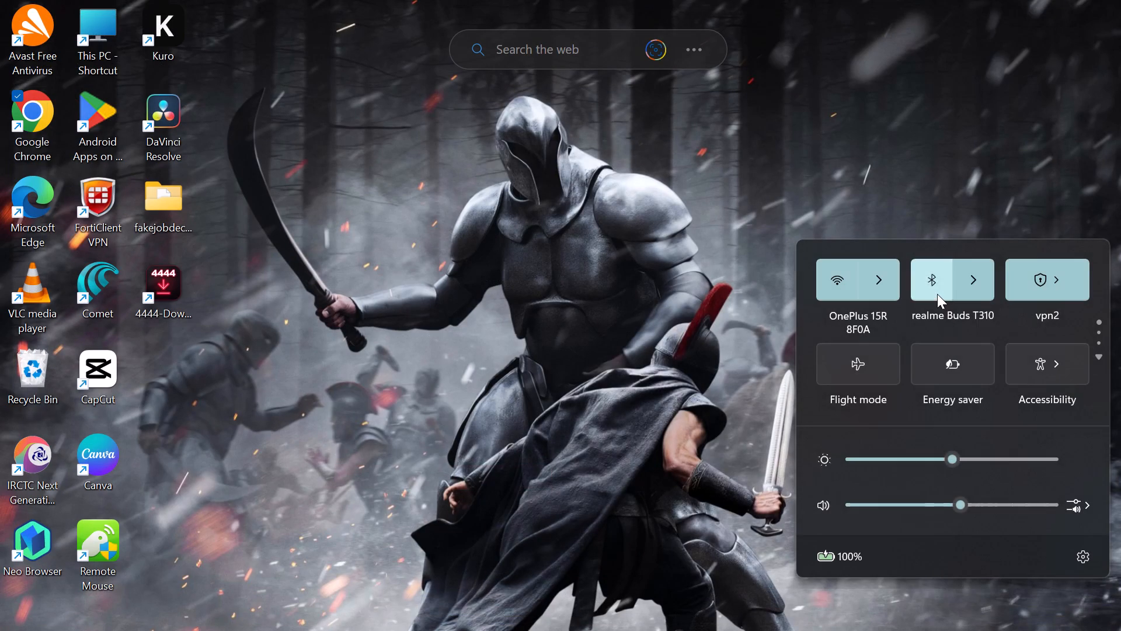
{"action": "left_click", "coordinate": [937, 294]}
{"action": "left_click", "coordinate": [907, 208]}
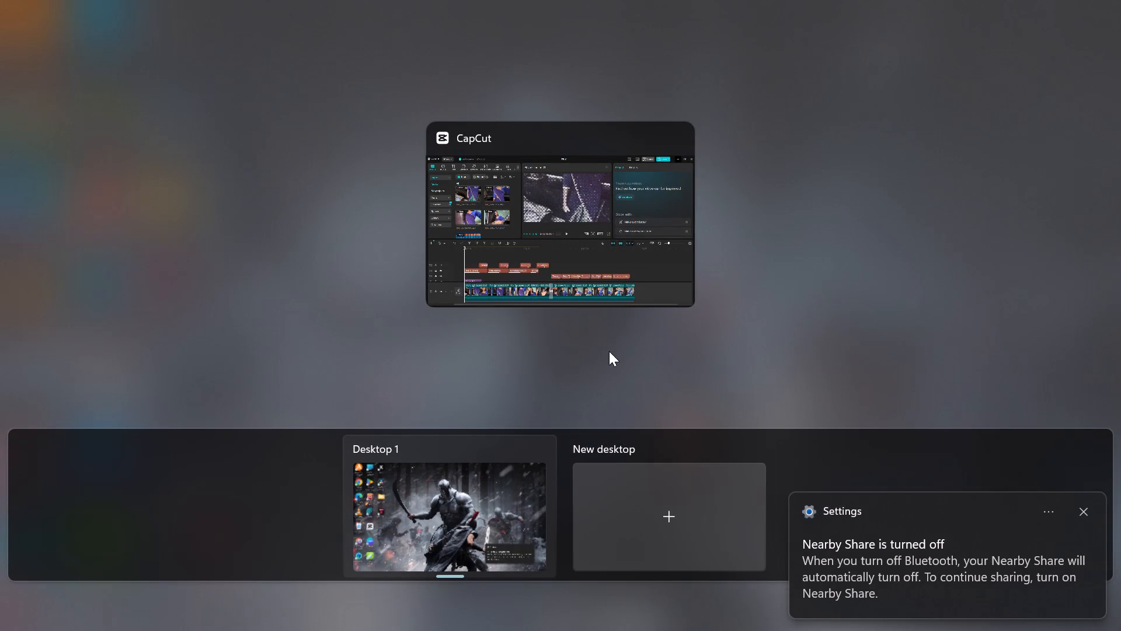
Switch back to the CapCut editor with project 1102 and dismiss the Nearby Share notification.
{"action": "left_click", "coordinate": [578, 237]}
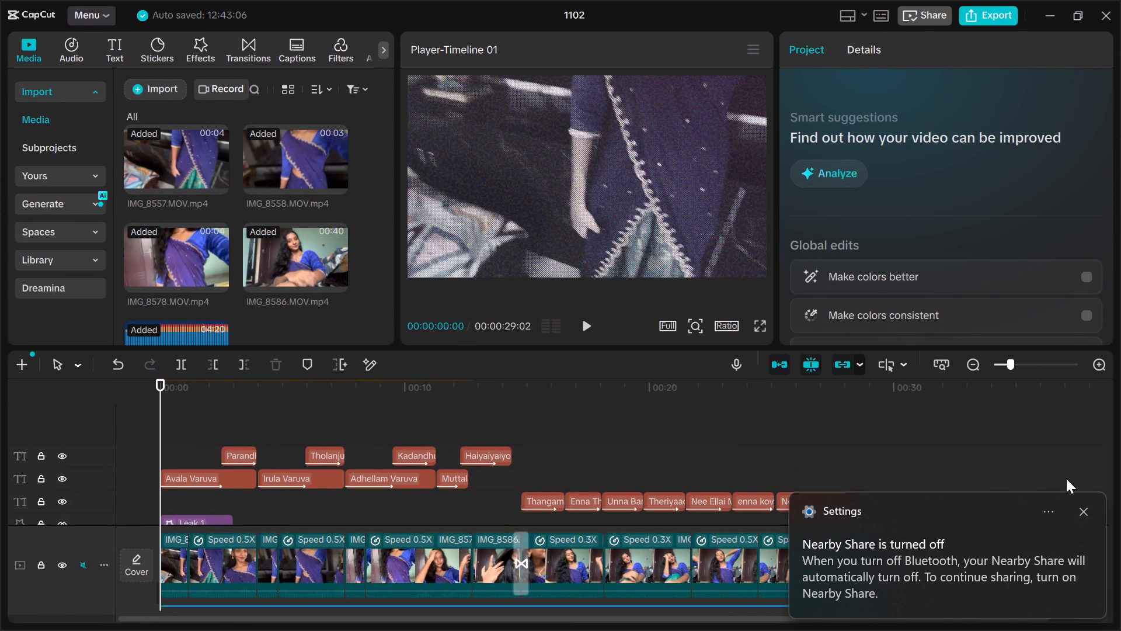
{"action": "left_click", "coordinate": [1080, 507]}
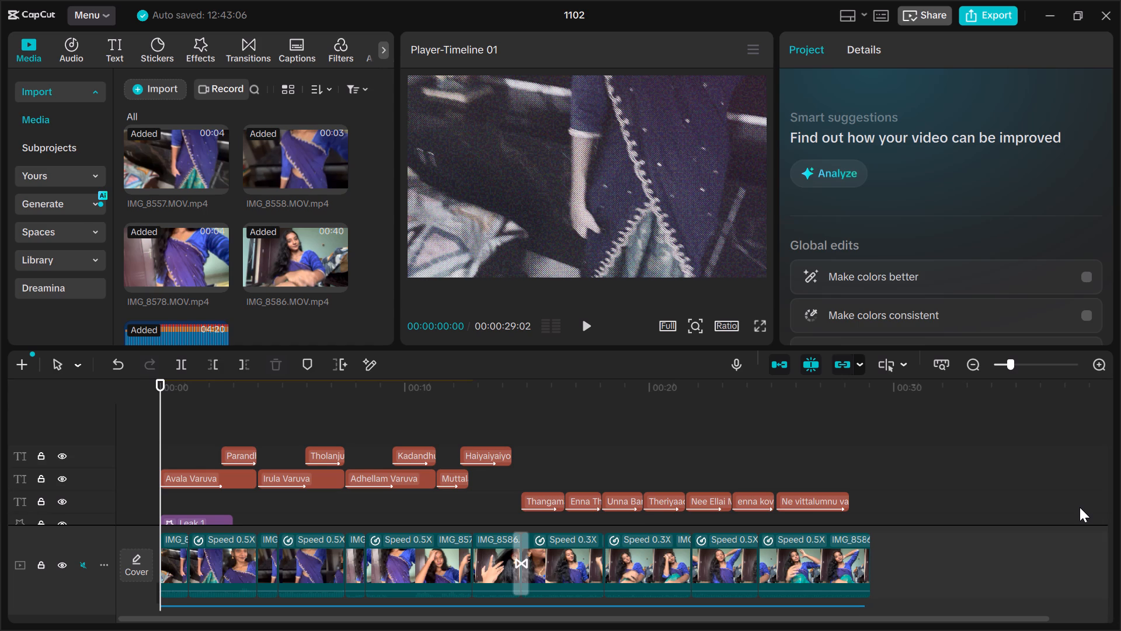
Select the Radhimaa.mp3 audio clip beneath the video track on the timeline.
{"action": "scroll", "coordinate": [803, 459], "scroll_direction": "down", "scroll_amount": 3}
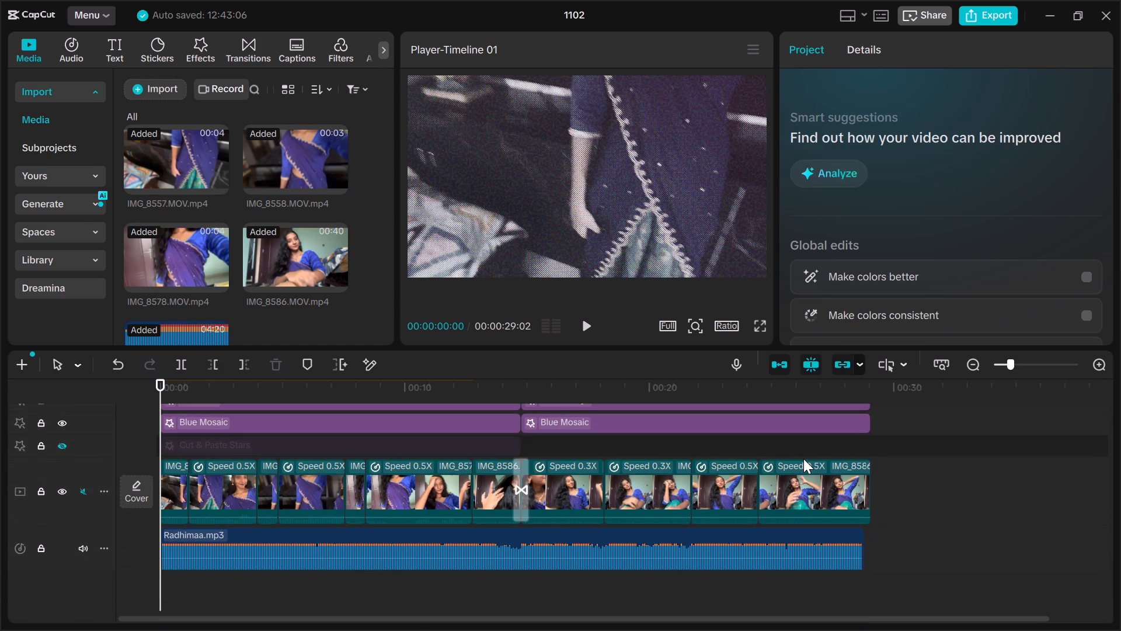
{"action": "left_click", "coordinate": [733, 563]}
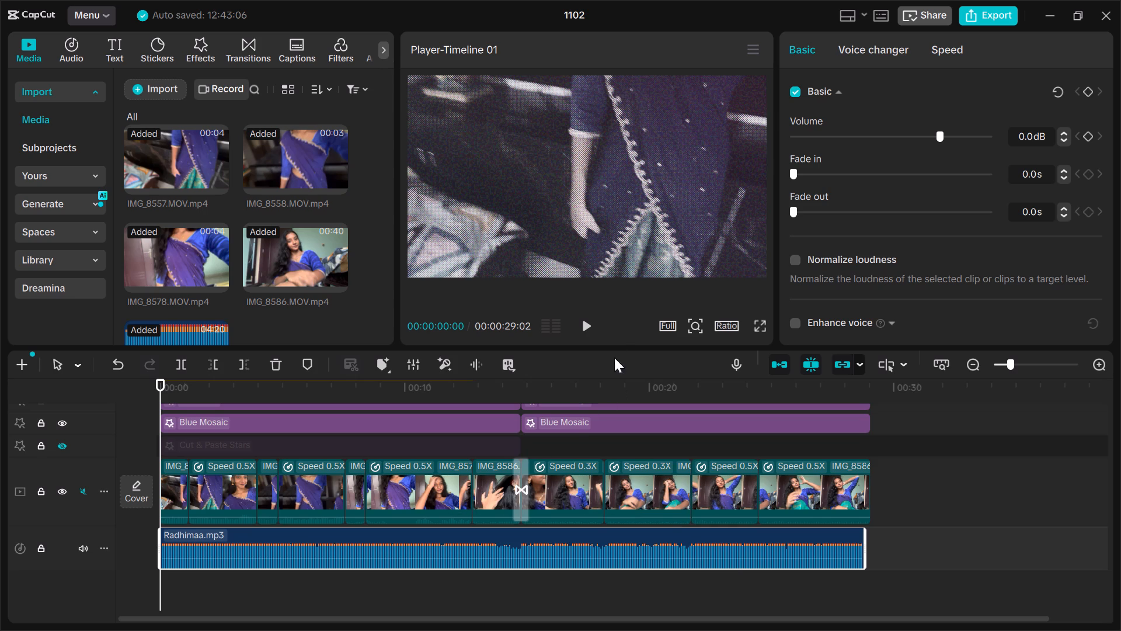
Play the 1102 timeline from the beginning to review the edit with the Radhimaa audio.
{"action": "left_click", "coordinate": [589, 324]}
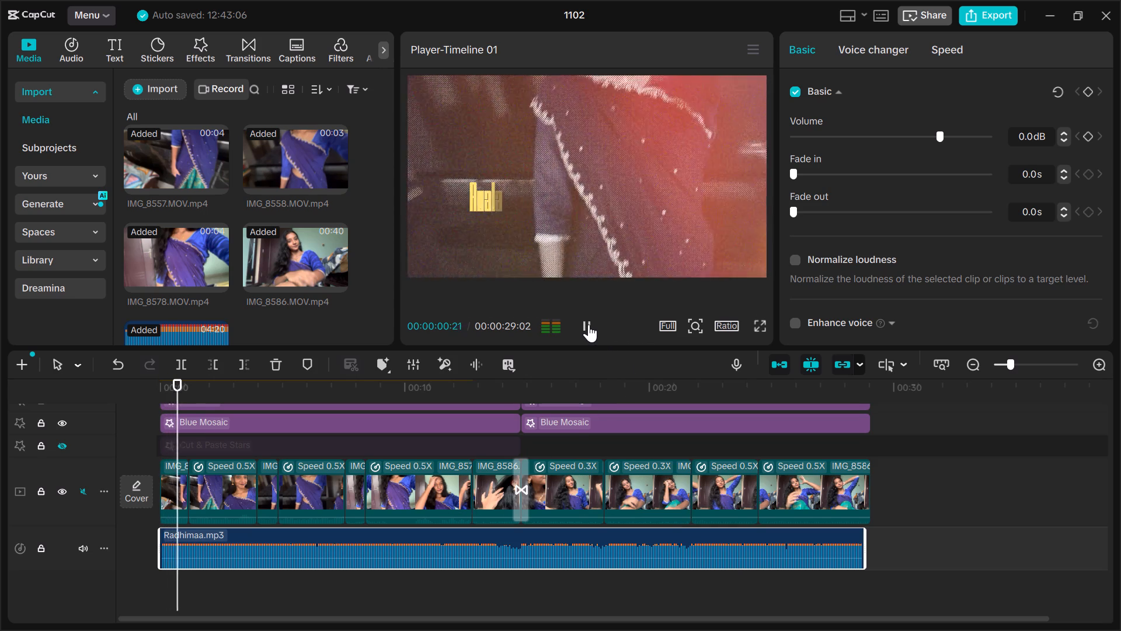